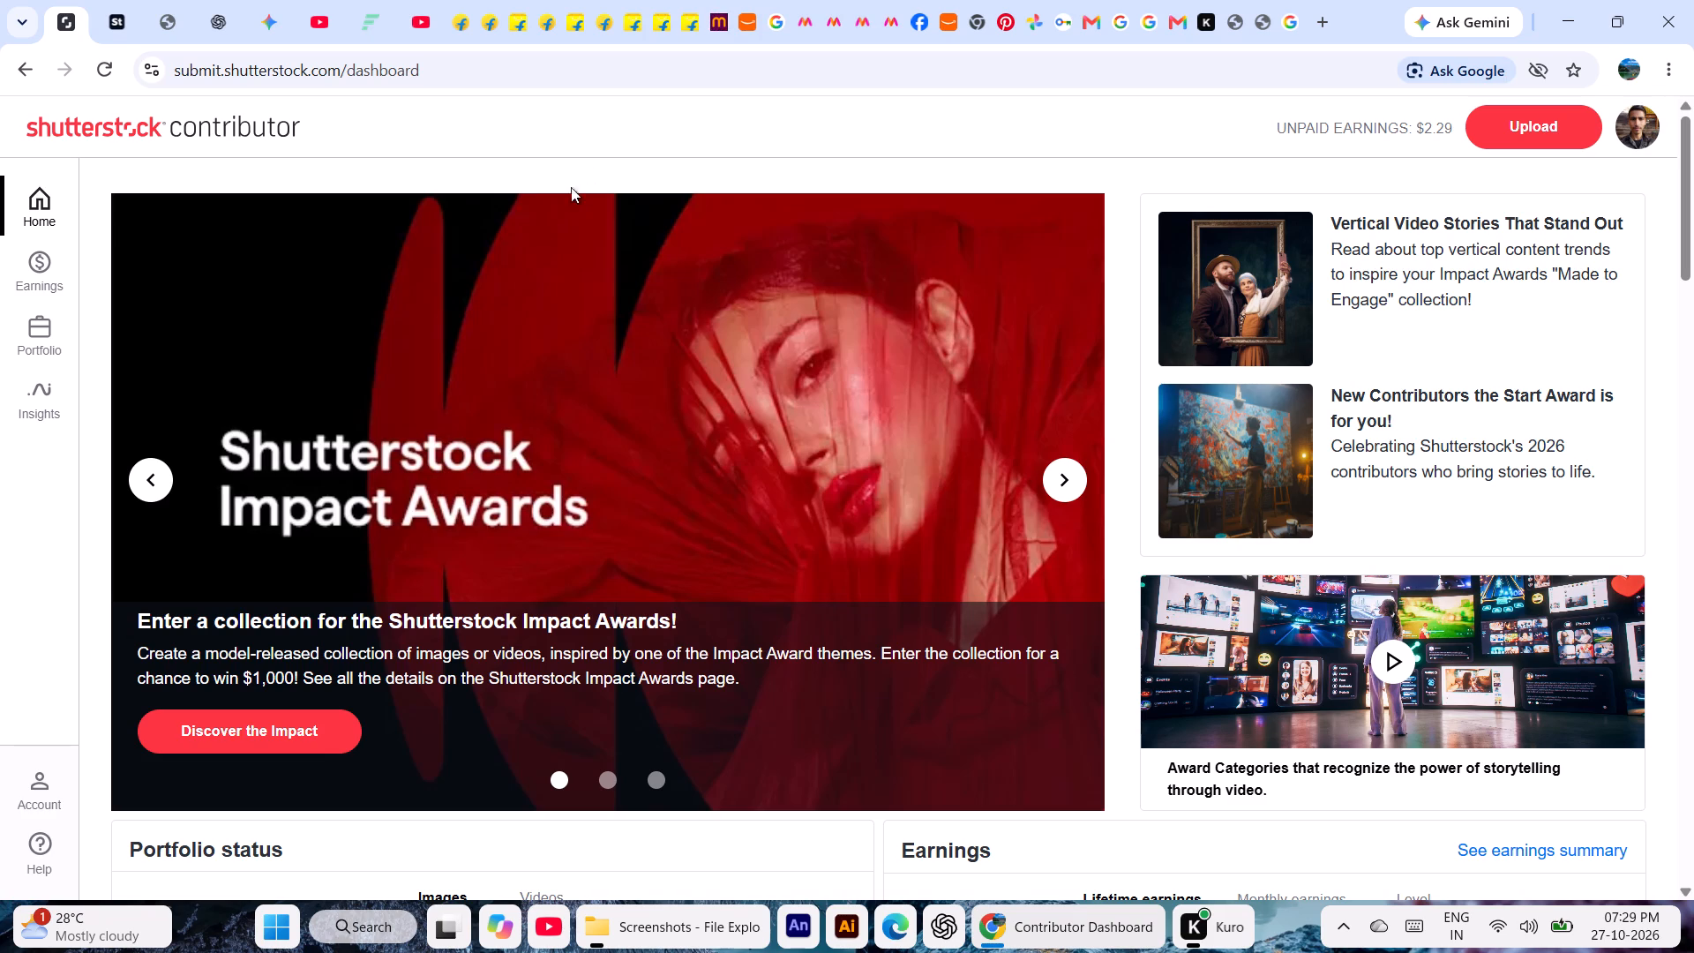
left_click(640, 932)
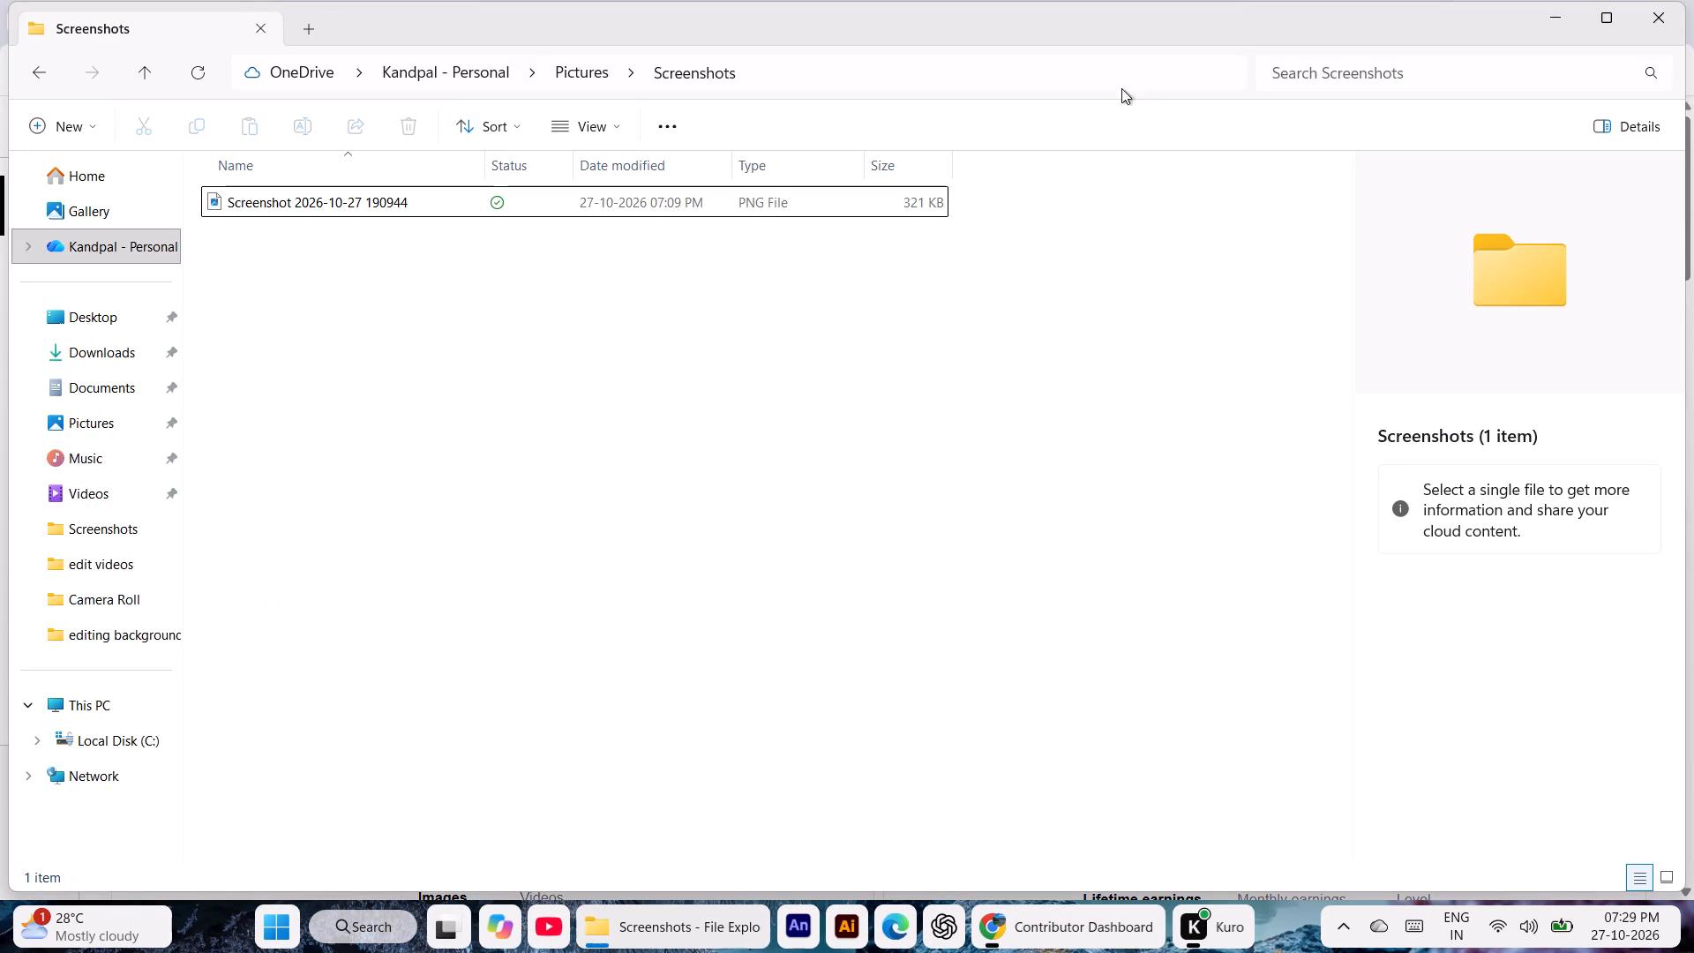
left_click(409, 206)
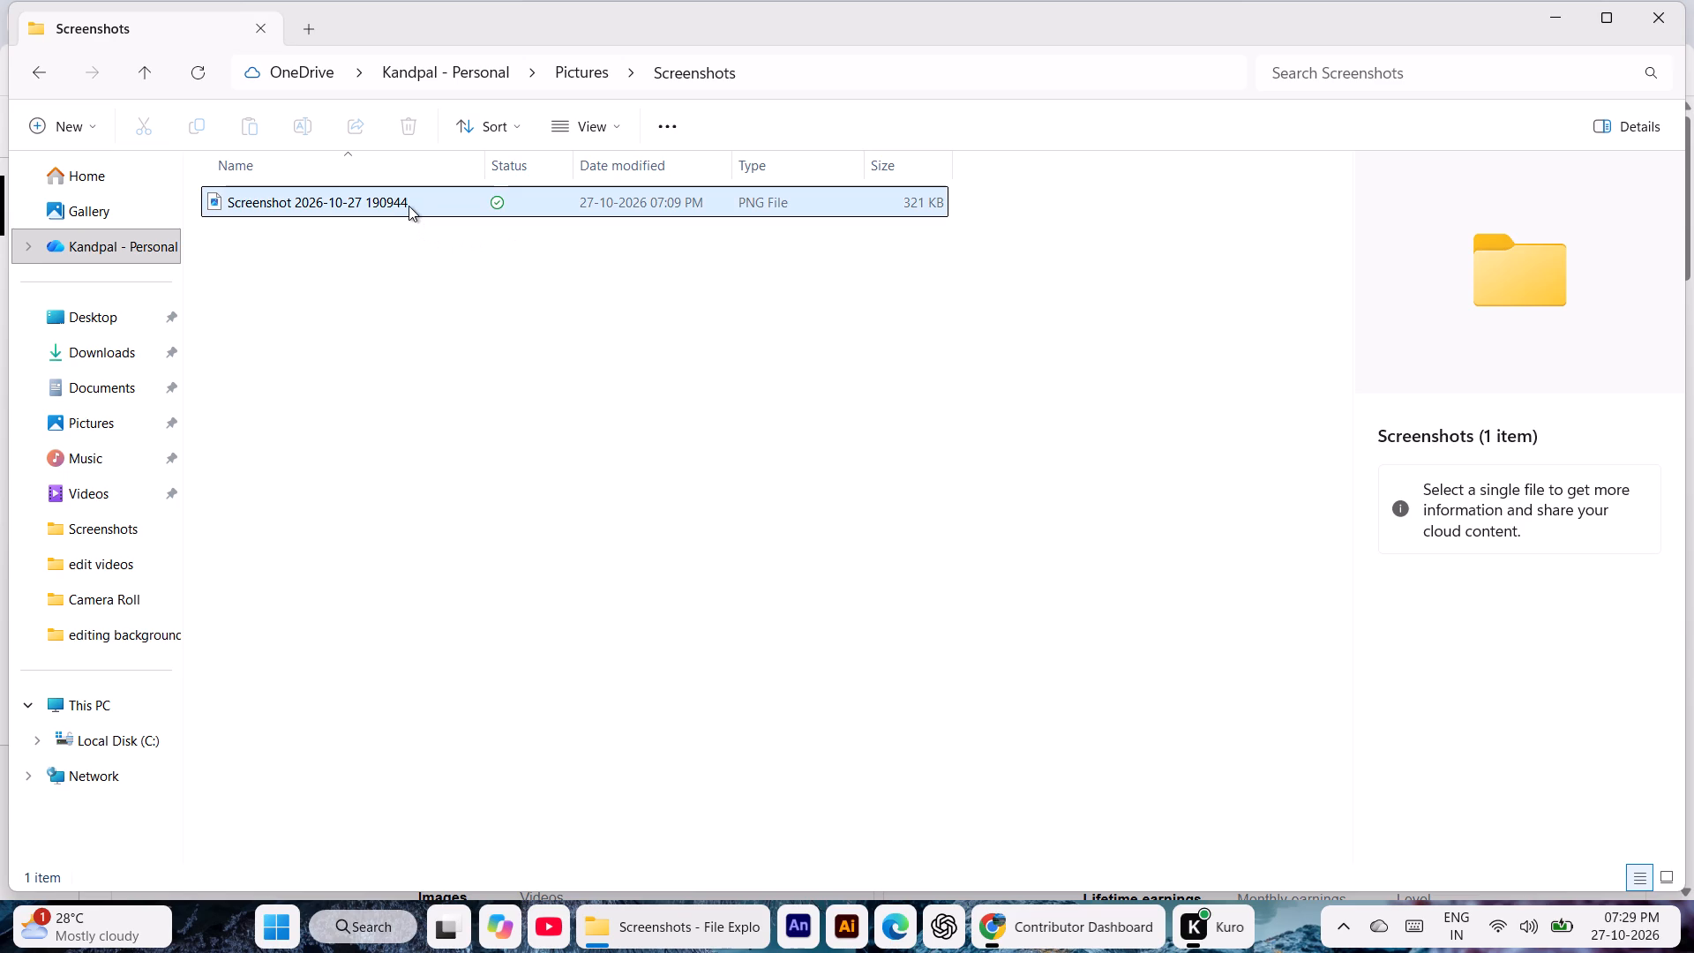
key("Return")
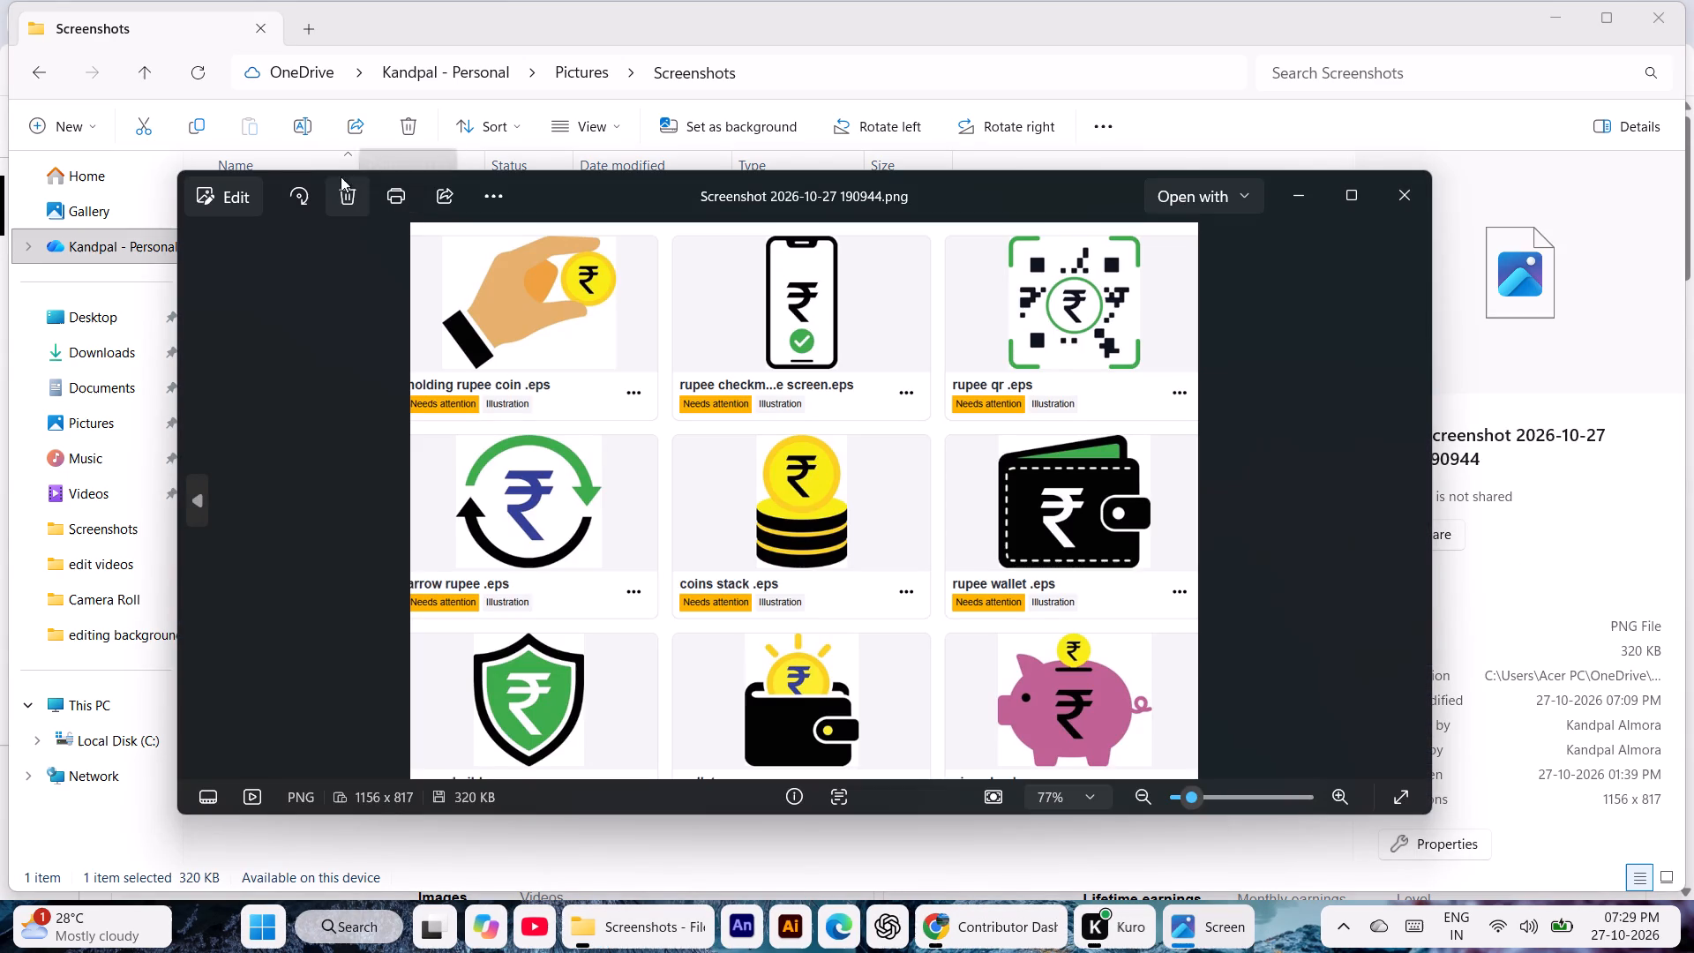
left_click(343, 191)
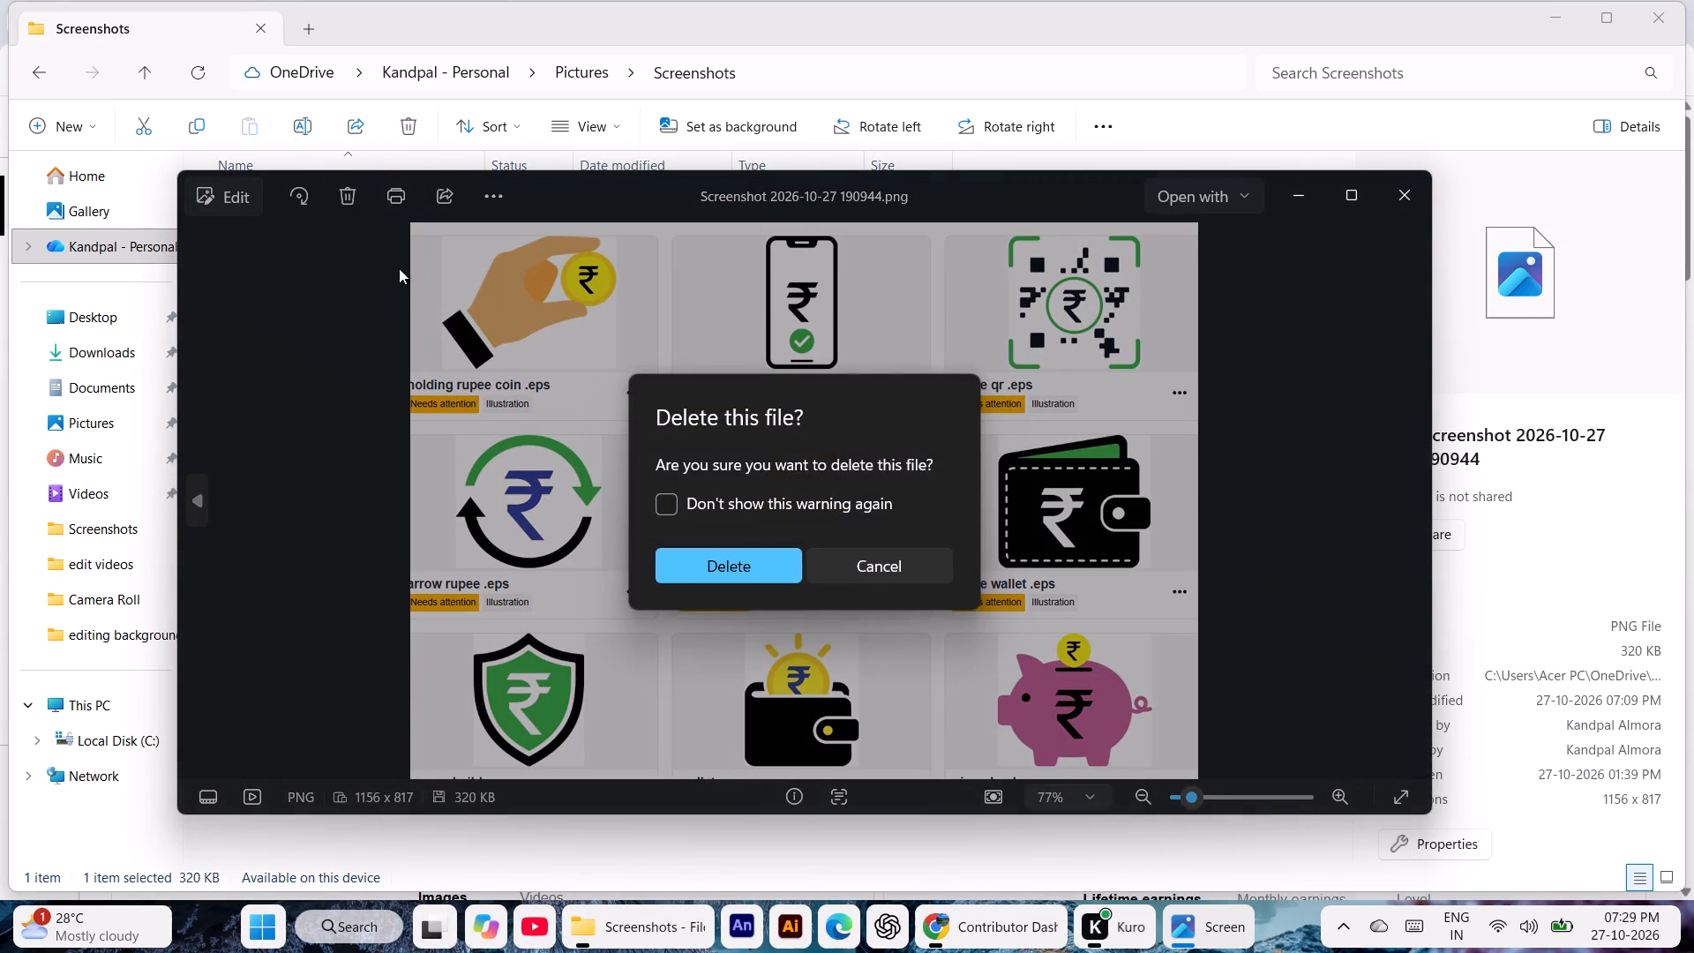
left_click(776, 569)
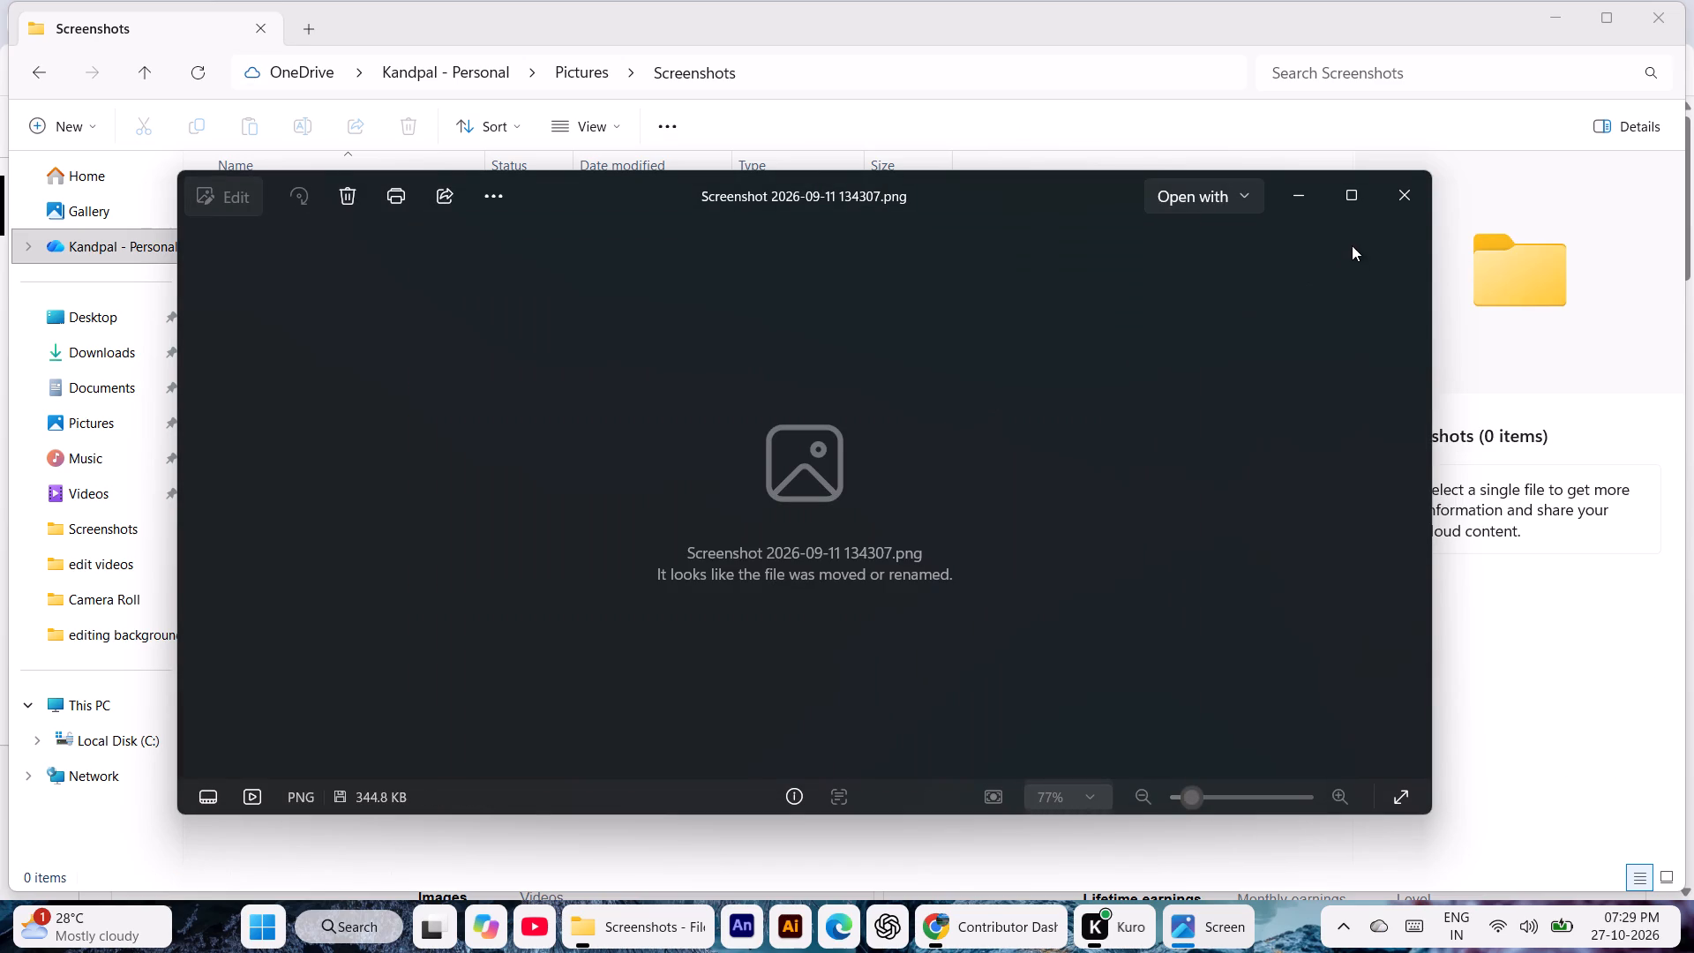
left_click(1398, 208)
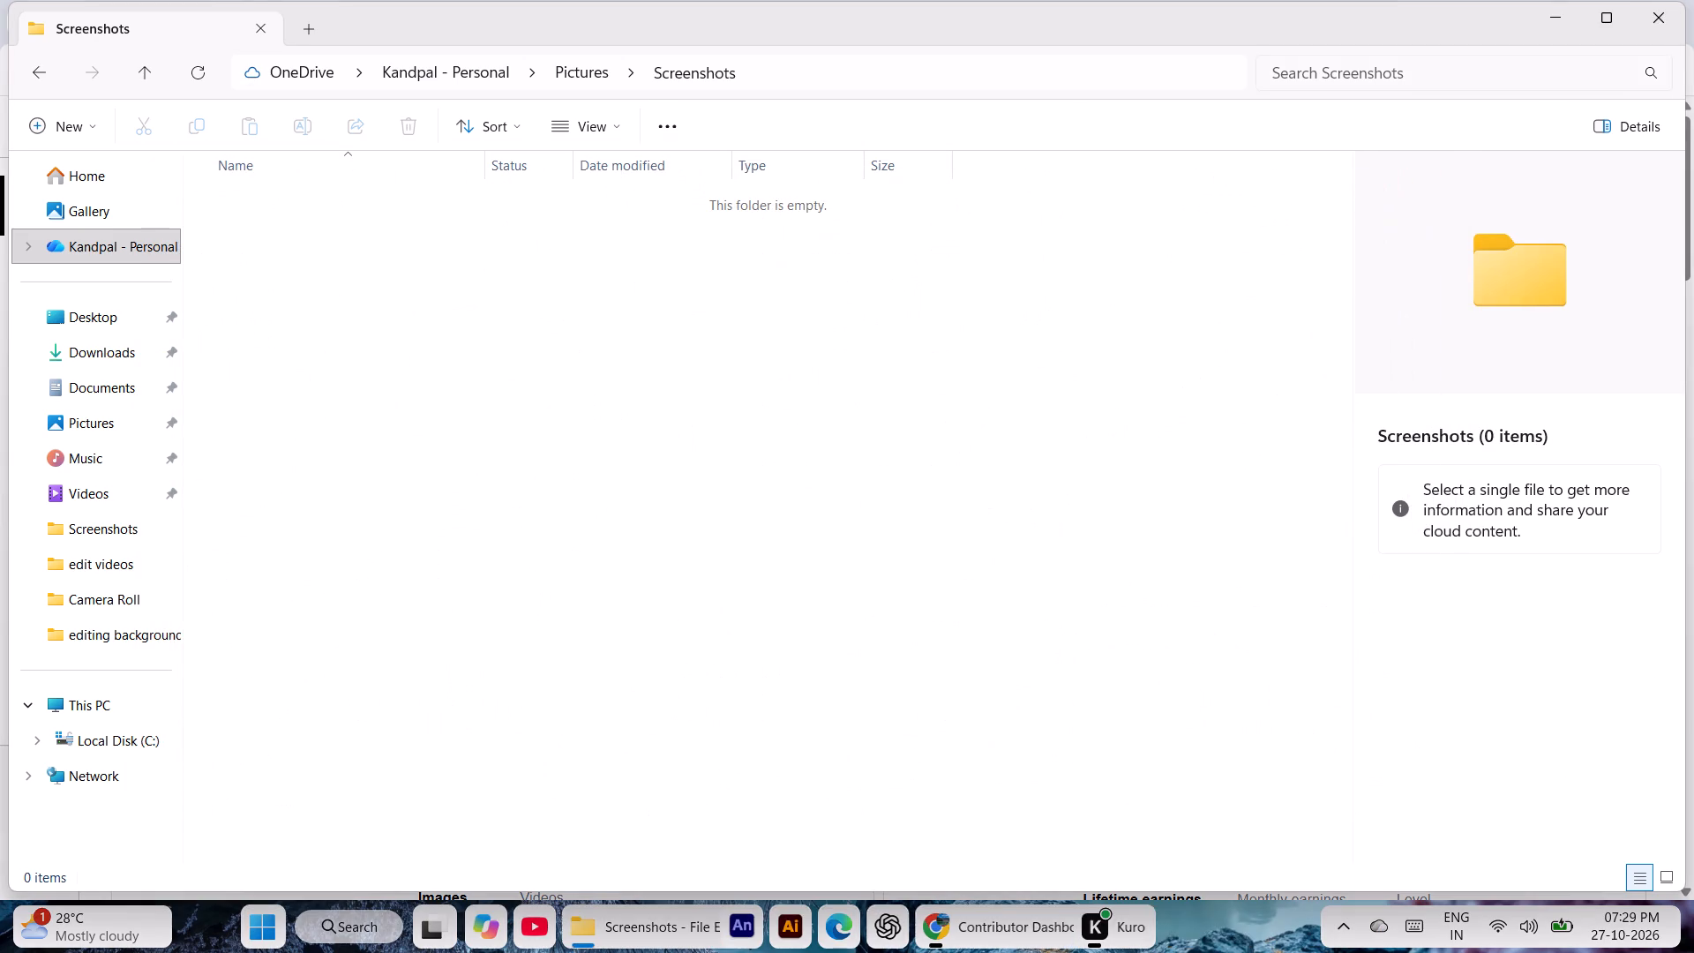
left_click(1667, 14)
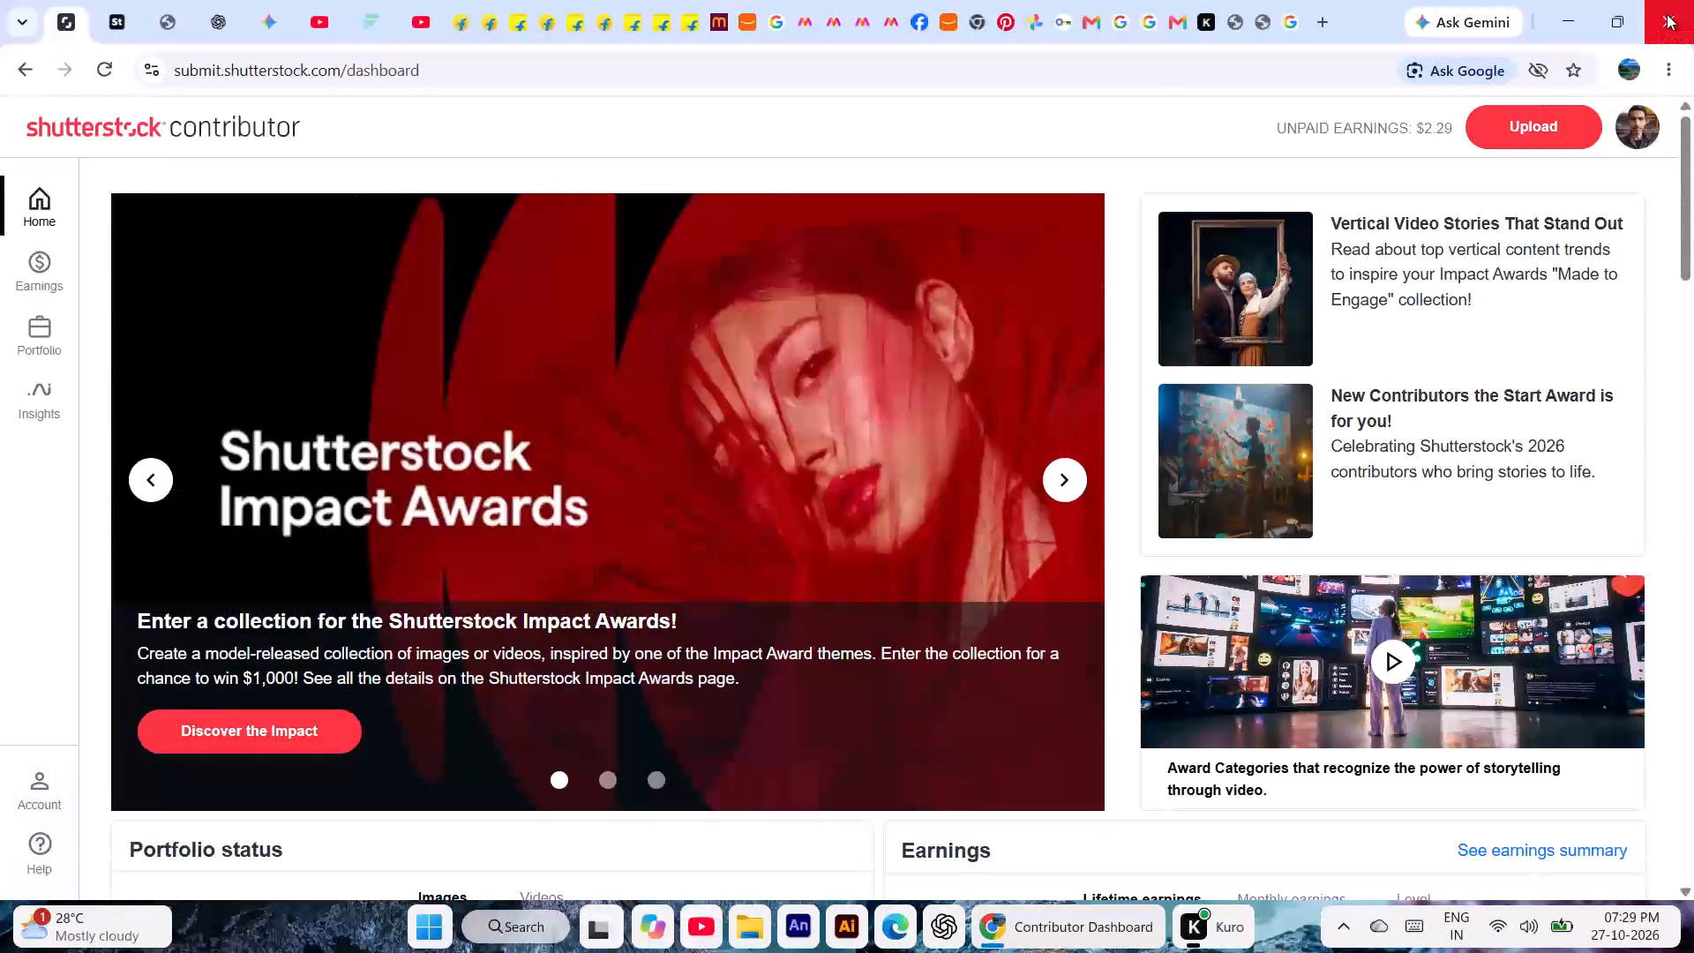
Close the browser window showing the Shutterstock contributor dashboard.
left_click(1667, 14)
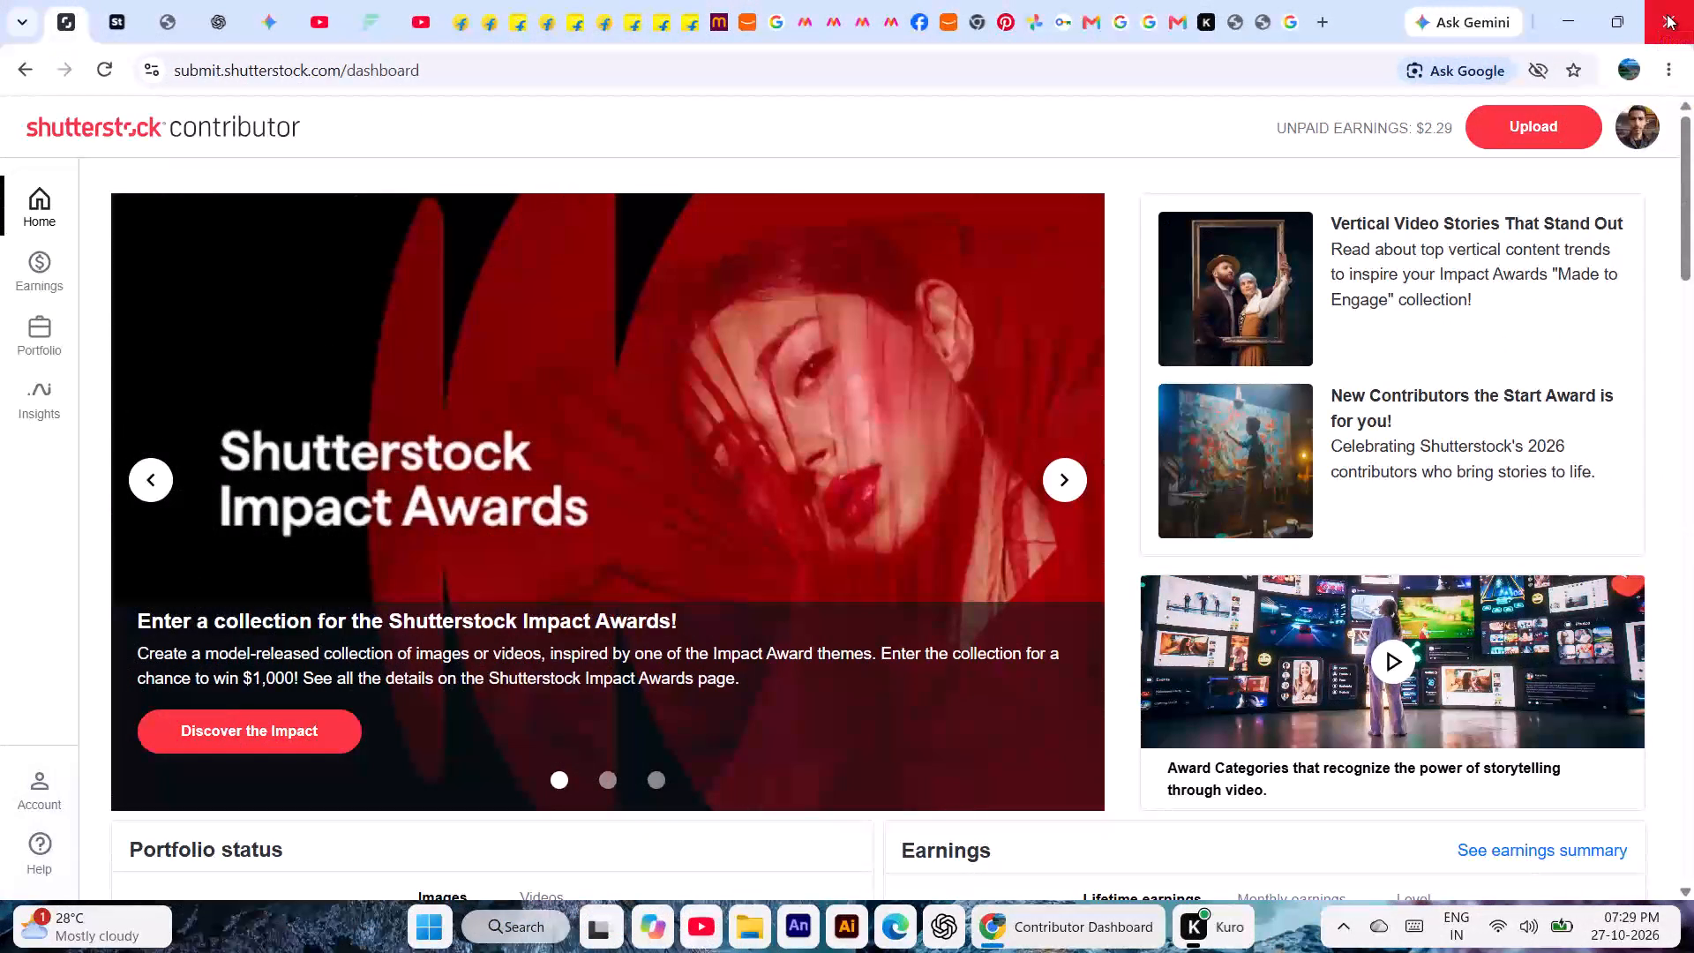
left_click(1667, 14)
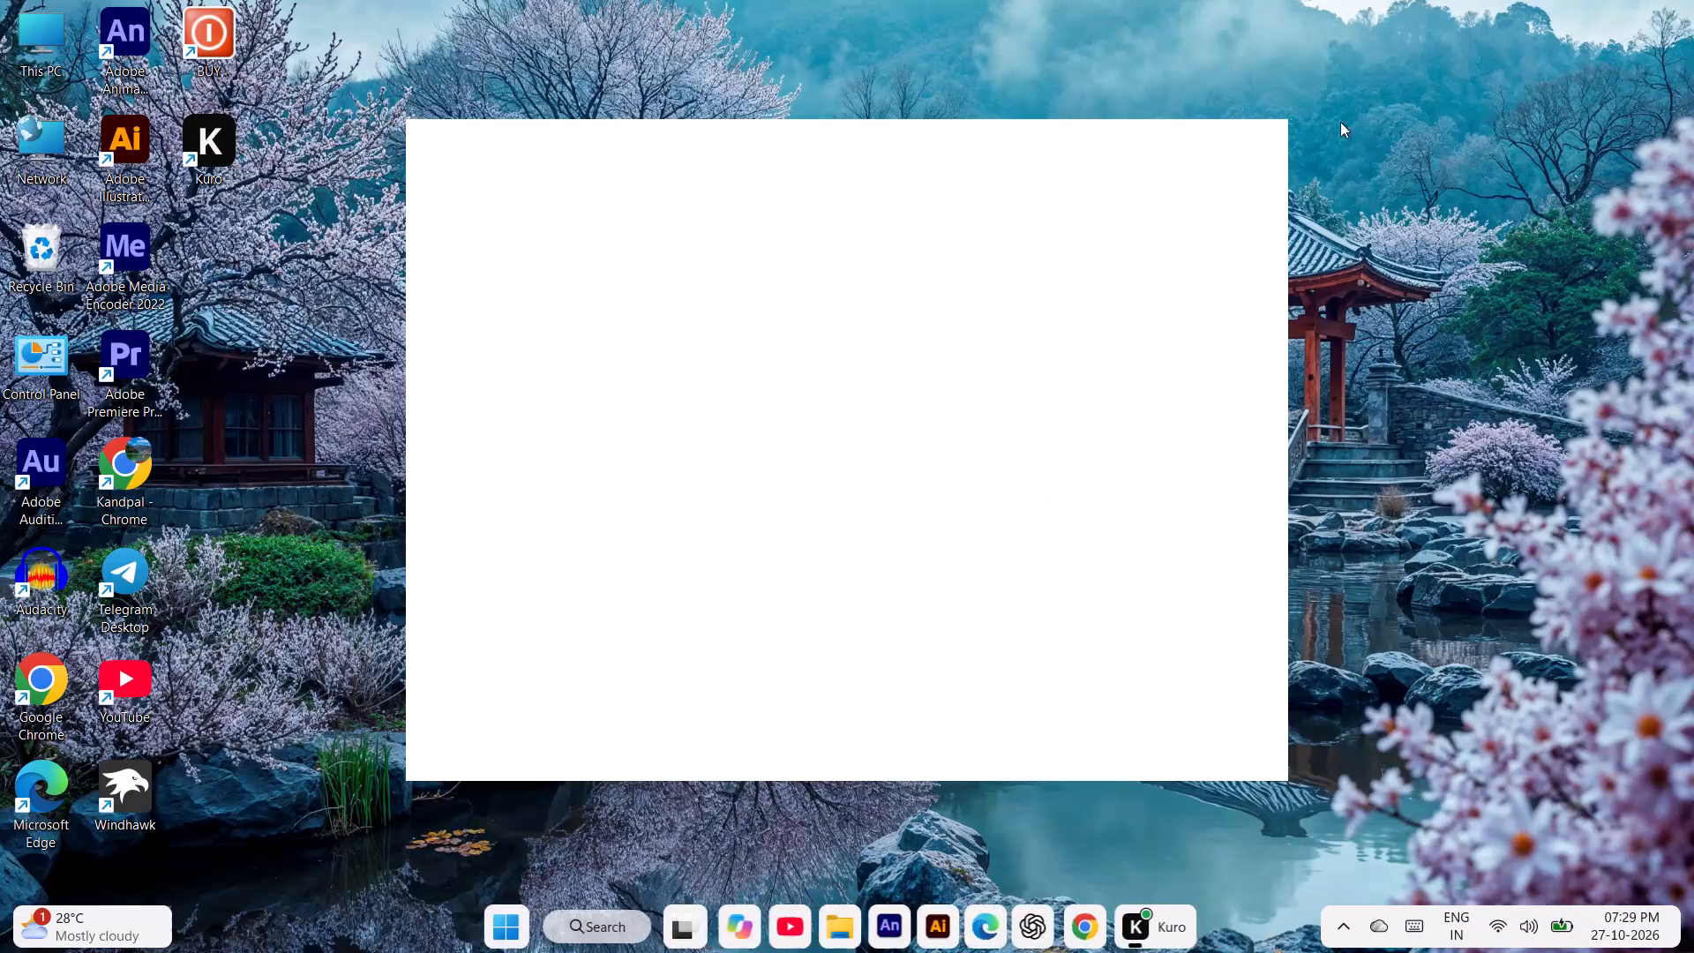
Launch Adobe Illustrator and create a new 1920 x 1080 pt RGB document from the recent preset.
left_click(933, 919)
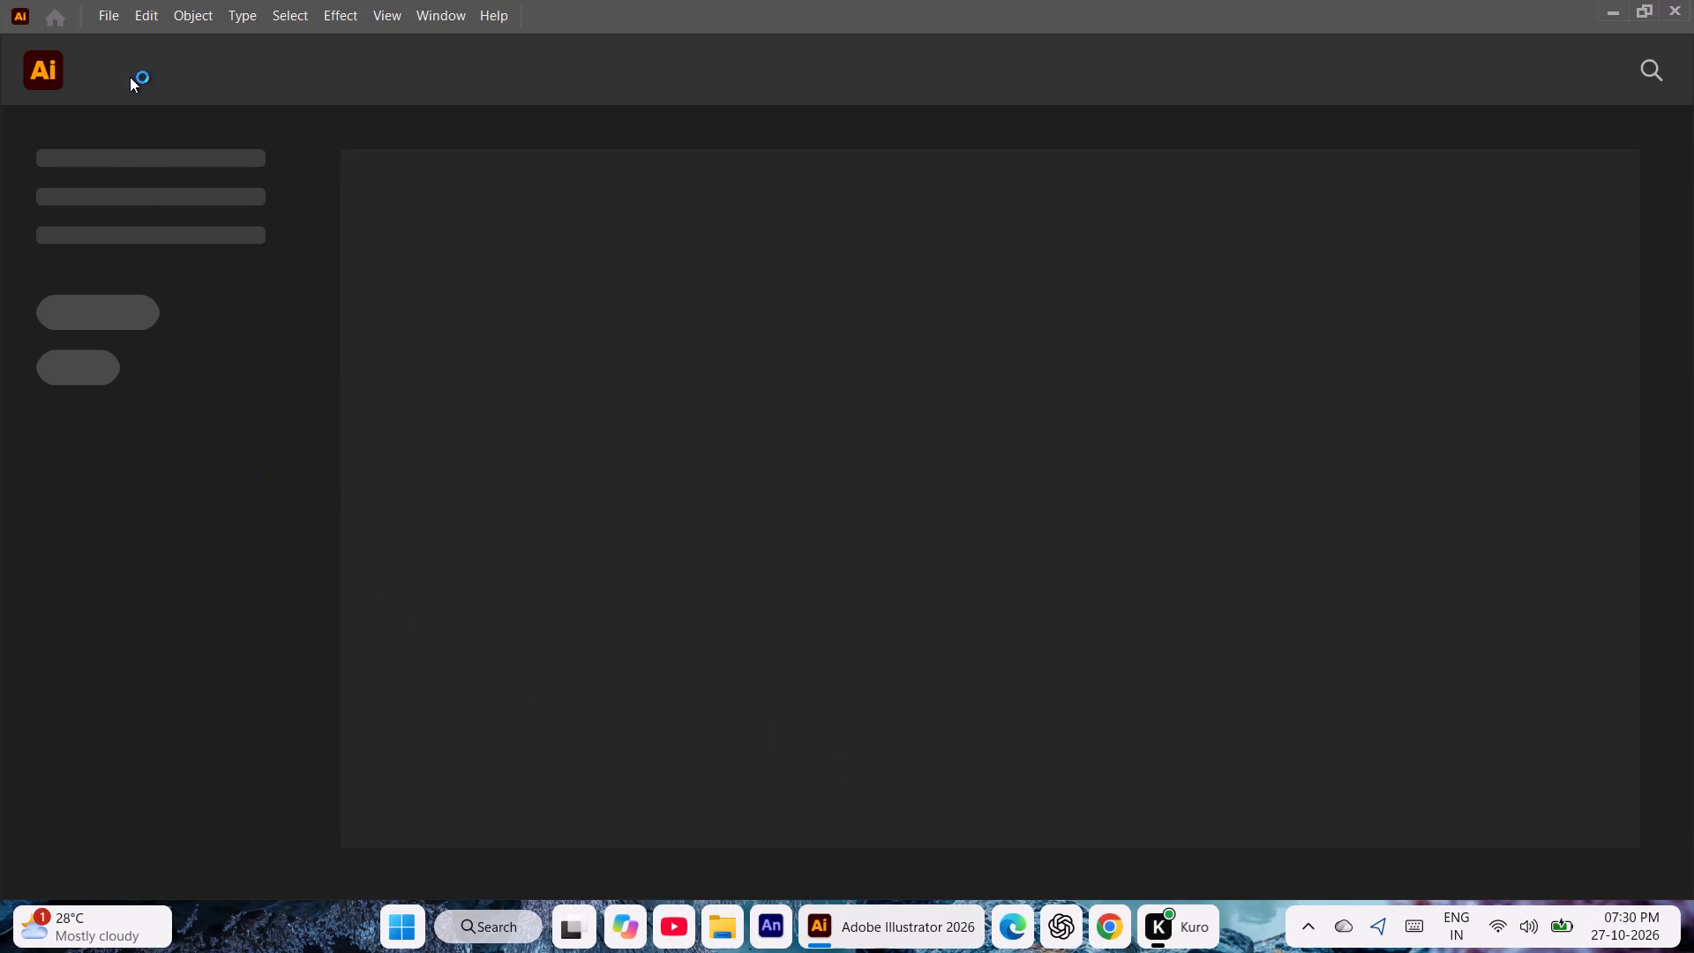
left_click(113, 17)
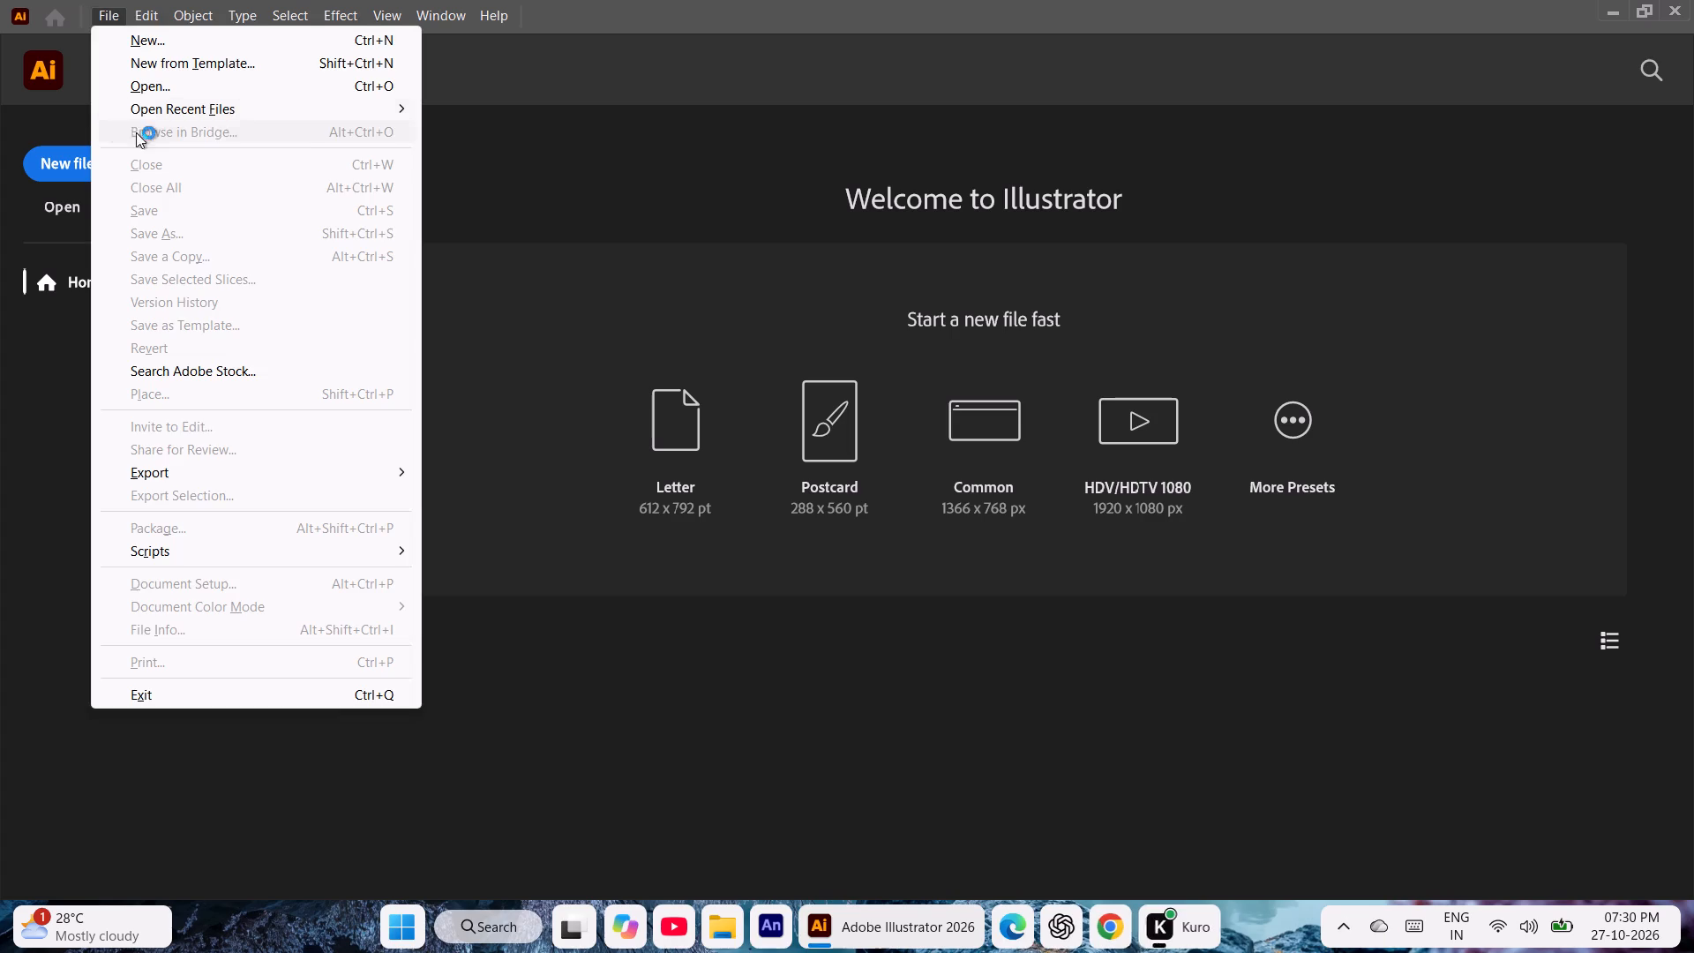
left_click(143, 42)
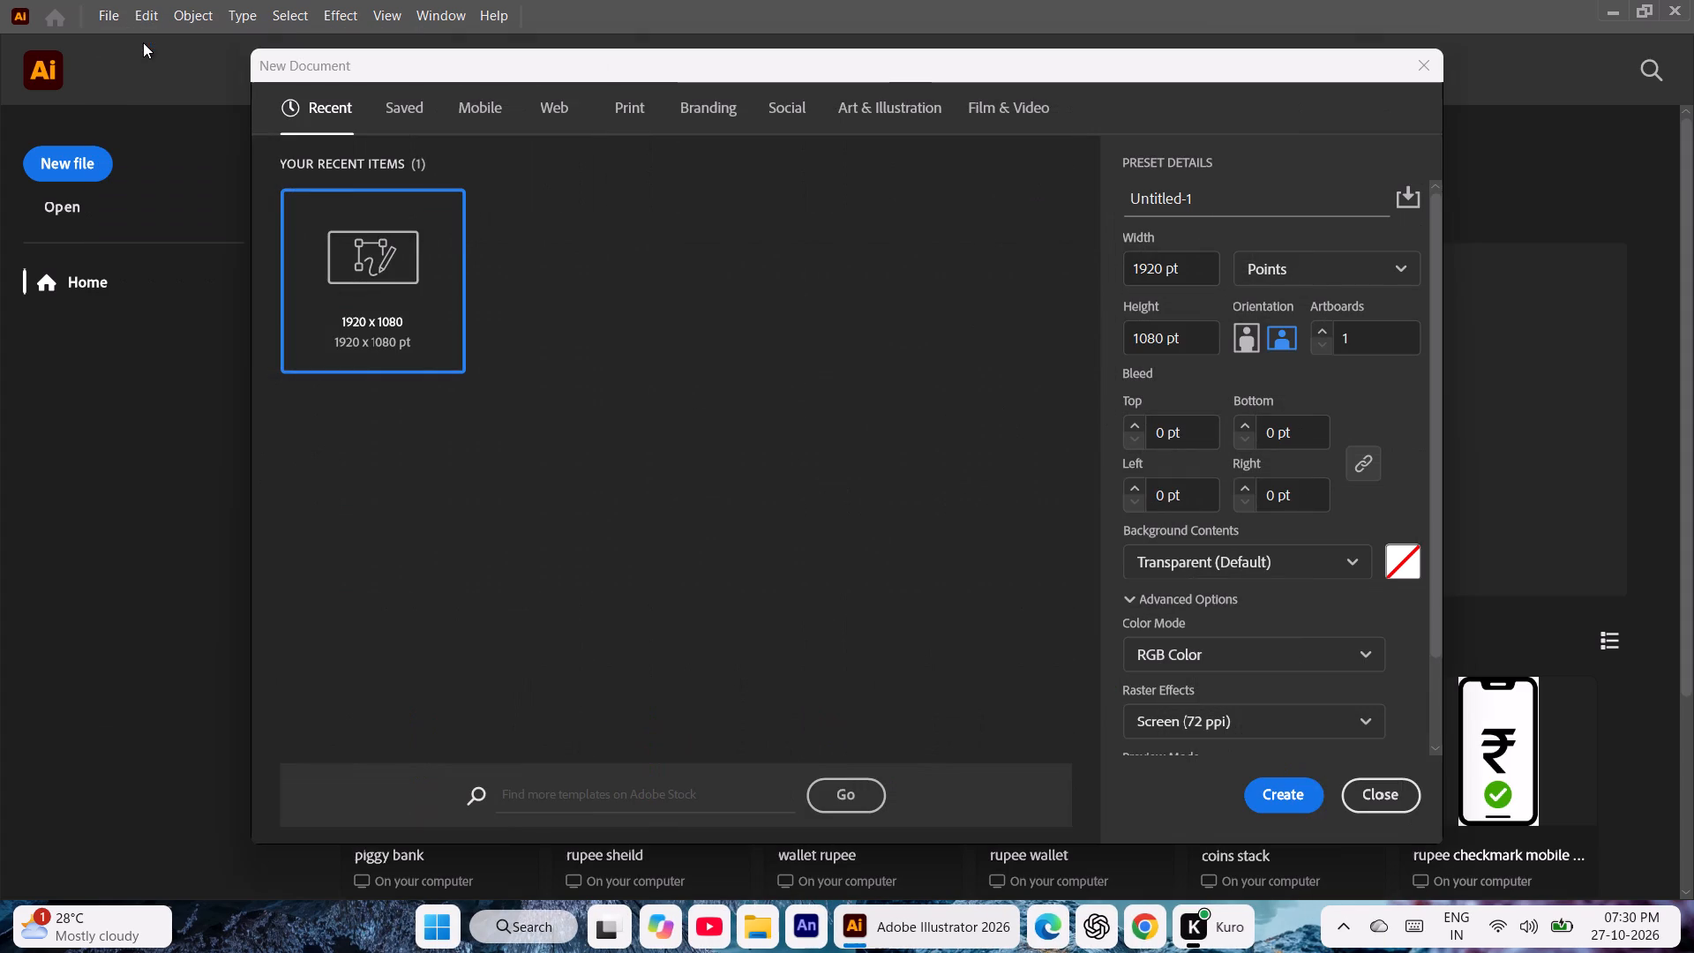
key("Return")
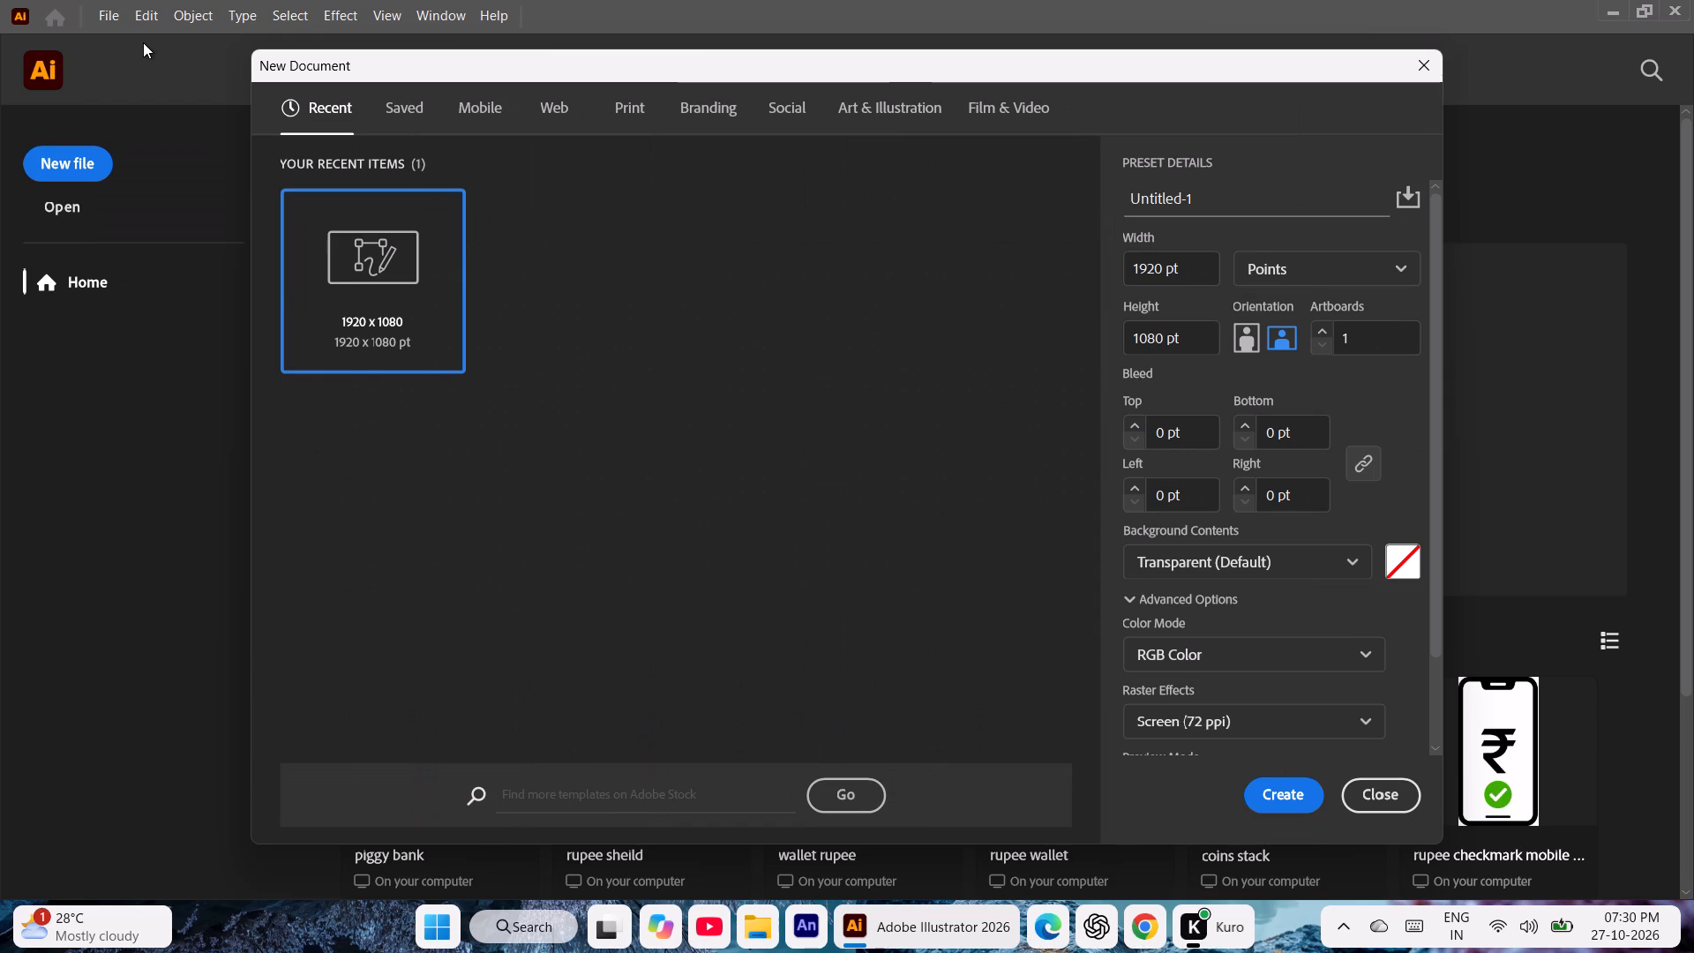
left_click(1265, 789)
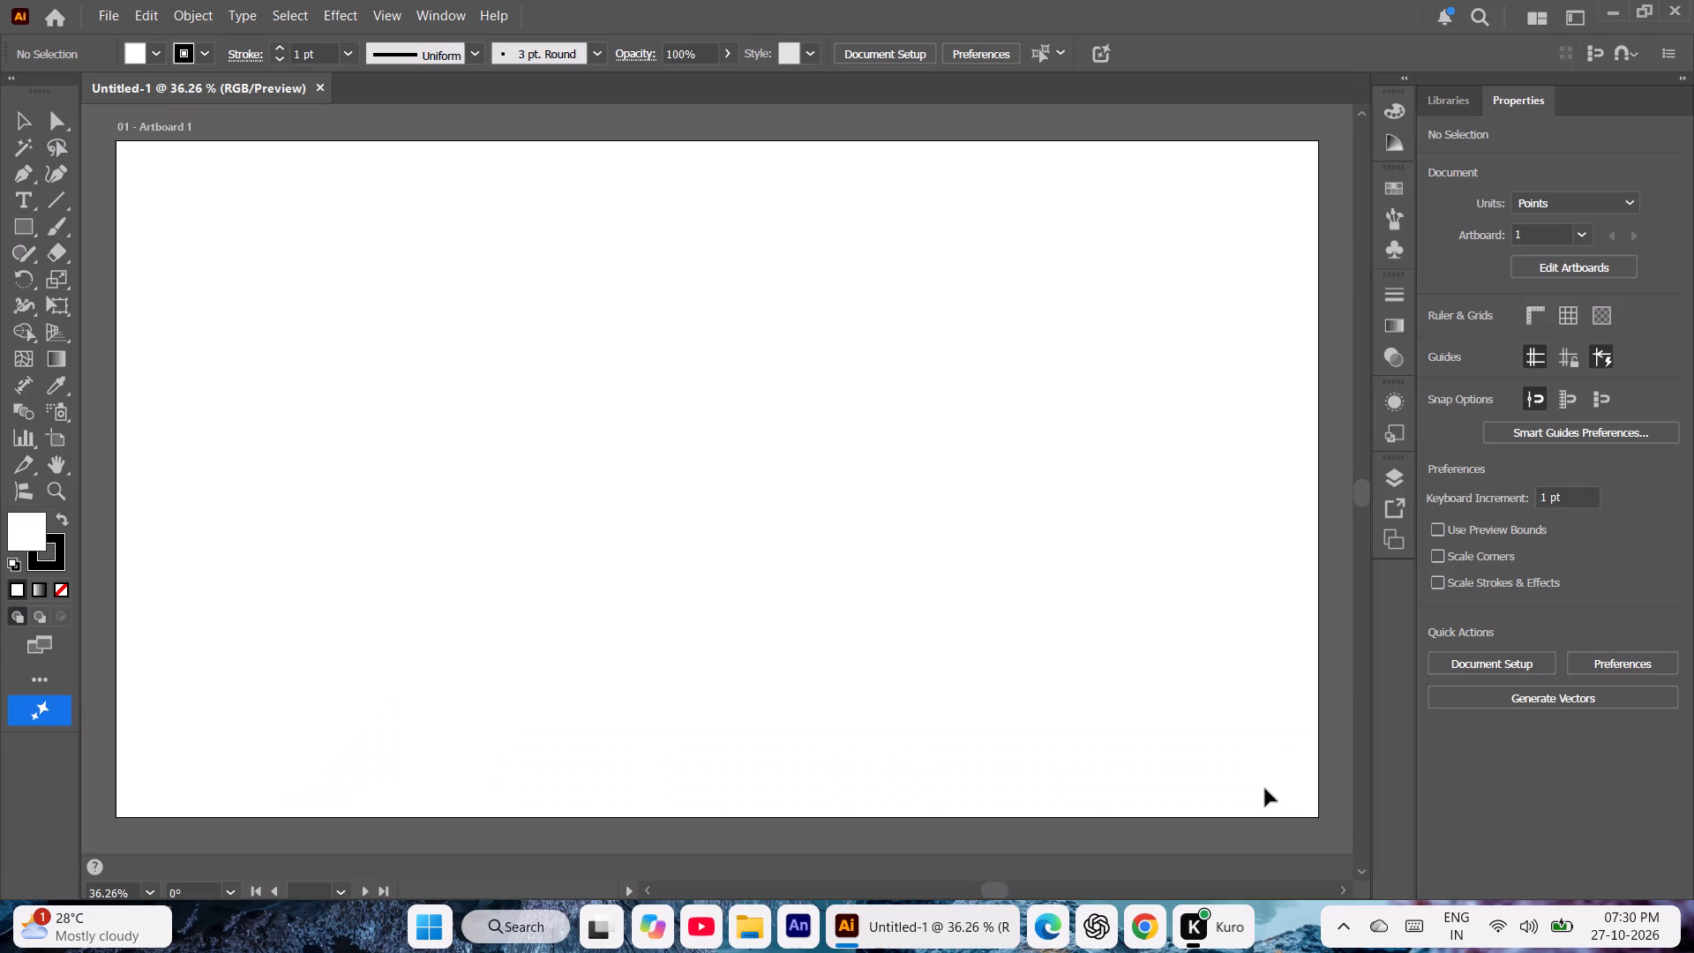
In File Explorer's Downloads folder, delete the EPS files piggy bank, rupee sheild, wallet rupee and rupee wallet.
left_click(737, 923)
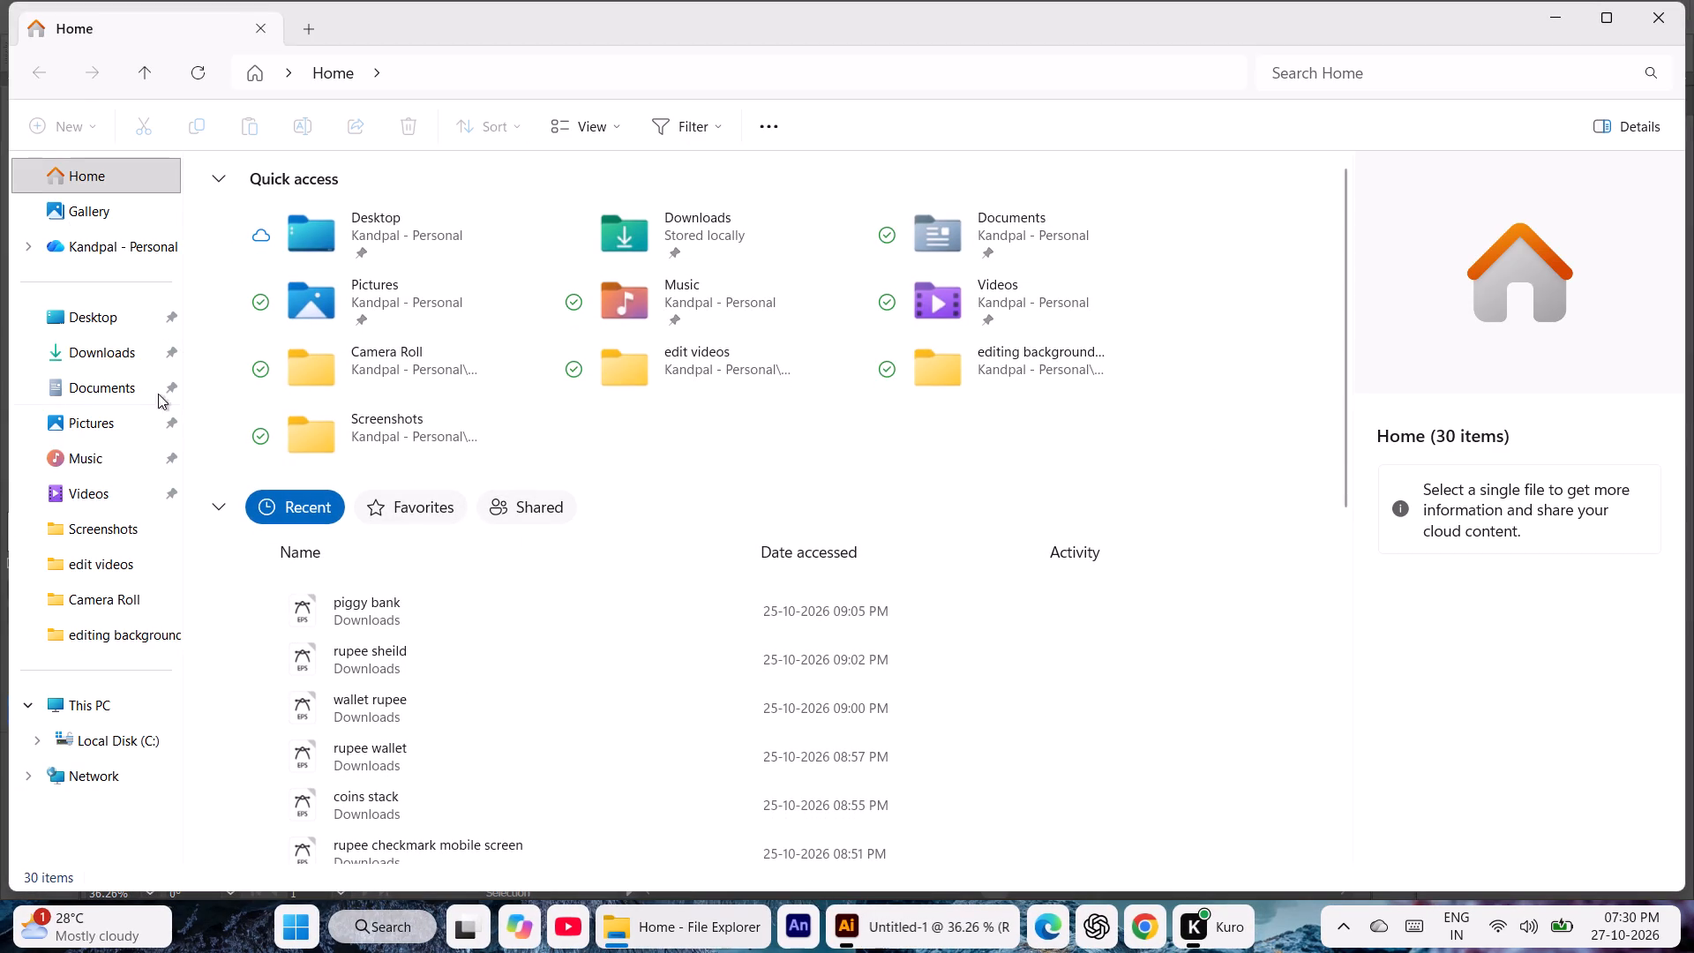
left_click(114, 362)
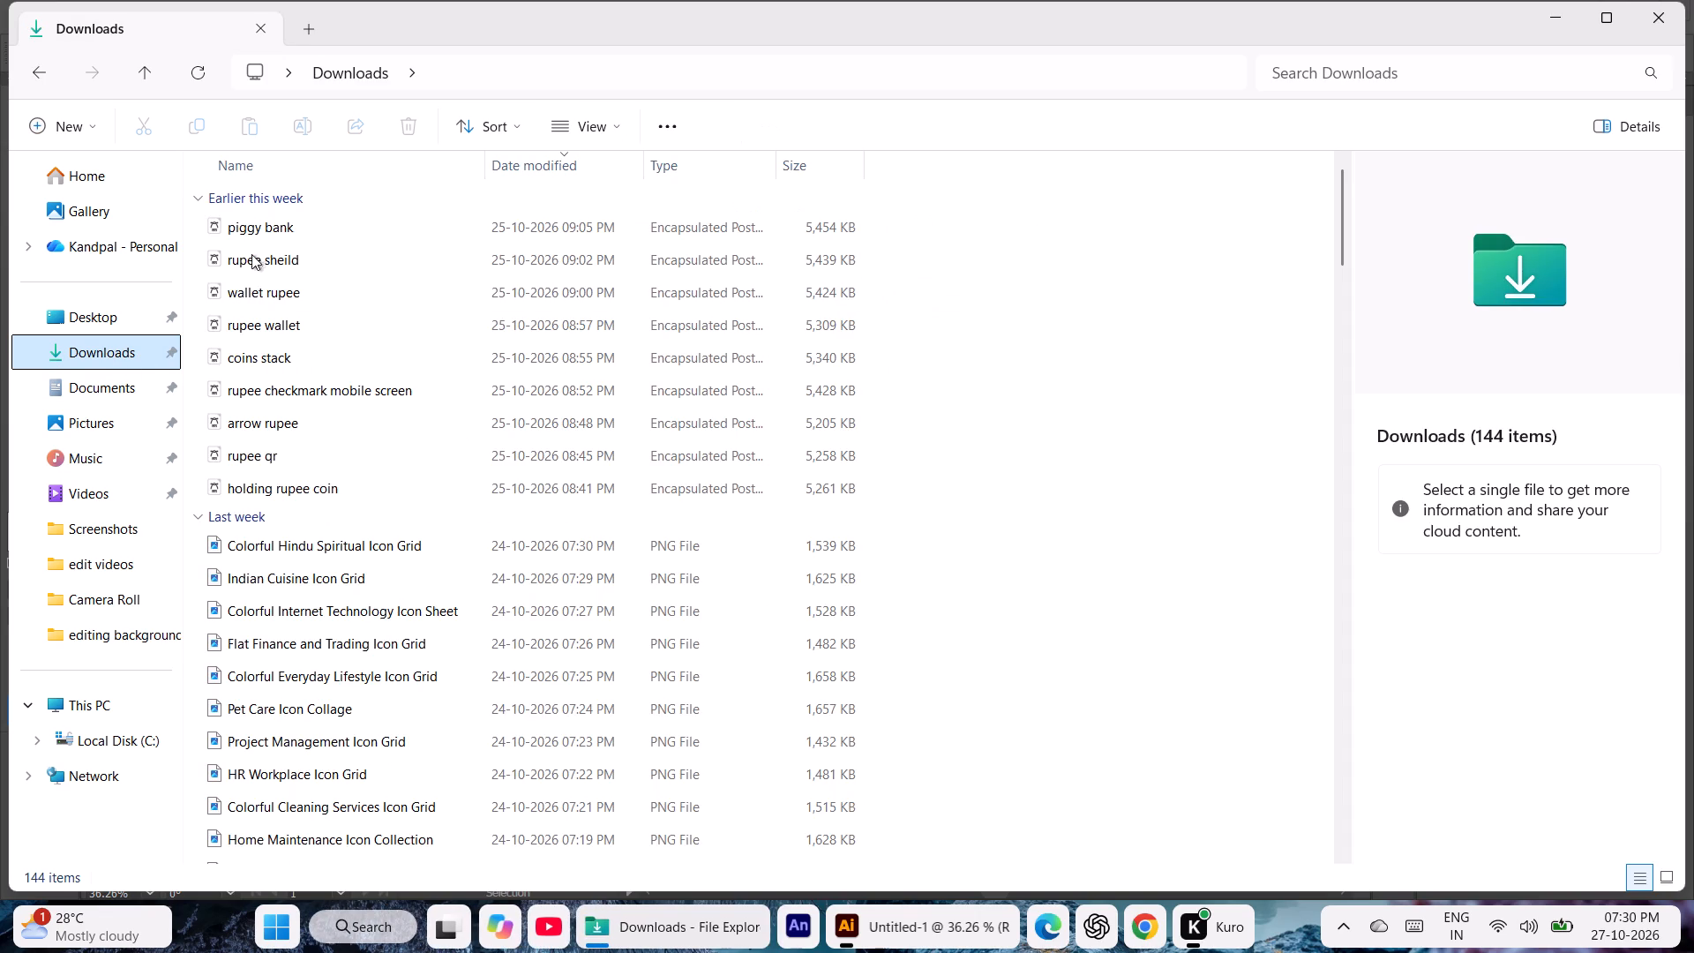
left_click(253, 231)
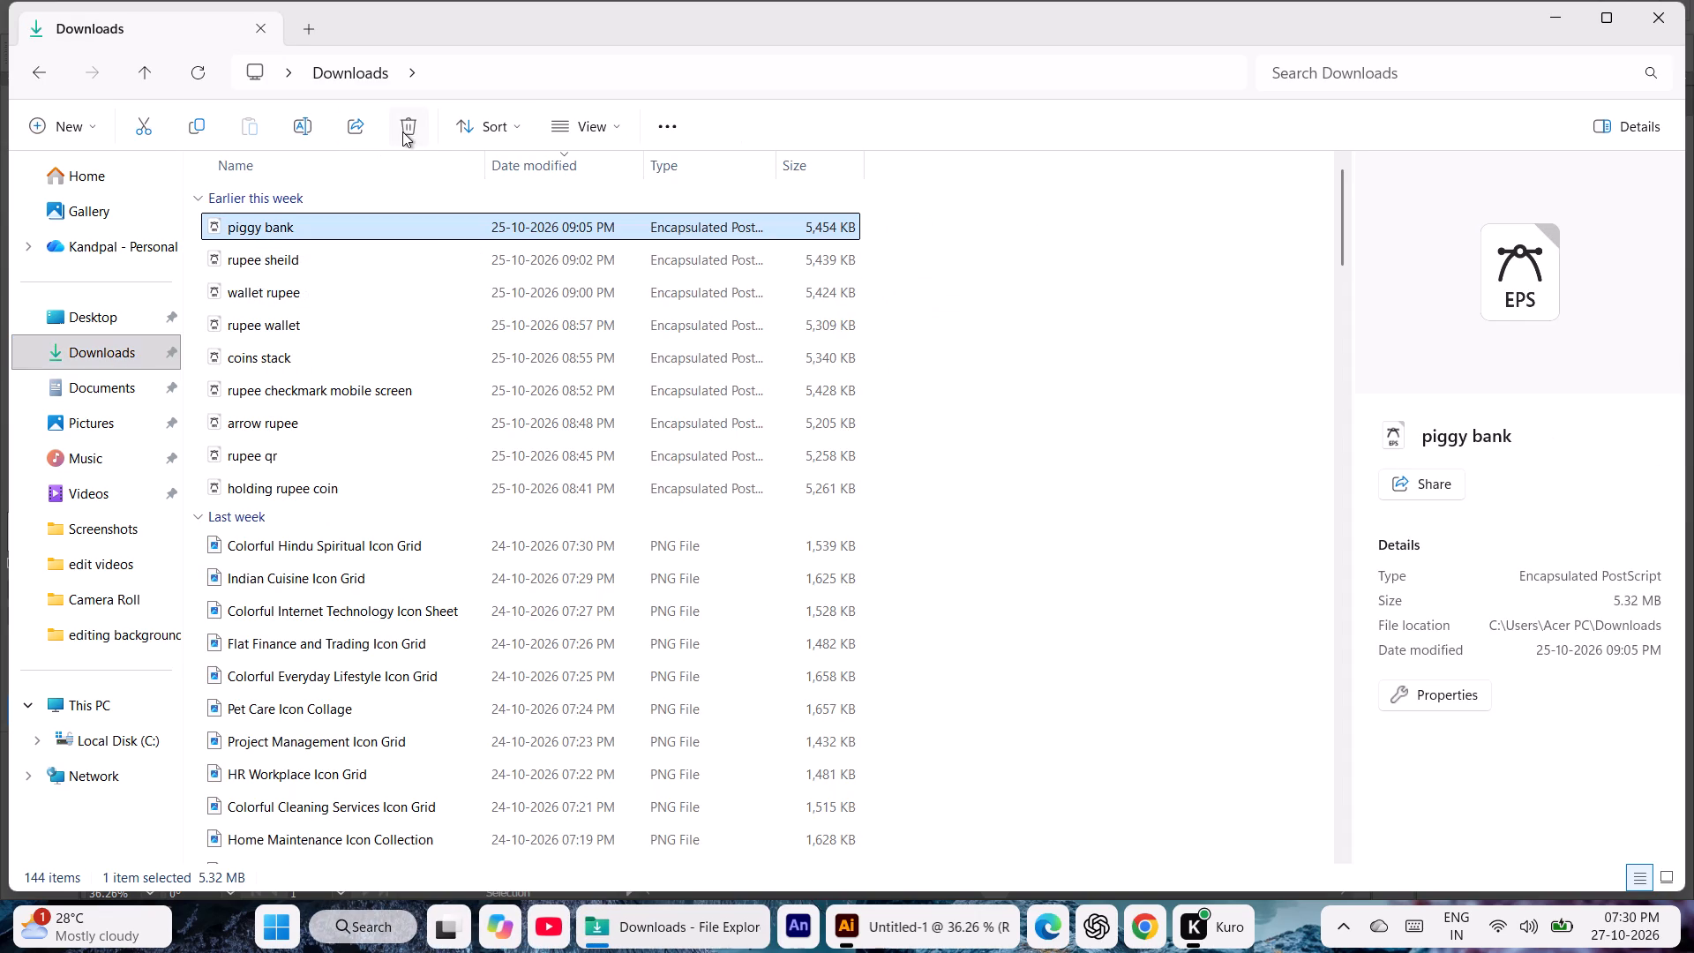
left_click(402, 133)
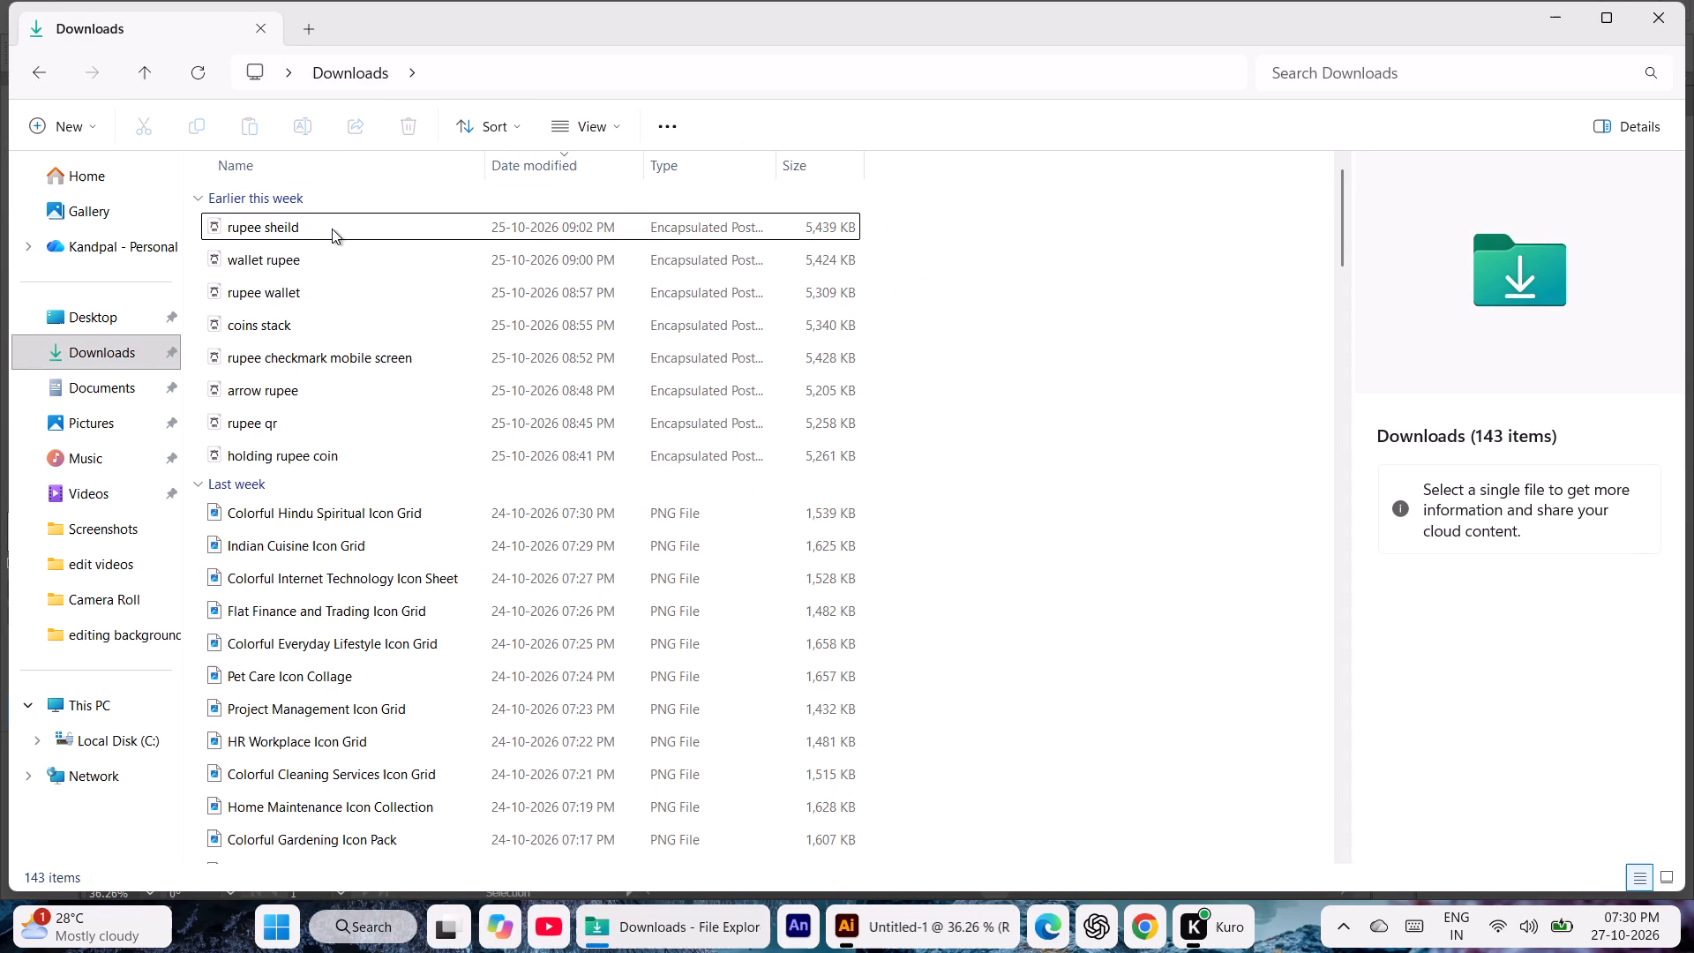
left_click(332, 229)
left_click(412, 120)
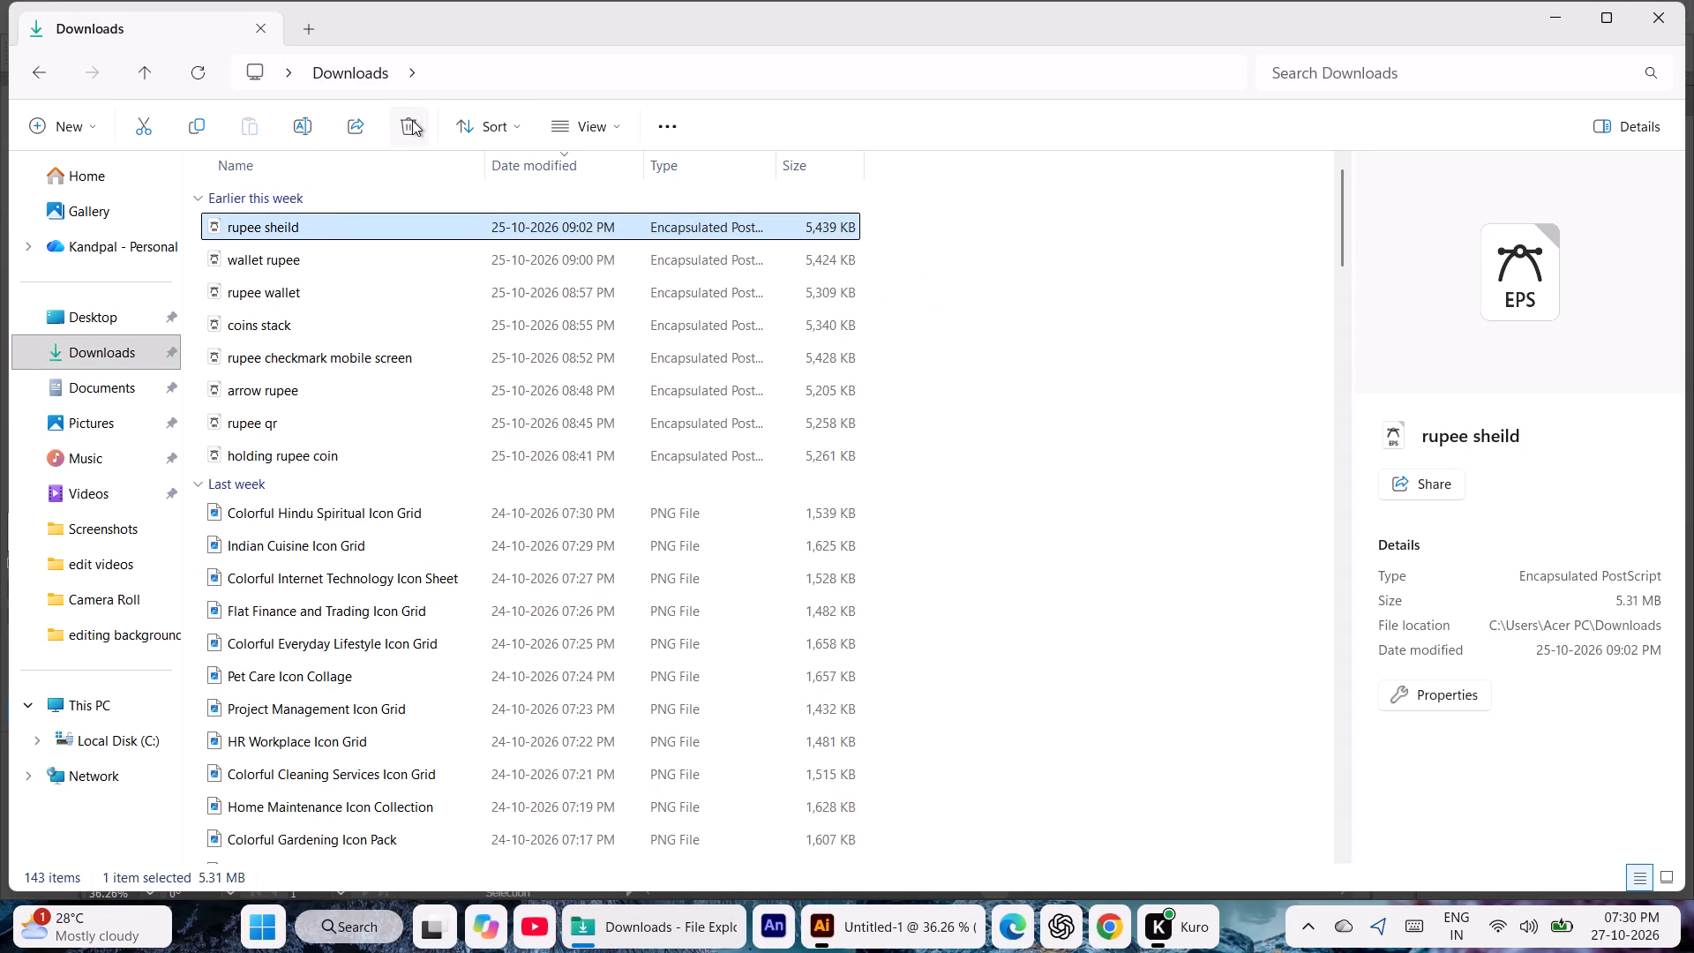
left_click(311, 238)
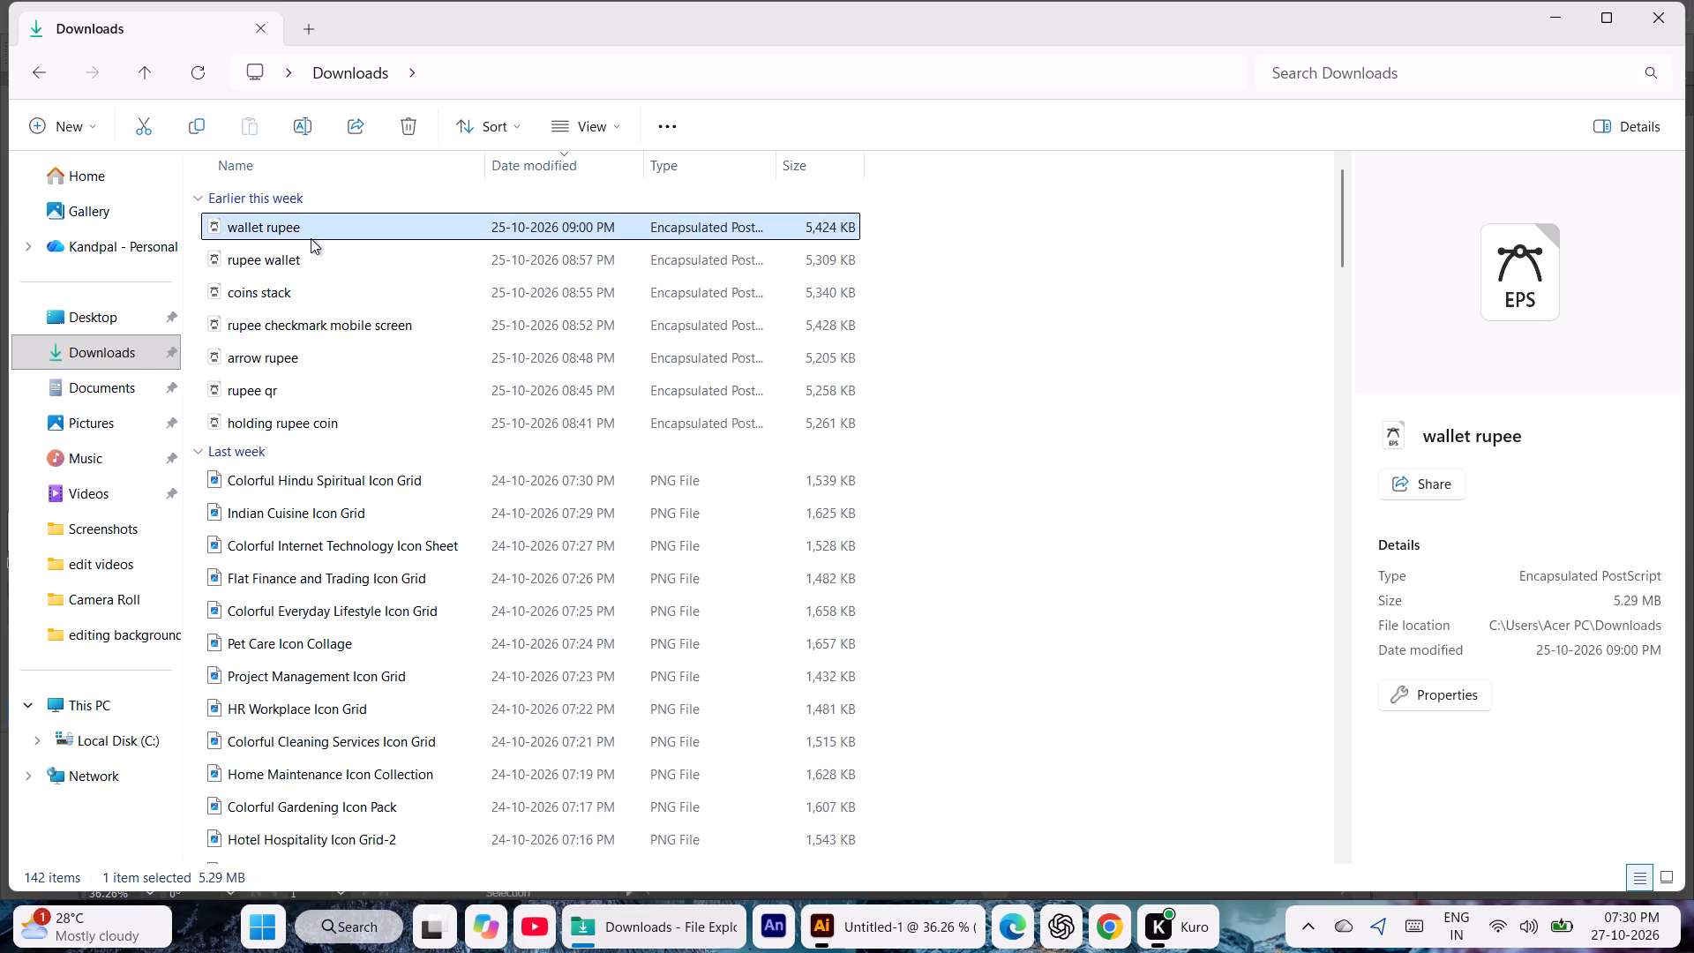
left_click(415, 127)
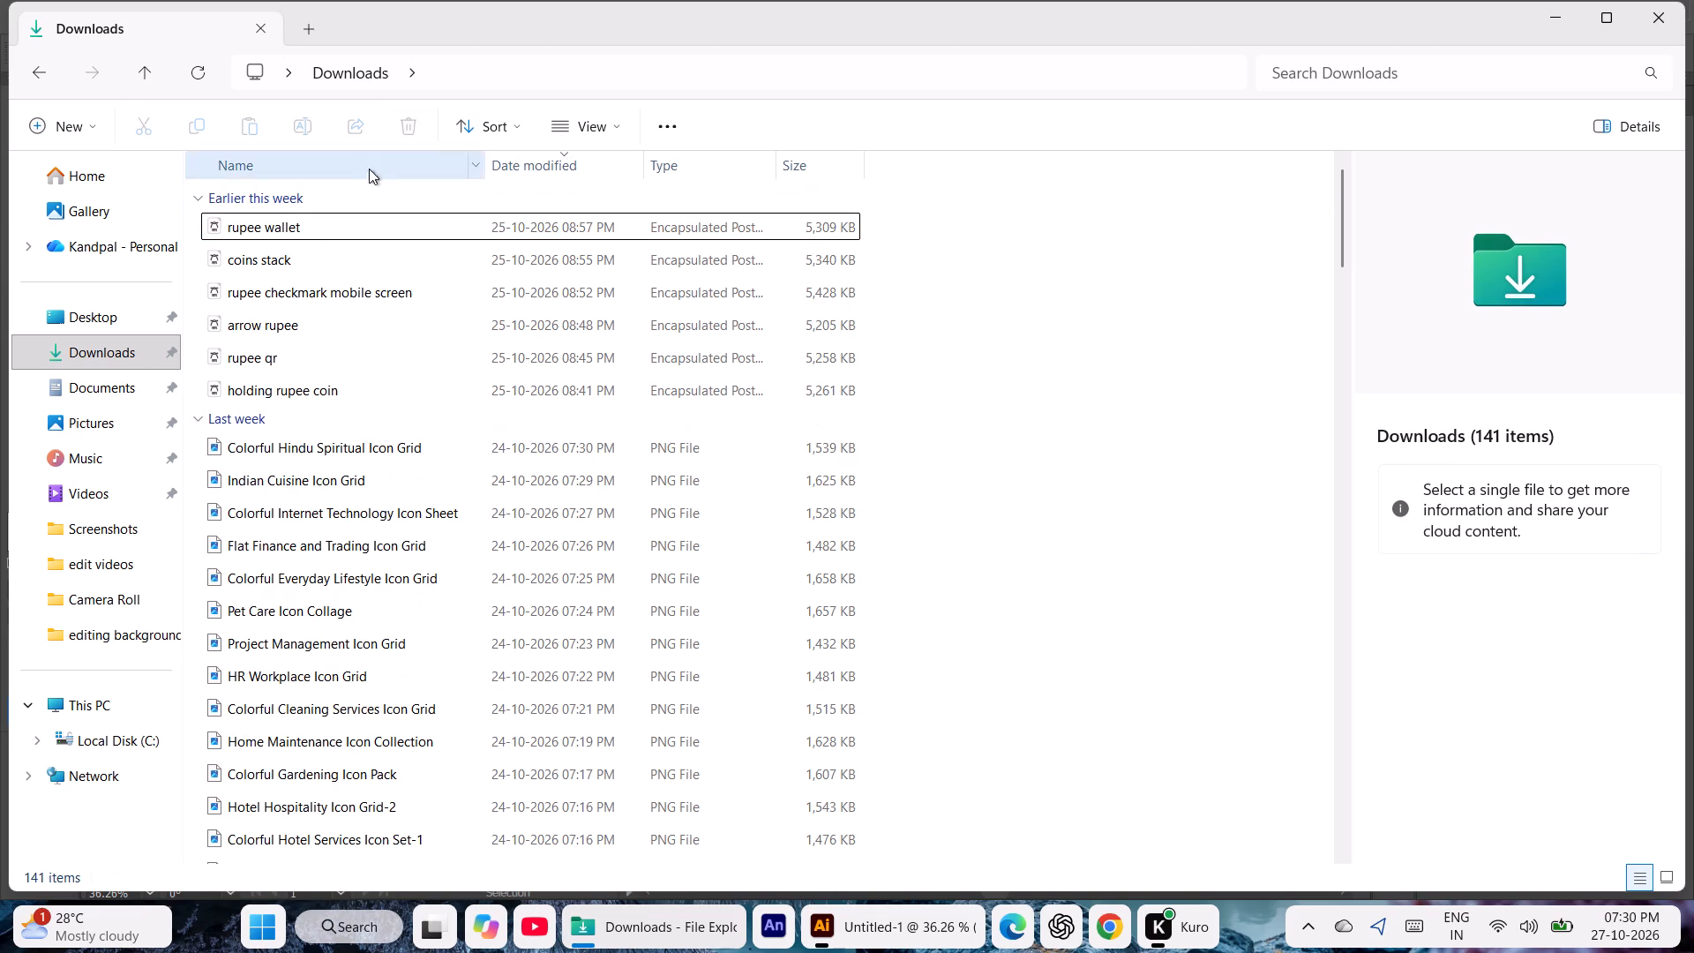
left_click(339, 229)
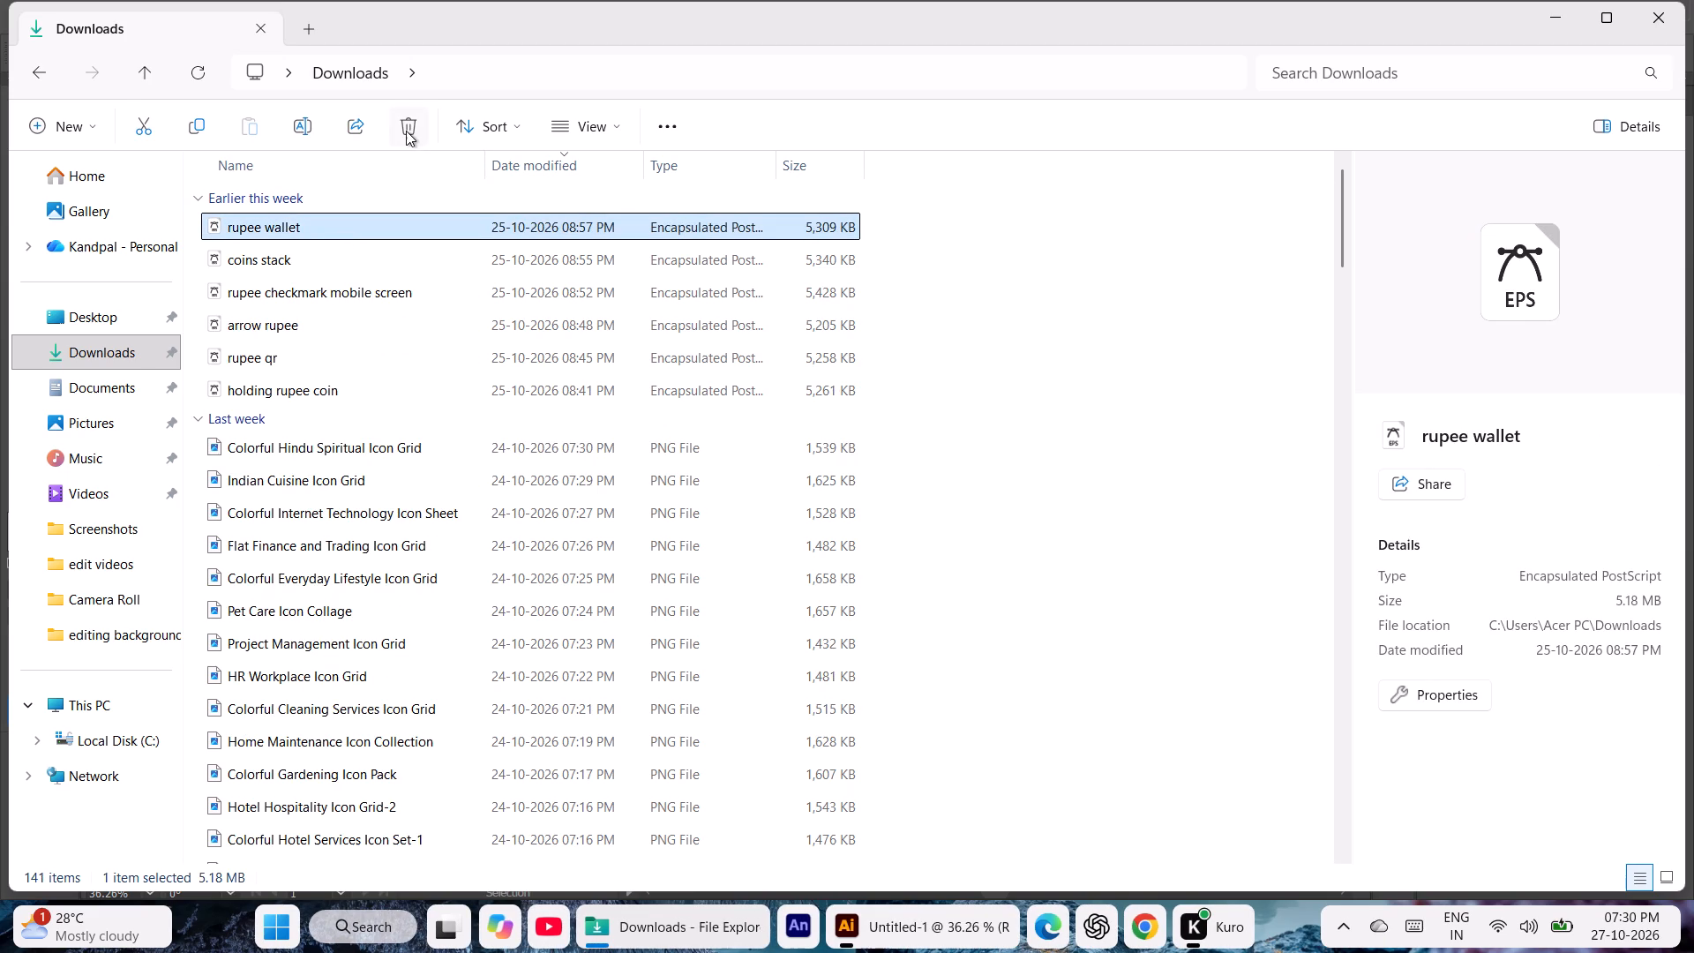
left_click(406, 131)
Delete the EPS files coins stack, rupee checkmark mobile screen, arrow rupee, rupee qr and holding rupee coin from Downloads.
left_click(325, 230)
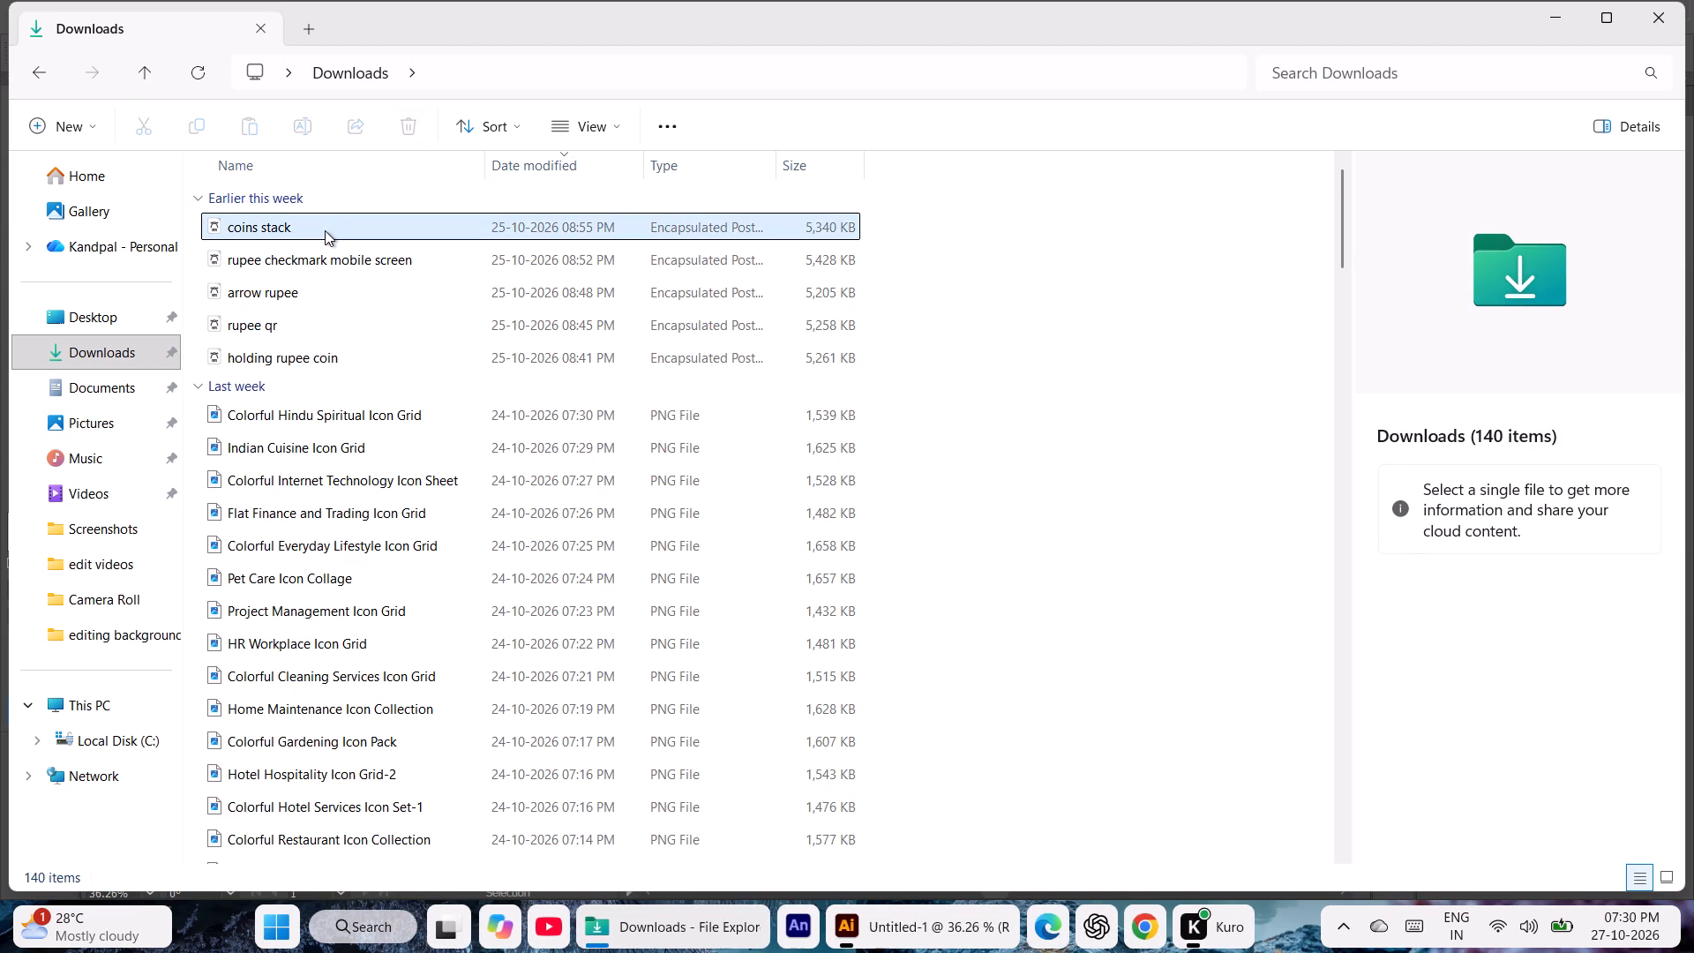
left_click(405, 124)
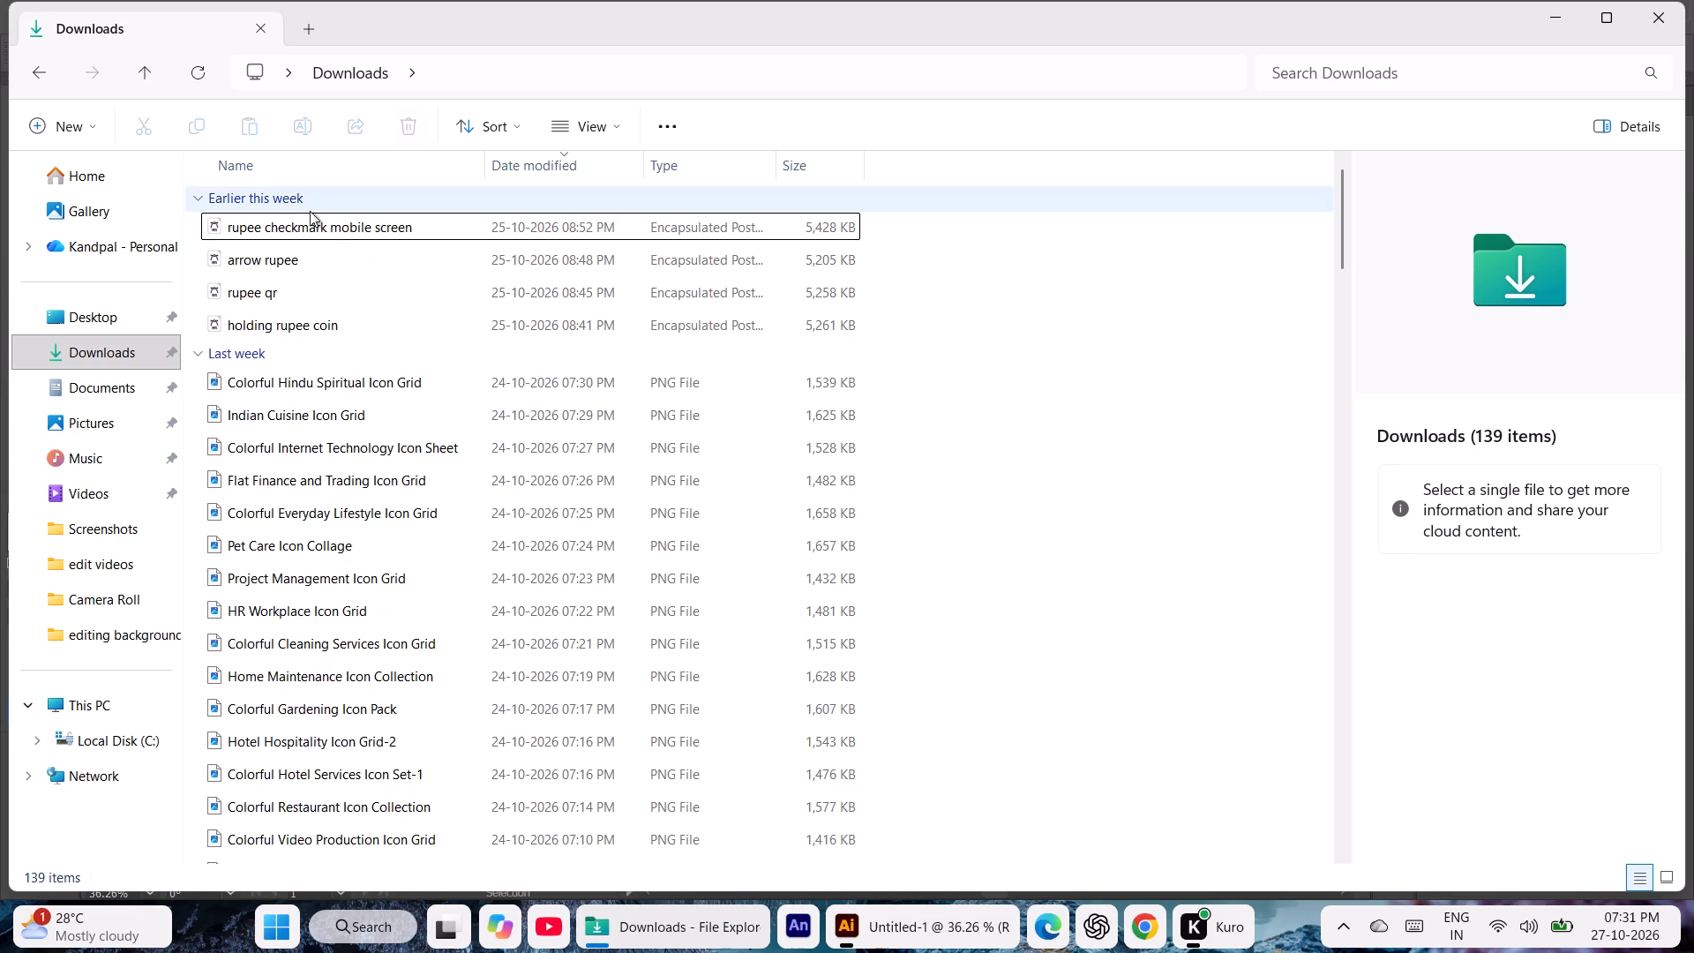
left_click(310, 233)
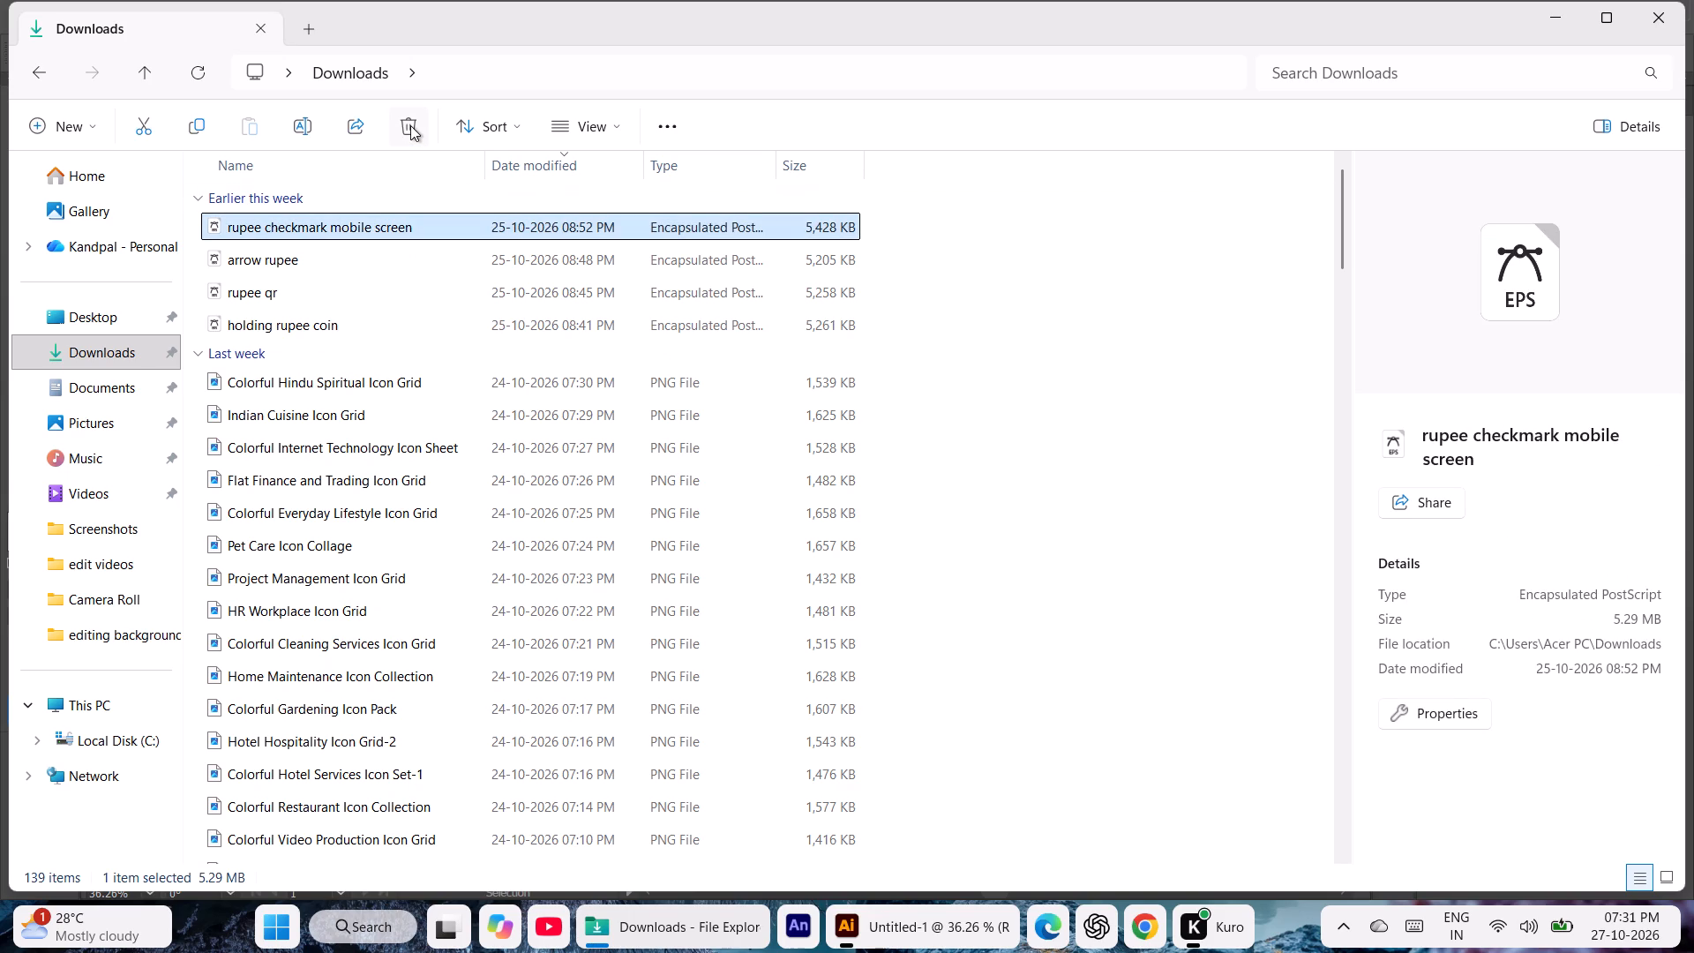
left_click(410, 125)
left_click(369, 229)
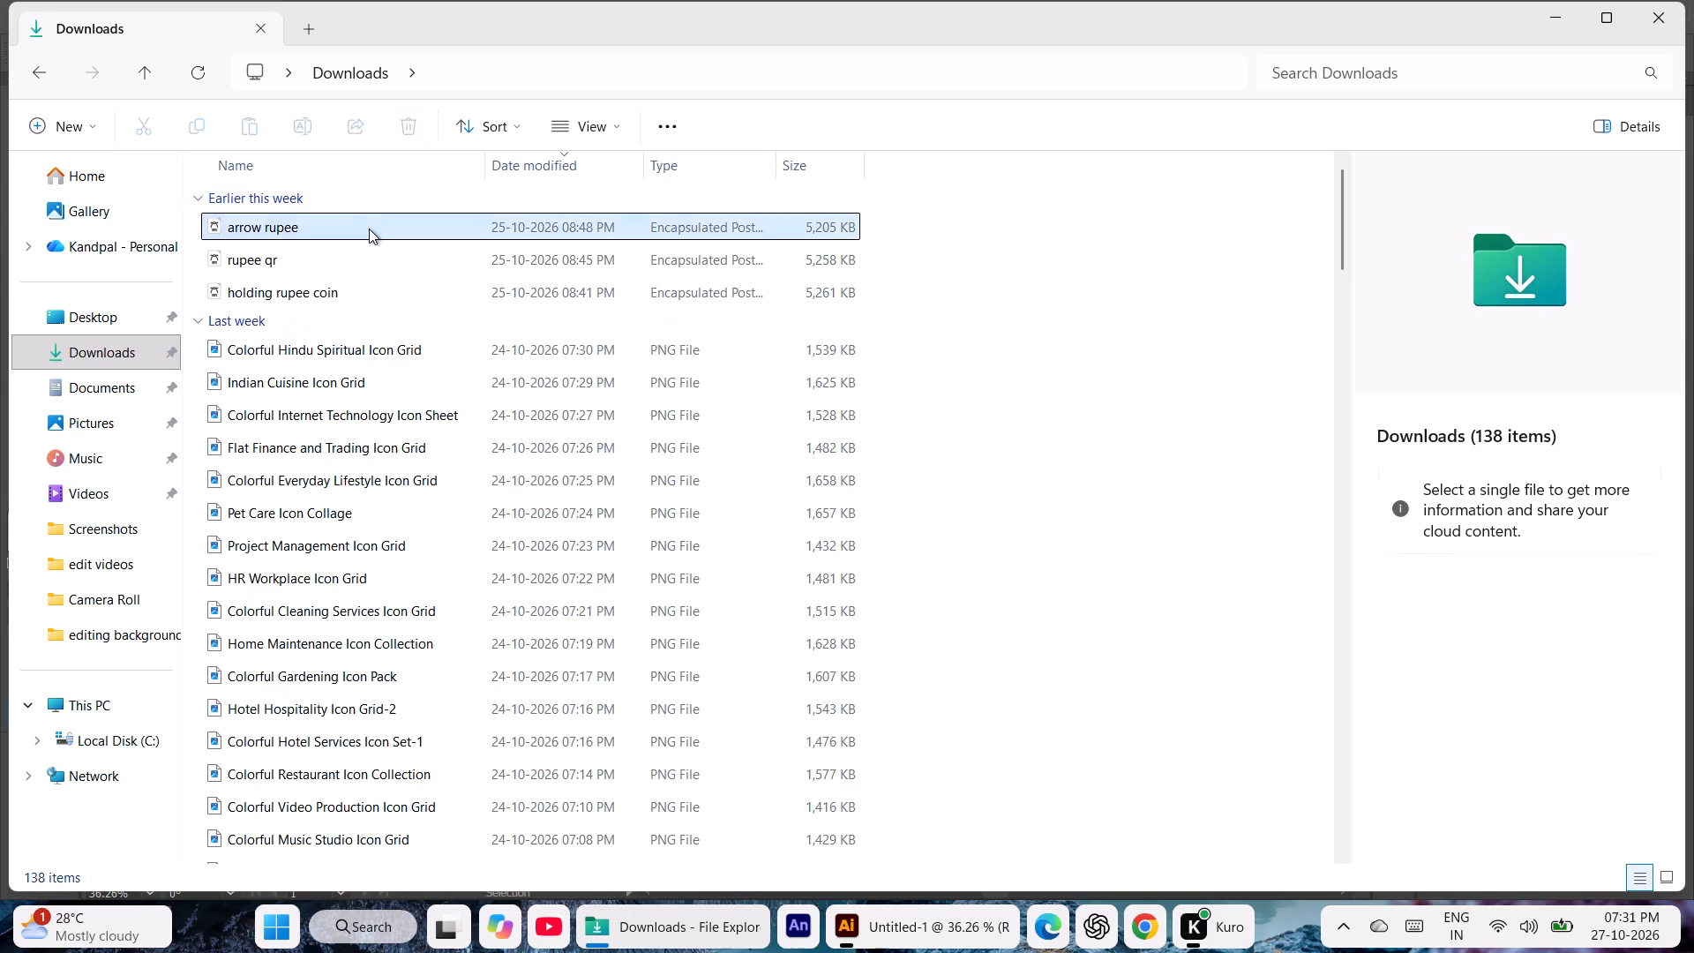
left_click(407, 127)
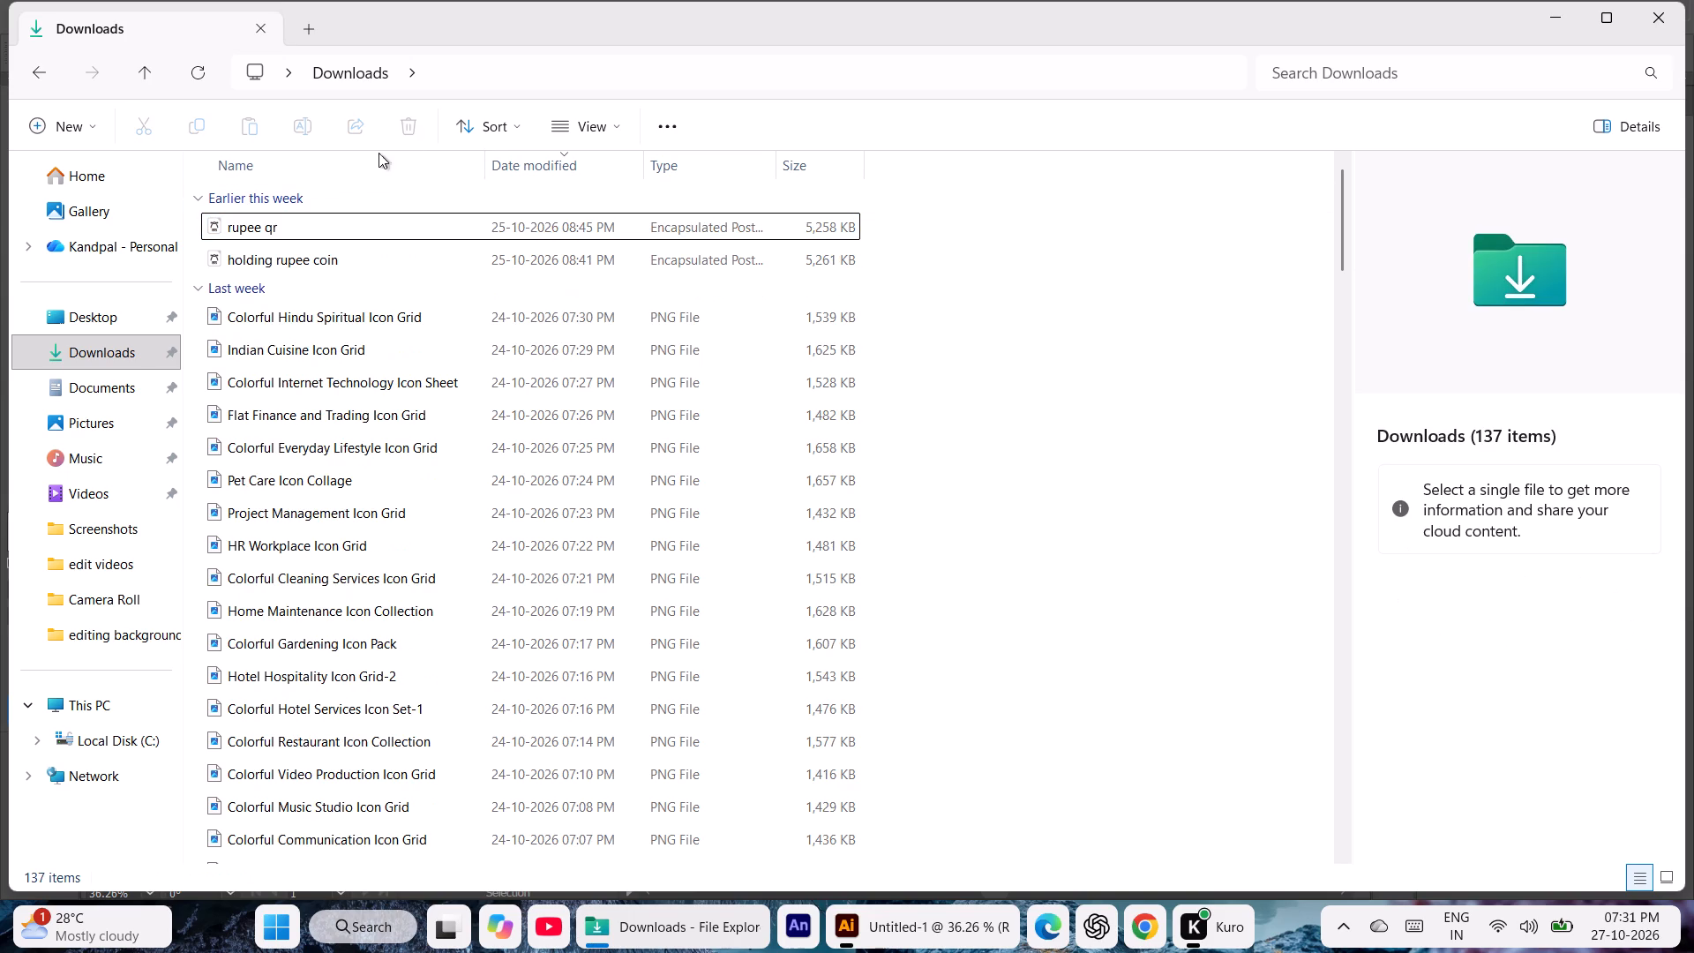
left_click(345, 235)
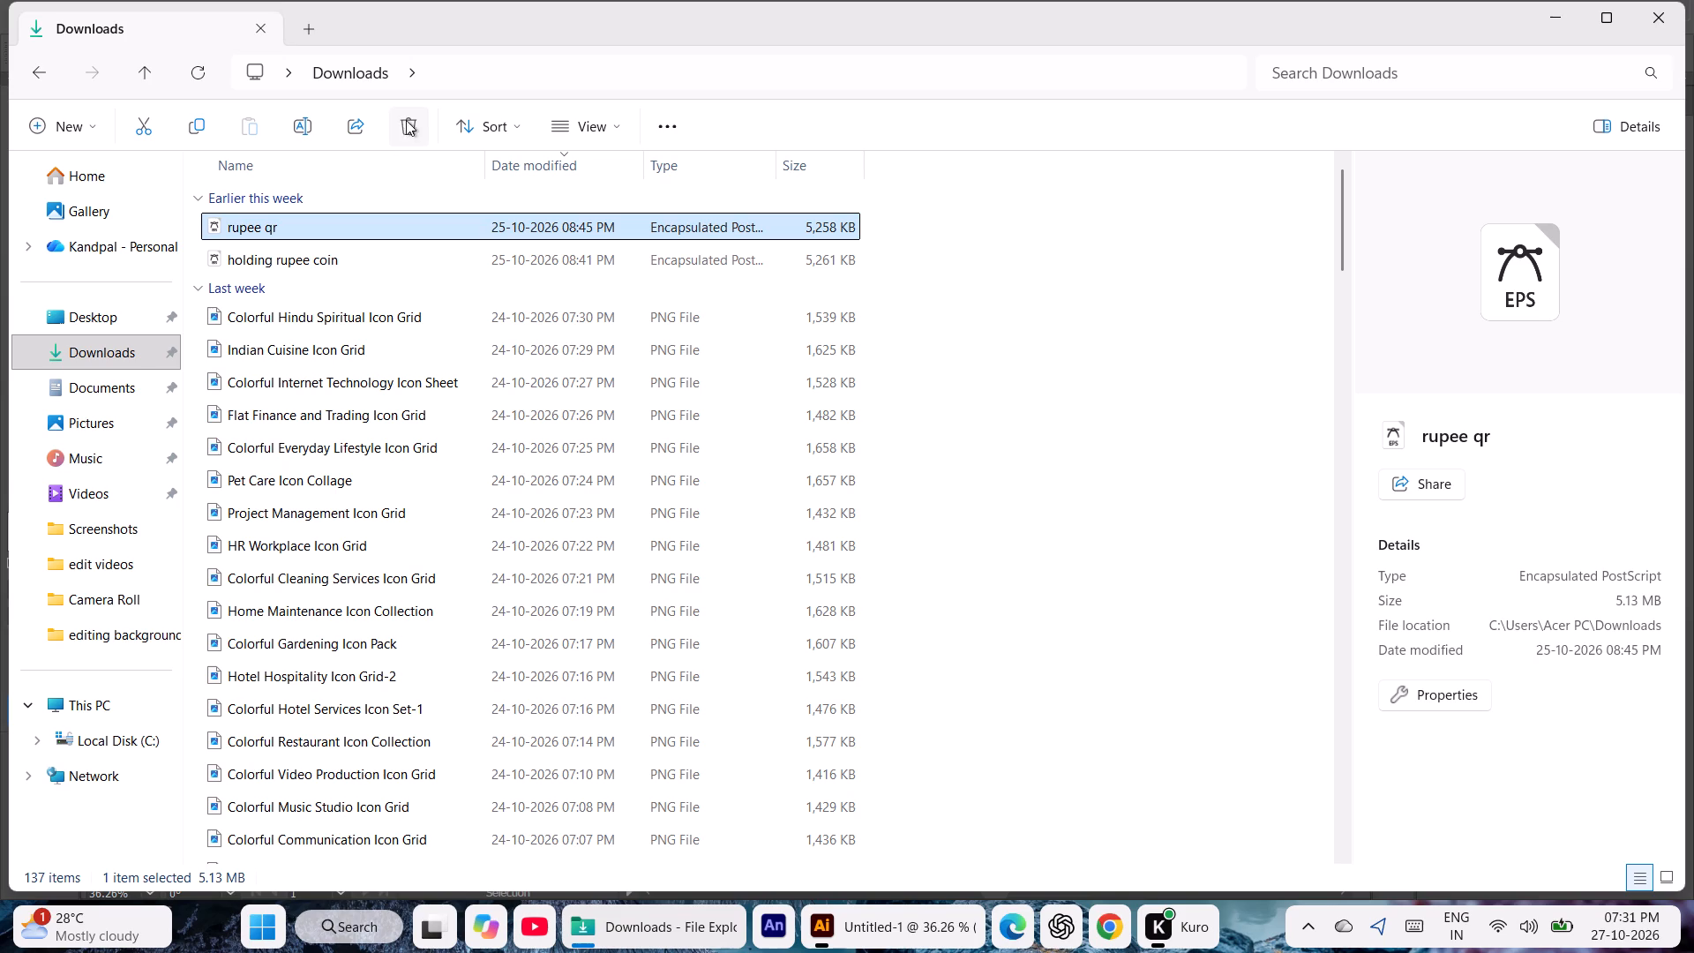
left_click(408, 126)
left_click(335, 237)
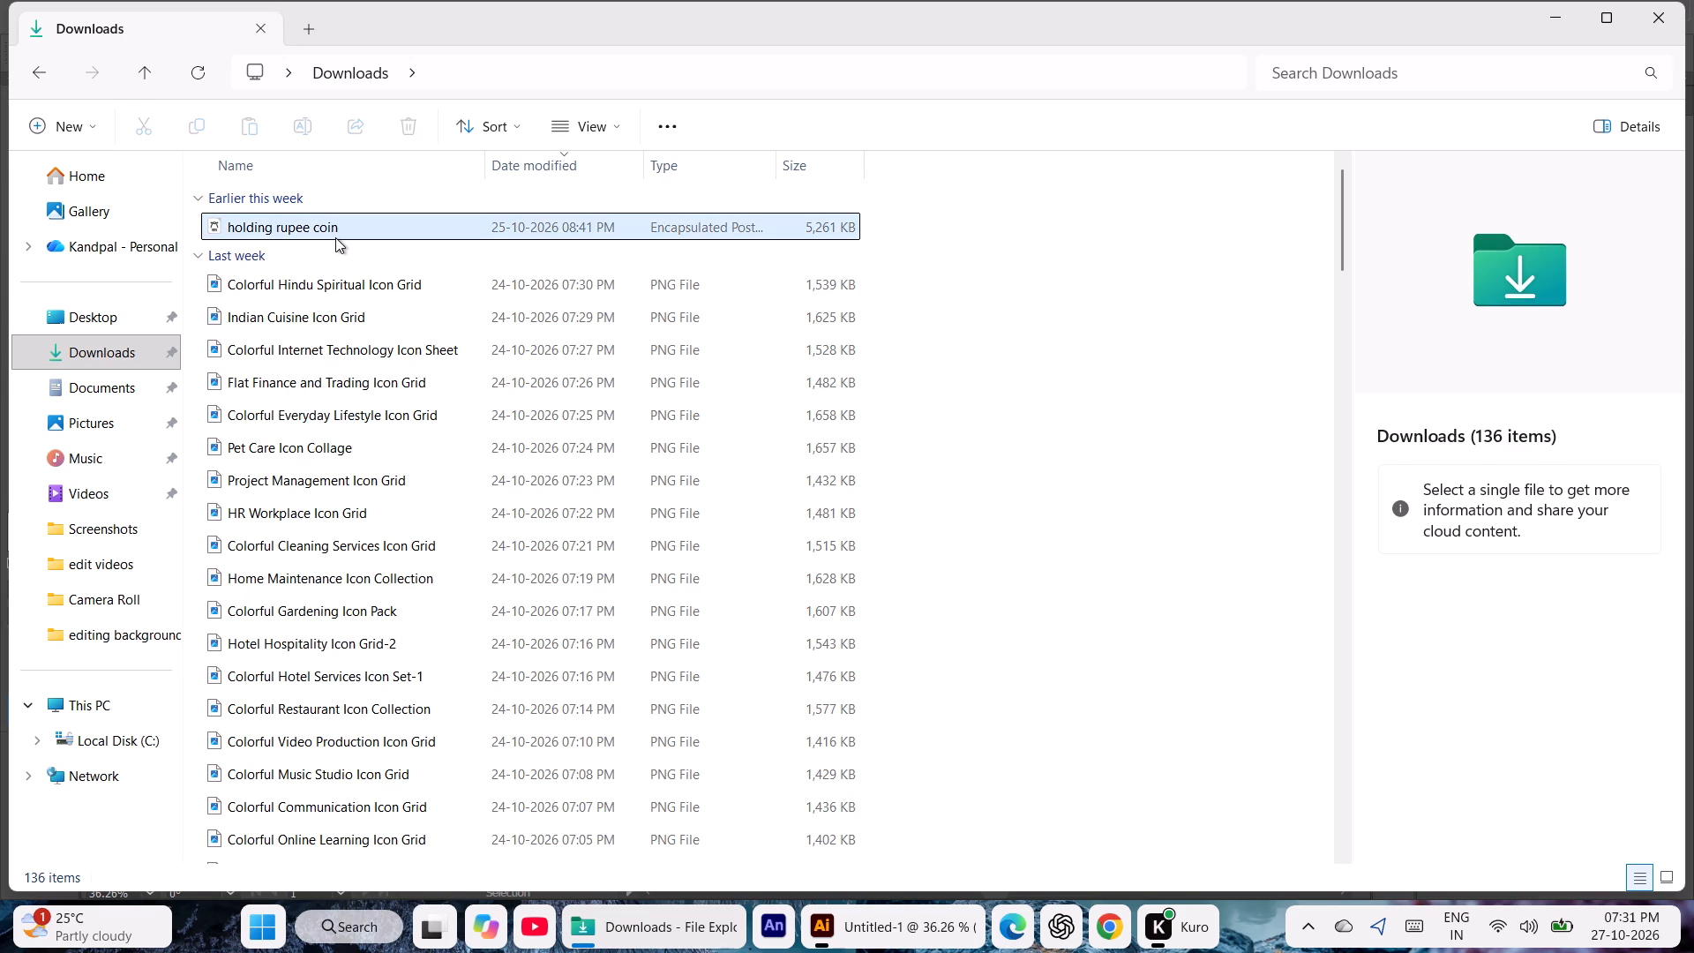
left_click(394, 123)
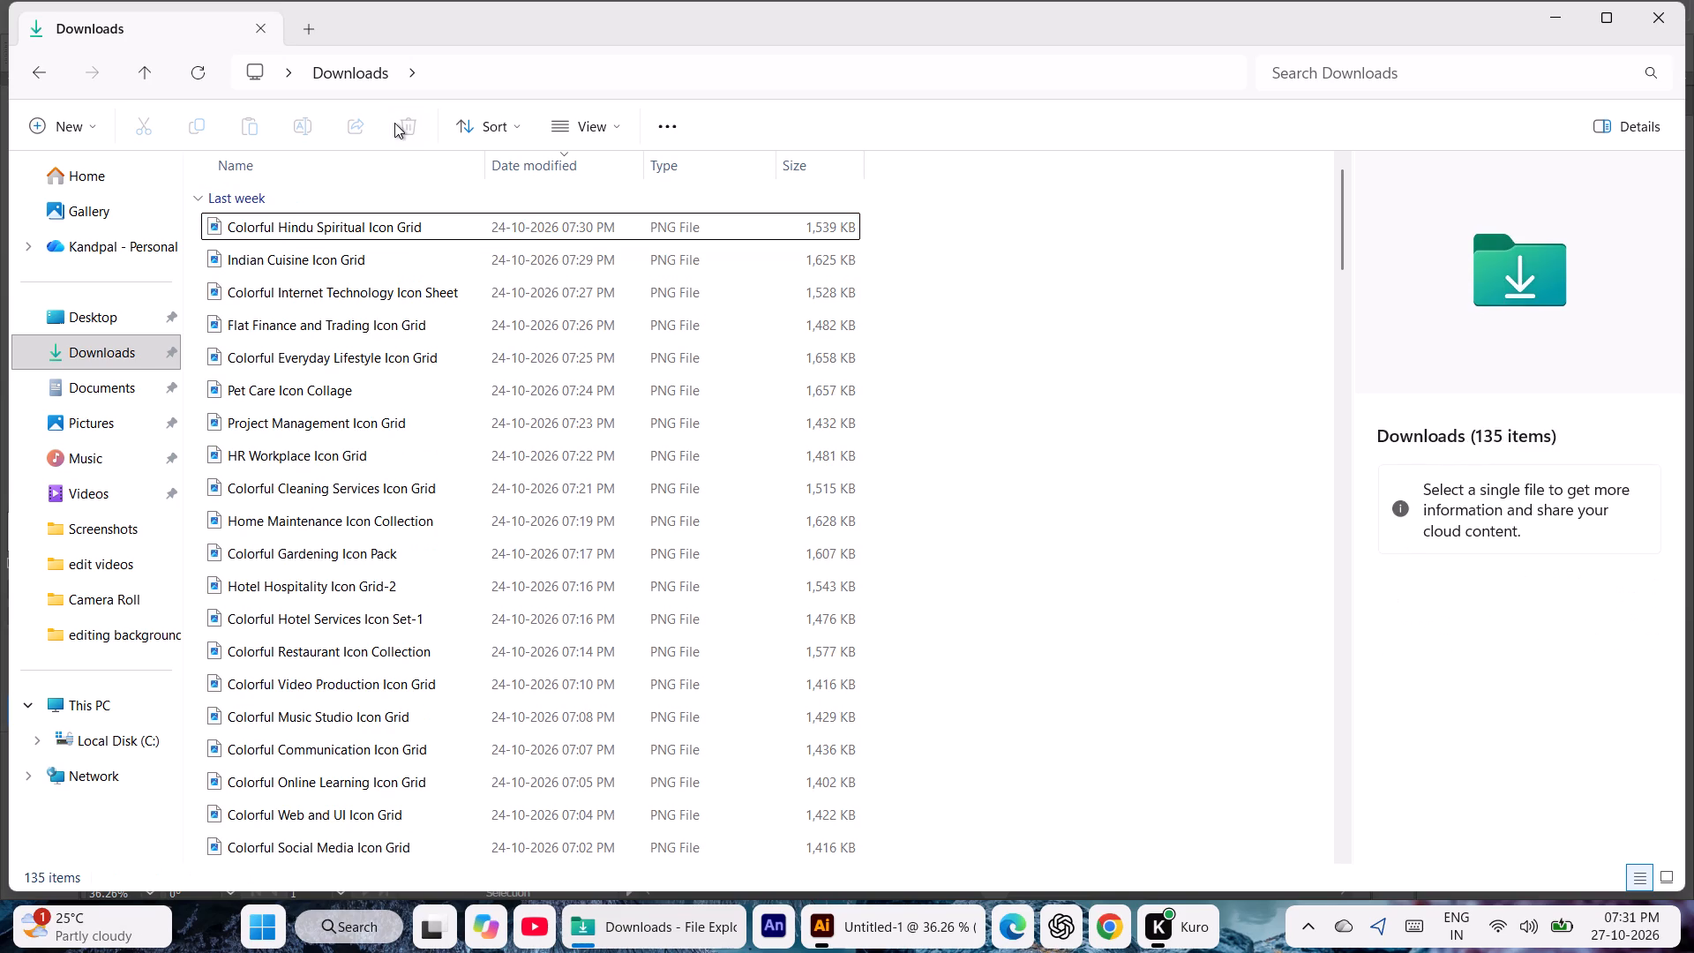
Place the Colorful Hindu Spiritual Icon Grid PNG from Downloads near the middle of the Illustrator artboard.
left_click(302, 235)
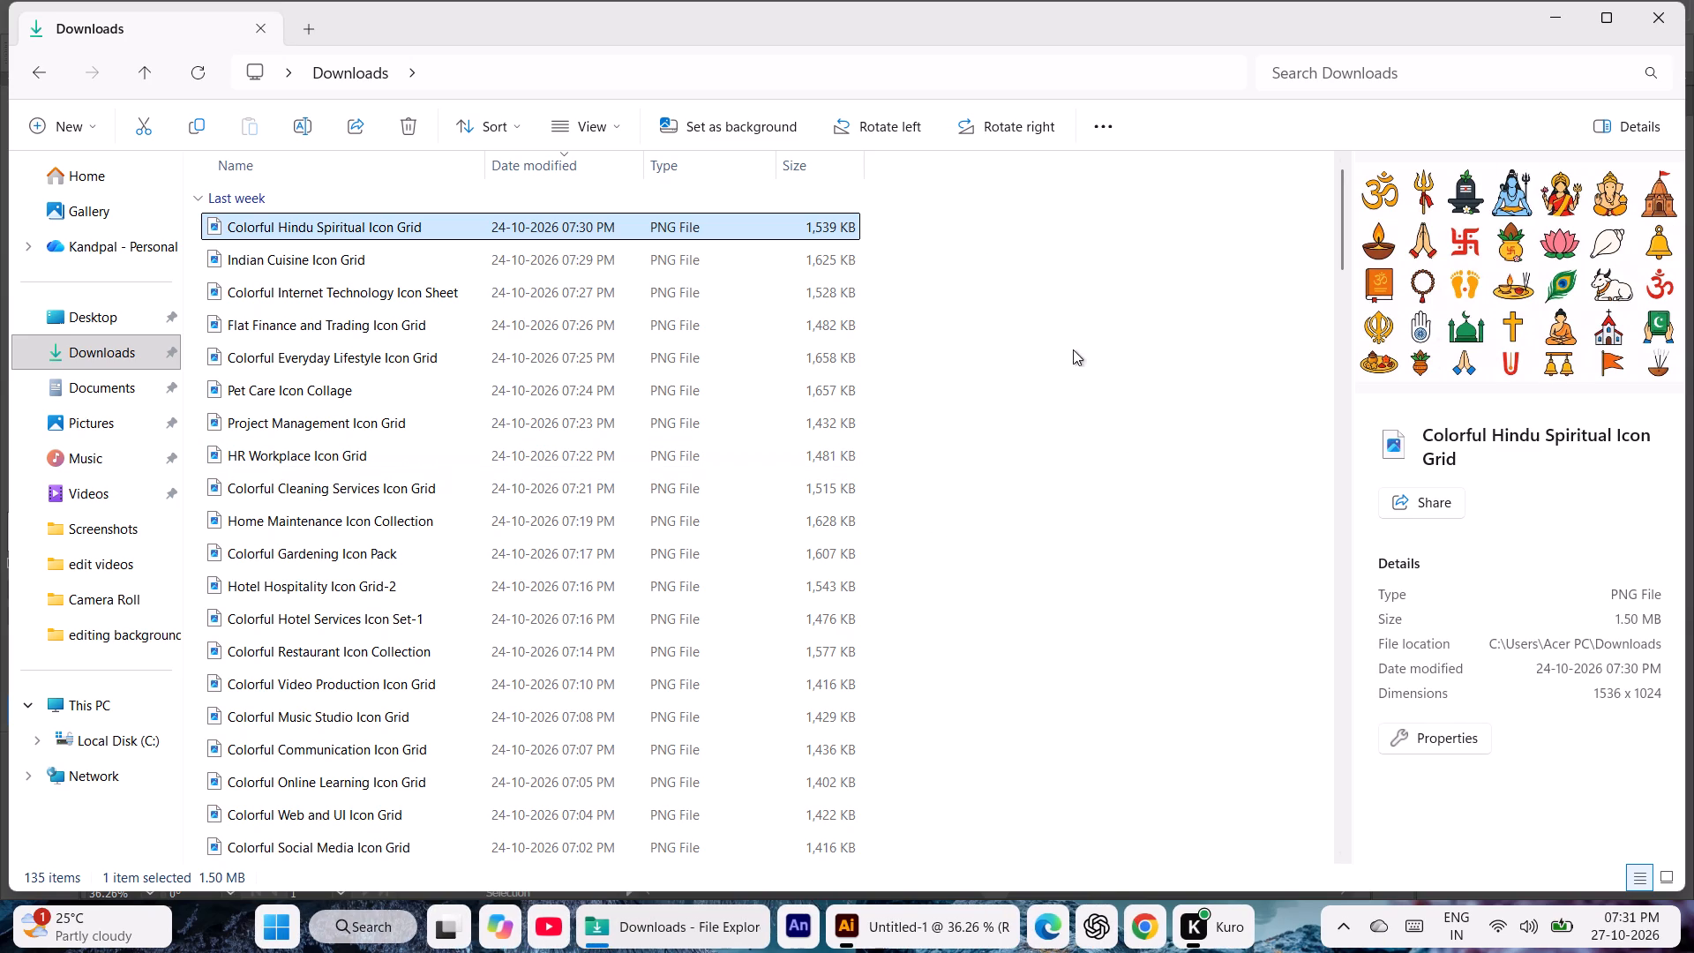
left_click_drag(1413, 265, 1109, 393)
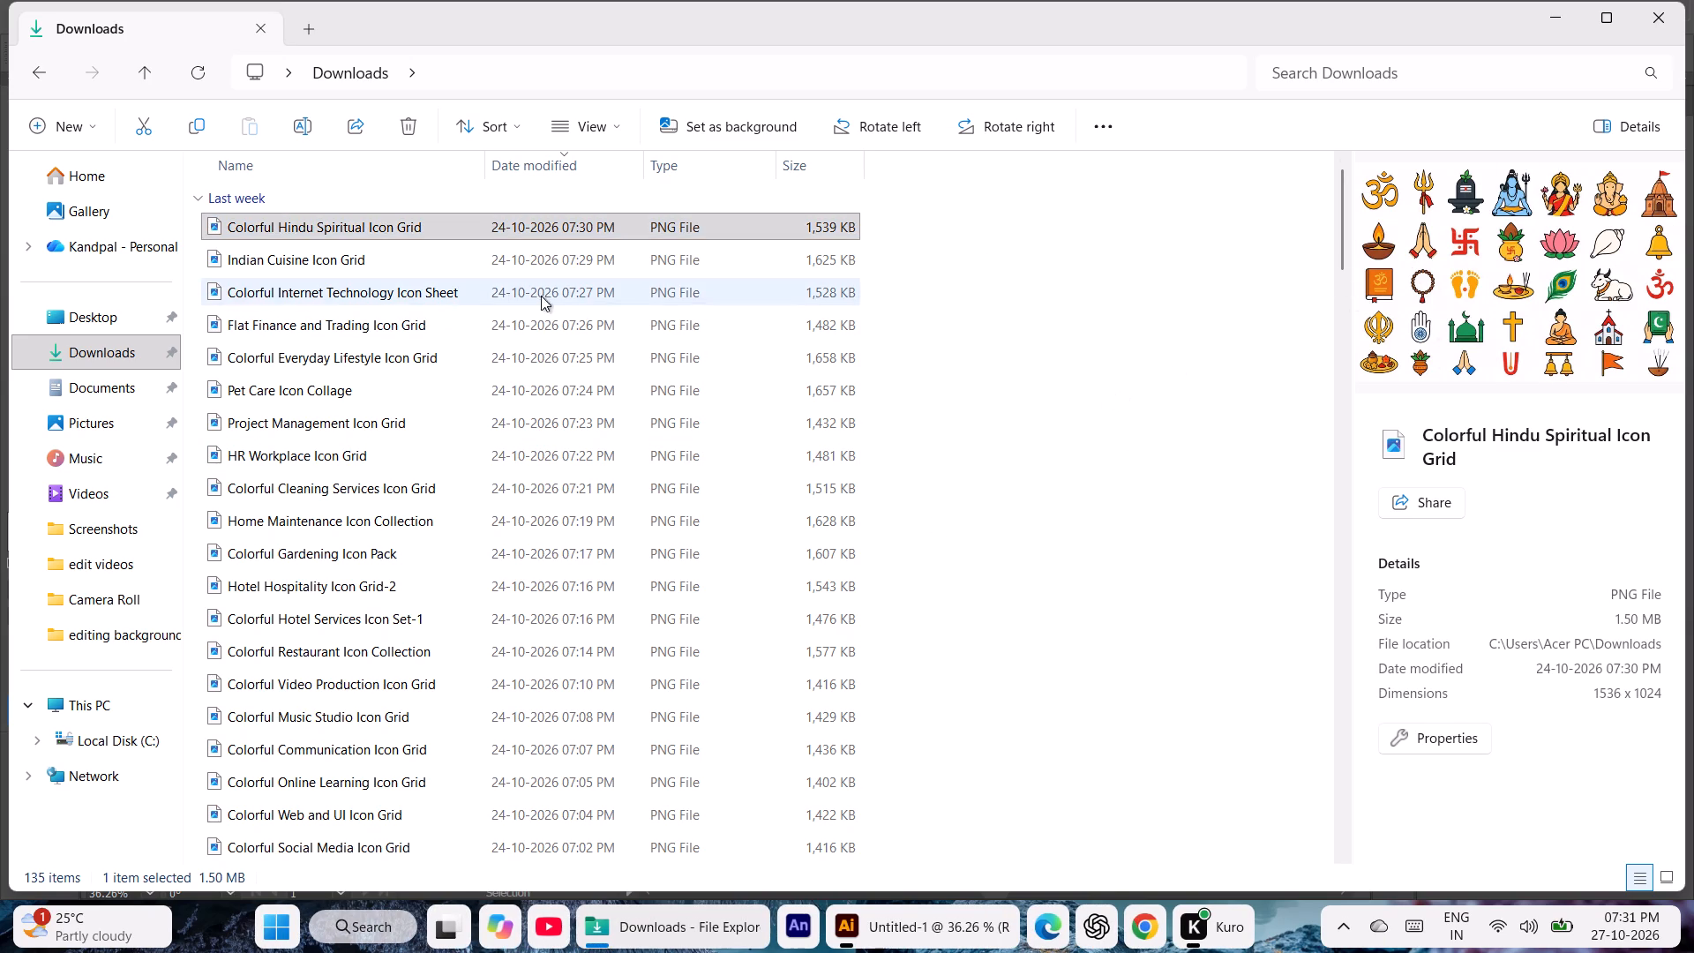
left_click_drag(419, 220, 848, 834)
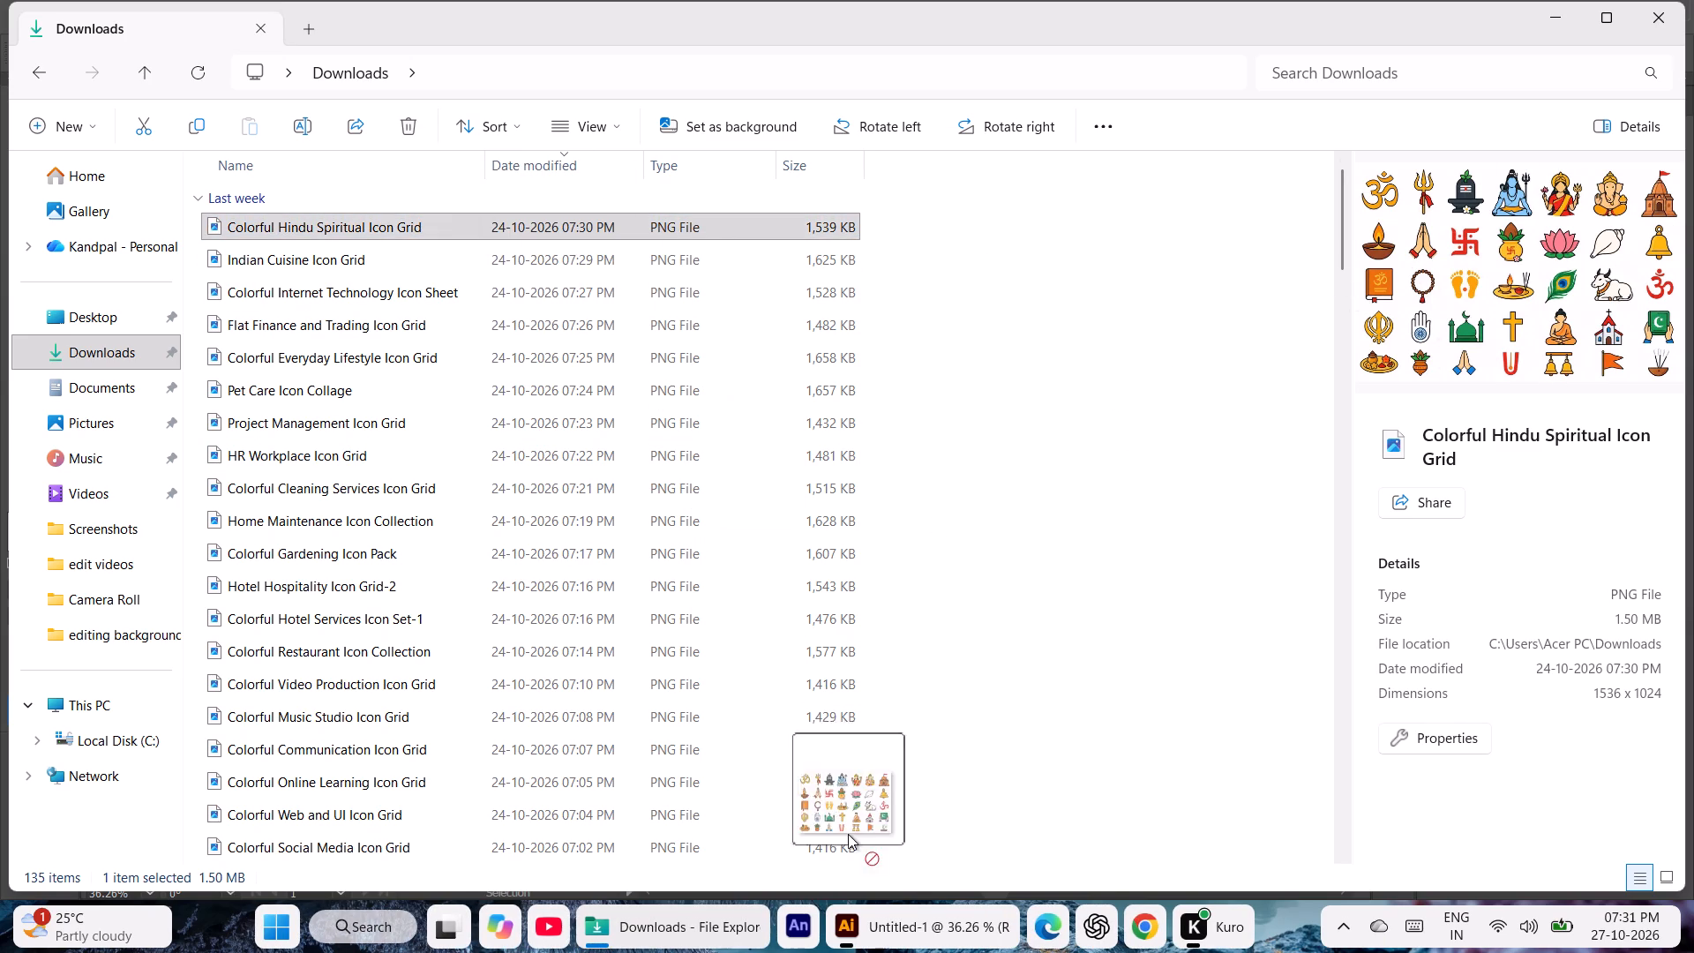
left_click_drag(848, 834, 839, 798)
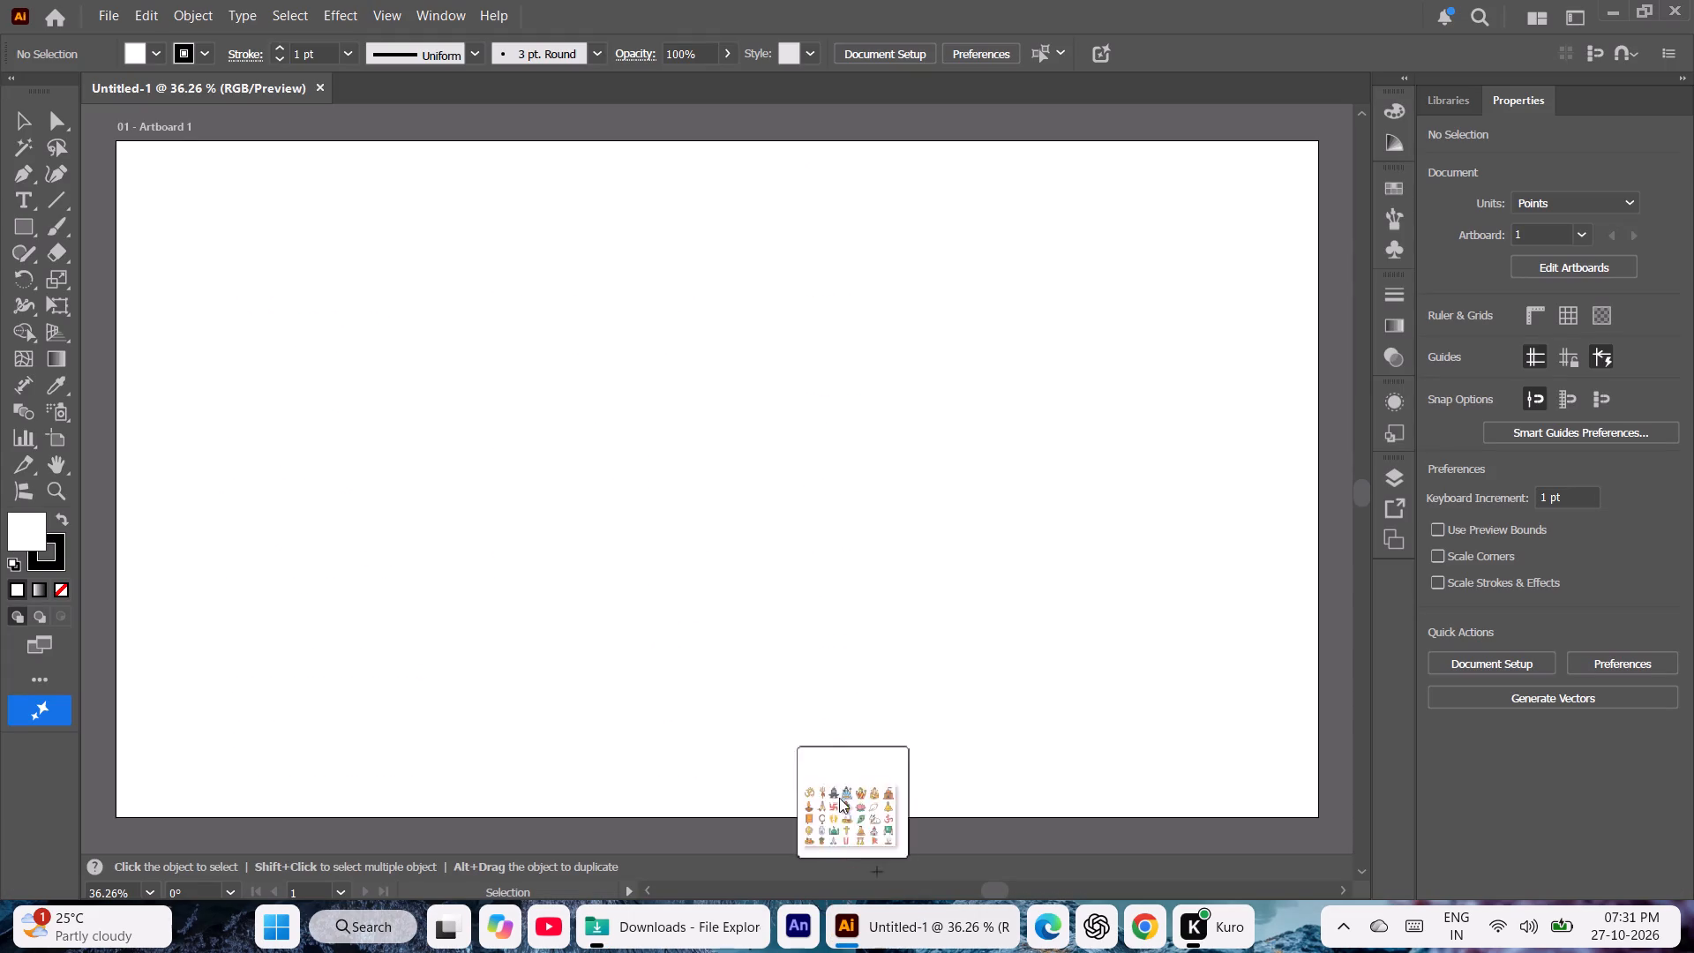
left_click_drag(839, 798, 700, 464)
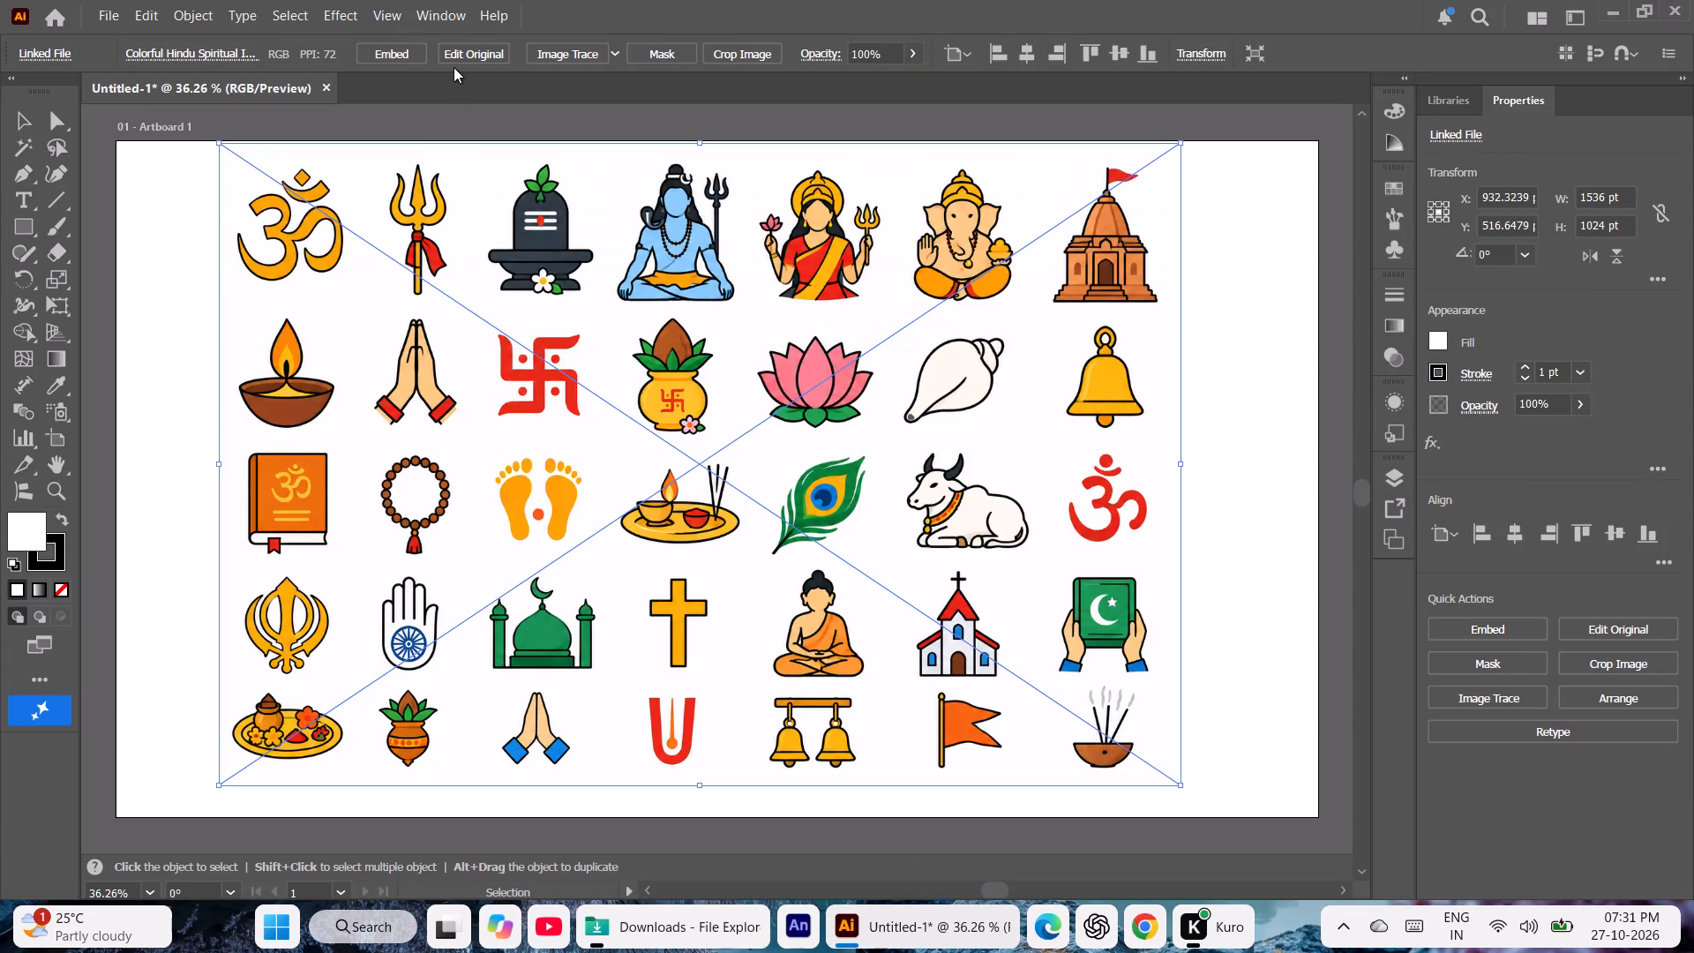
Trace the placed icon grid image with the Low Fidelity Photo preset and expand the tracing into vector paths.
left_click(438, 21)
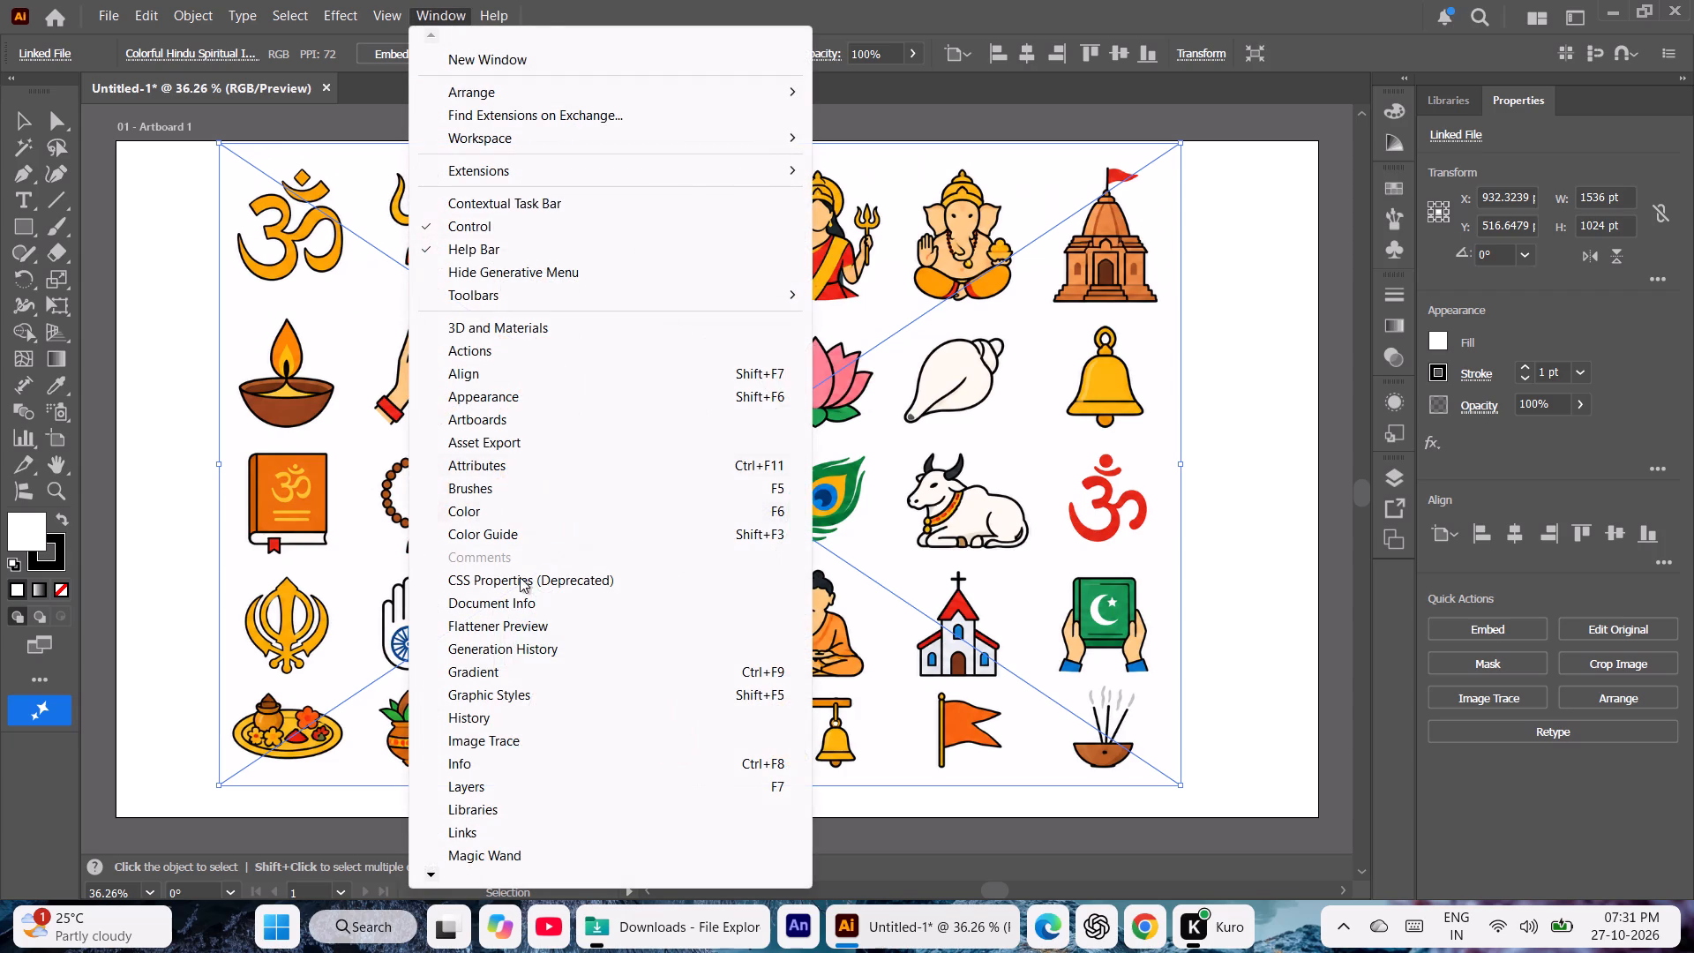
left_click(520, 739)
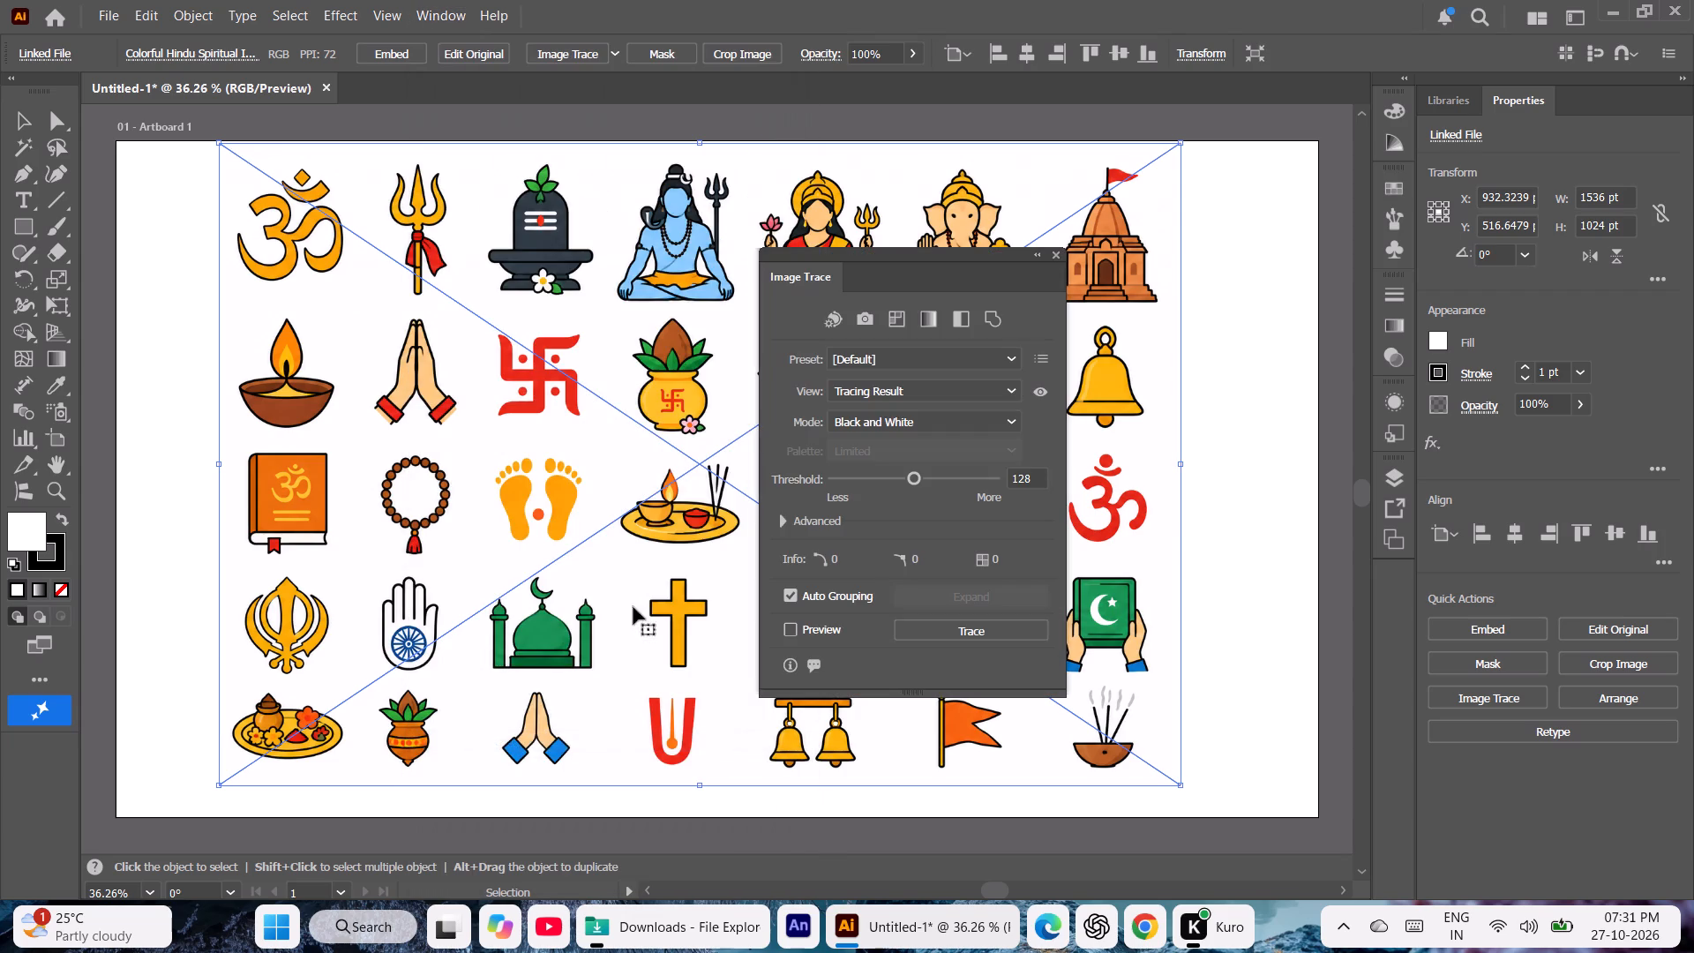
left_click(1008, 356)
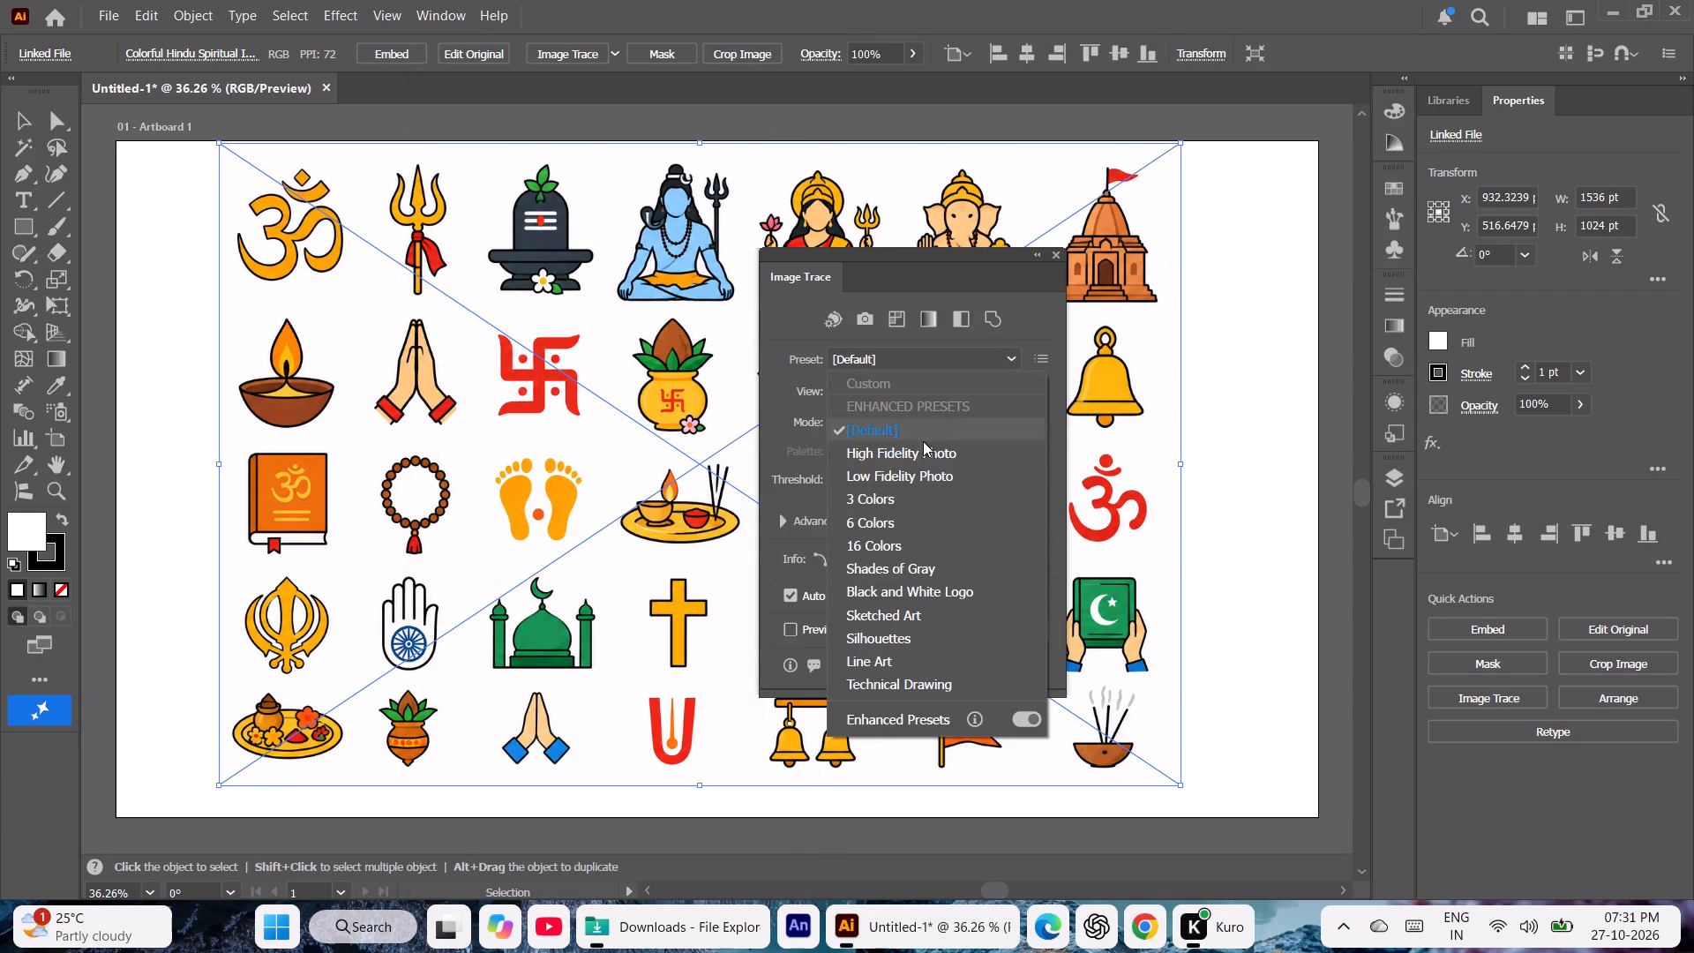
left_click(925, 476)
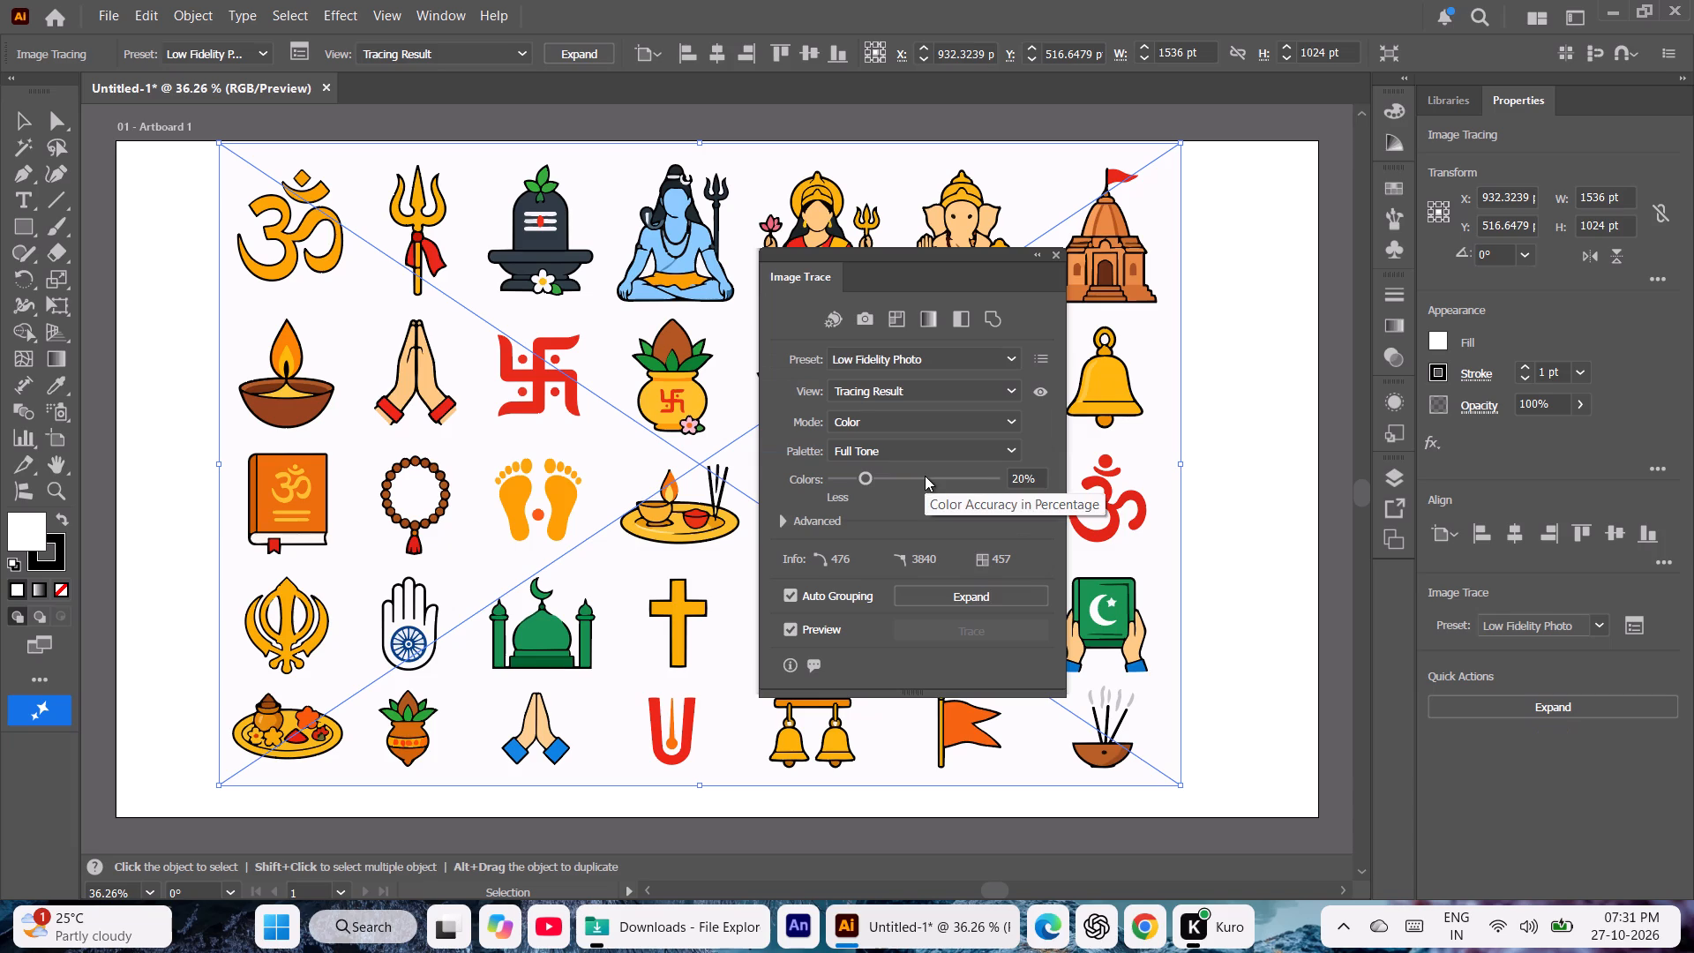
left_click(981, 597)
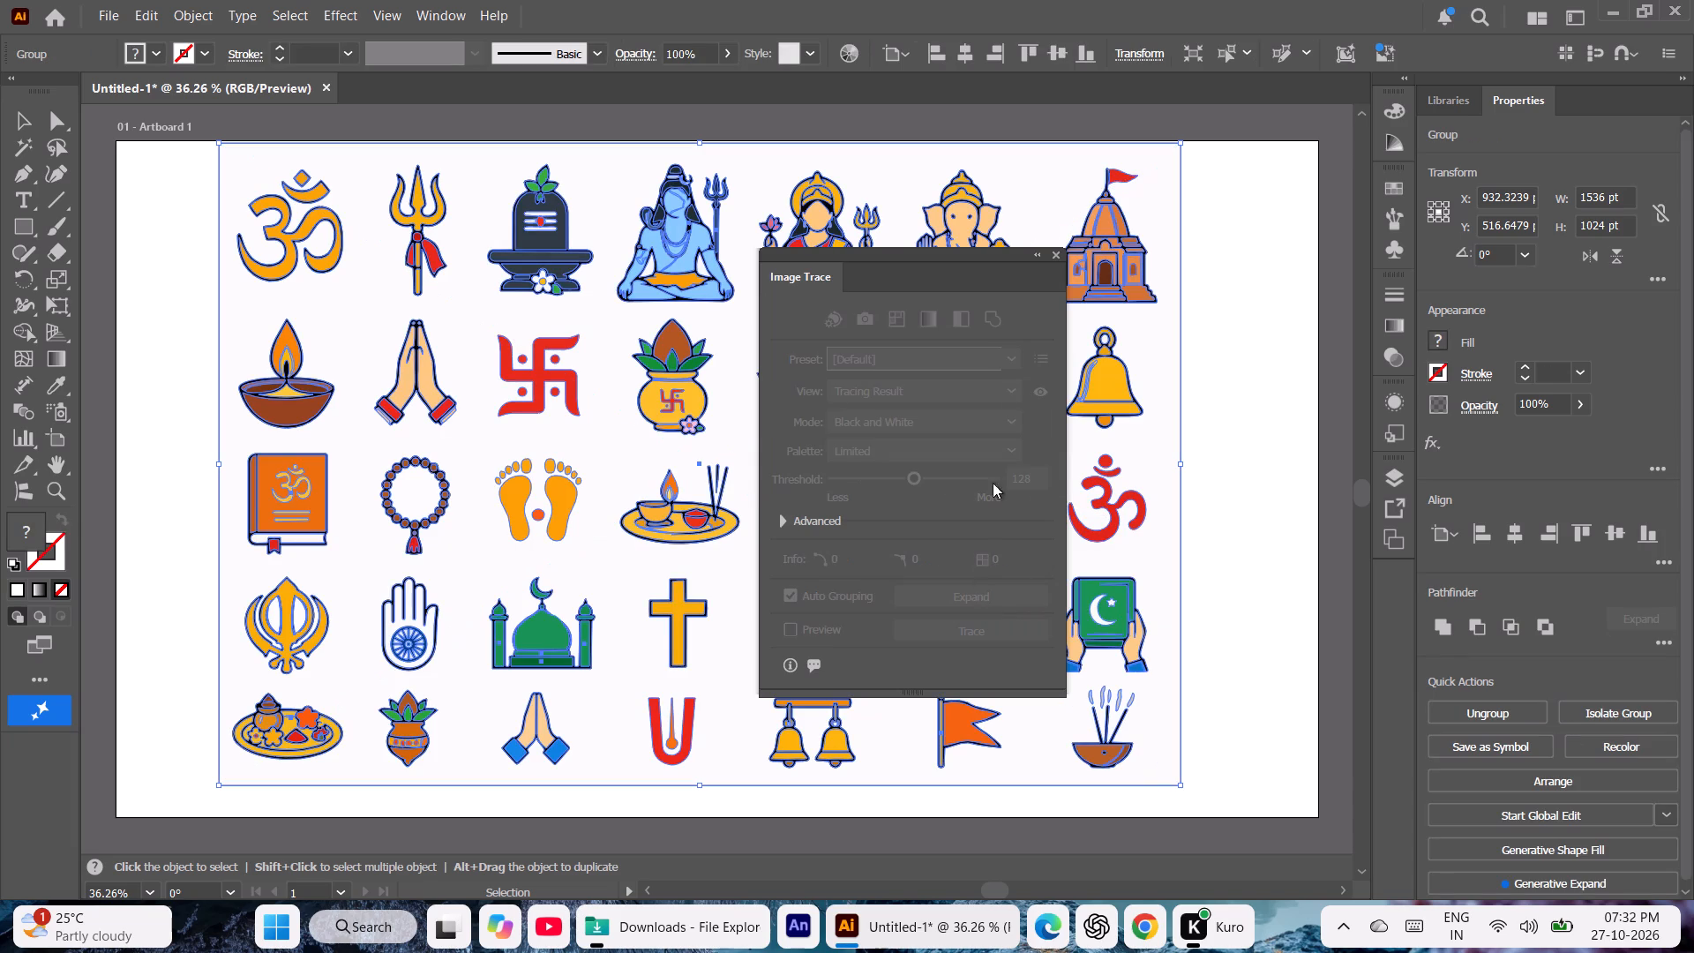
left_click(1056, 251)
Ungroup the expanded artwork and delete the full-size off-white background rectangle behind the icons.
right_click(1056, 251)
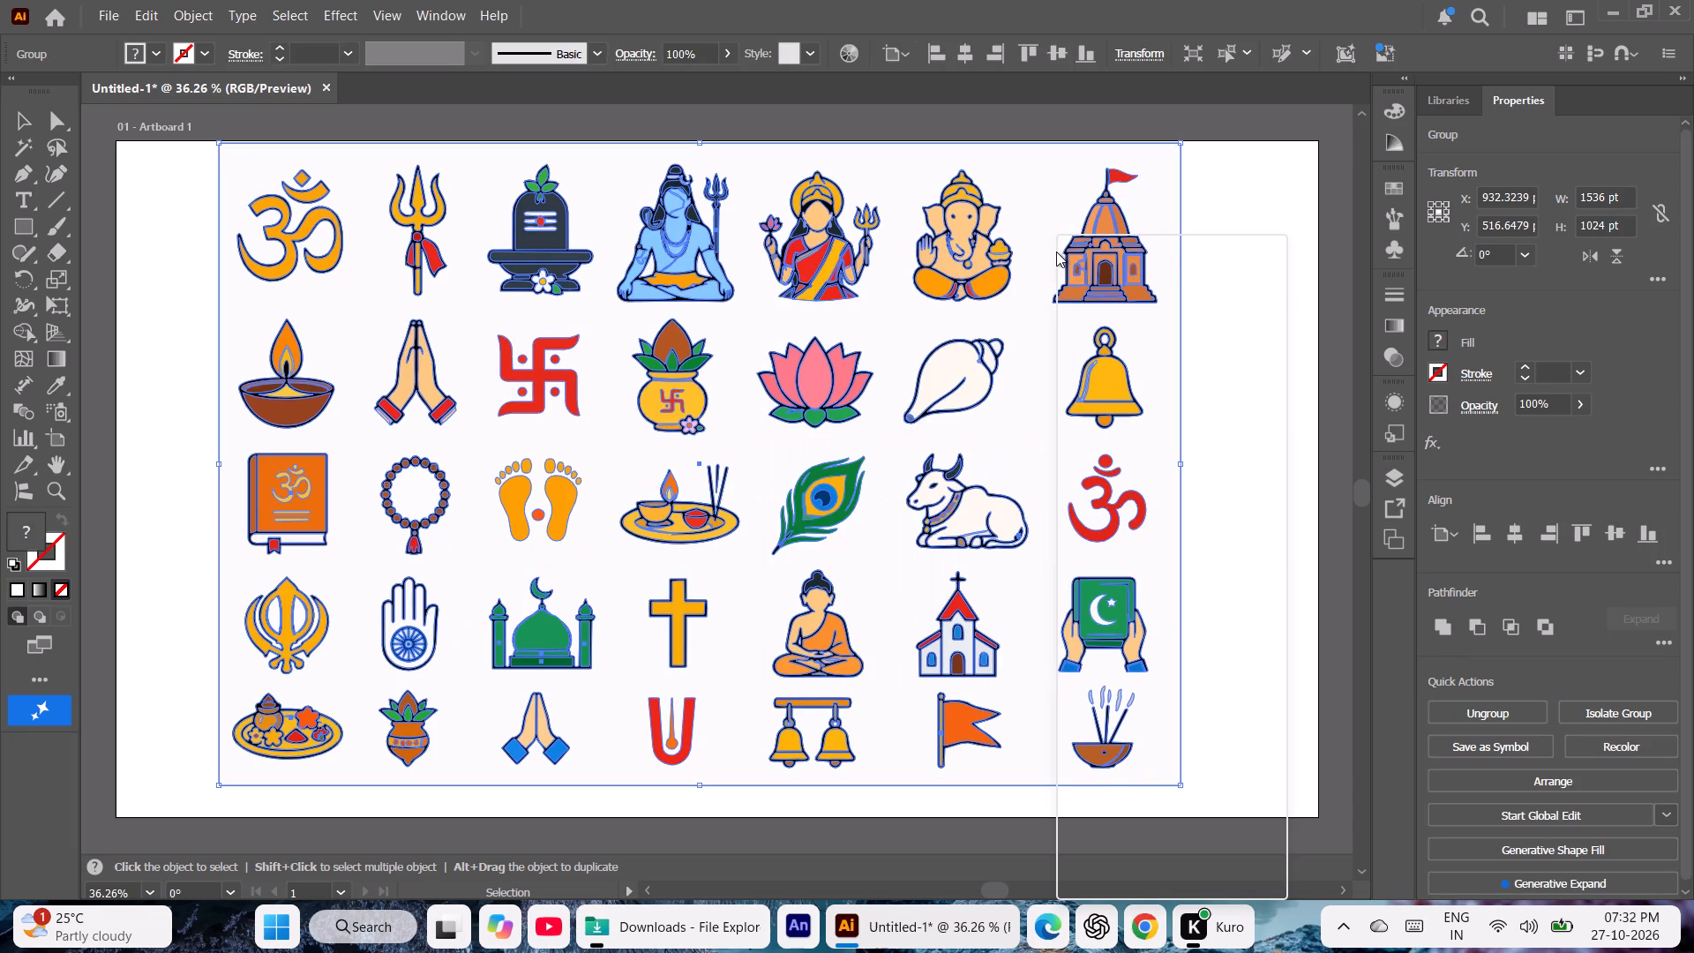
left_click(1151, 545)
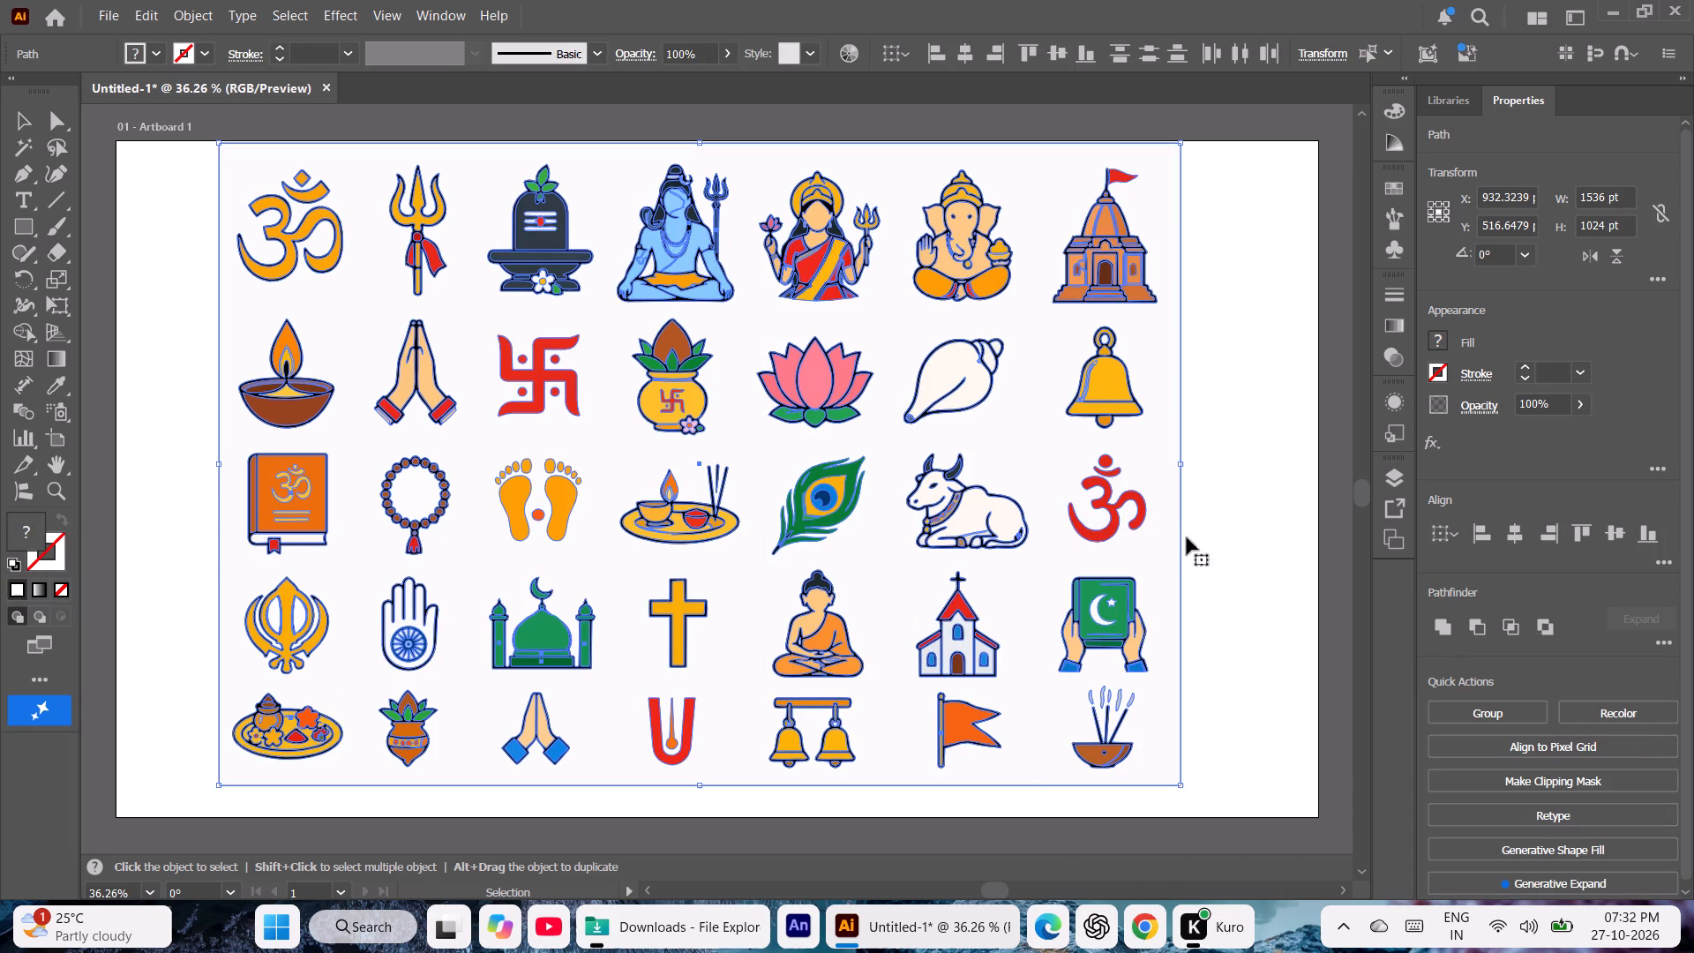
left_click(1250, 513)
left_click(1053, 432)
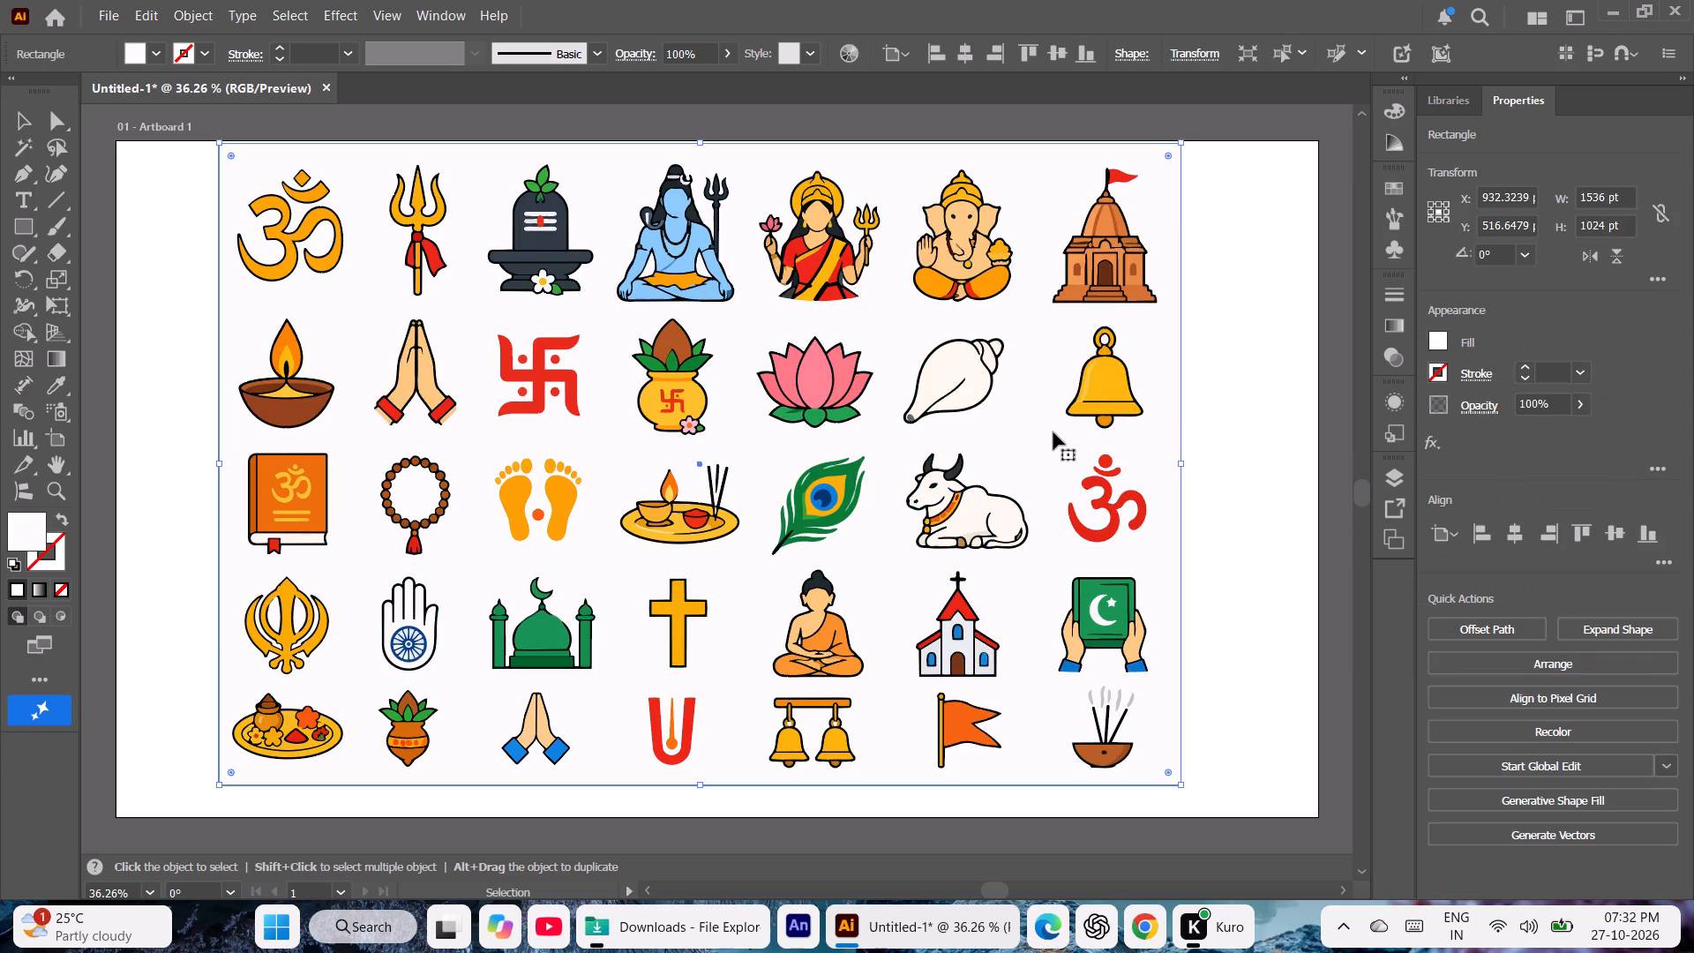
key("Delete")
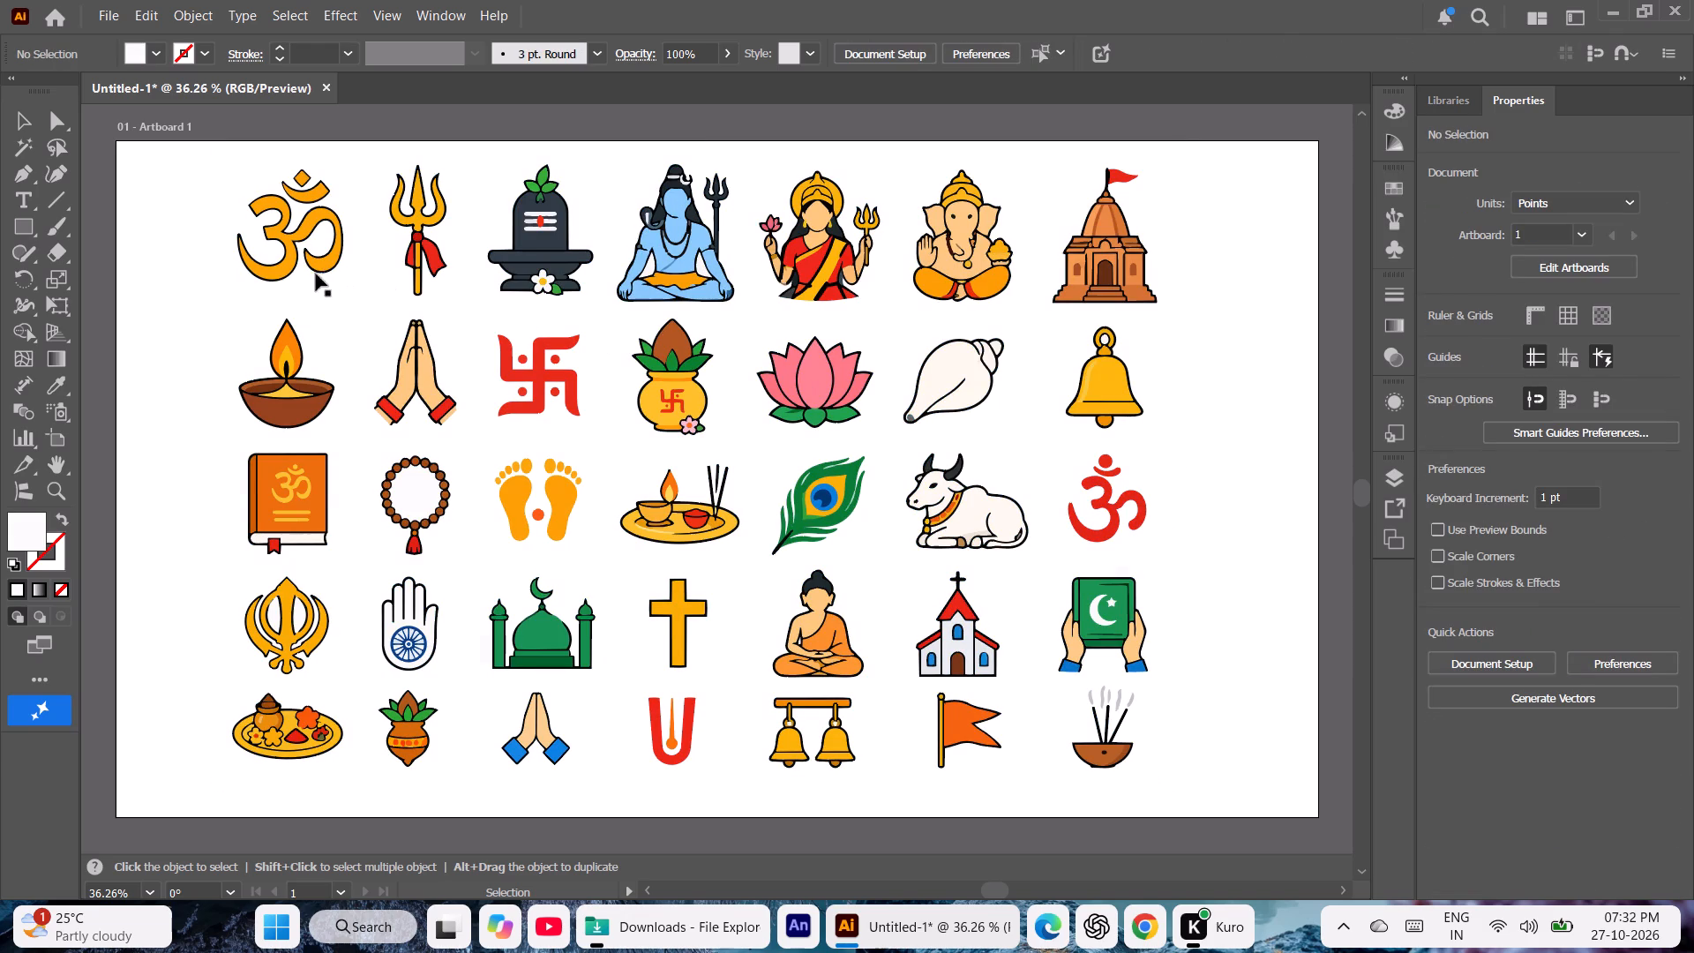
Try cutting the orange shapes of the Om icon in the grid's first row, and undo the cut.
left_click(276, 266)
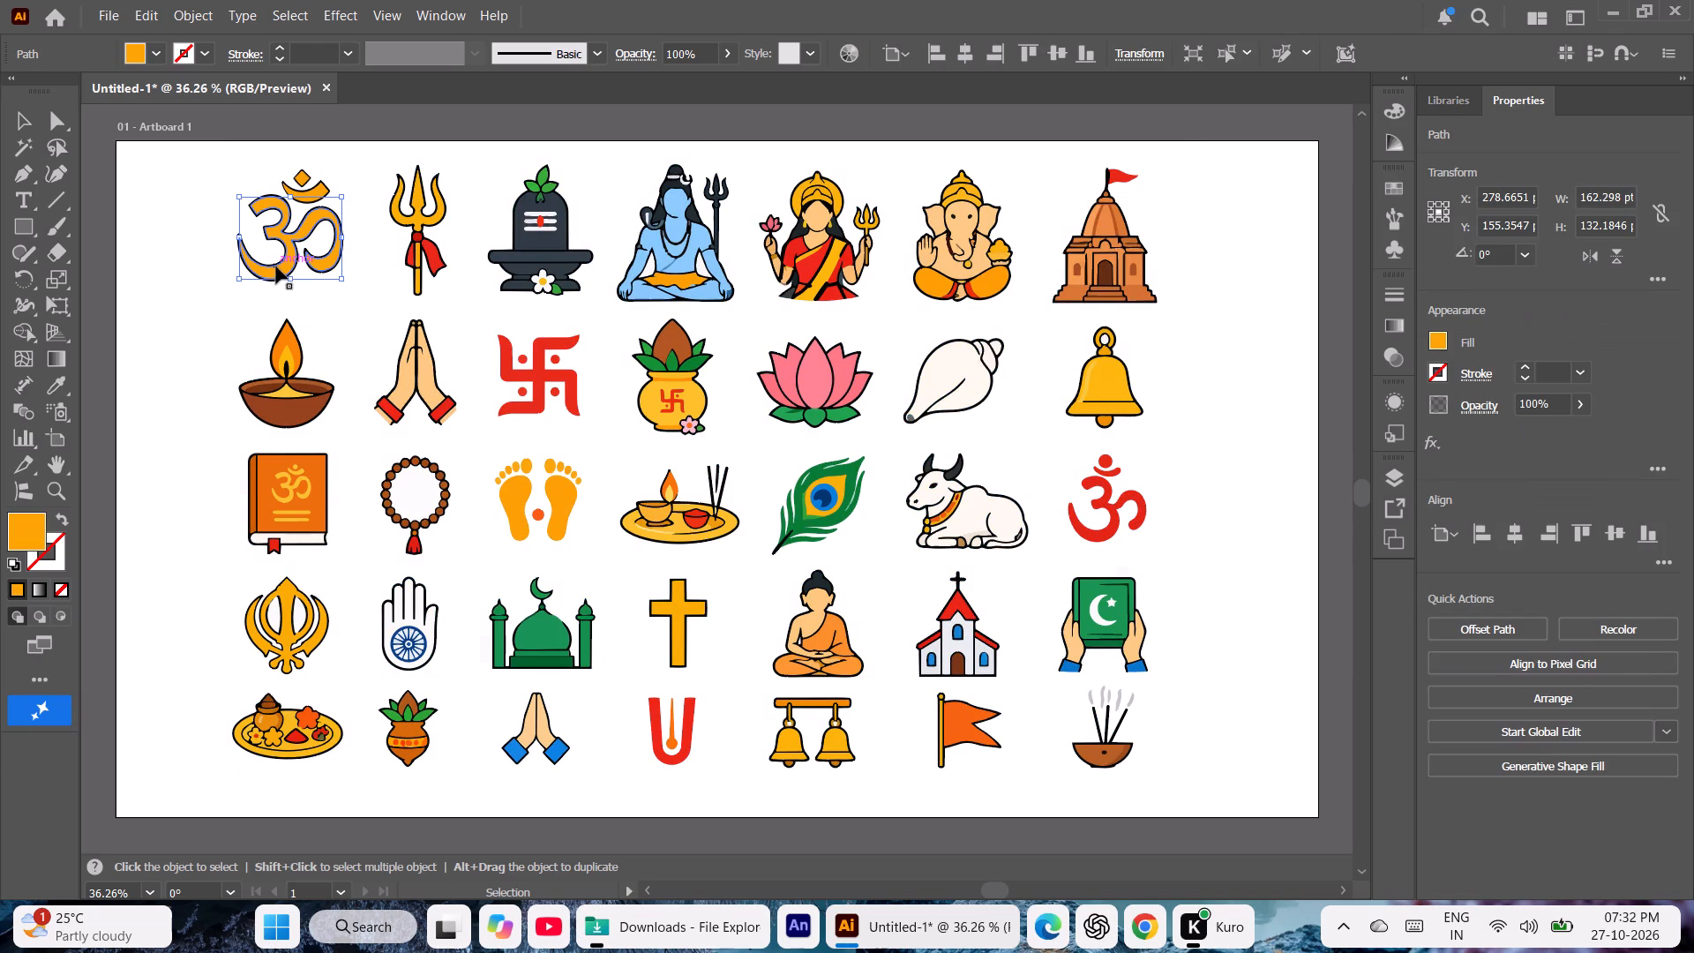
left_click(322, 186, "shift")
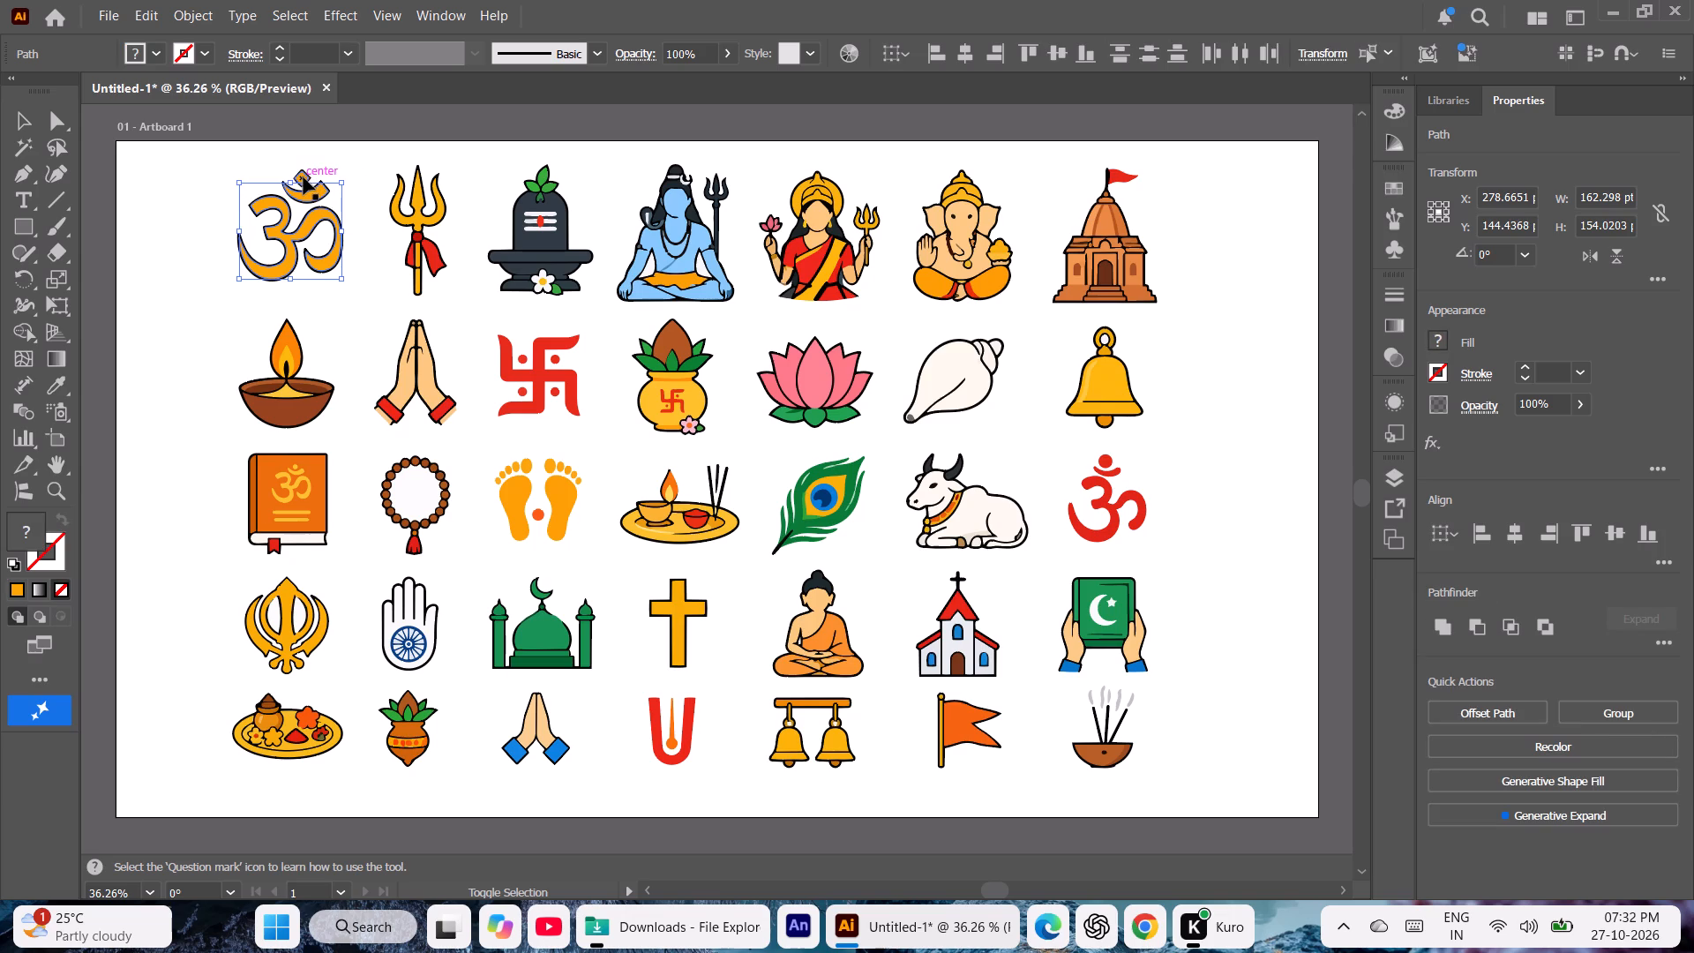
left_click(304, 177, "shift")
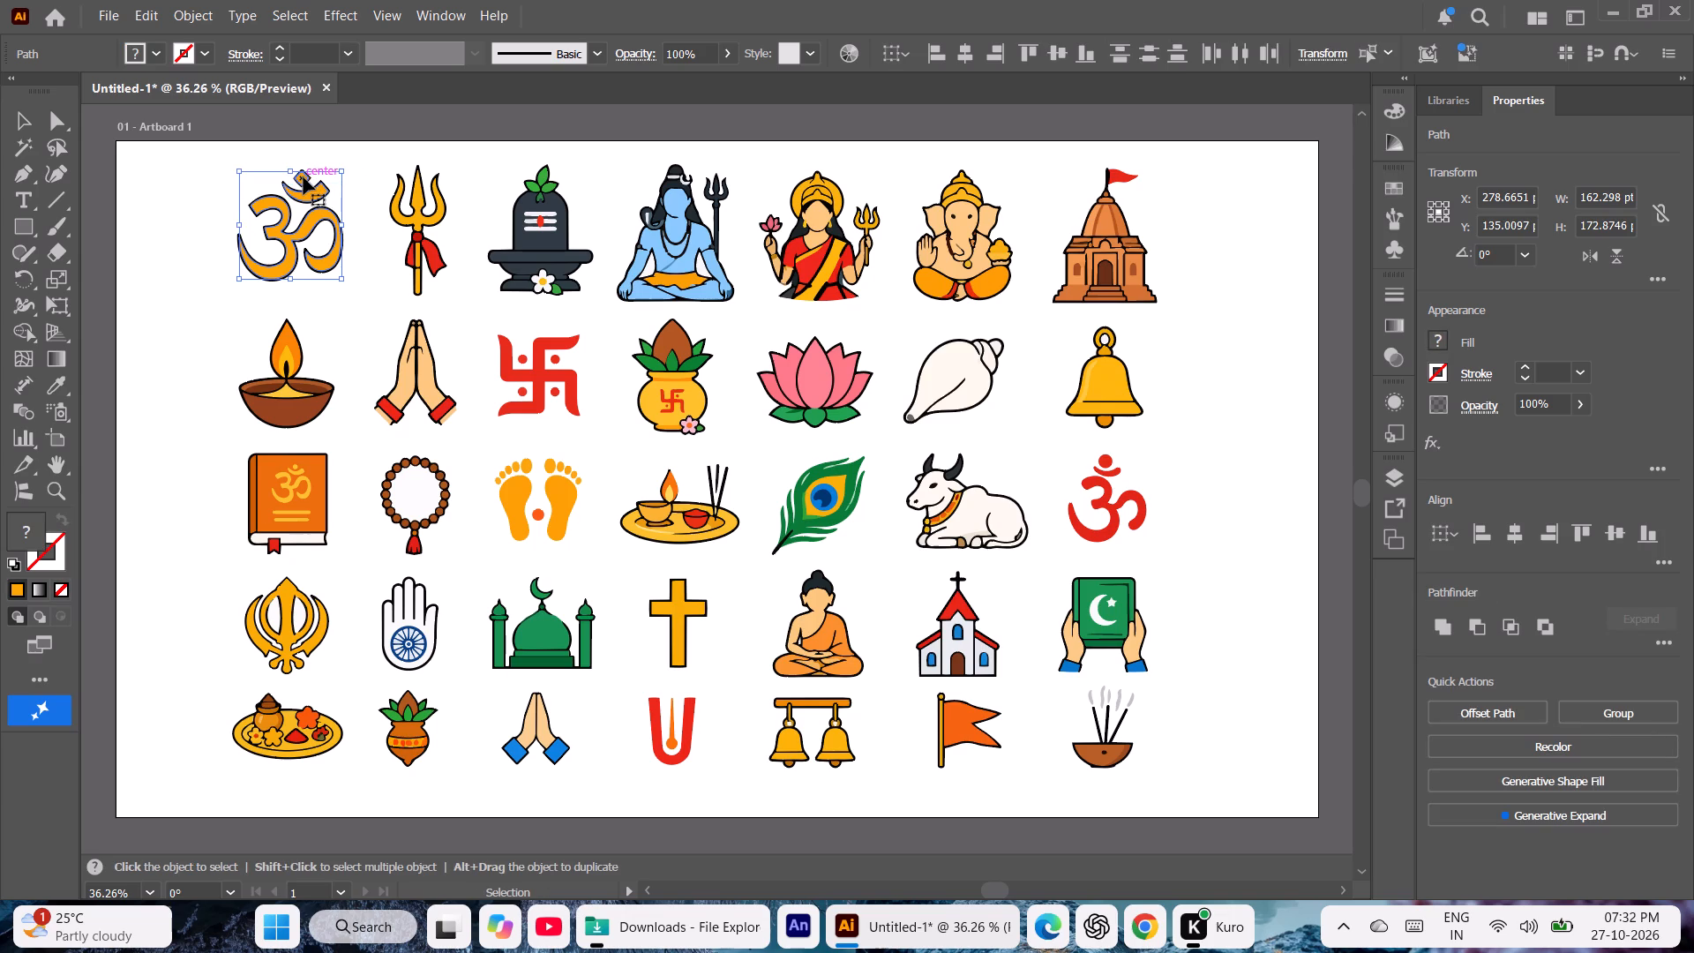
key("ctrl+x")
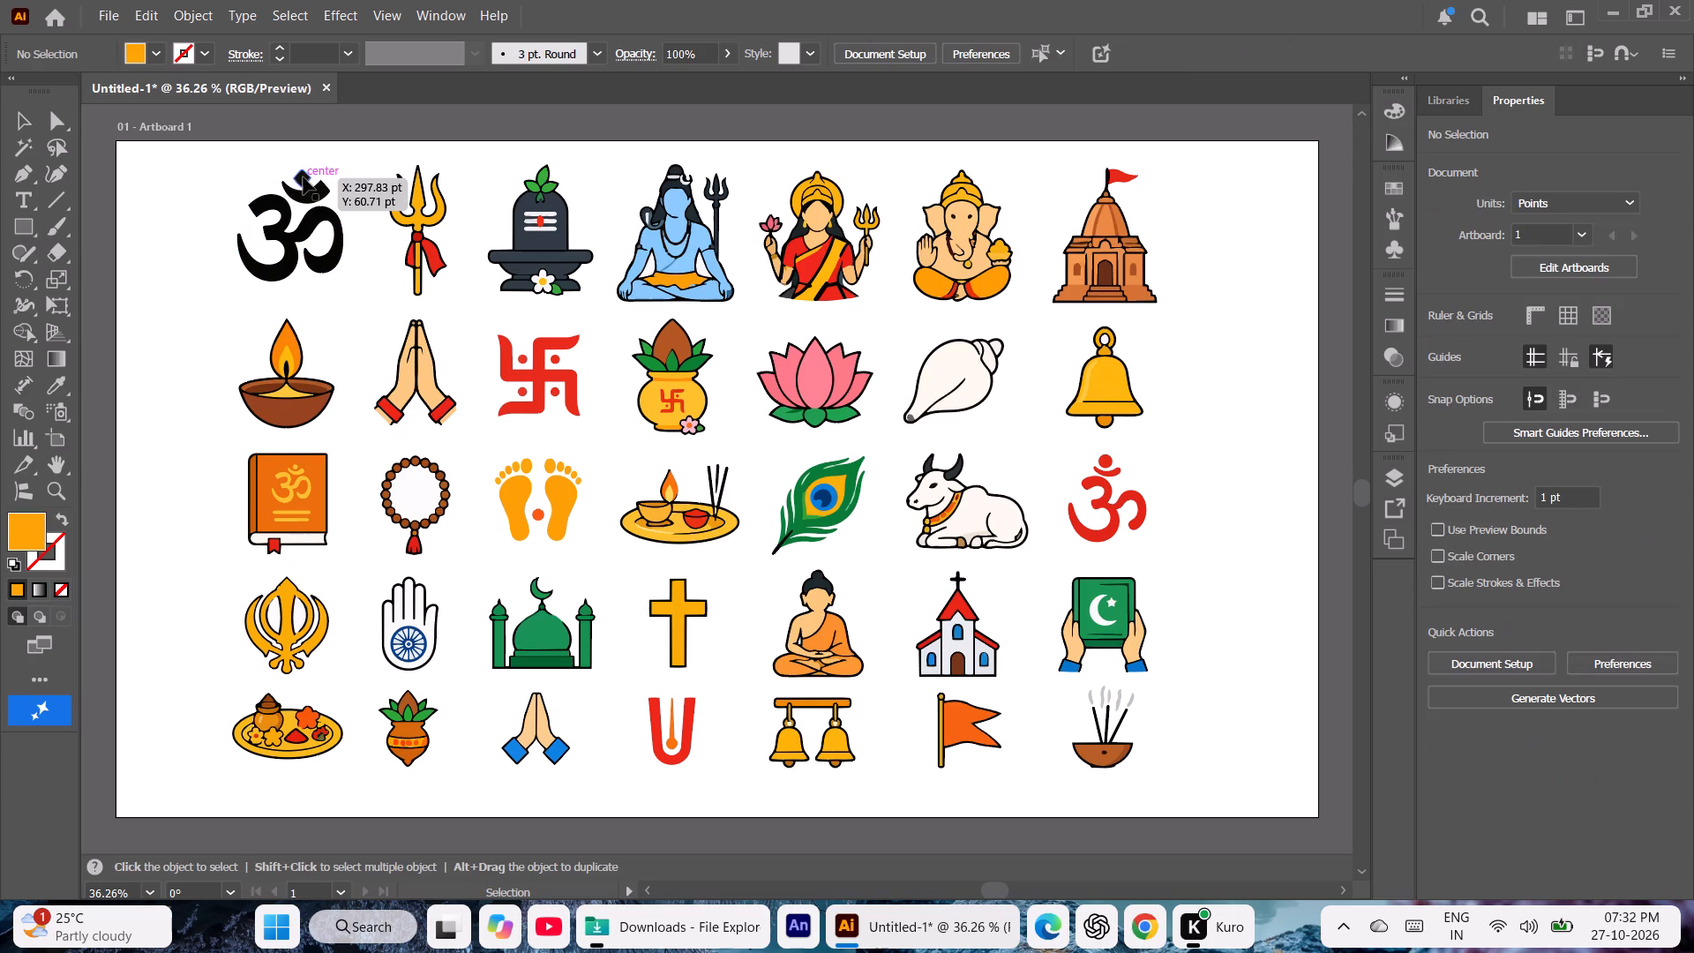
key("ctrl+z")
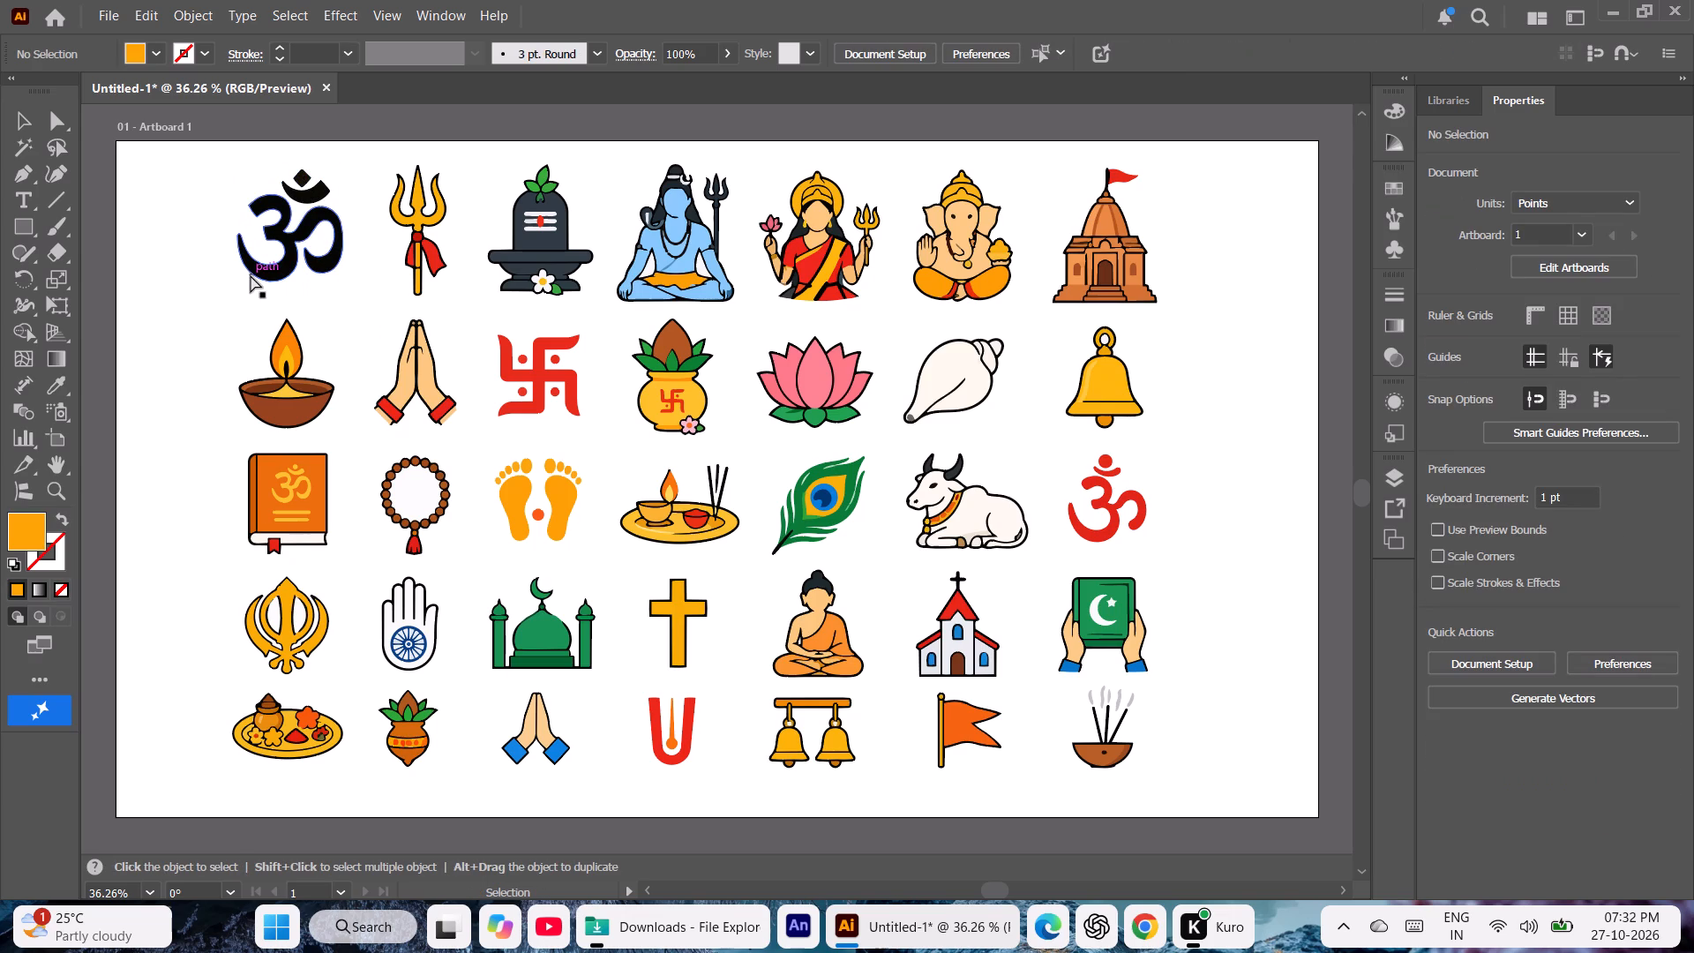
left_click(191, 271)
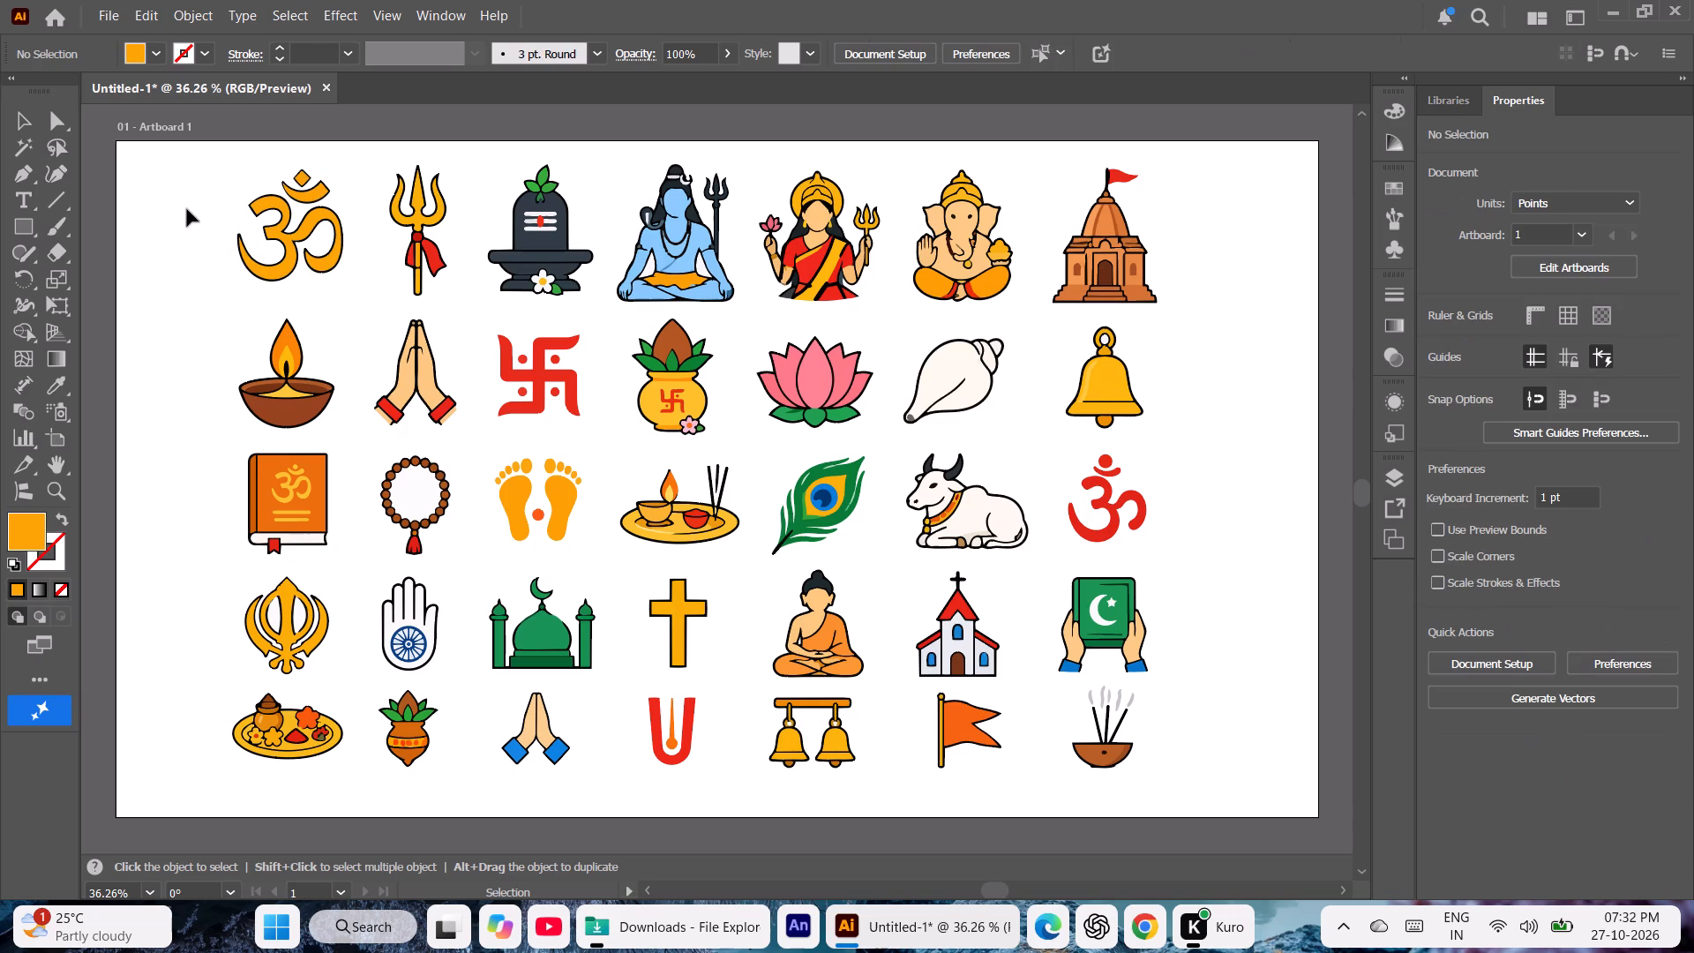
Cut the whole orange Om icon, including its black outline, from the first row of the grid.
left_click_drag(182, 165, 342, 289)
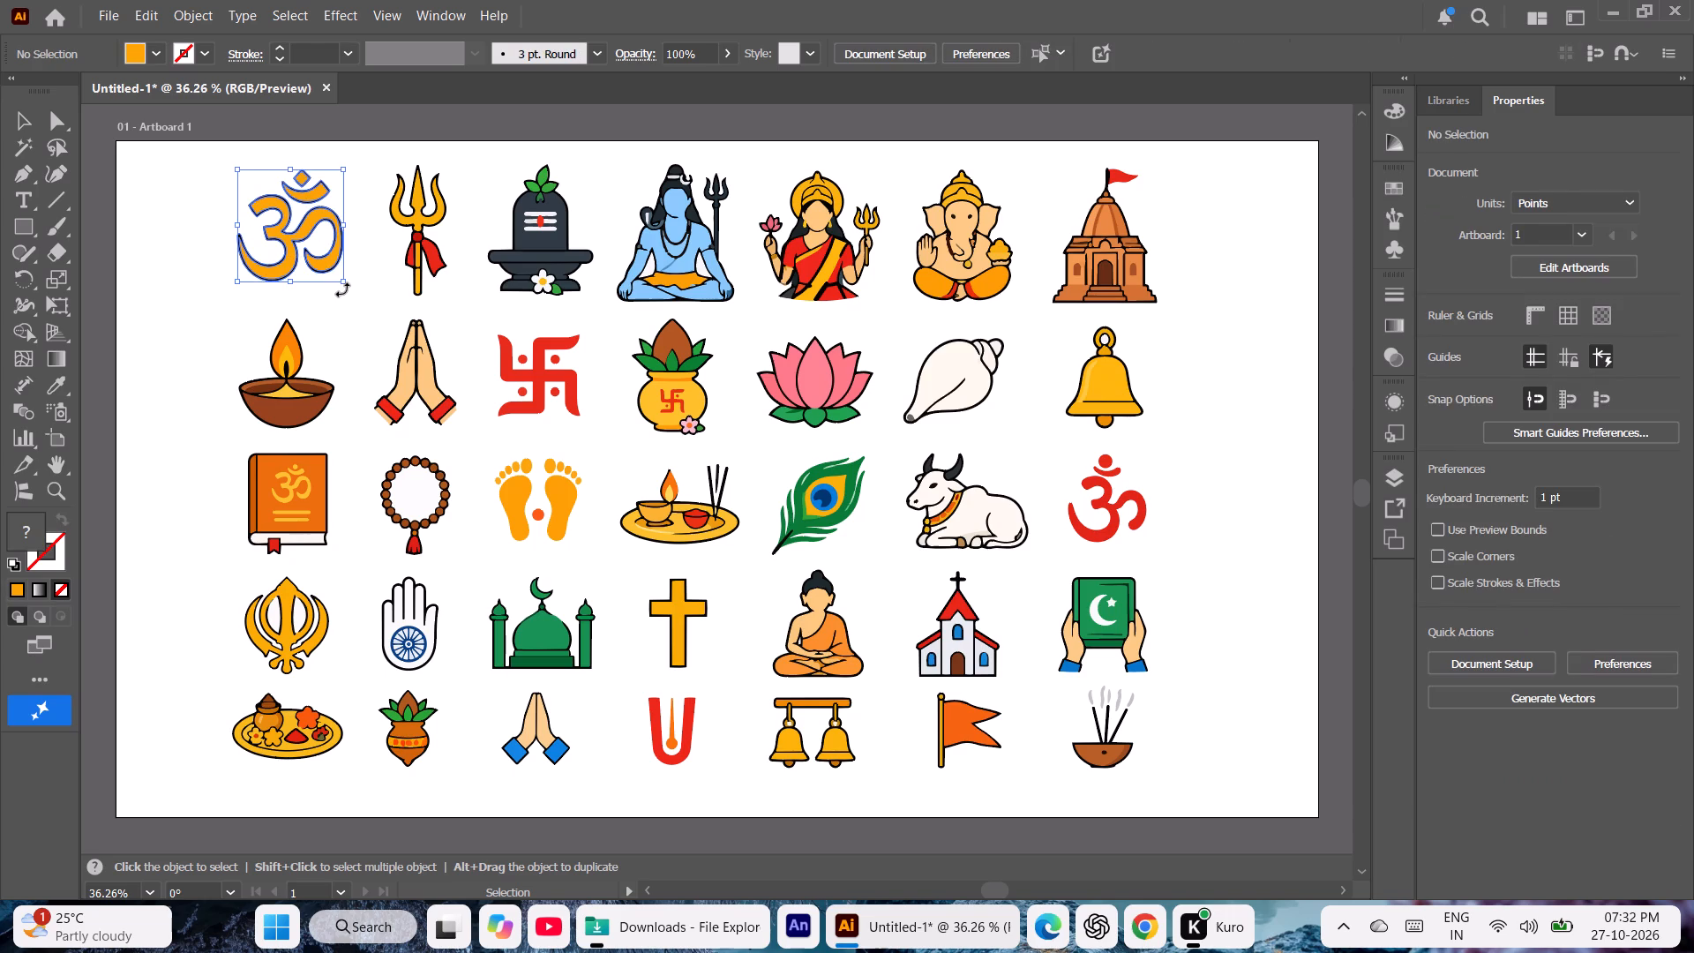
key("ctrl+x")
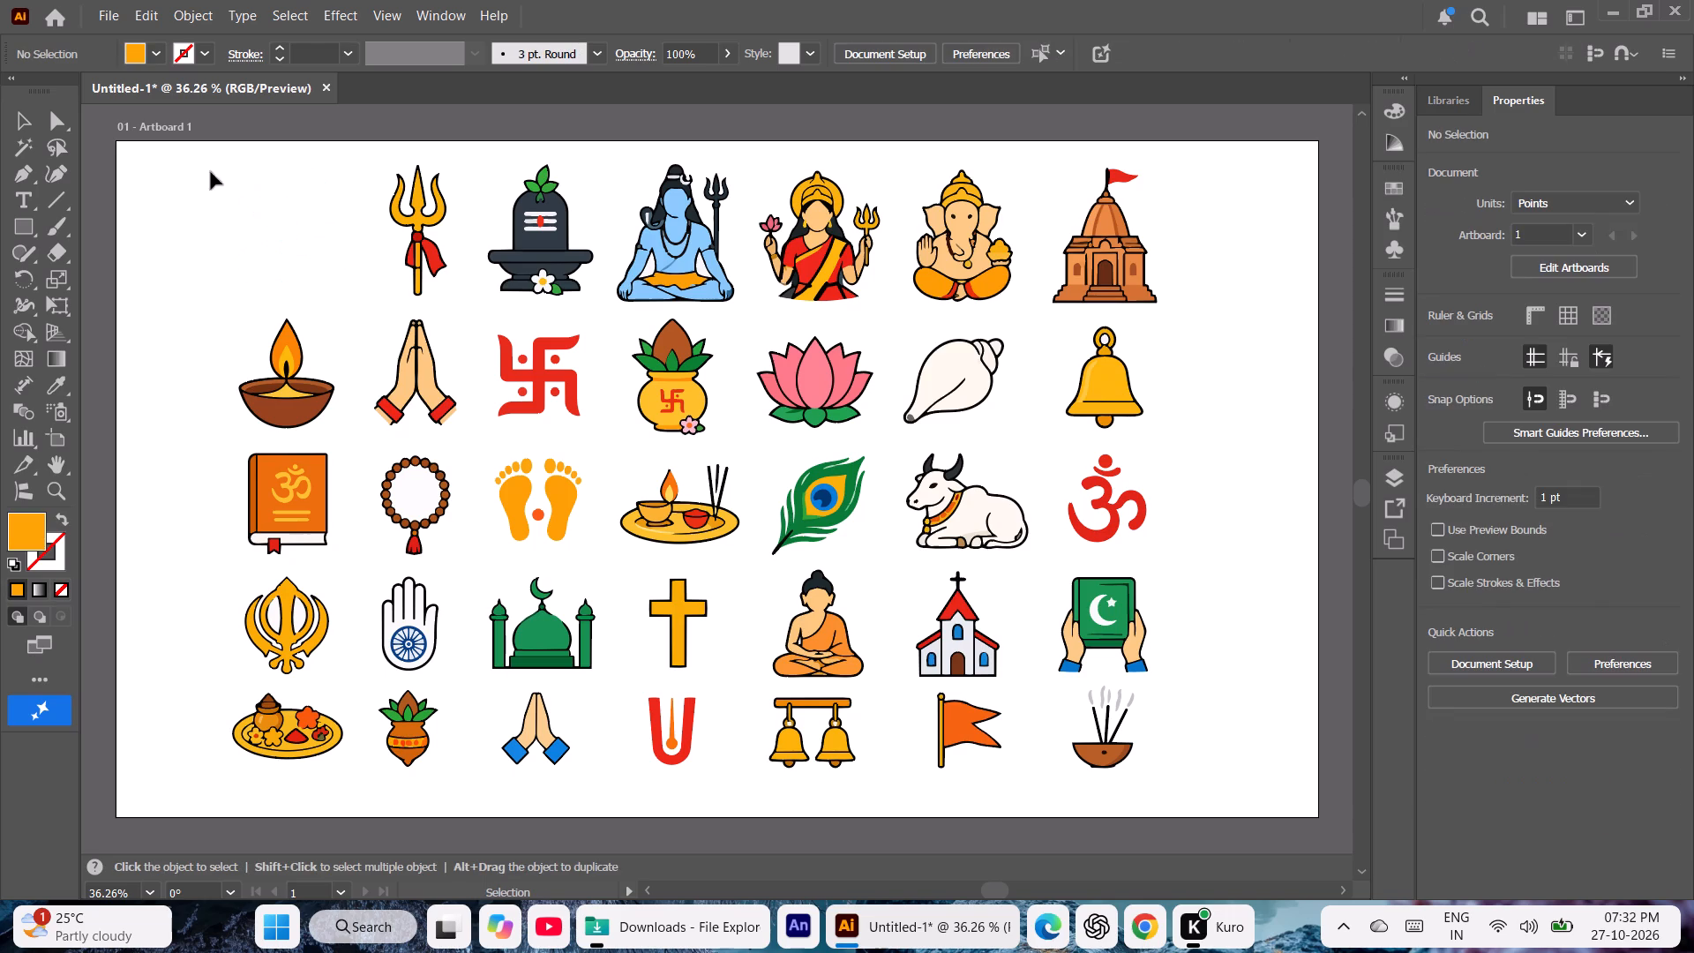
Create a second 1920 x 1080 pt RGB document from the recent preset.
left_click(101, 17)
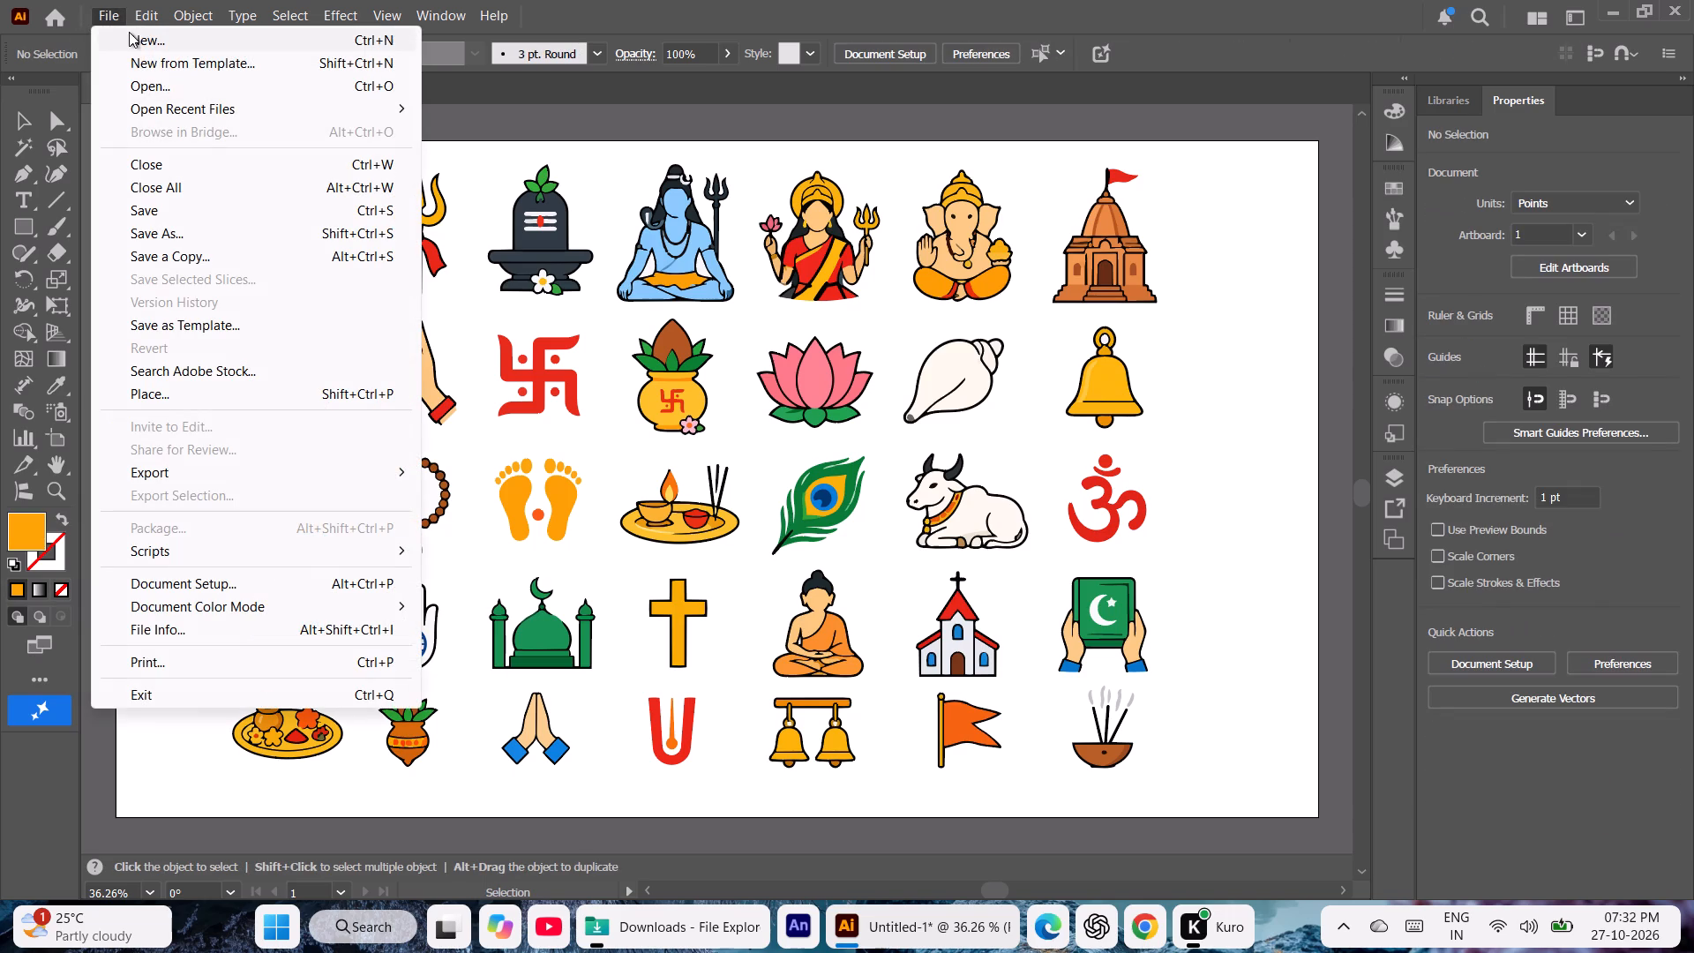
left_click(131, 40)
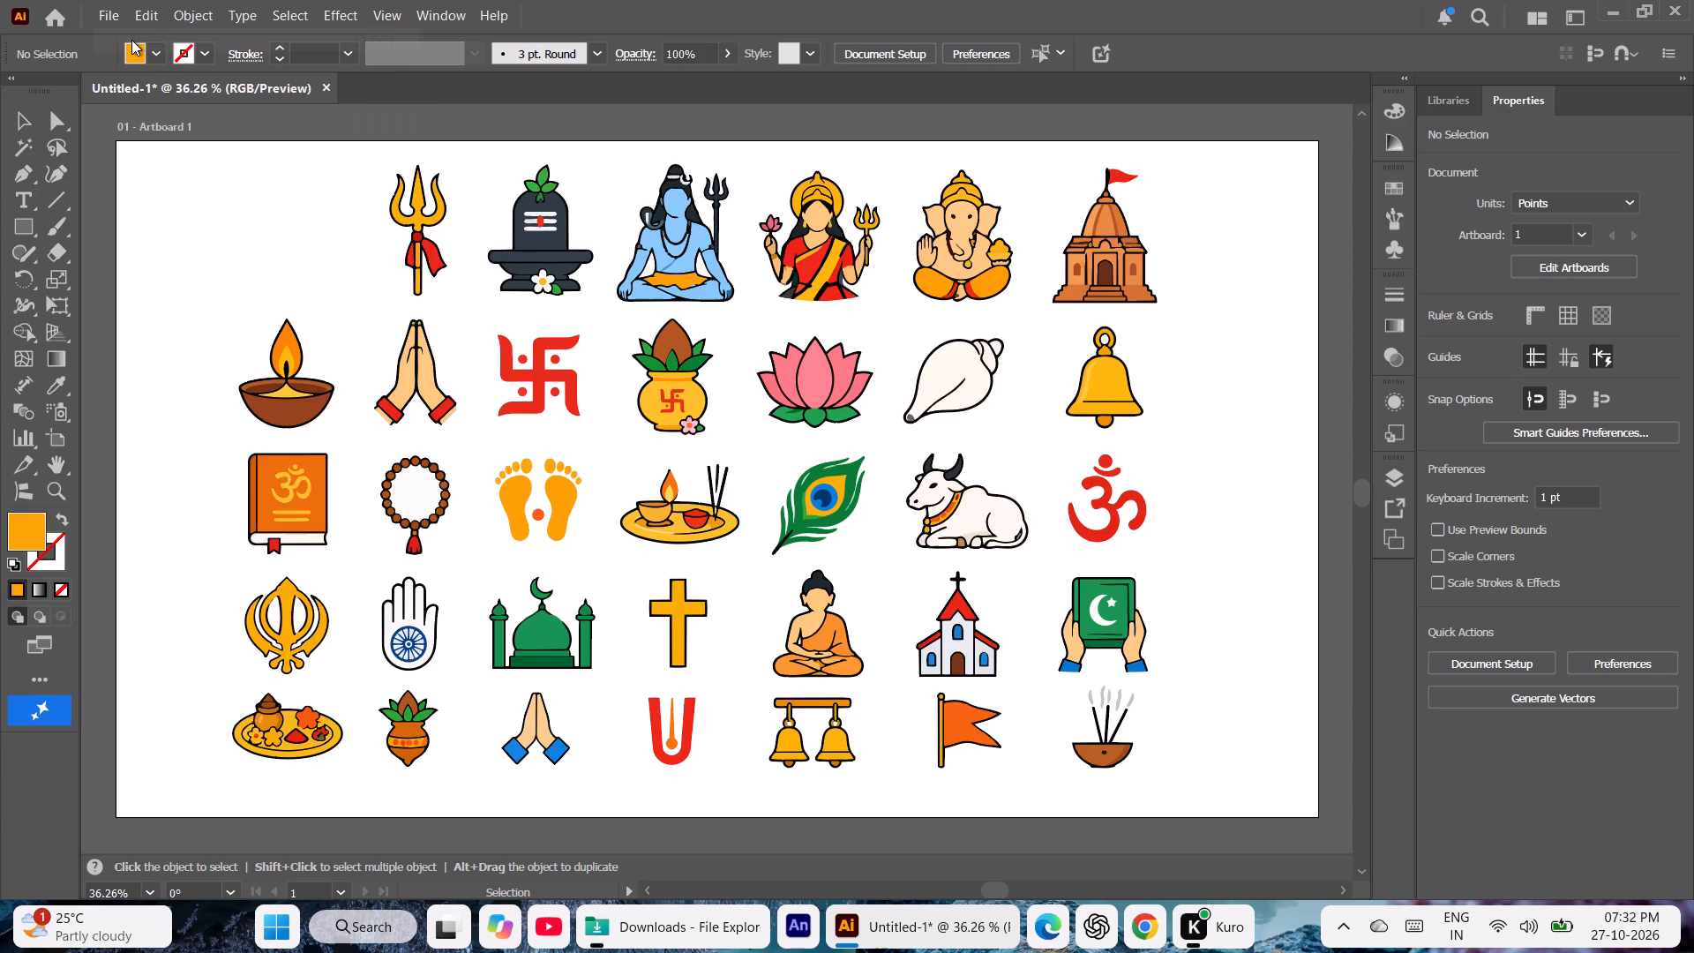
key("Return")
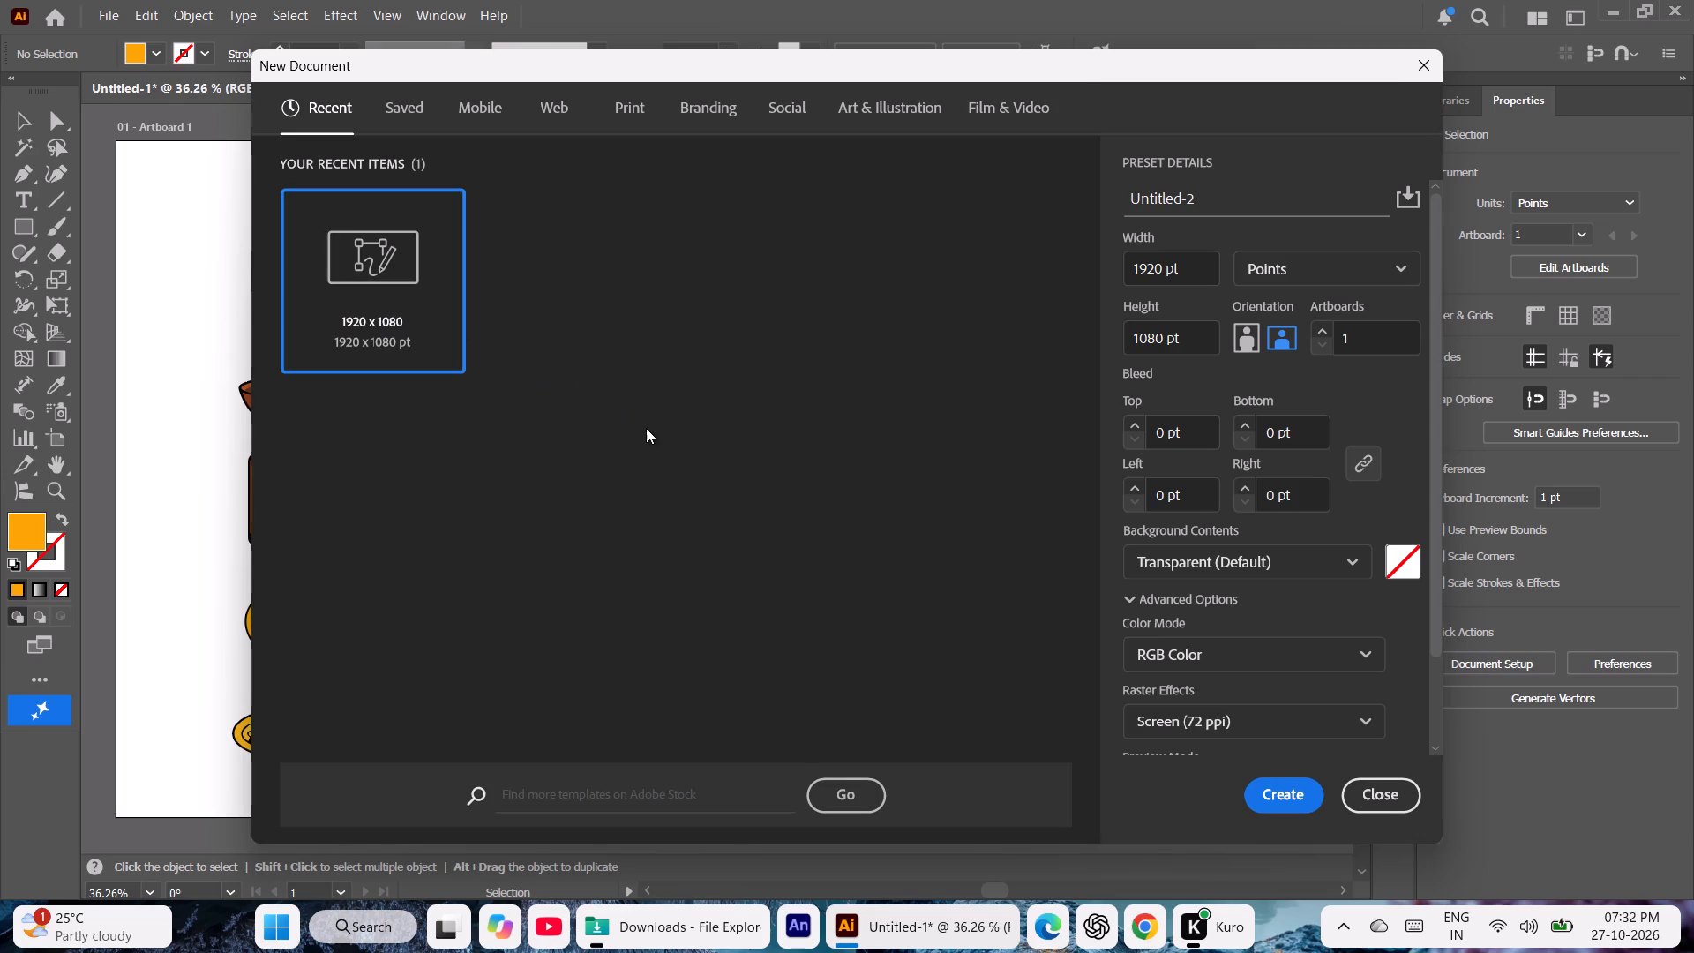
left_click(1293, 794)
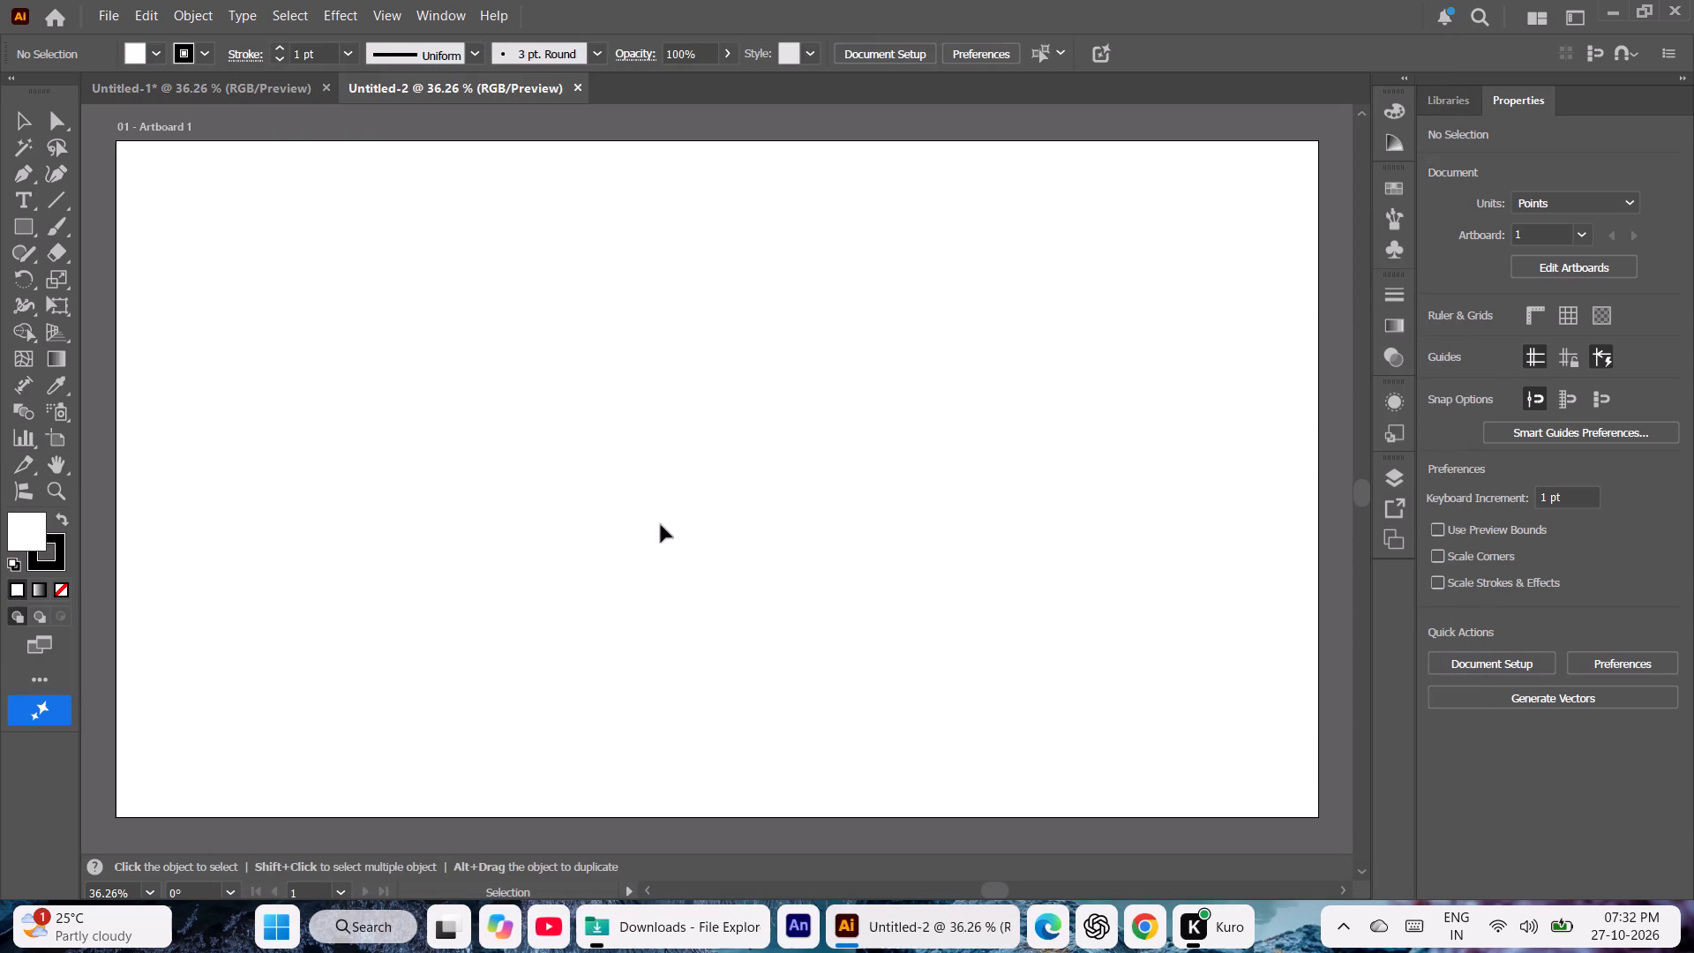
Paste the Om icon, enlarge it proportionally to about 463 x 489 pt and place it slightly above the artboard's centre.
key("ctrl+v")
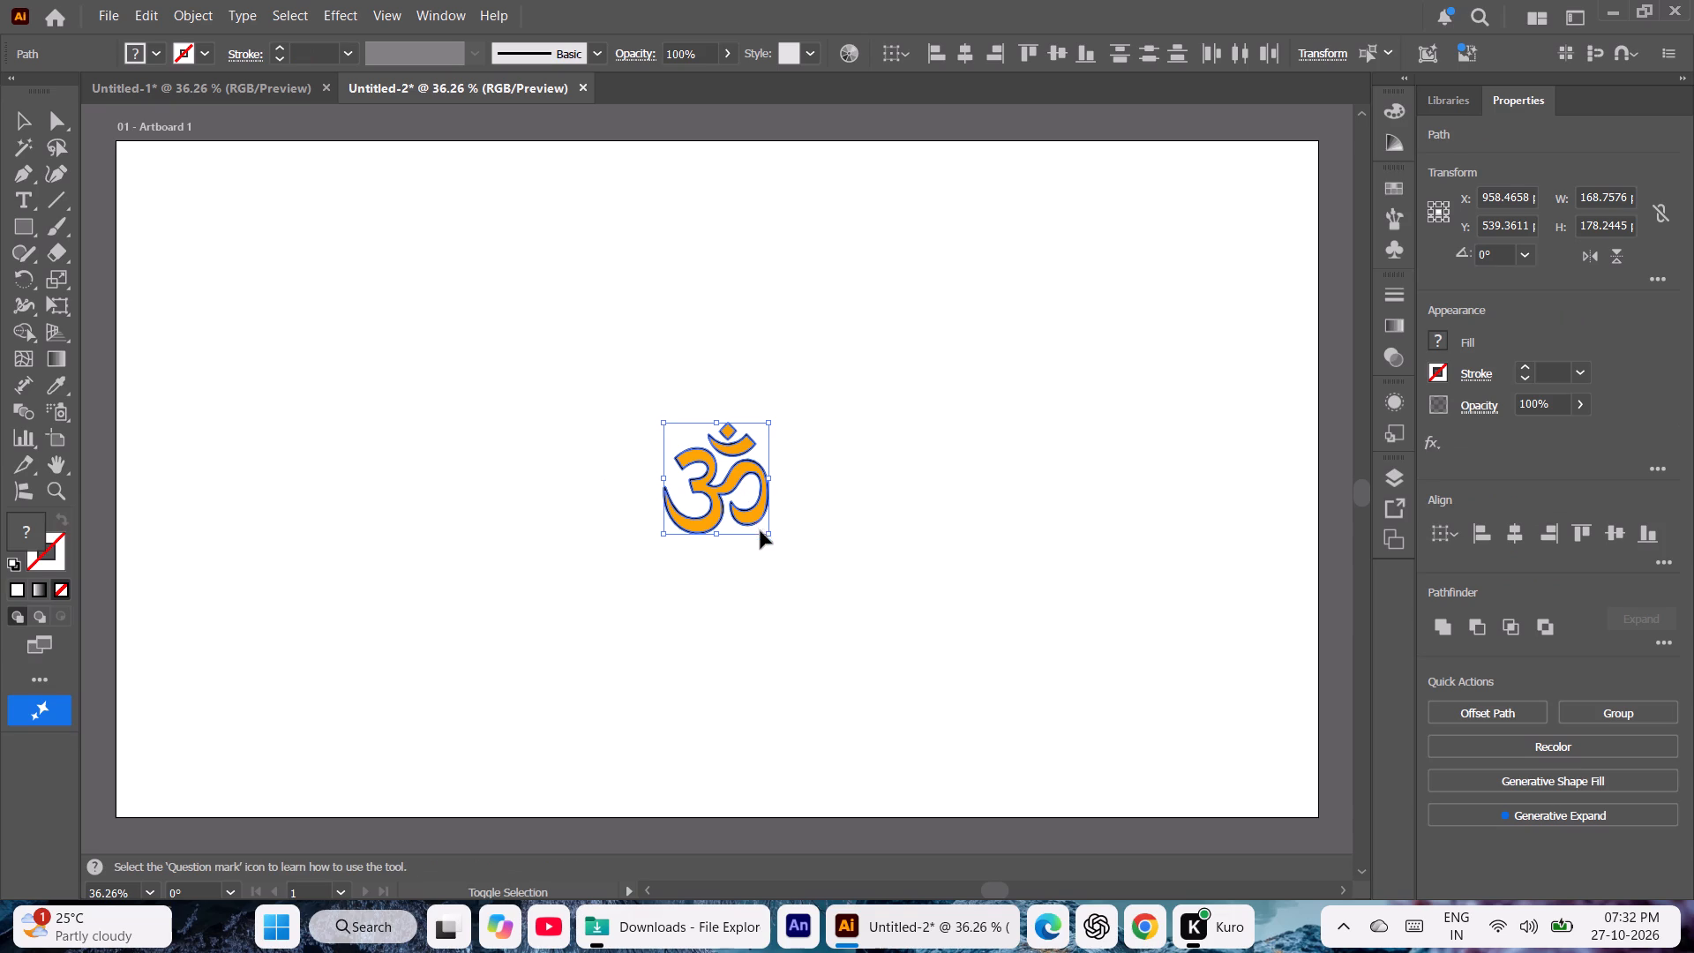
left_click_drag(764, 537, 1061, 728, "shift")
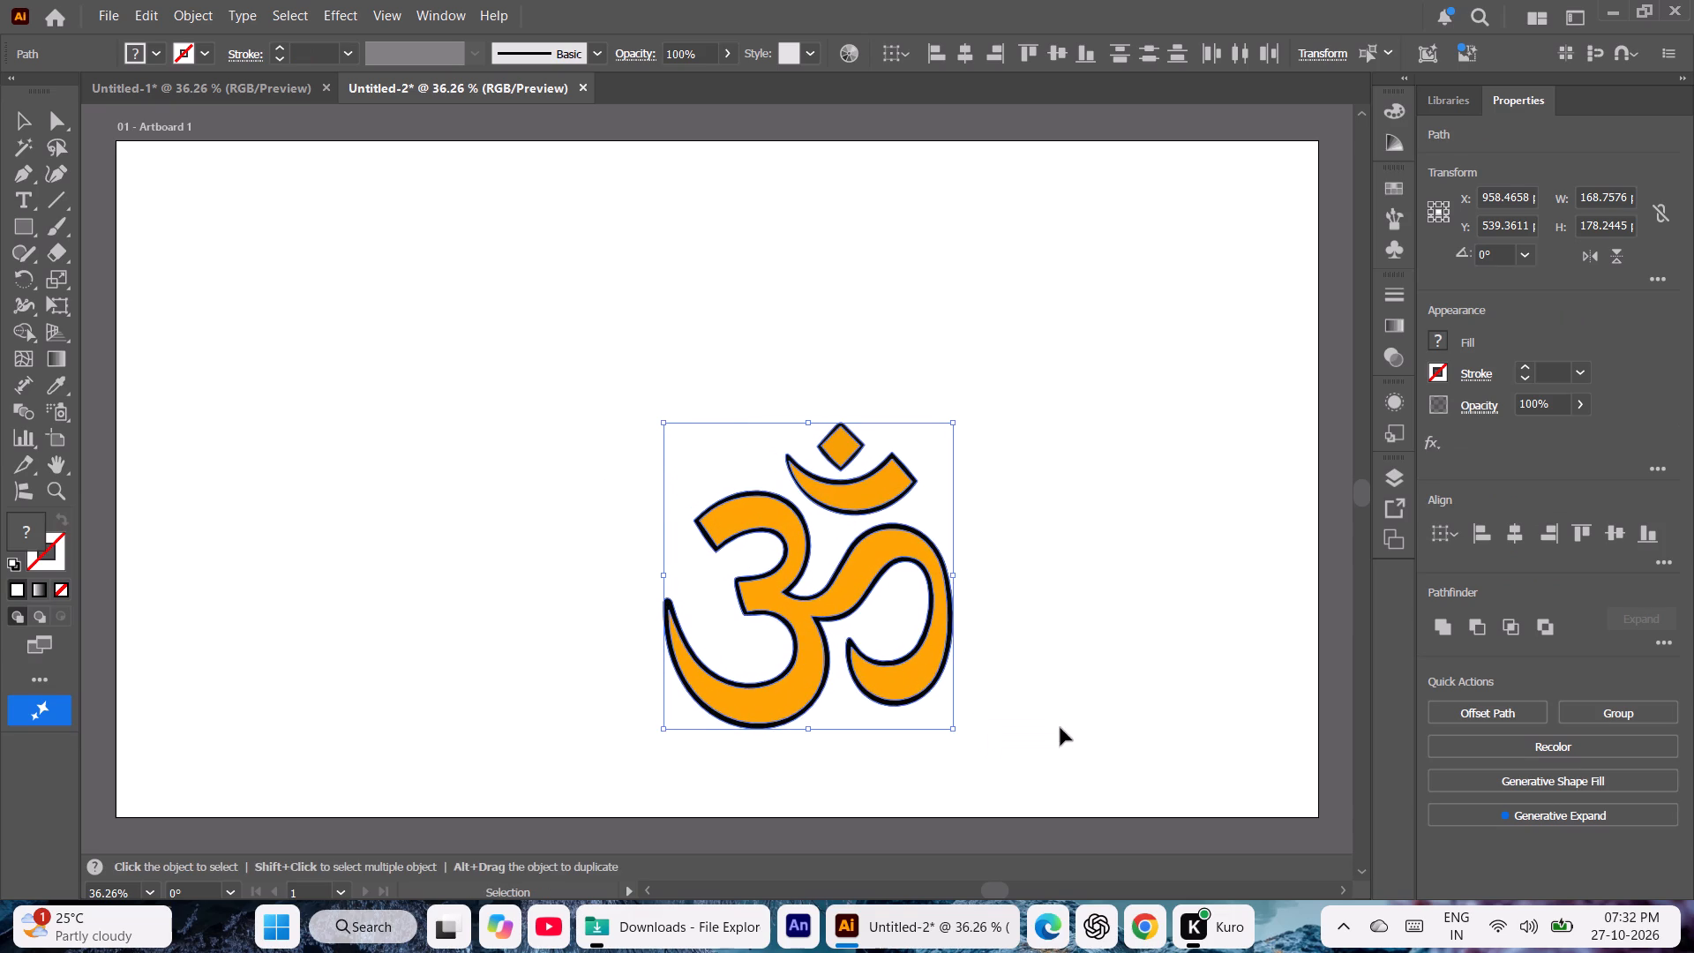
left_click_drag(805, 611, 693, 419)
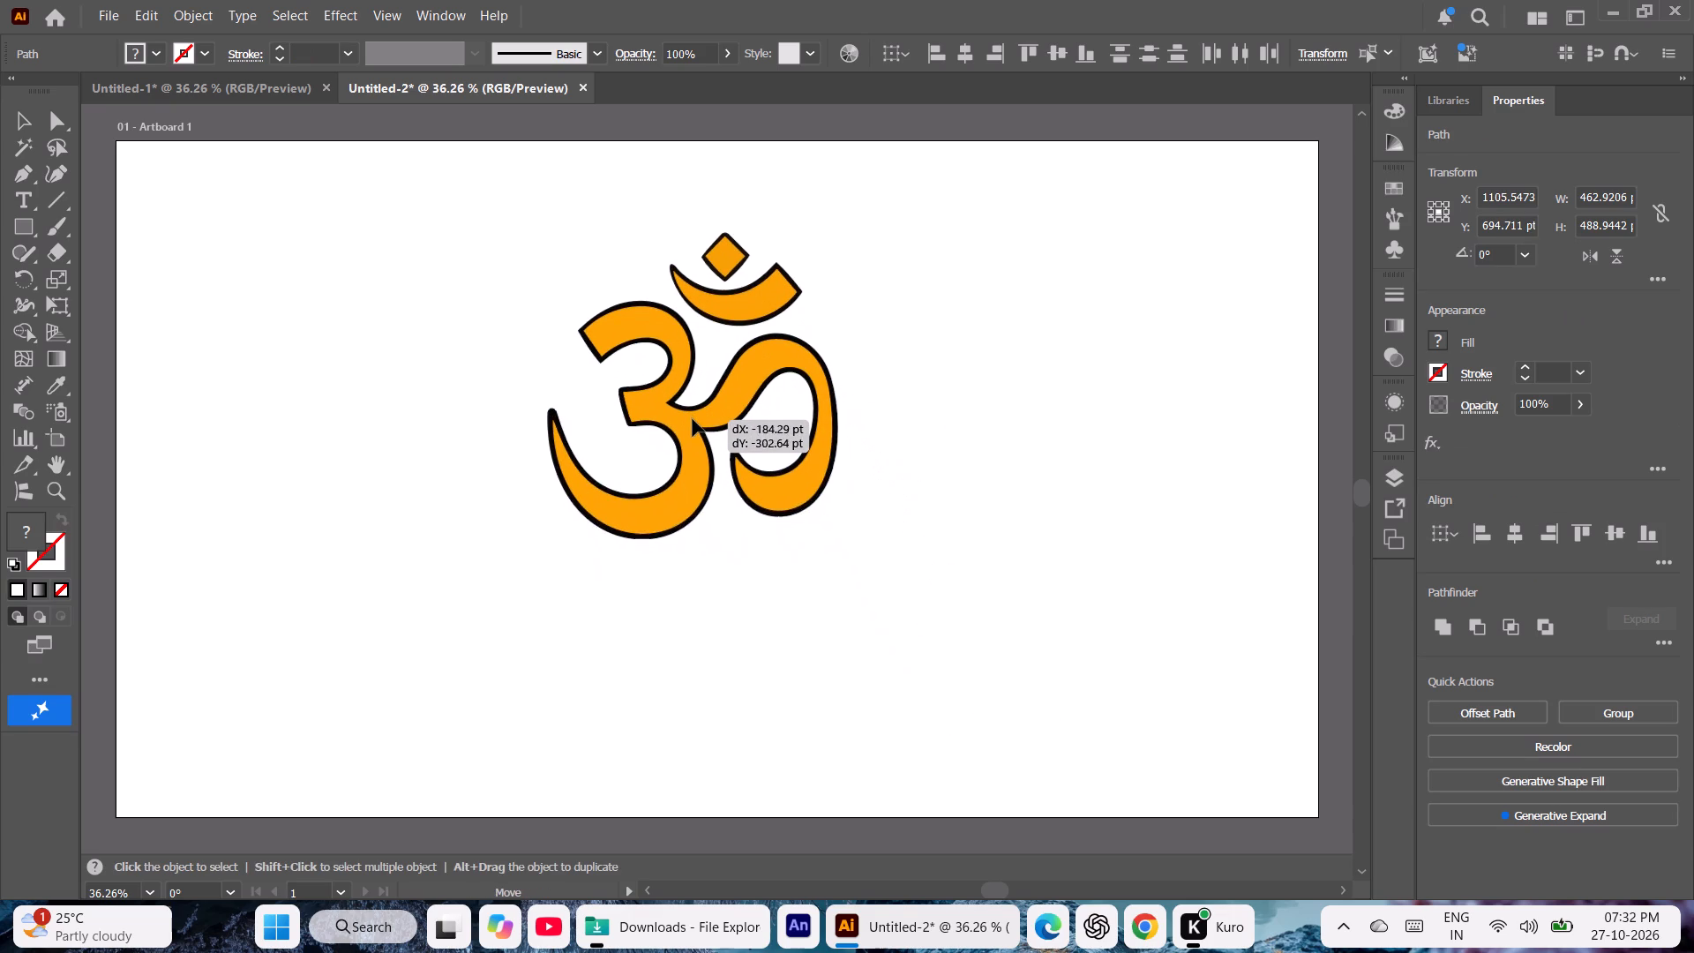
left_click_drag(693, 419, 698, 449)
left_click(914, 484)
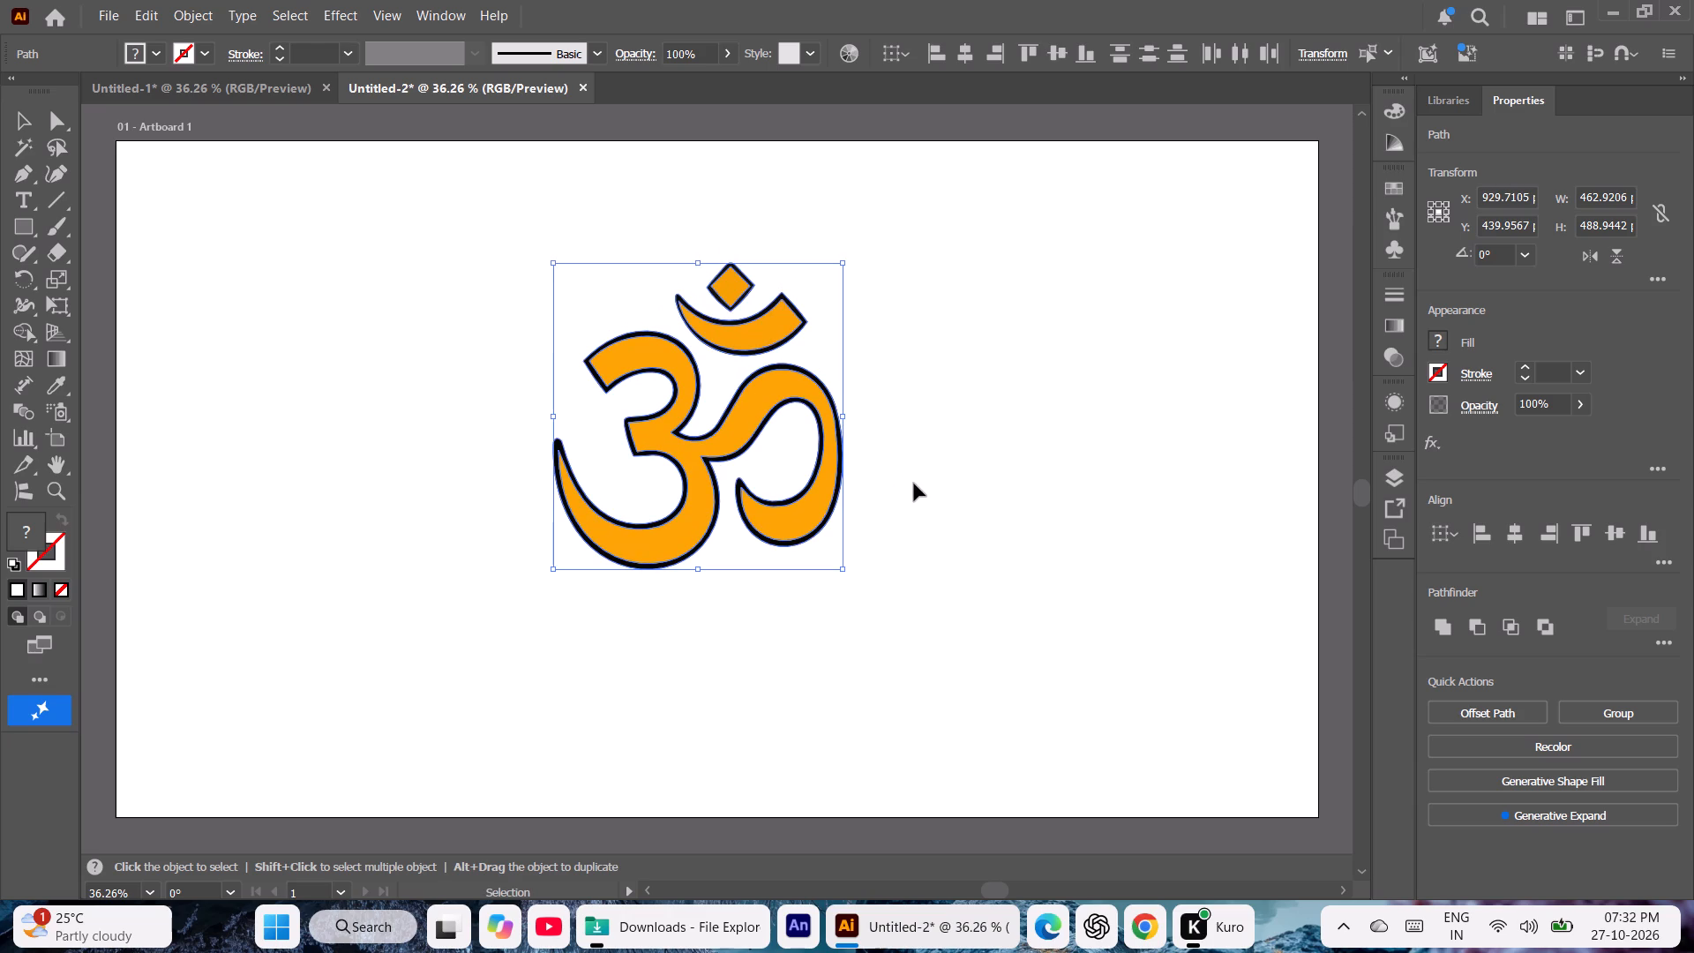
Enlarge the artboard proportionally to about 8664 x 4874 pt, extending it to the right and downward from its top-left corner.
key("ctrl+minus")
key("ctrl+minus")
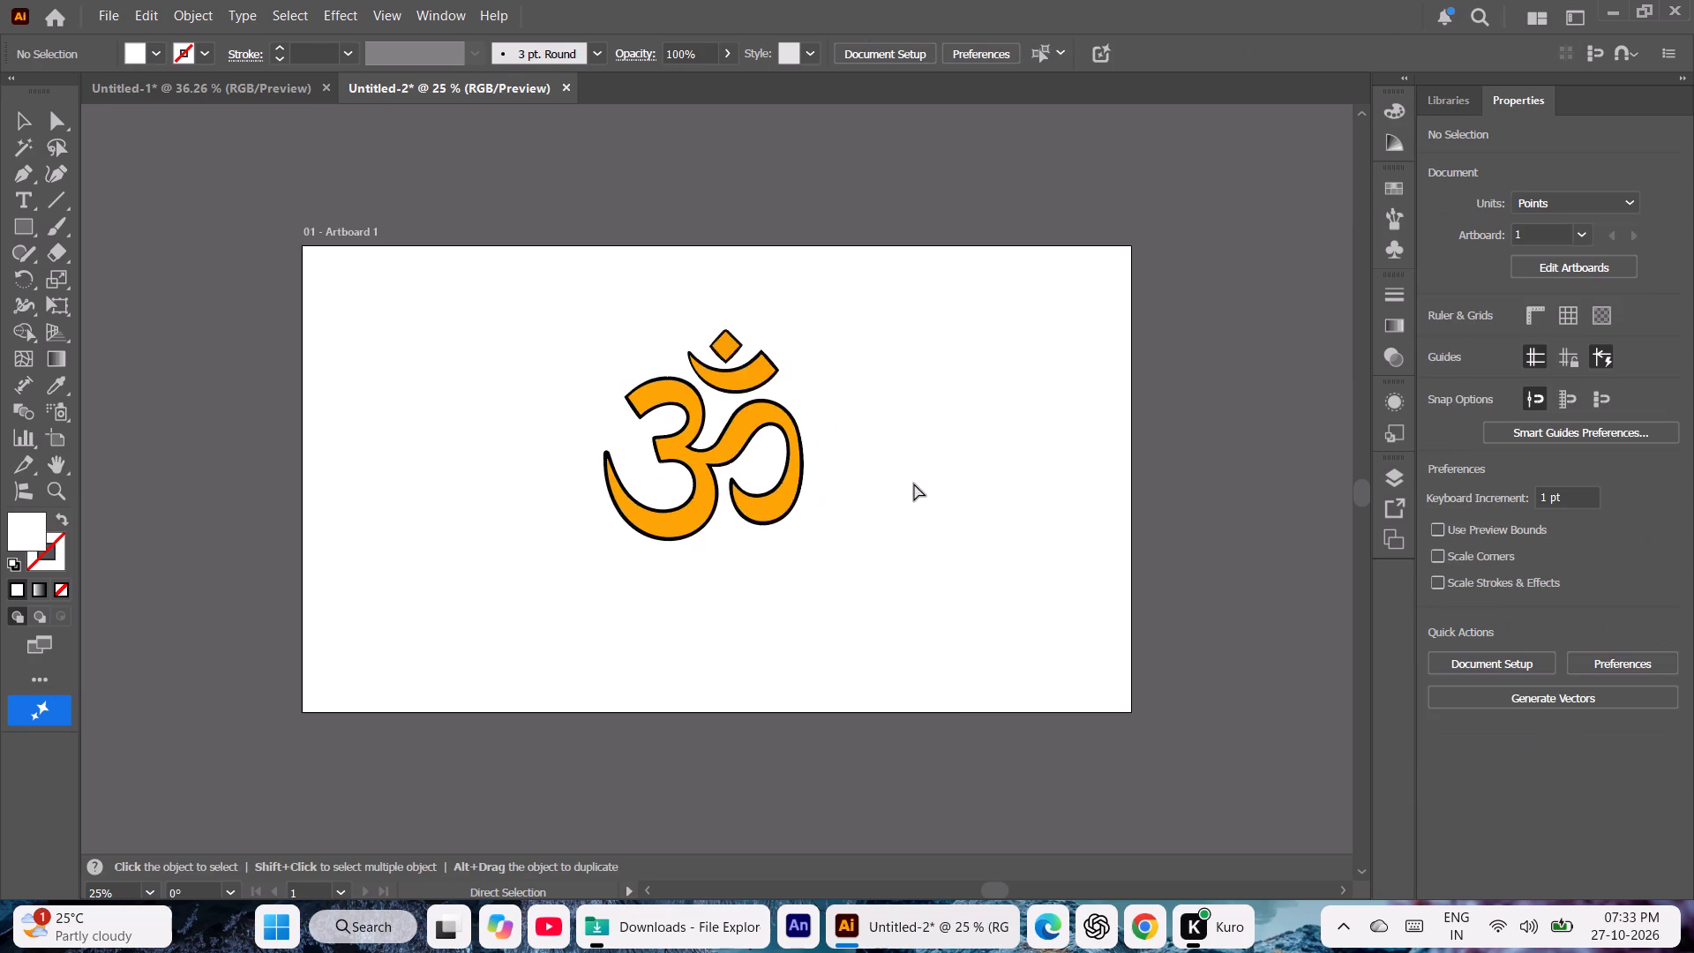
key("ctrl+minus")
key("ctrl+minus")
key("ctrl+minus")
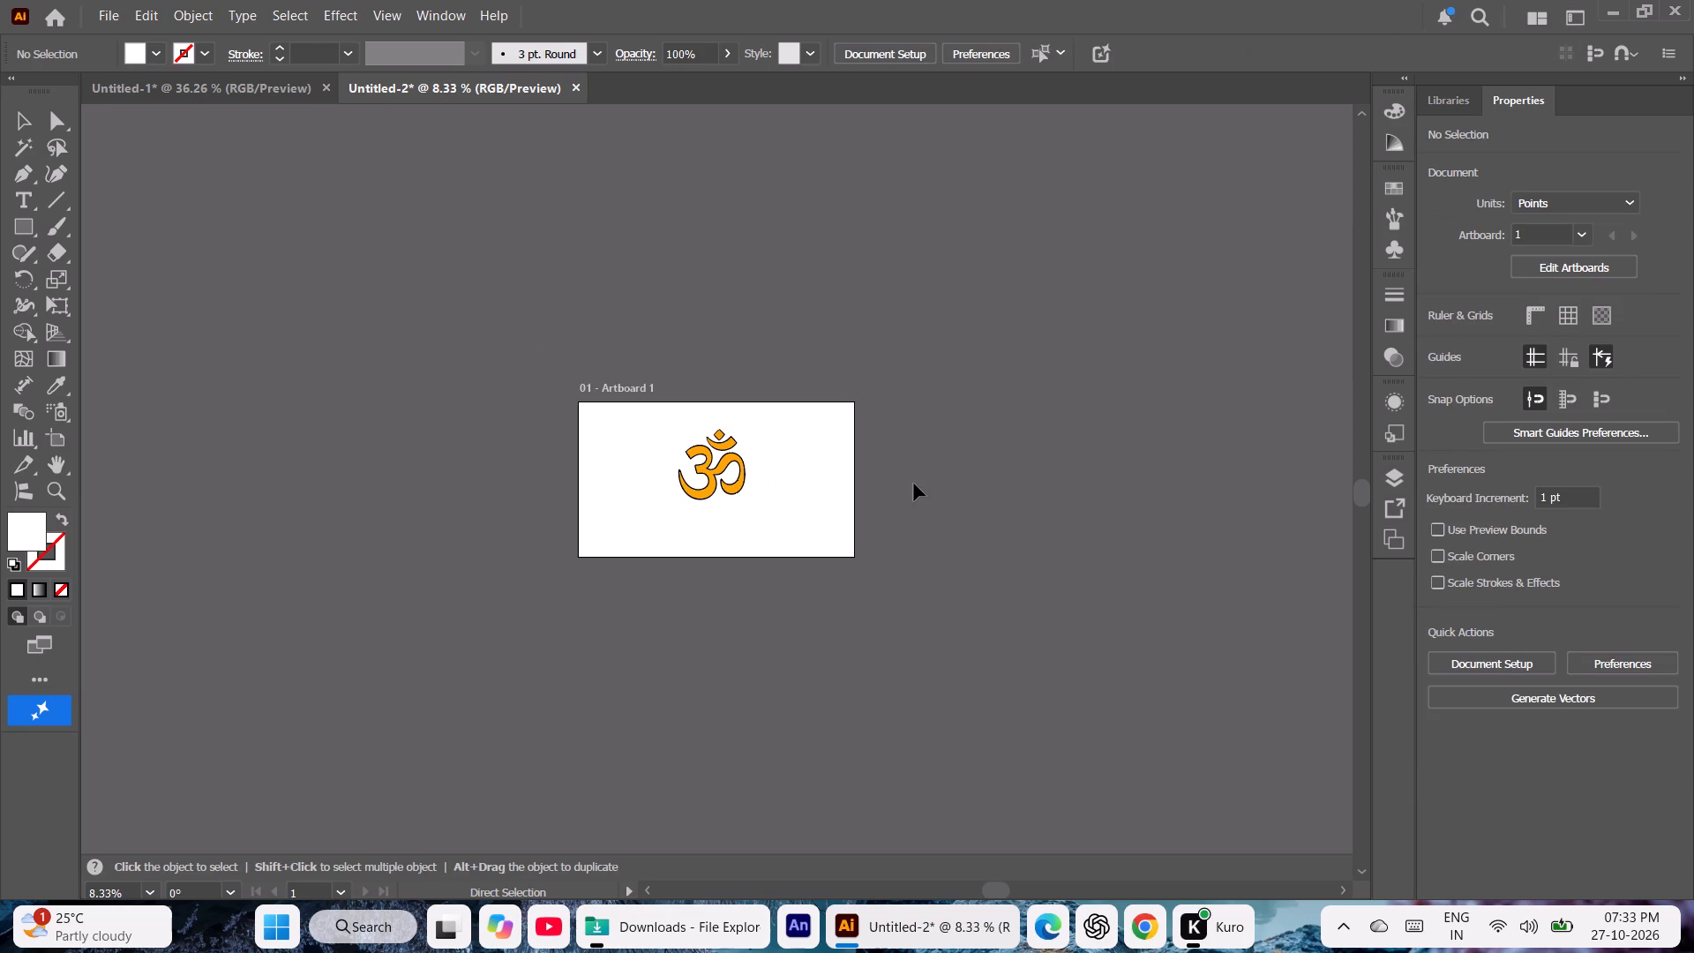
left_click(52, 468)
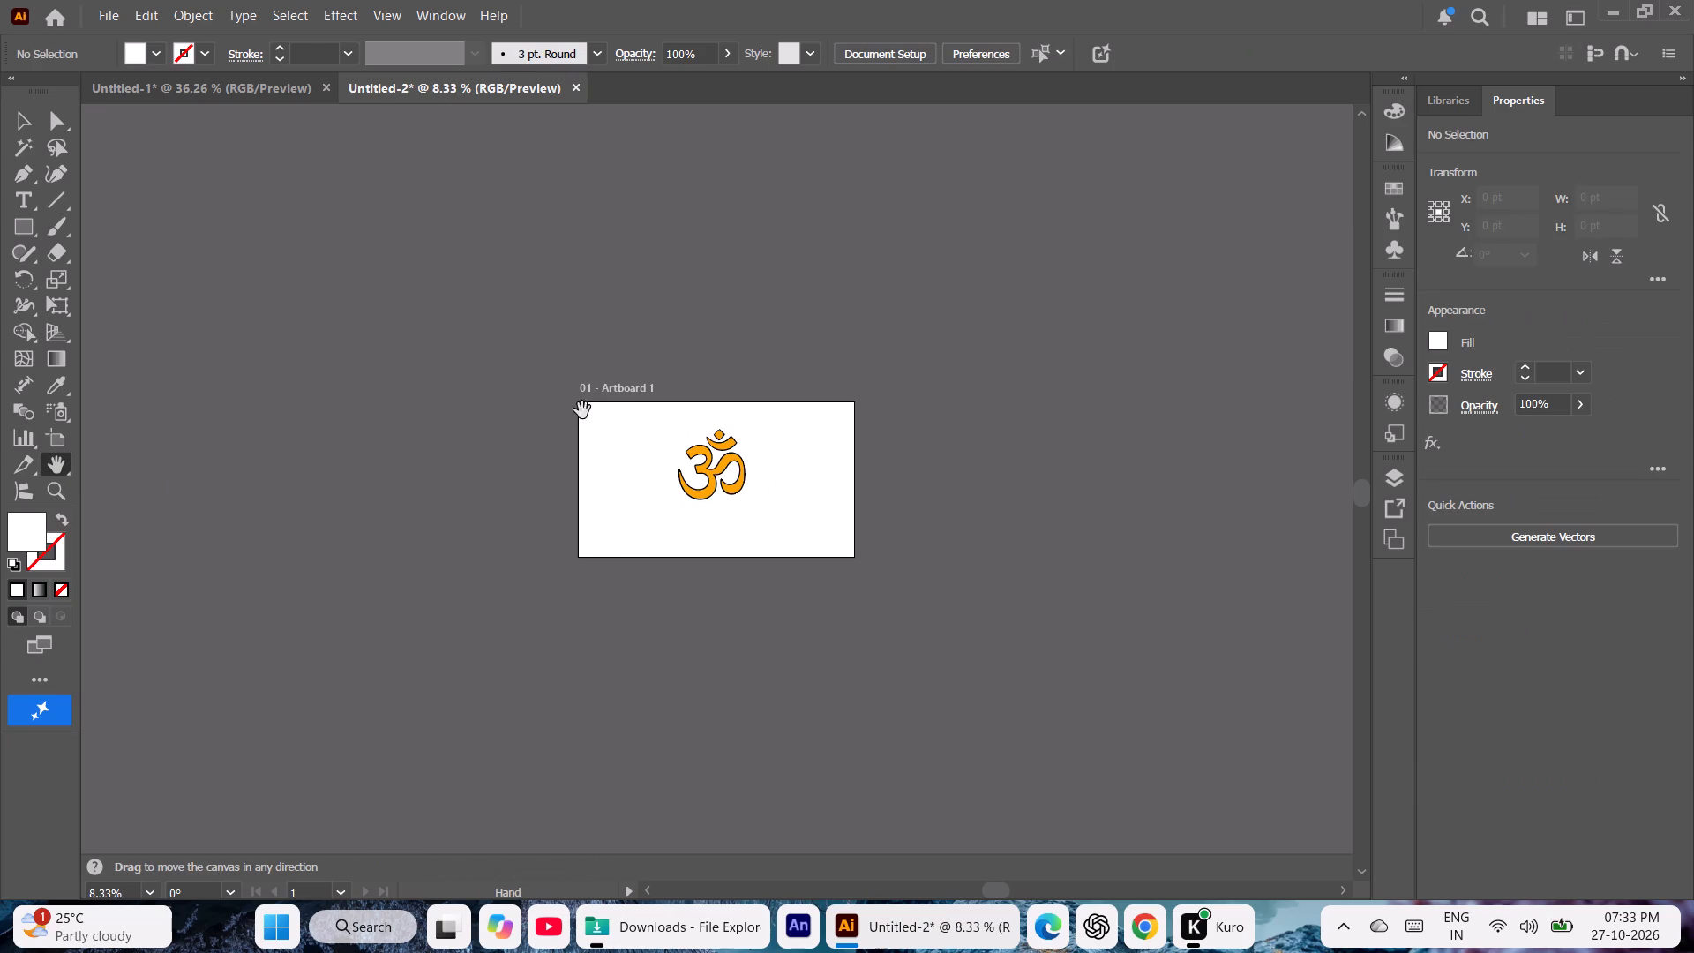
left_click_drag(607, 433, 122, 156)
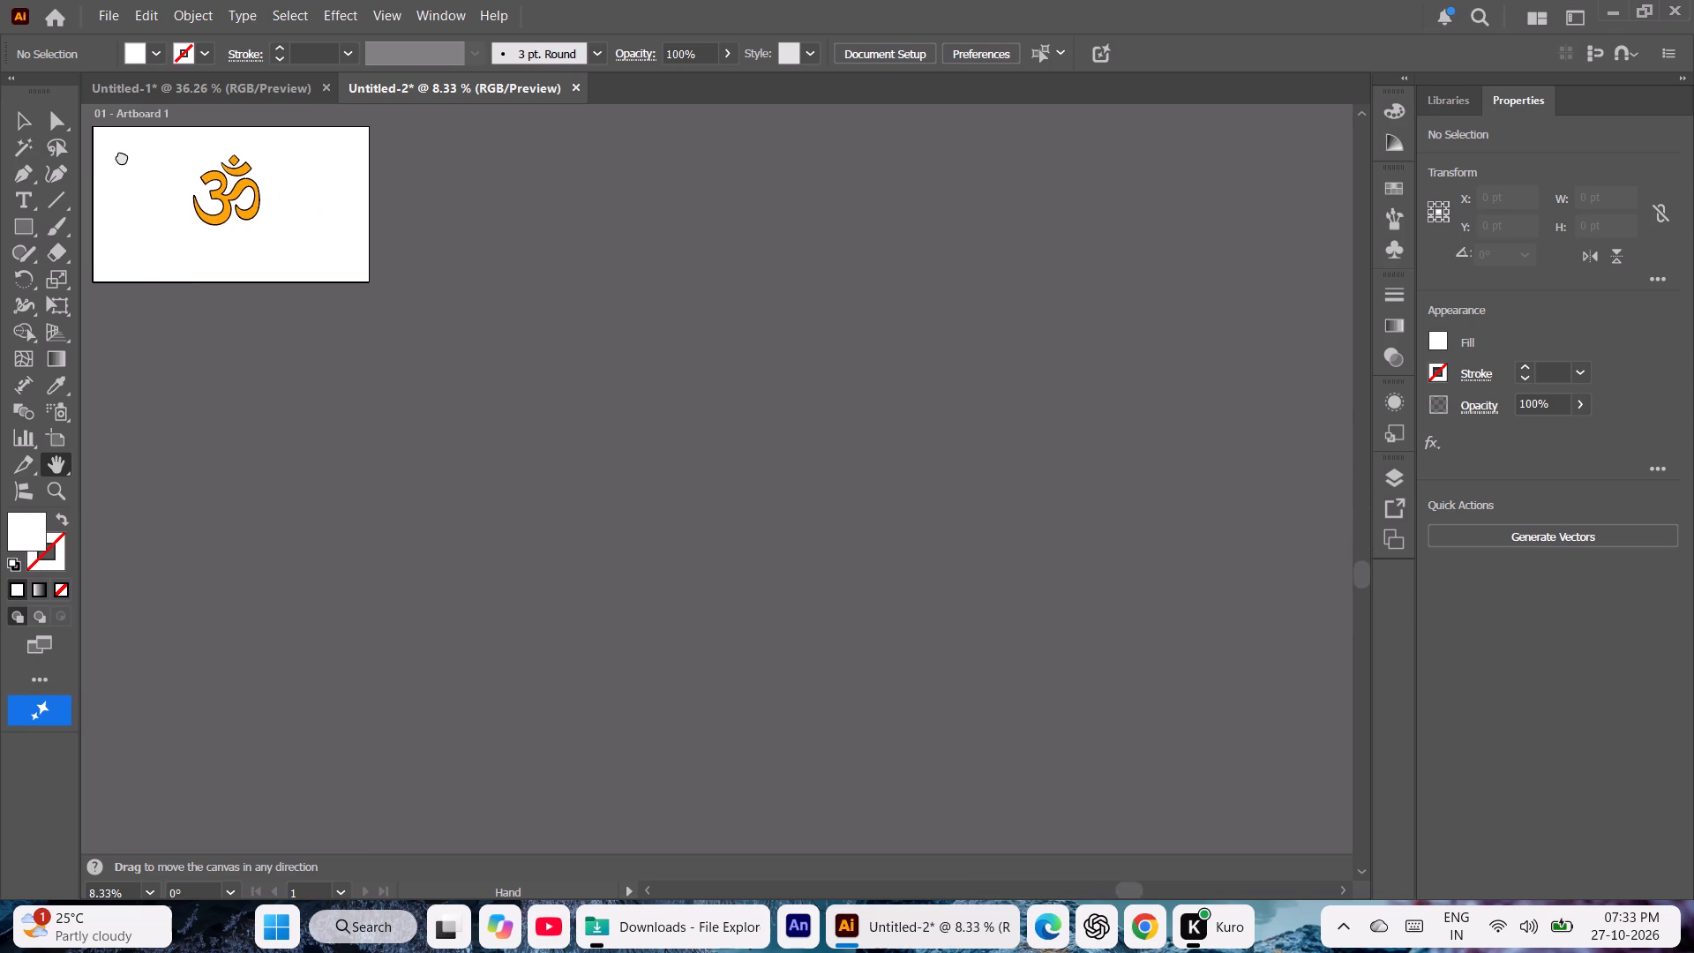
left_click_drag(122, 156, 119, 146)
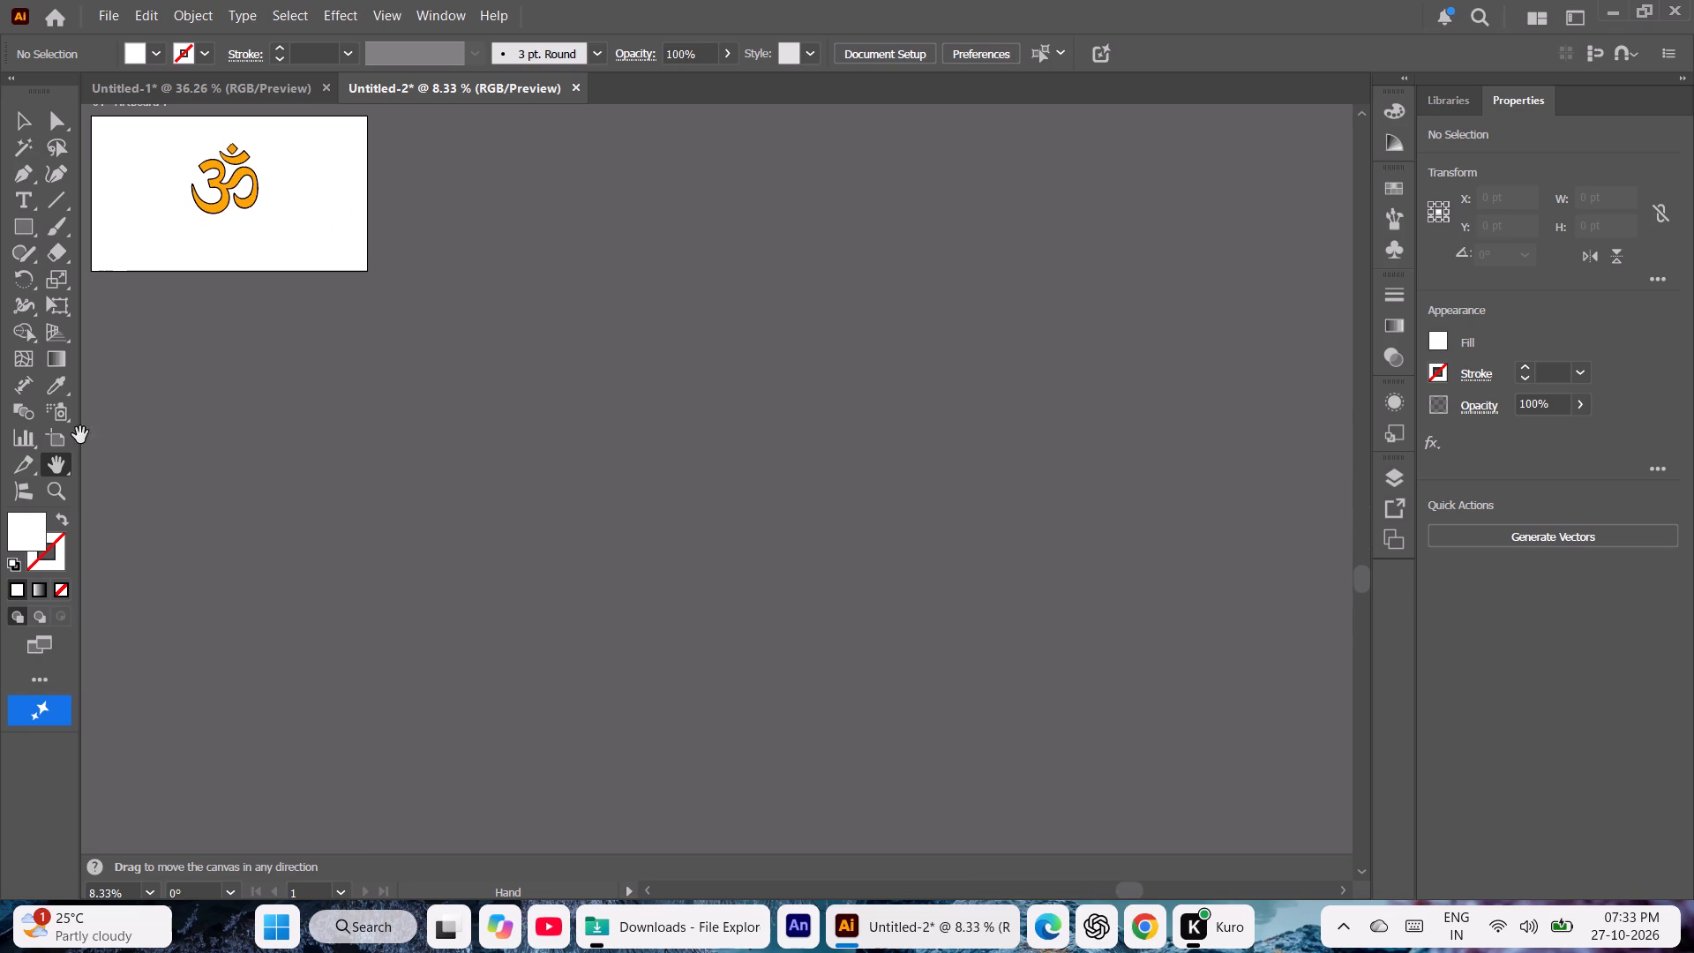
left_click(57, 450)
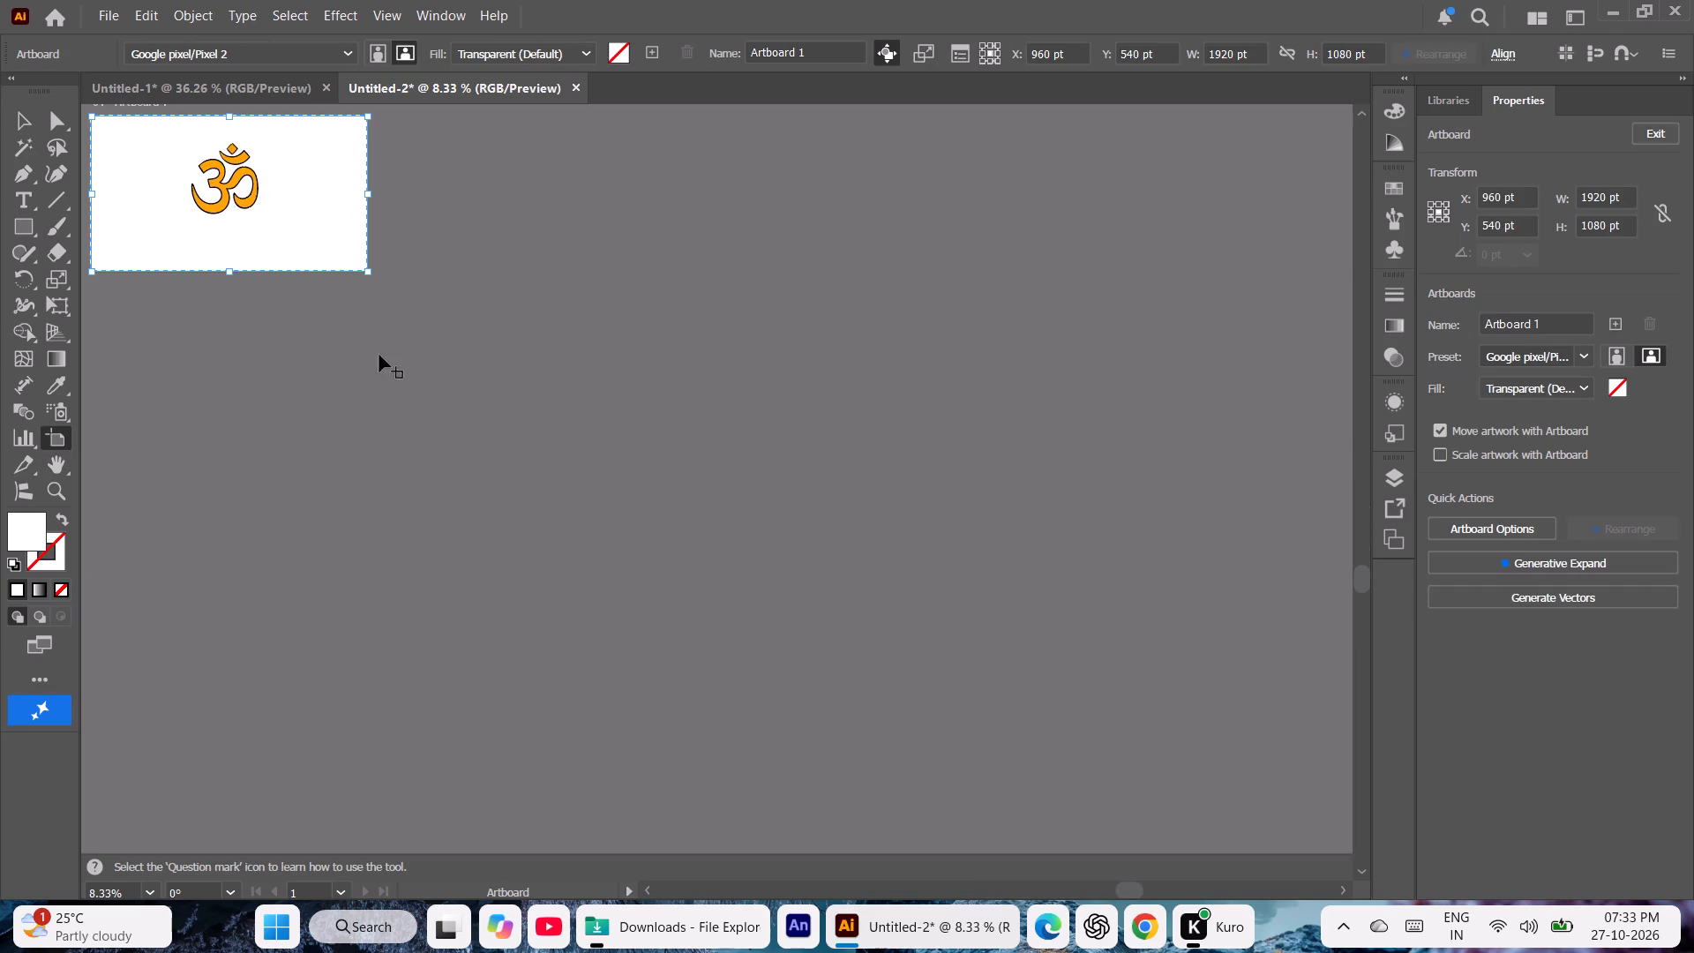
left_click_drag(365, 272, 802, 543, "shift")
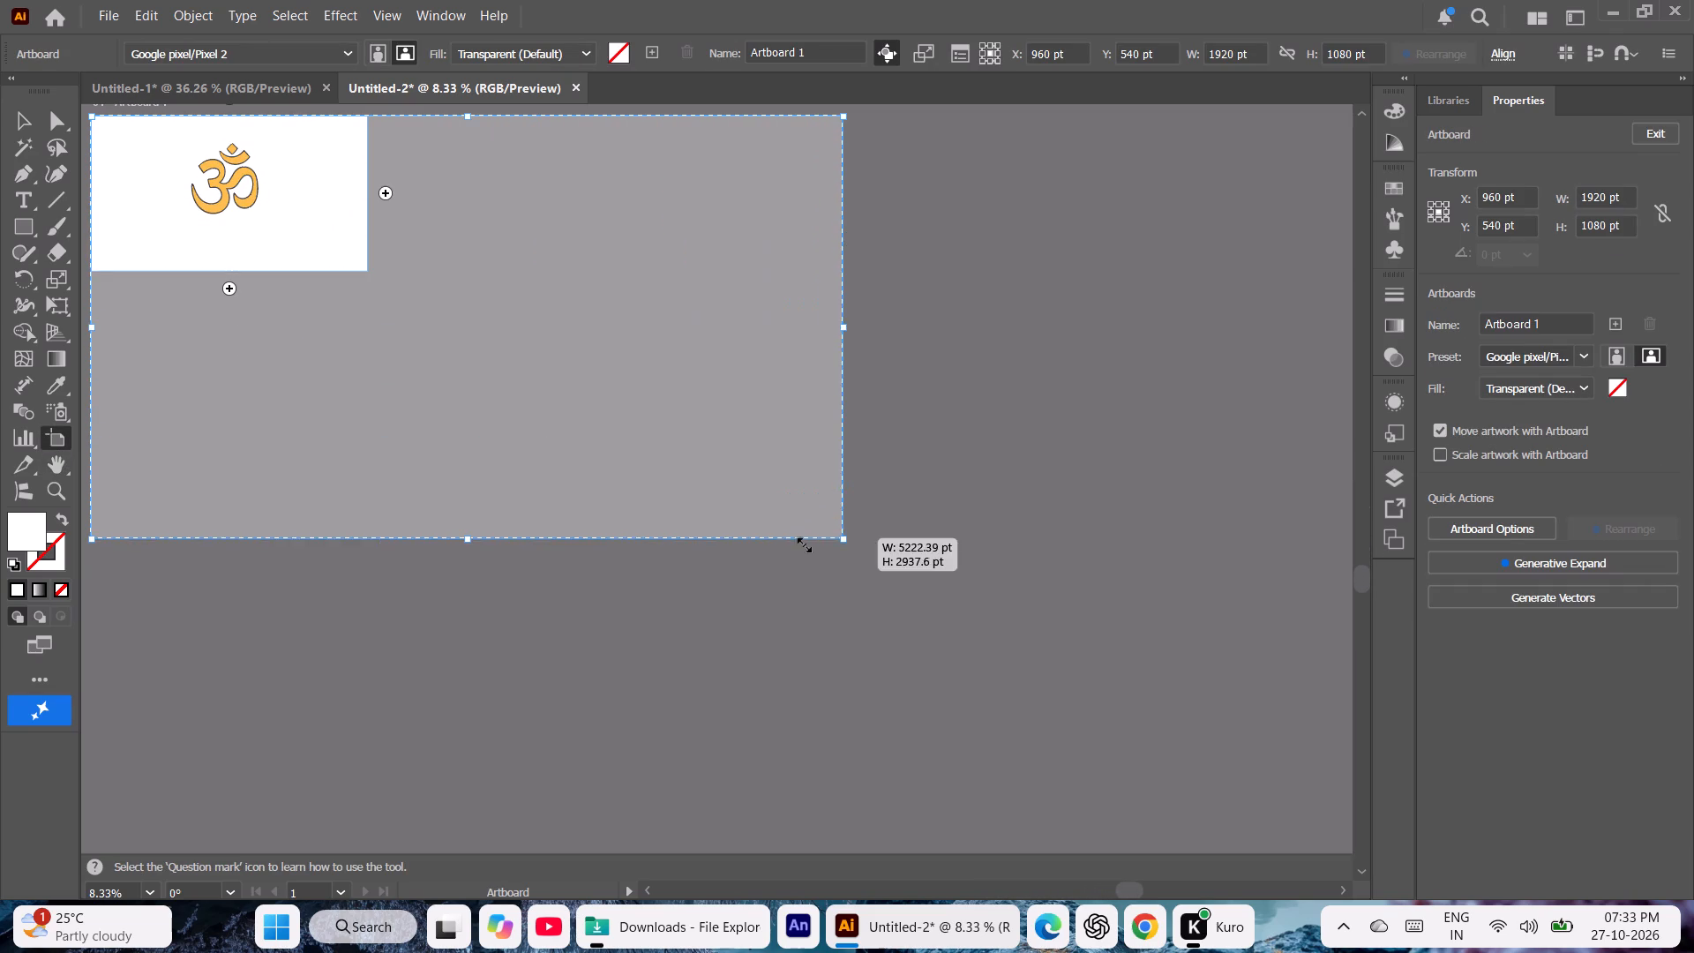
left_click_drag(802, 543, 1329, 808, "shift")
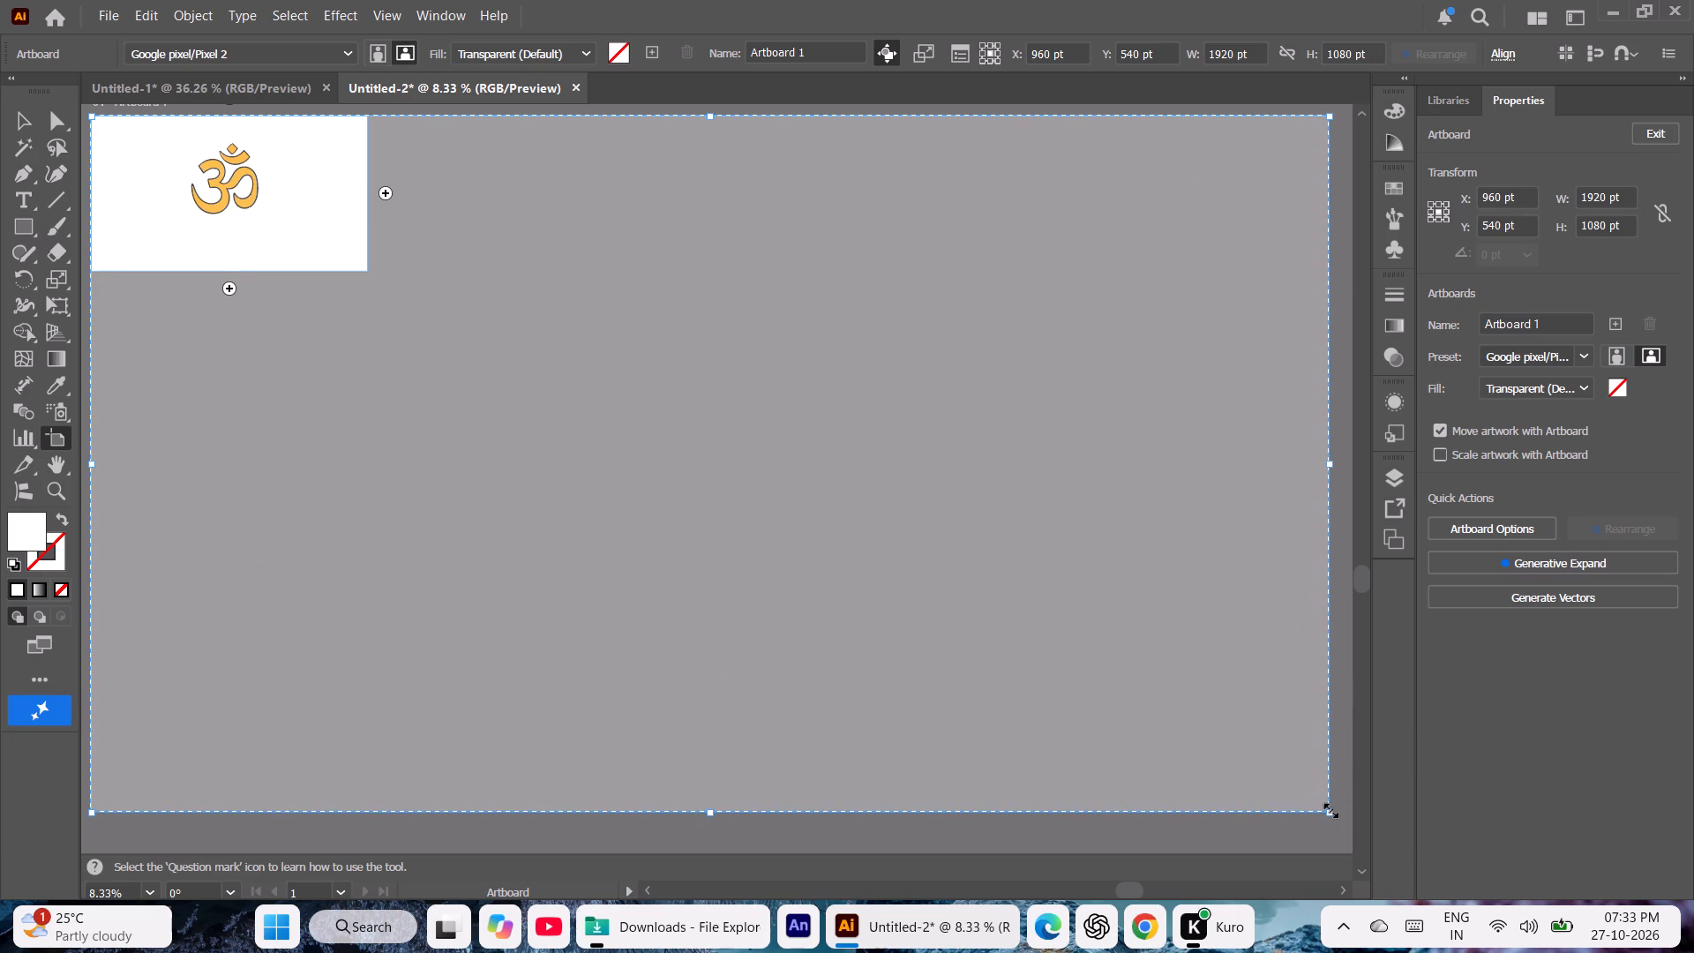
left_click_drag(1329, 808, 1335, 814, "shift")
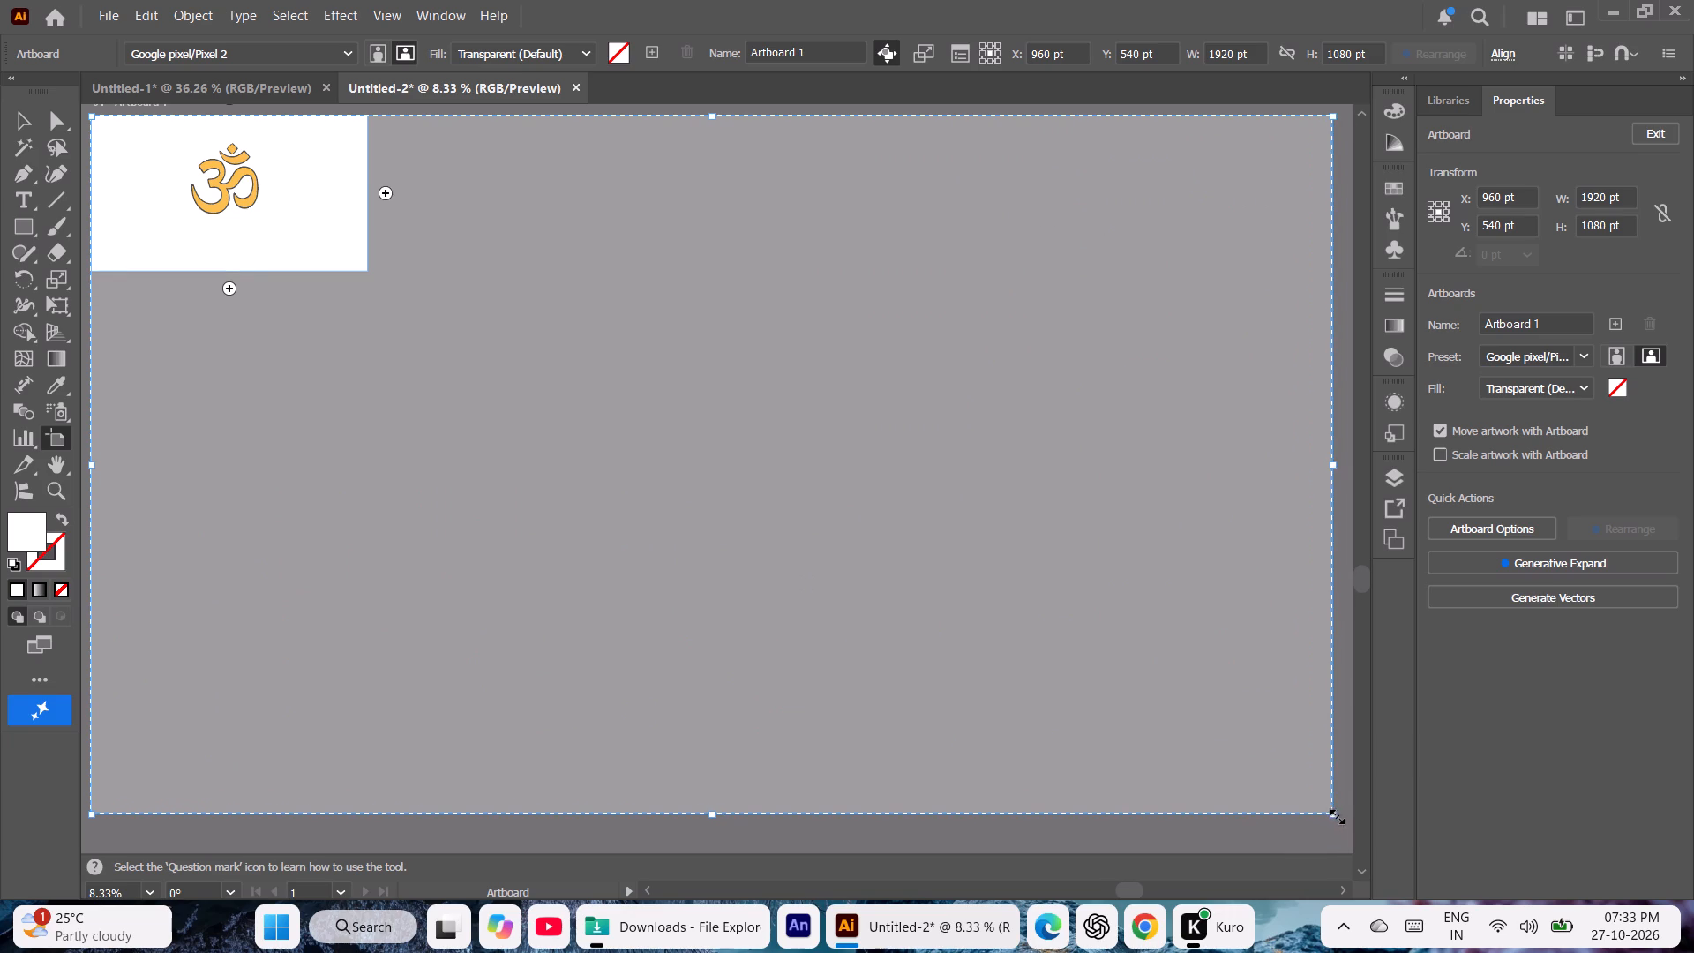
left_click_drag(1335, 814, 1340, 817, "shift")
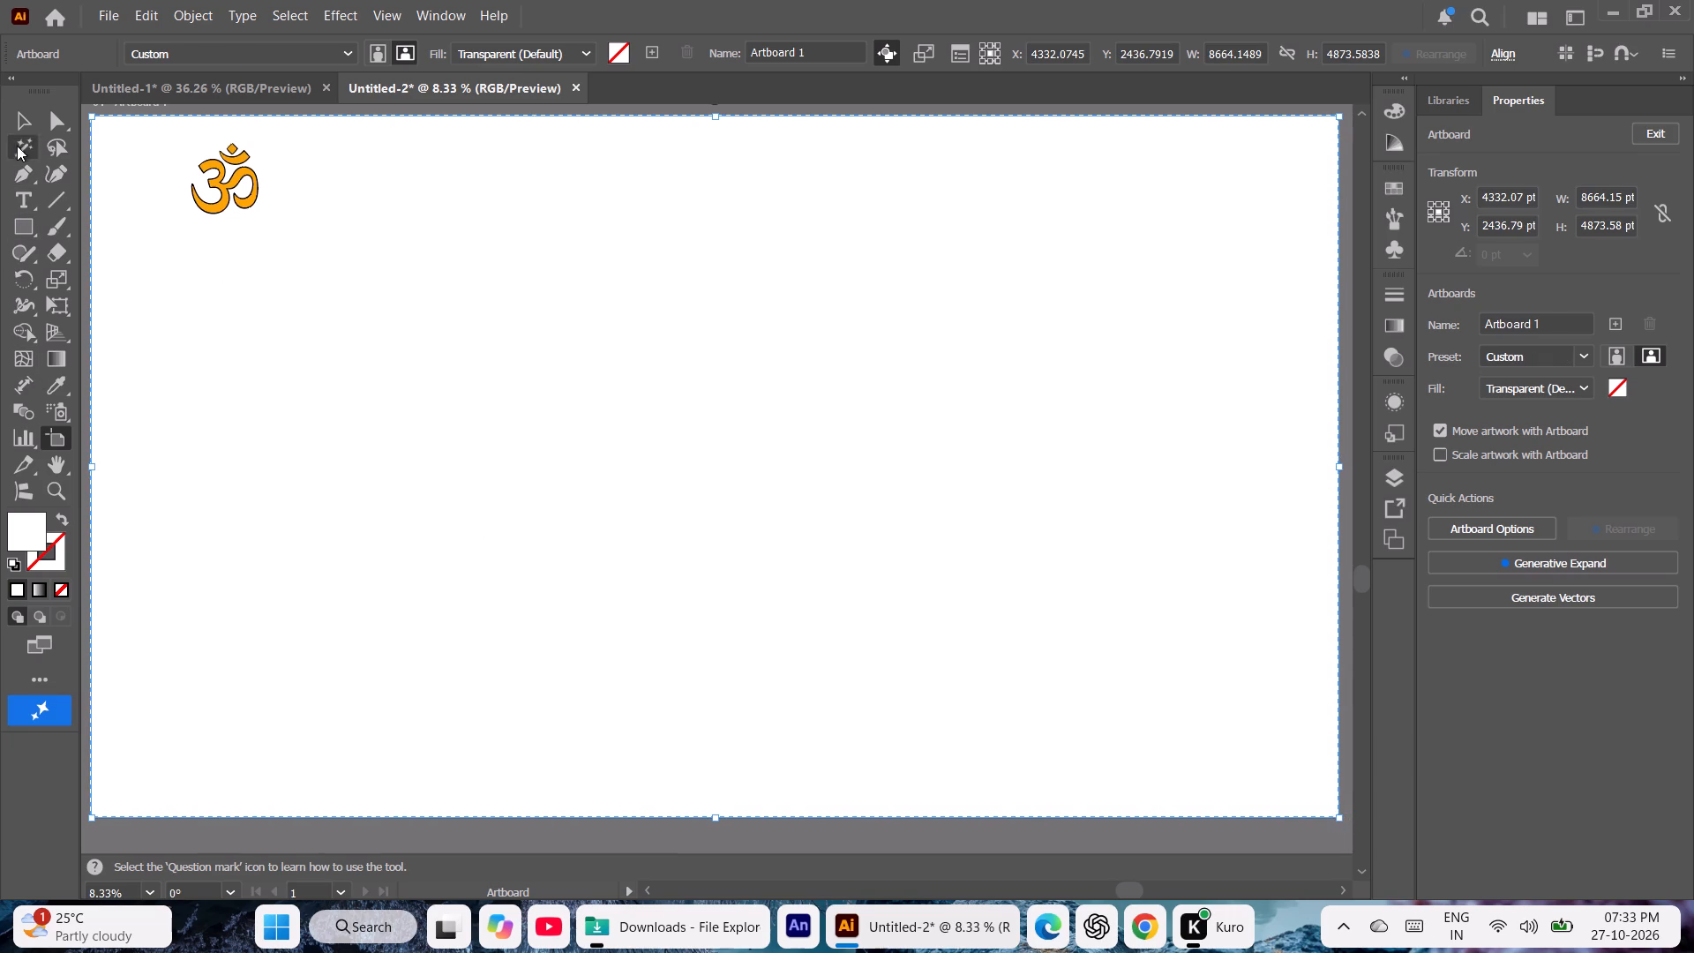
Enlarge the whole Om icon proportionally to about 2654 x 2803 pt and move it near the artboard's centre.
left_click(19, 124)
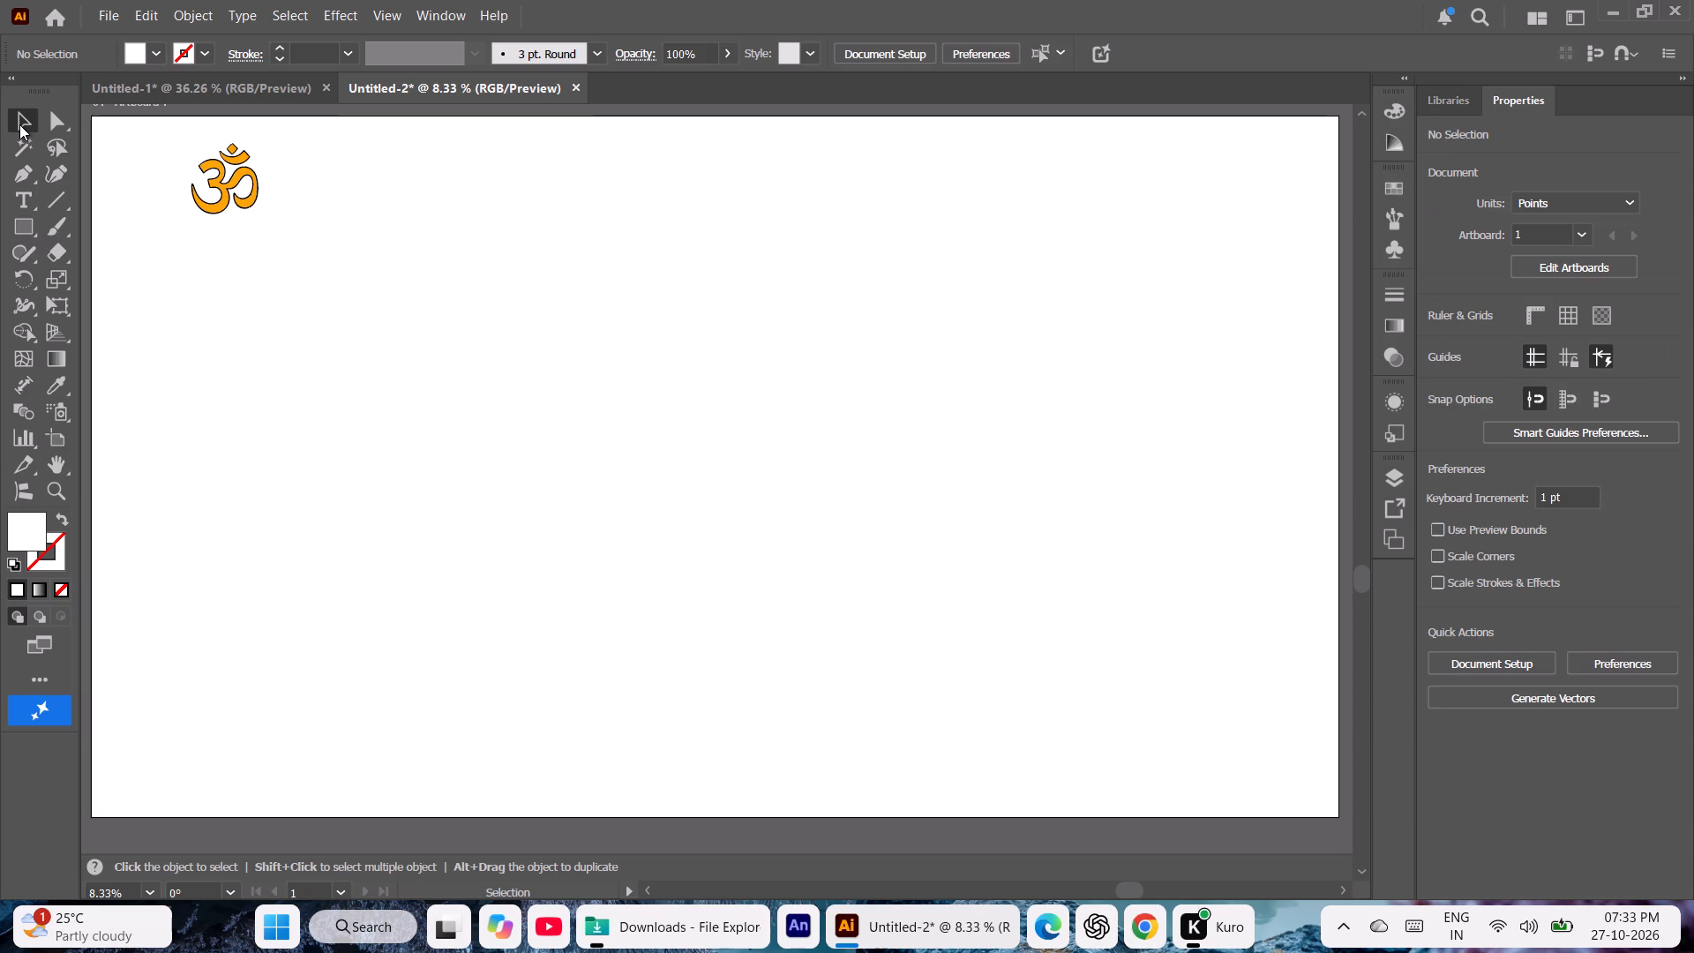
key("ctrl+a")
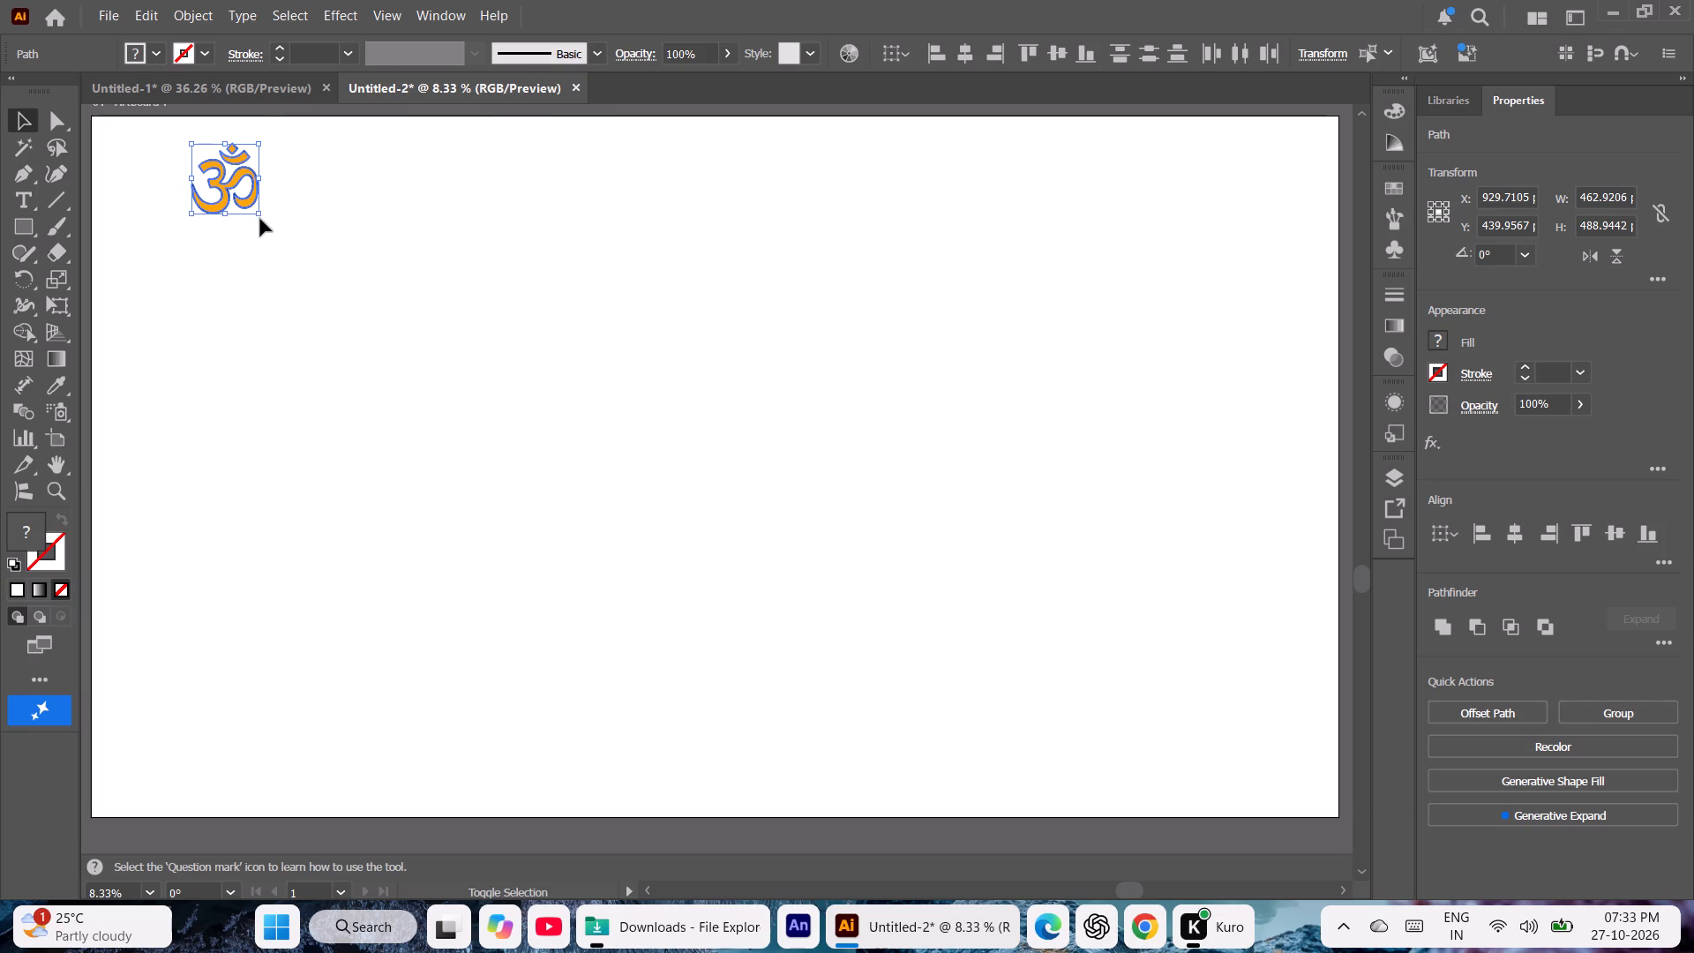
left_click_drag(258, 211, 555, 445, "shift")
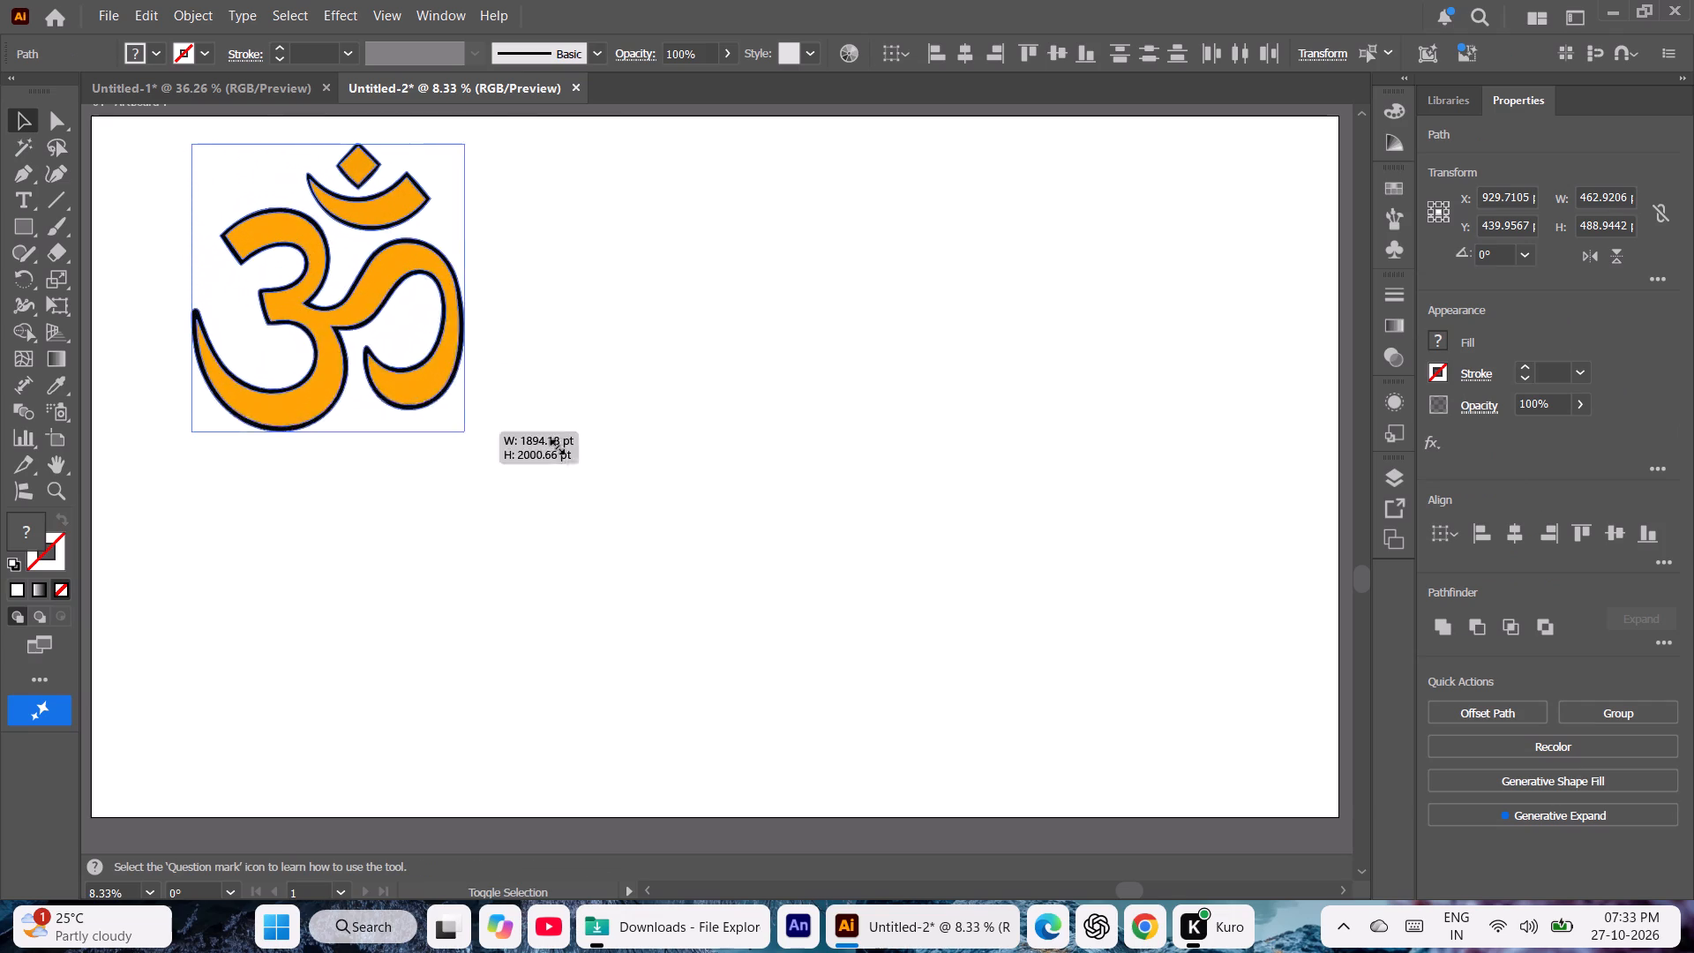
left_click_drag(555, 445, 662, 549, "shift")
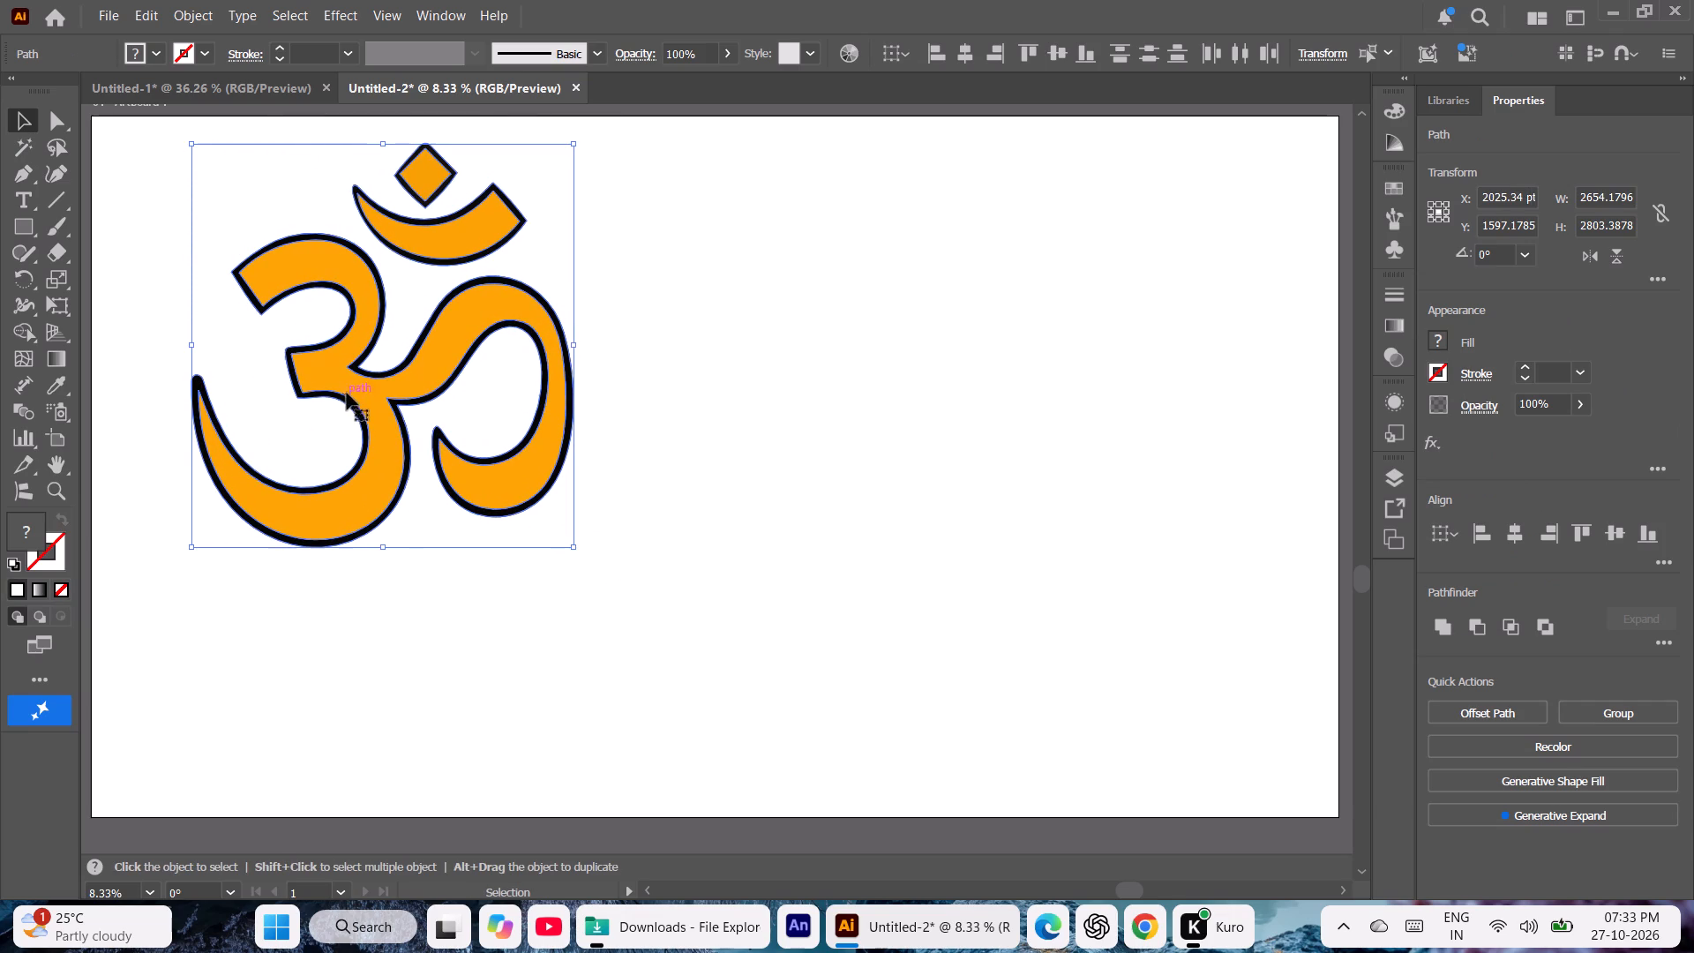
left_click_drag(364, 394, 648, 477)
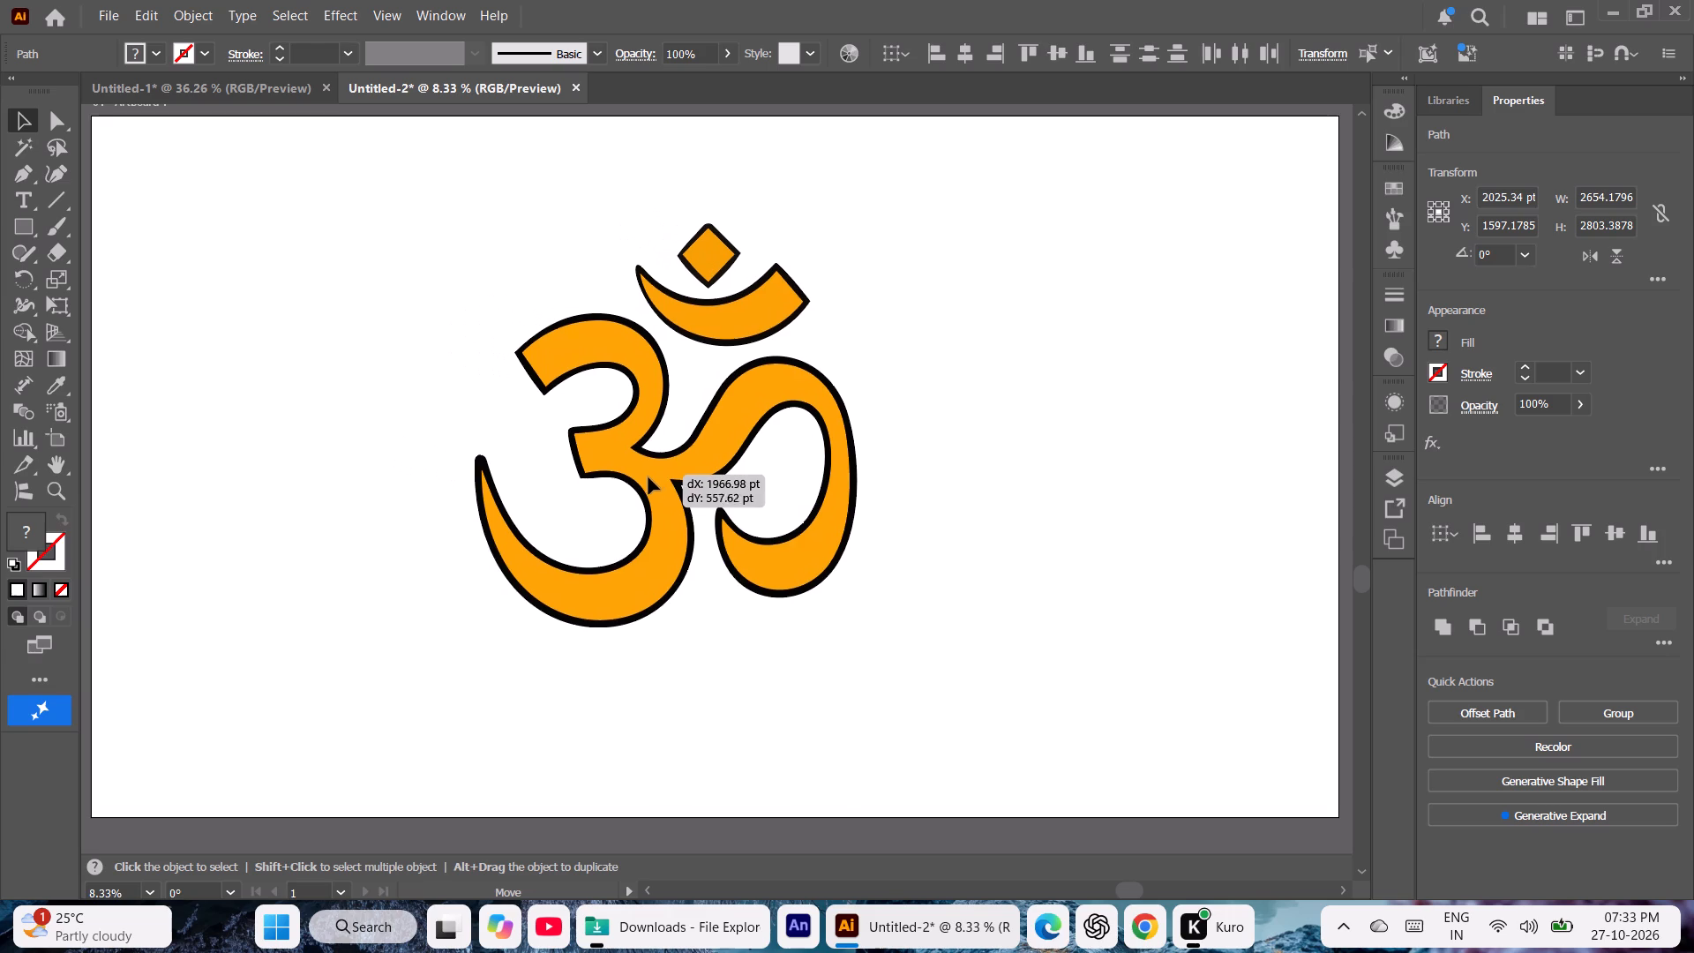
left_click_drag(648, 477, 653, 481)
left_click(1002, 476)
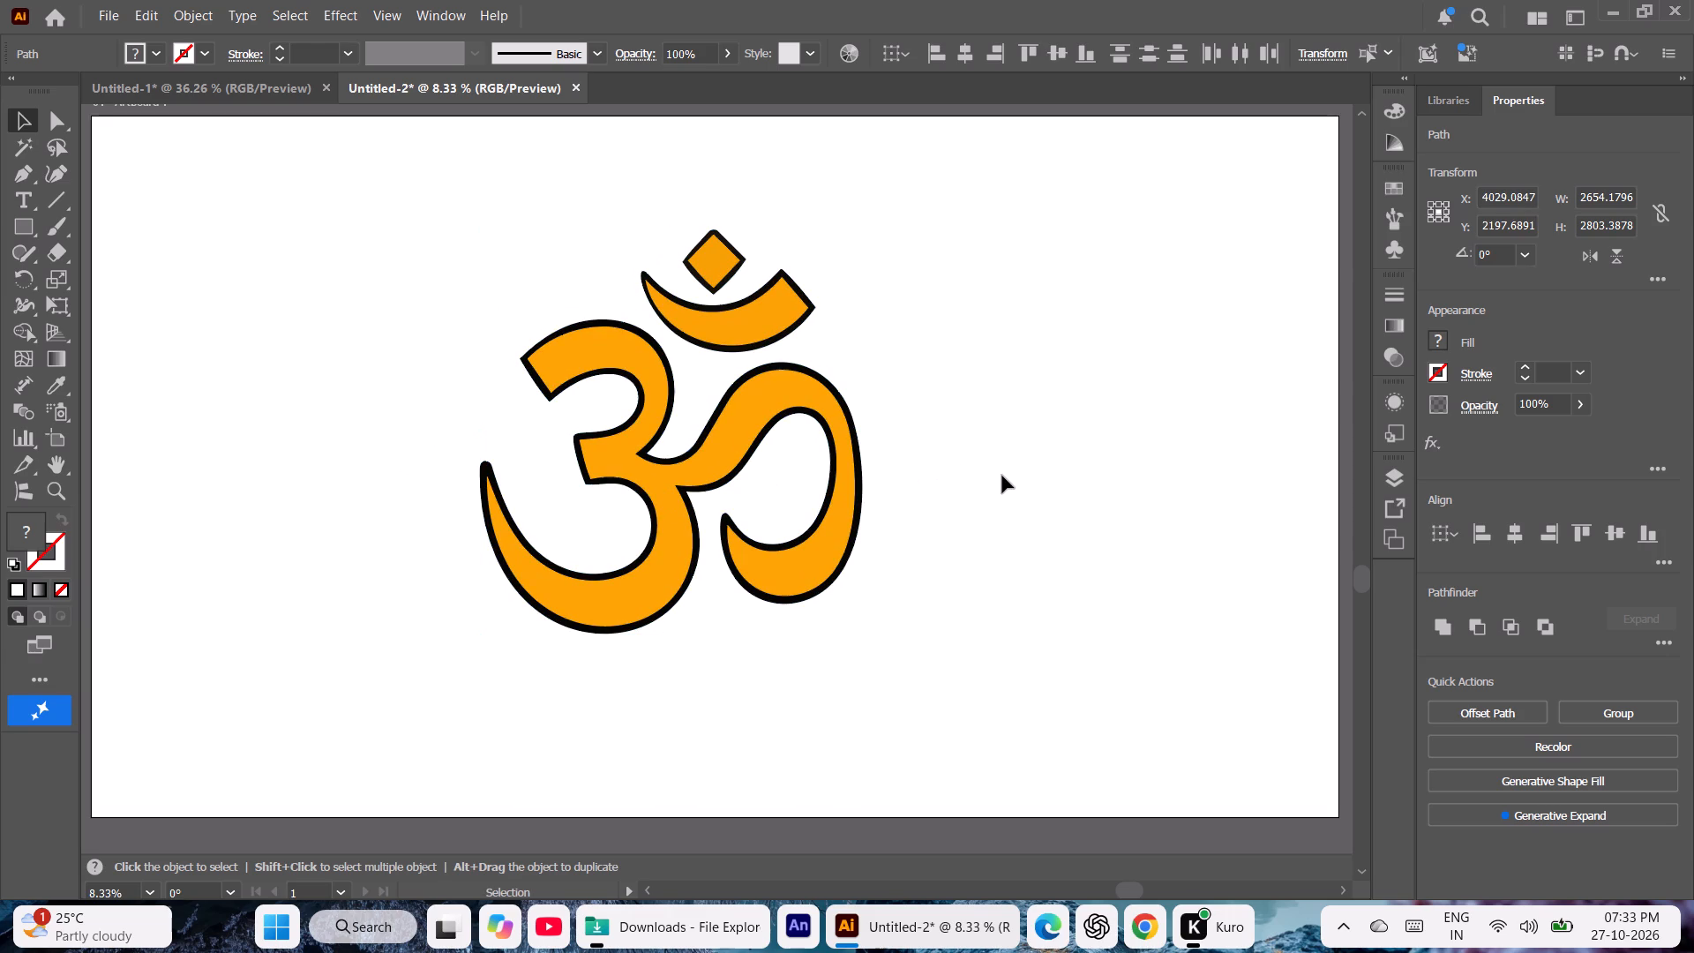
Change the fill of the Om's large main shape to bright yellow from the recent colours.
left_click(748, 414)
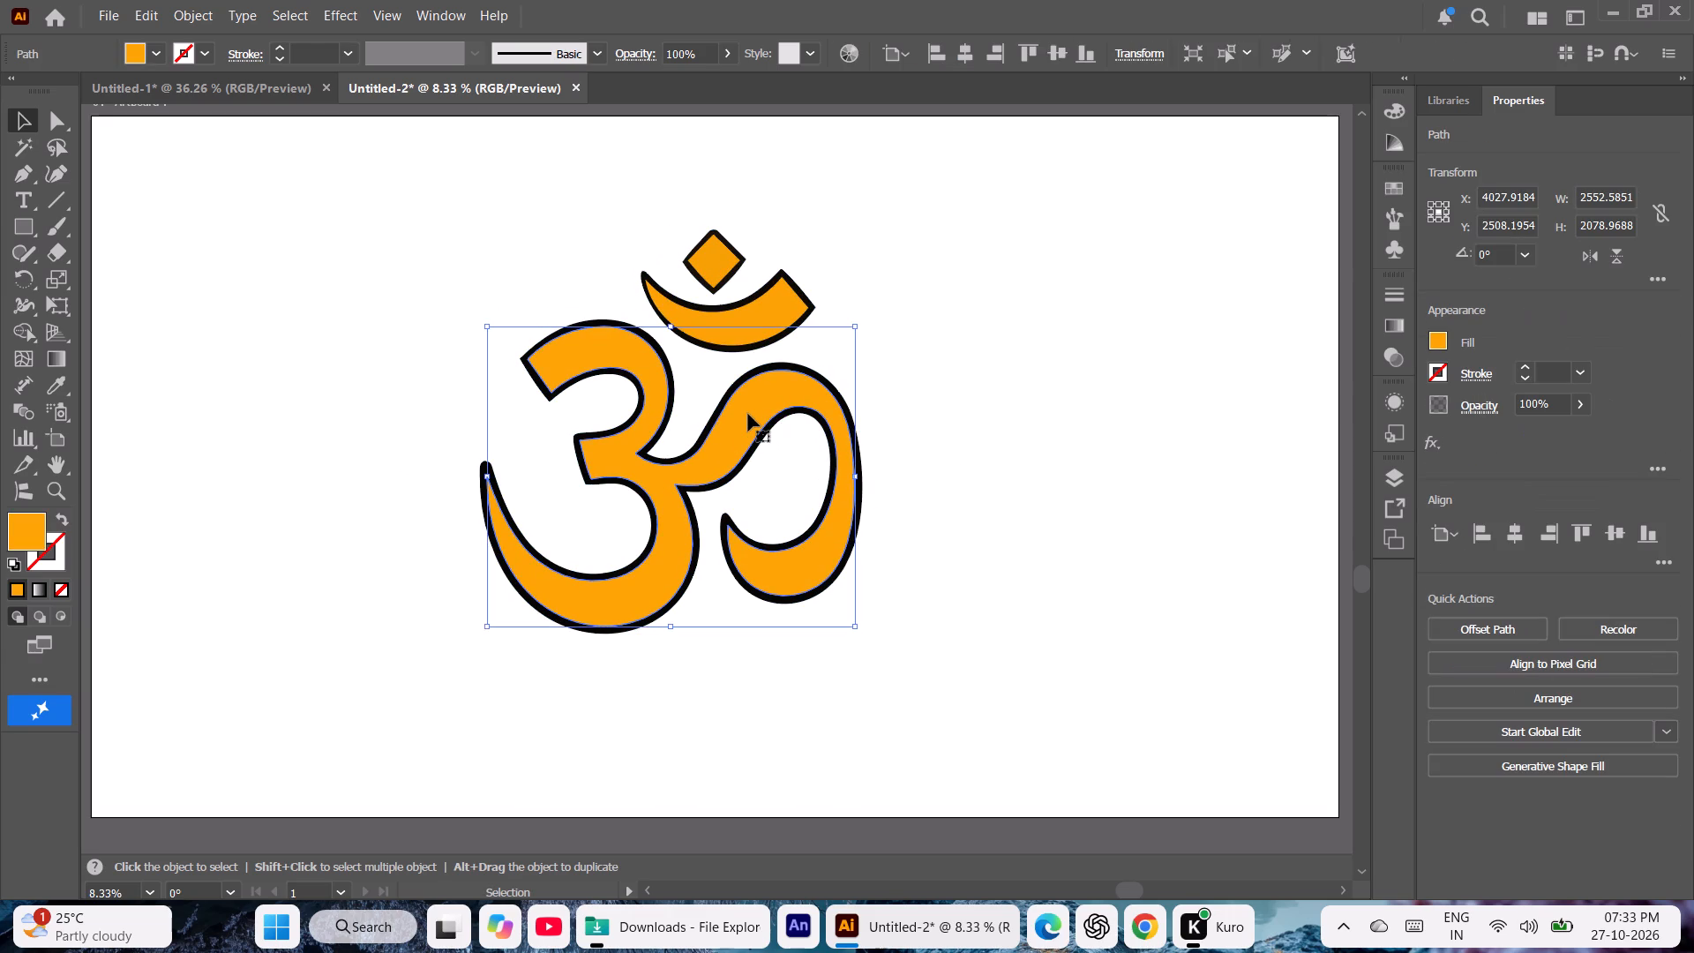
left_click(1441, 344)
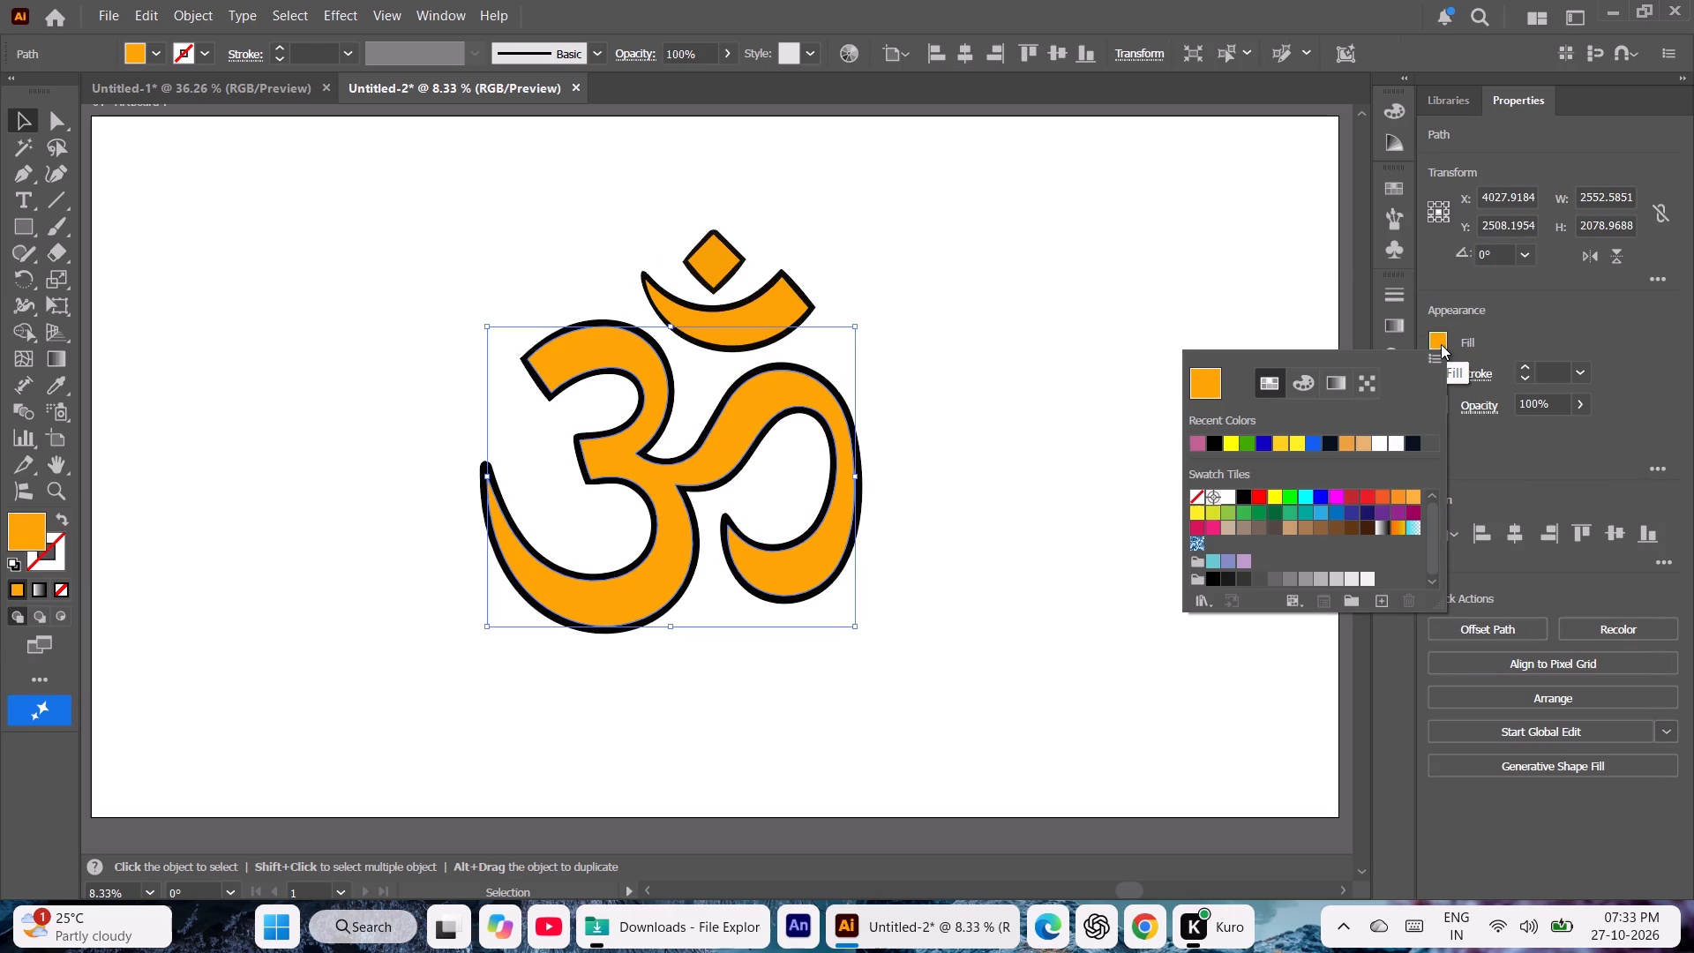
left_click(1278, 439)
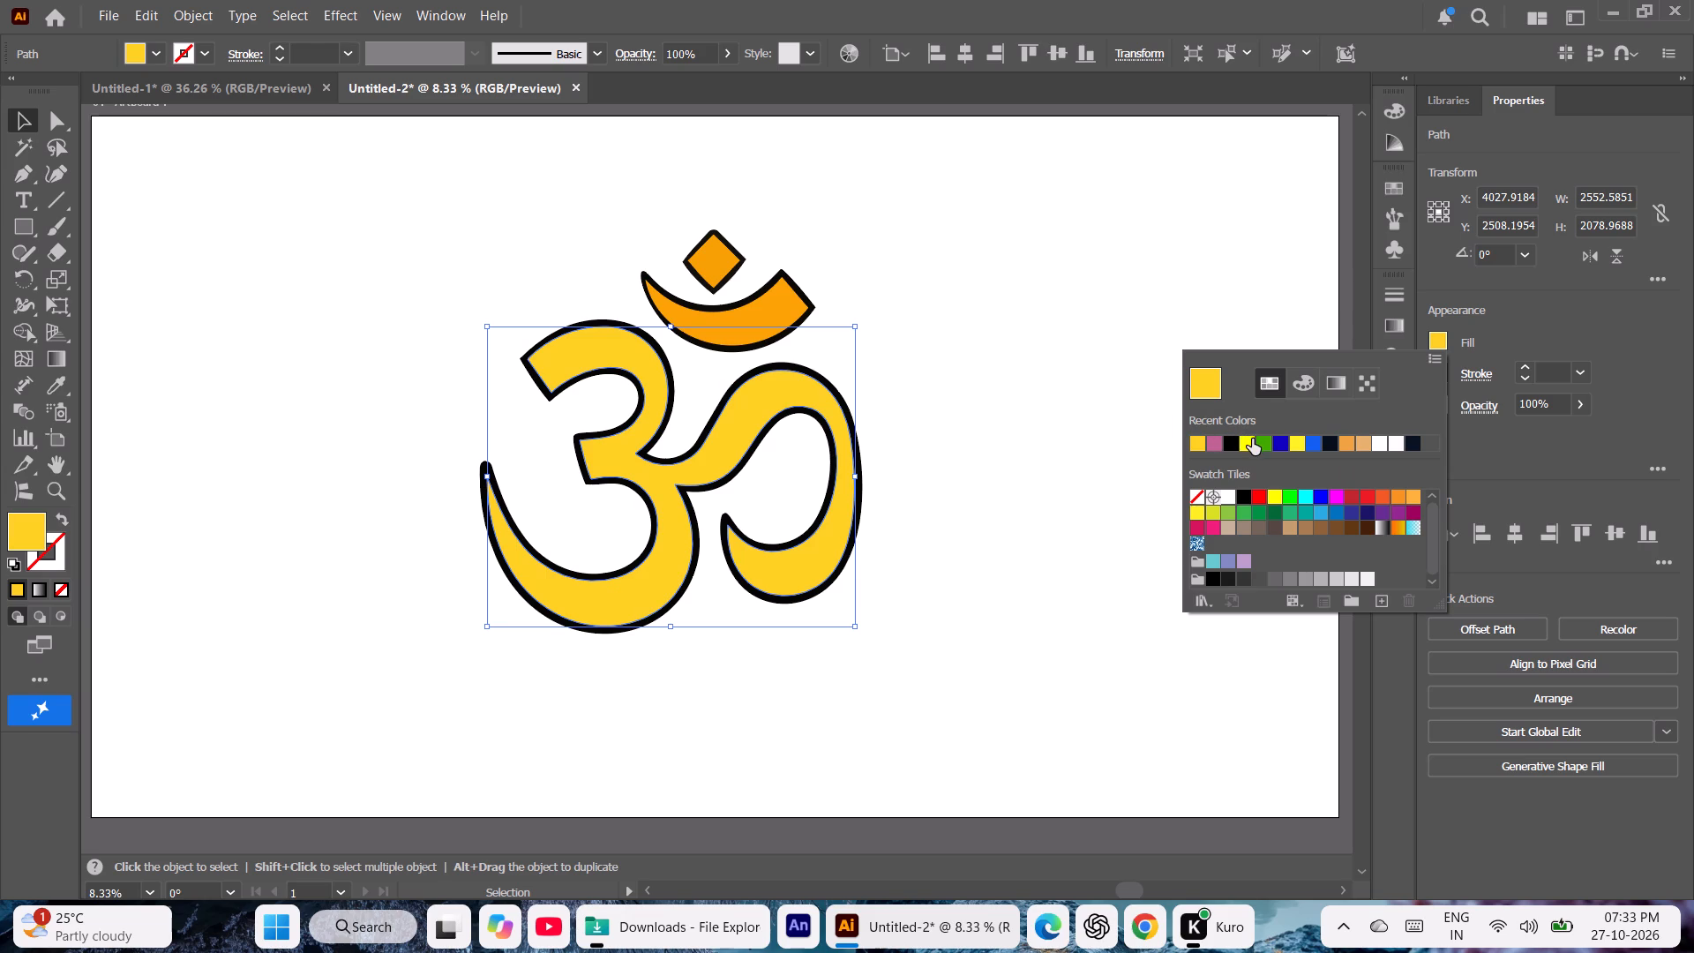
left_click(1250, 437)
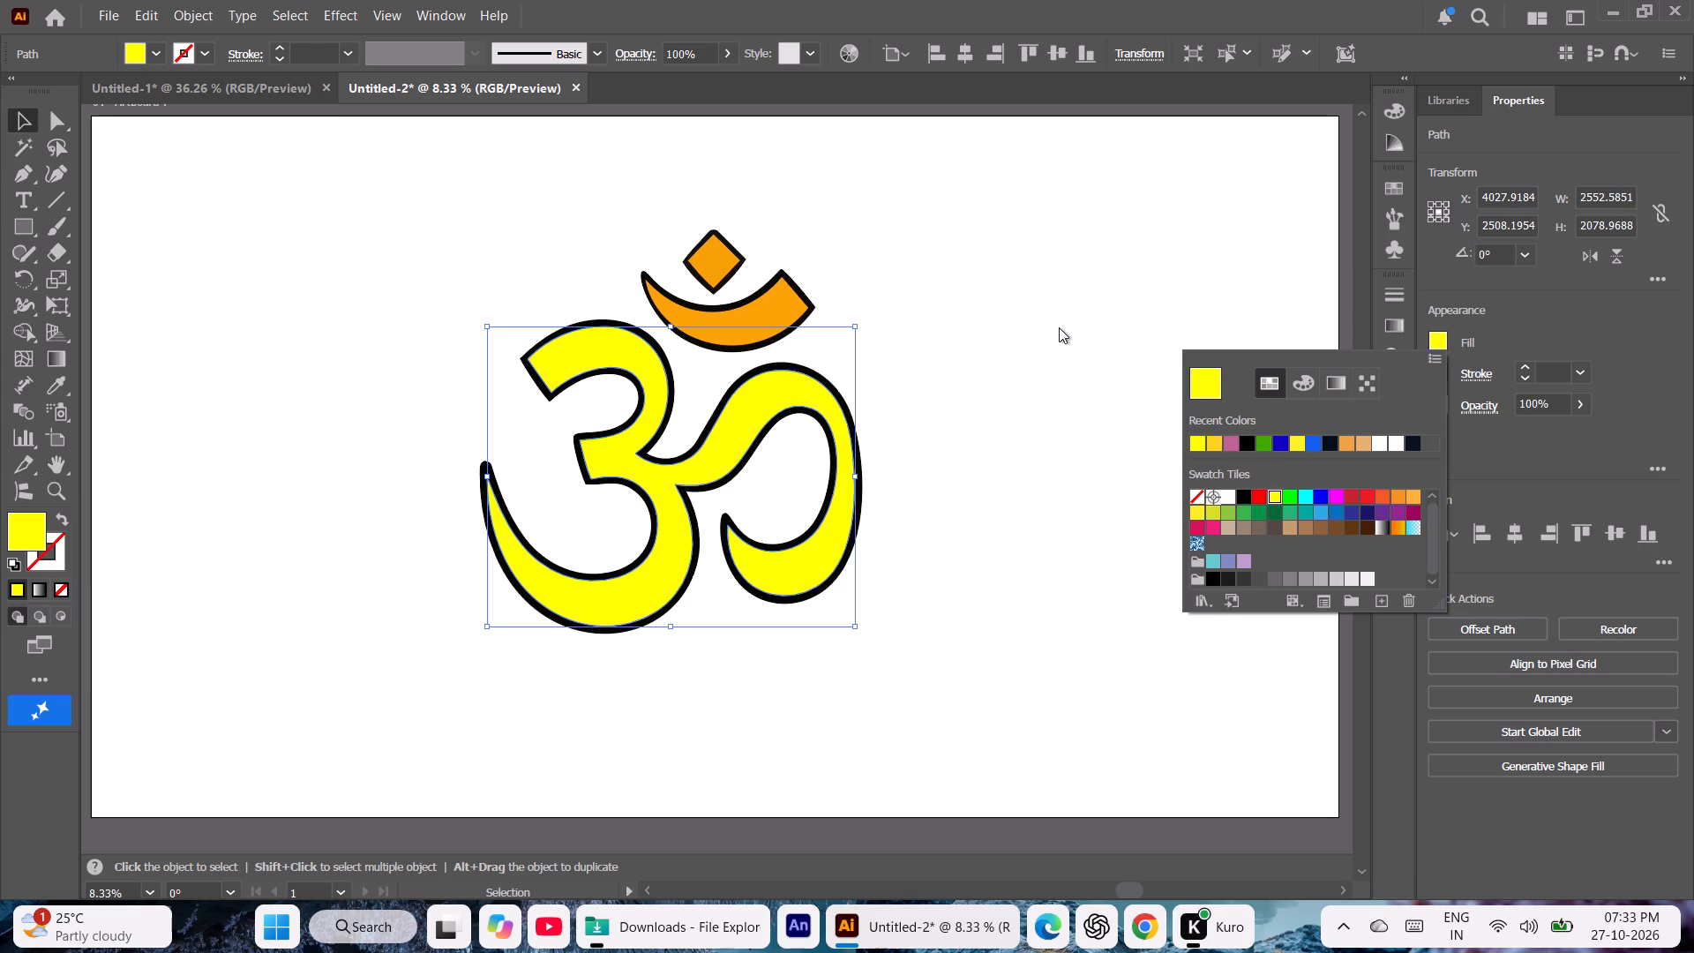
double_click(1059, 327)
Recolour the Om's crescent and diamond with the Eyedropper, sampling the bright yellow of the already recoloured parts.
left_click(775, 317)
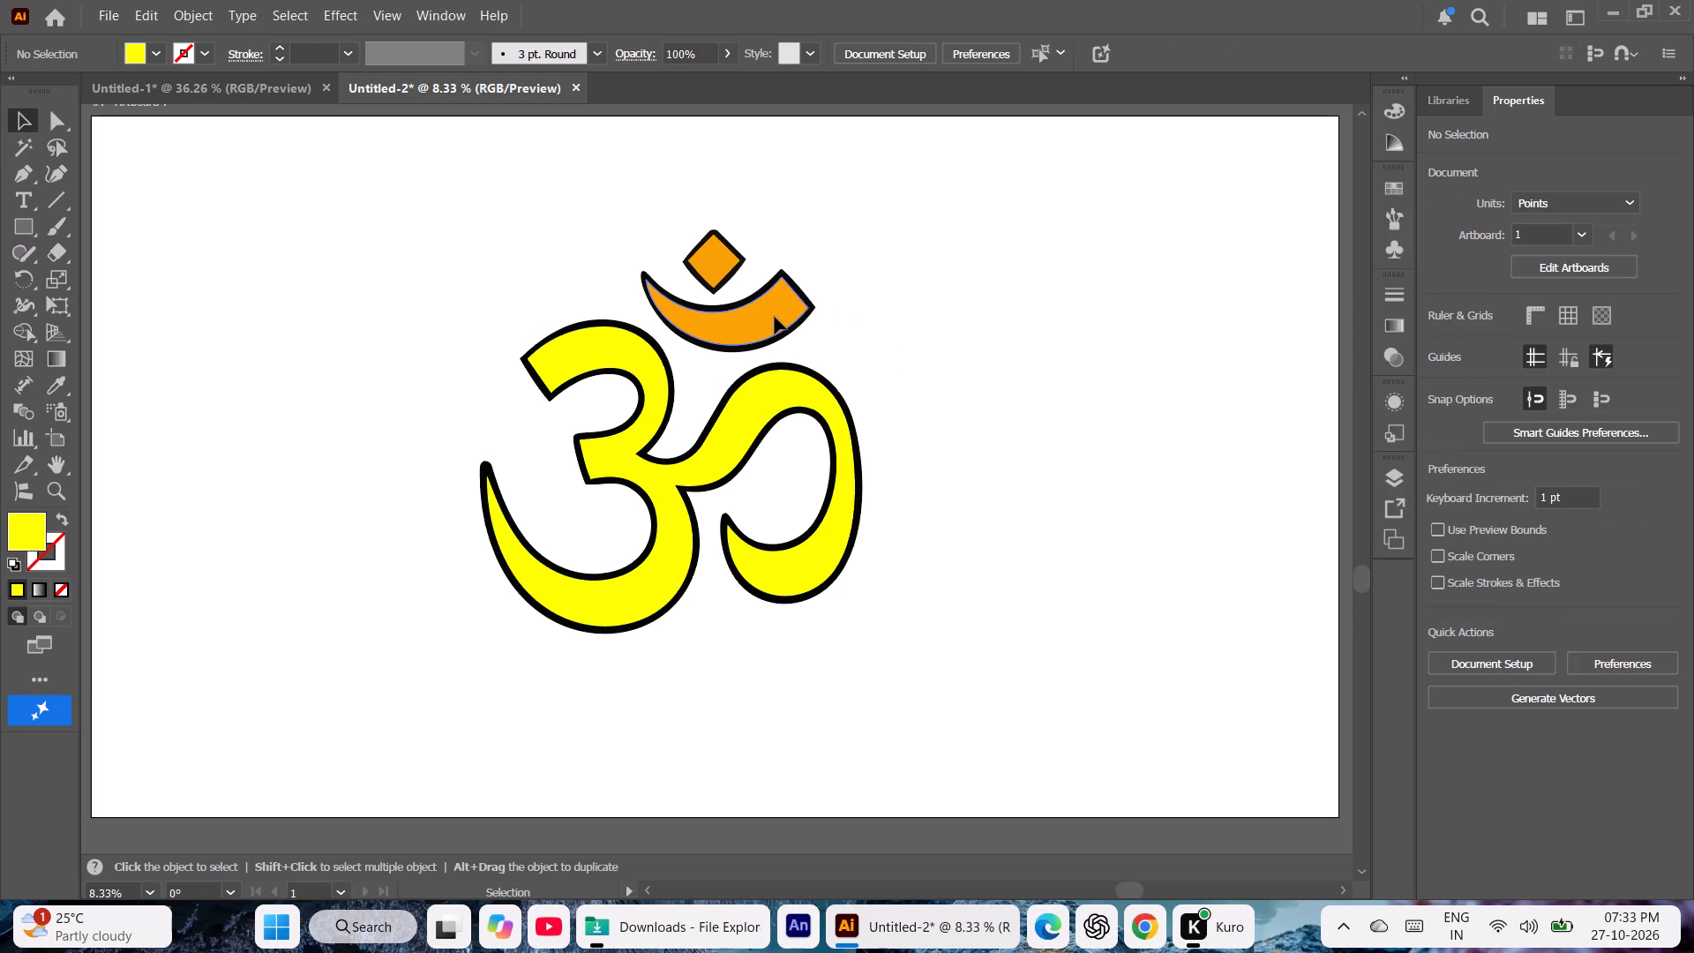
key("i")
left_click(775, 390)
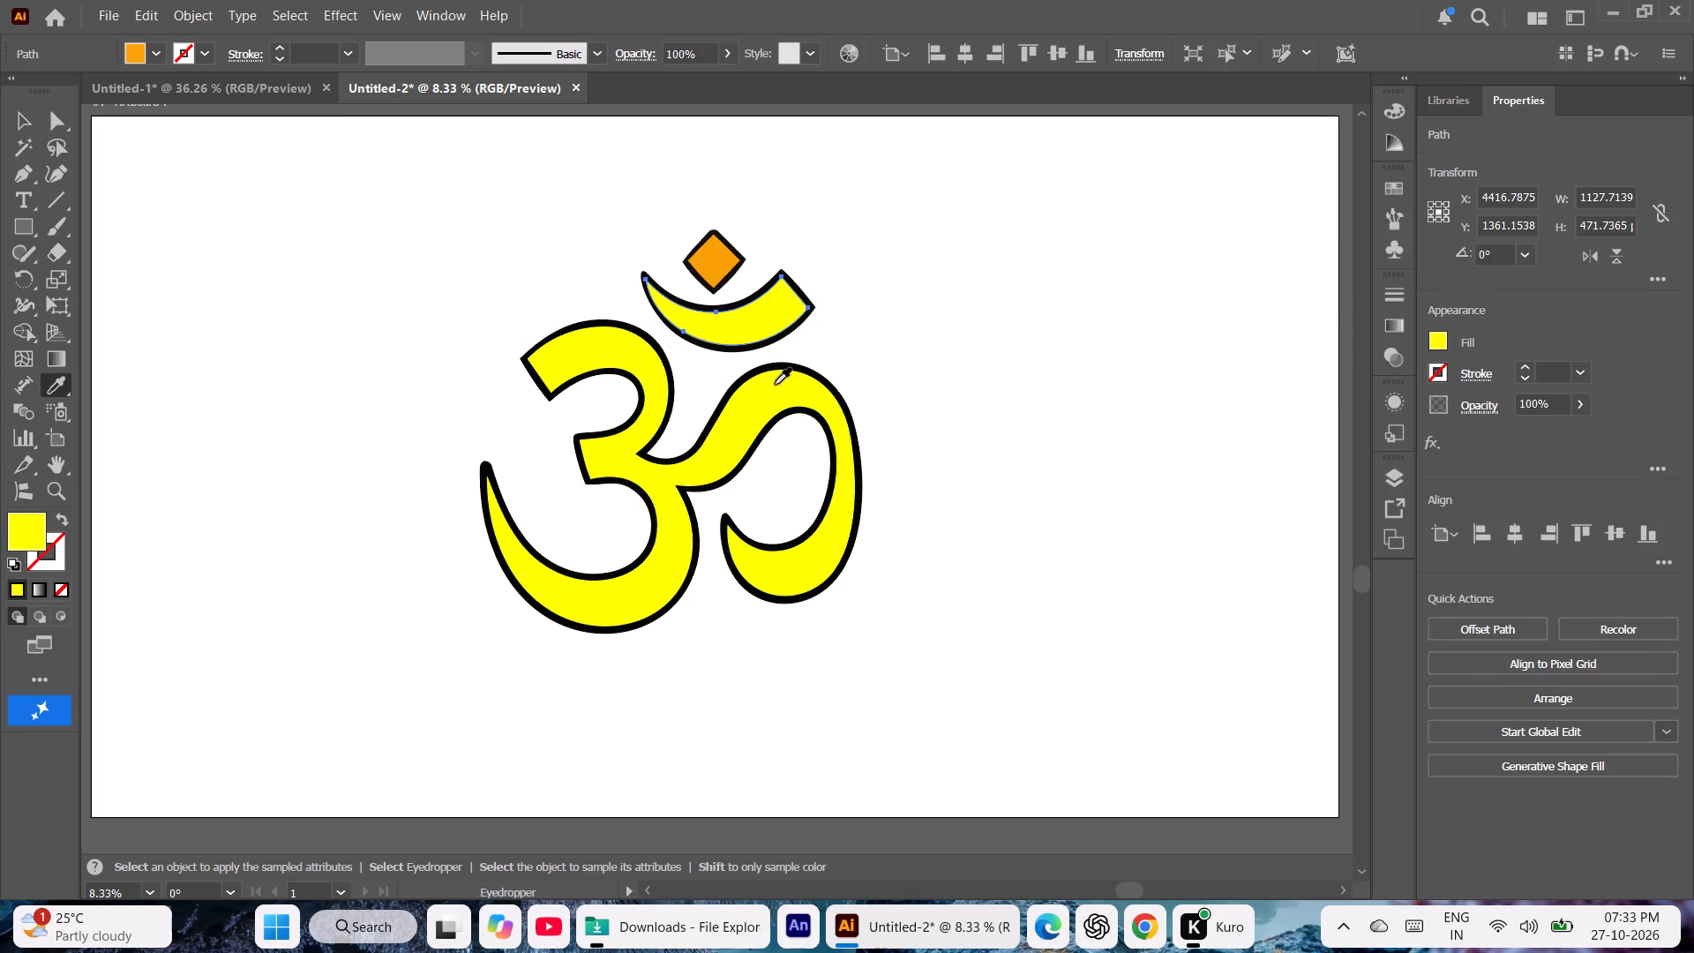
left_click(27, 126)
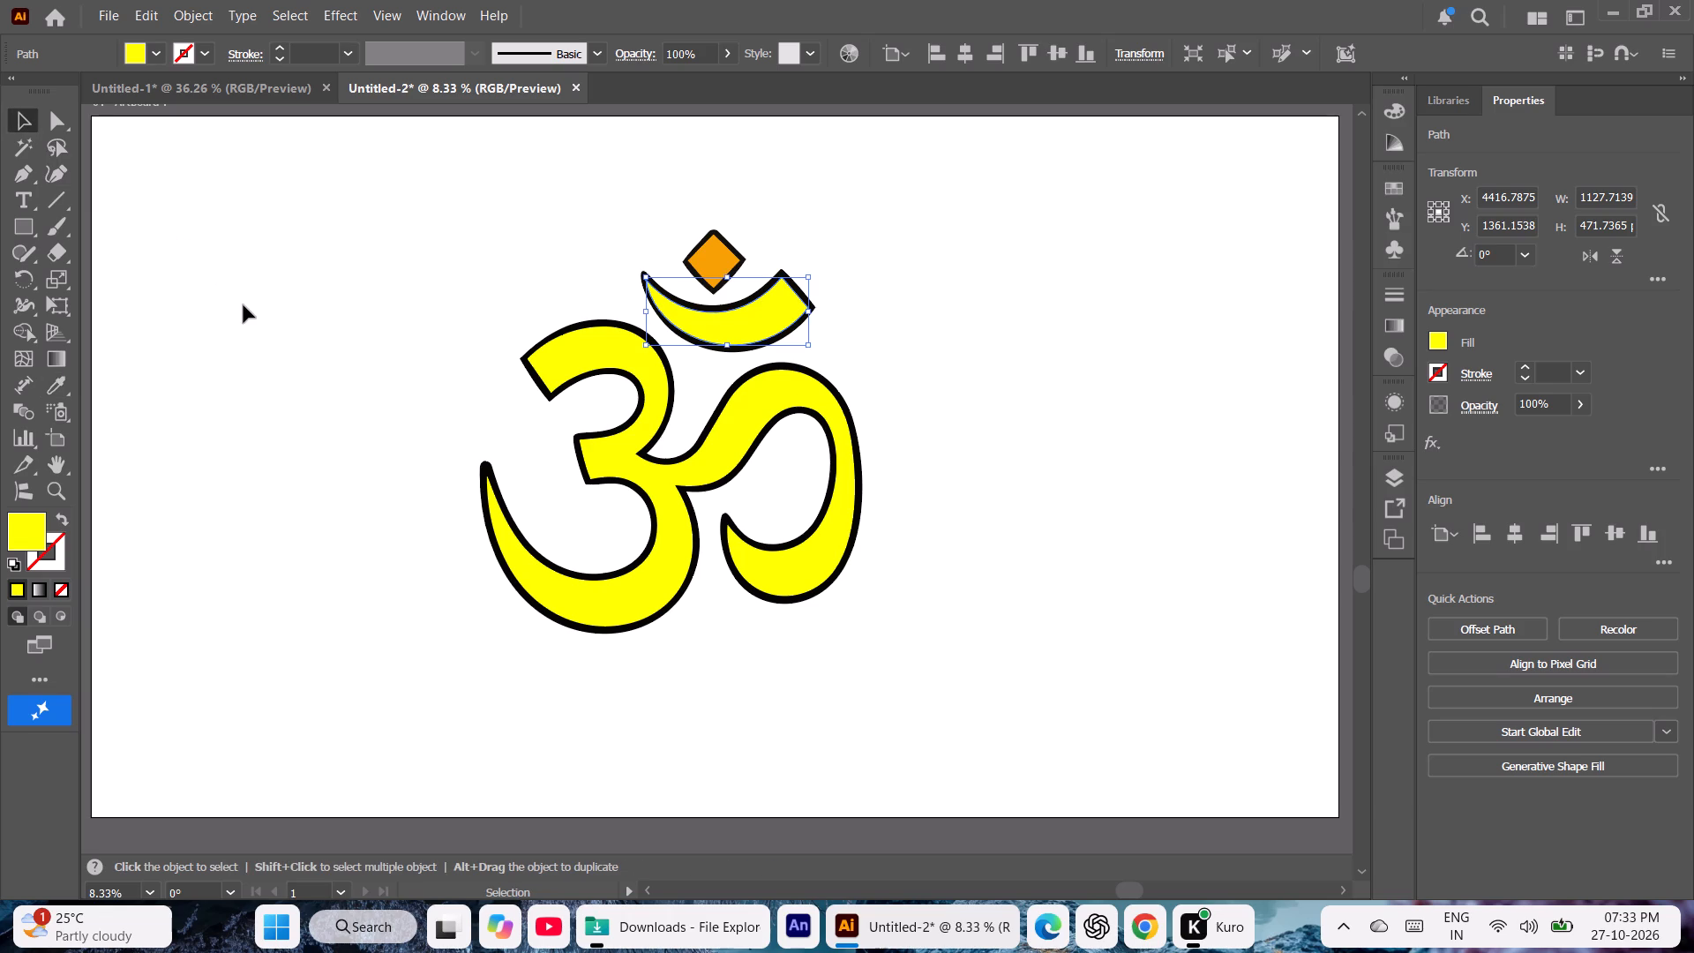
left_click(244, 305)
left_click(713, 266)
key("i")
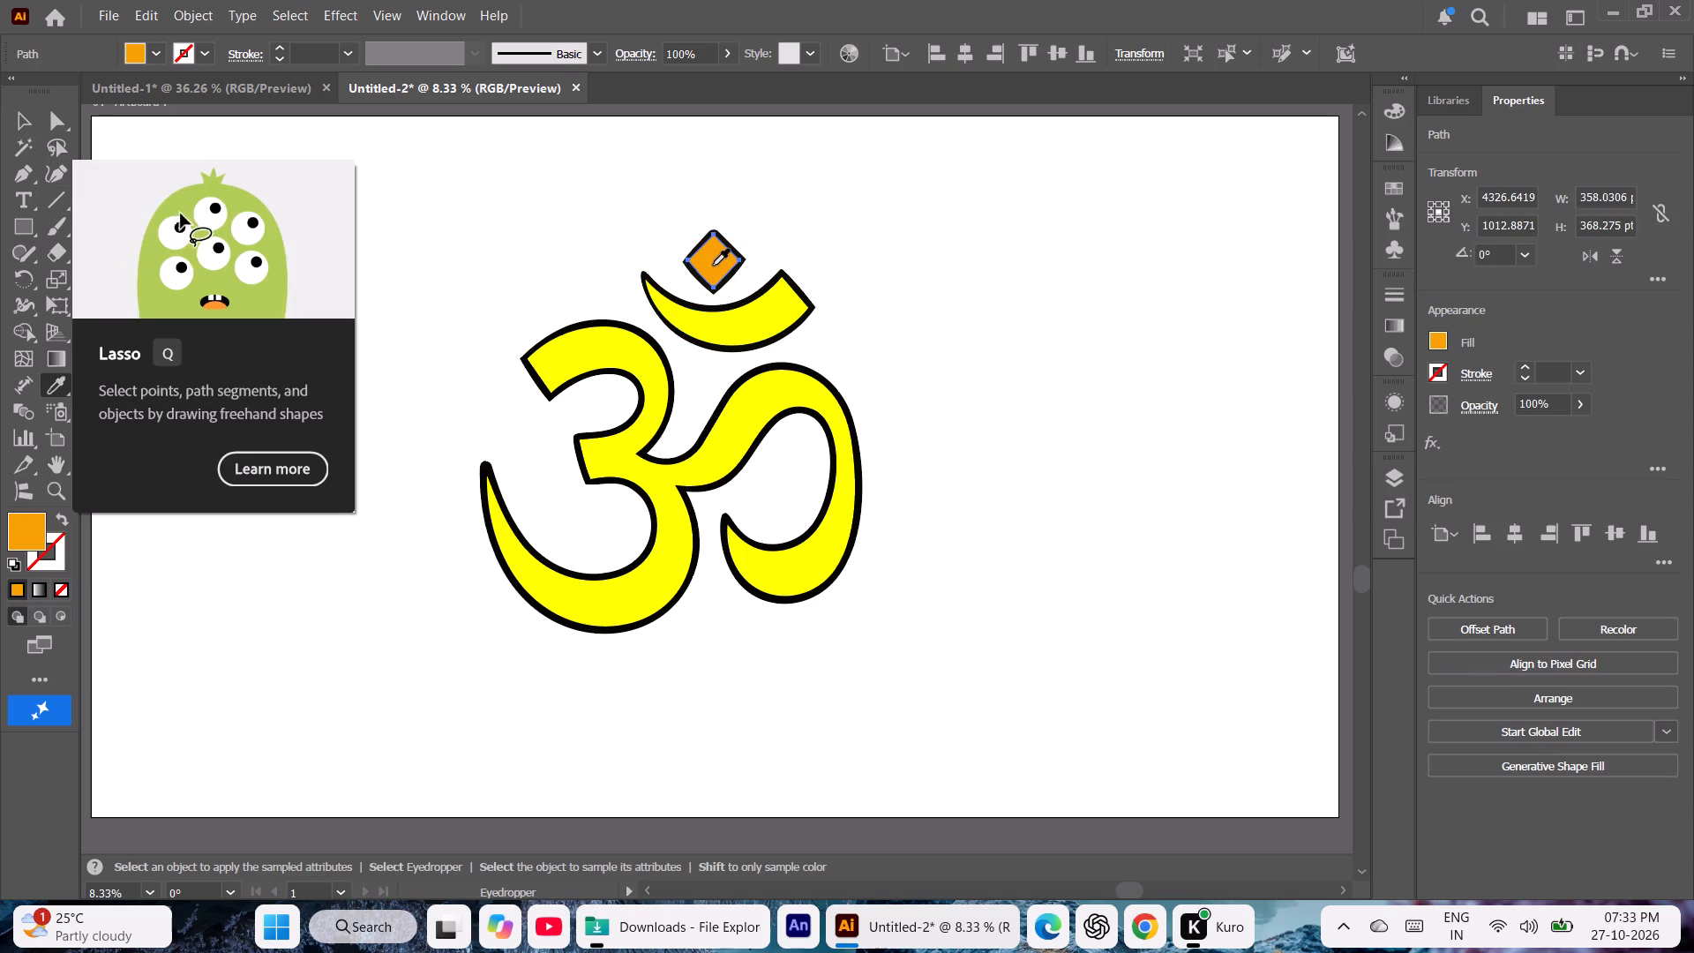
left_click(738, 343)
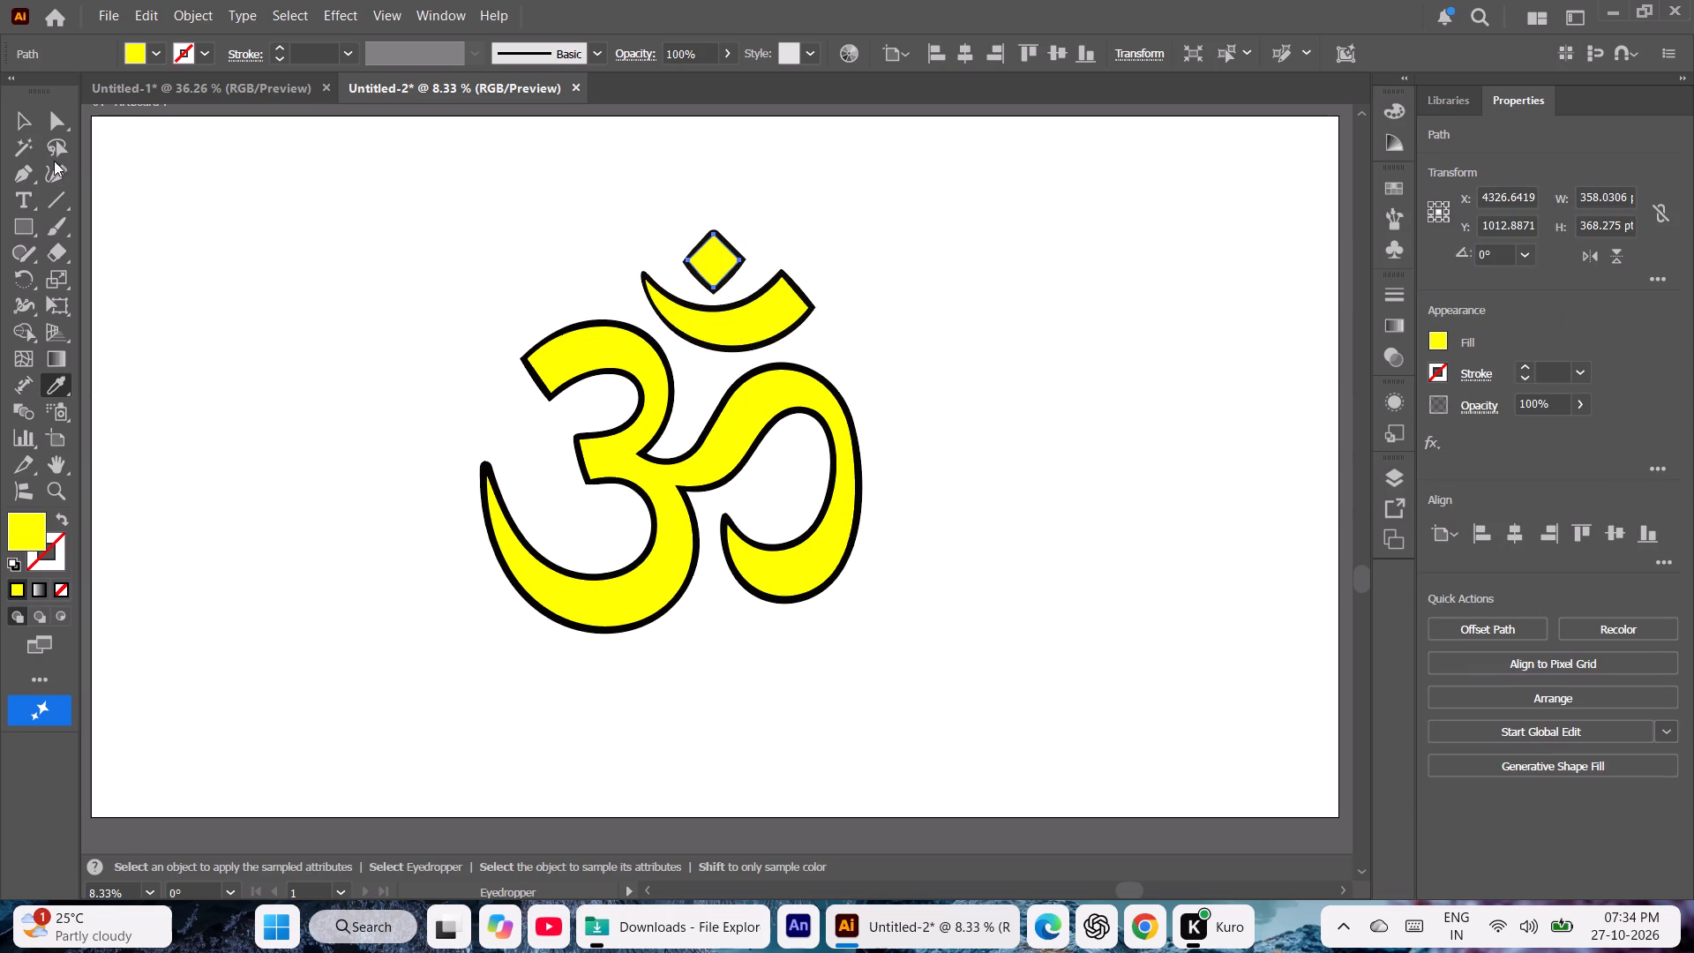
left_click(26, 124)
left_click(260, 274)
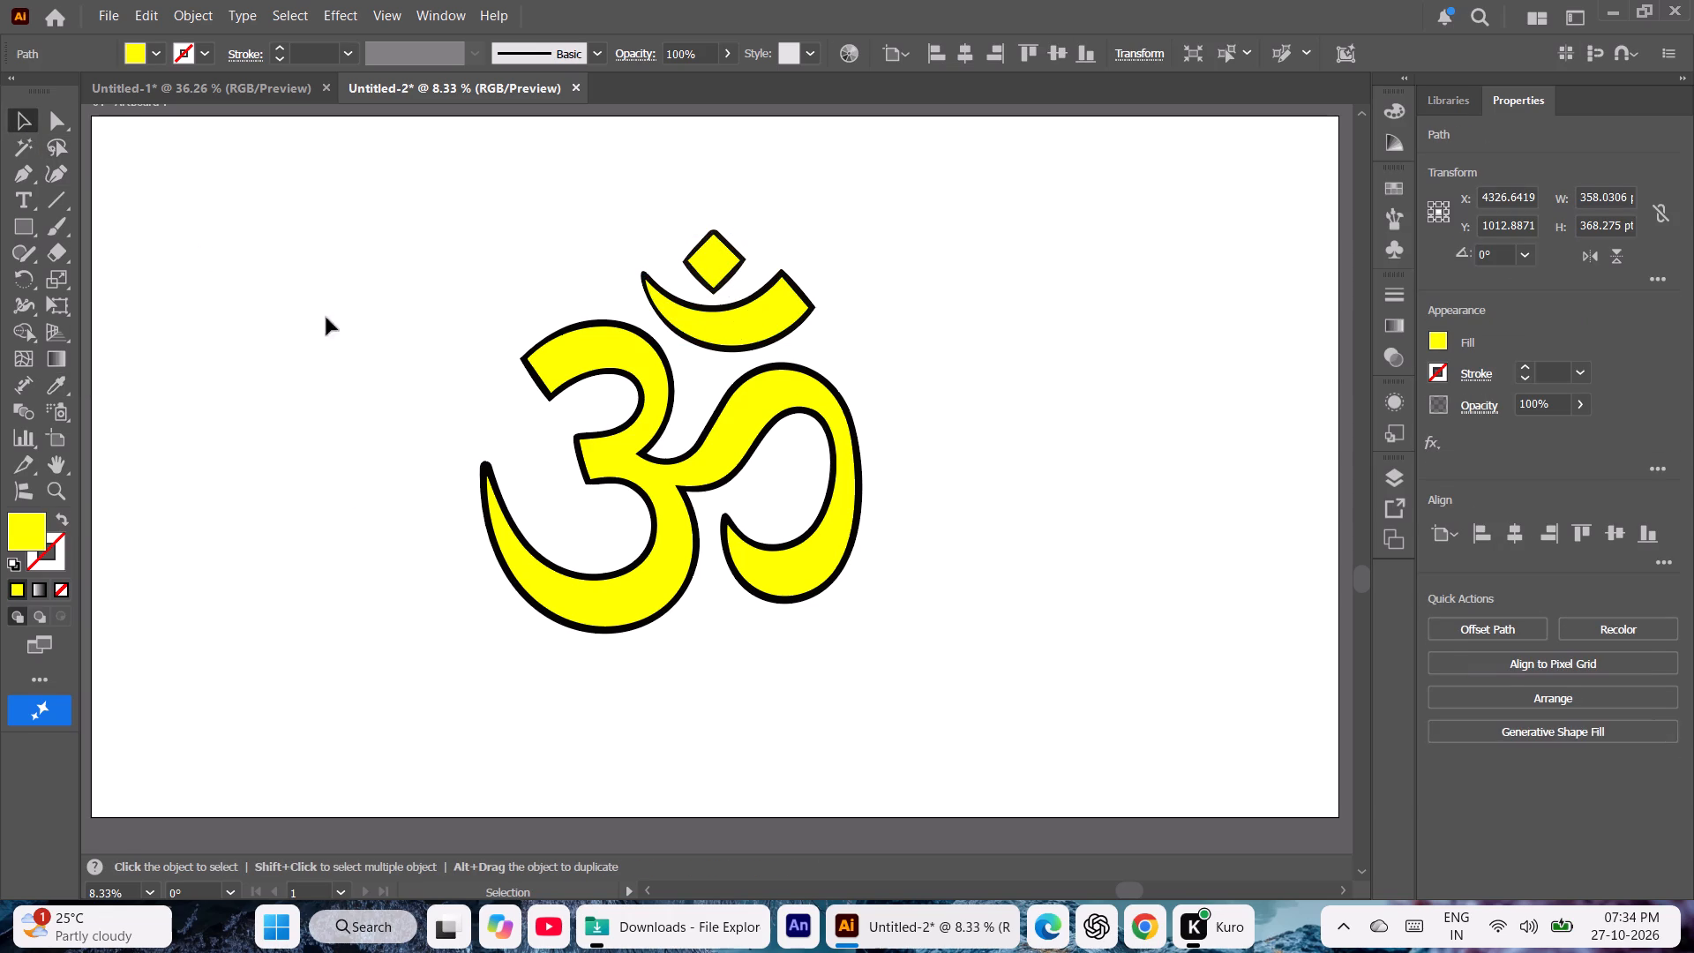
left_click(803, 602)
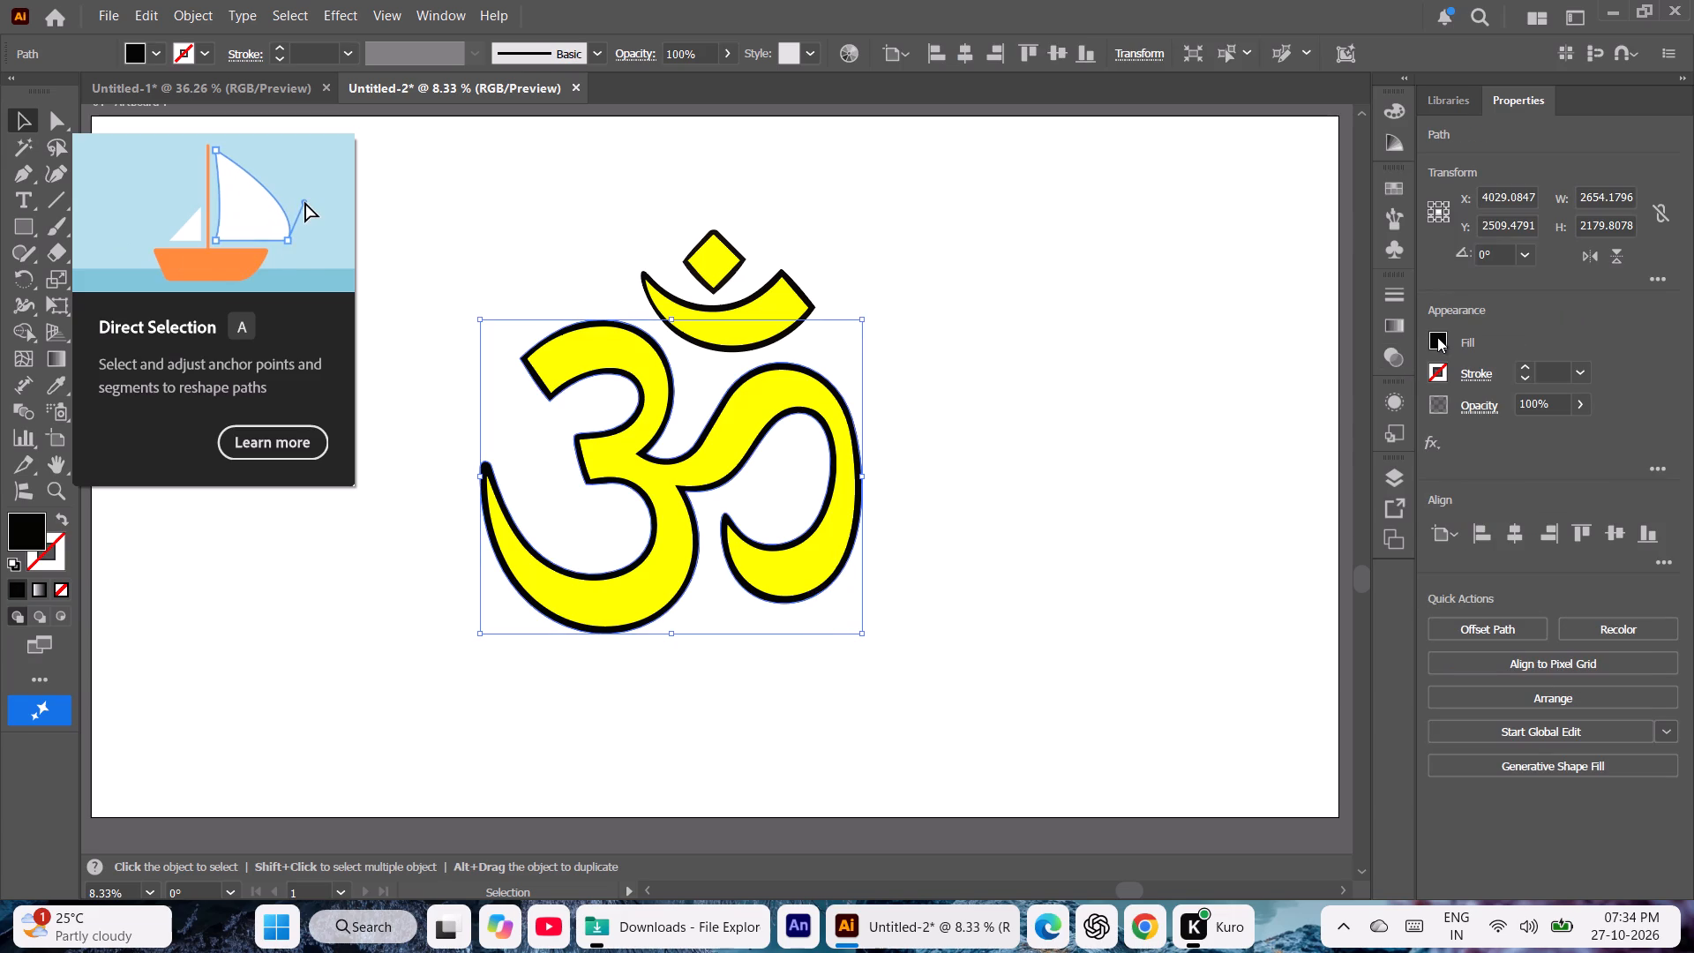
left_click(1116, 401)
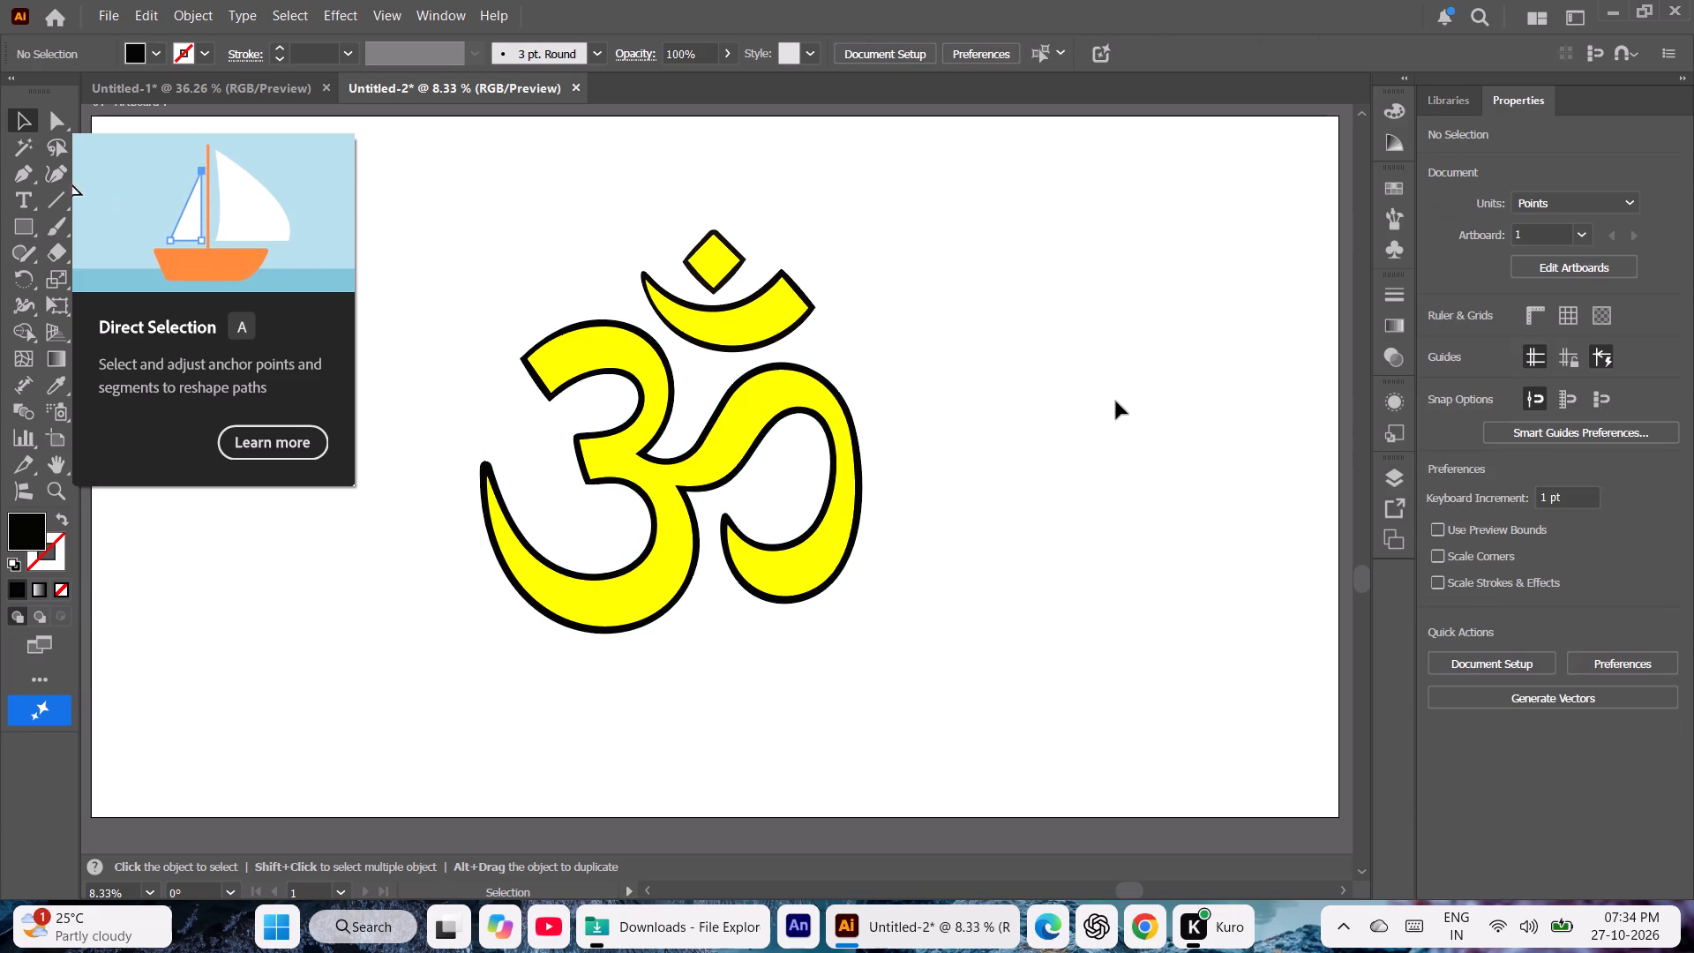
Save the document in the Downloads folder as "Indian religion OM symbol" in Illustrator EPS format.
key("ctrl+s")
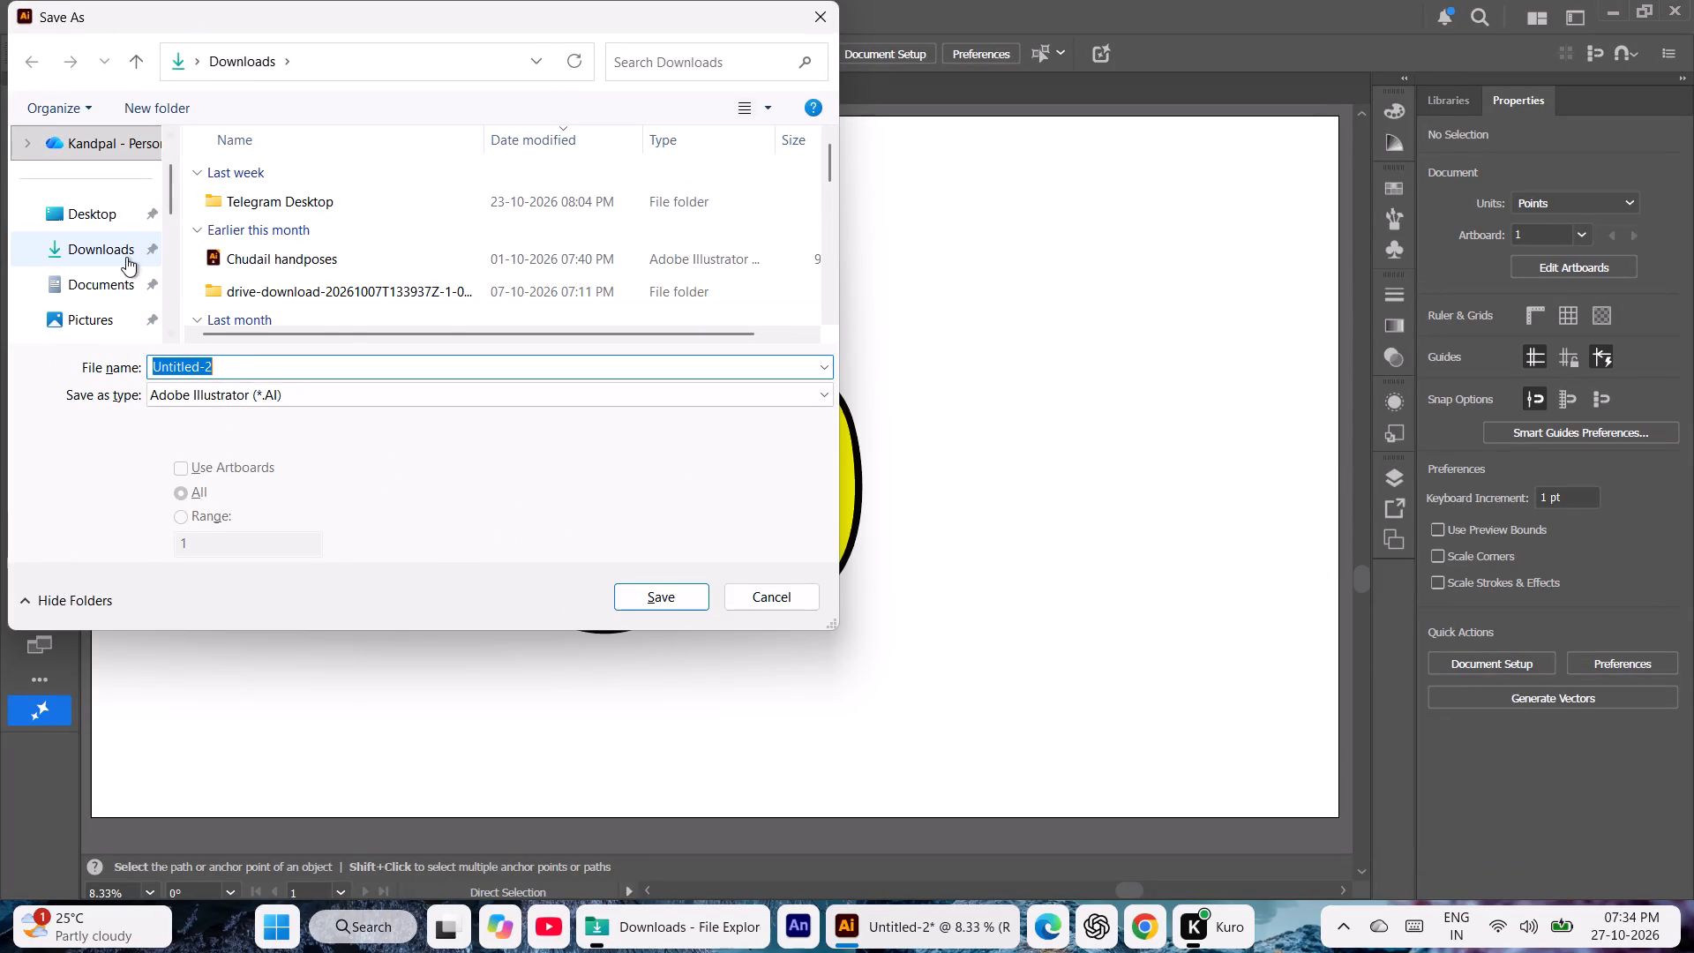
left_click(119, 255)
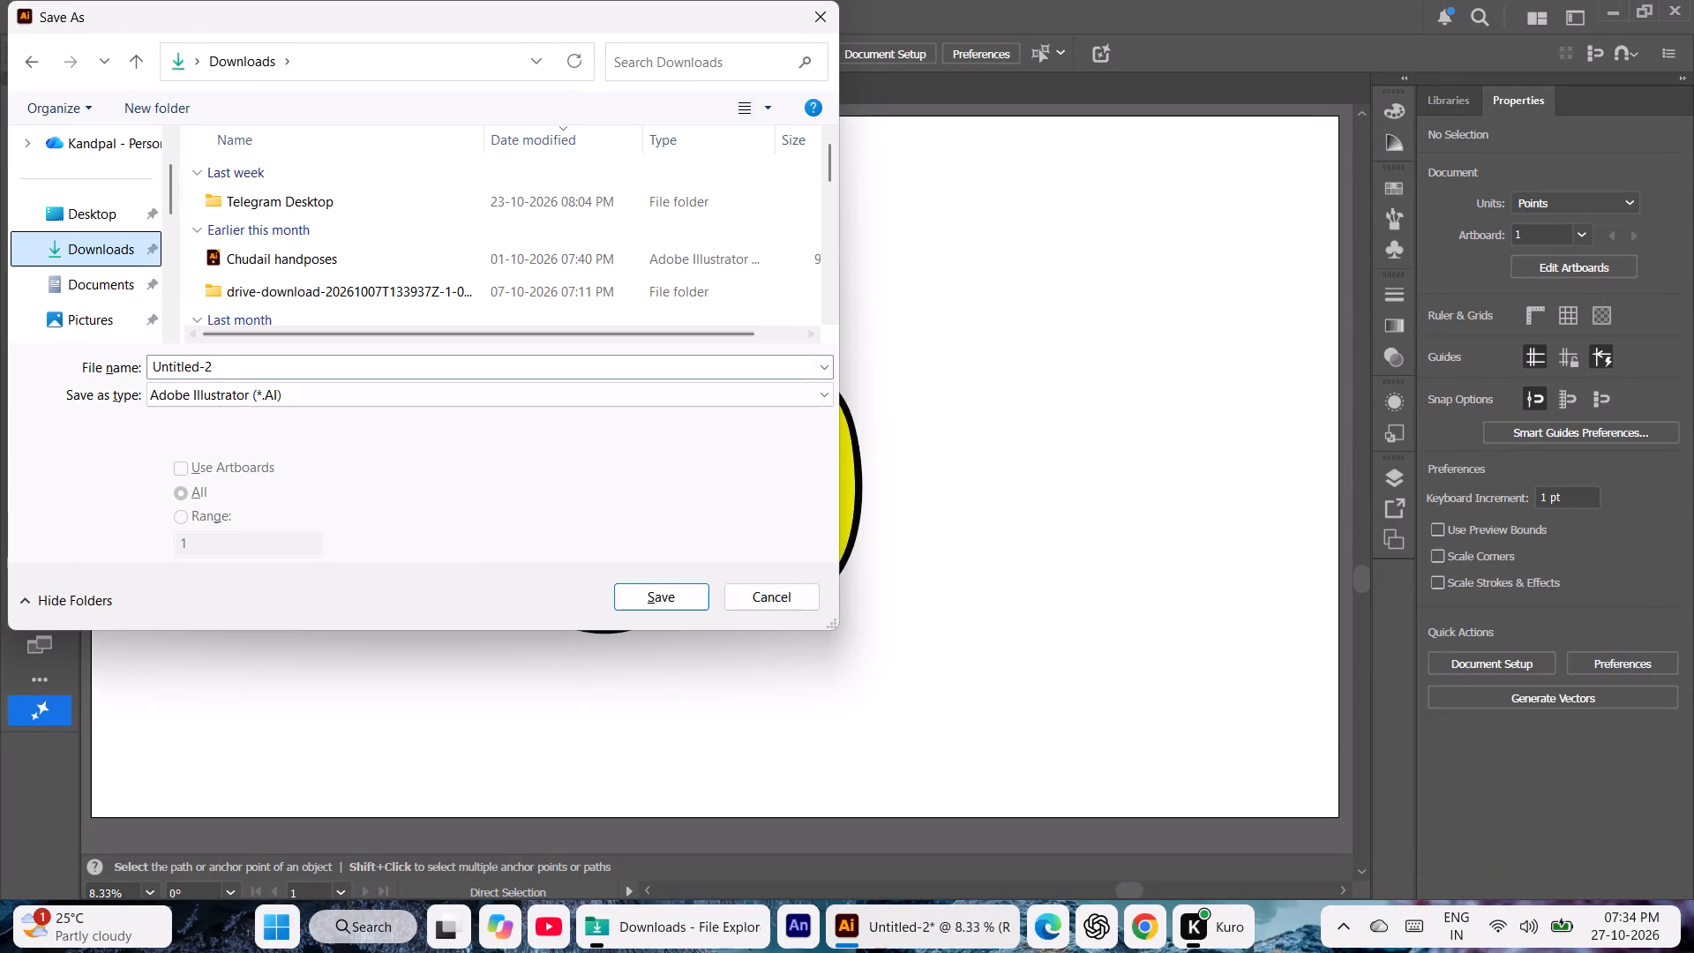
left_click(242, 371)
key("BackSpace")
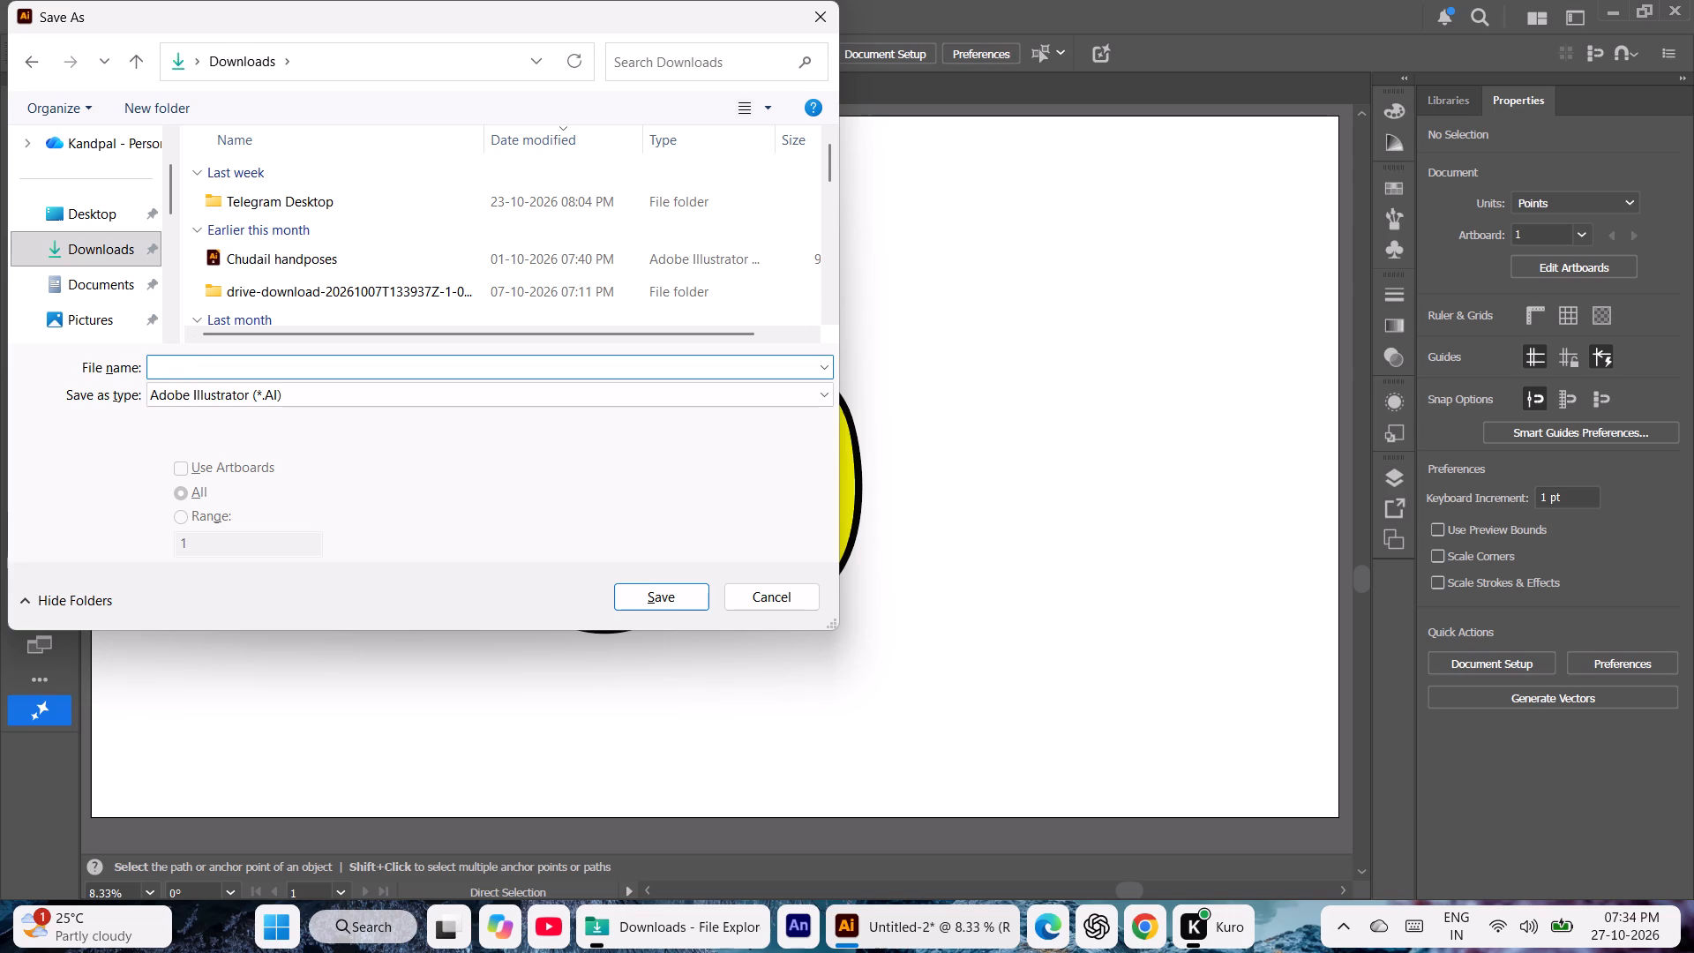
type("Indian")
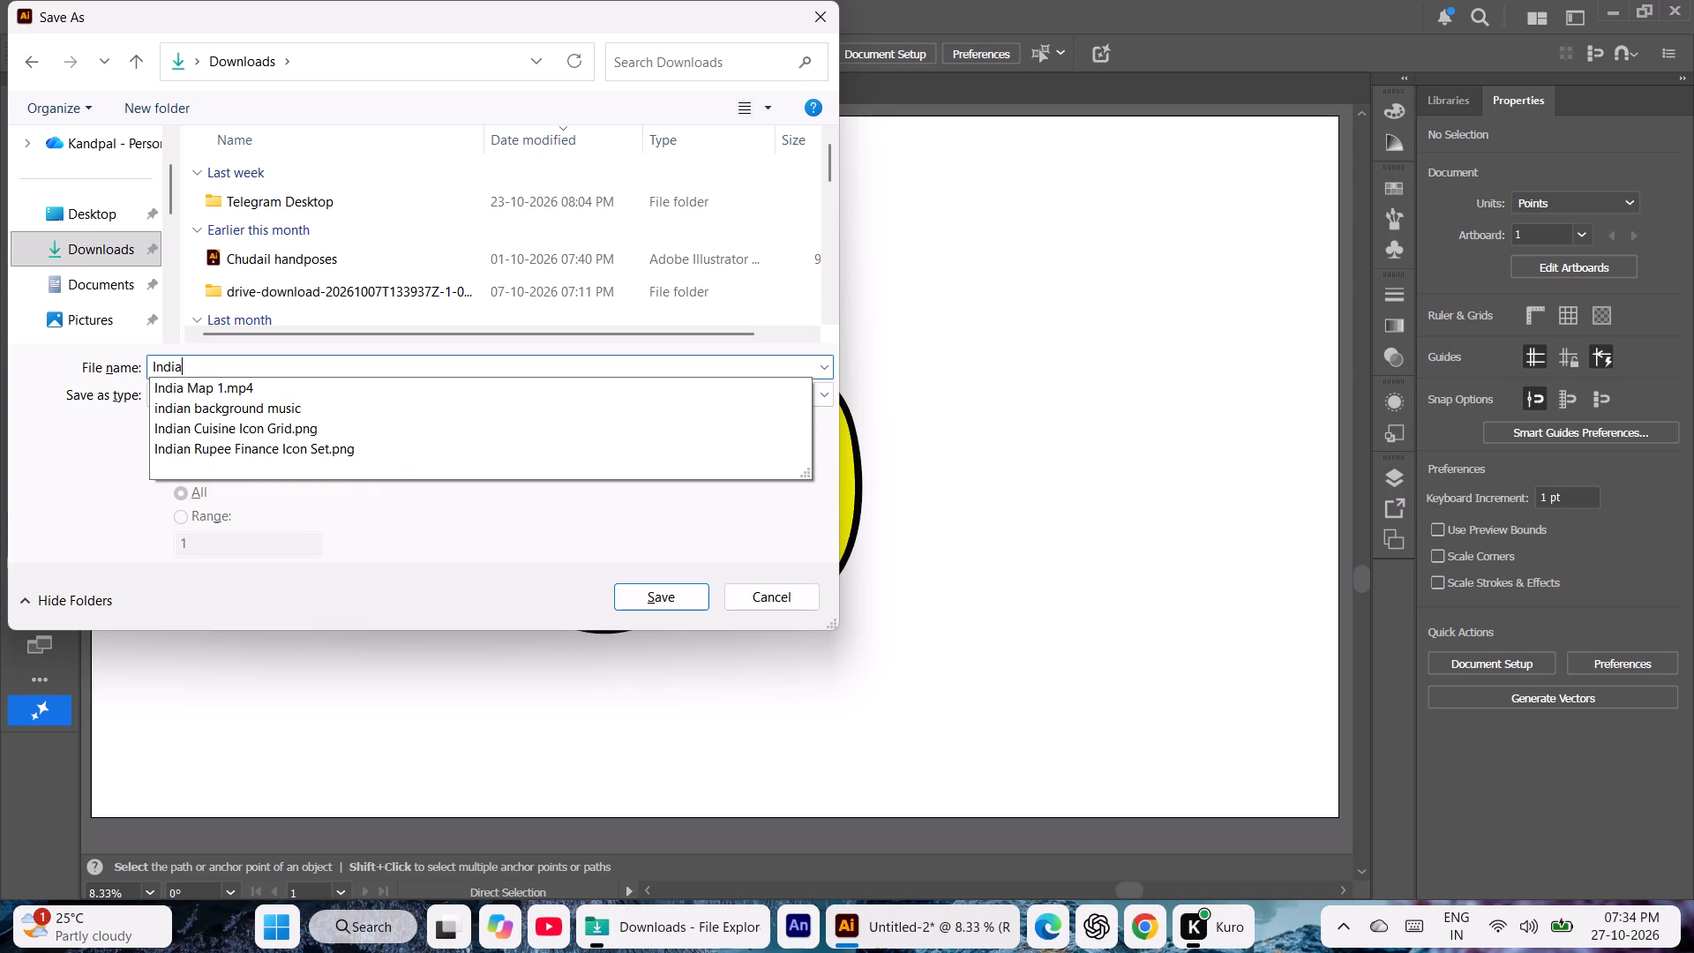
key("space")
type("reli")
type("gion")
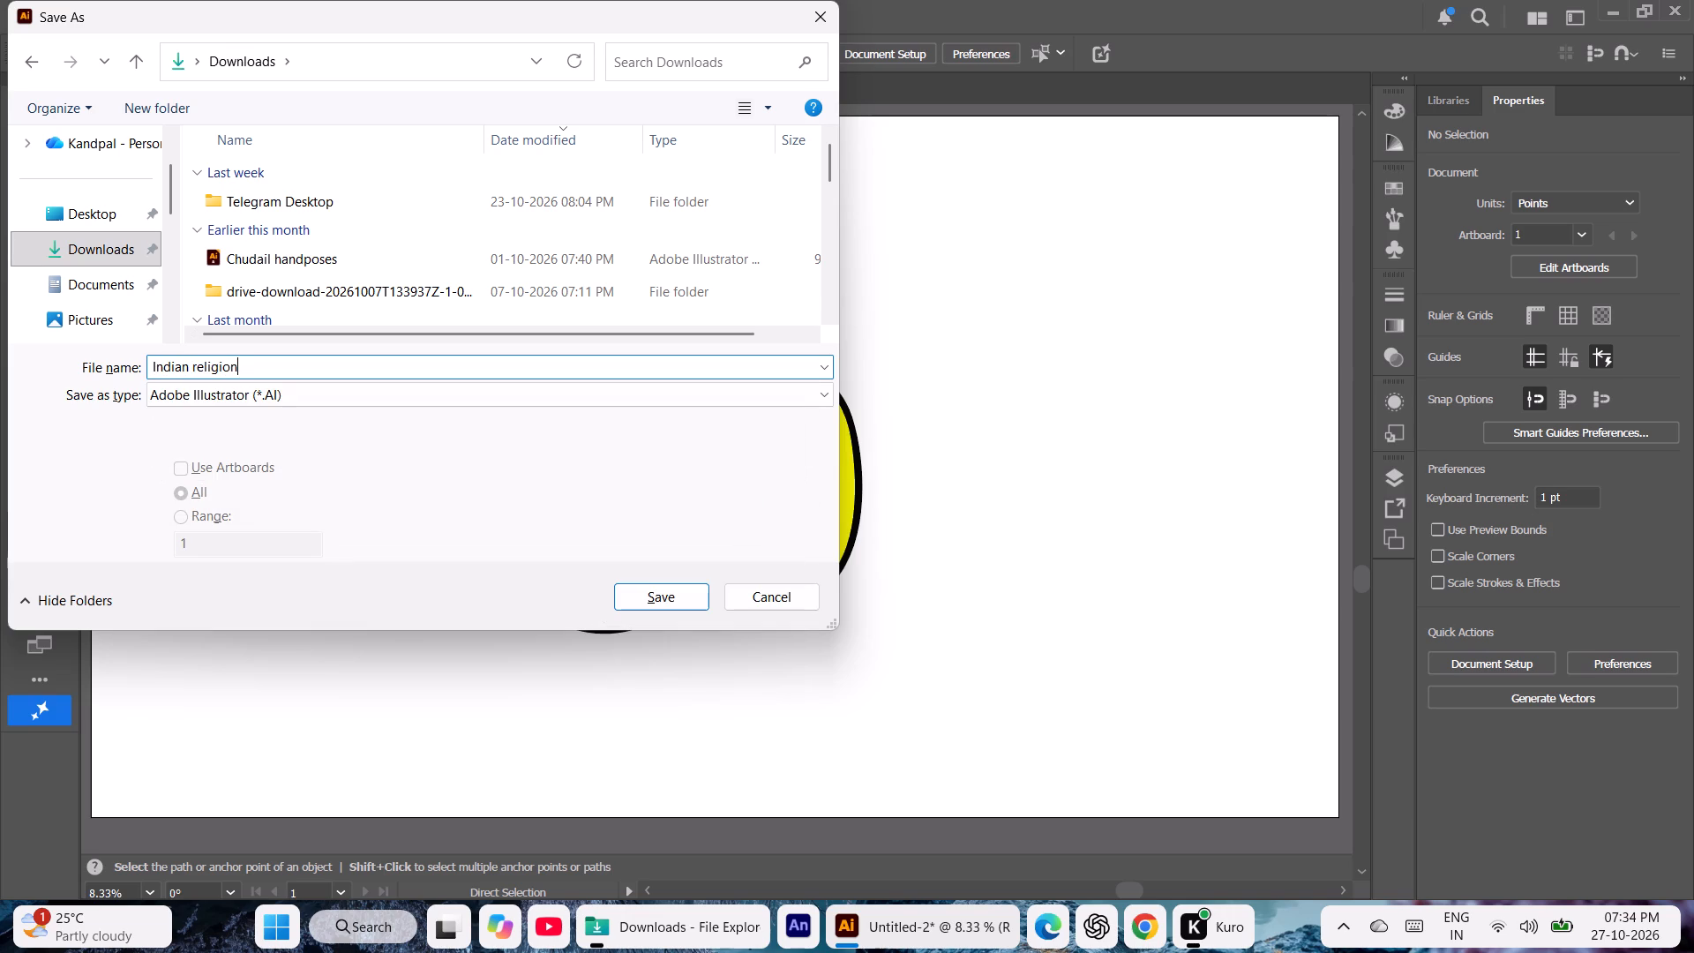
key("space")
type("OM")
key("space")
type("symbol")
key("space")
left_click(412, 400)
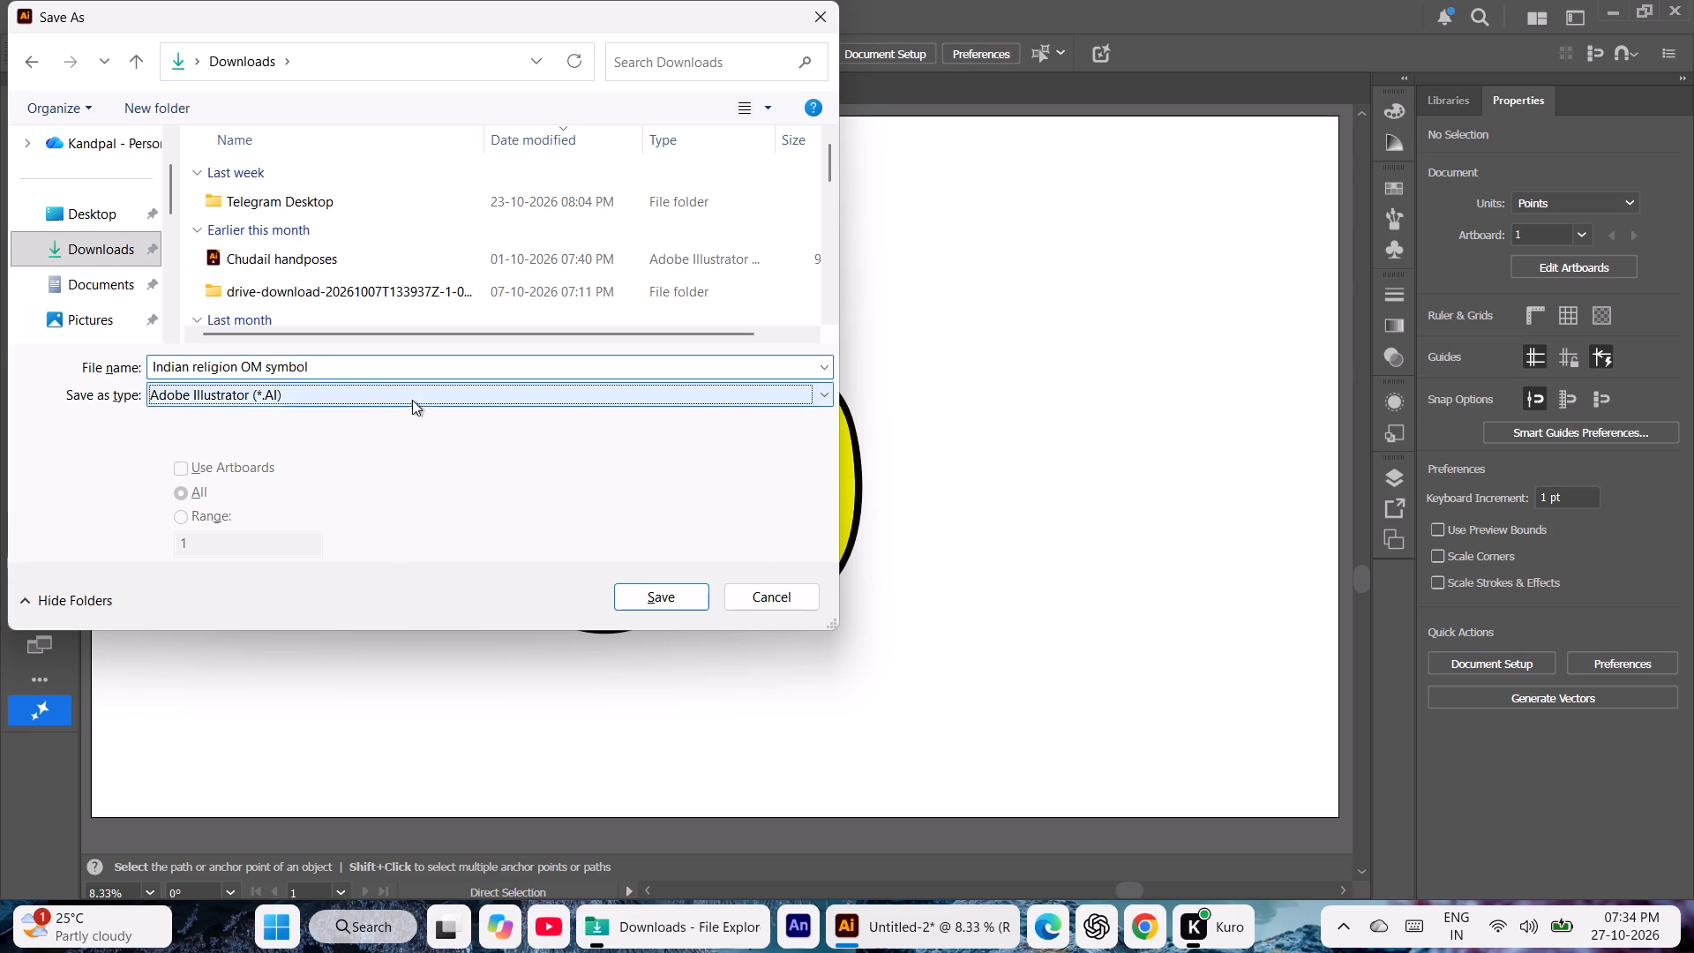
left_click(248, 455)
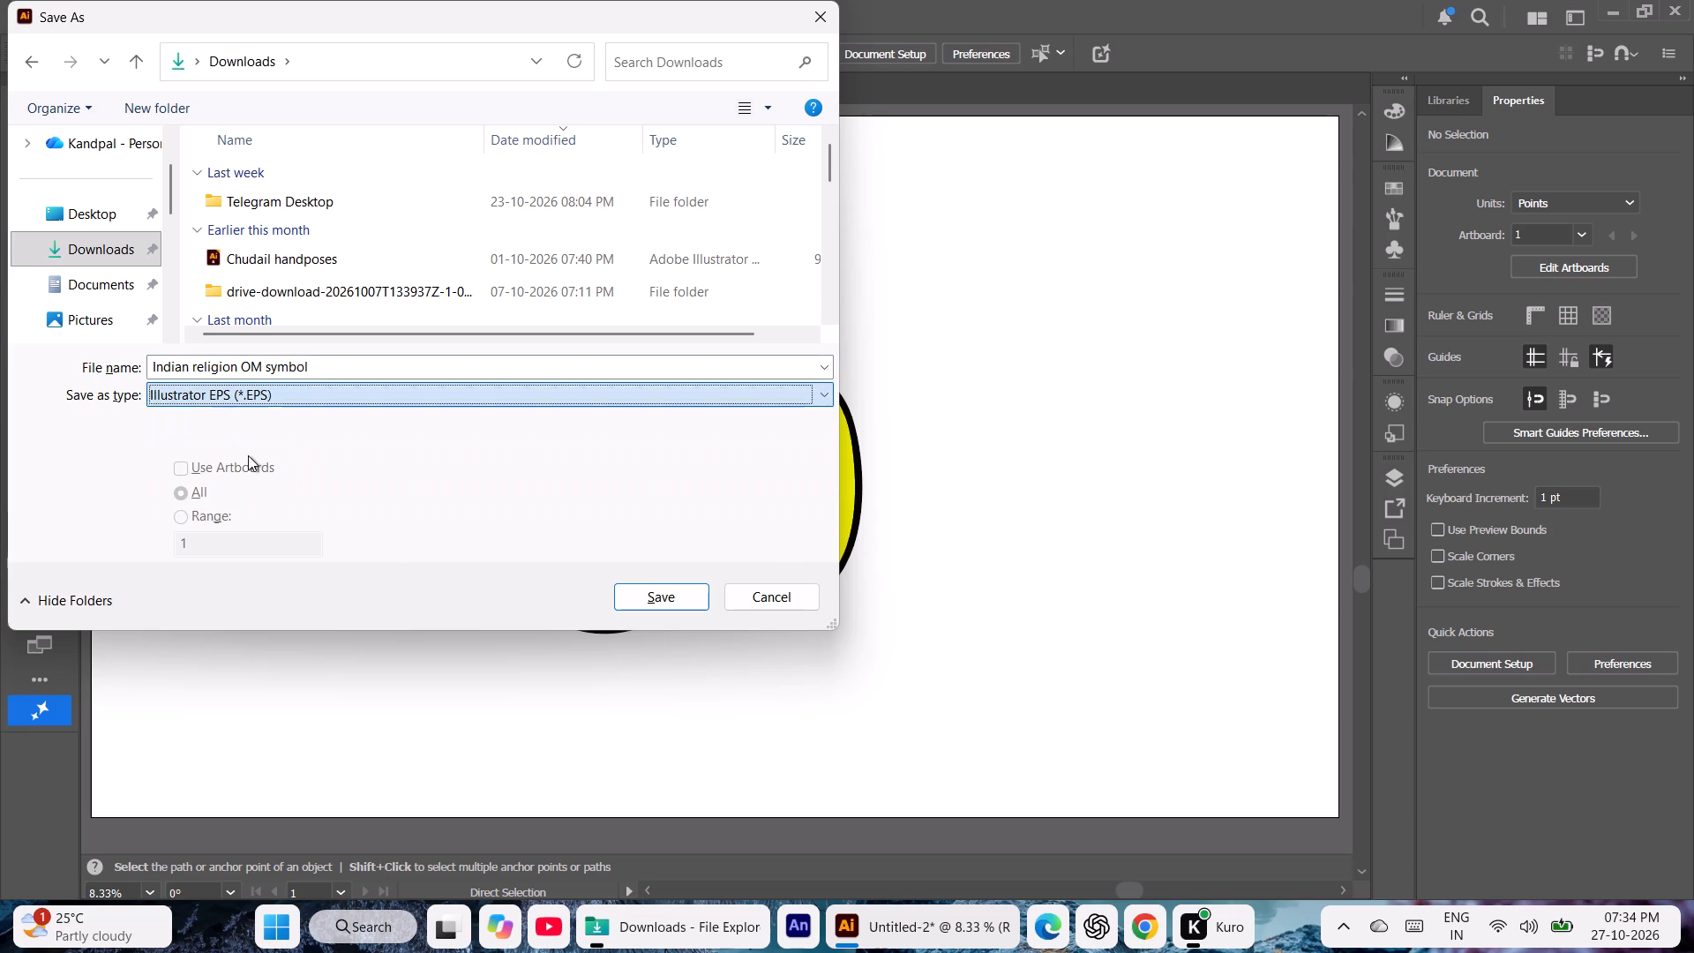
left_click(663, 602)
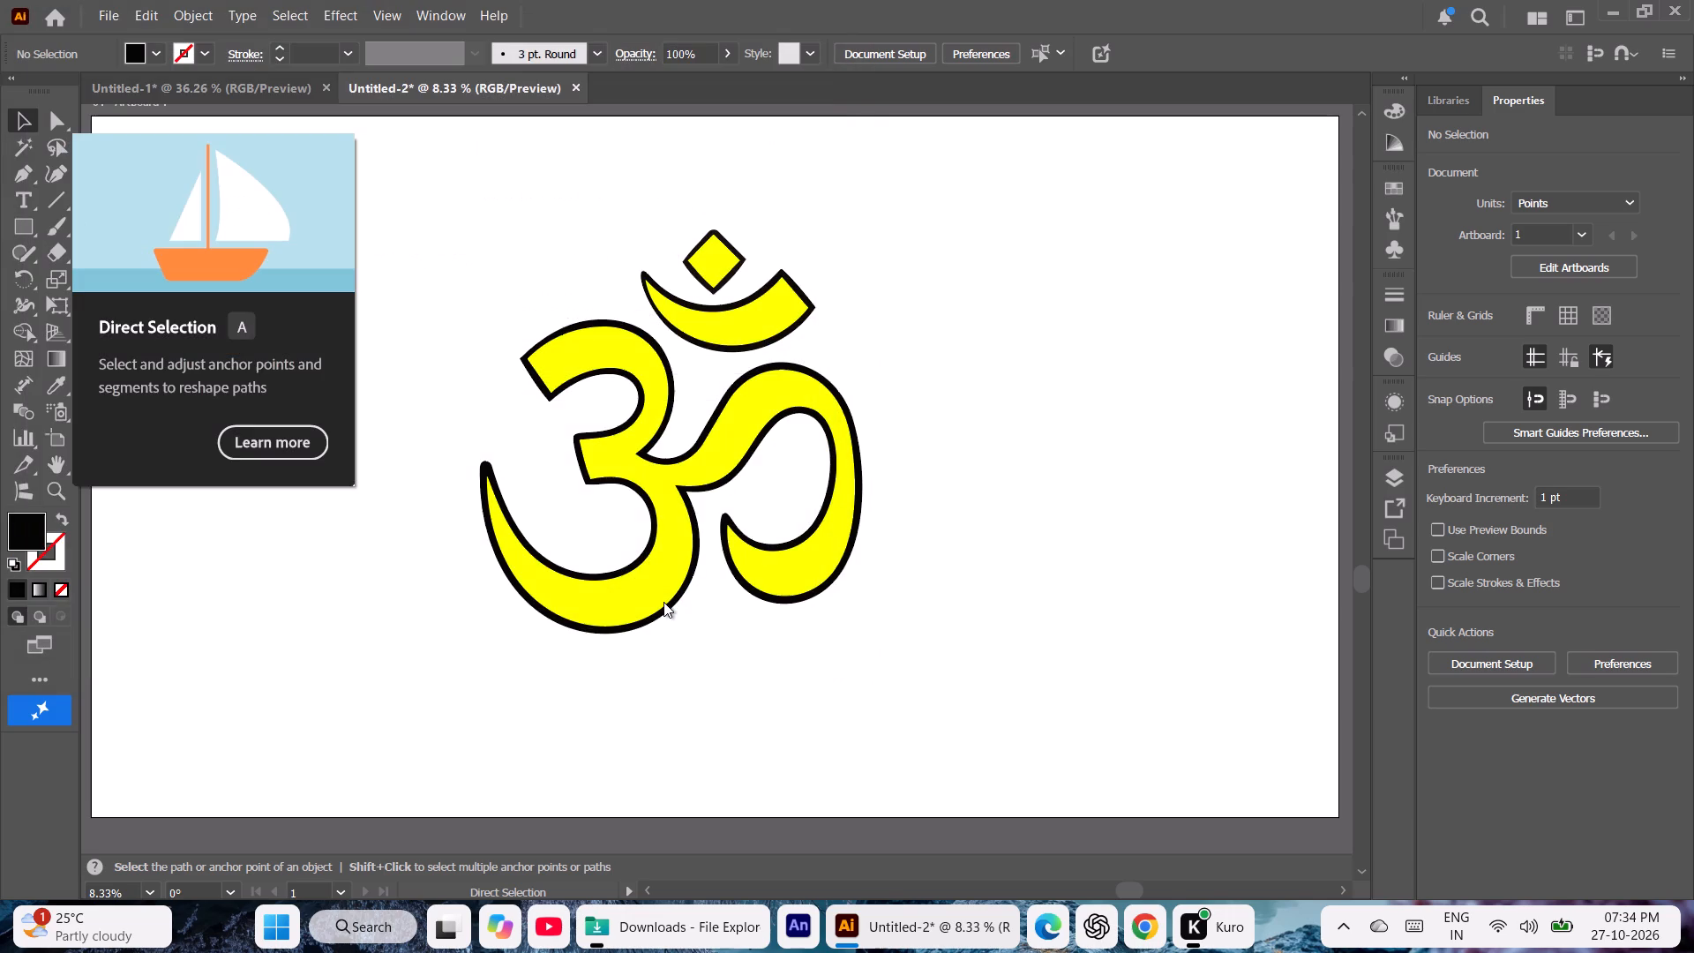
Set the EPS version to Illustrator 10 EPS and complete the save with the other options at their defaults.
left_click(882, 137)
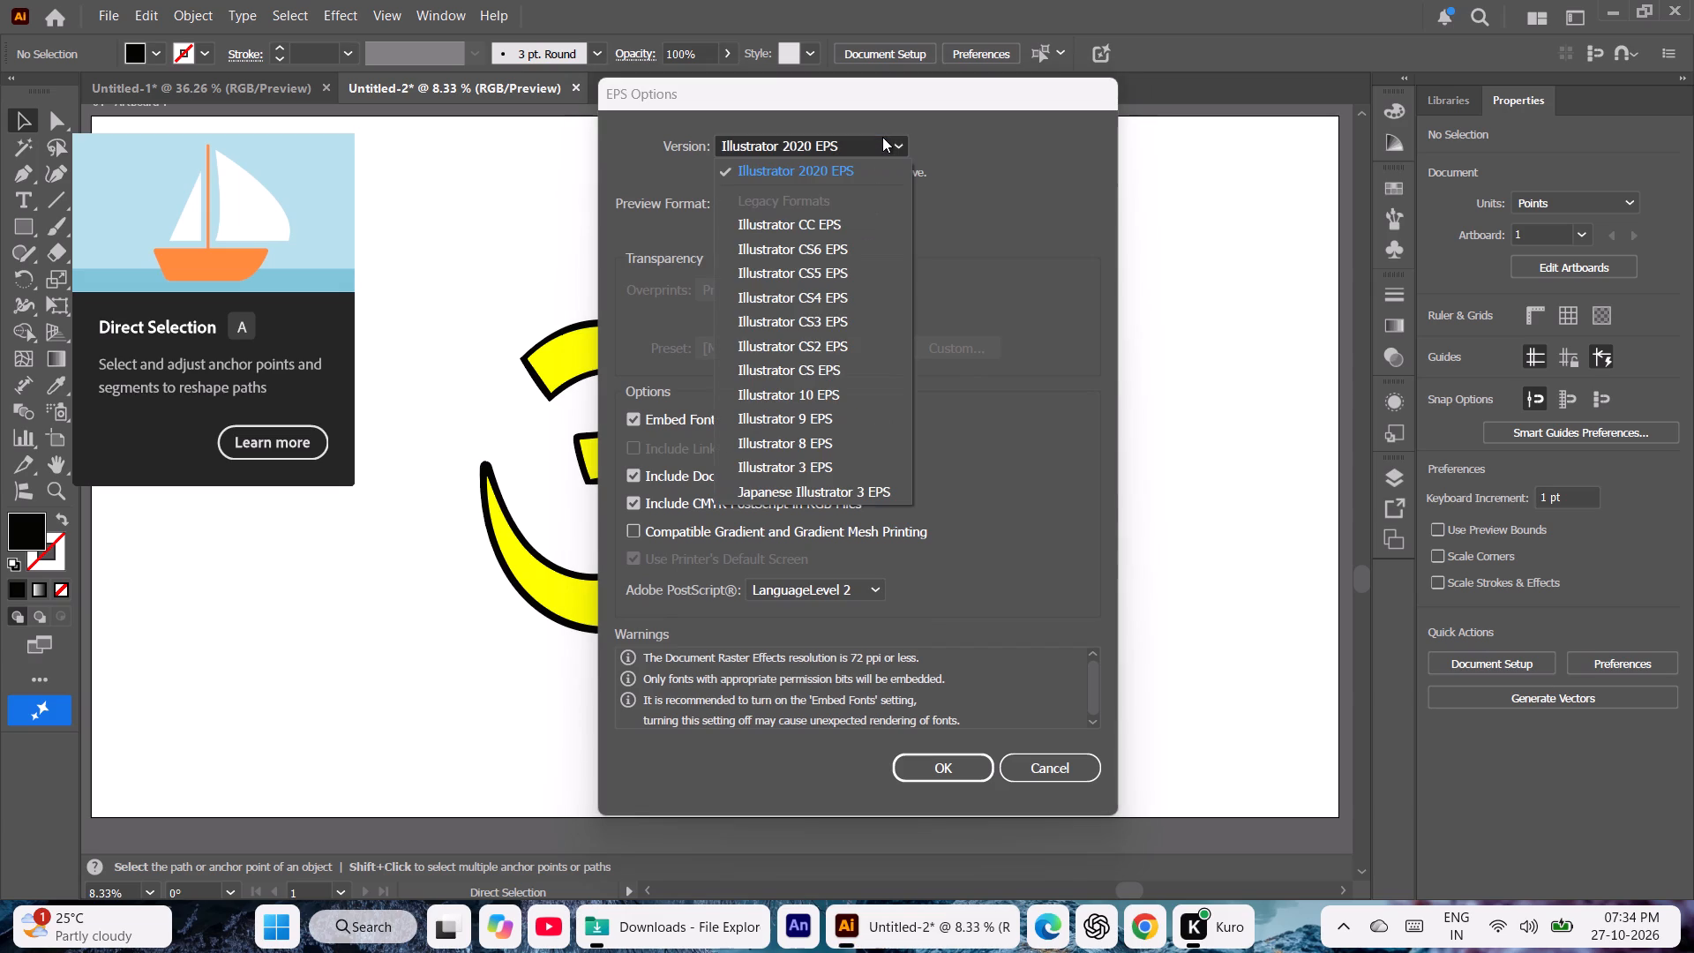
left_click(840, 391)
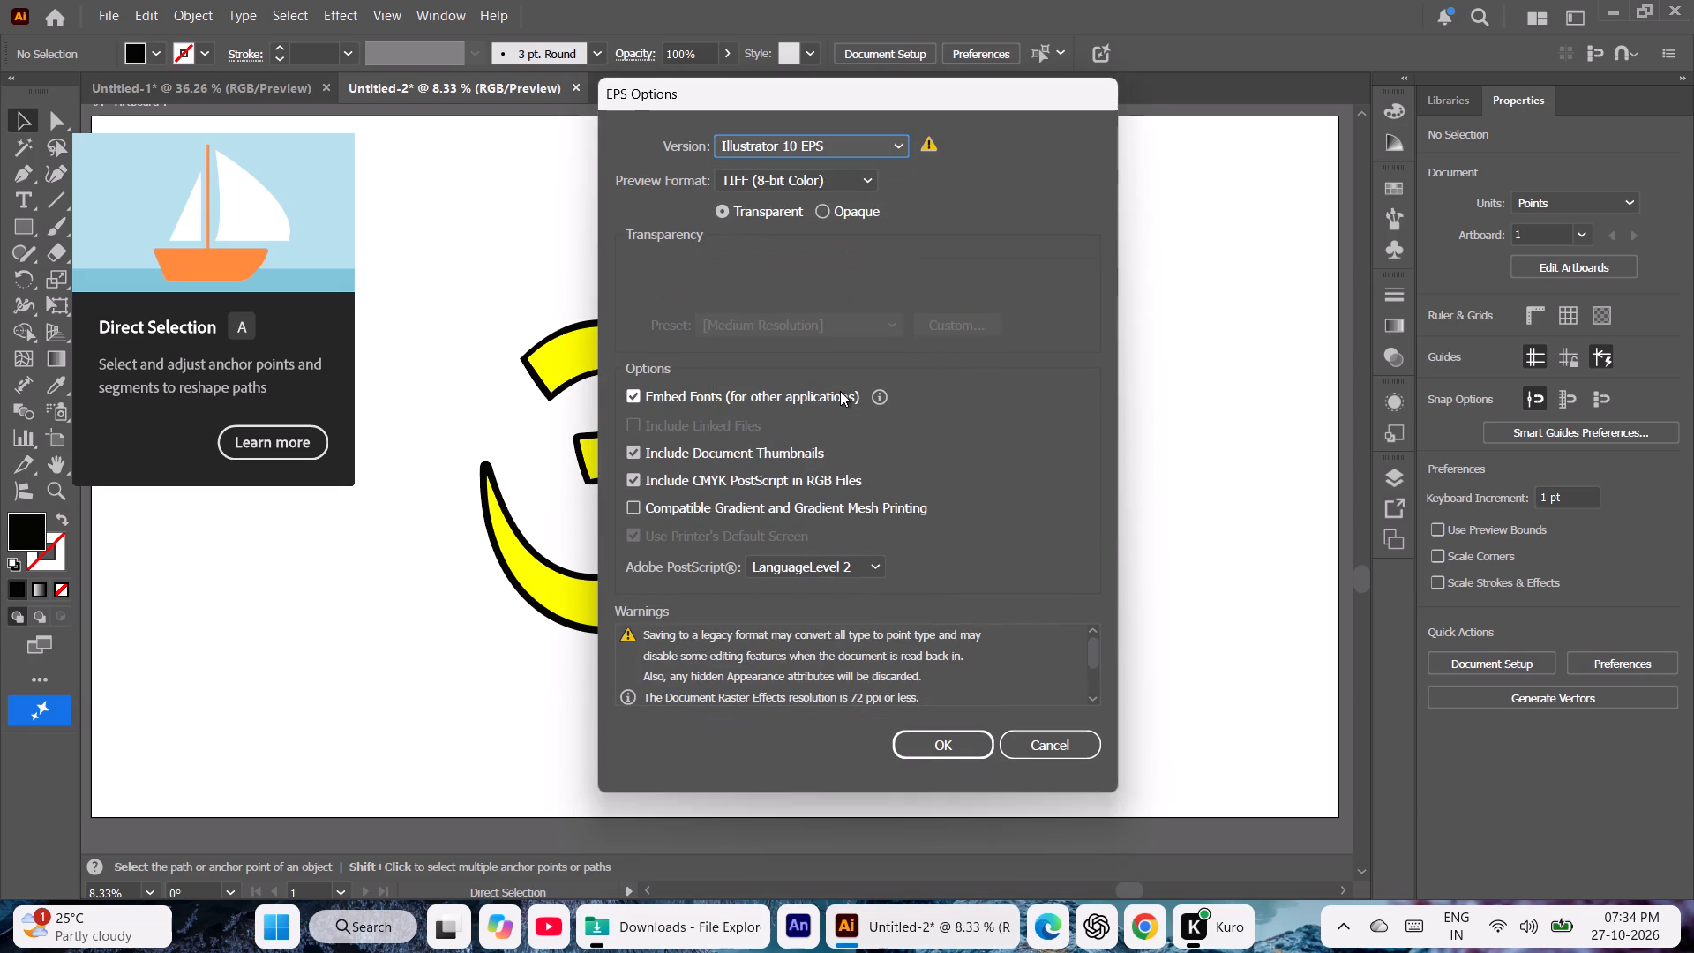
key("Return")
key("Return")
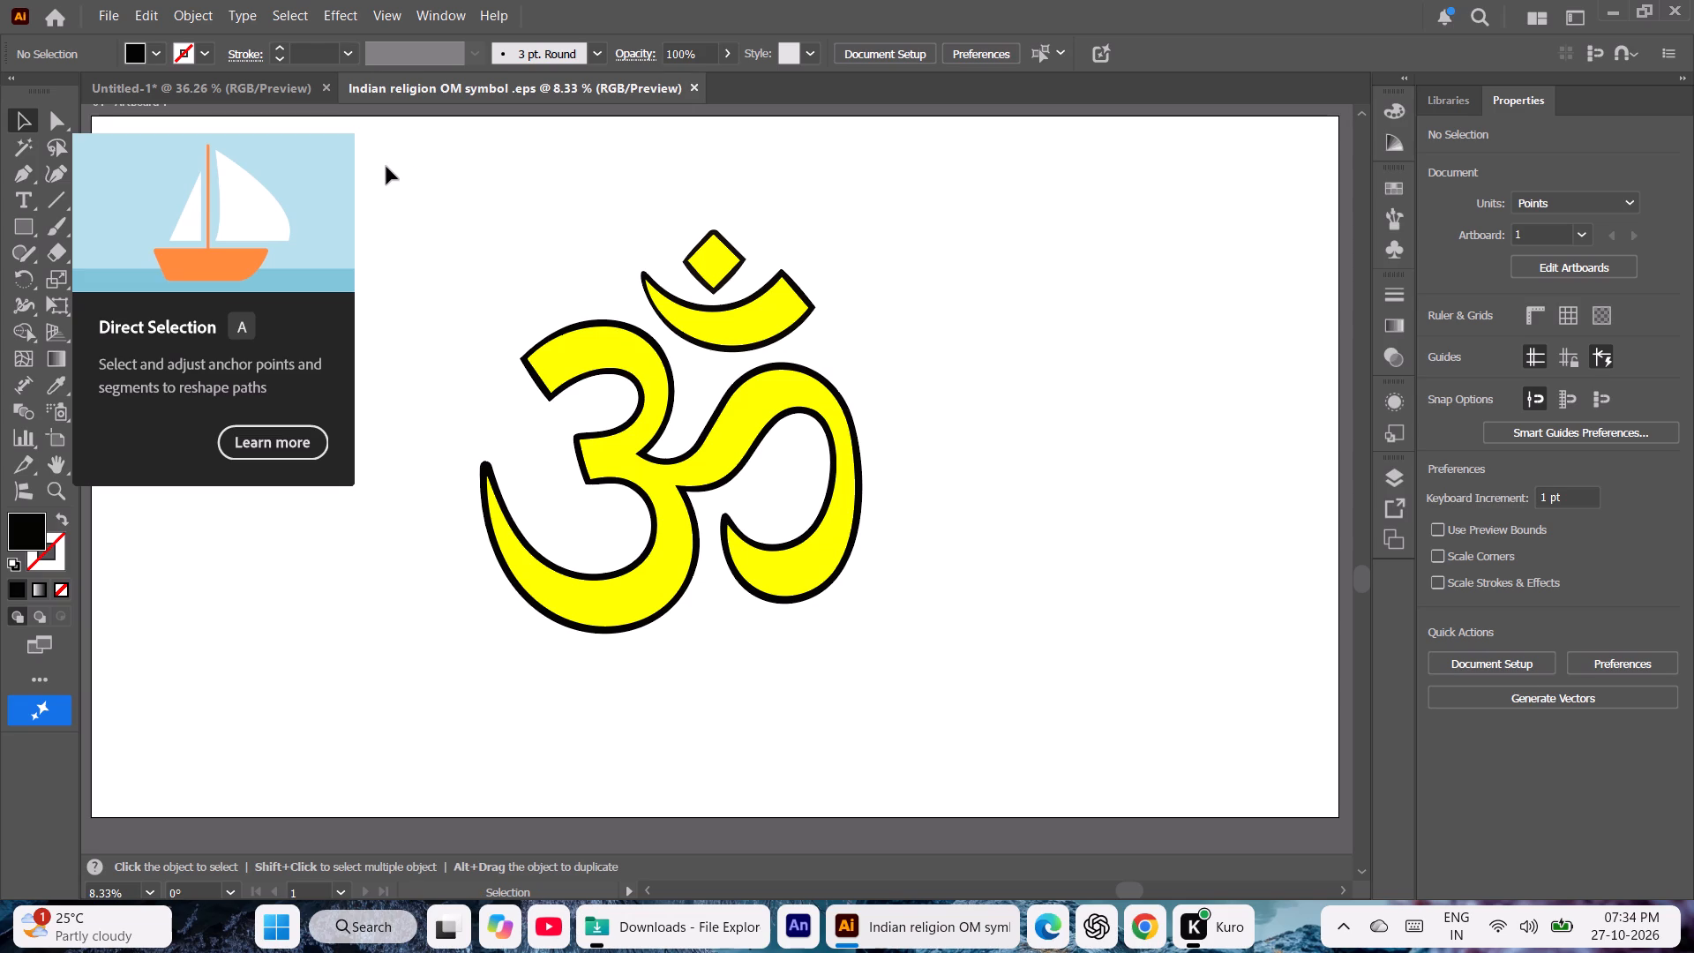
Close the Untitled-1 icon grid document without saving its changes.
left_click(326, 93)
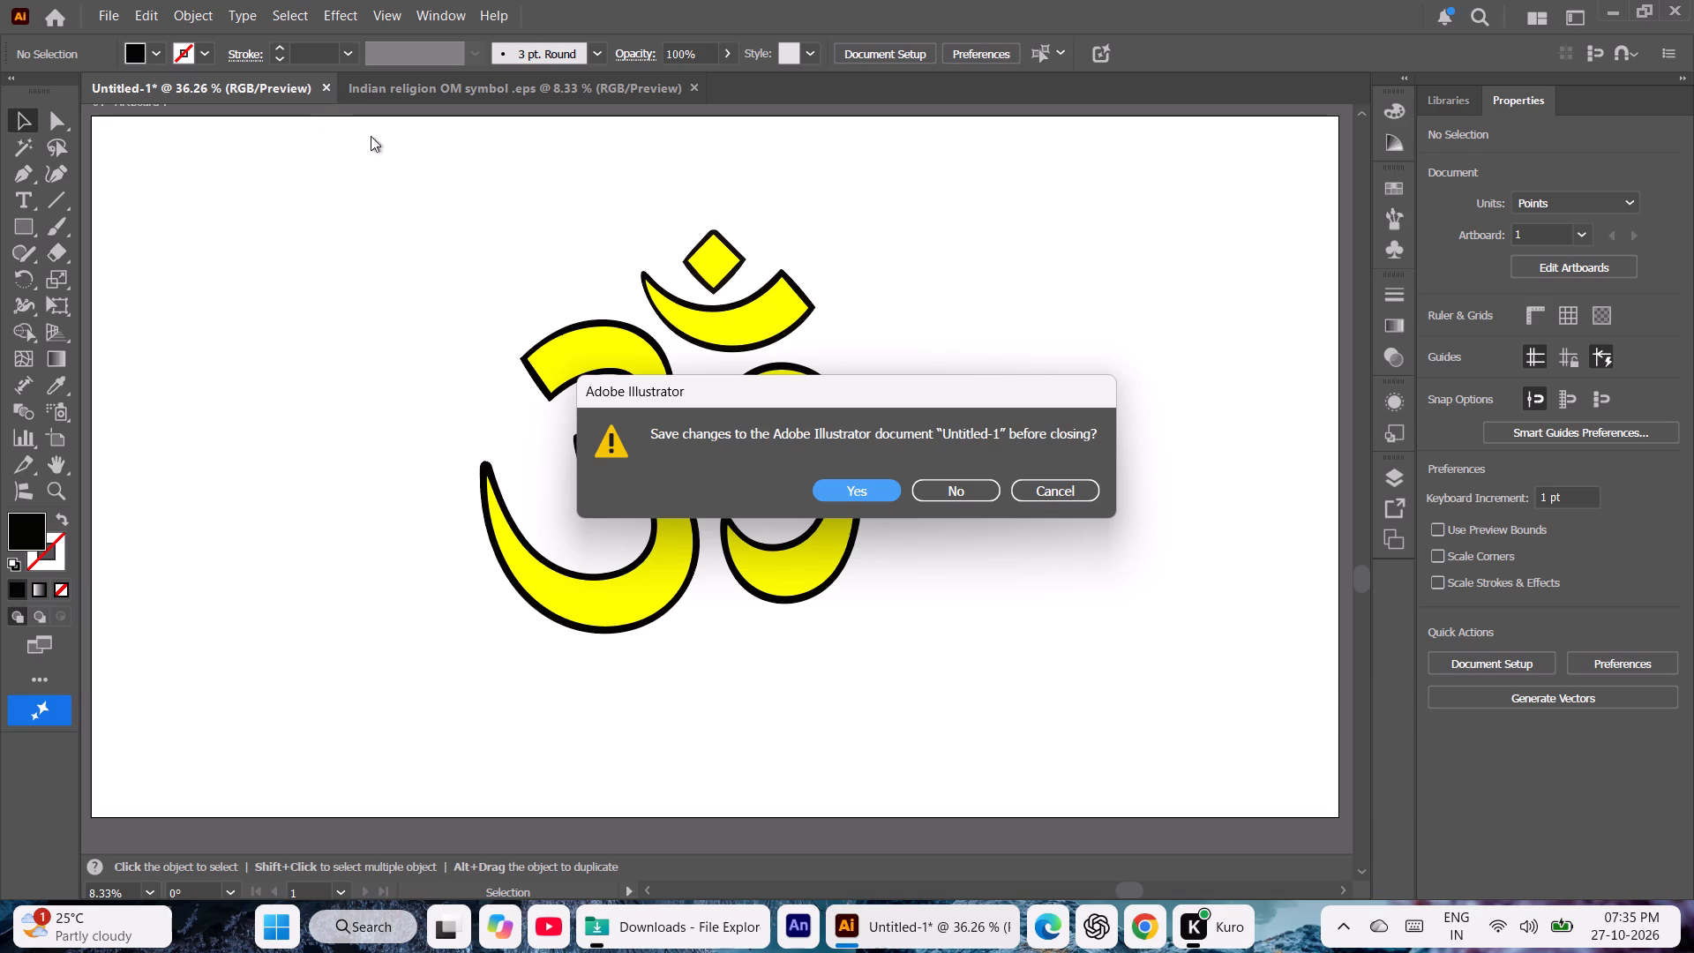
left_click(941, 487)
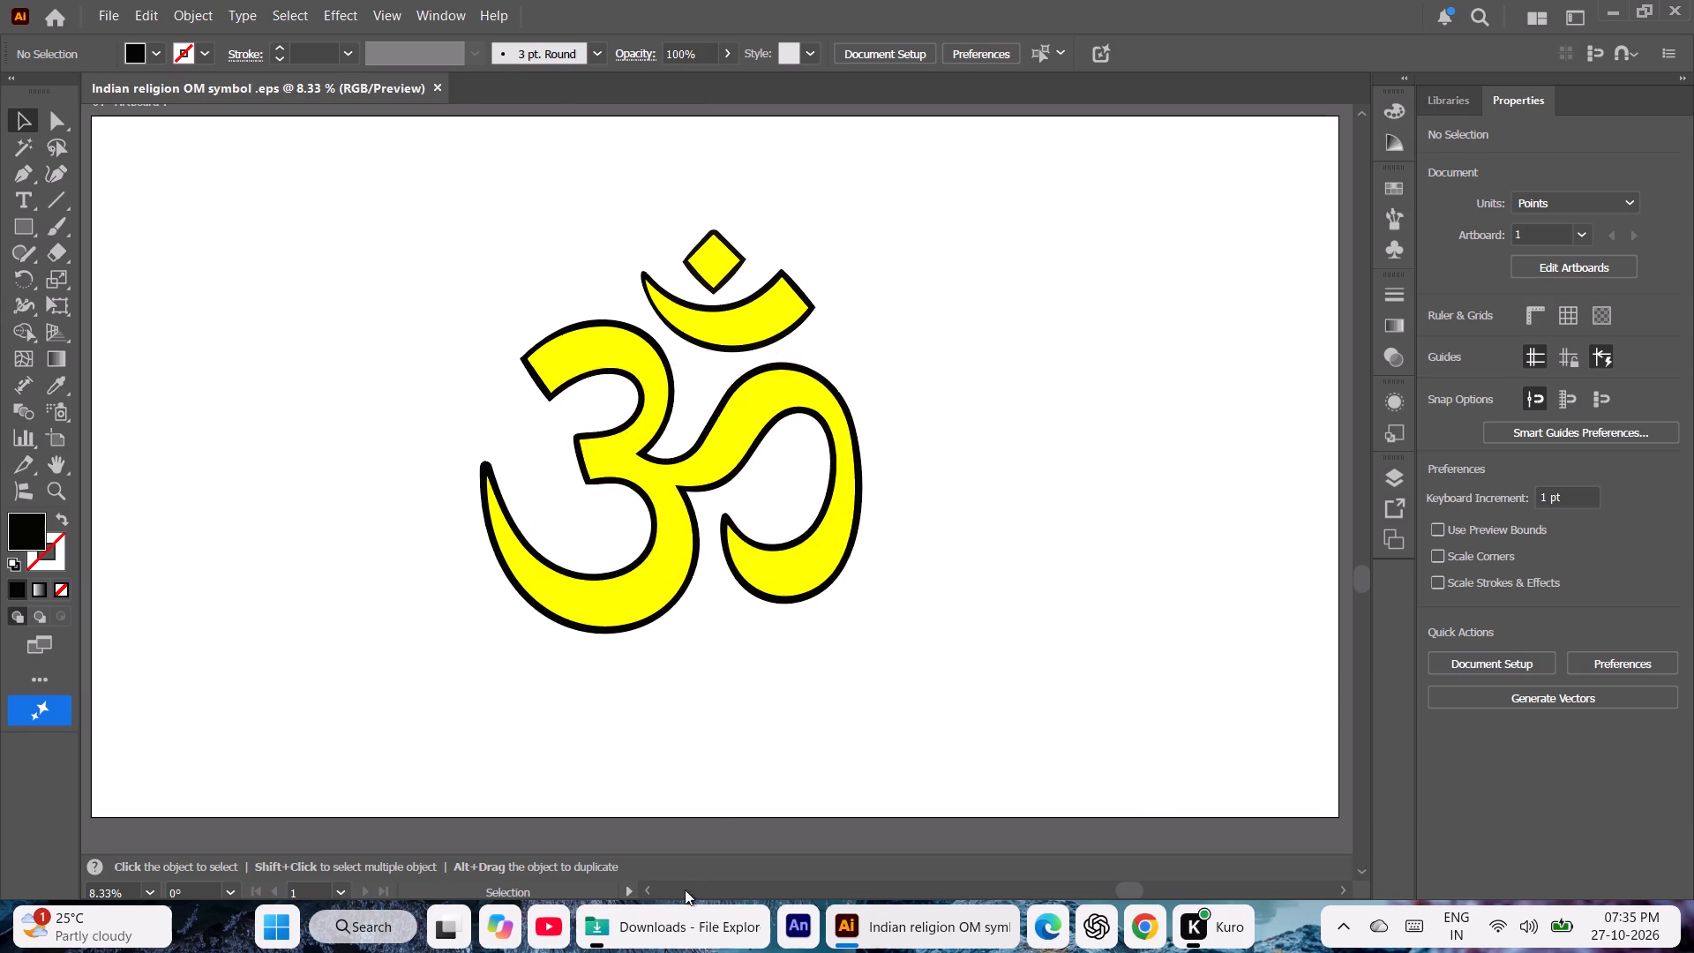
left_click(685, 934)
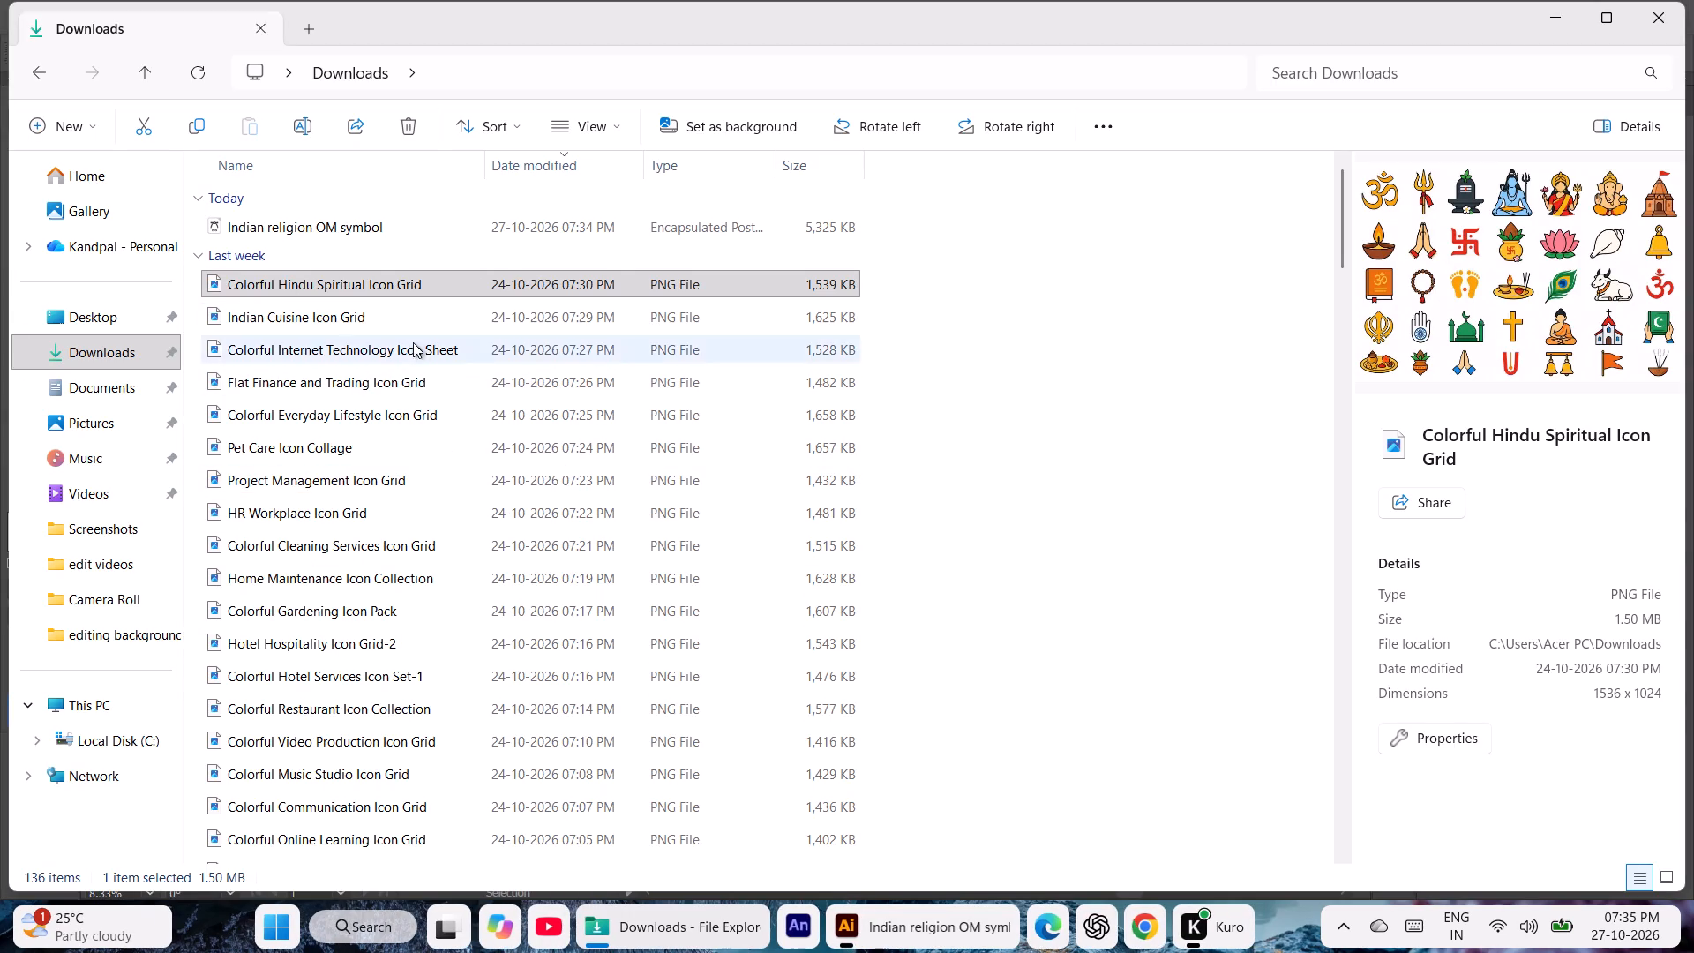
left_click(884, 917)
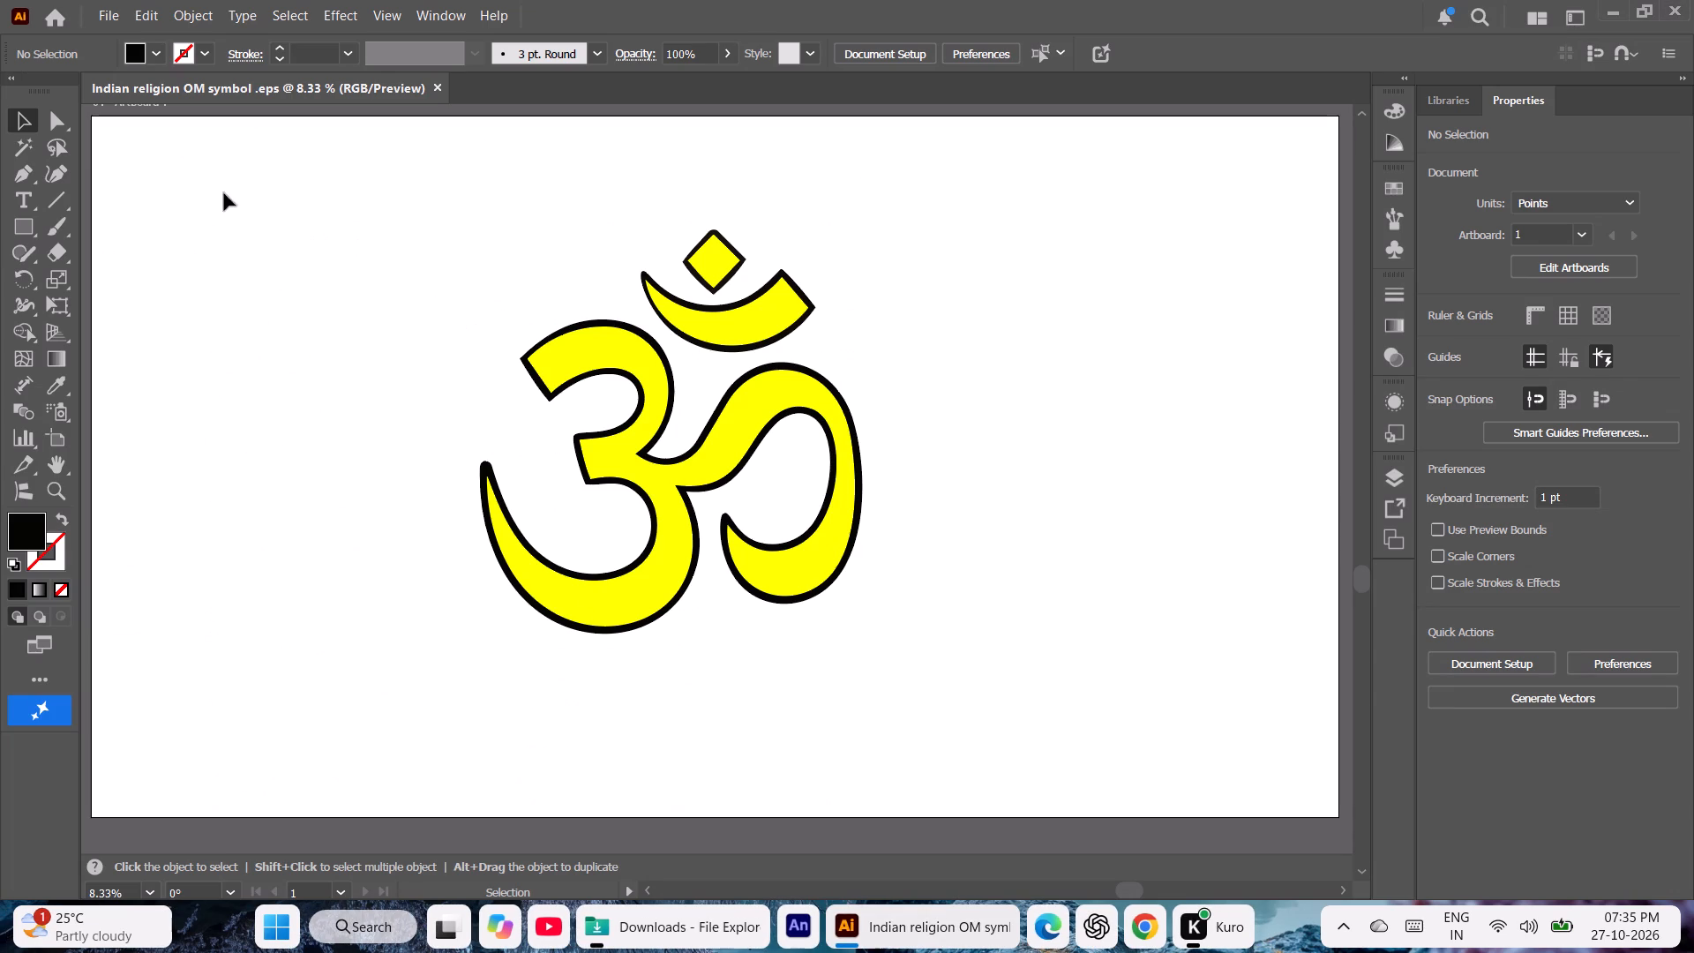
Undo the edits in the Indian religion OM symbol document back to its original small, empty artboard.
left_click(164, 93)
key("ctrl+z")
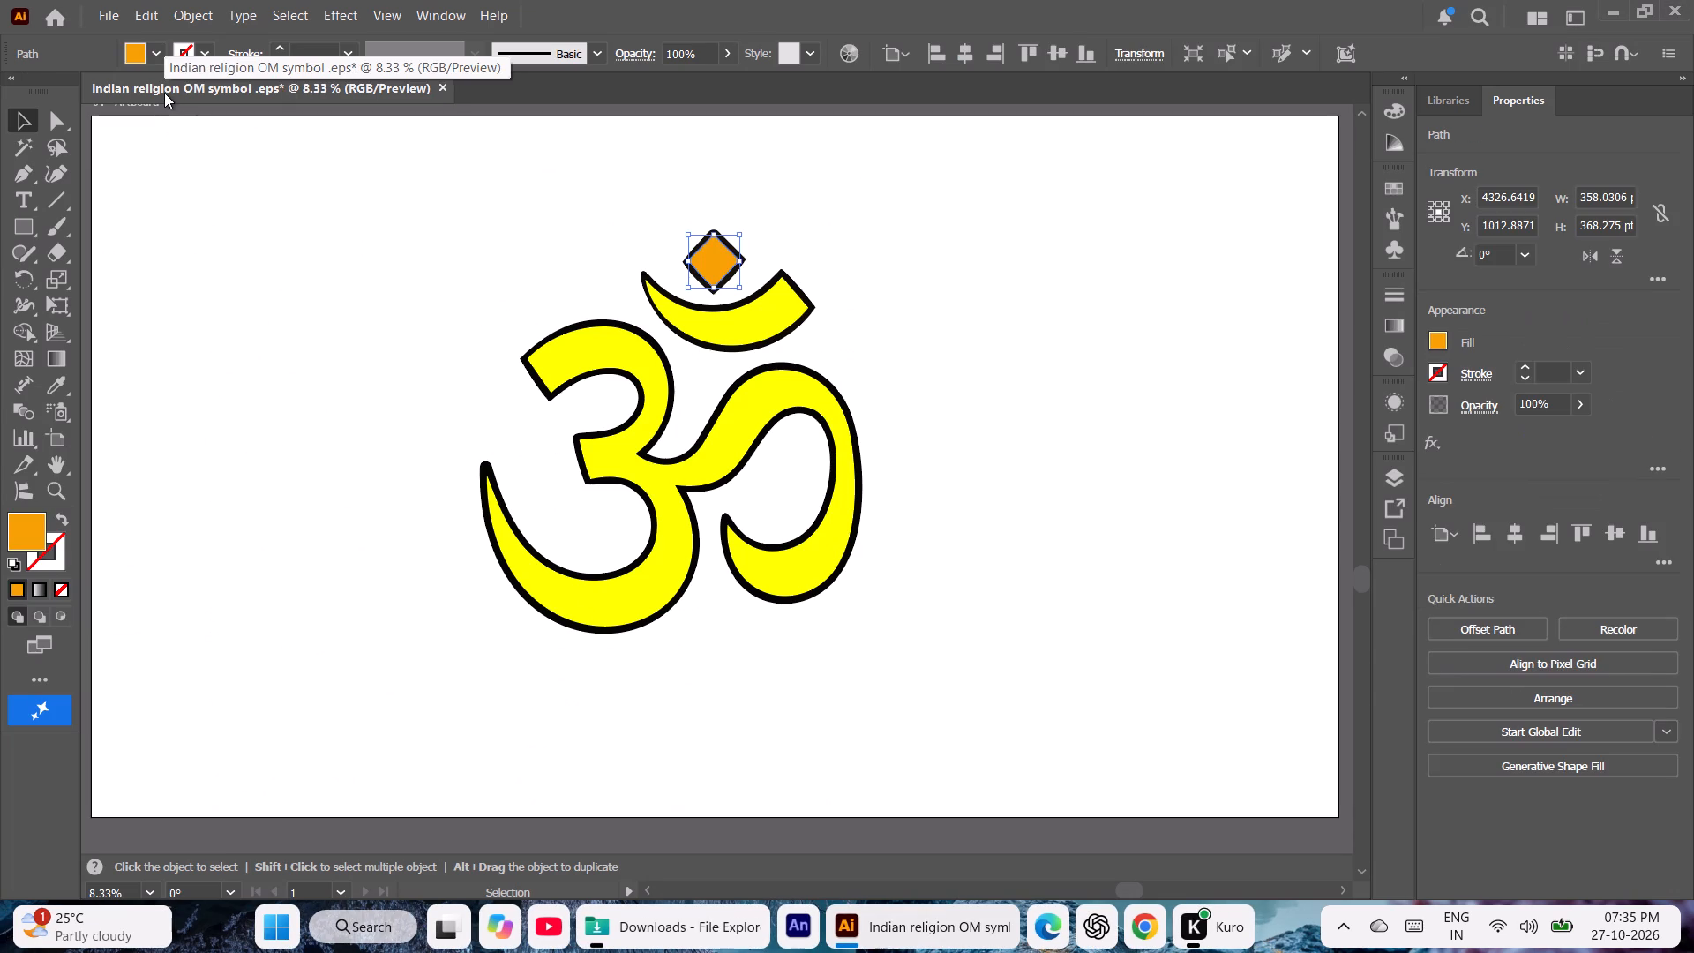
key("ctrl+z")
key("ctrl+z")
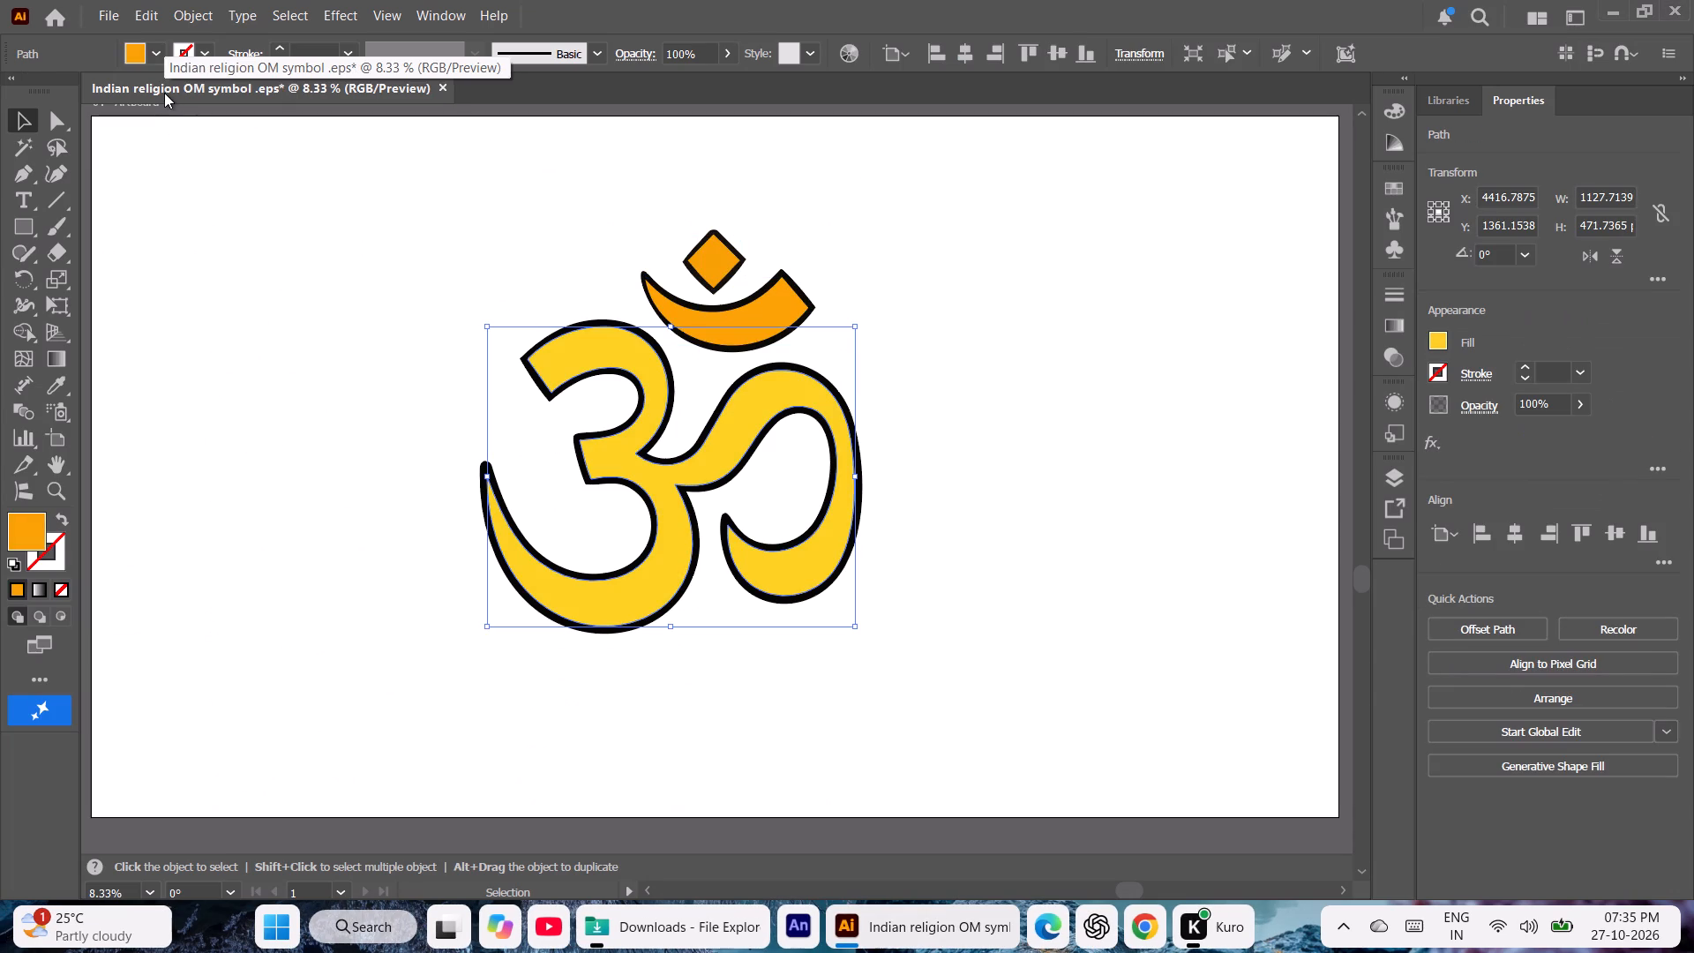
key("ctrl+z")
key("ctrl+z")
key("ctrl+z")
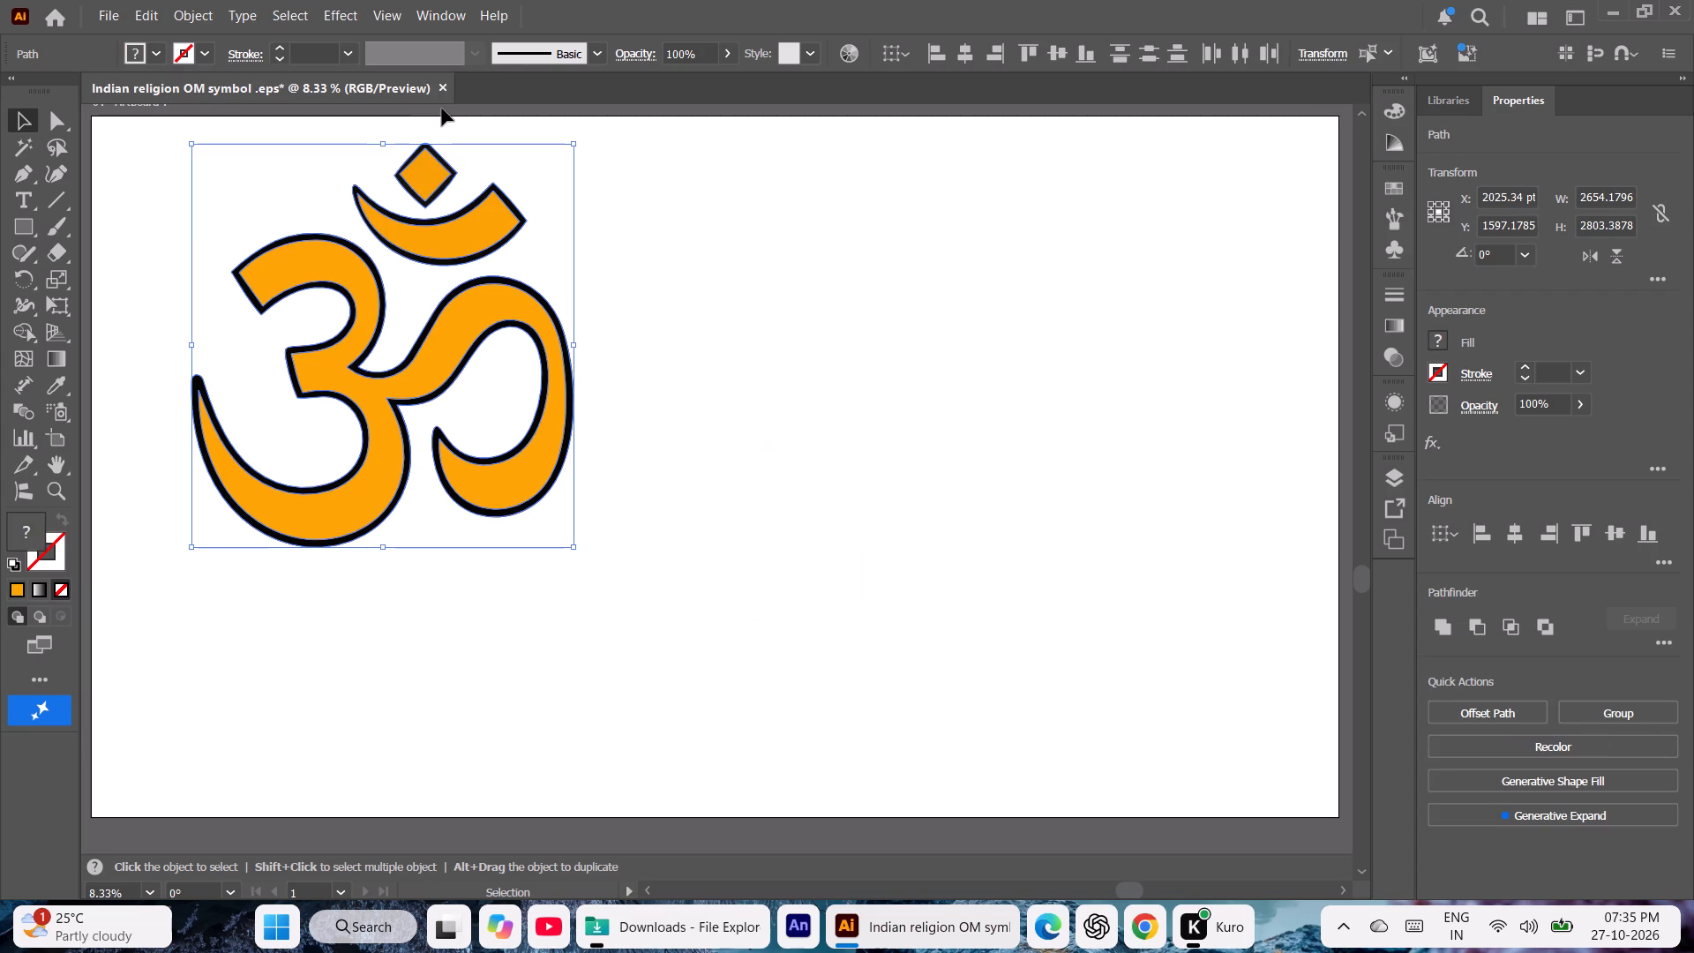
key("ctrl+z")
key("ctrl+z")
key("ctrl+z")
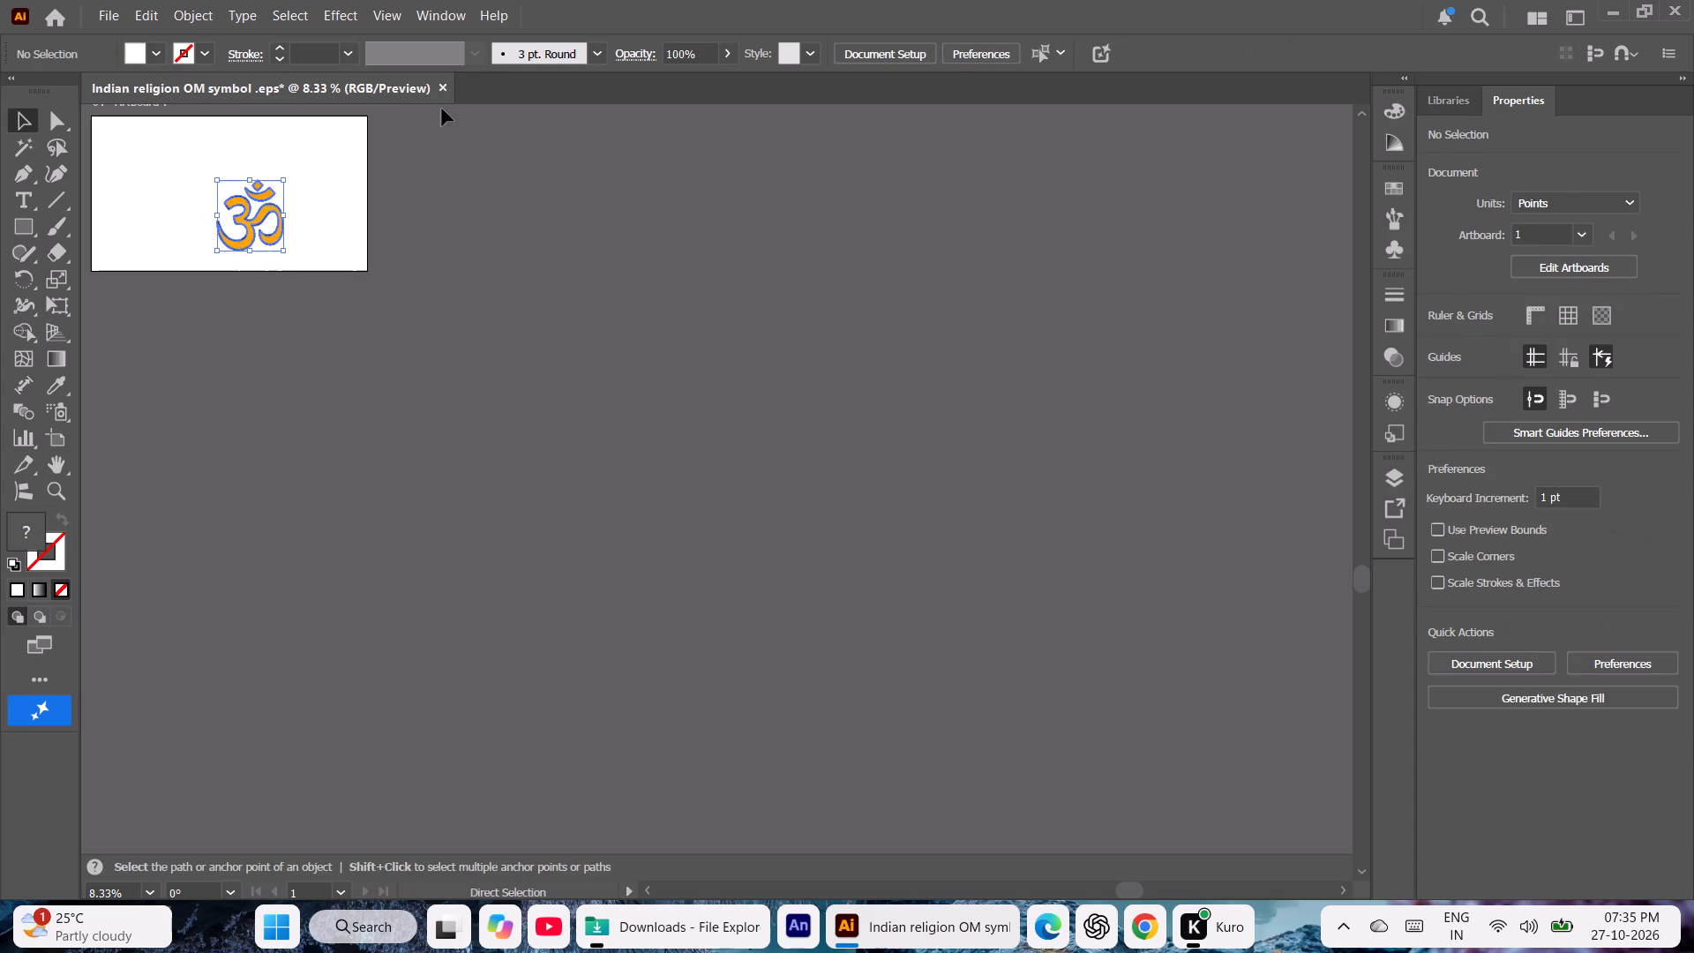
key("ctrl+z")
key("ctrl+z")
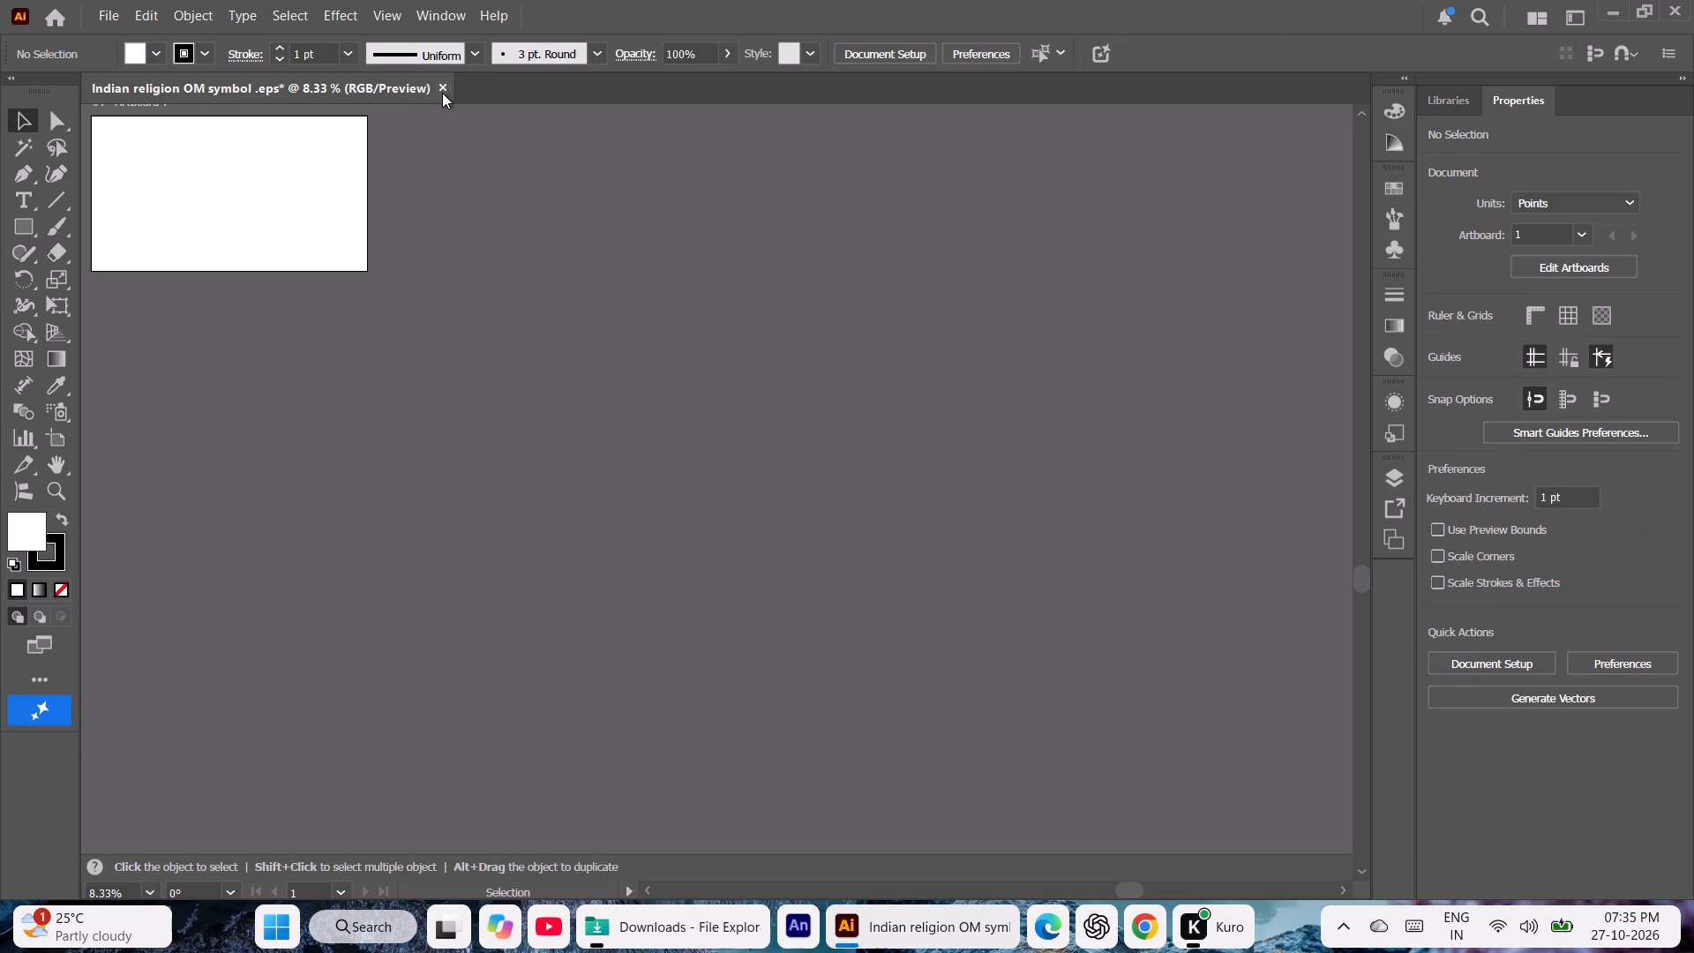
Create a new 1920 x 1080 pt landscape document in RGB colour with one artboard.
left_click(100, 15)
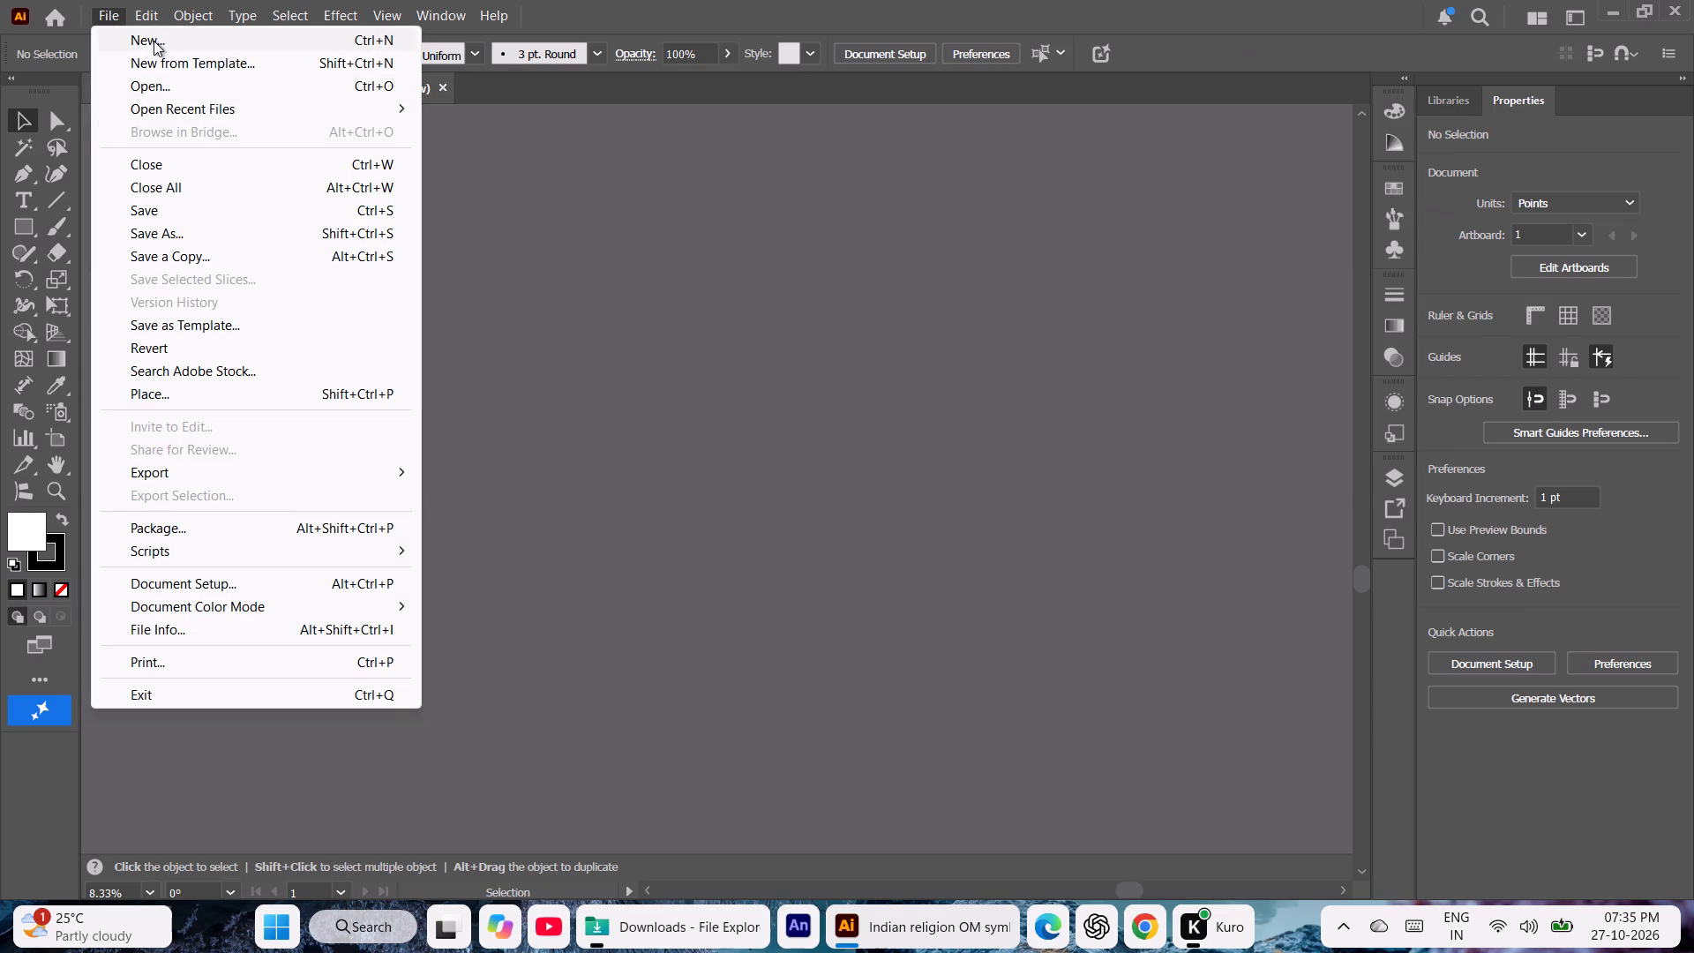
left_click(150, 35)
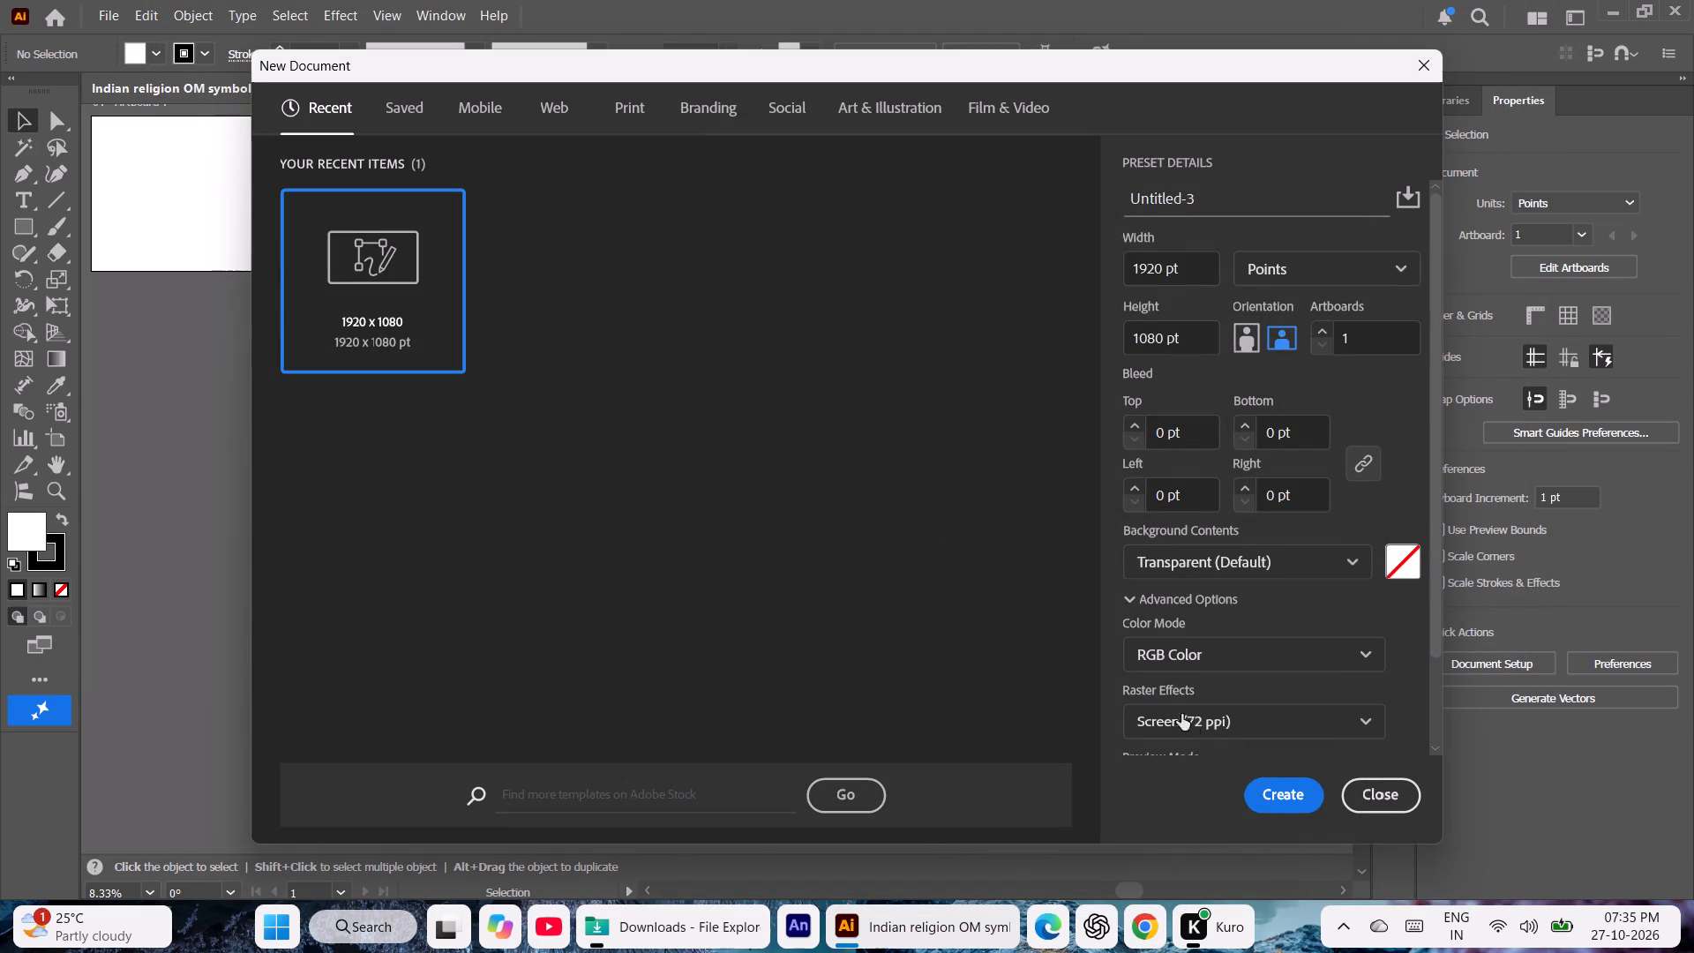
left_click(1280, 797)
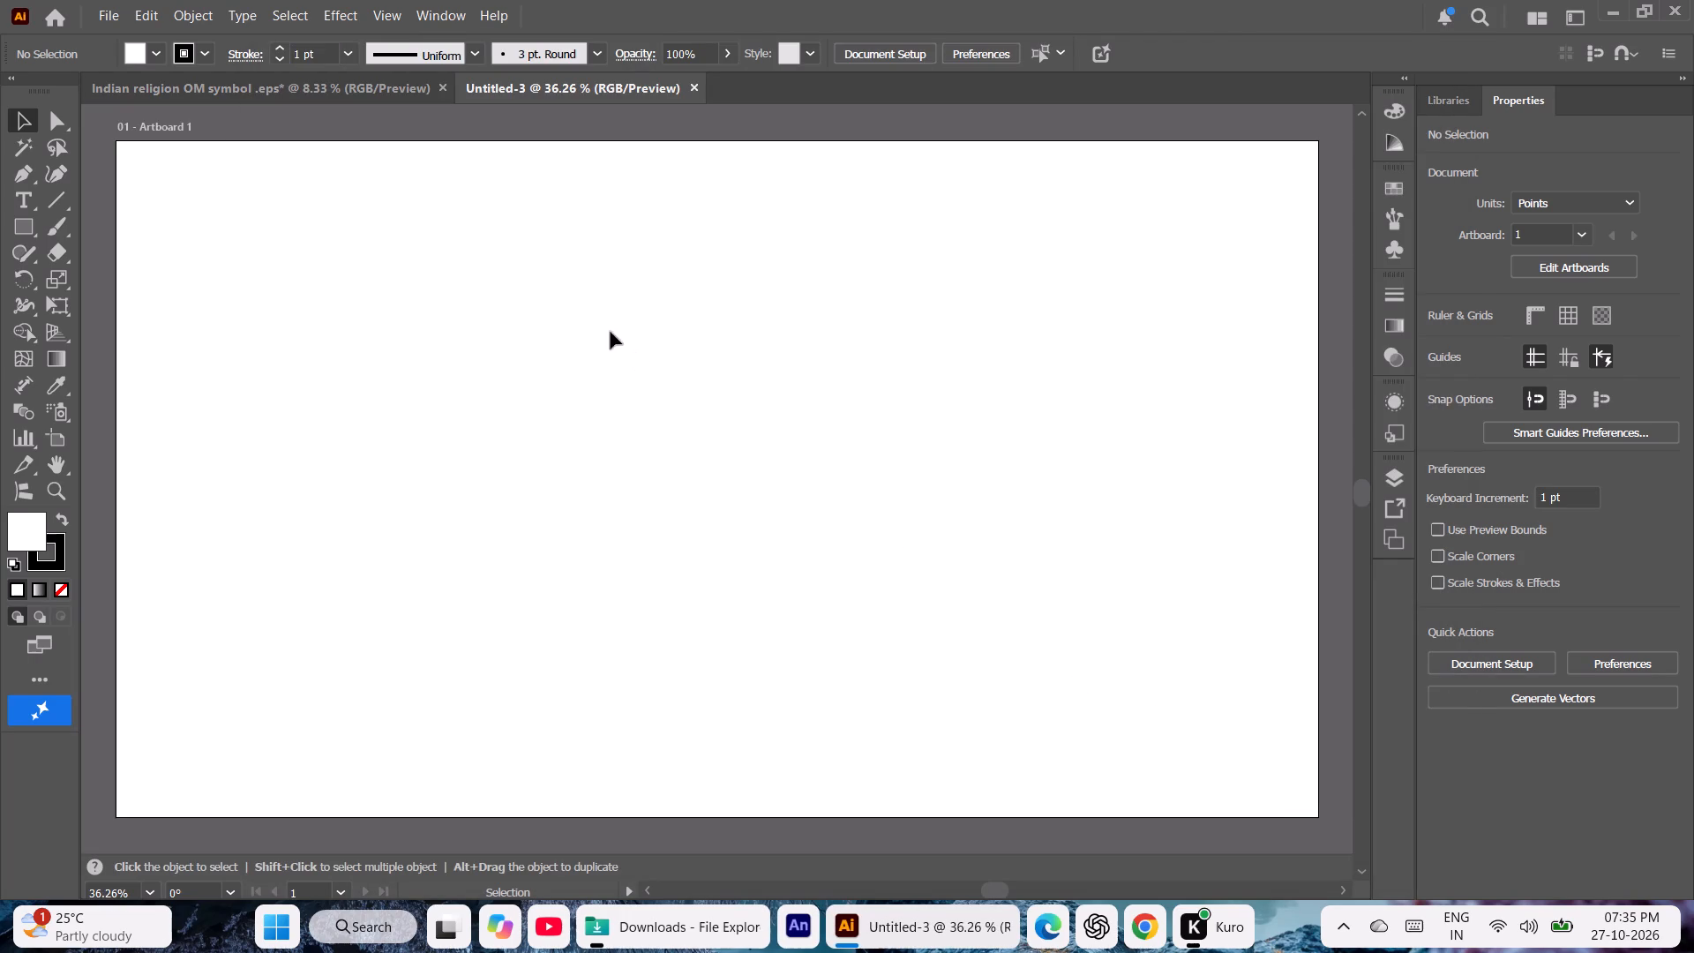
Close the Indian religion OM symbol document without saving its changes, keeping the new blank document open.
left_click(372, 96)
left_click(497, 91)
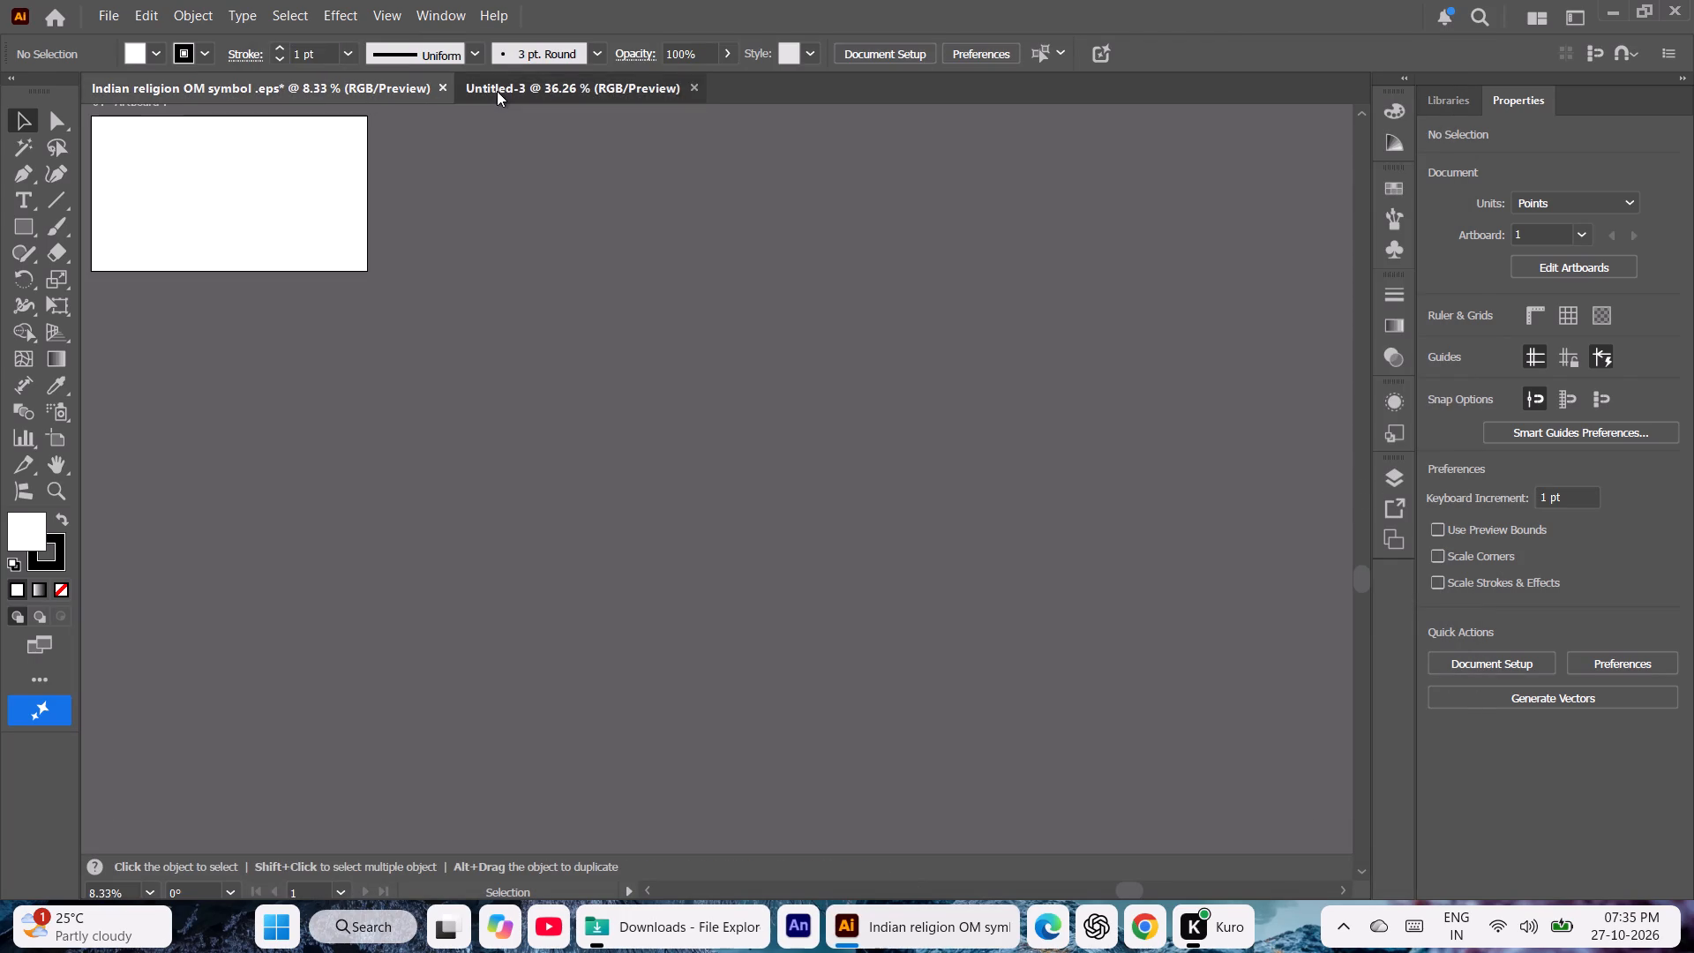
left_click(330, 87)
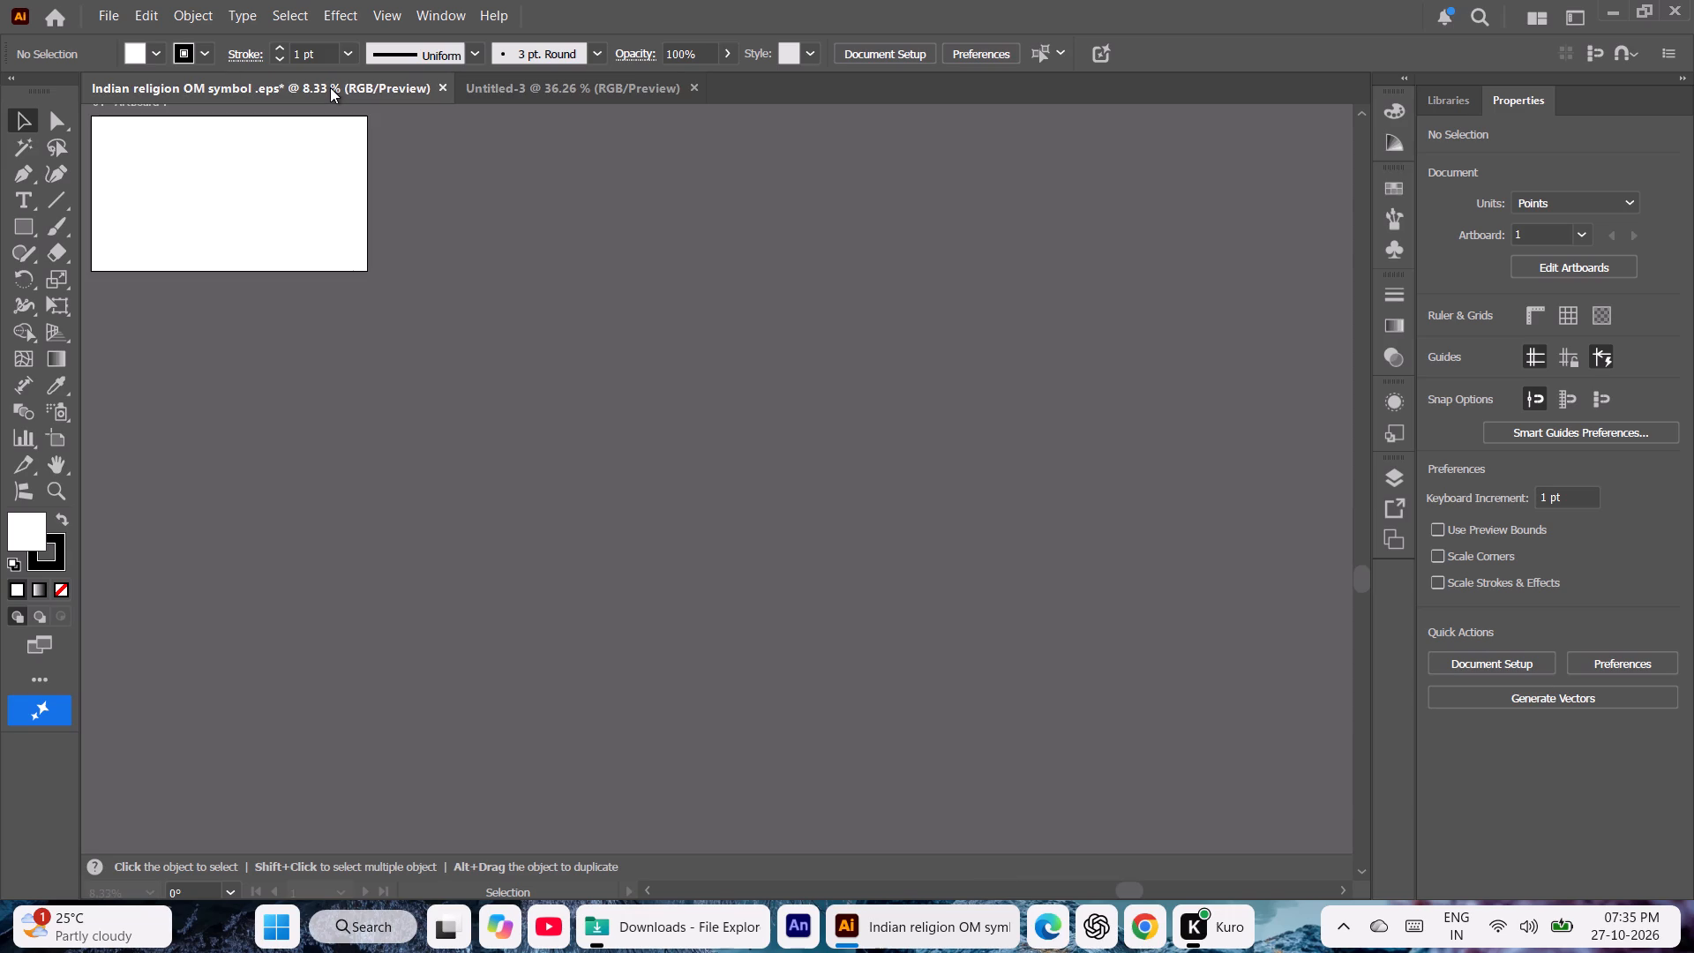
left_click(533, 86)
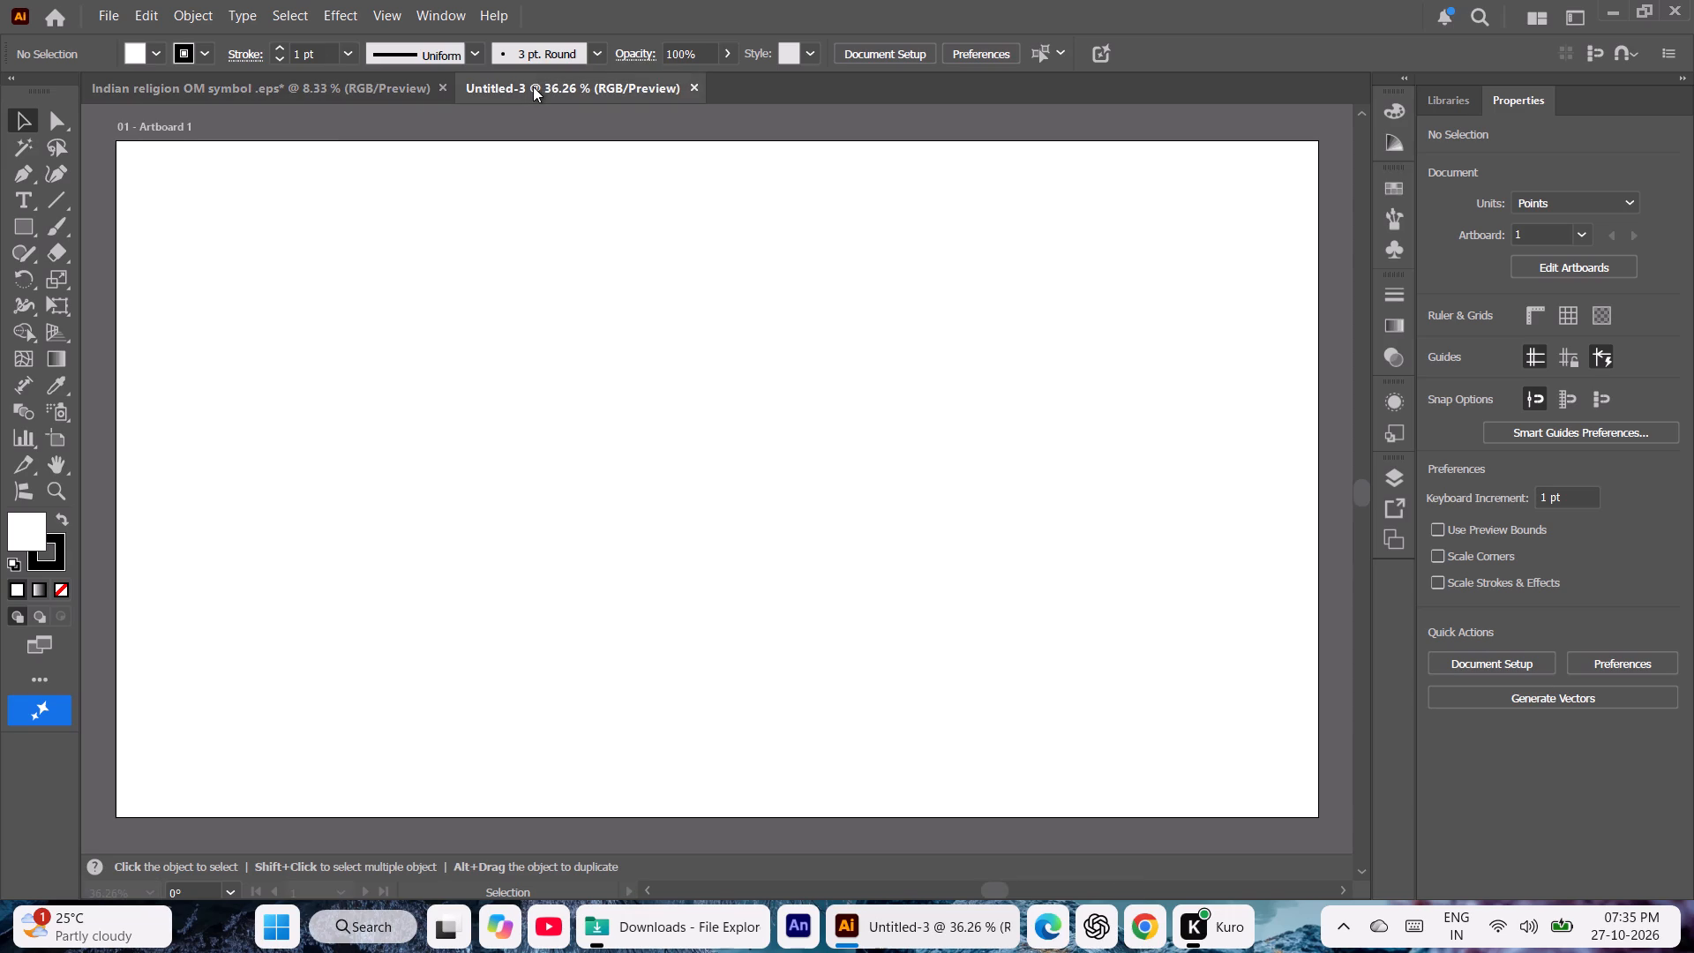
left_click(250, 94)
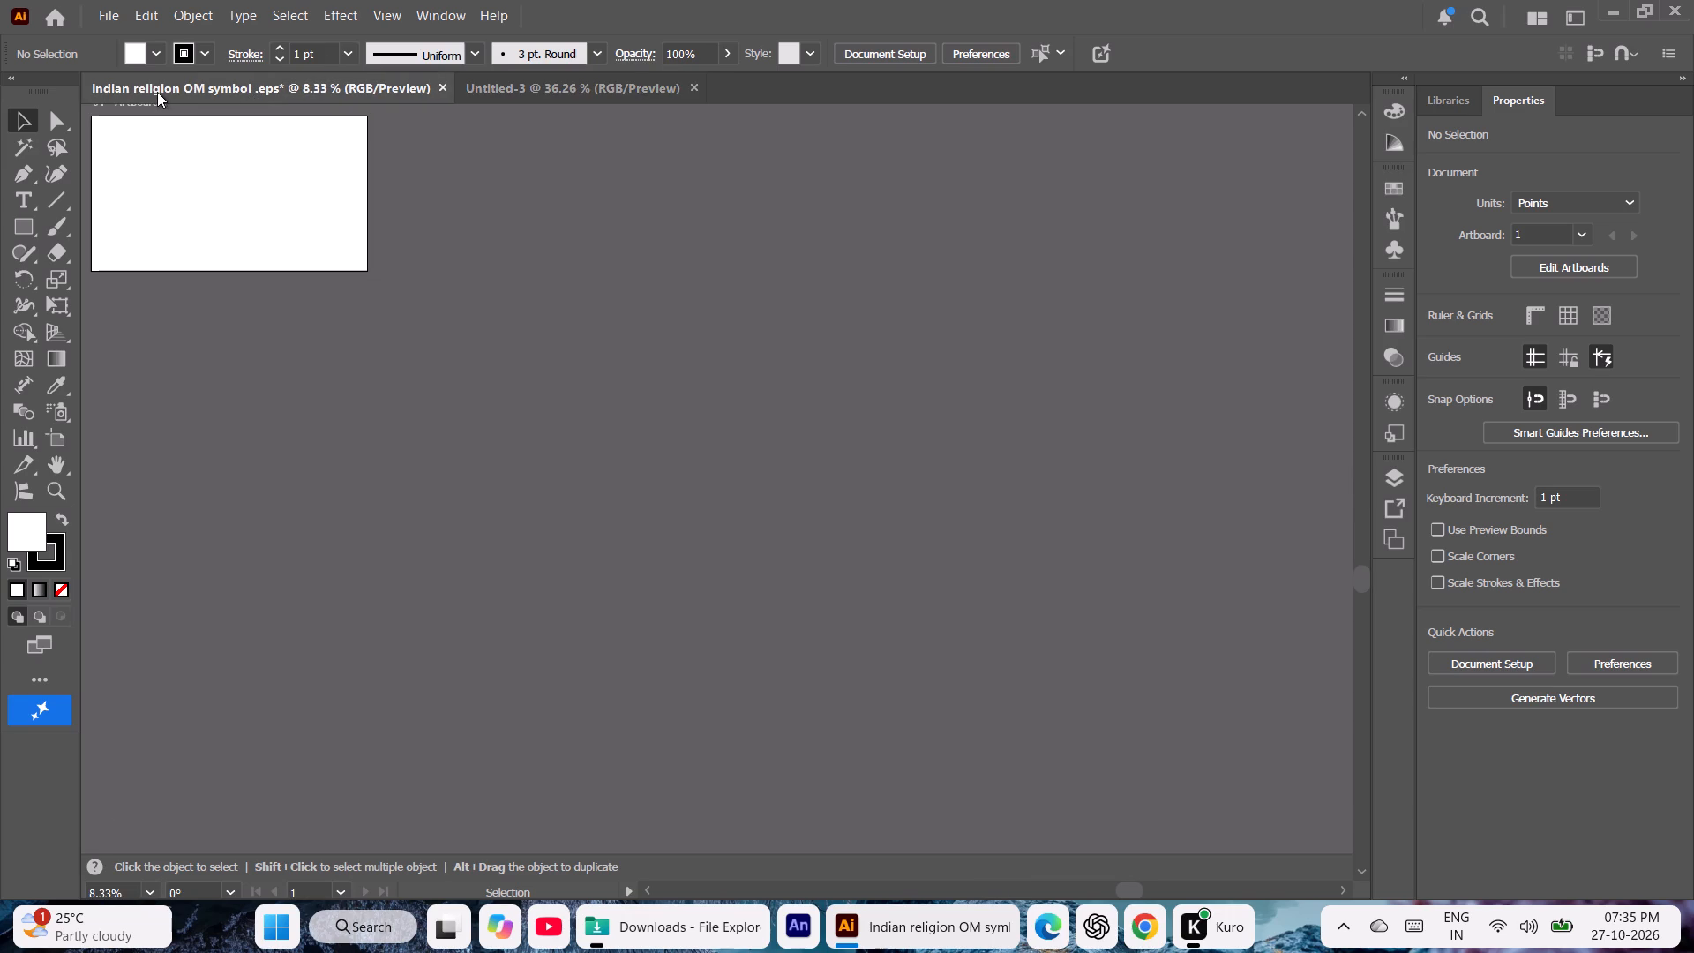
left_click(441, 90)
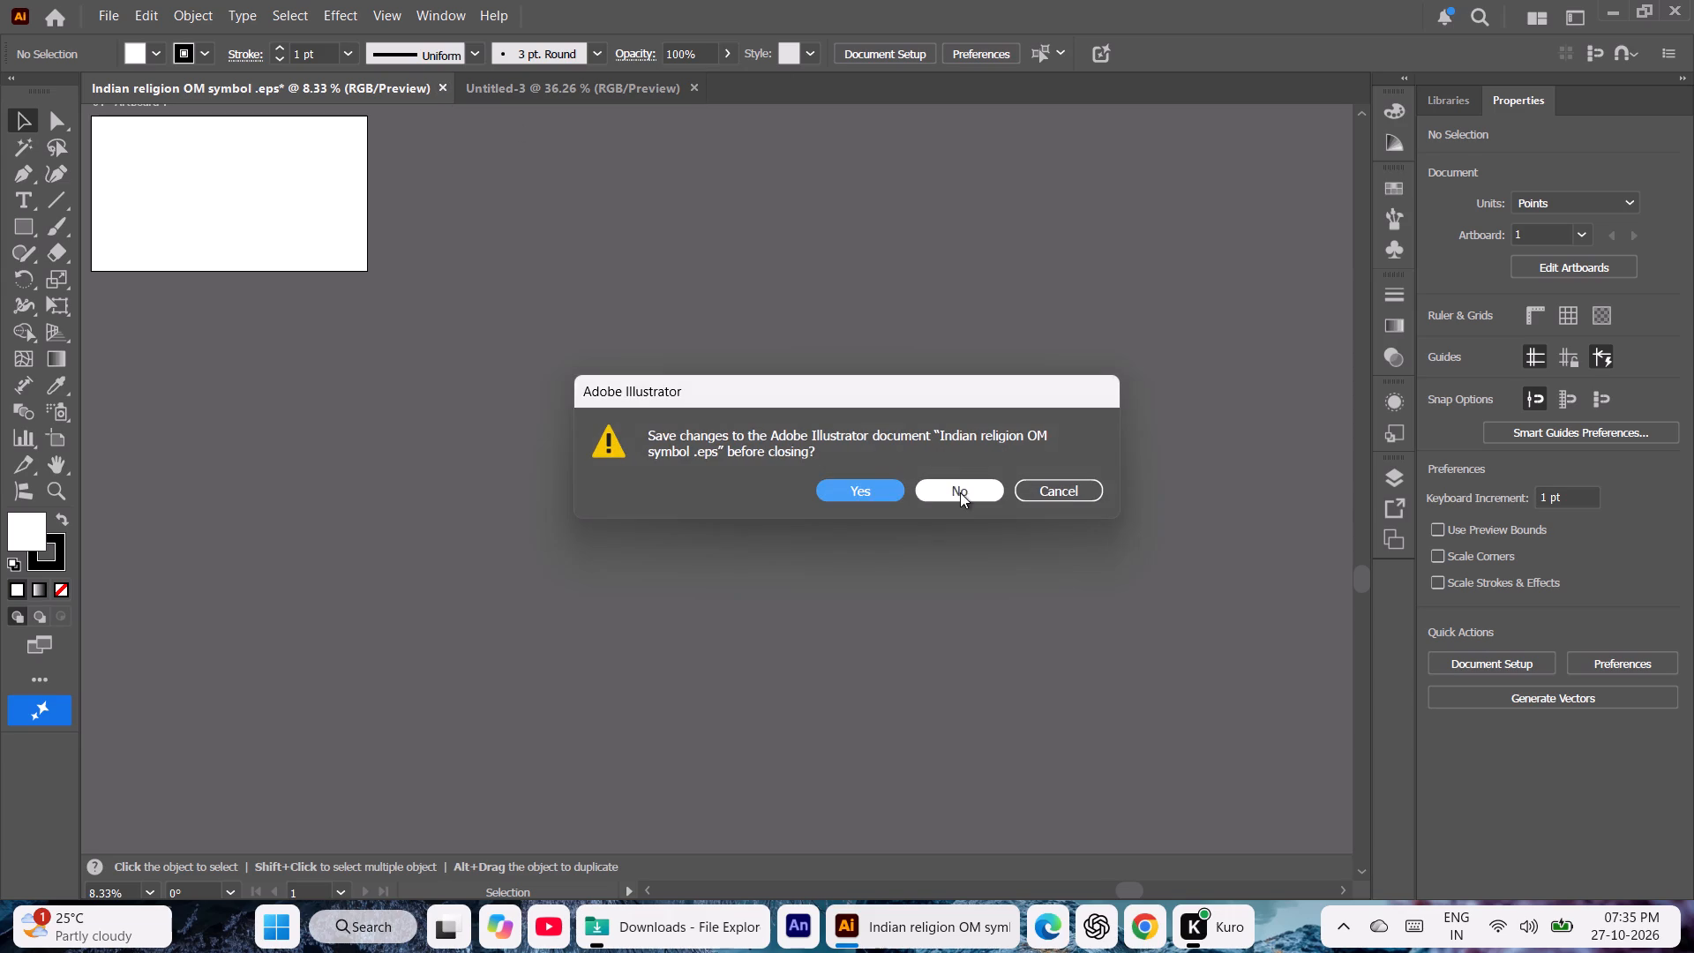
left_click(960, 492)
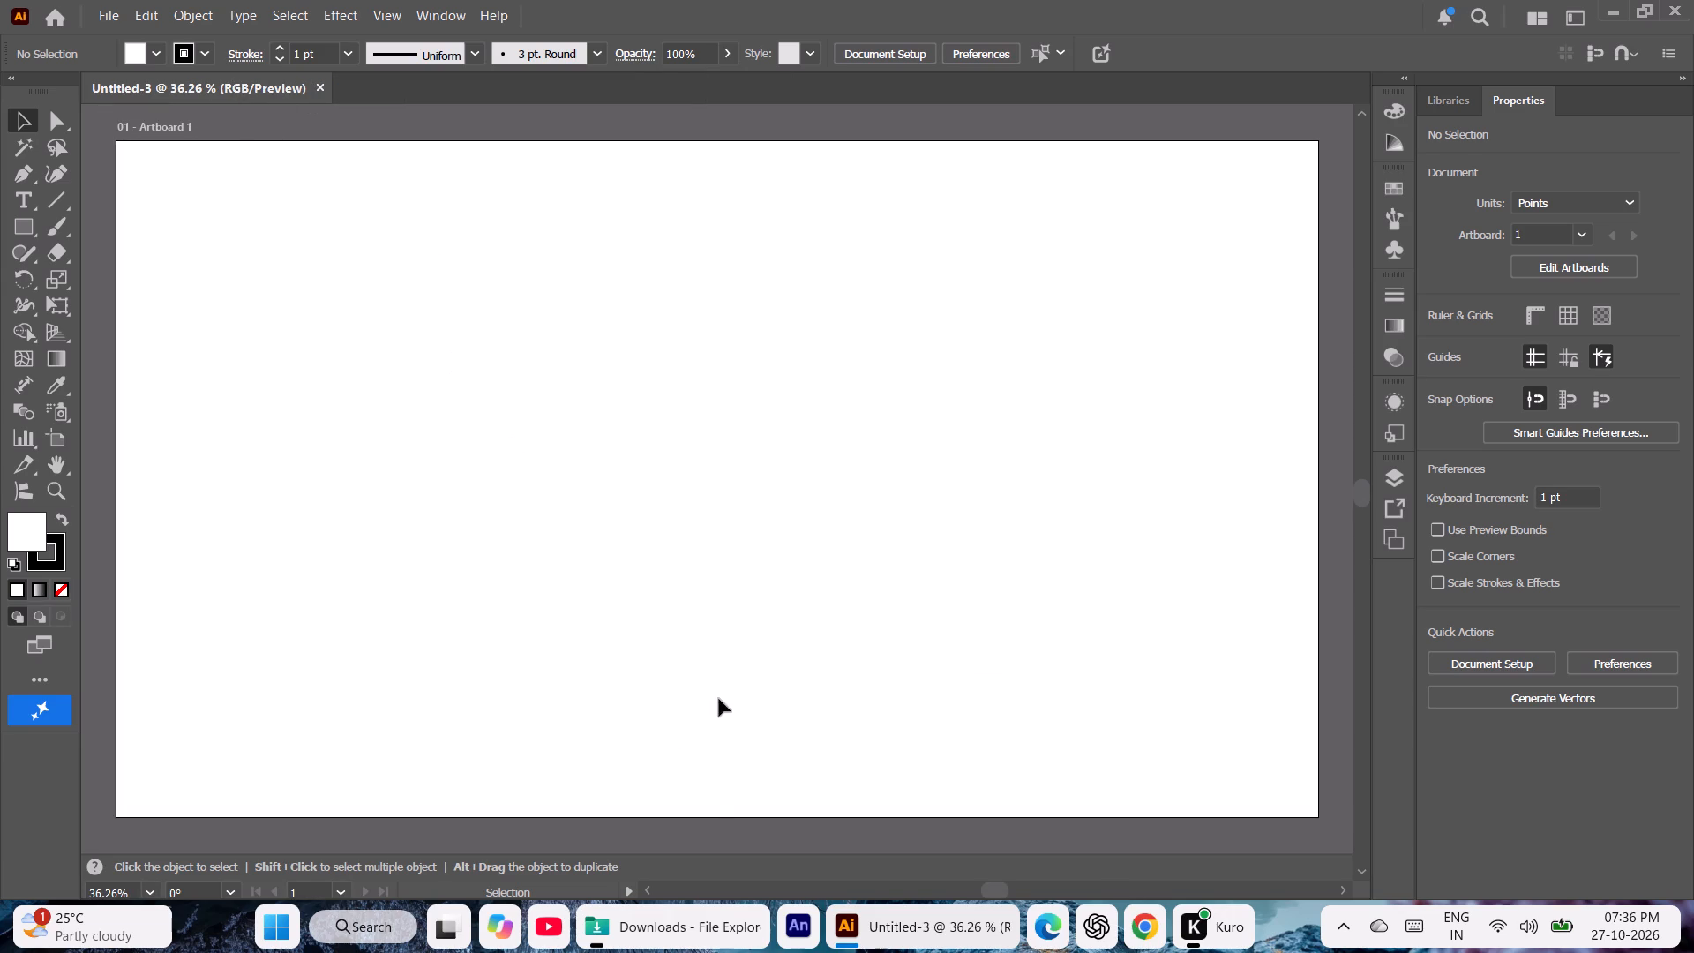
Place the Colorful Hindu Spiritual Icon Grid PNG from the Downloads folder onto the new artboard.
left_click(661, 938)
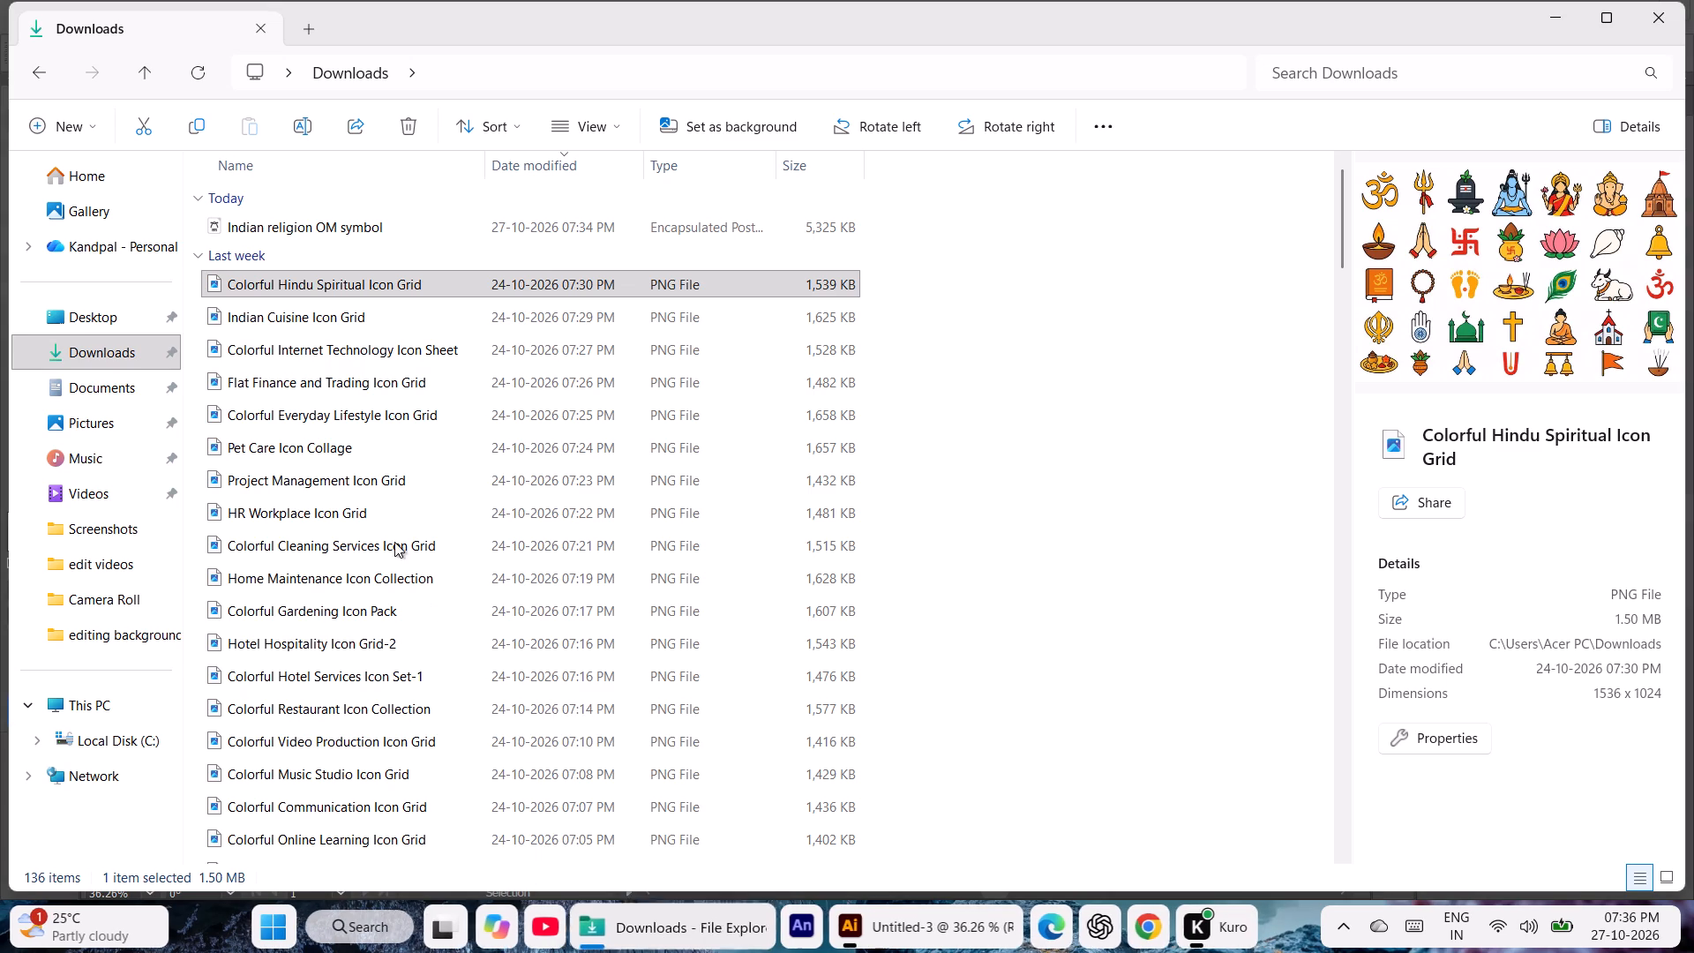
left_click_drag(243, 278, 632, 454)
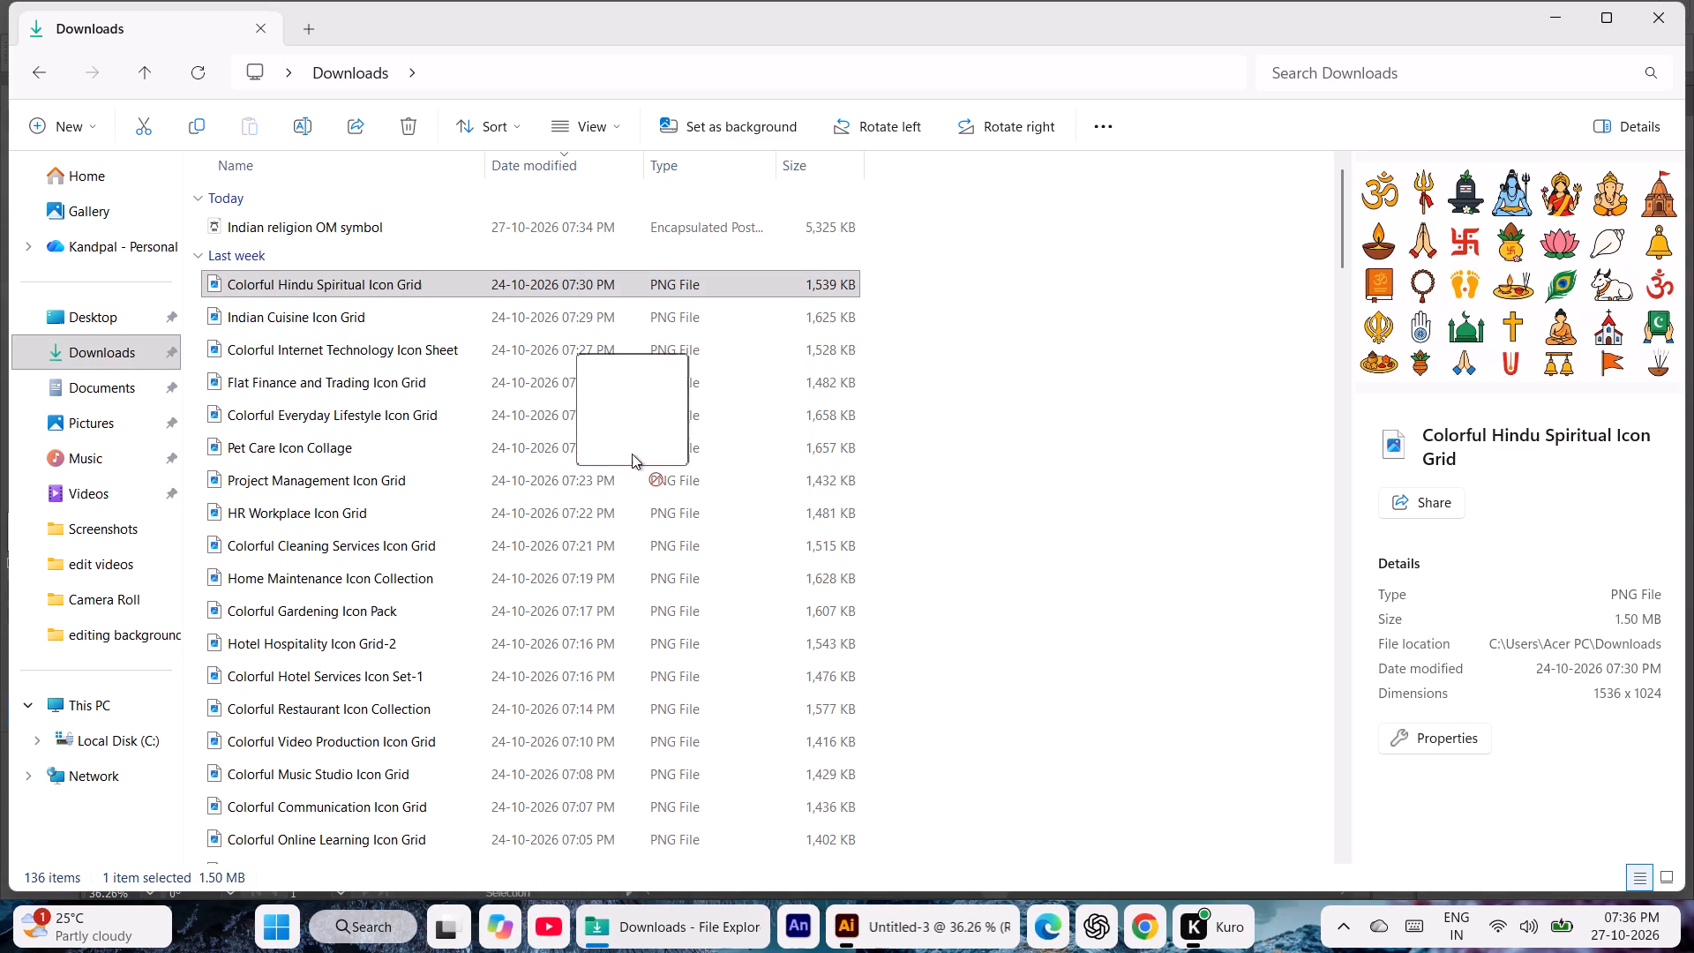
left_click_drag(632, 454, 641, 483)
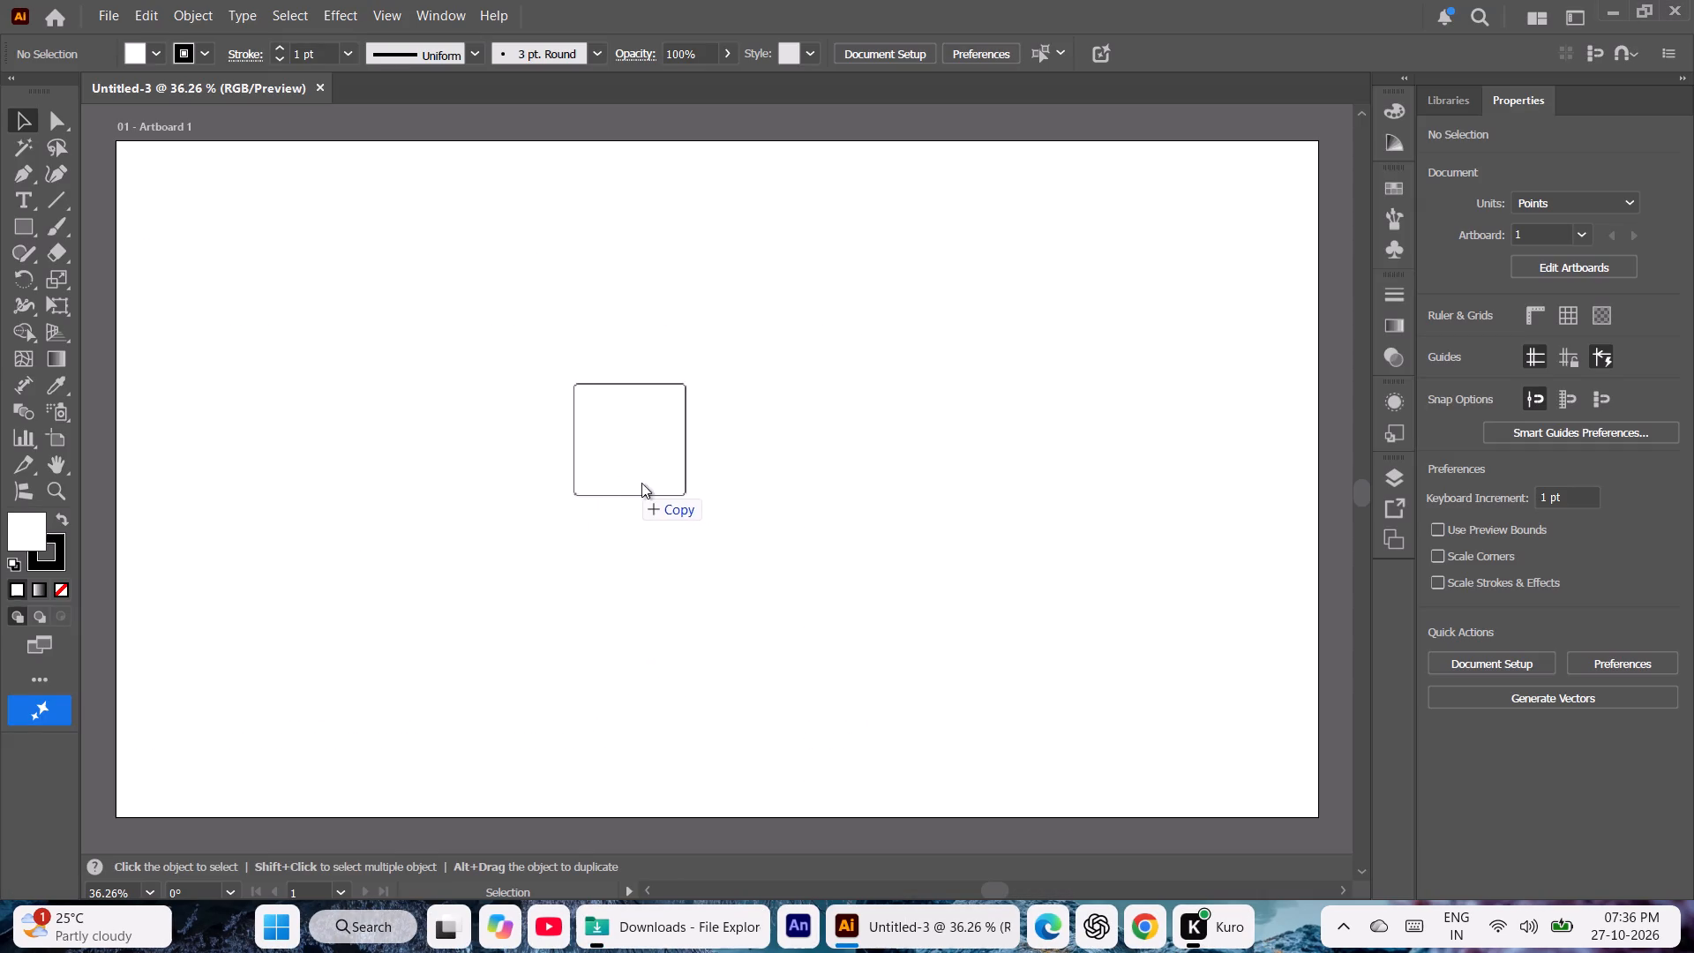
left_click_drag(641, 483, 717, 480)
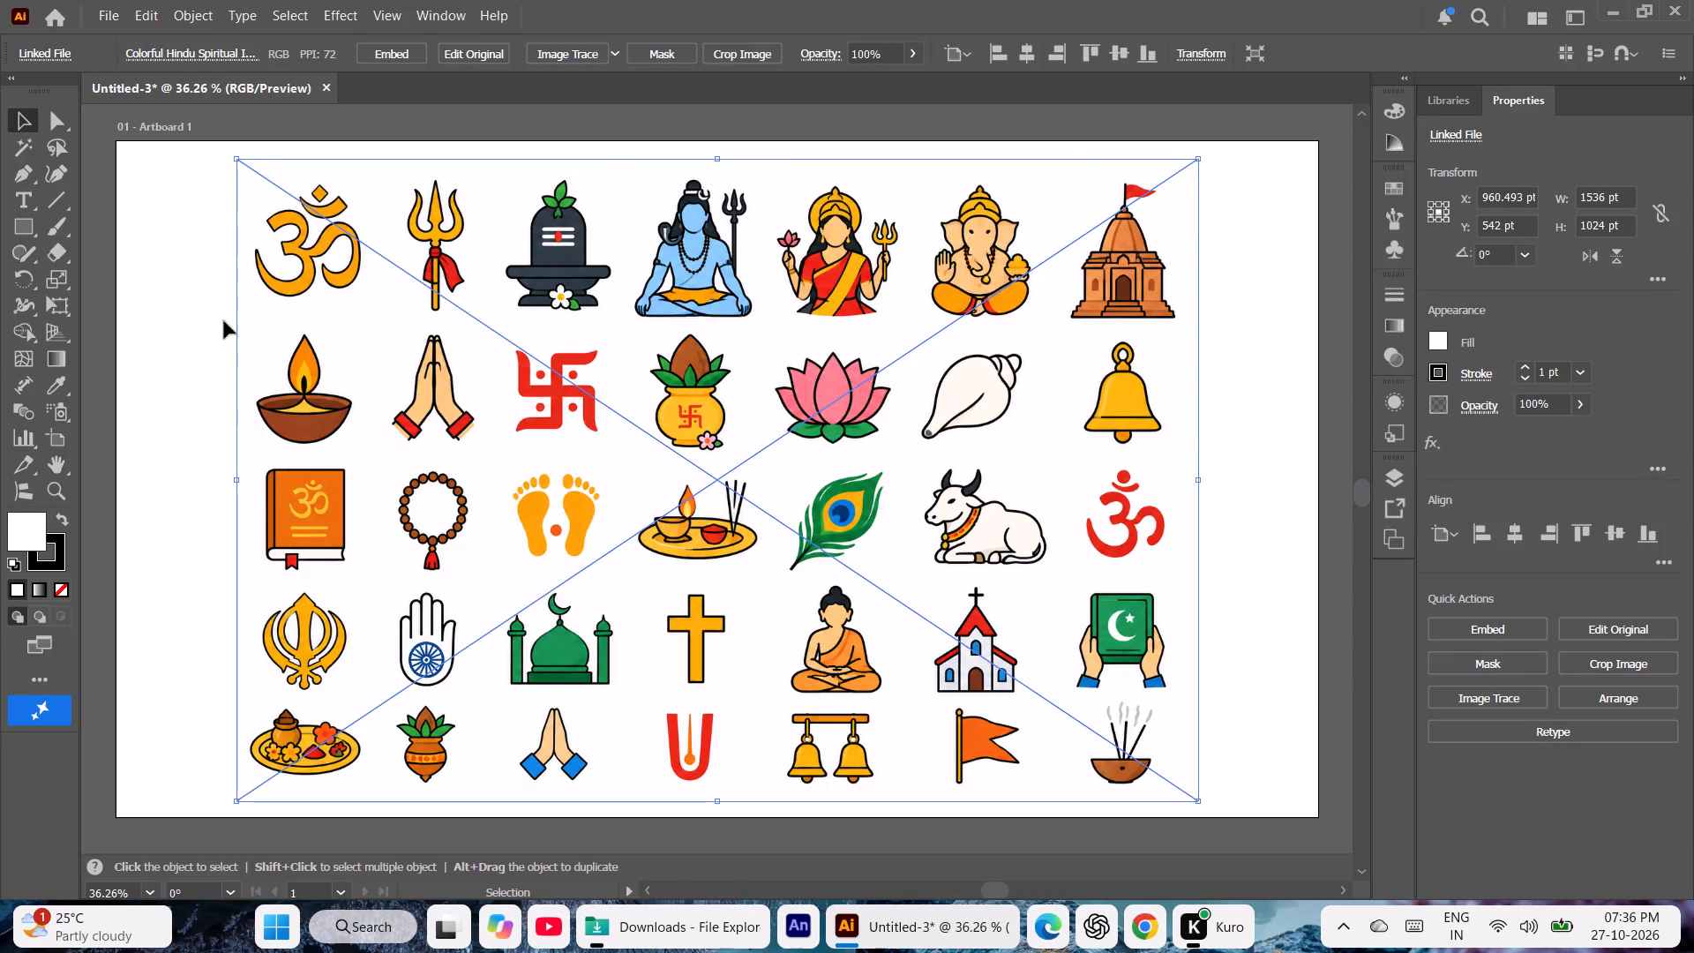
Trace the placed icon grid with the Low Fidelity Photo preset and expand the tracing into vector paths.
left_click(449, 14)
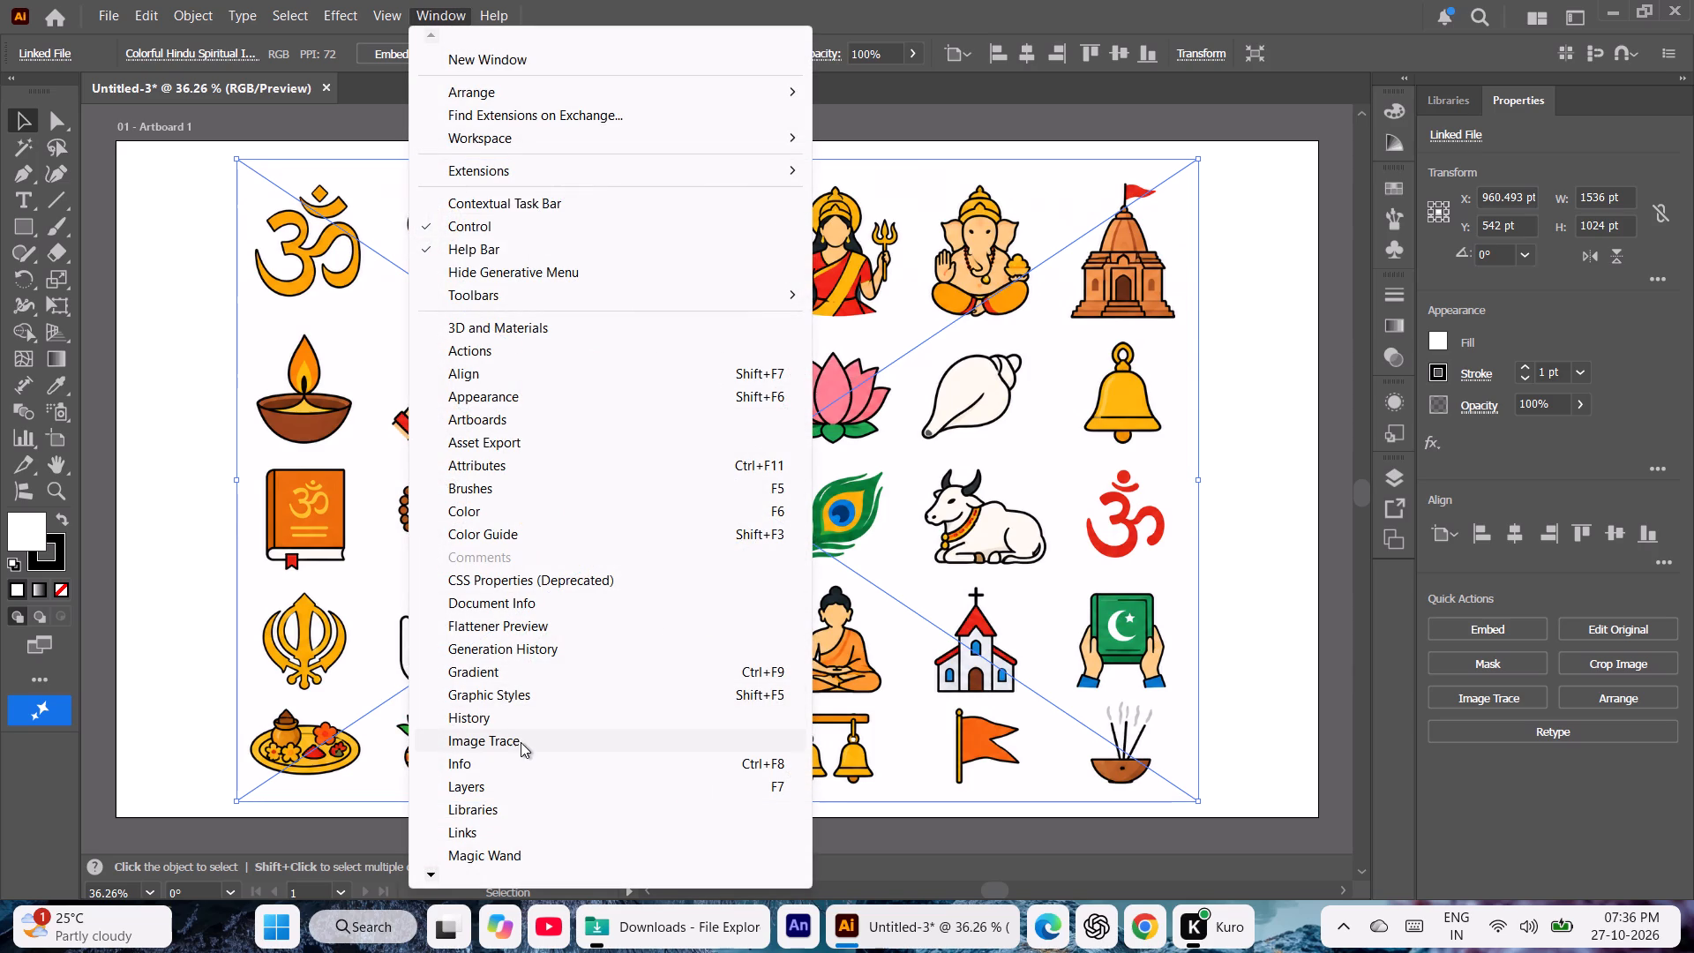
left_click(521, 742)
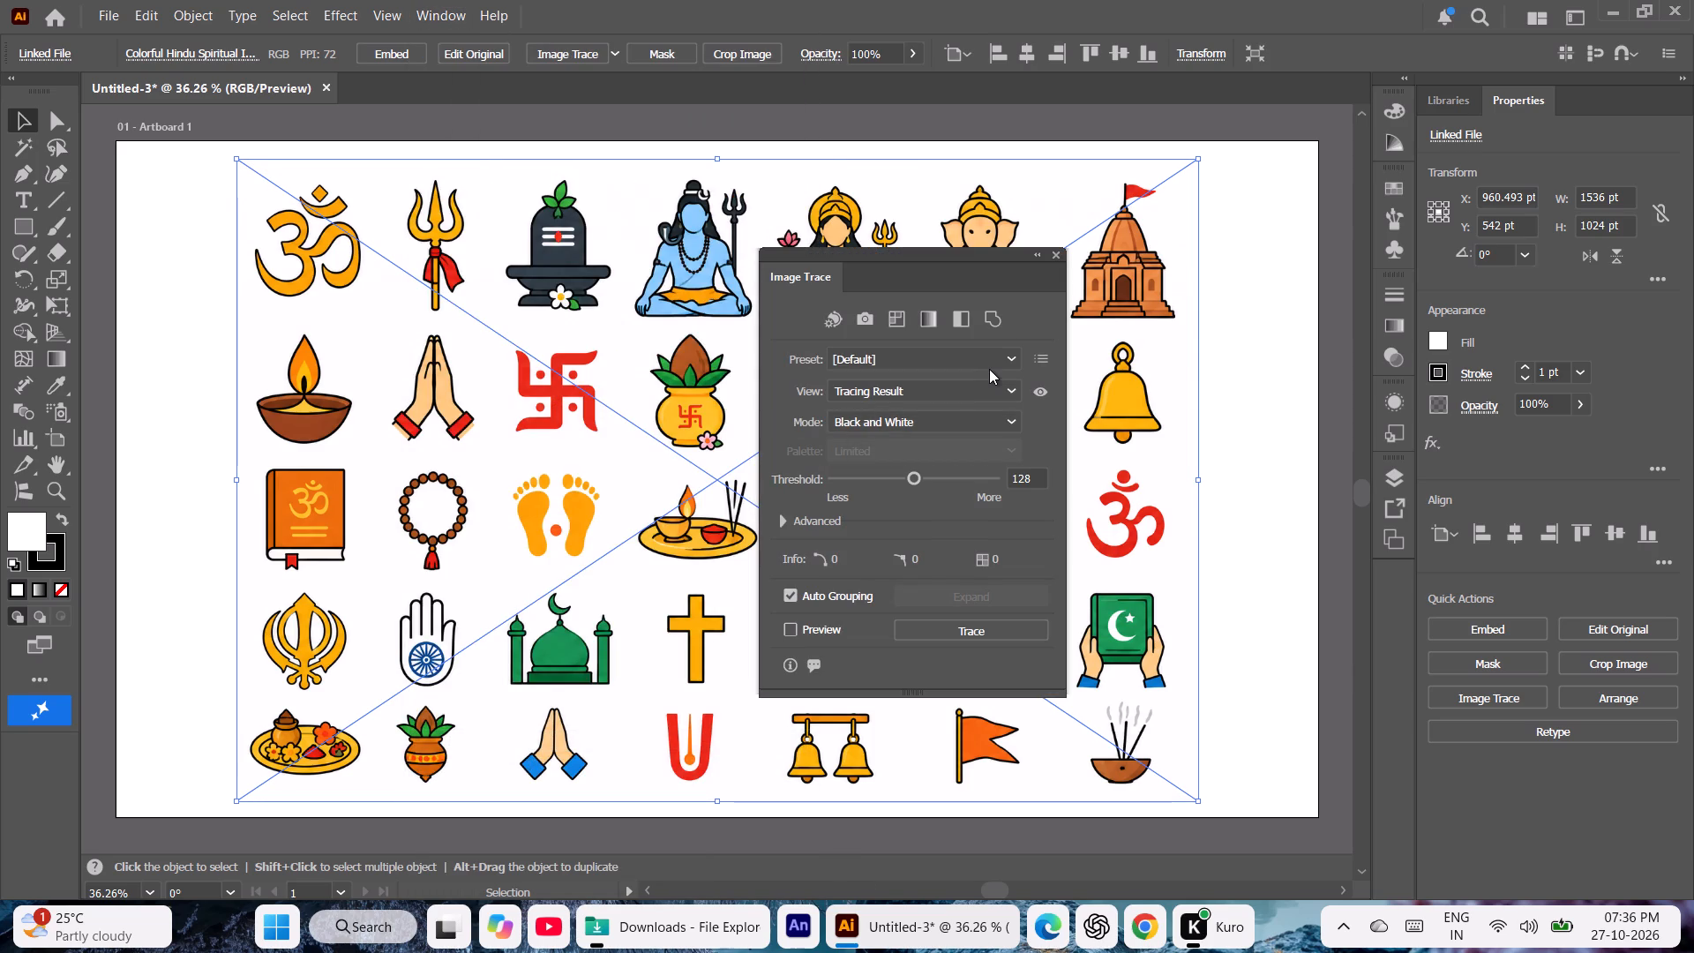
left_click(1005, 364)
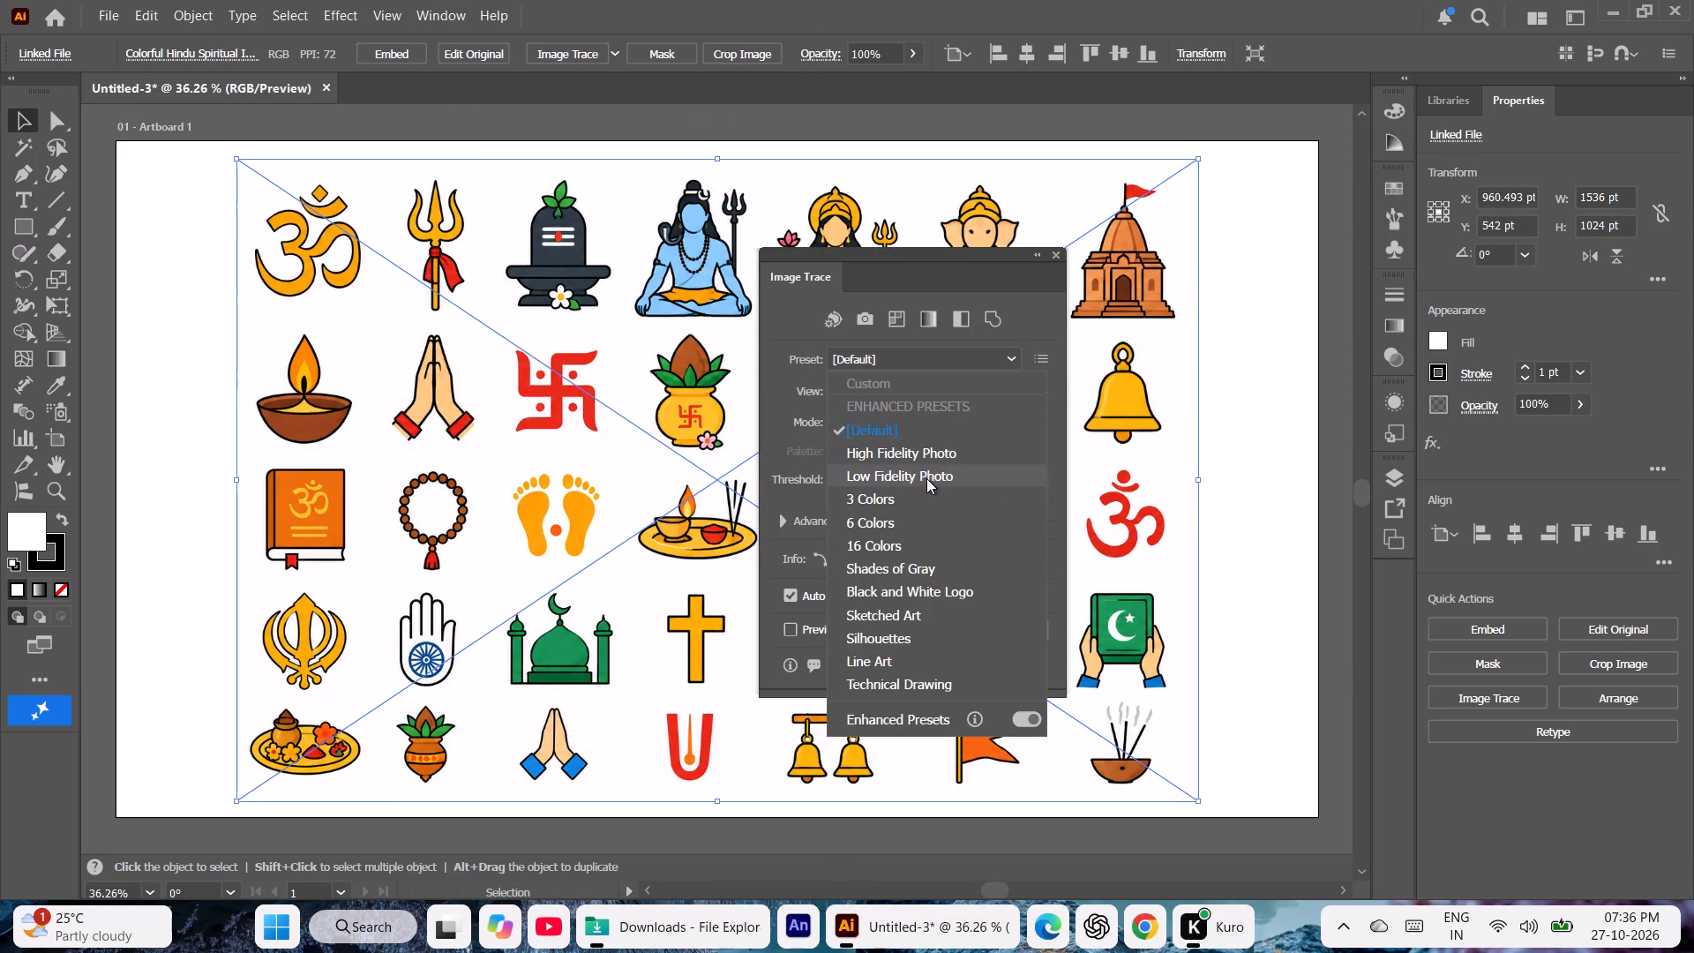
left_click(926, 478)
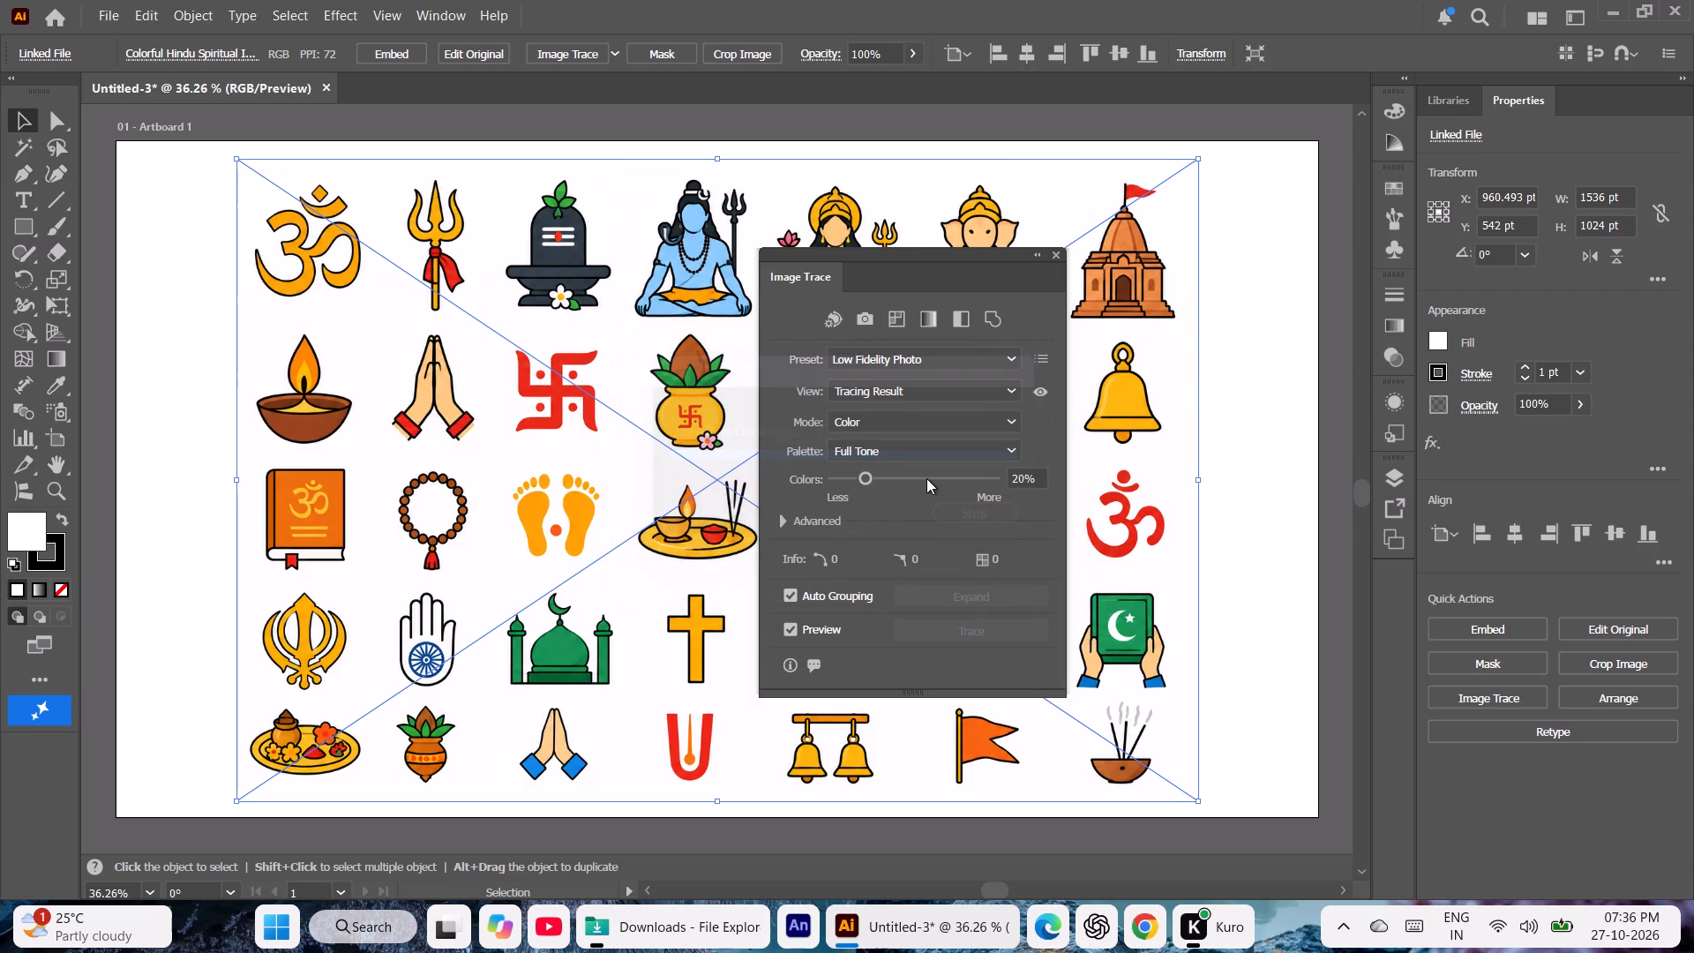
left_click(953, 597)
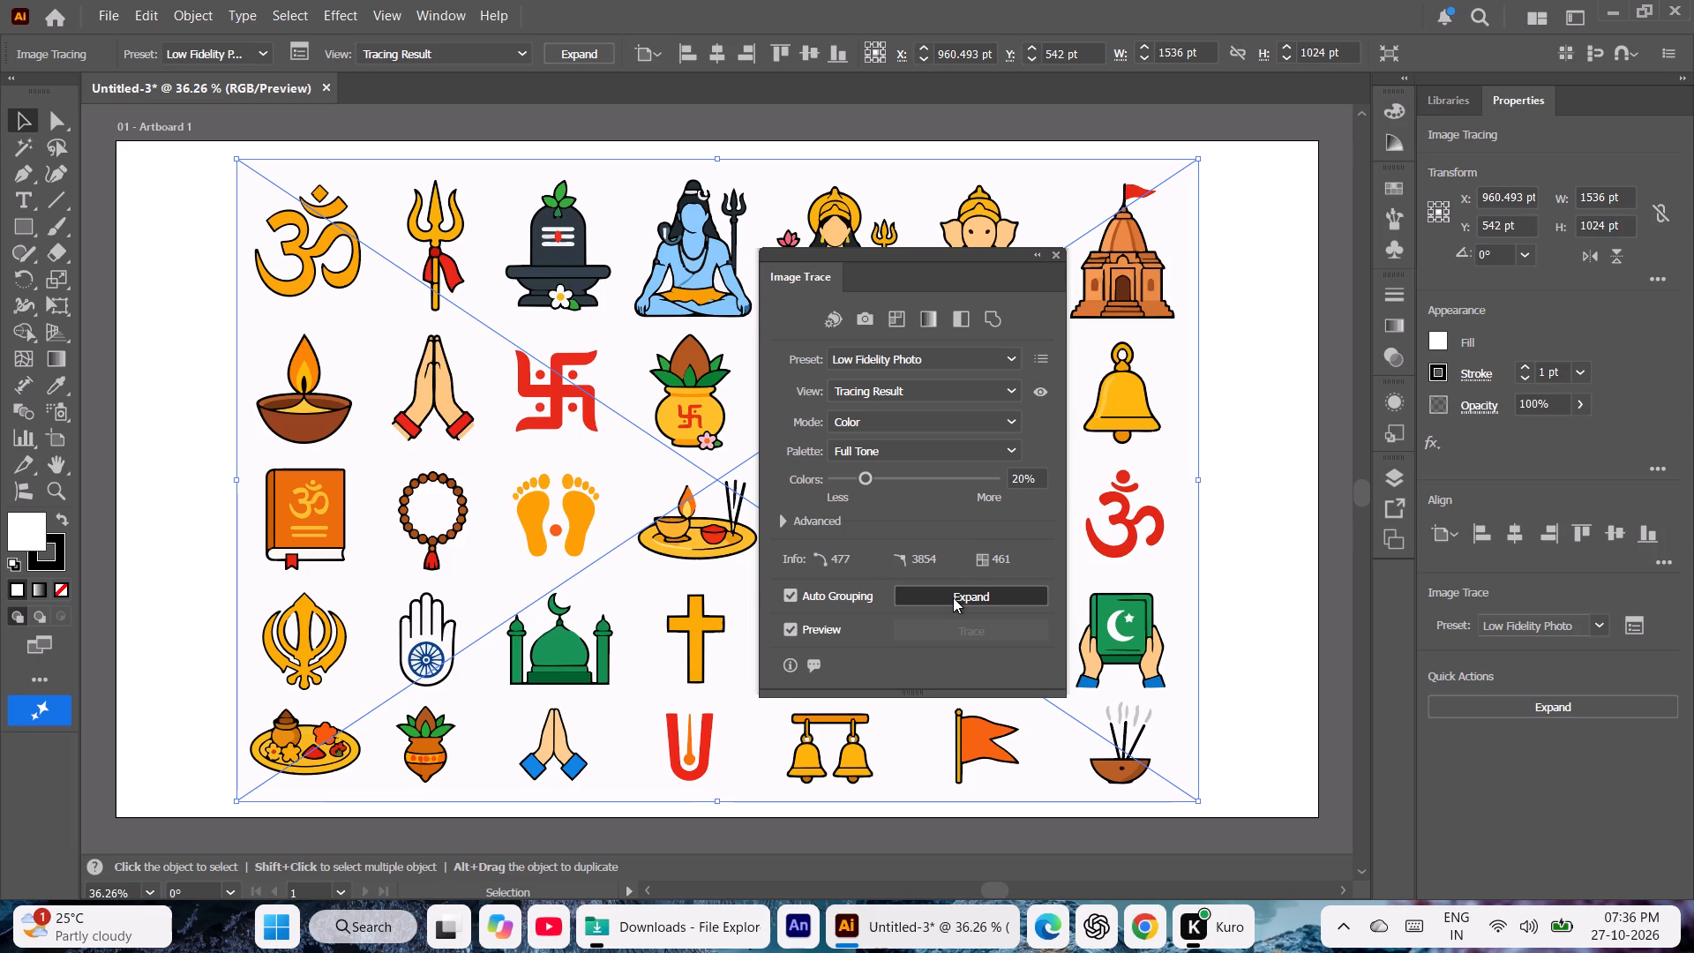
left_click(1057, 252)
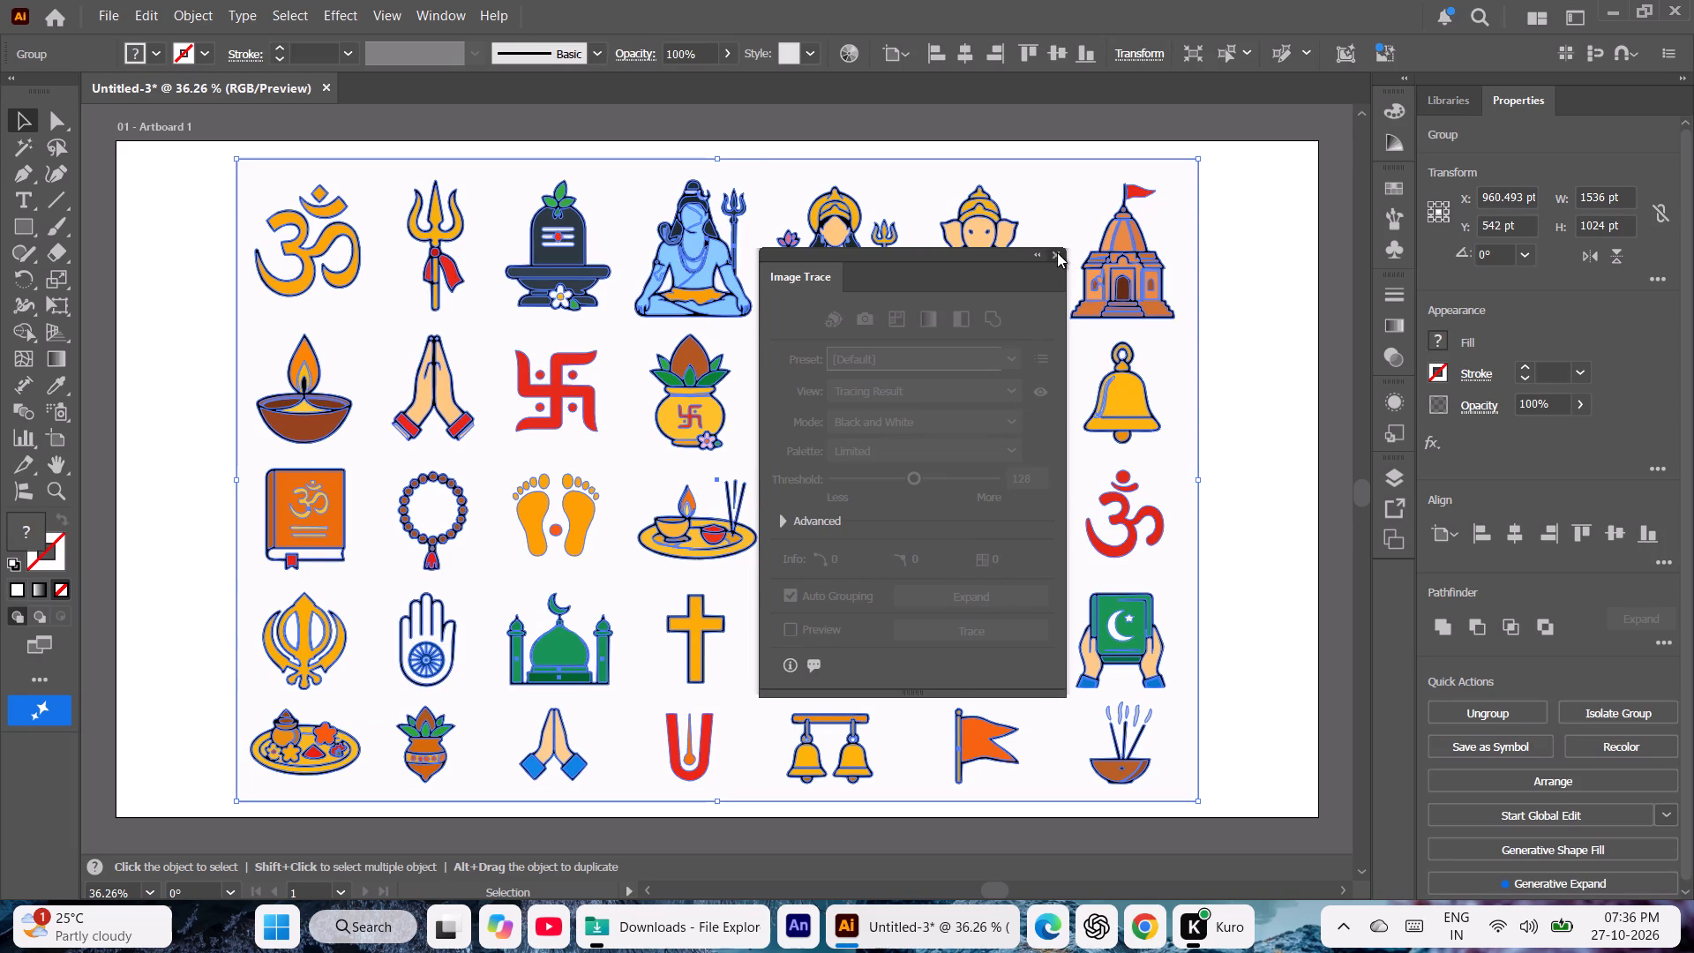
Ungroup all of the traced artwork and delete the background rectangle behind the icons.
right_click(1057, 252)
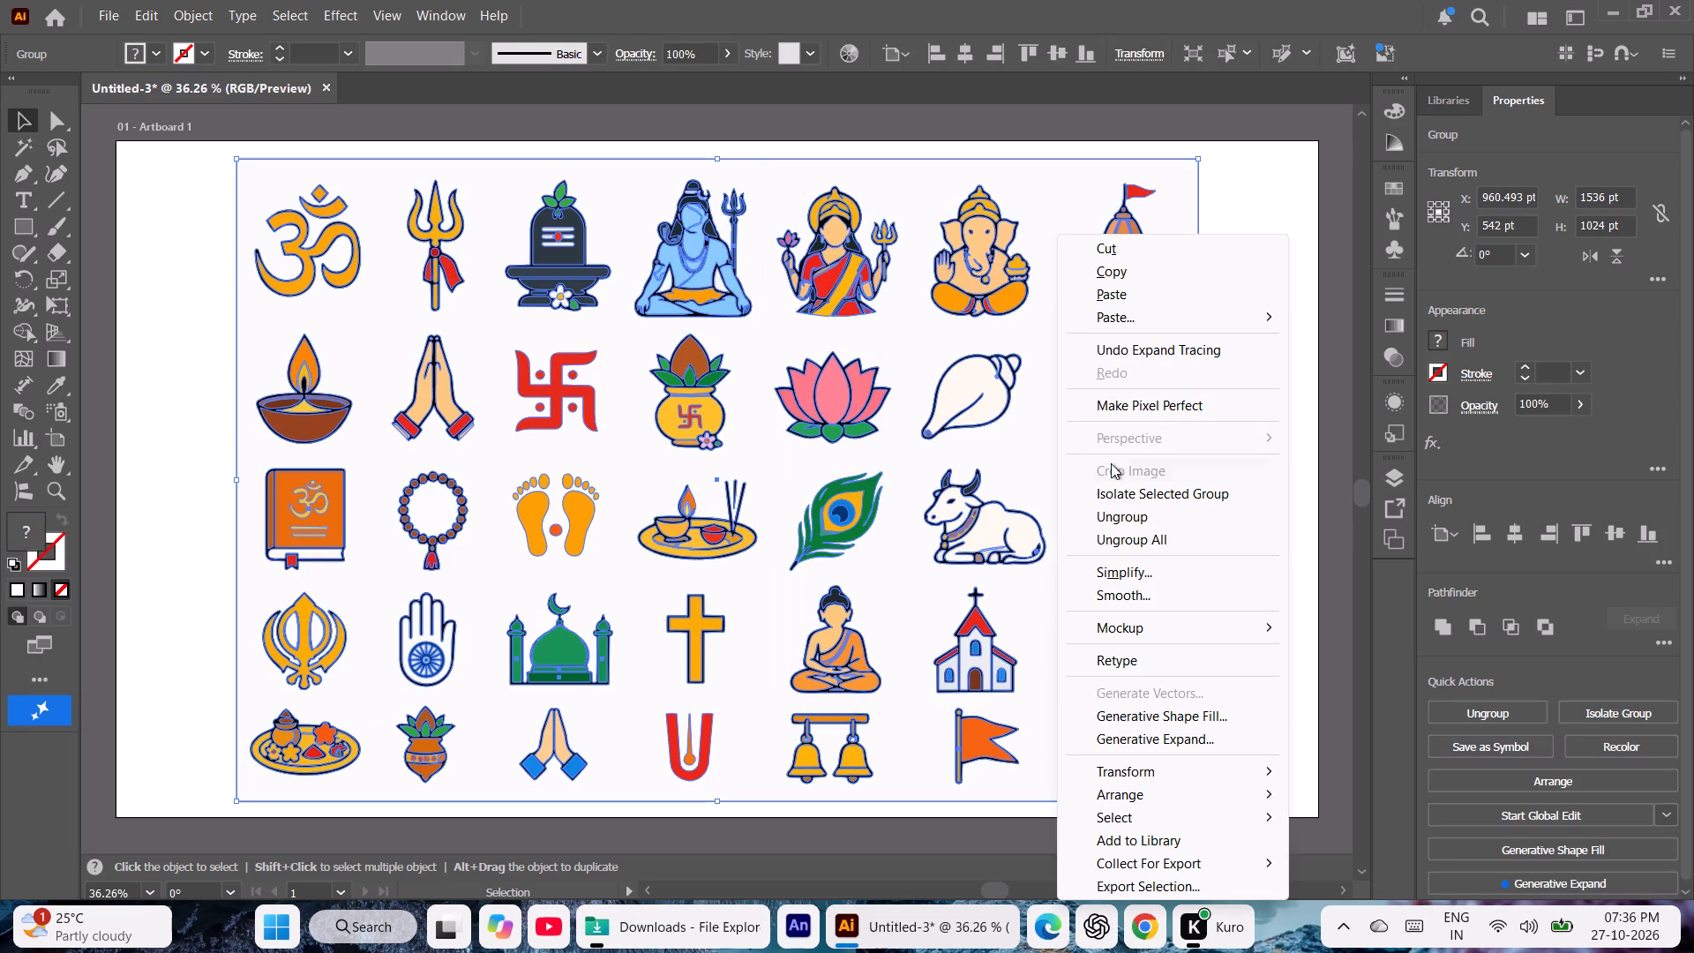
left_click(1128, 545)
left_click(1248, 495)
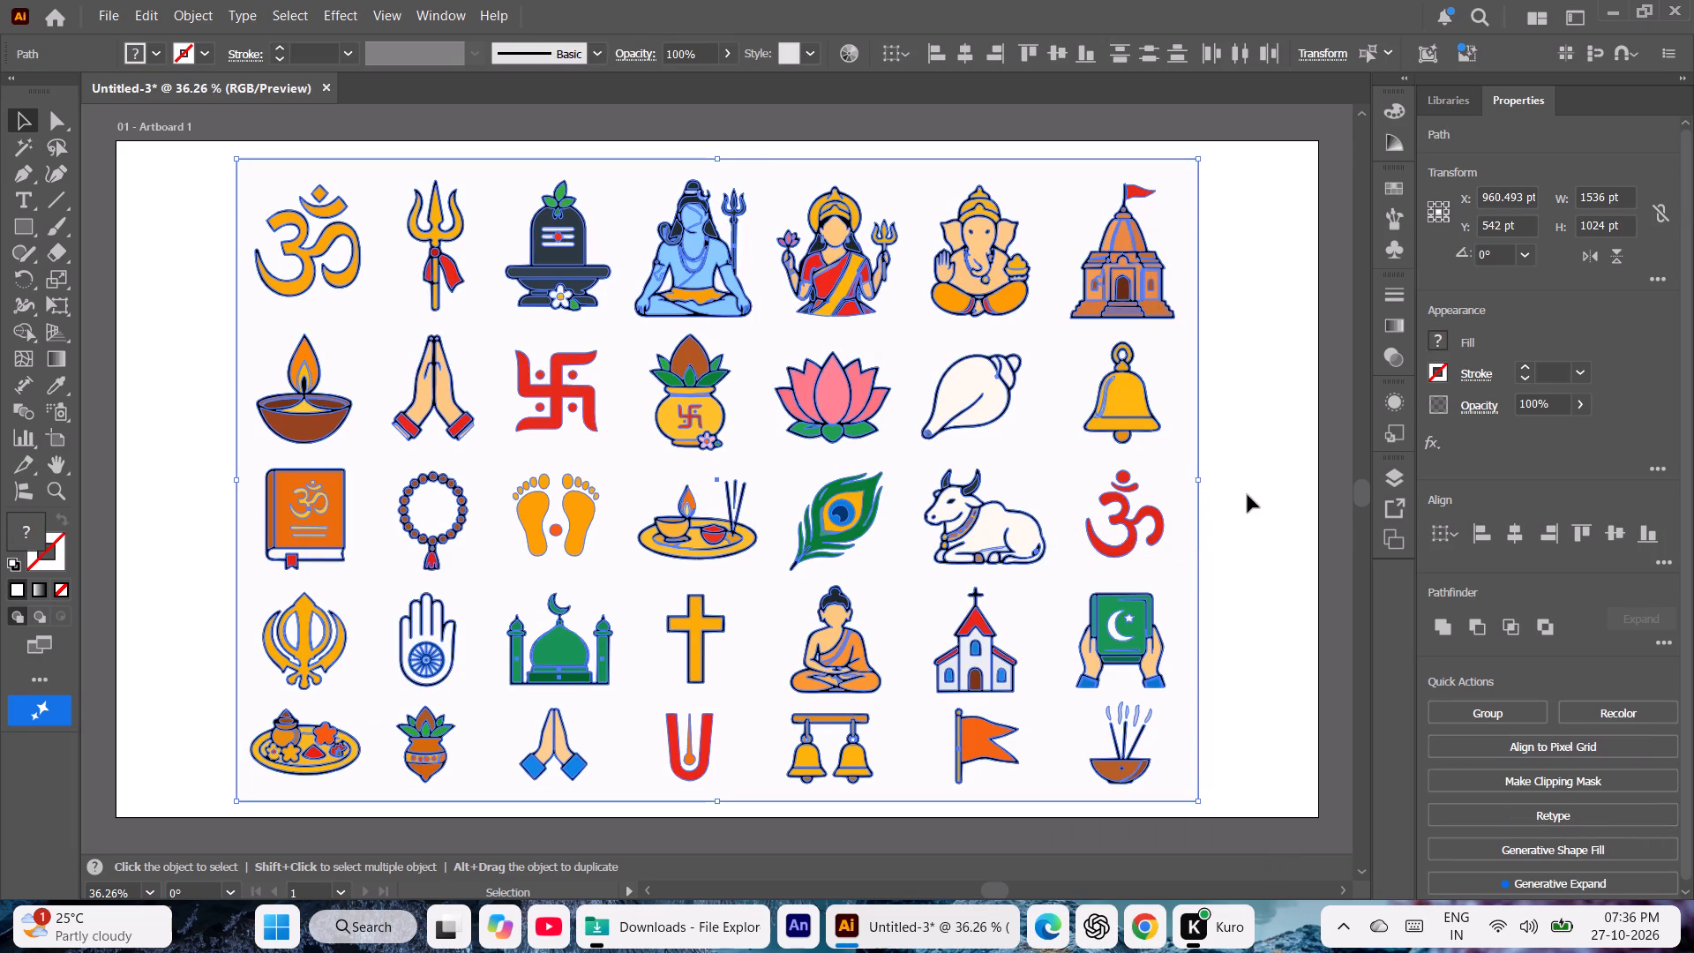
left_click(1037, 470)
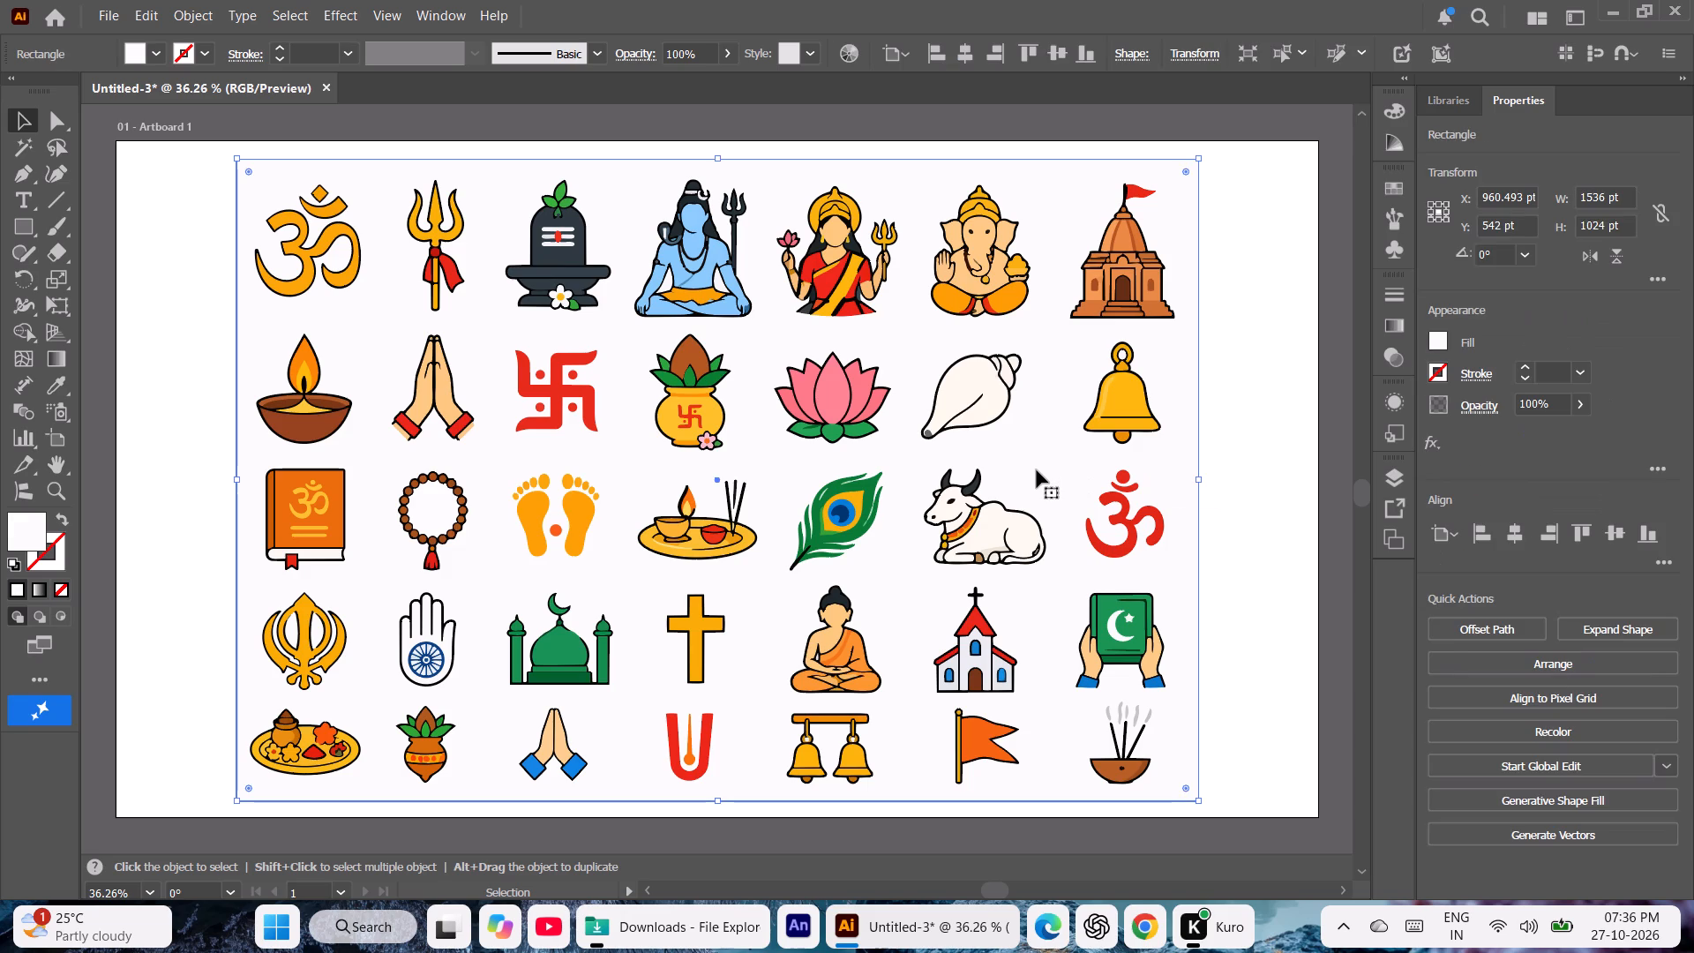
key("Delete")
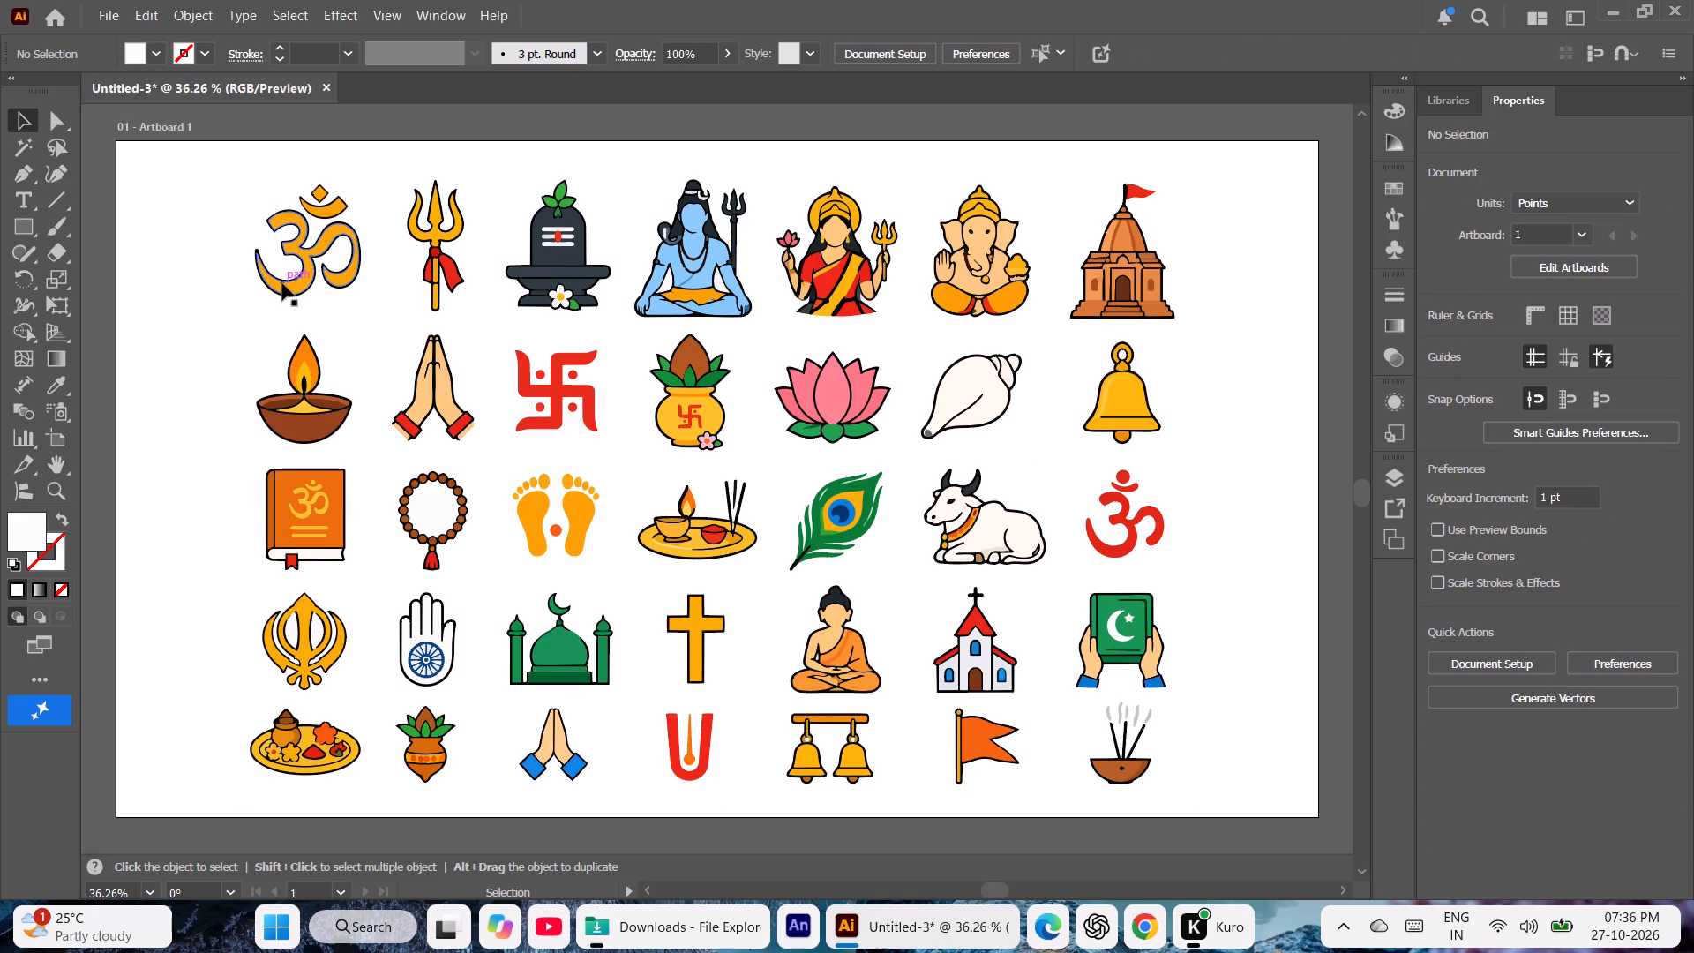
Delete the orange Om icon at the start of the grid's first row.
left_click_drag(229, 177, 378, 281)
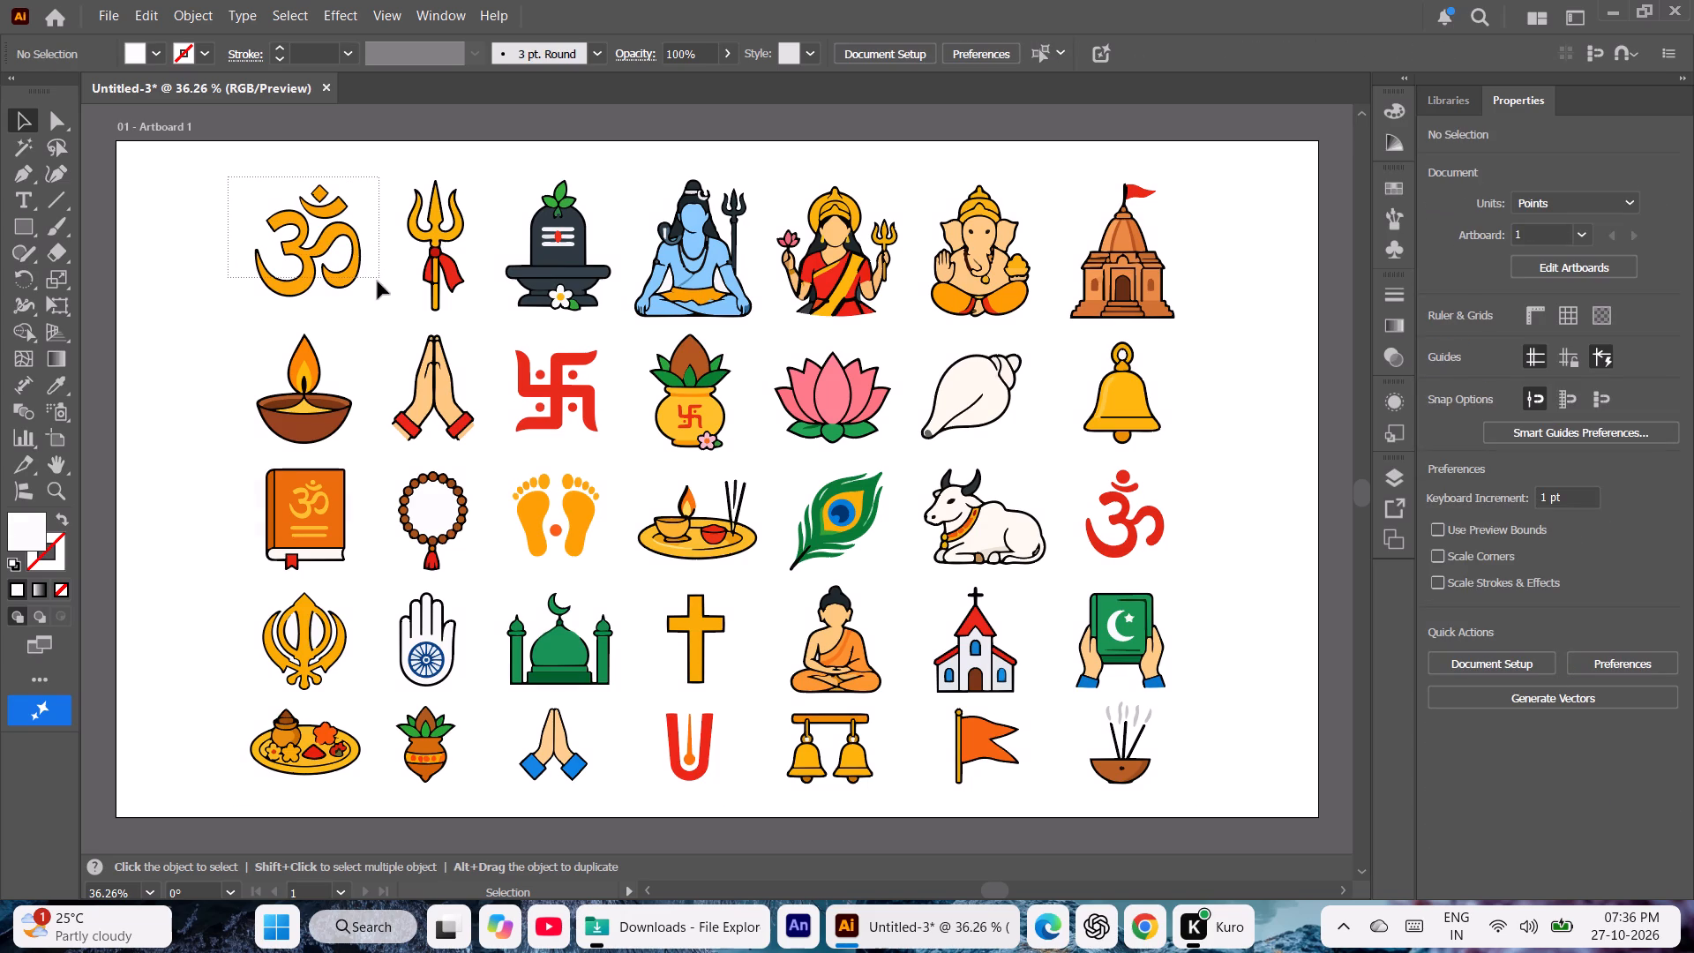
left_click_drag(378, 281, 378, 308)
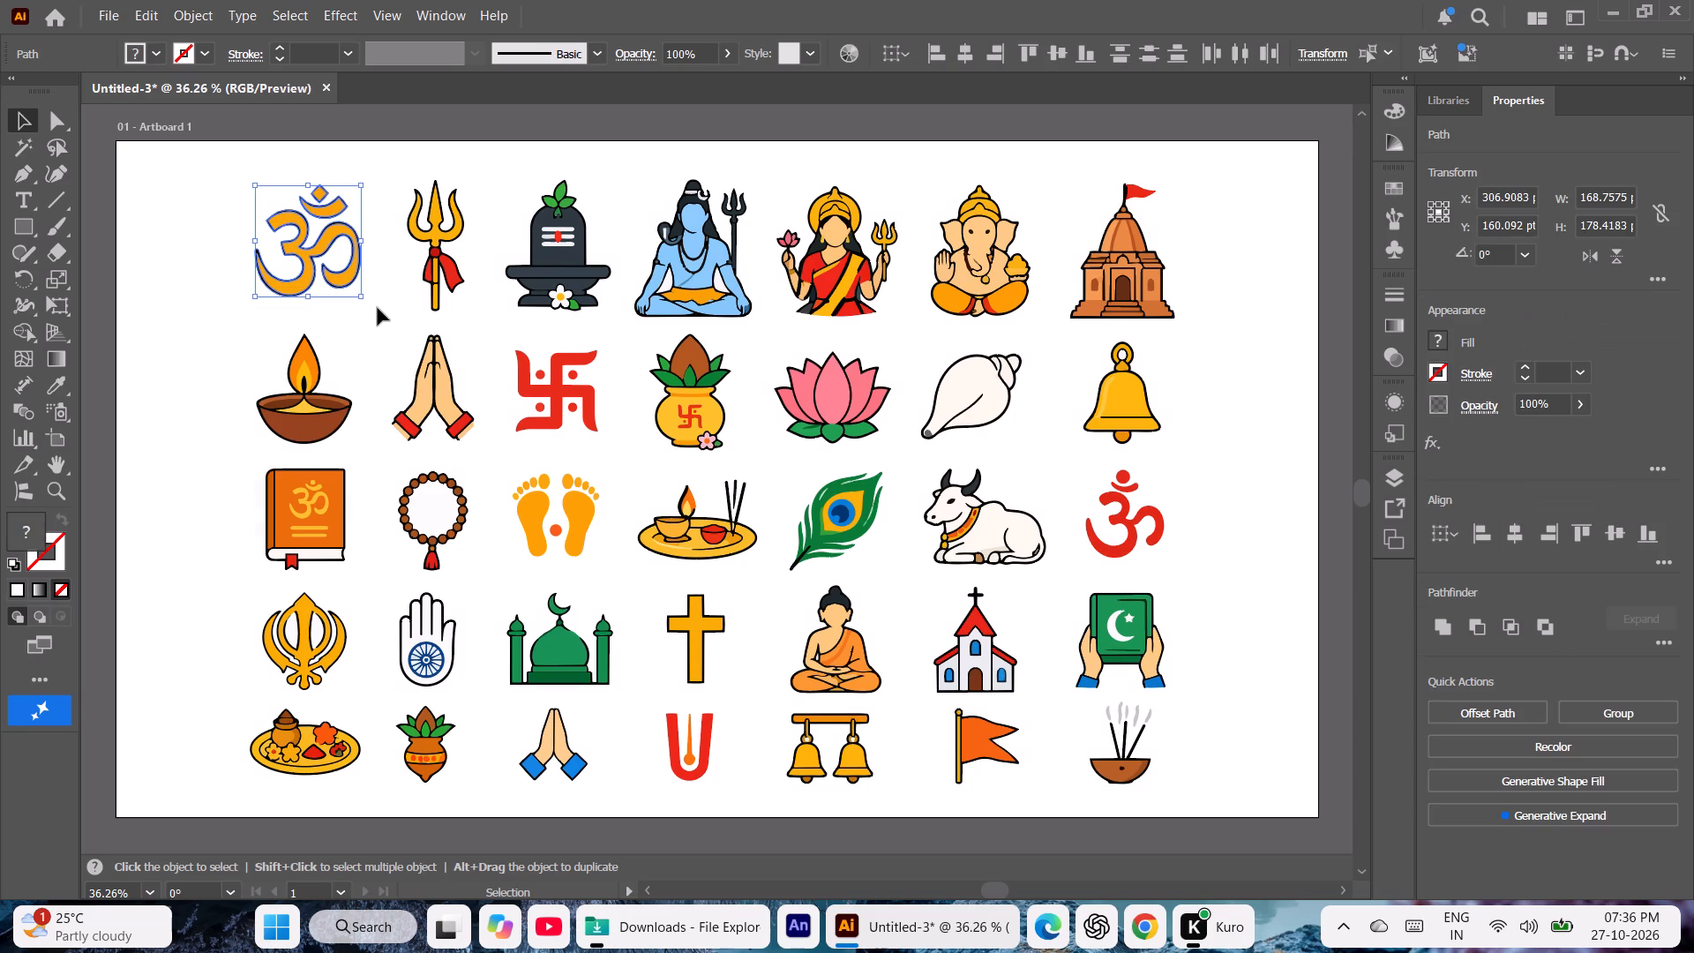
key("Delete")
Cut the trident icon from the grid and paste it into a new 1920 x 1080 pt RGB document.
left_click_drag(341, 172, 453, 246)
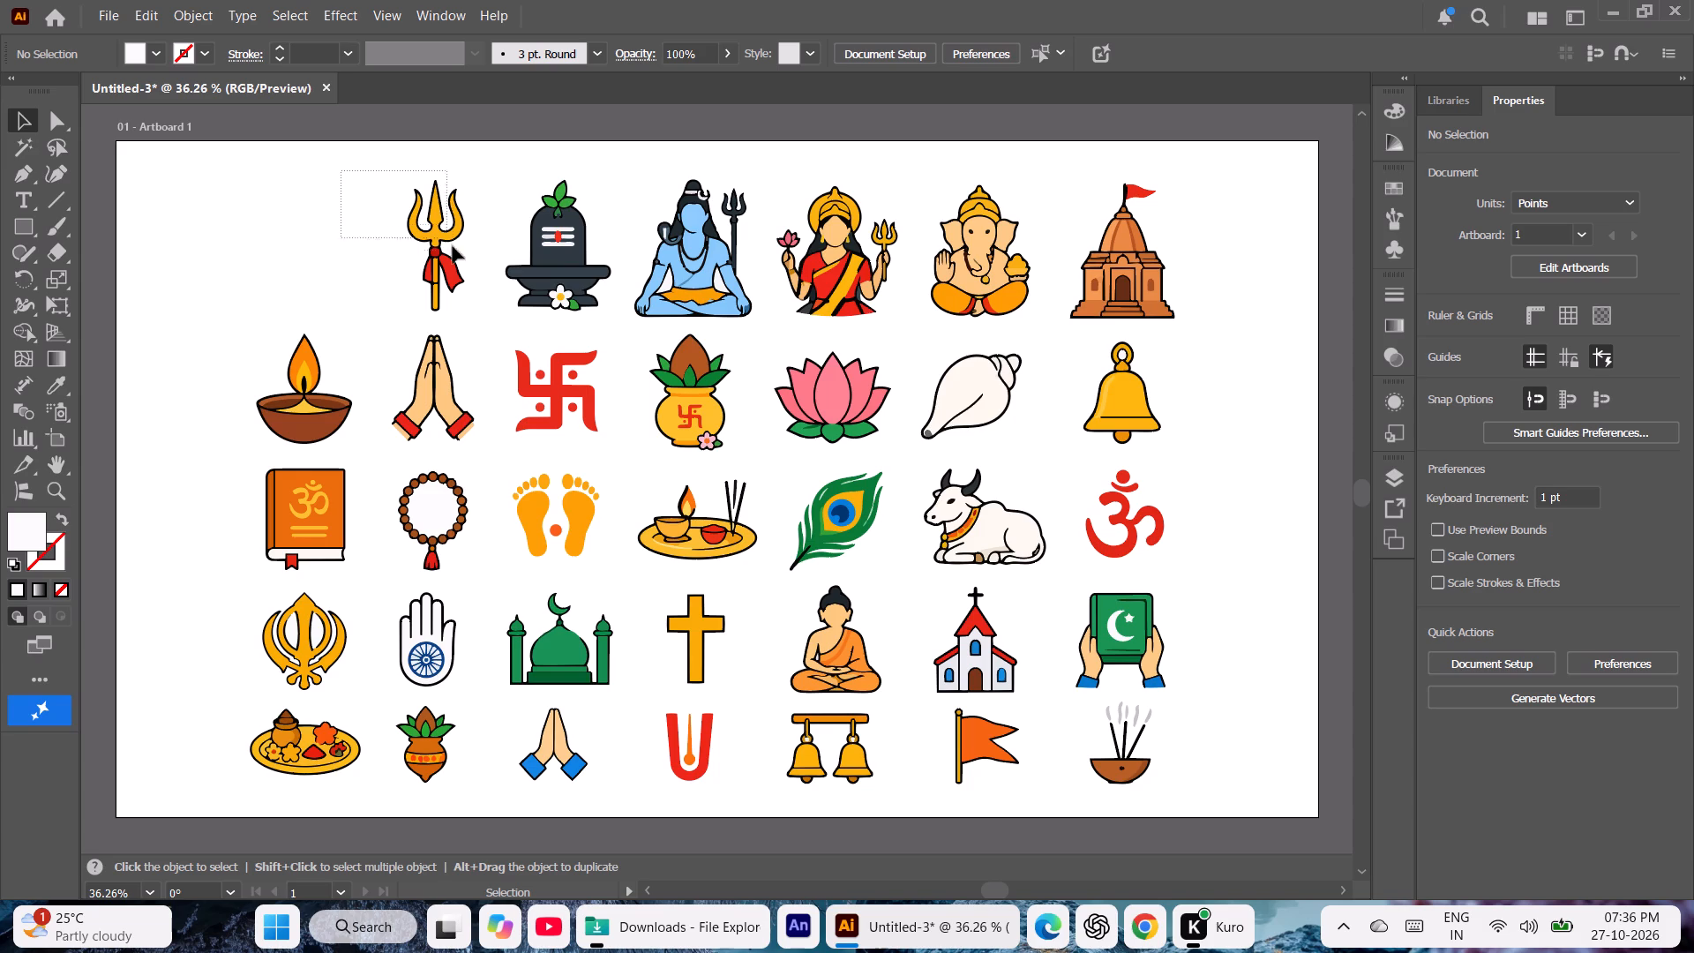
left_click_drag(453, 246, 469, 320)
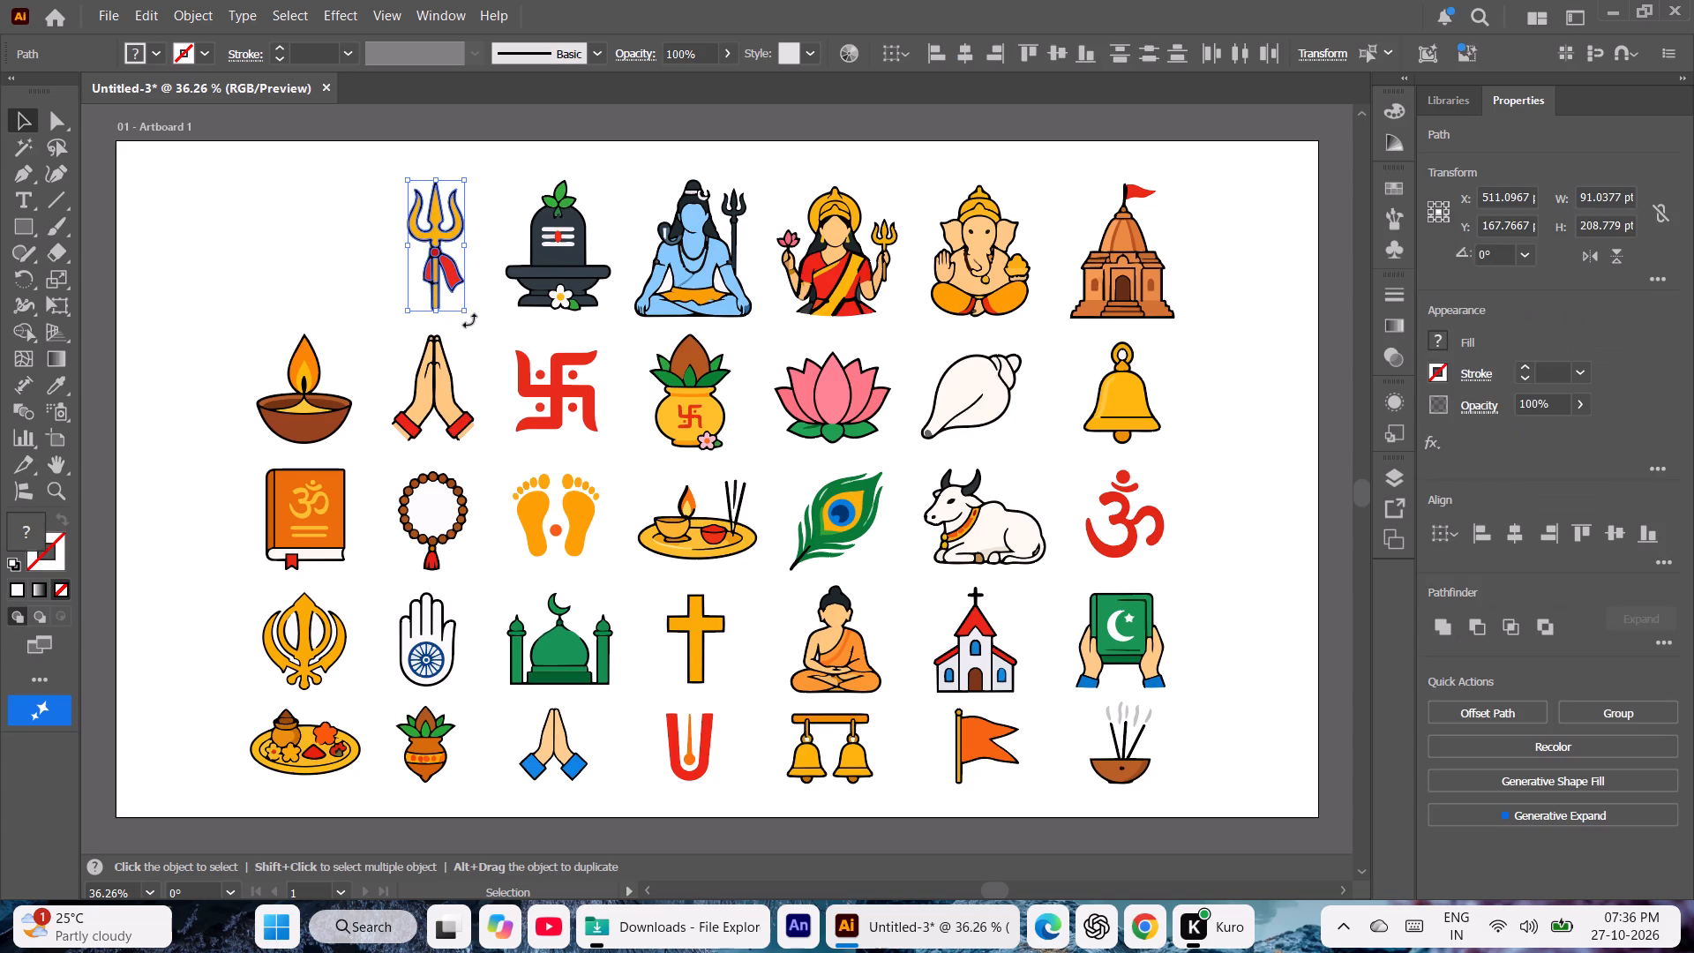
key("ctrl+x")
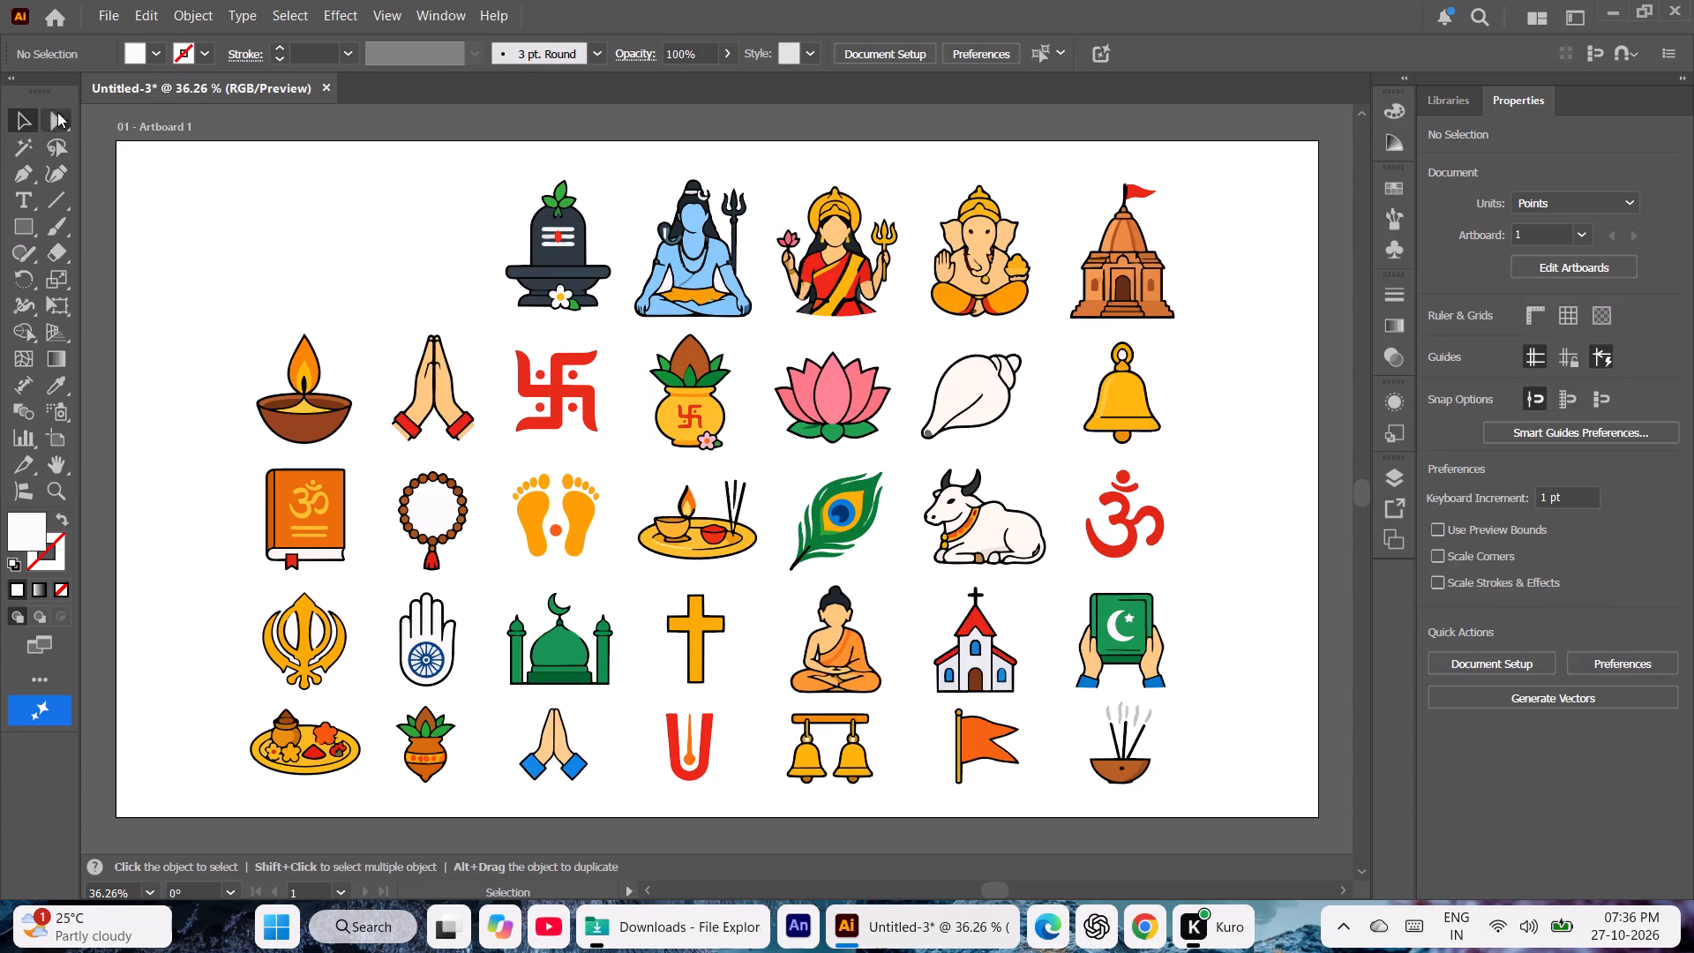
left_click(102, 18)
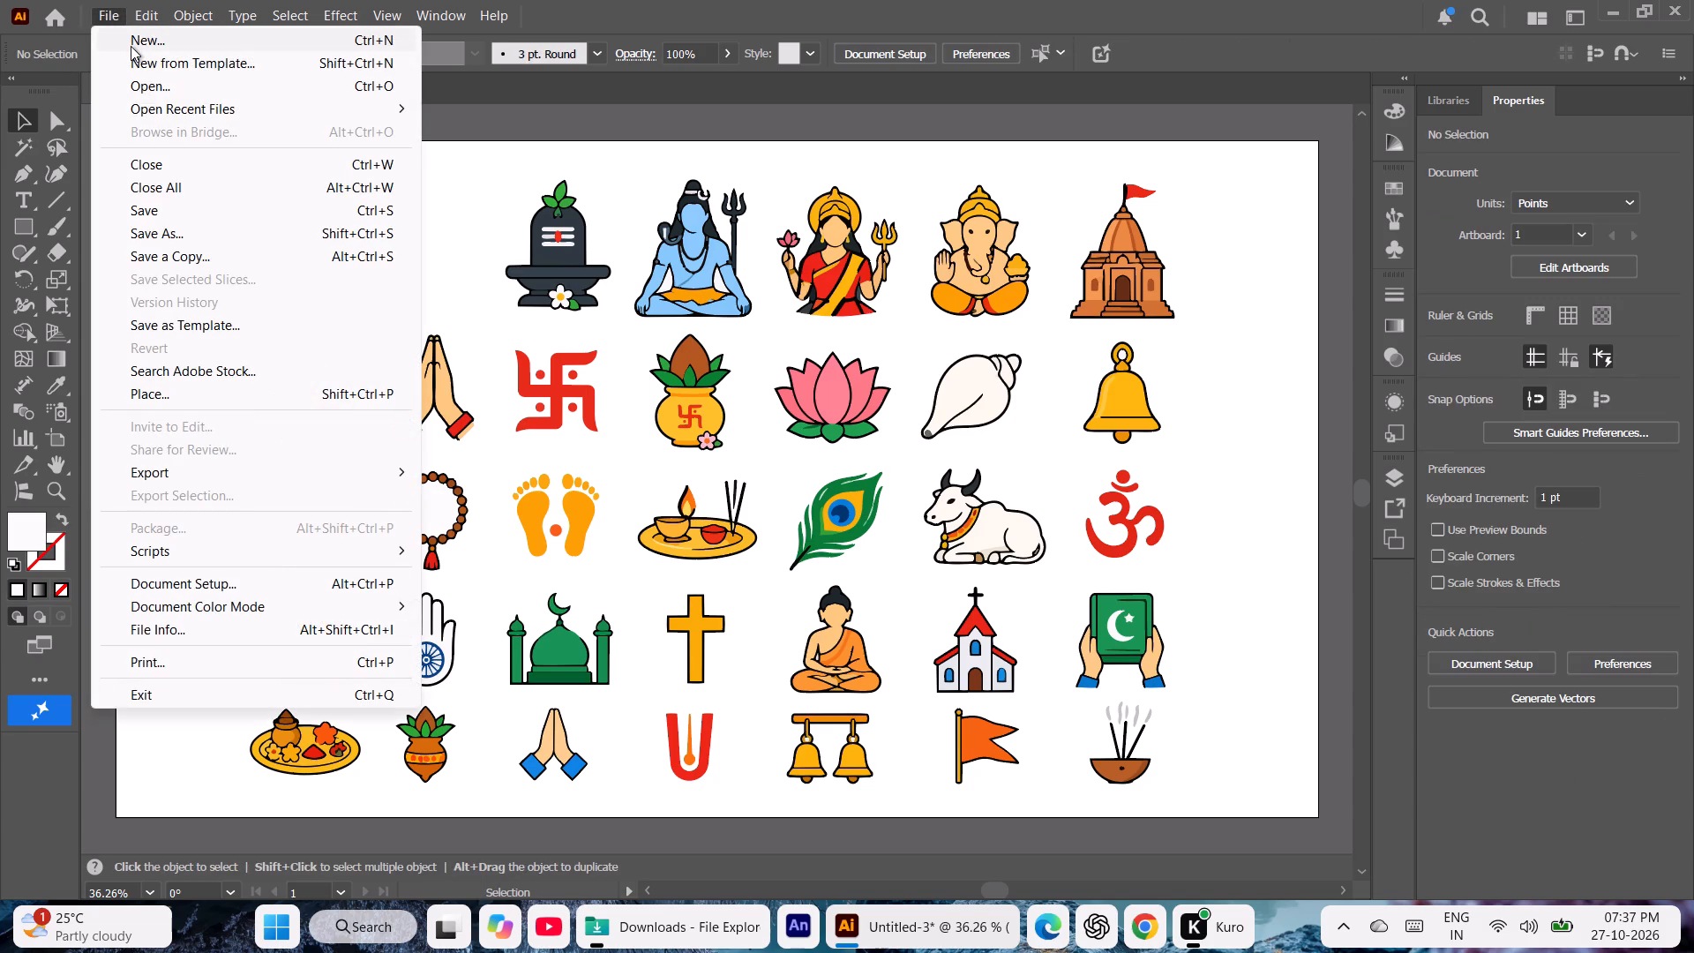
left_click(131, 46)
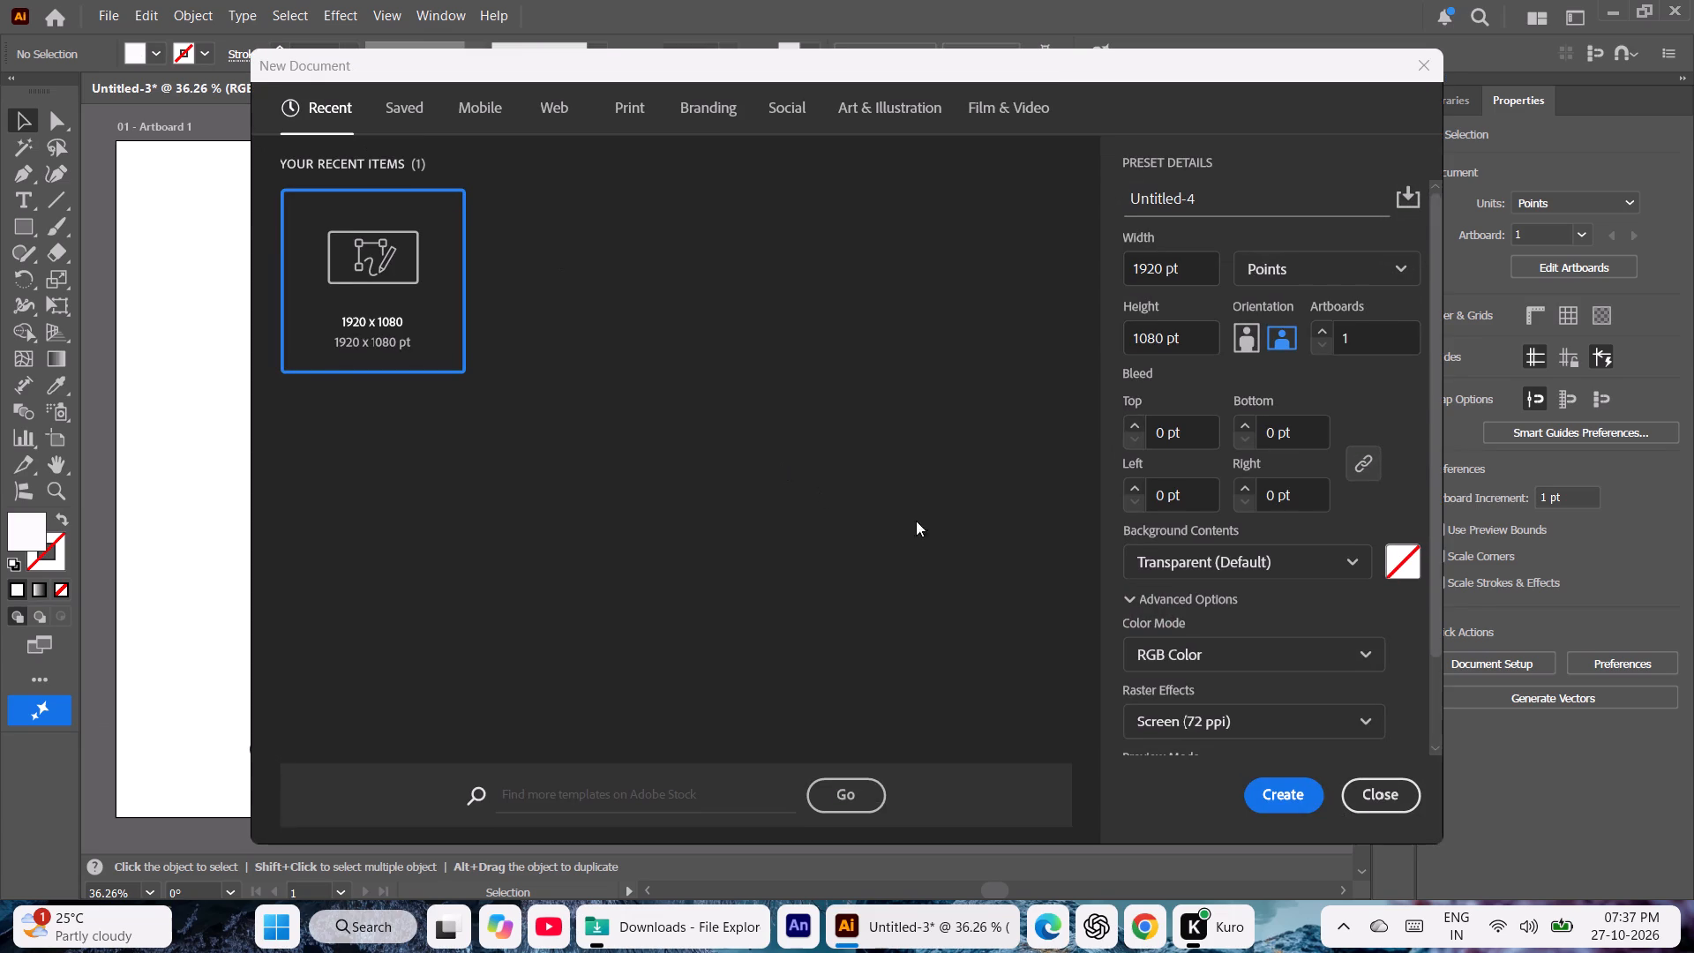
left_click(1278, 797)
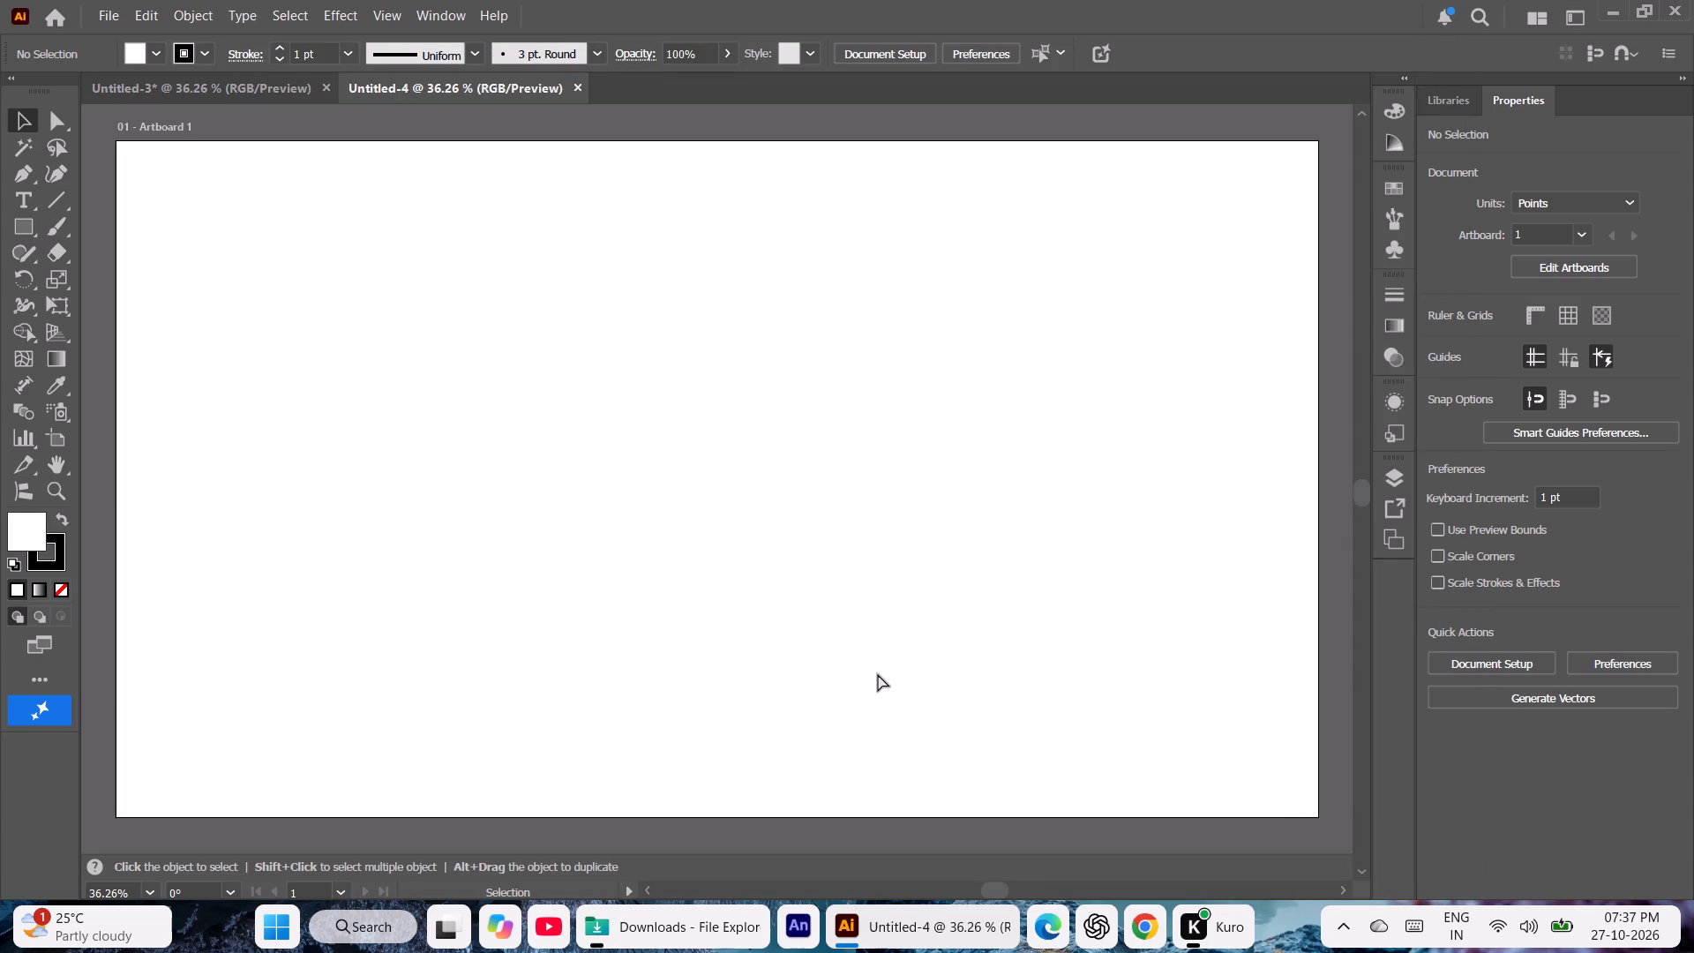
key("ctrl+v")
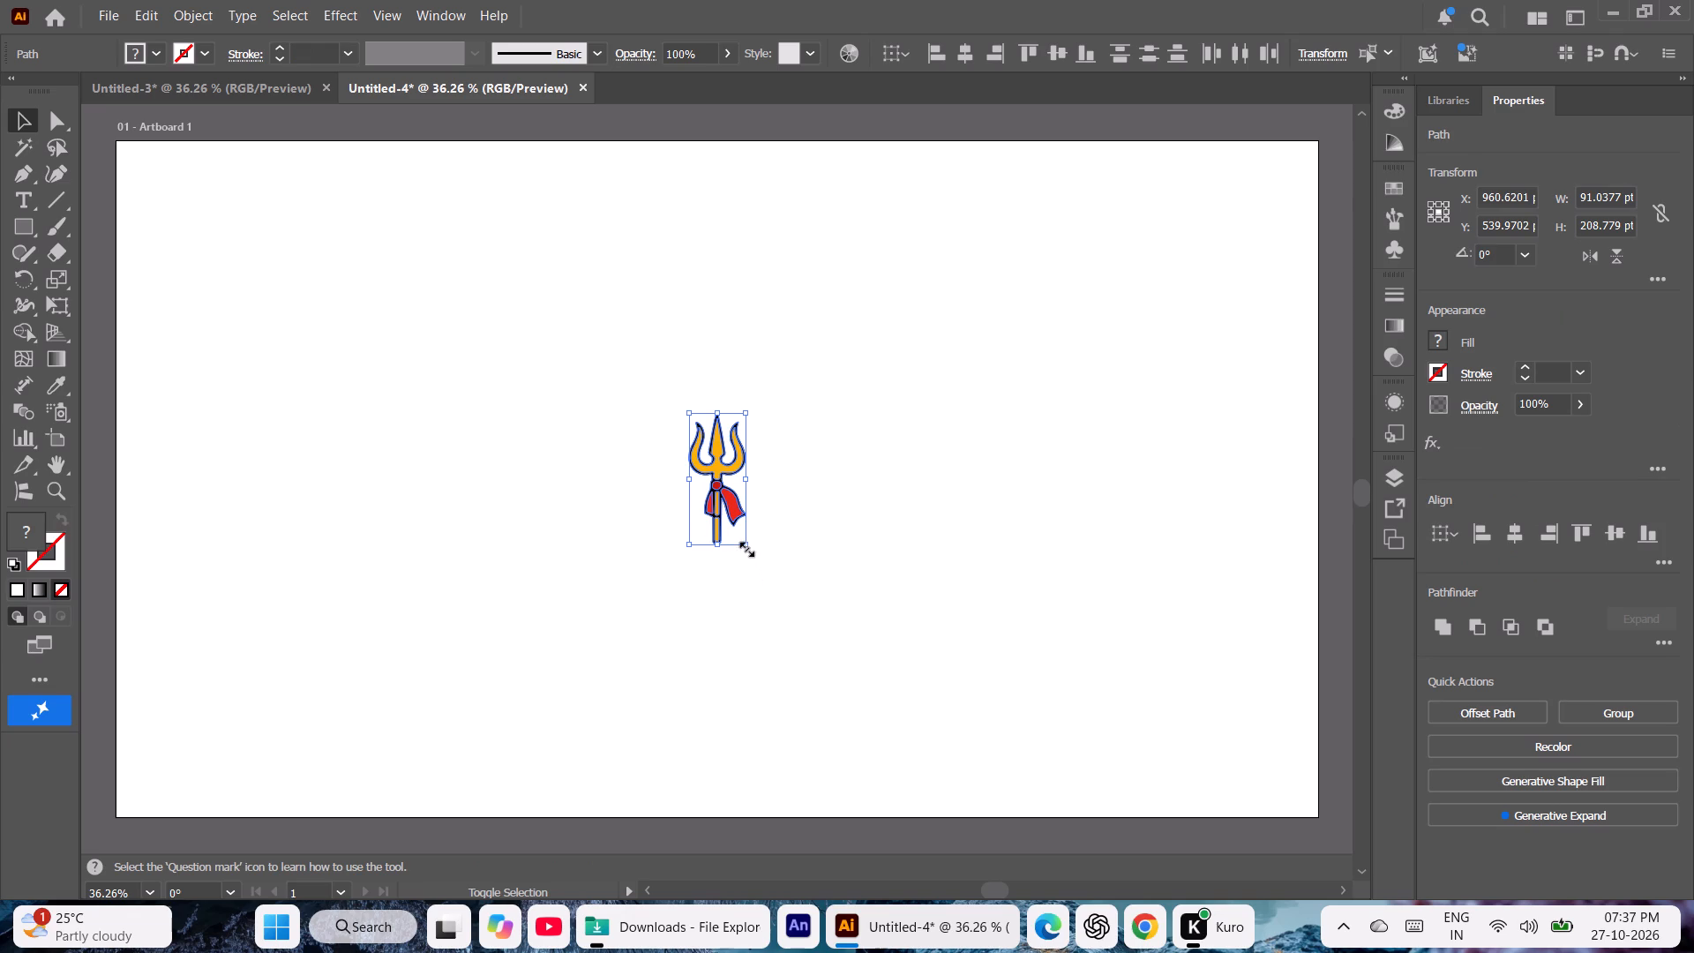
Enlarge the trident proportionally to about 303 x 694 pt and position it near the centre of the artboard.
left_click_drag(745, 544, 1007, 741, "shift")
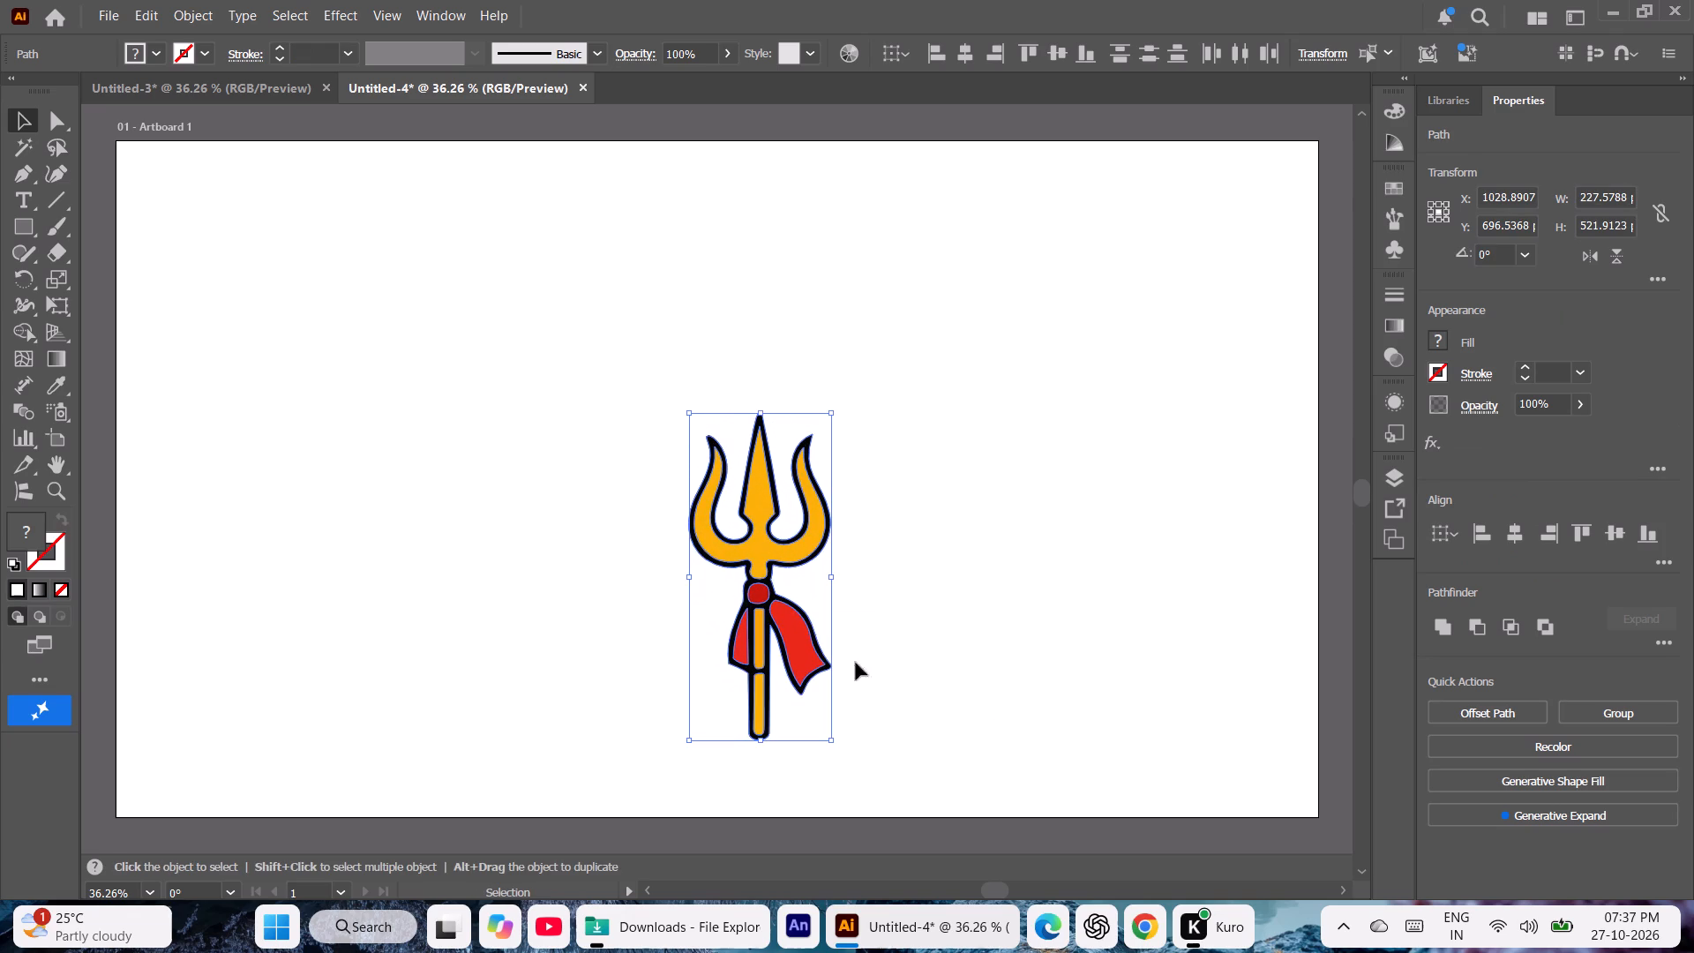
left_click_drag(754, 552, 673, 387)
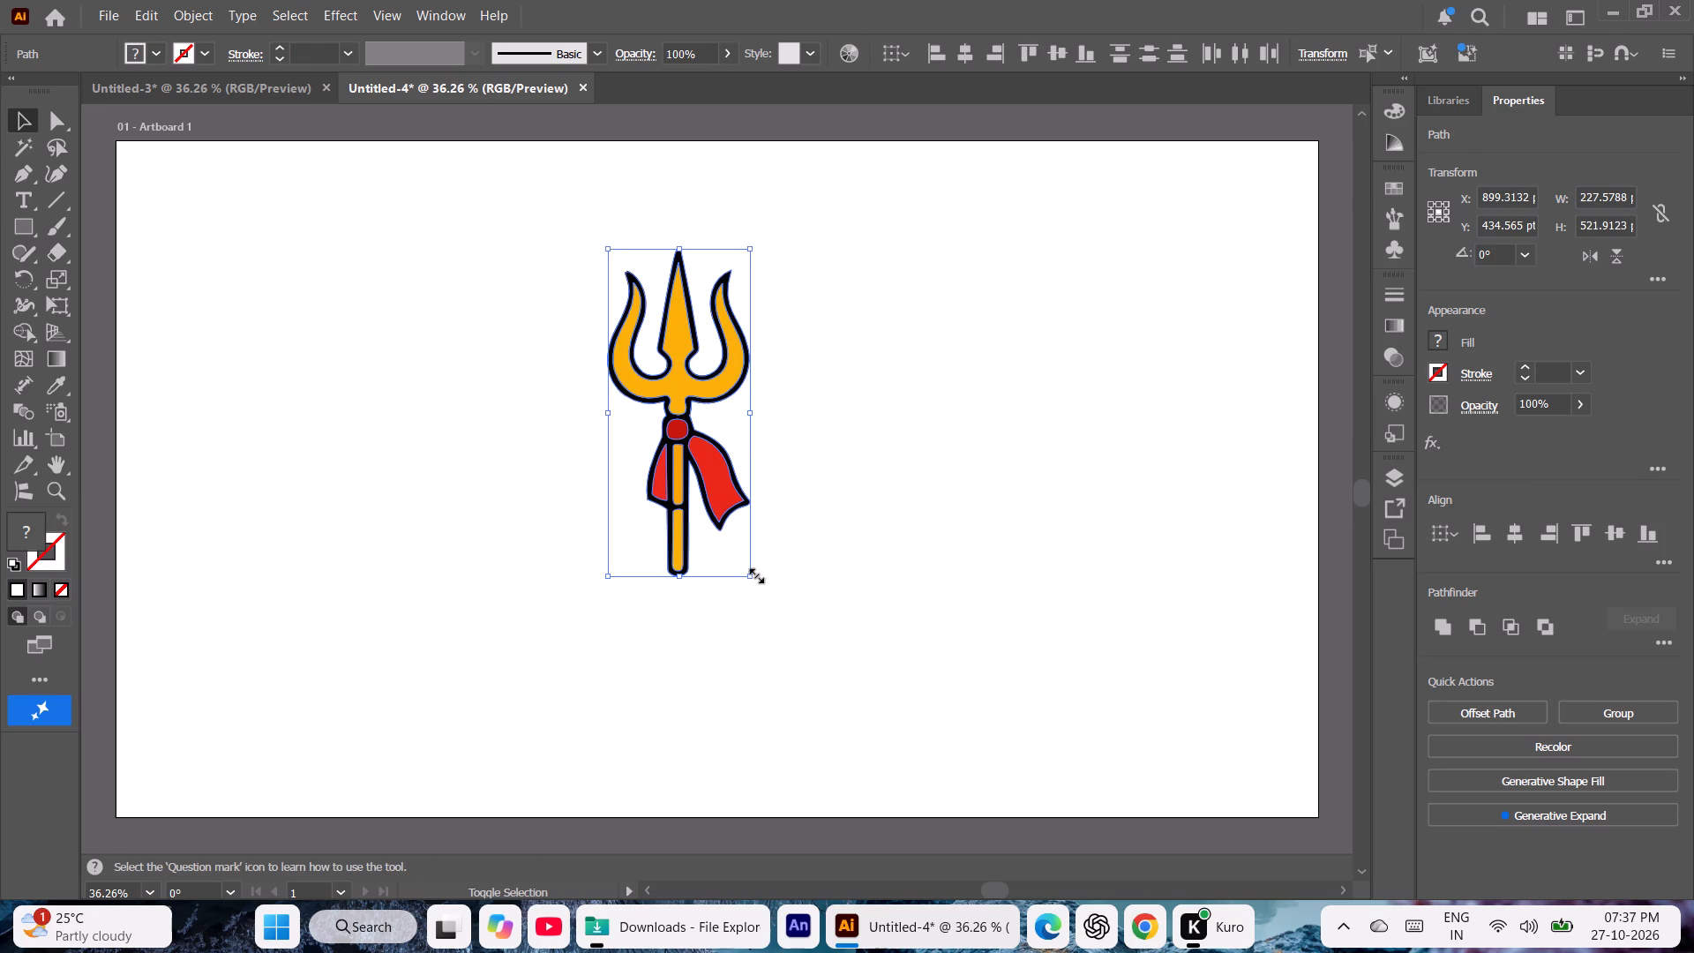
left_click_drag(748, 579, 851, 684, "shift")
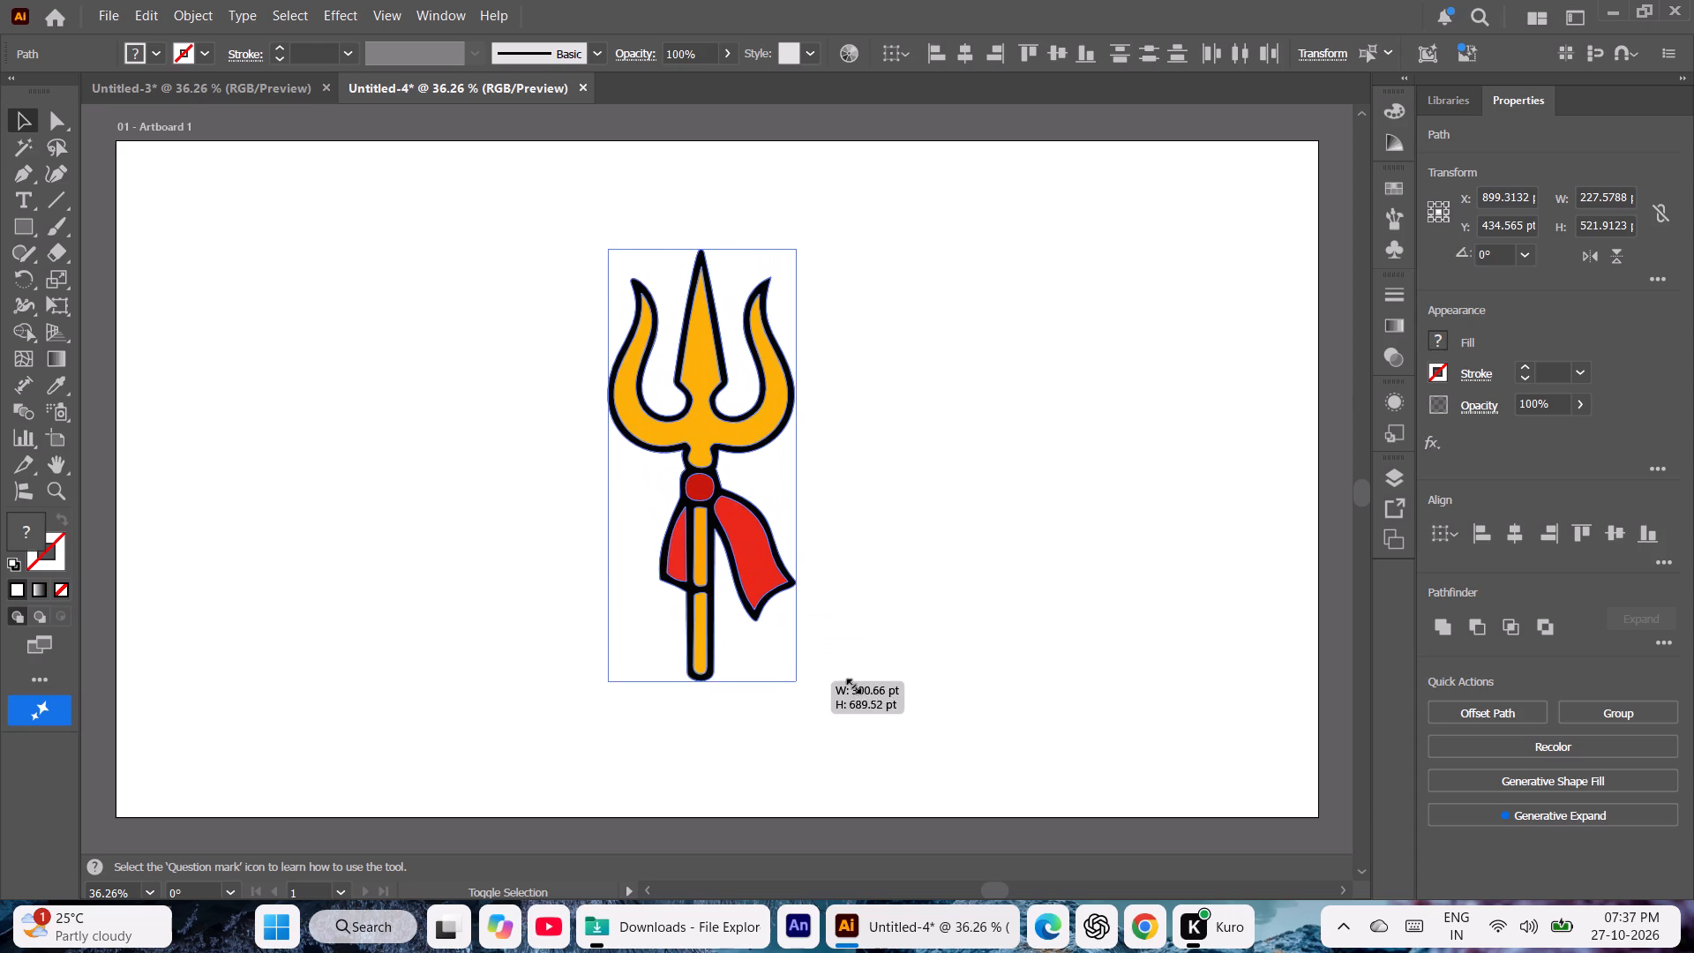
left_click_drag(851, 684, 851, 686, "shift")
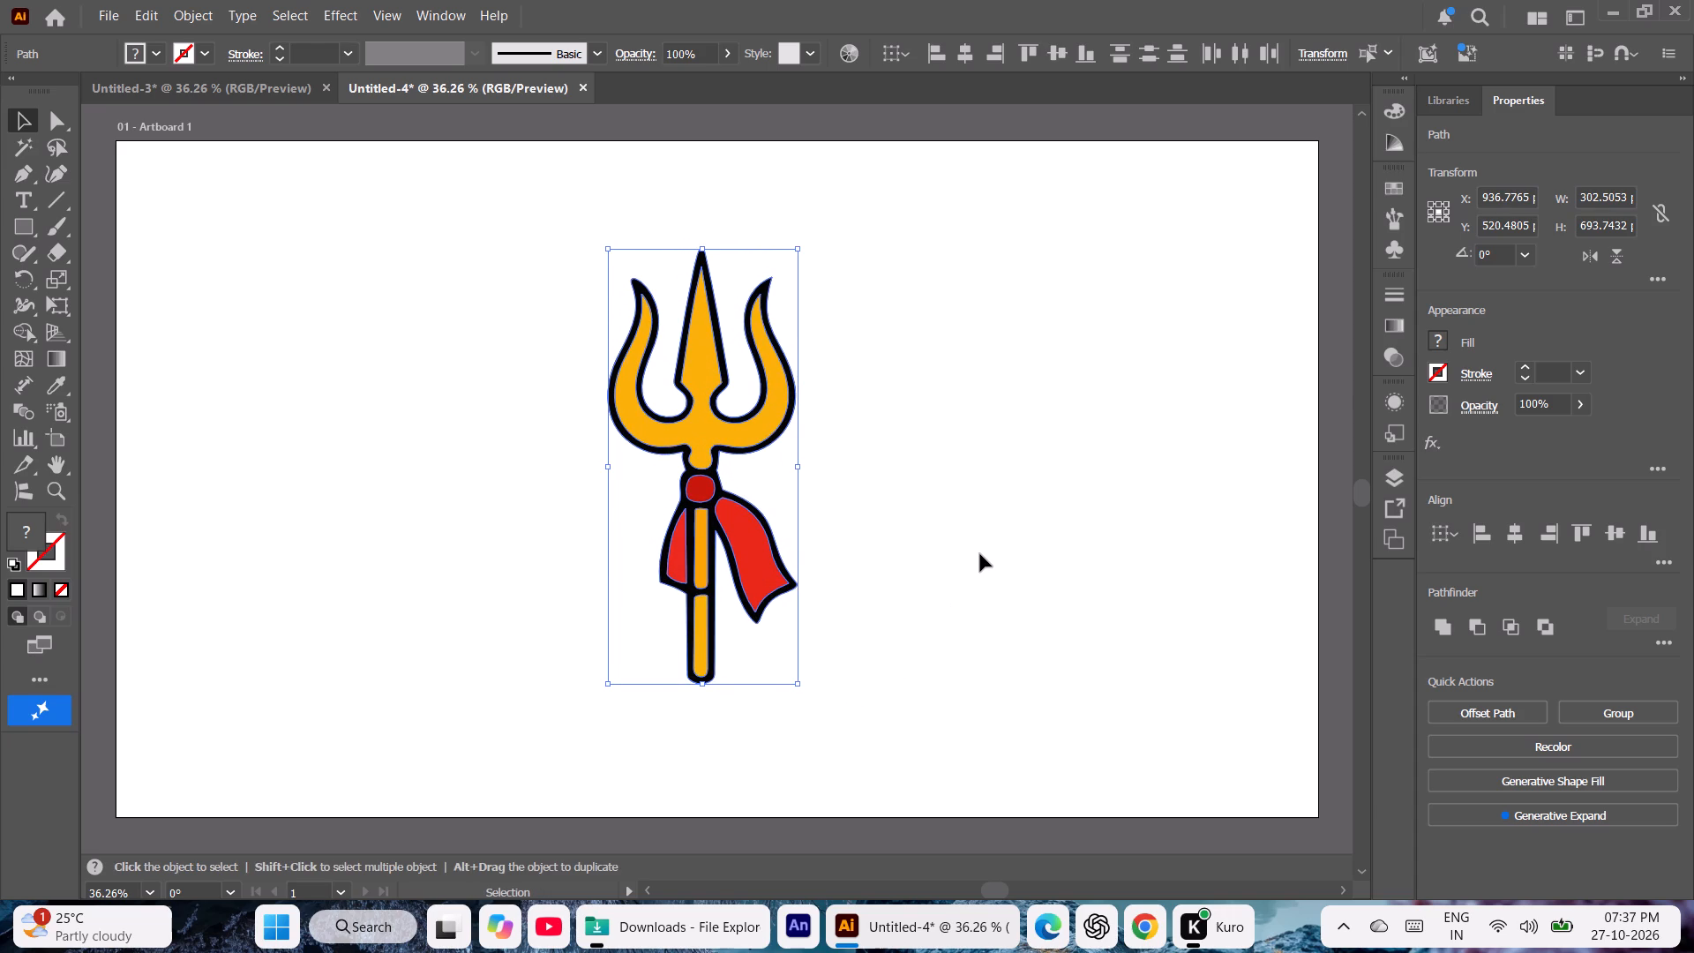
left_click(980, 554)
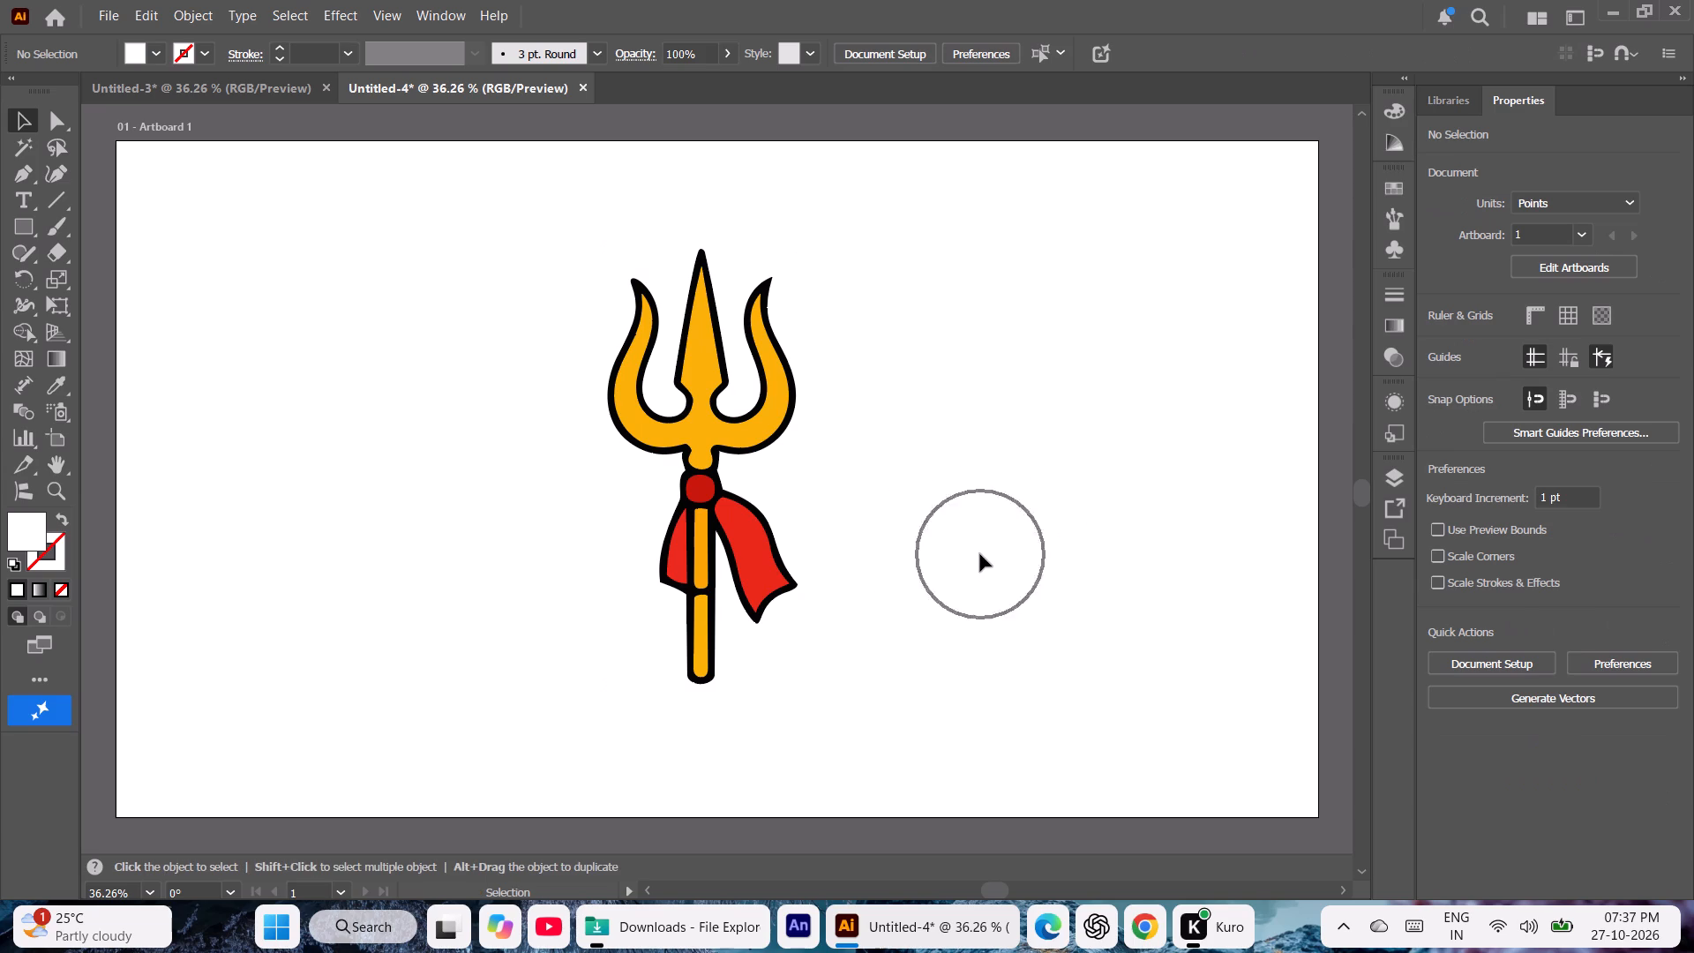
Recolour the trident's orange three-pronged head with a bright pure yellow fill.
left_click(708, 441)
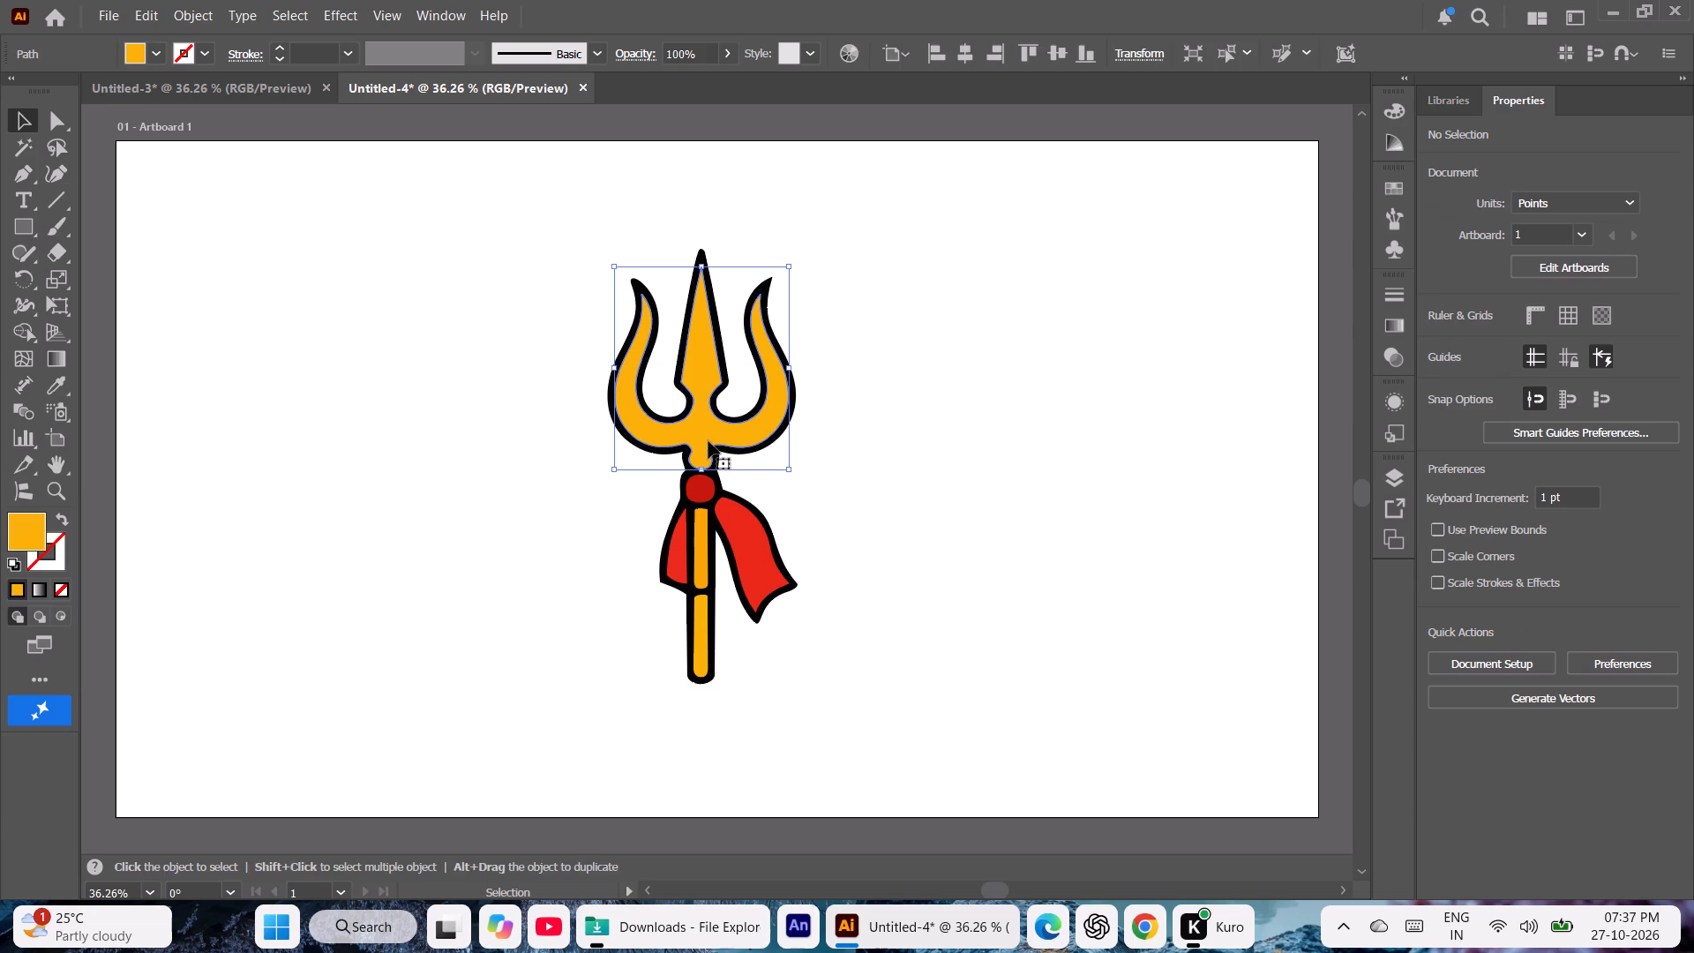
left_click(1436, 339)
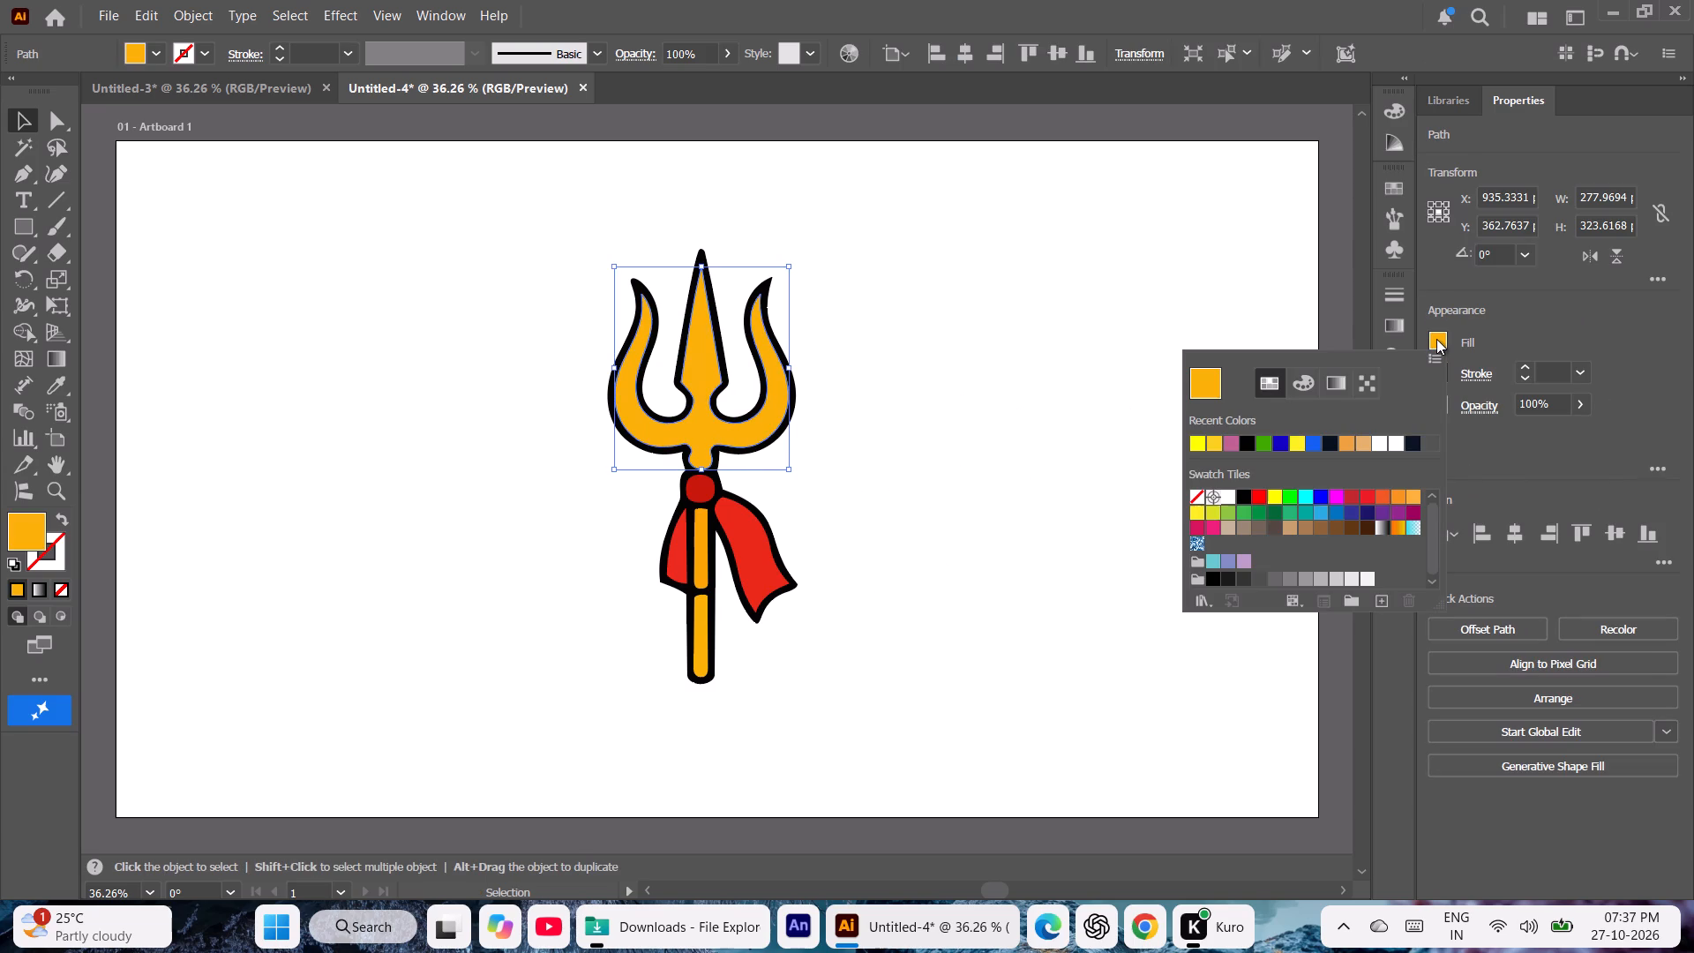
left_click(1299, 446)
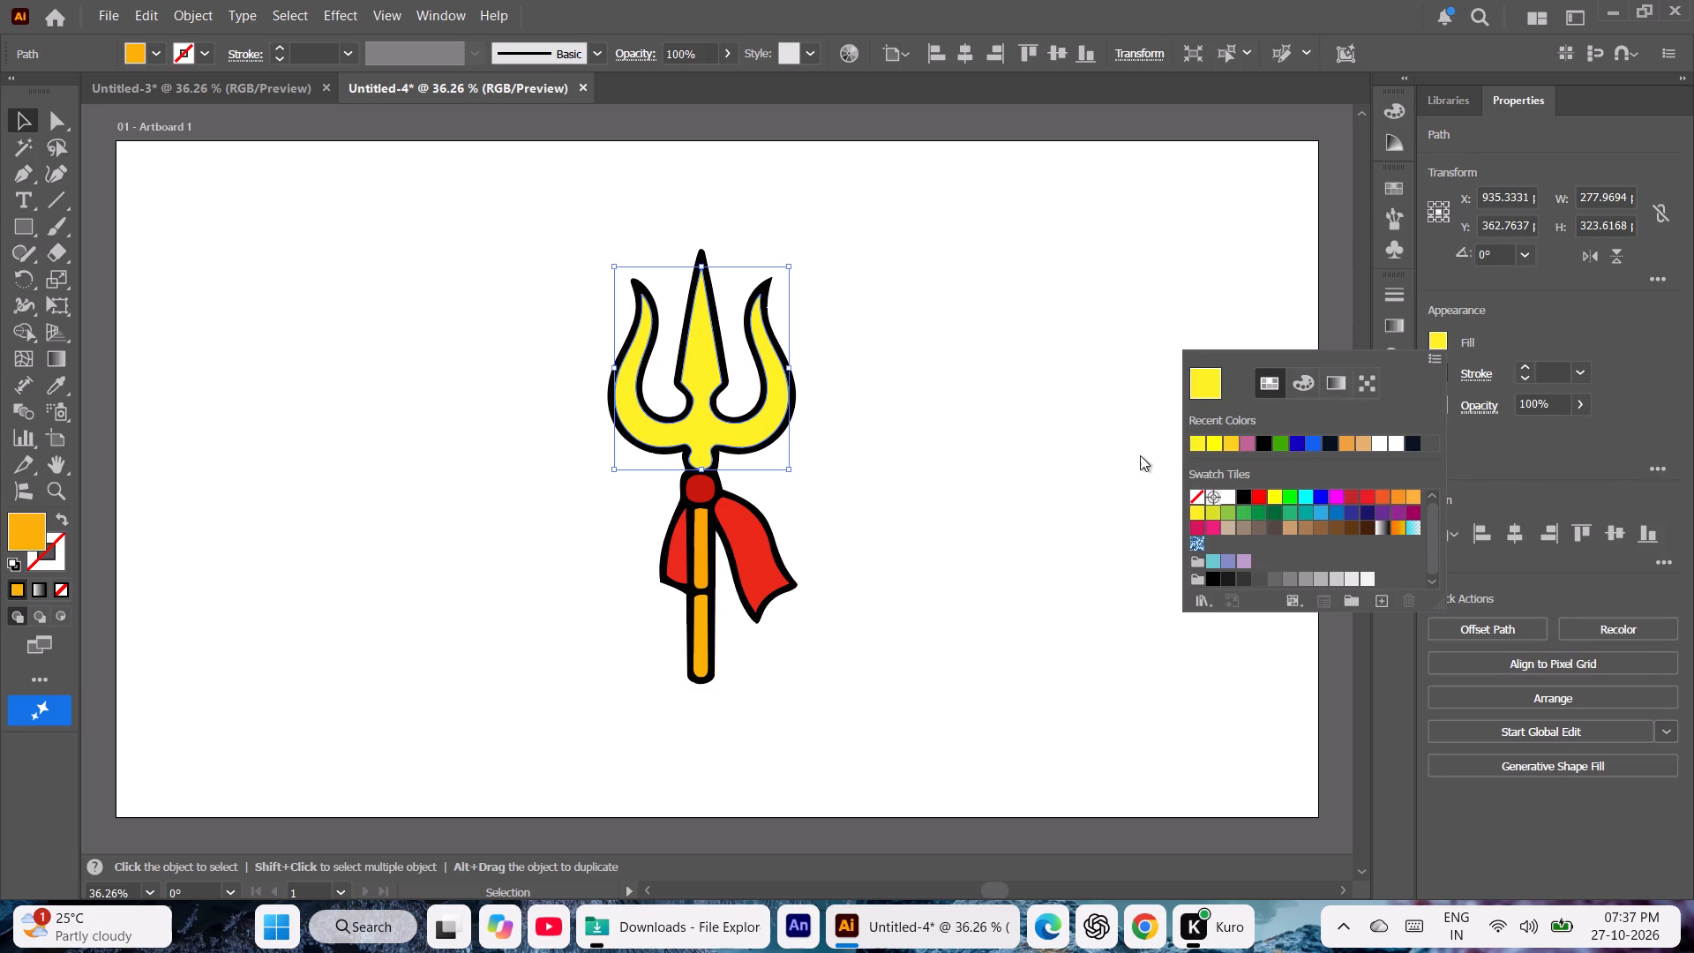
left_click(1197, 440)
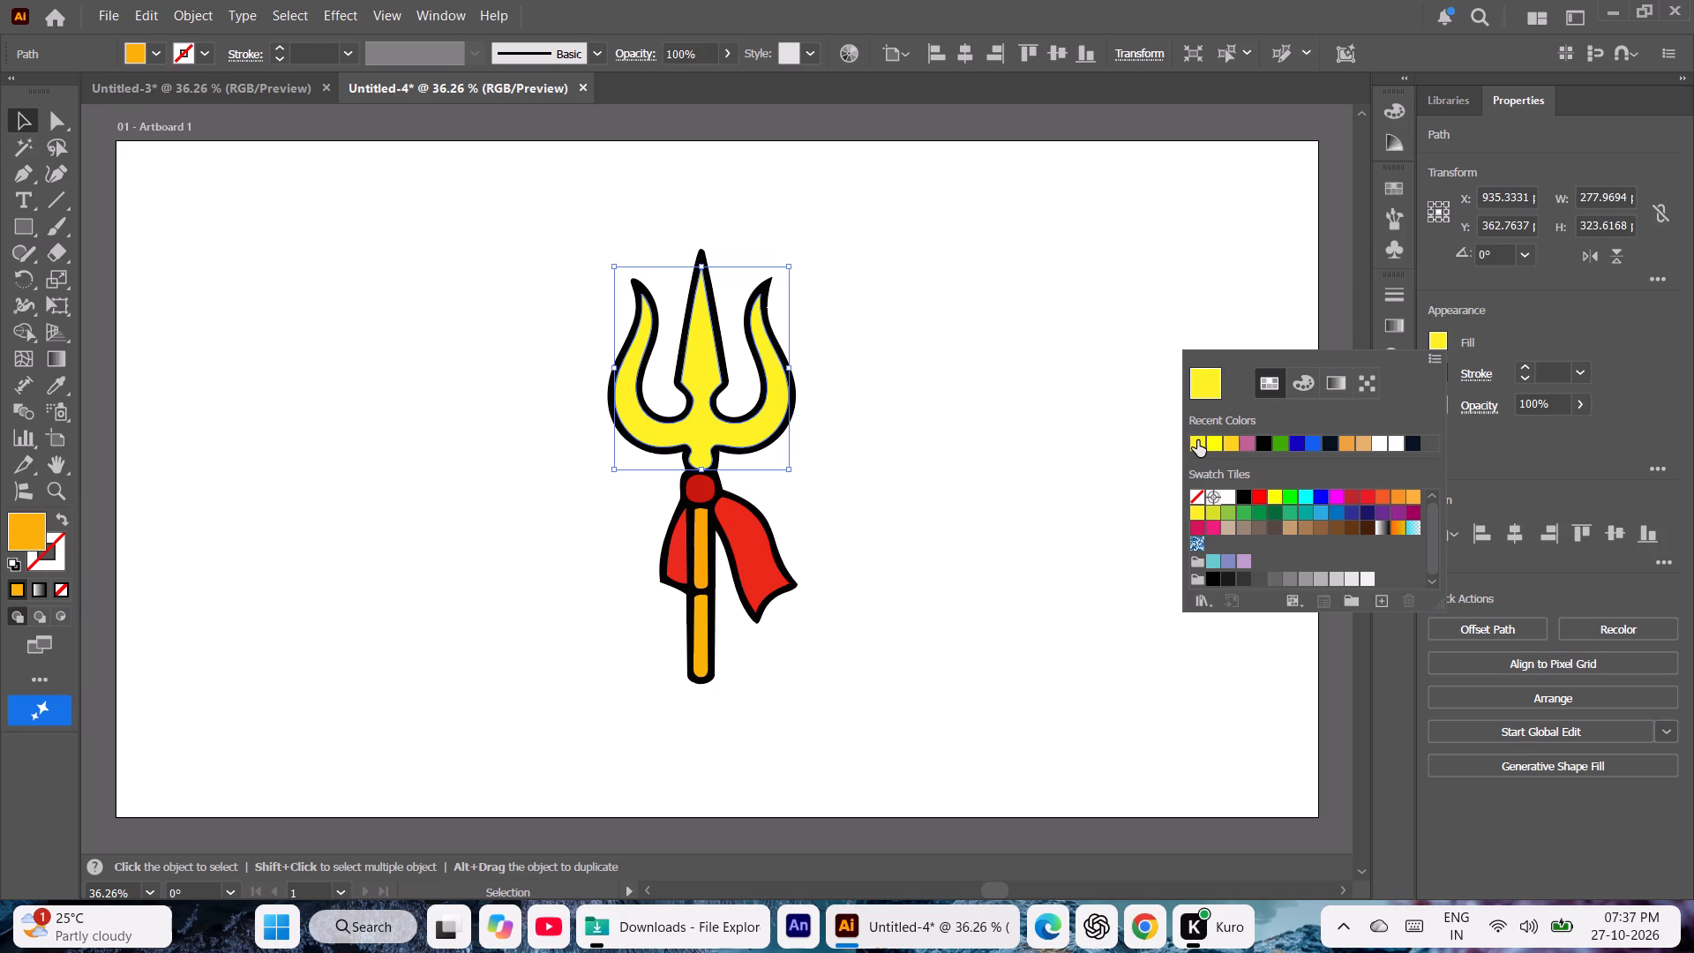
left_click(1218, 440)
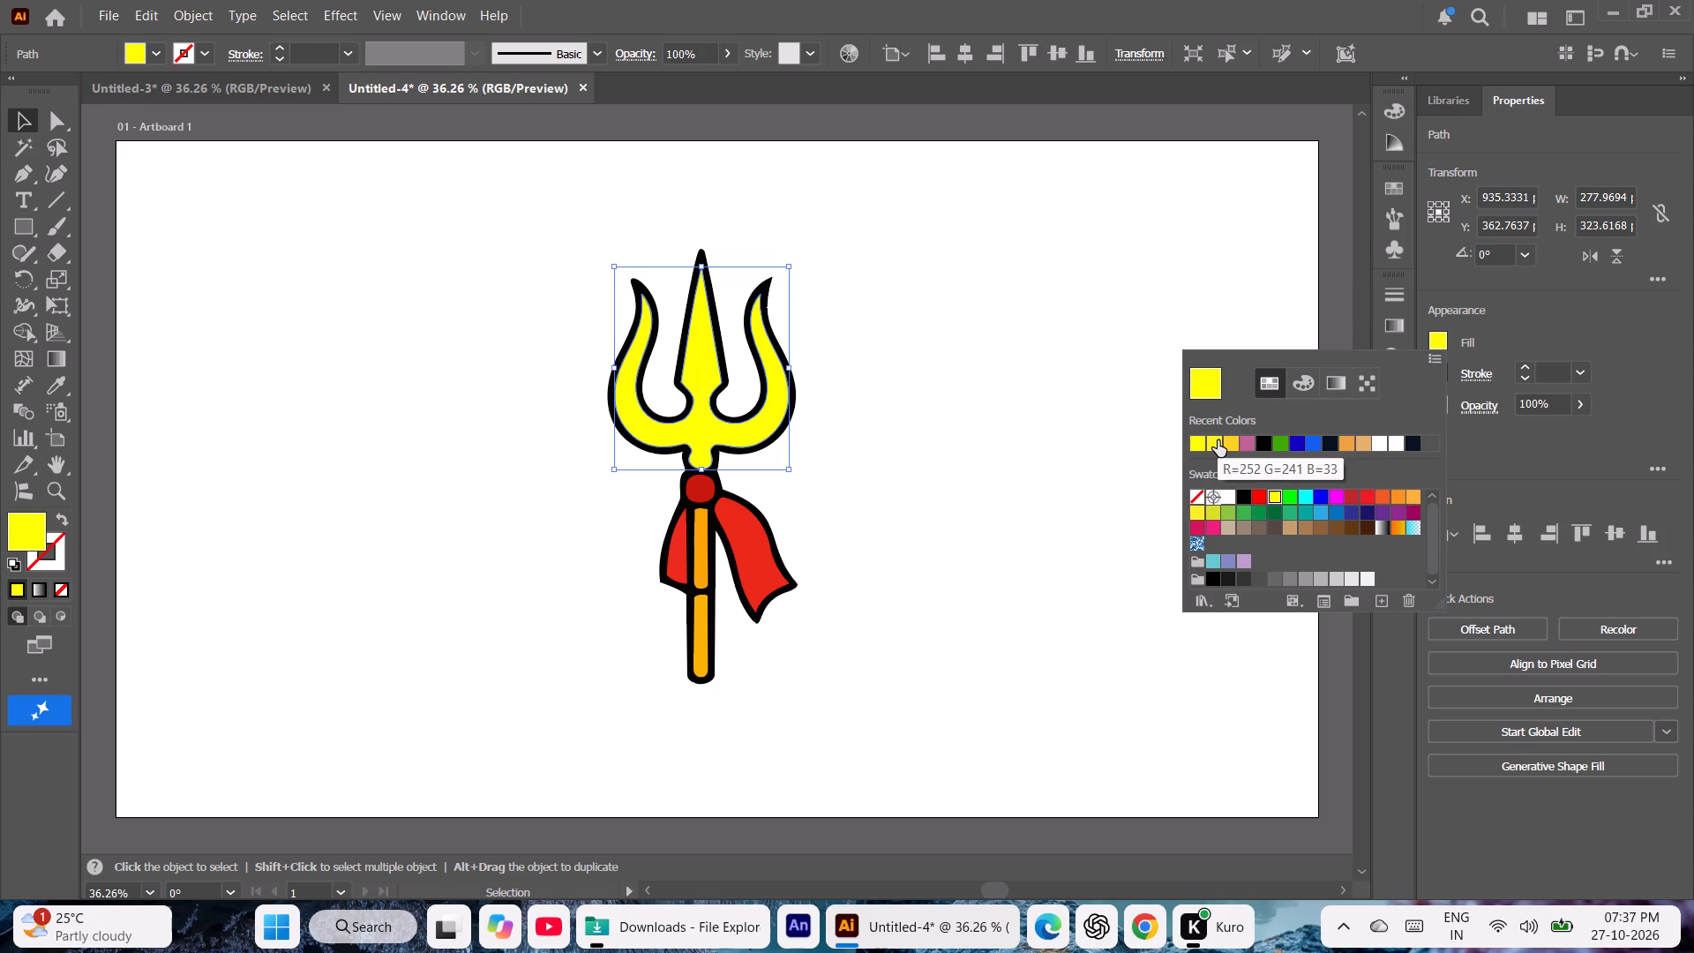
double_click(1039, 385)
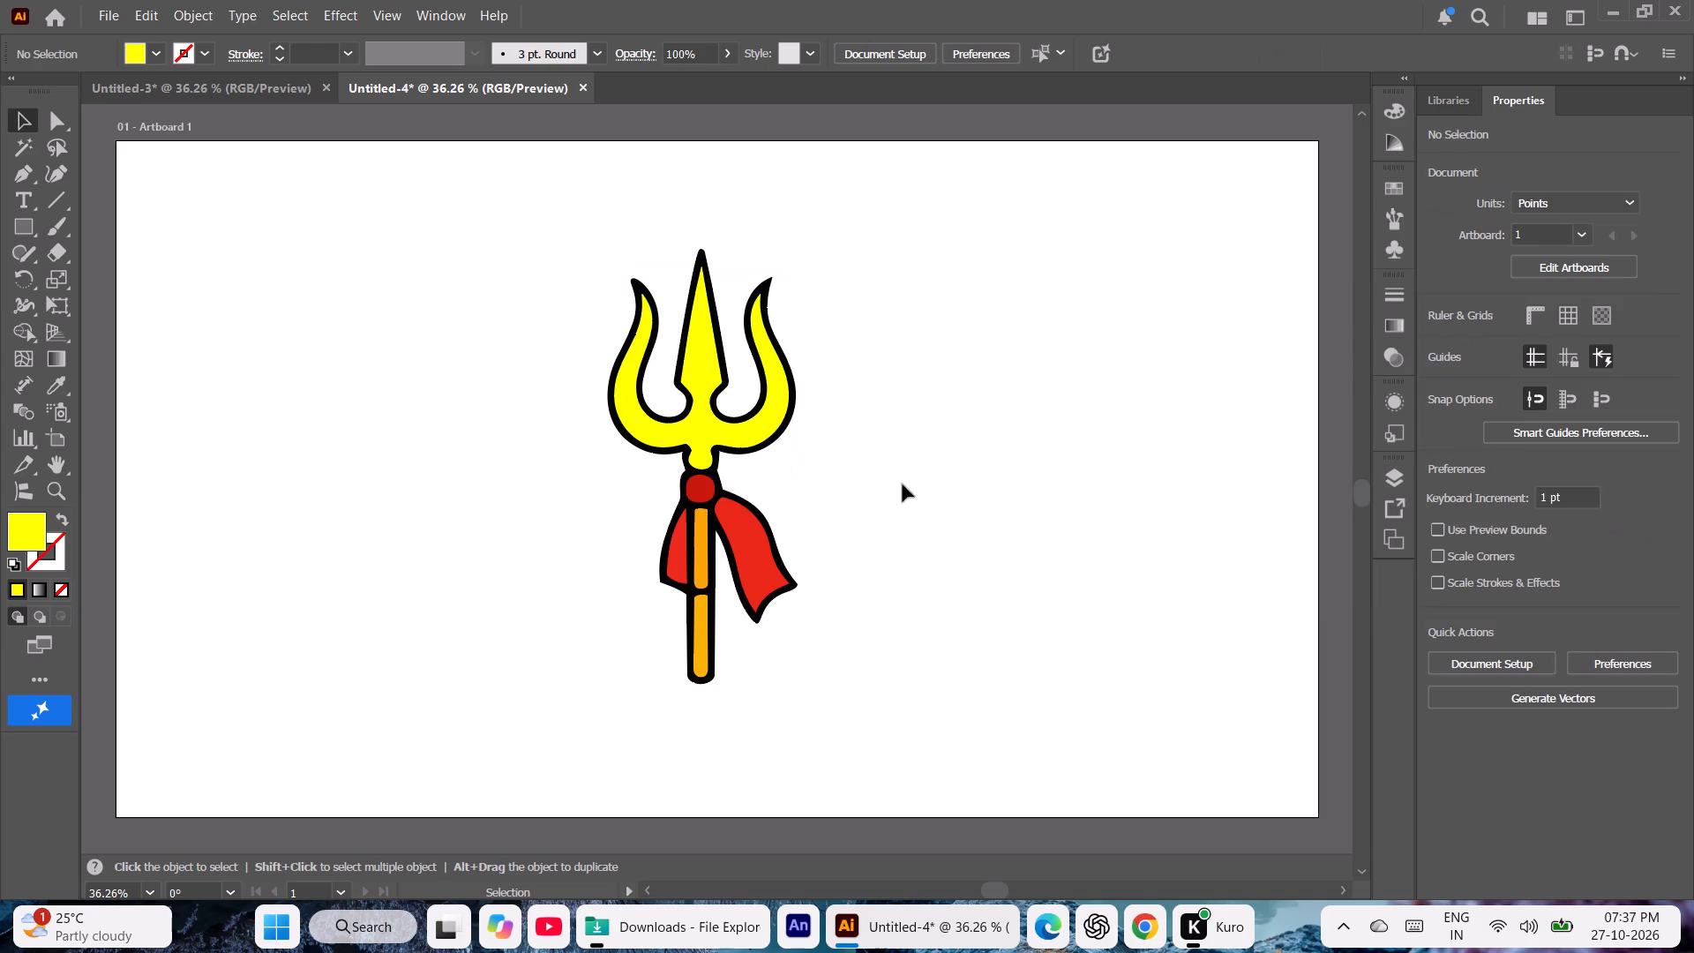
Match the lower and upper orange shaft segments to the trident head's yellow with the Eyedropper.
left_click(701, 660)
key("i")
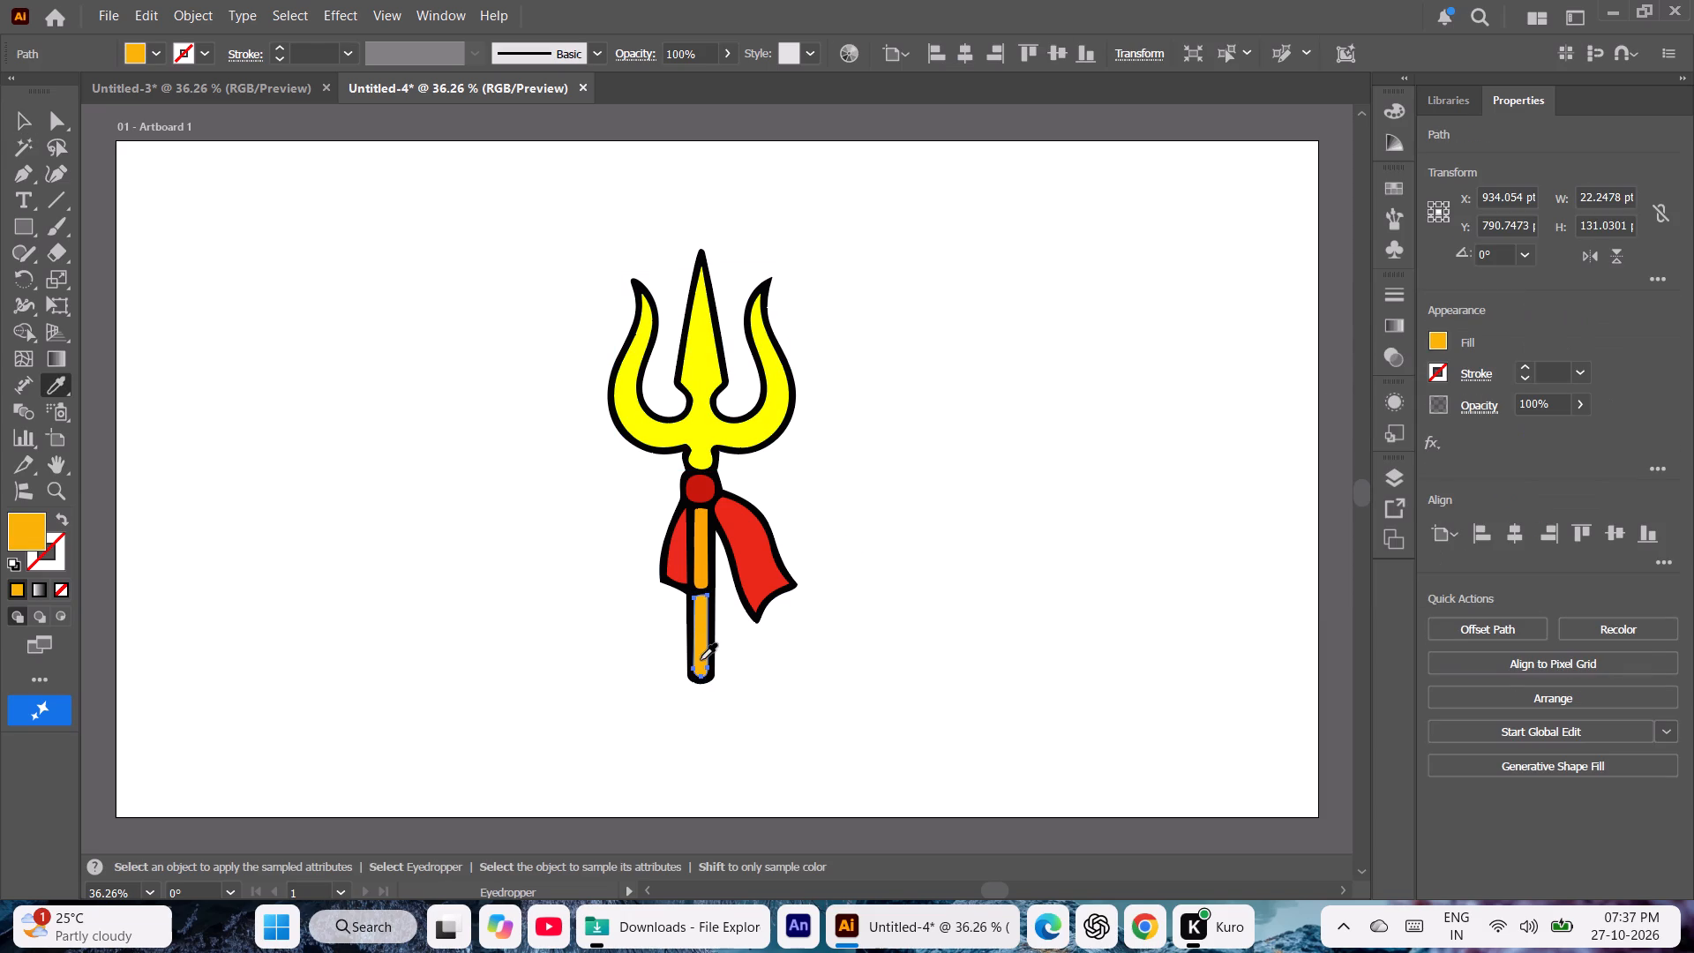
left_click(697, 360)
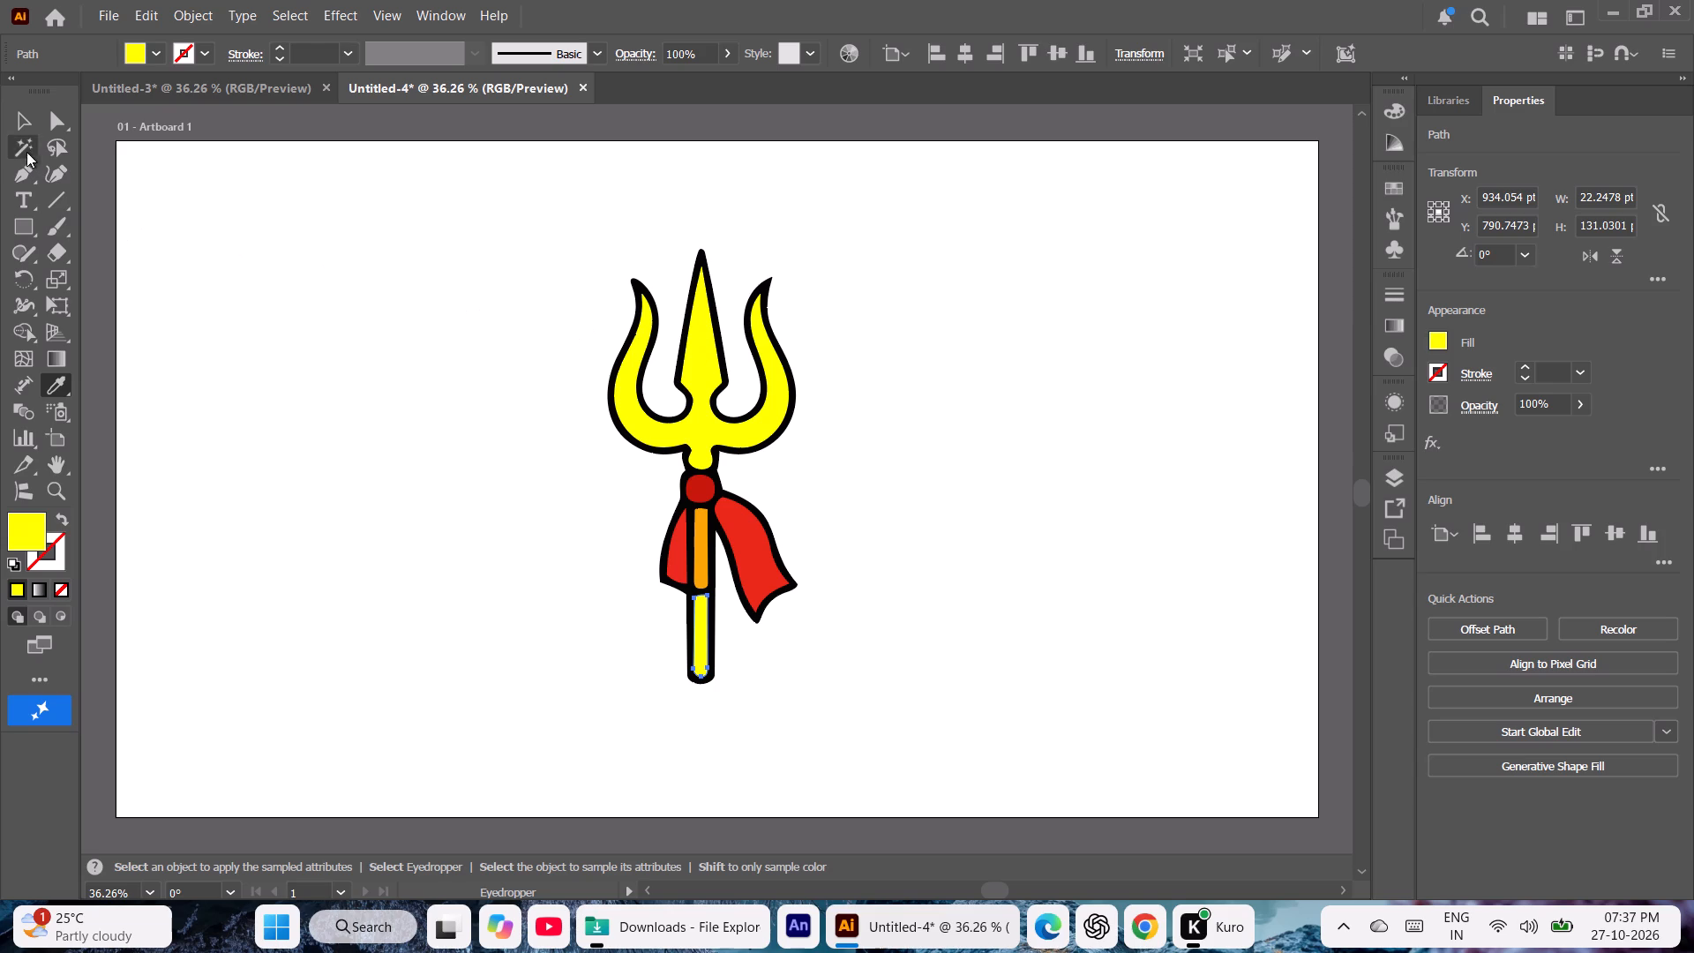
left_click(15, 124)
left_click(264, 294)
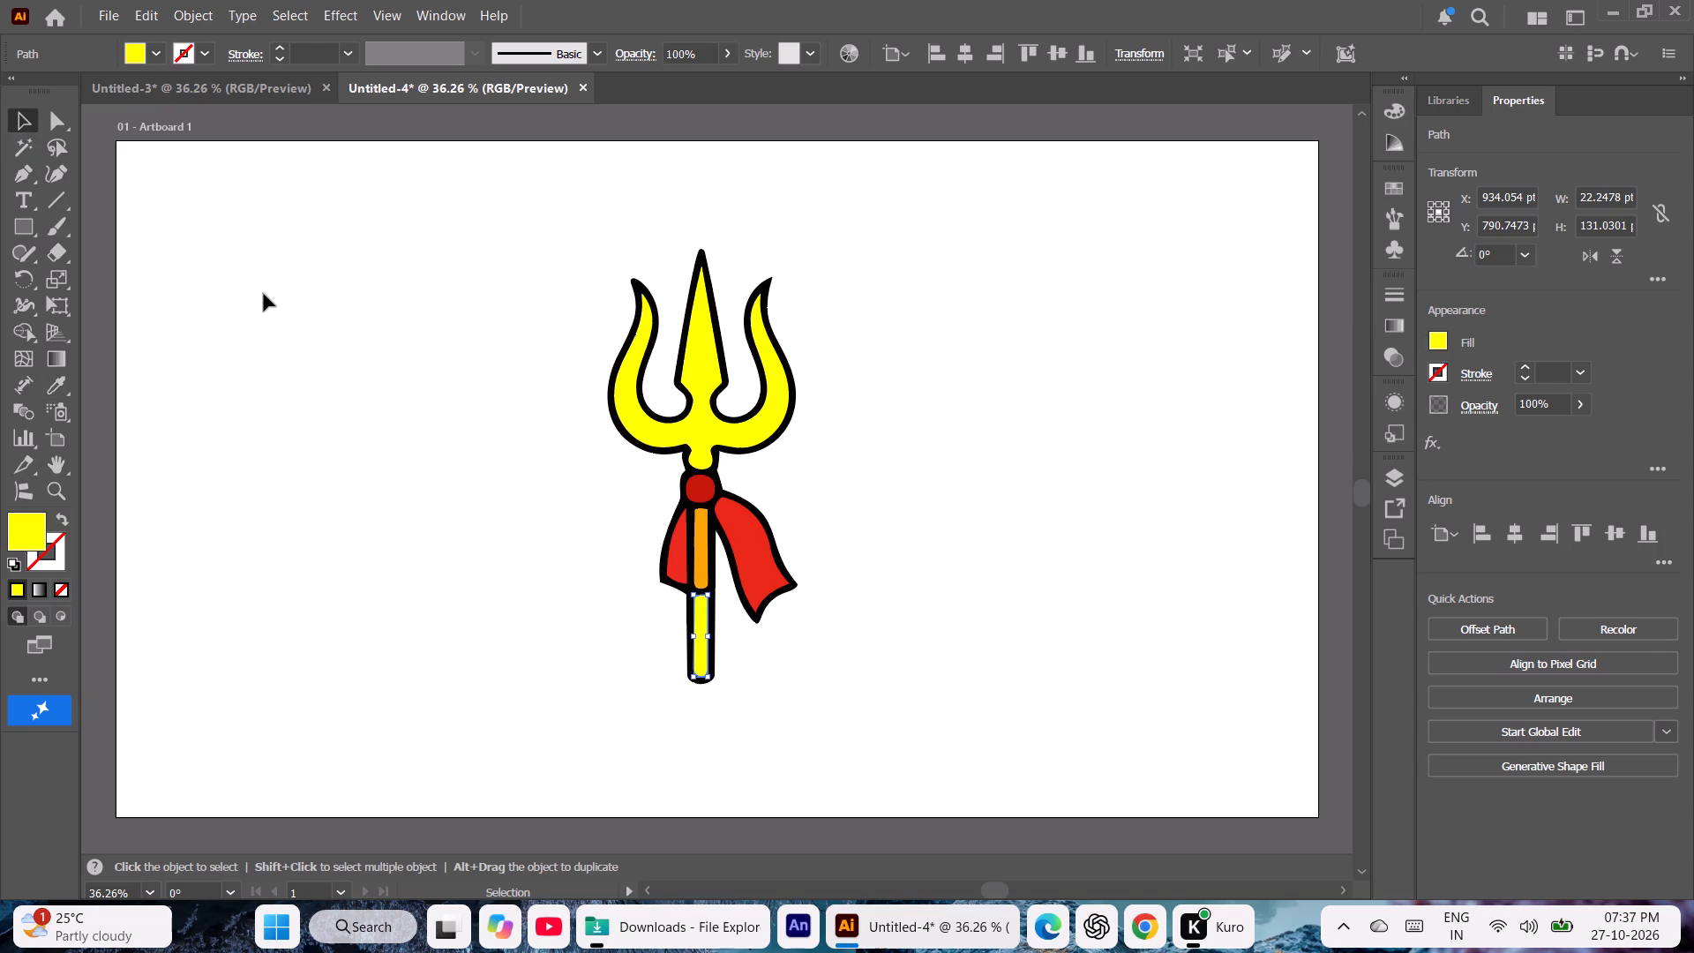
left_click(697, 556)
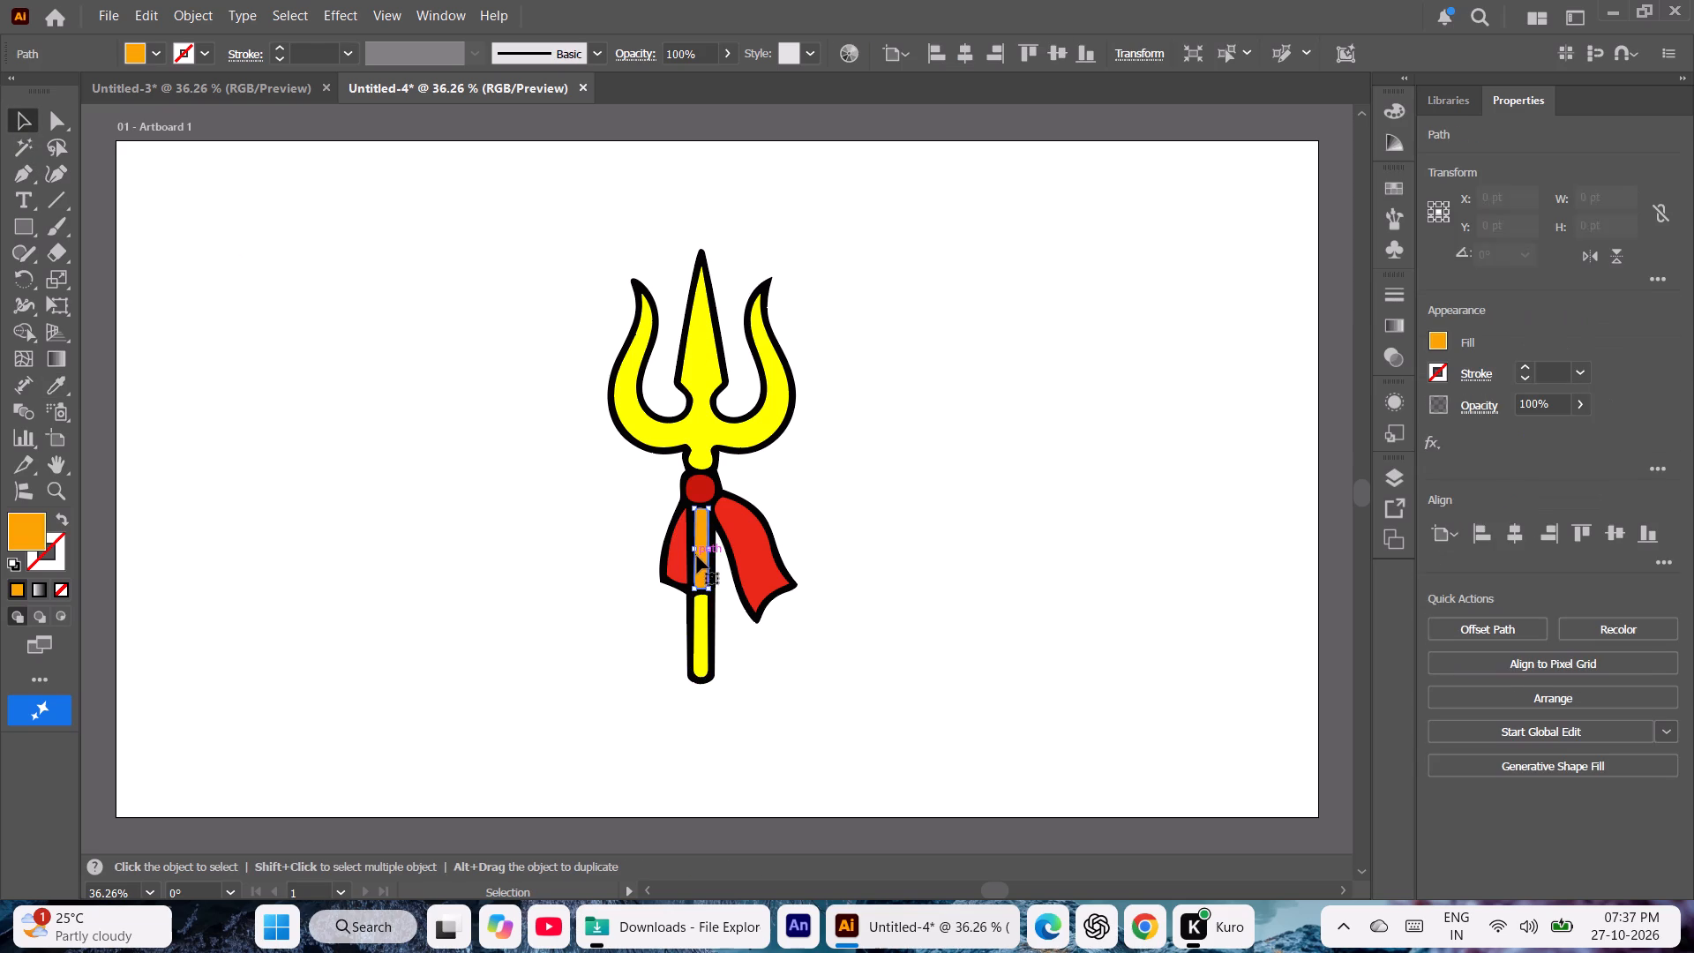
key("i")
left_click(703, 355)
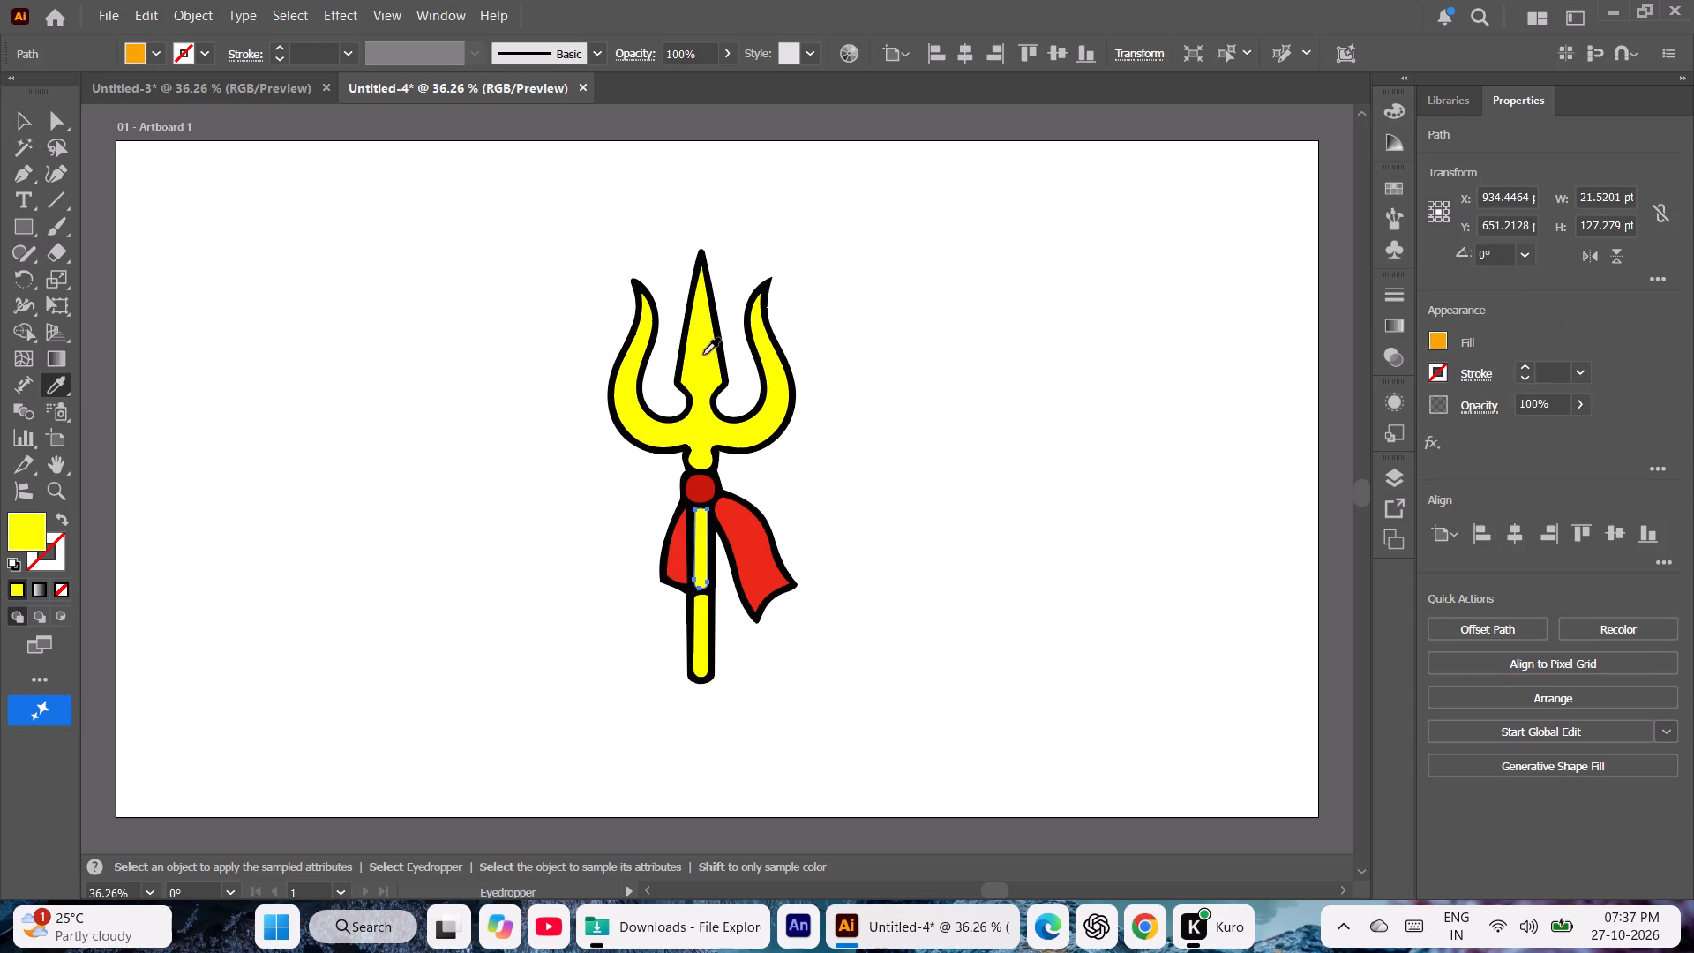
left_click(19, 133)
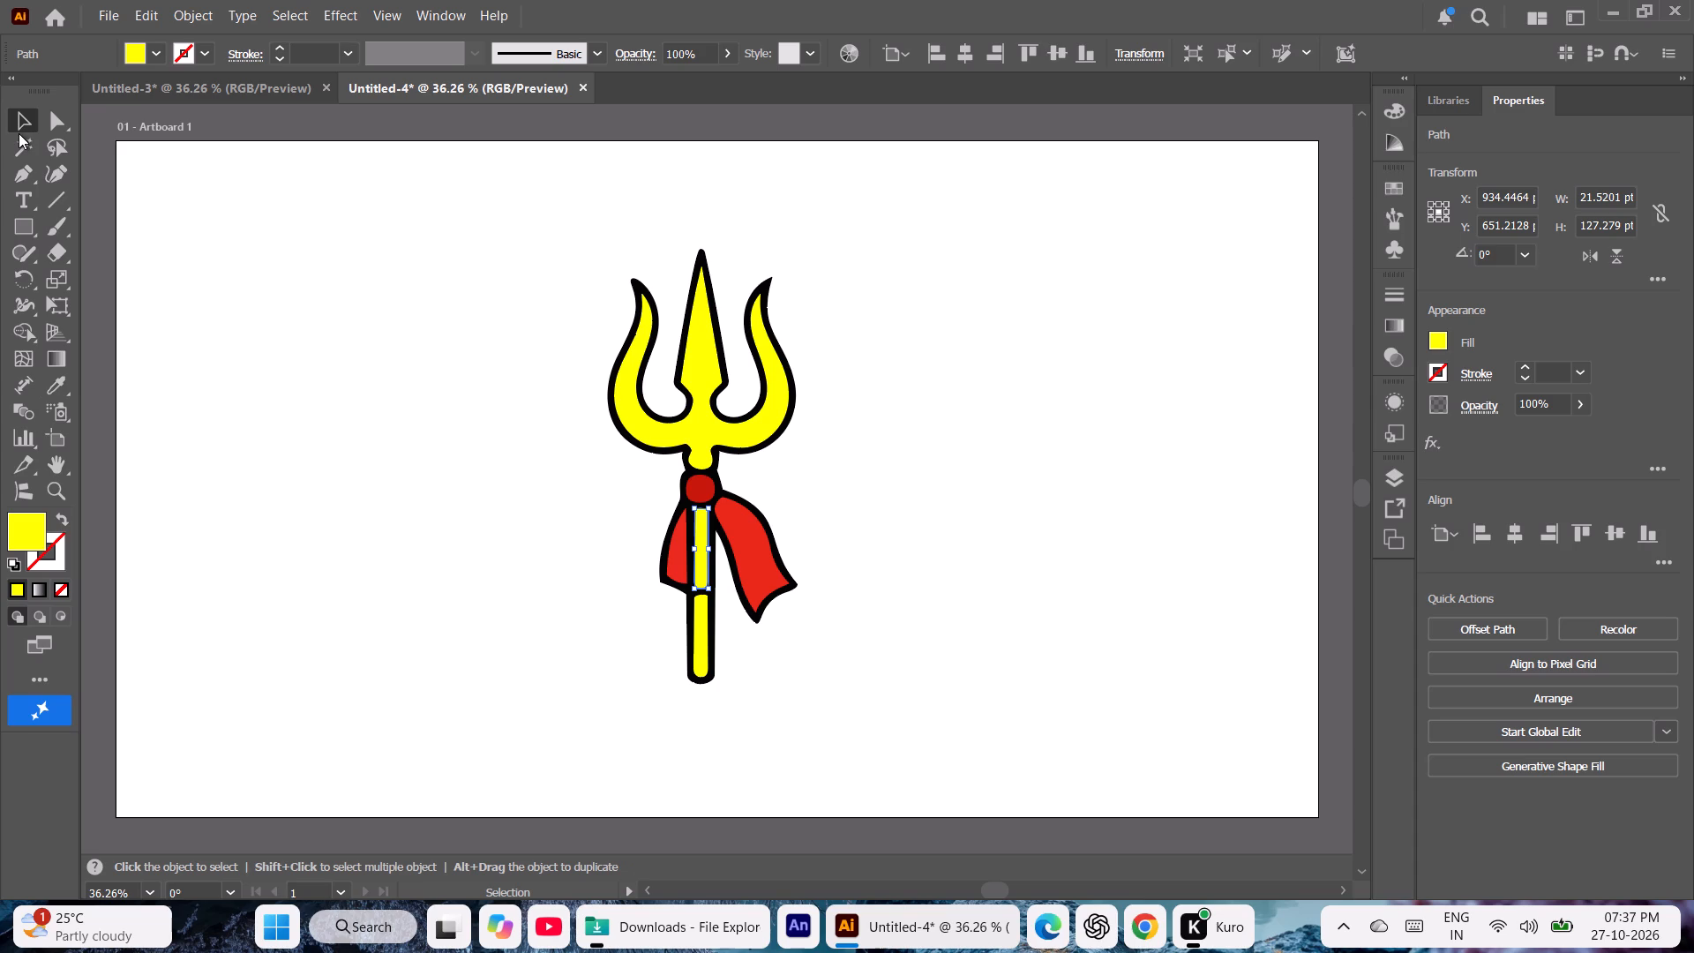
left_click(316, 397)
Recolour the trident's two cloth pieces and the knot with the bright red fill F32000.
left_click(760, 548)
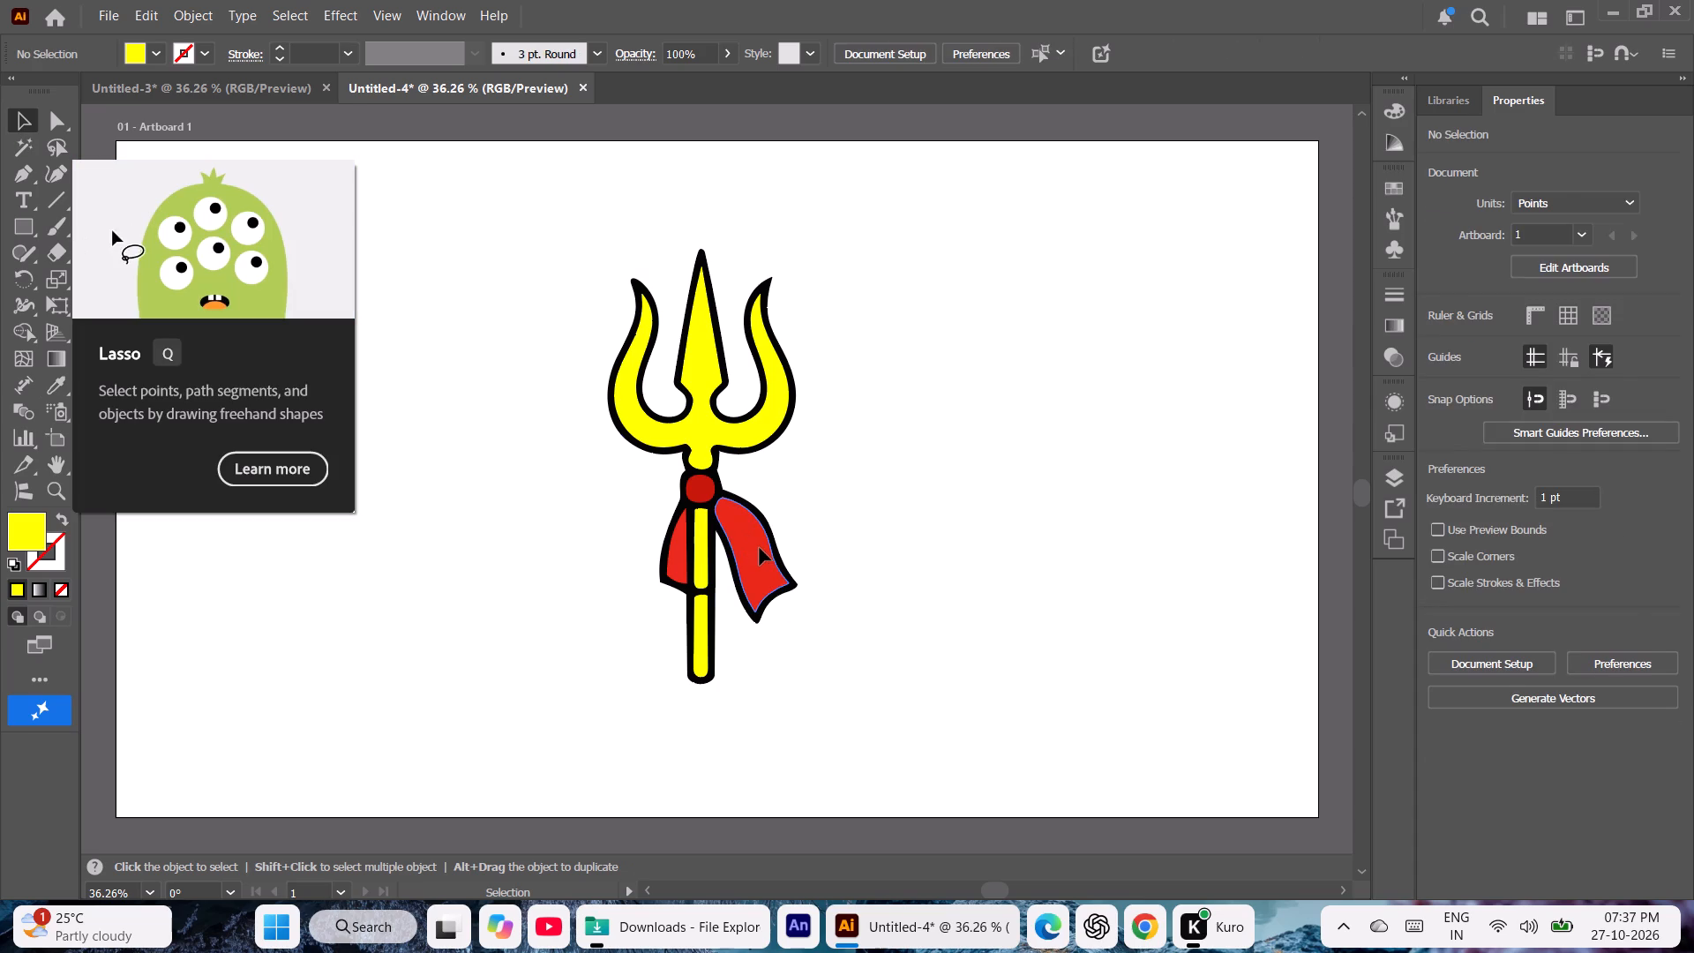
left_click(678, 555, "shift")
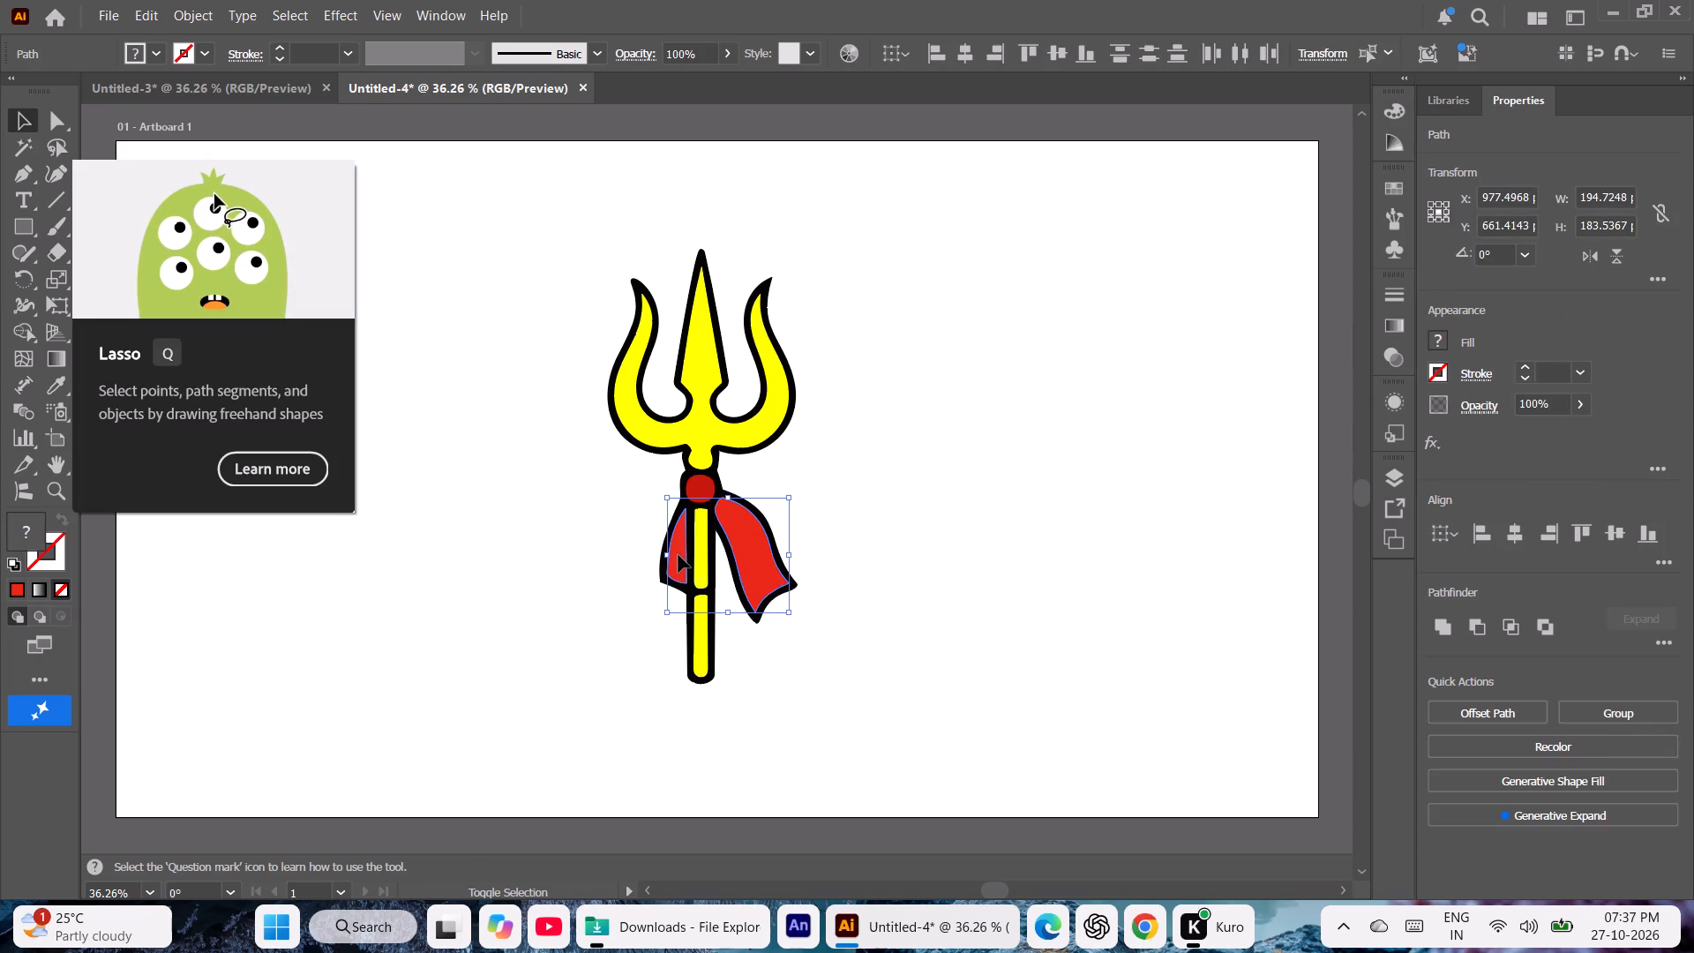
left_click(701, 487, "shift")
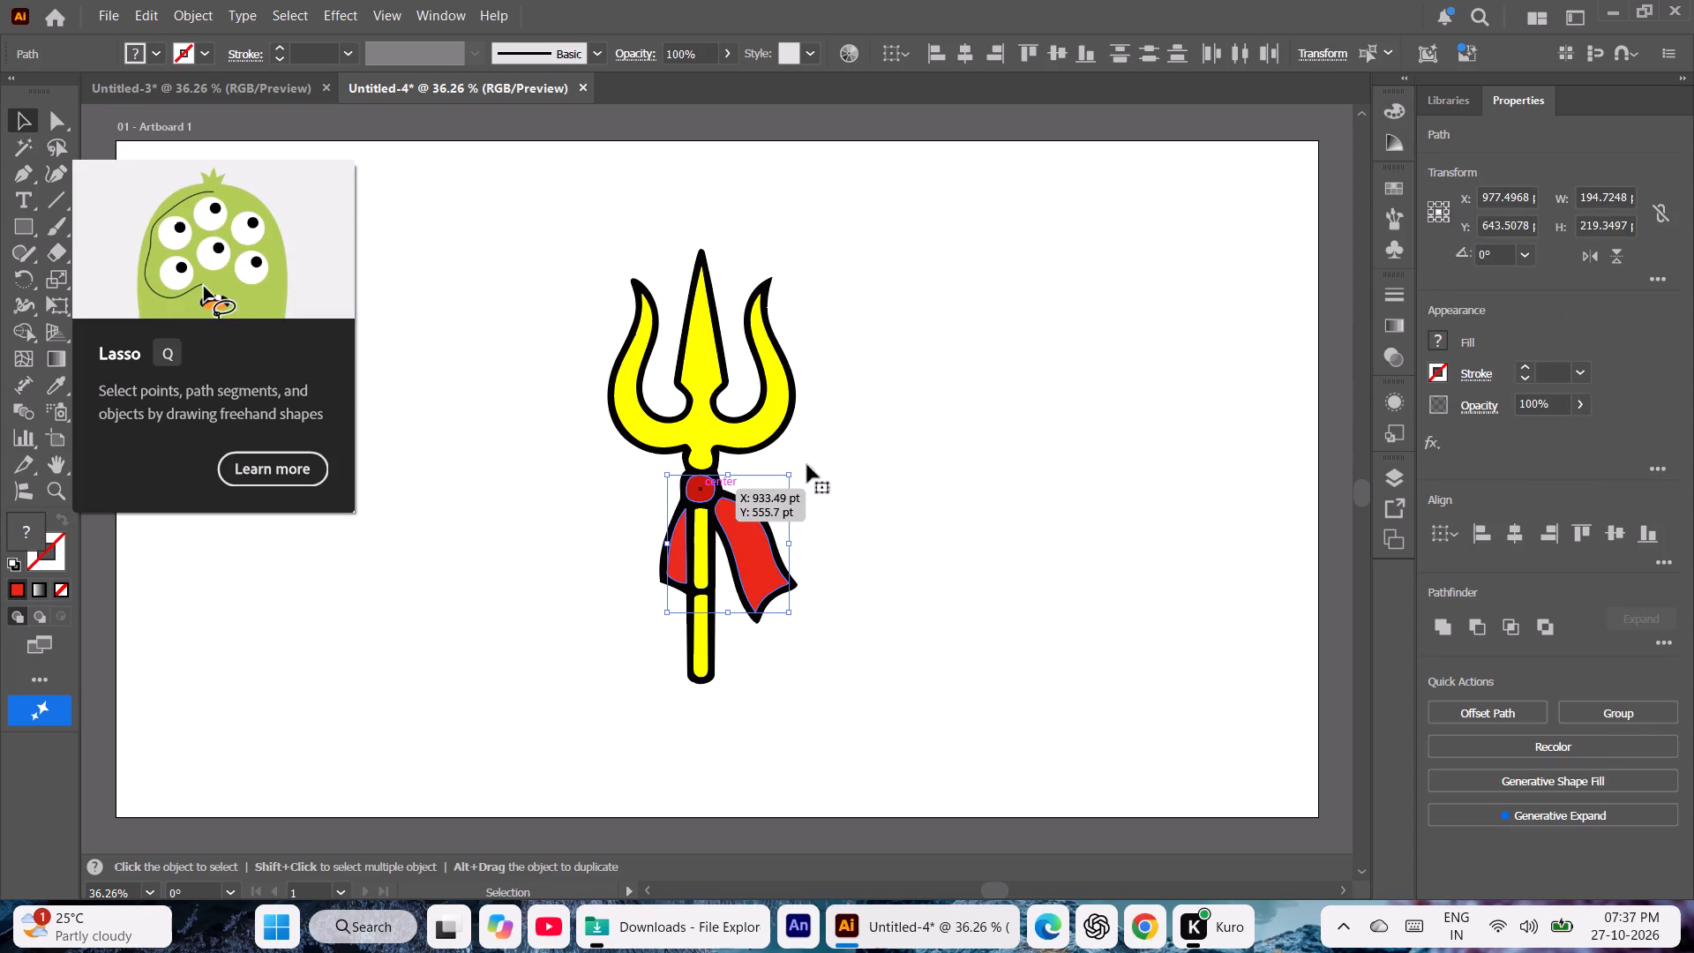
left_click(1432, 341)
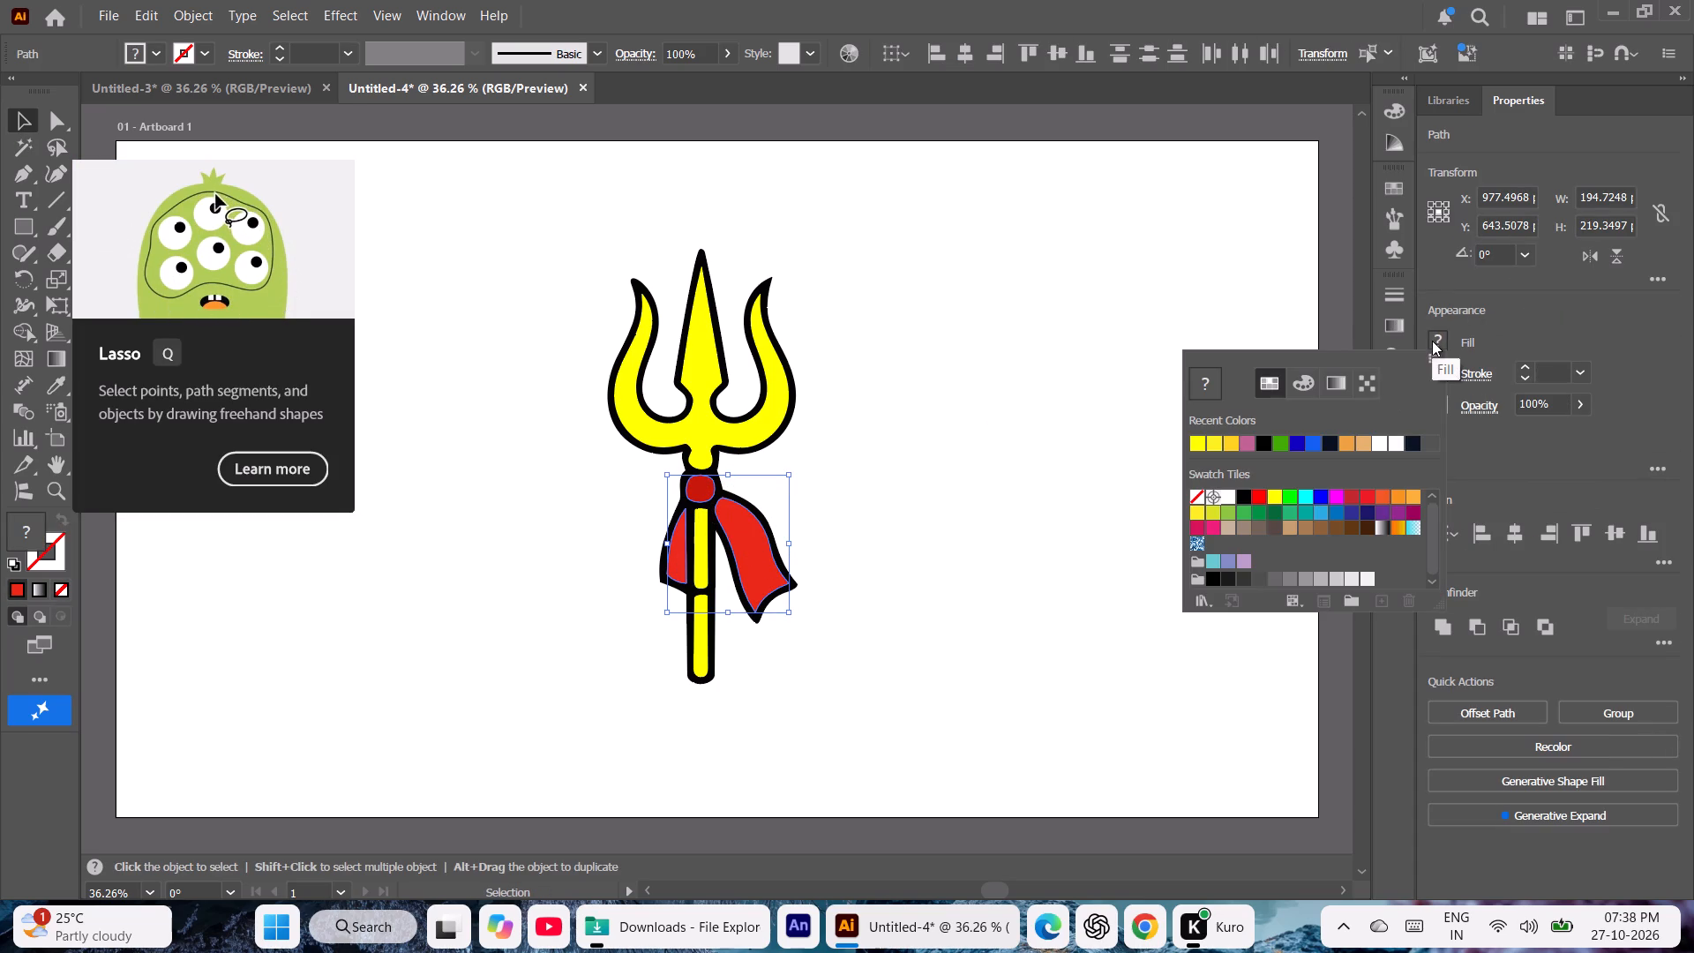
left_click(1253, 490)
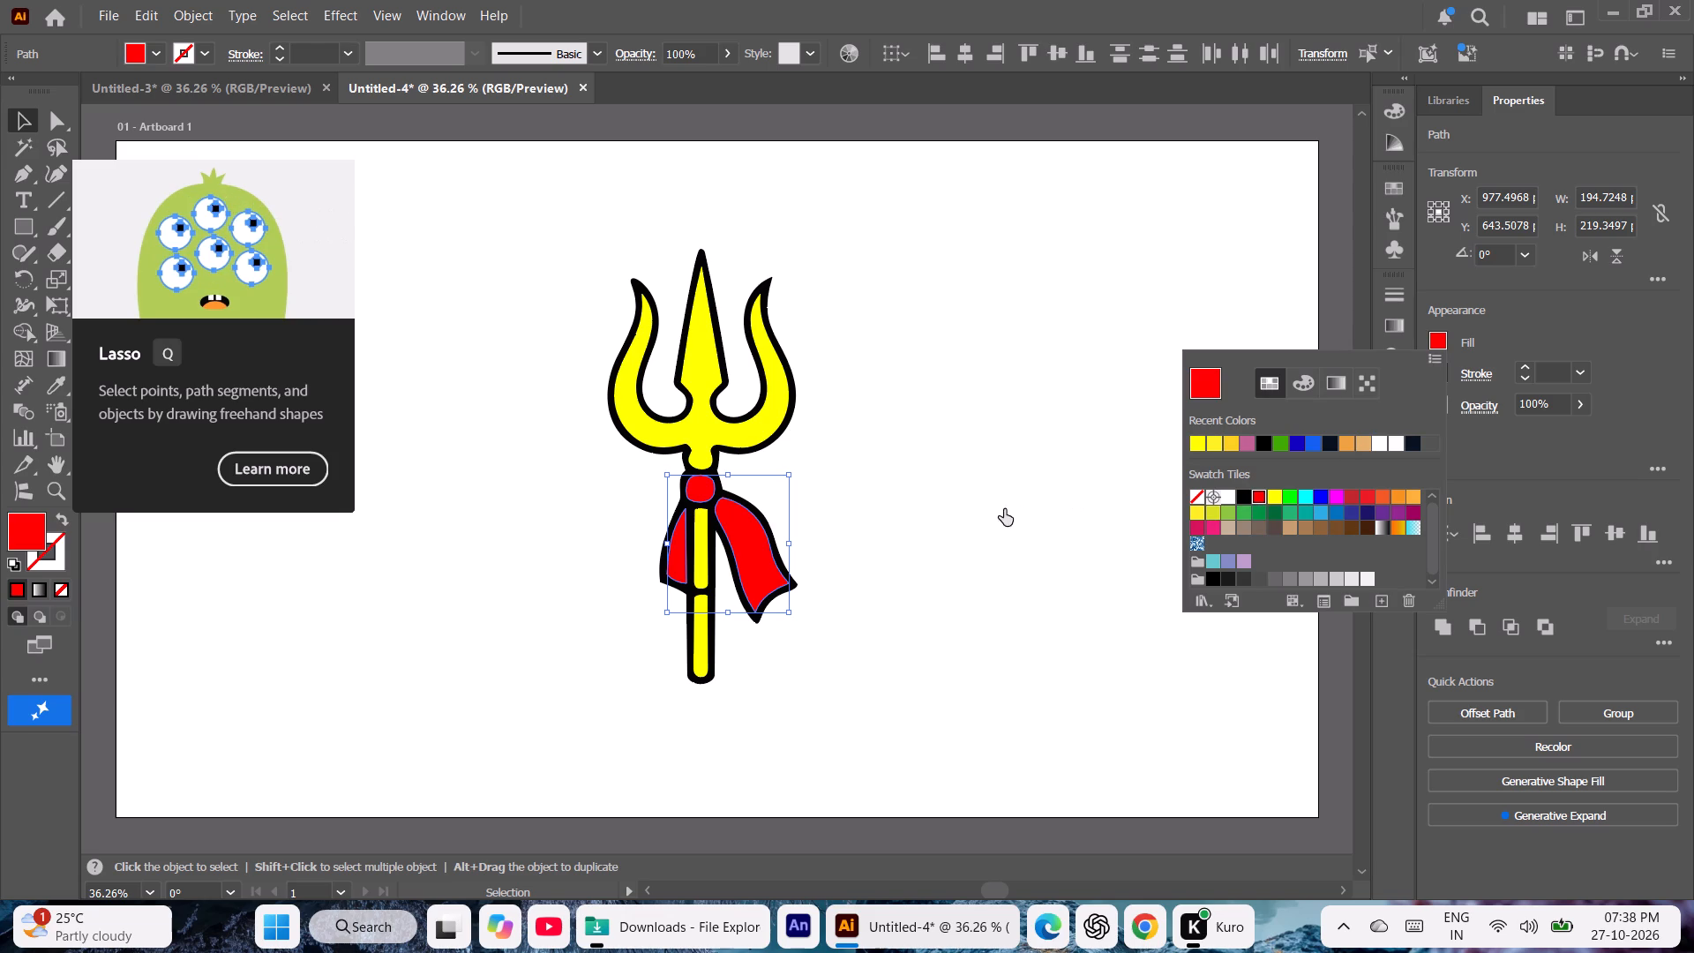
left_click(1305, 386)
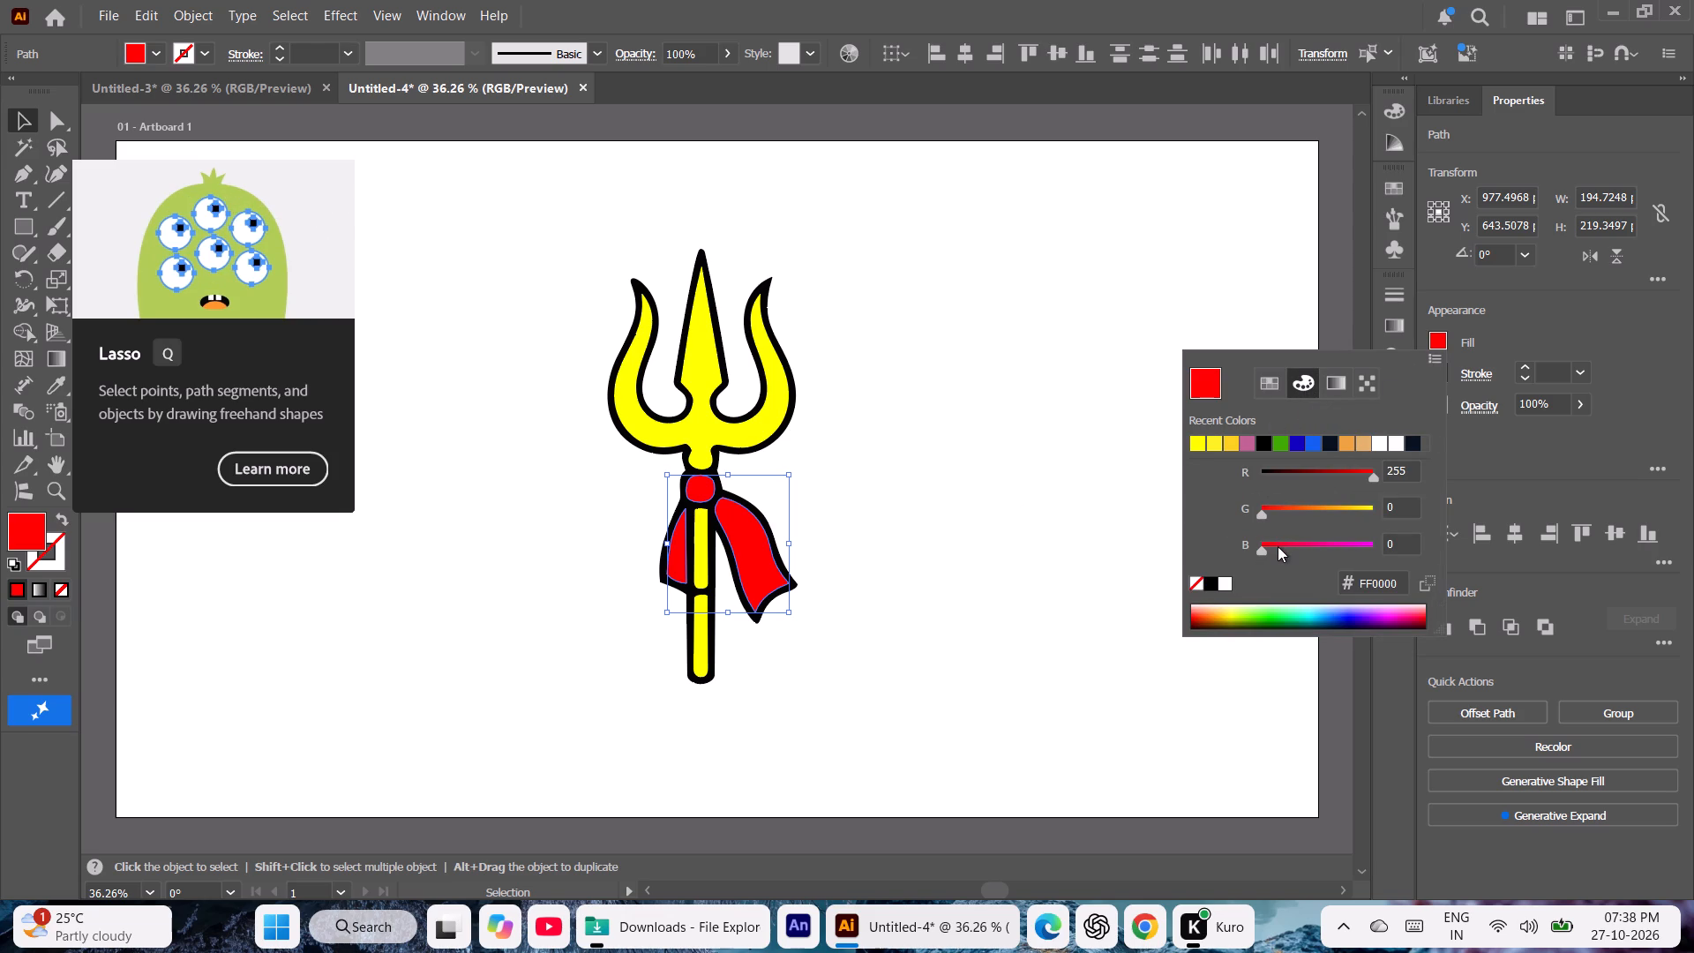
left_click(1277, 546)
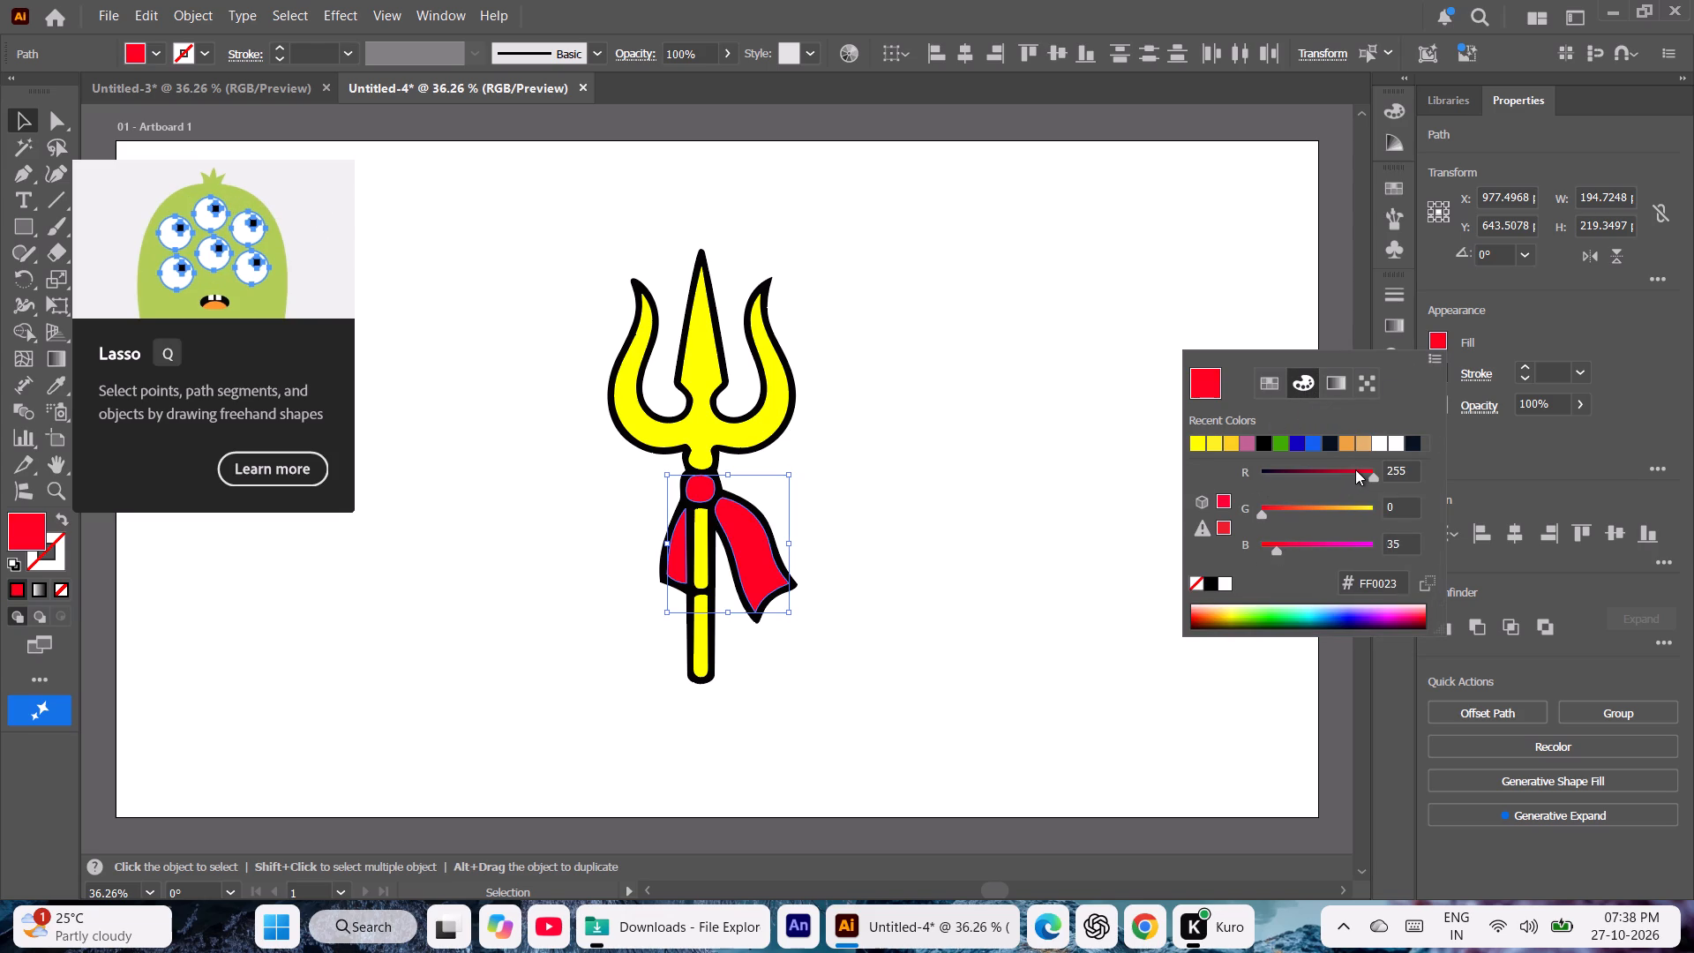
left_click(1355, 470)
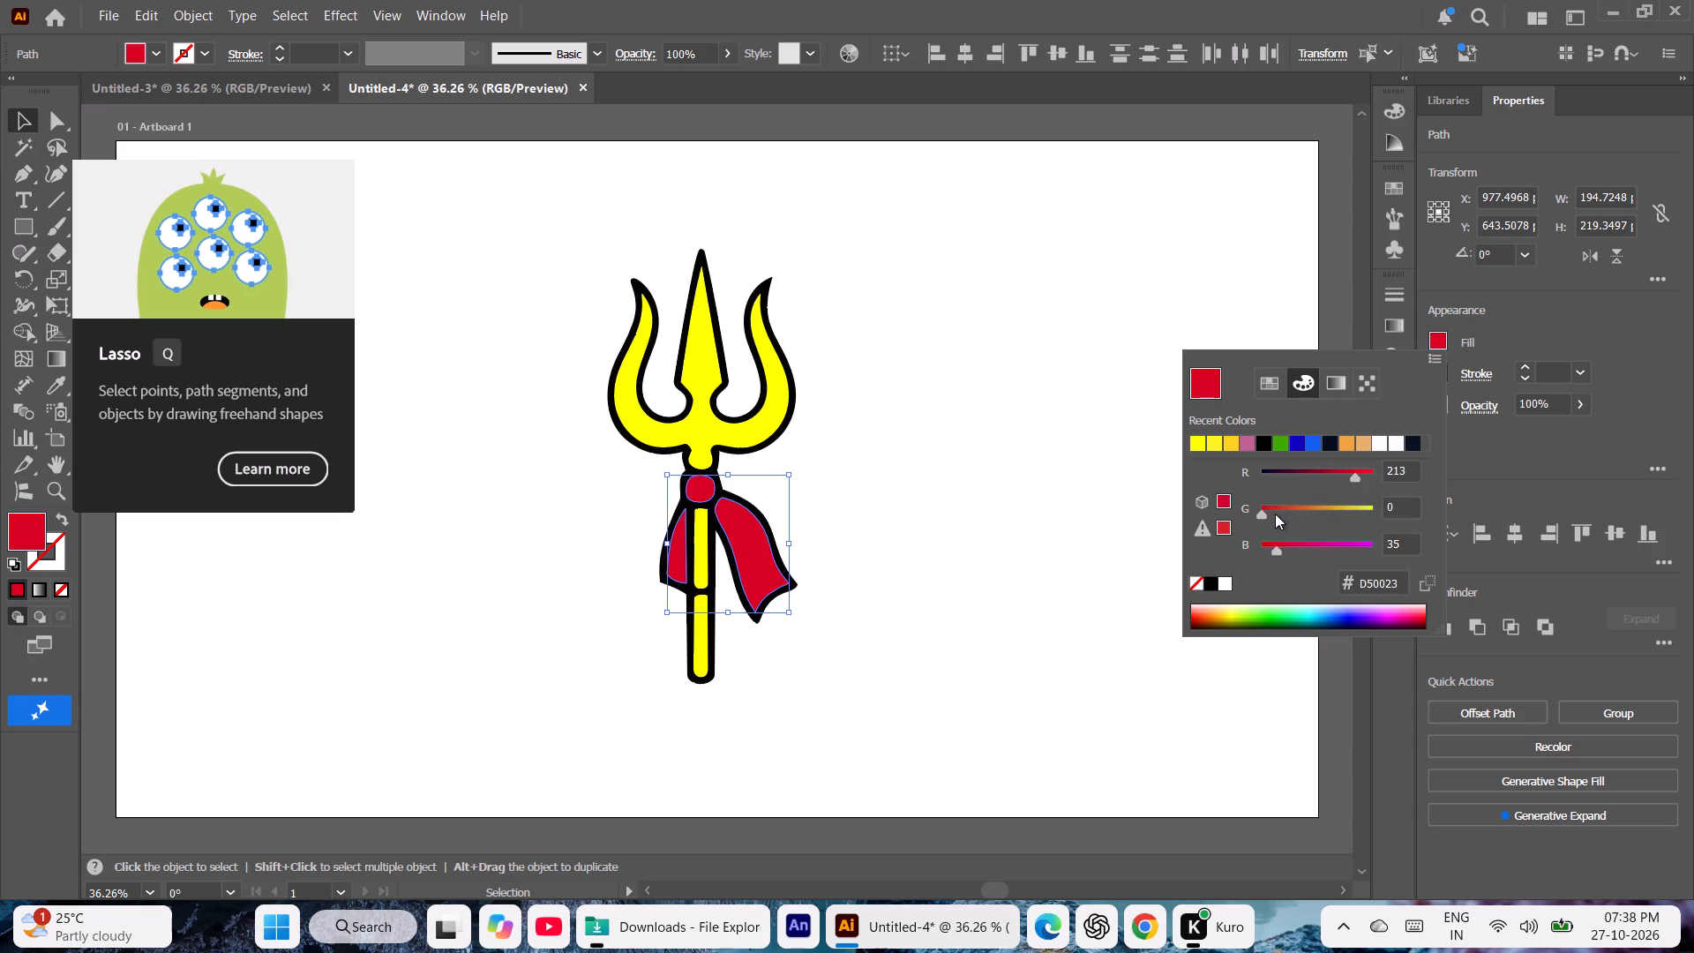
left_click(1271, 507)
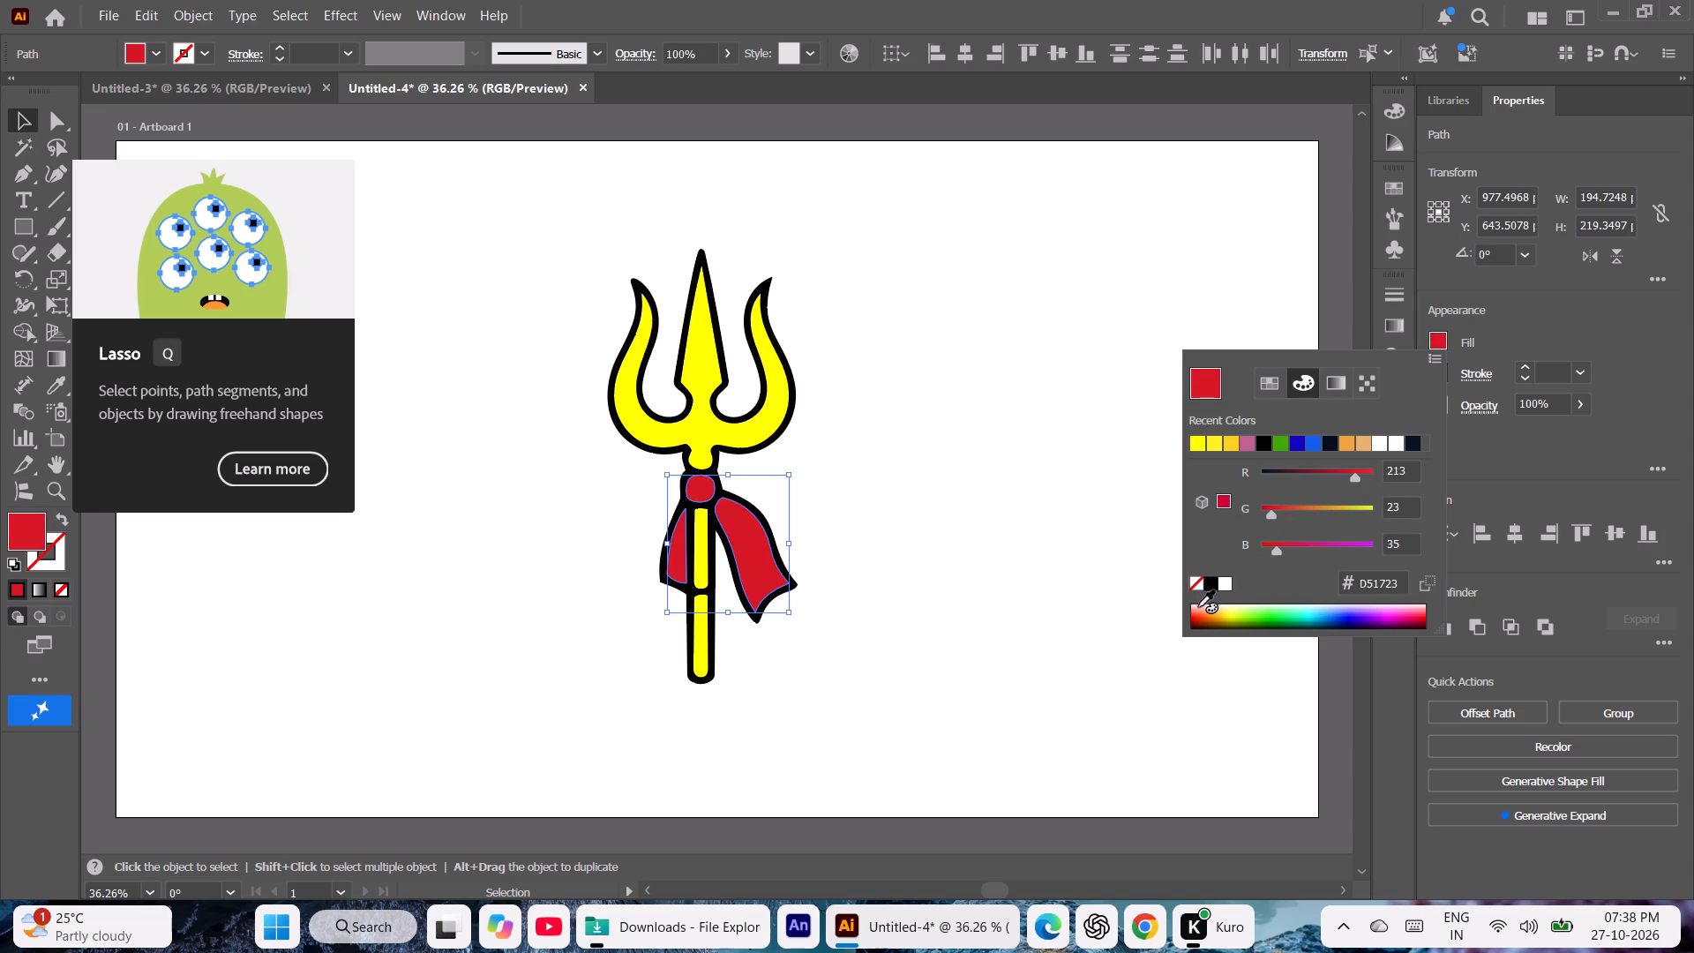
left_click(1196, 616)
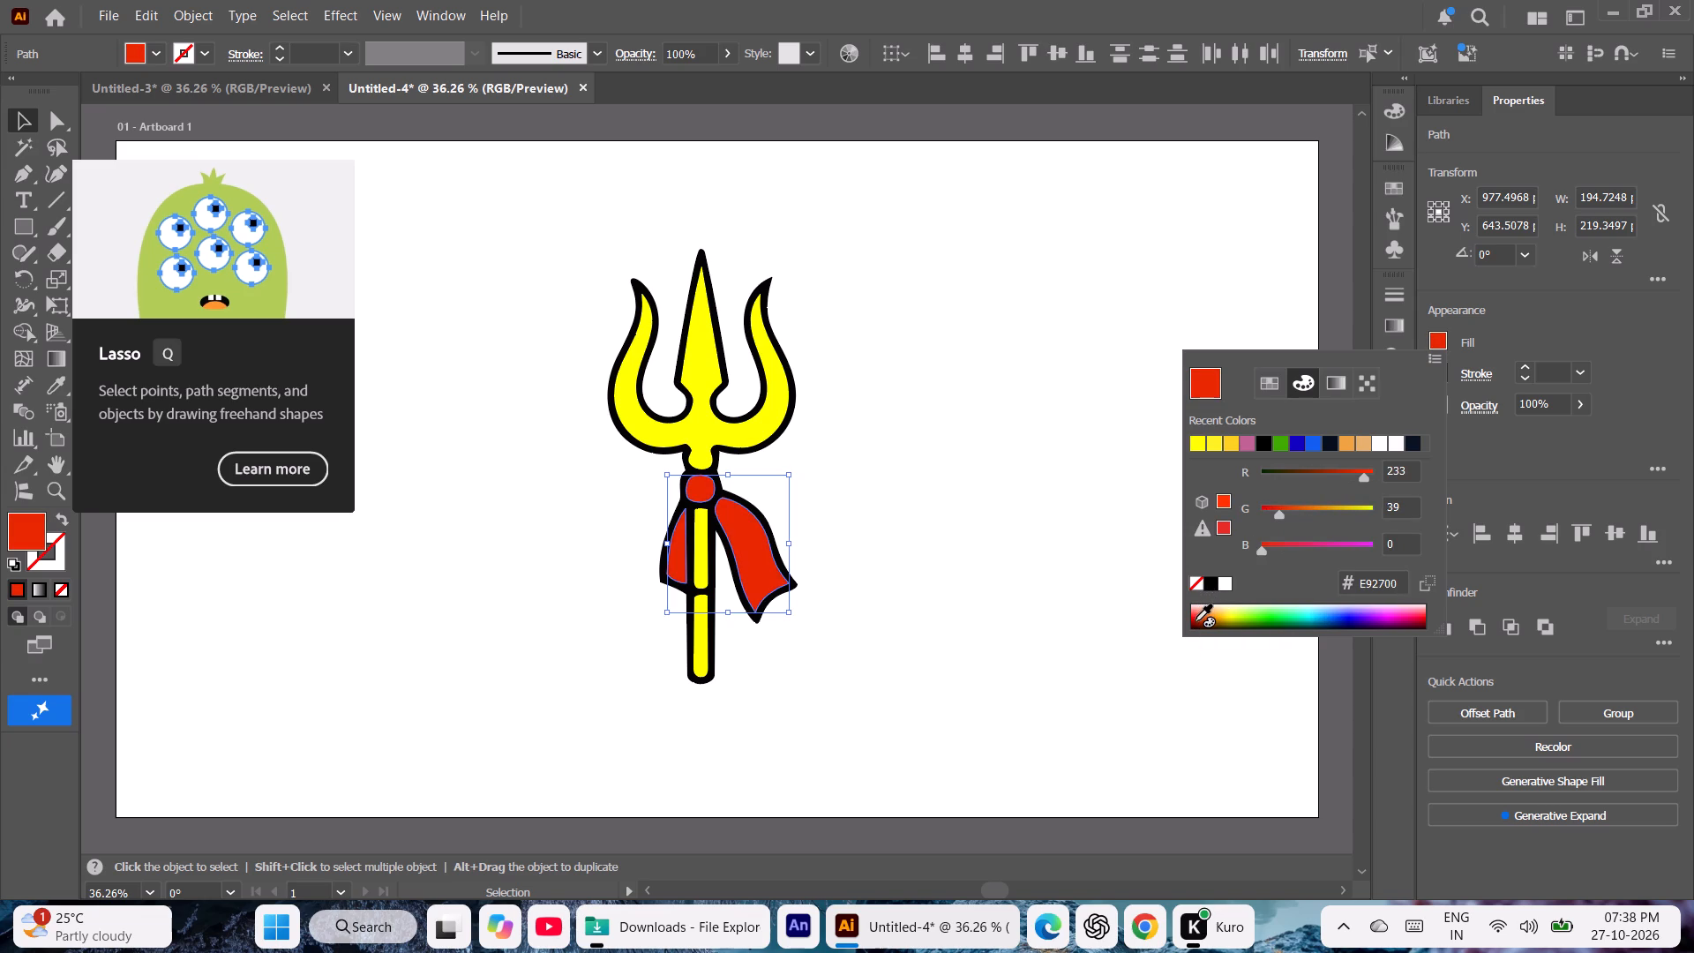
left_click(1196, 619)
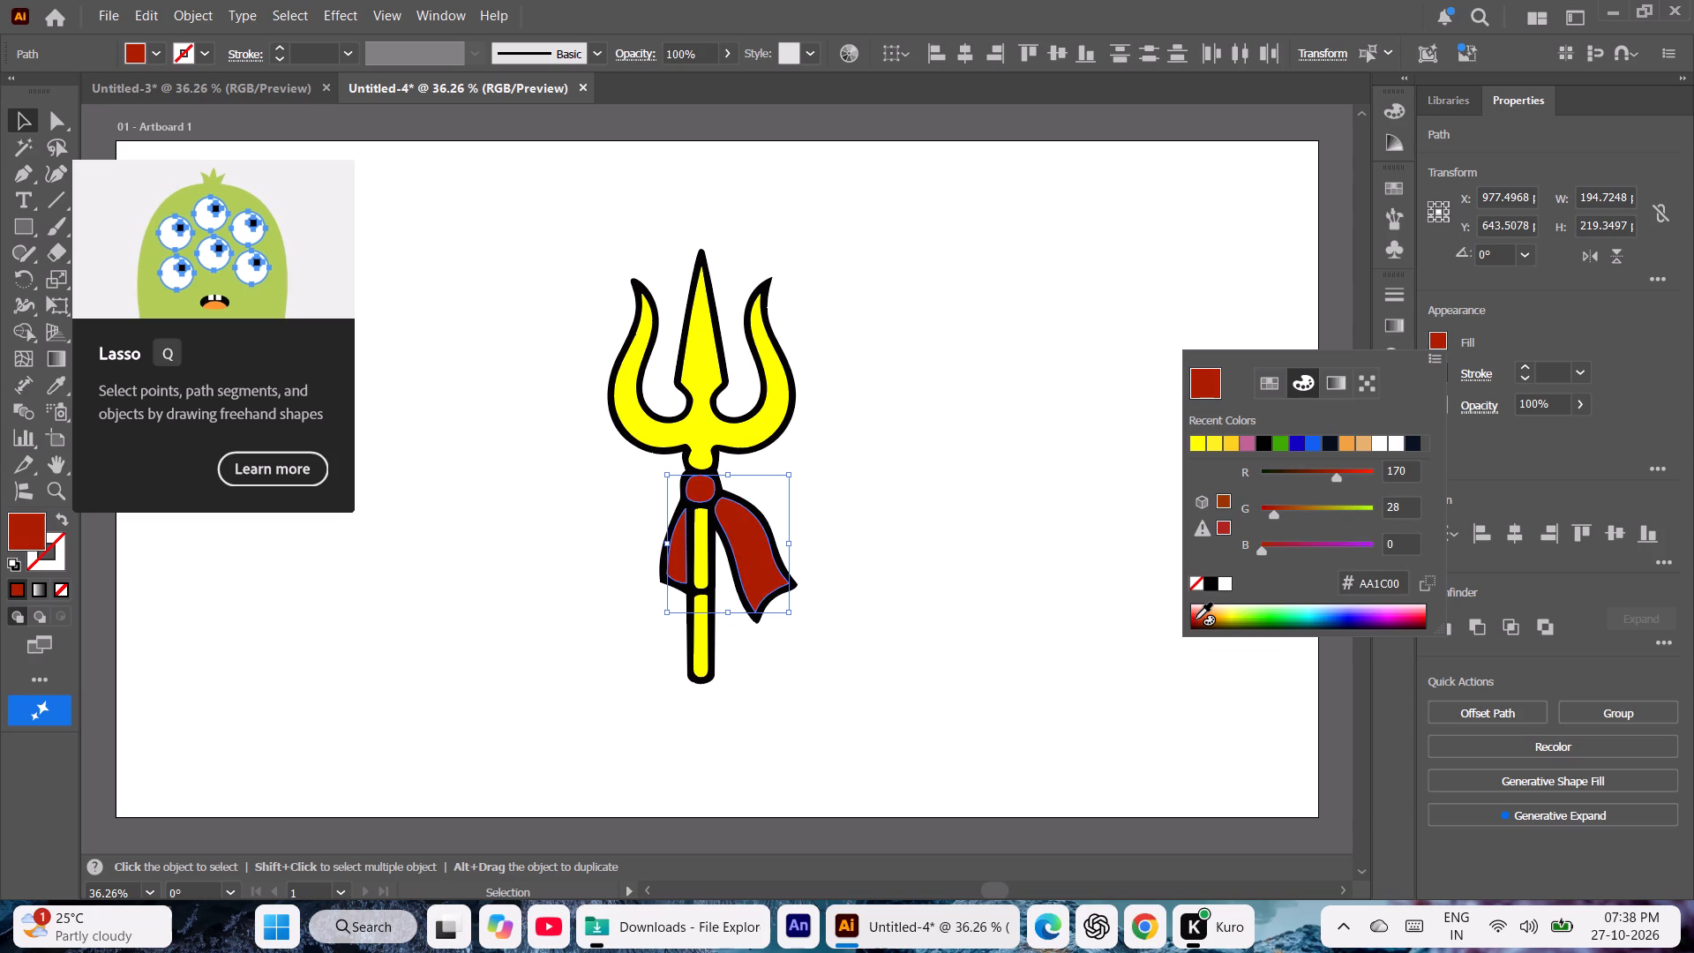
left_click(1196, 618)
left_click(1368, 473)
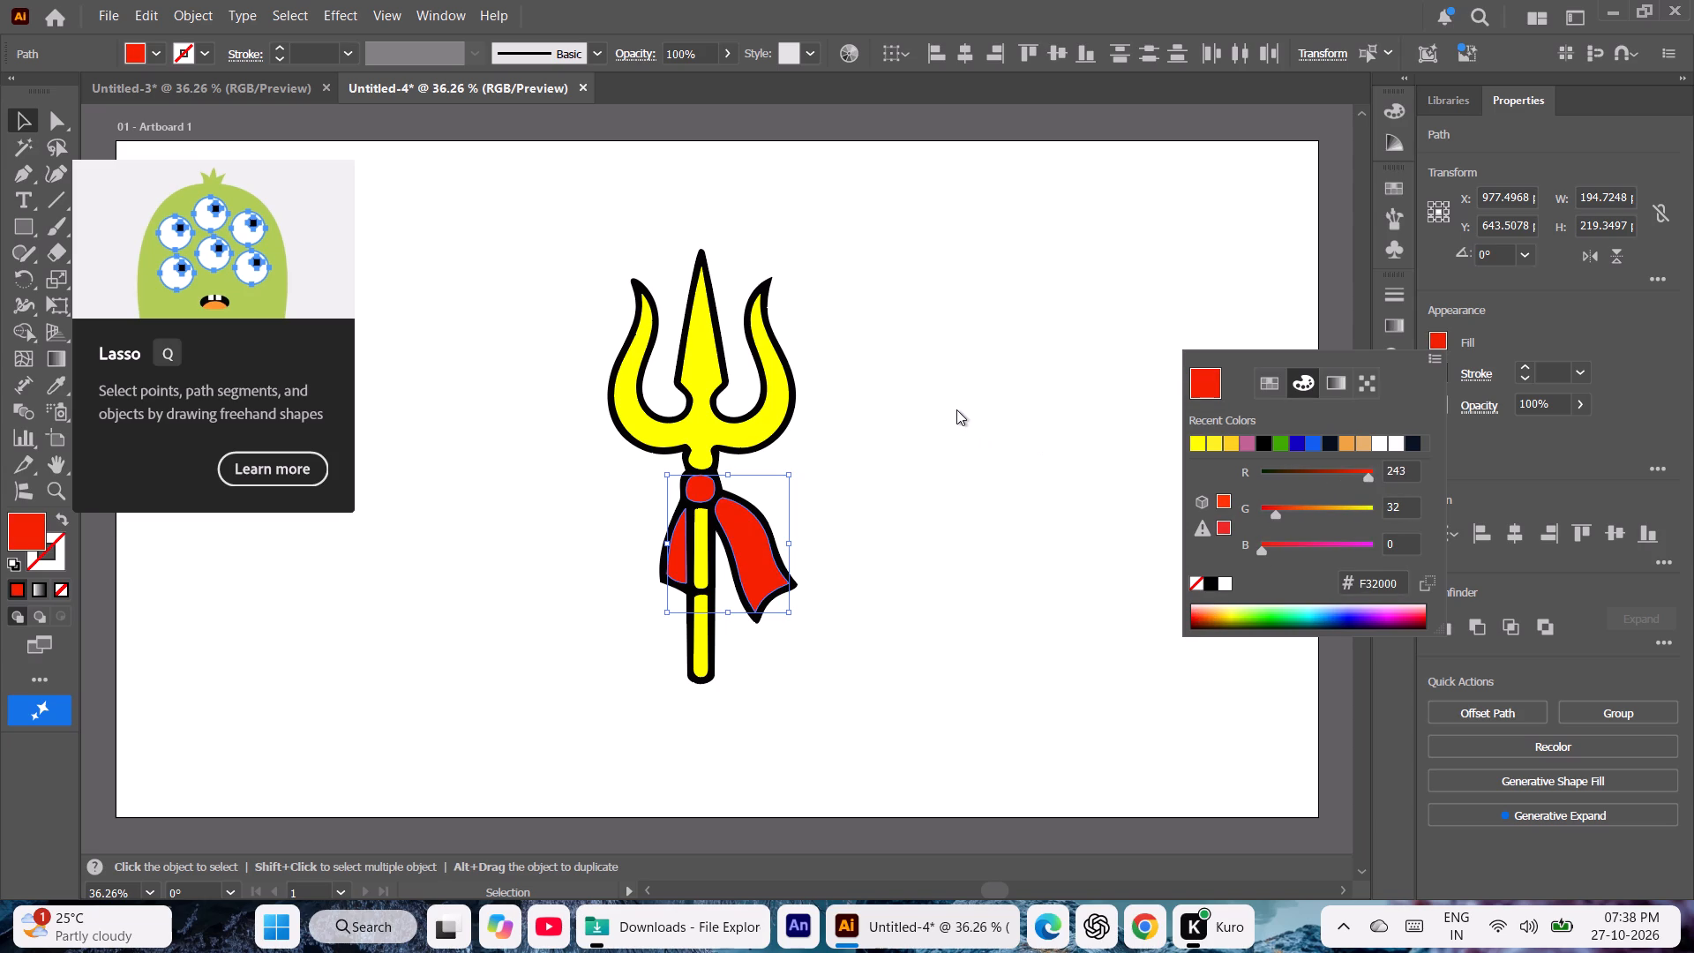
double_click(956, 409)
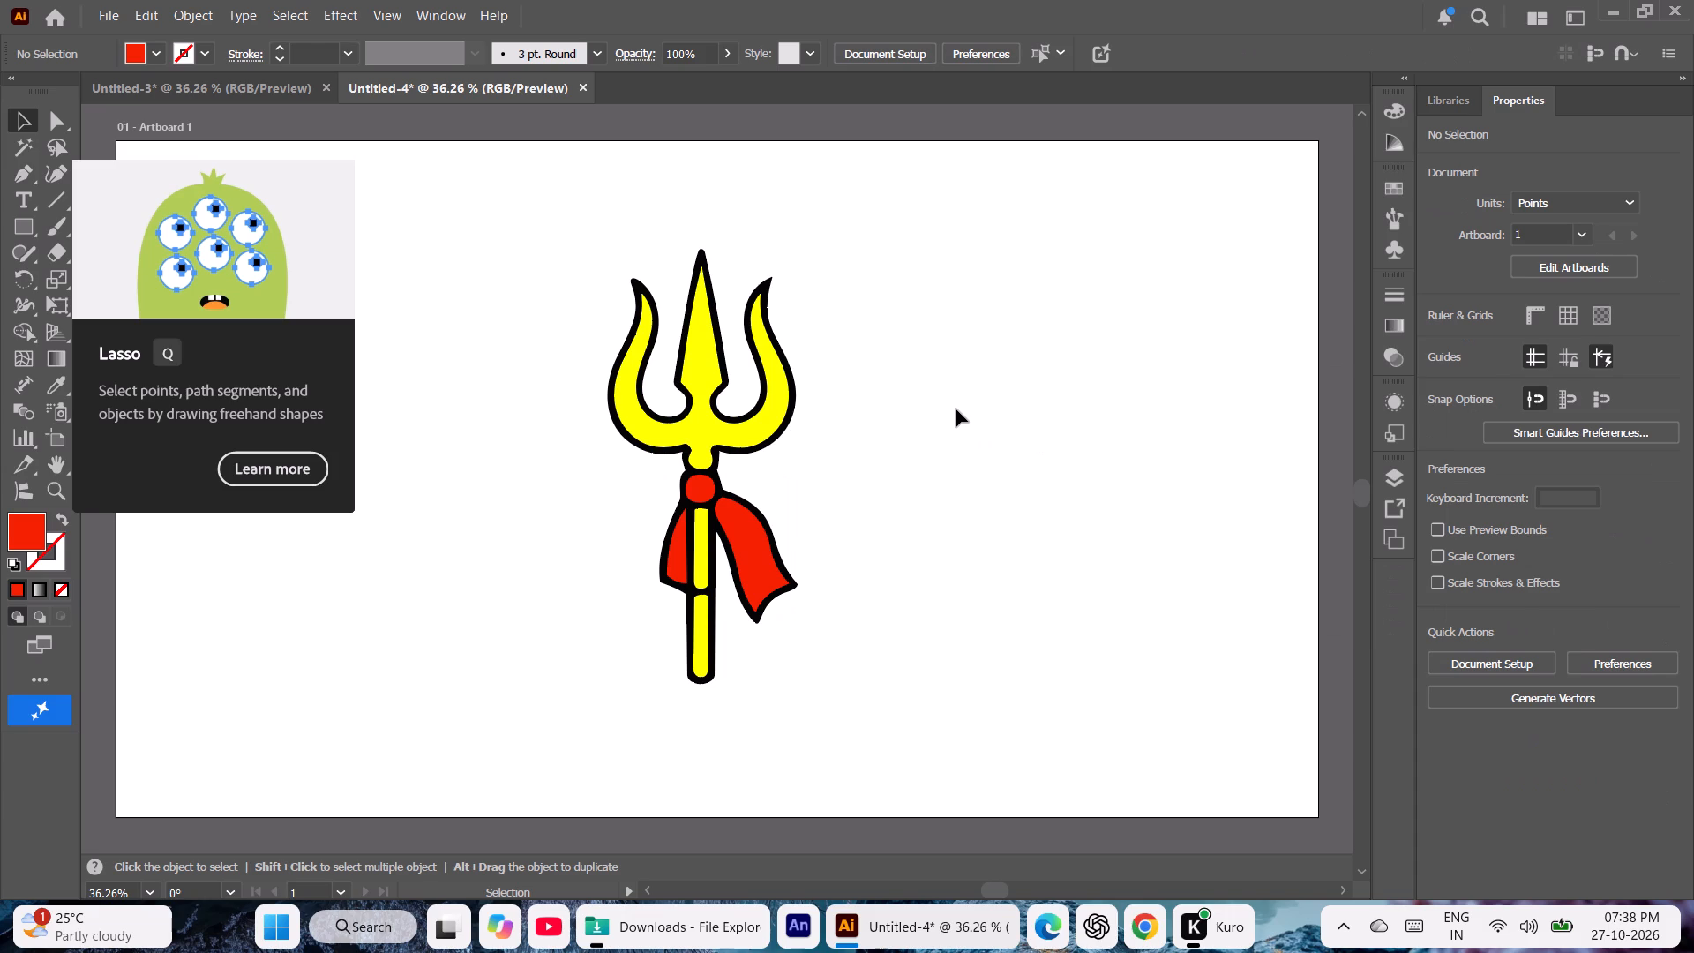
Enlarge the artboard proportionally from its top-left corner to about 8646 x 4863 pt.
key("ctrl+minus")
key("ctrl+minus")
key("ctrl+minus")
key("ctrl+minus")
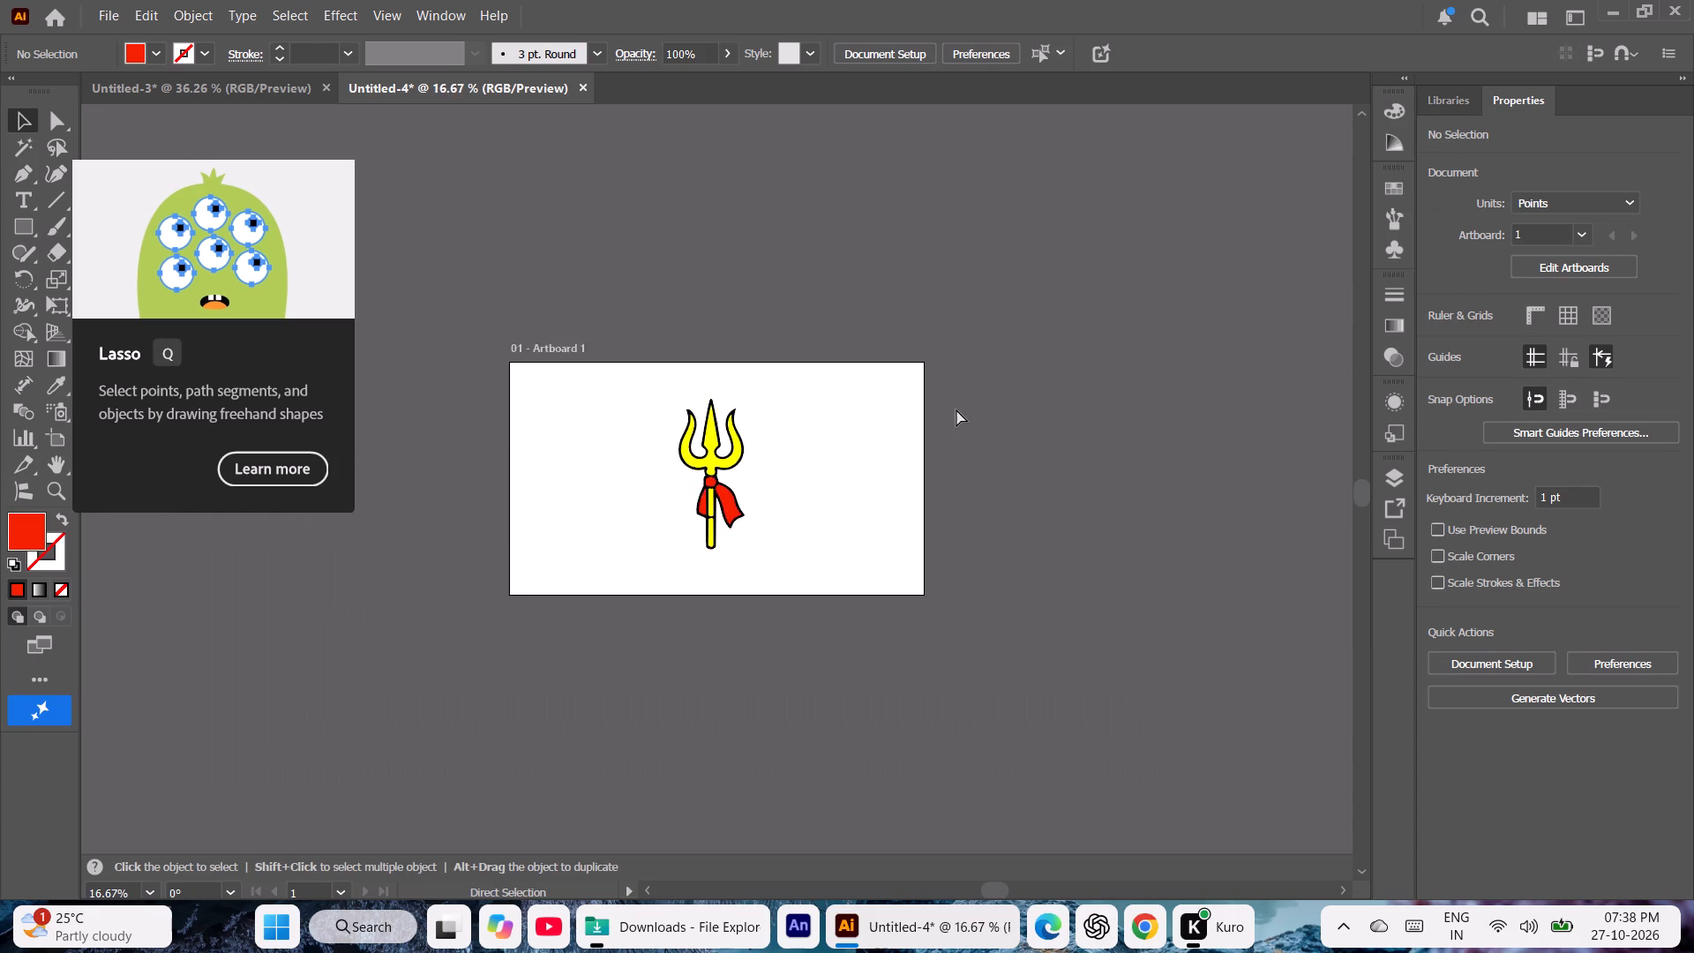
key("ctrl+minus")
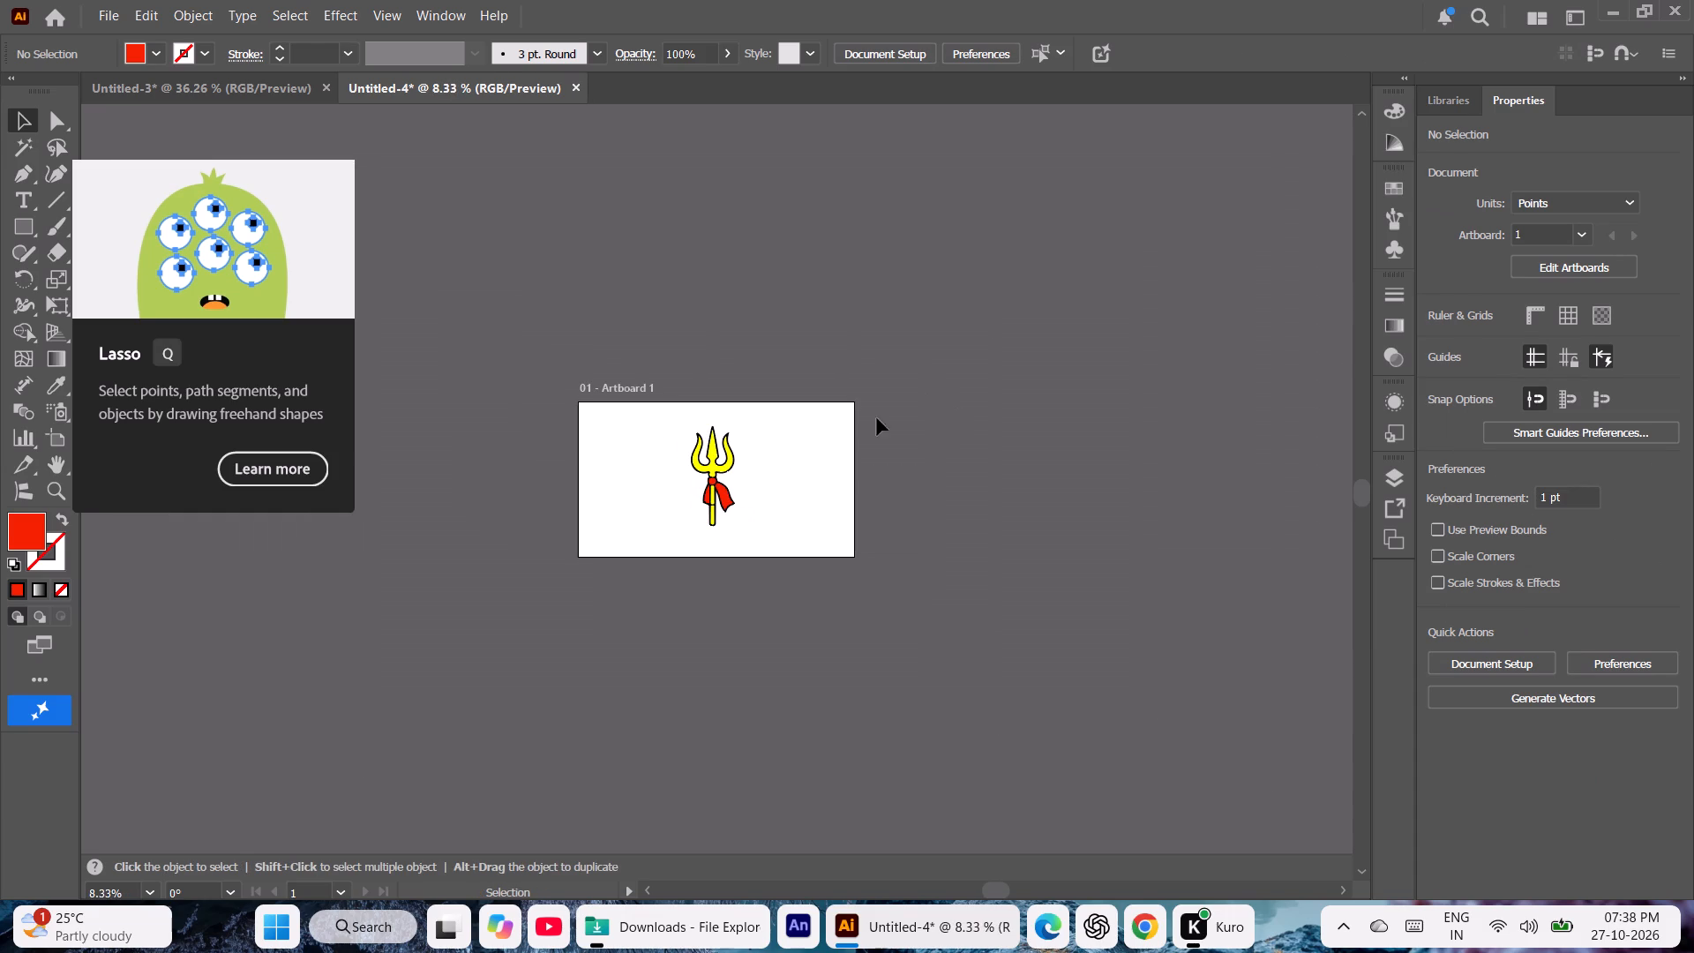
left_click(59, 469)
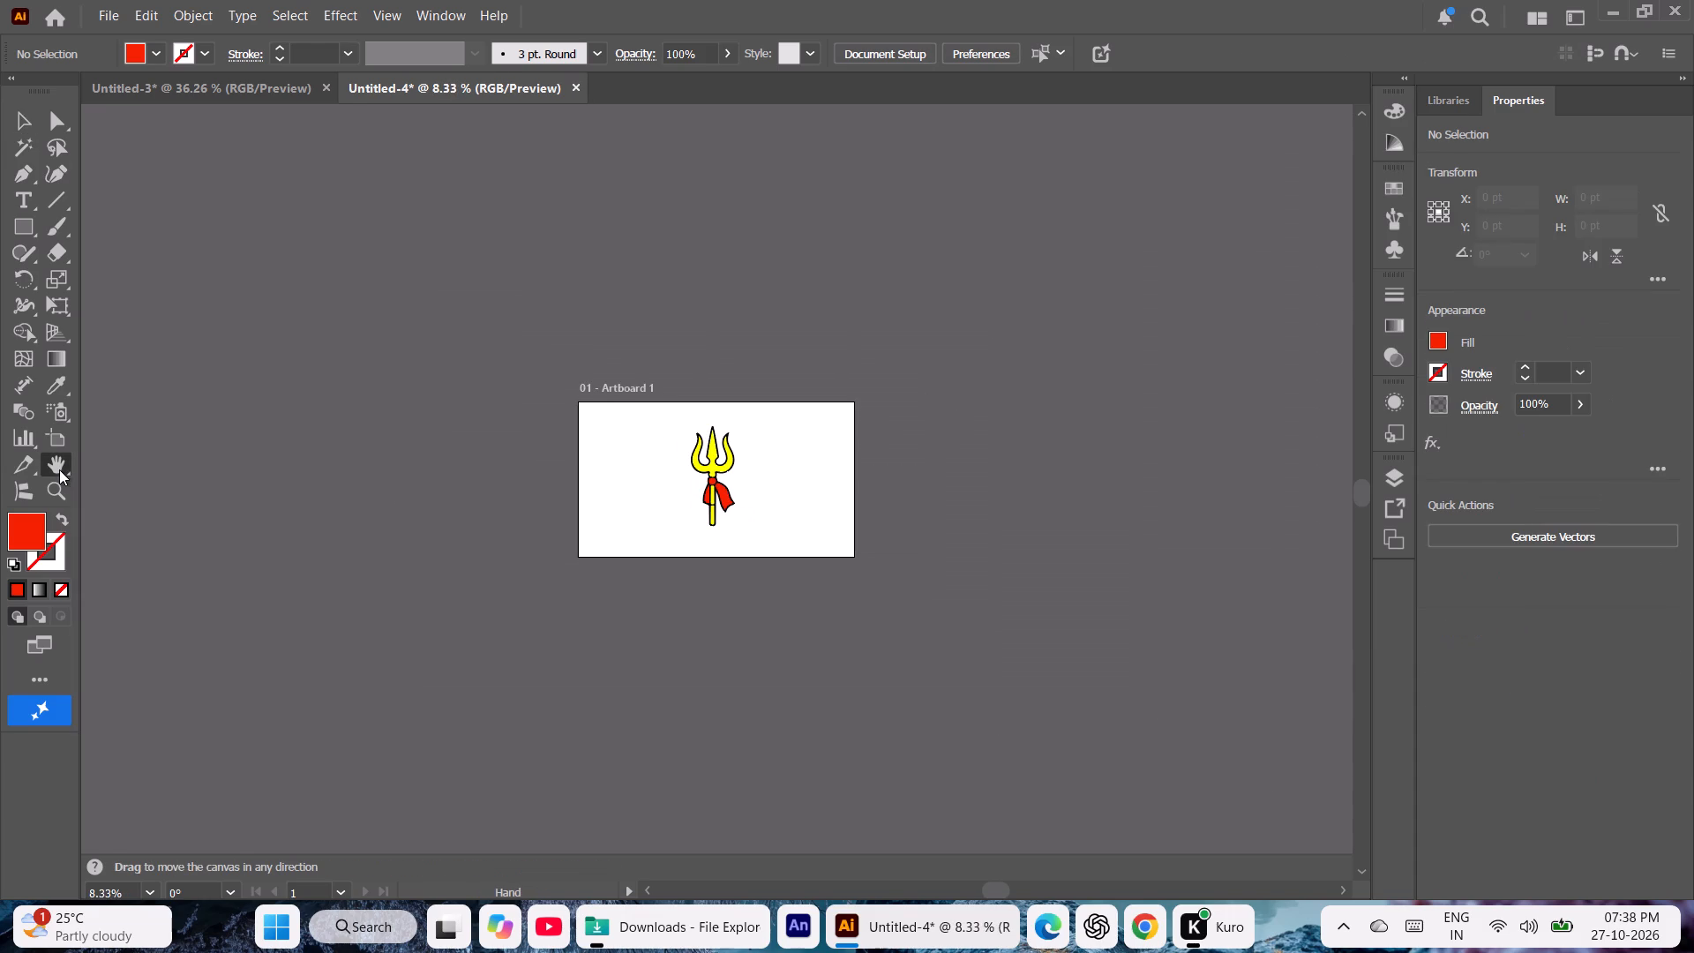
left_click_drag(609, 434, 146, 187)
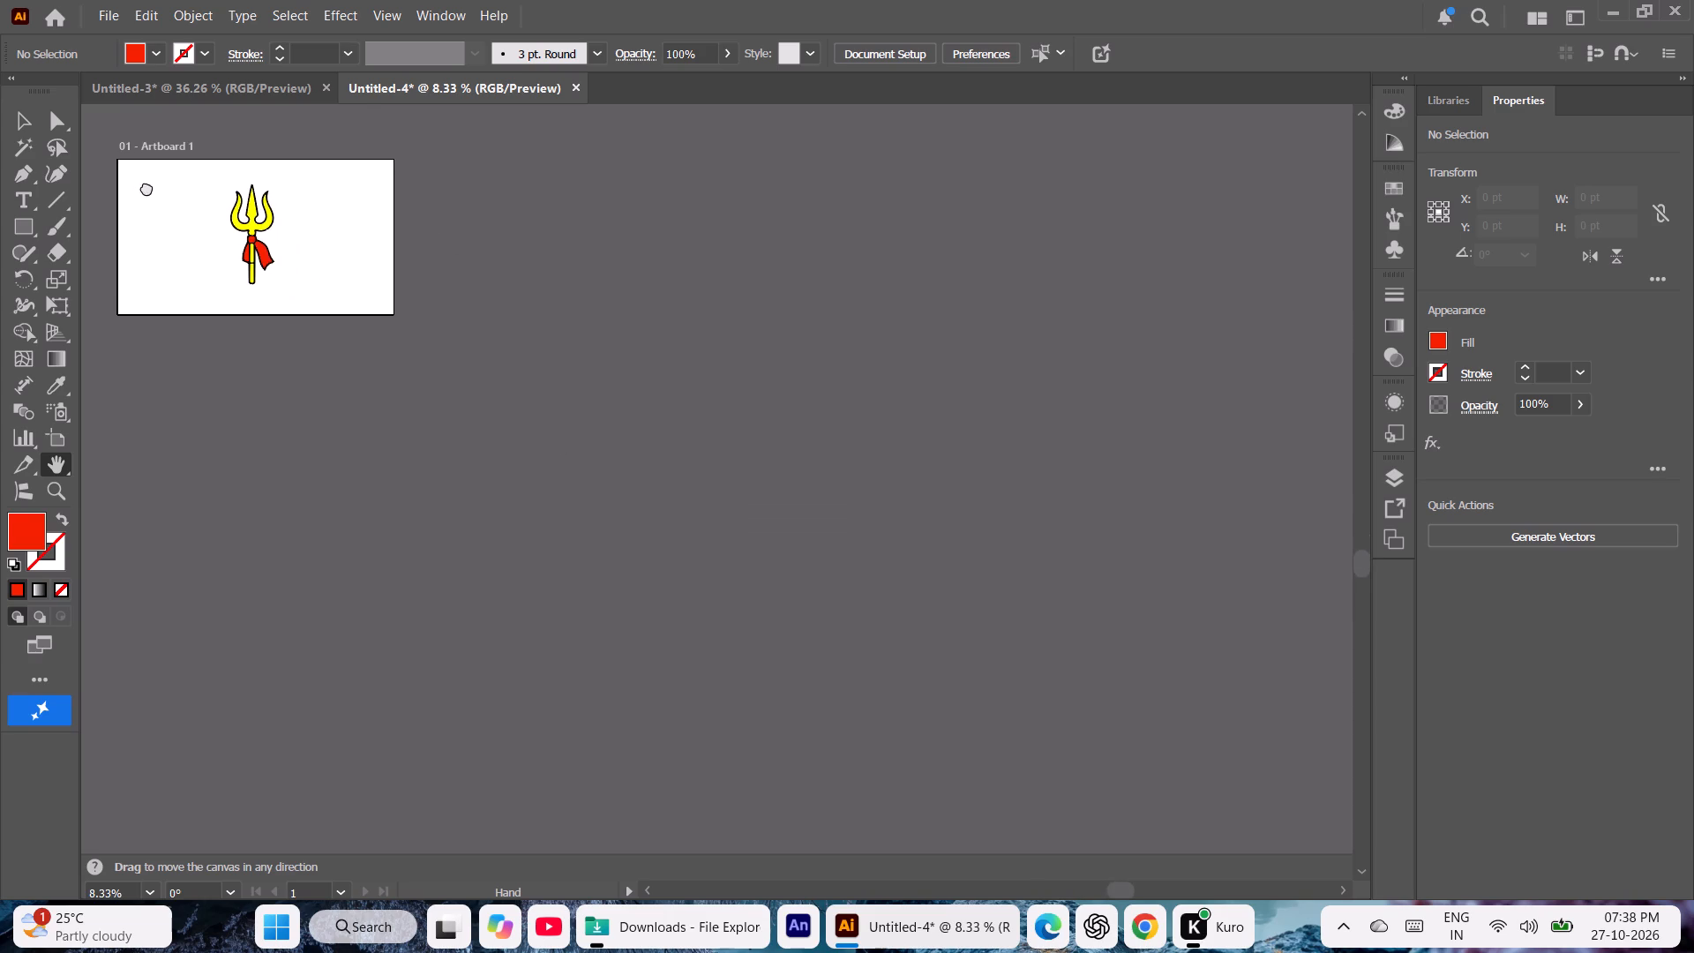
left_click_drag(146, 187, 126, 158)
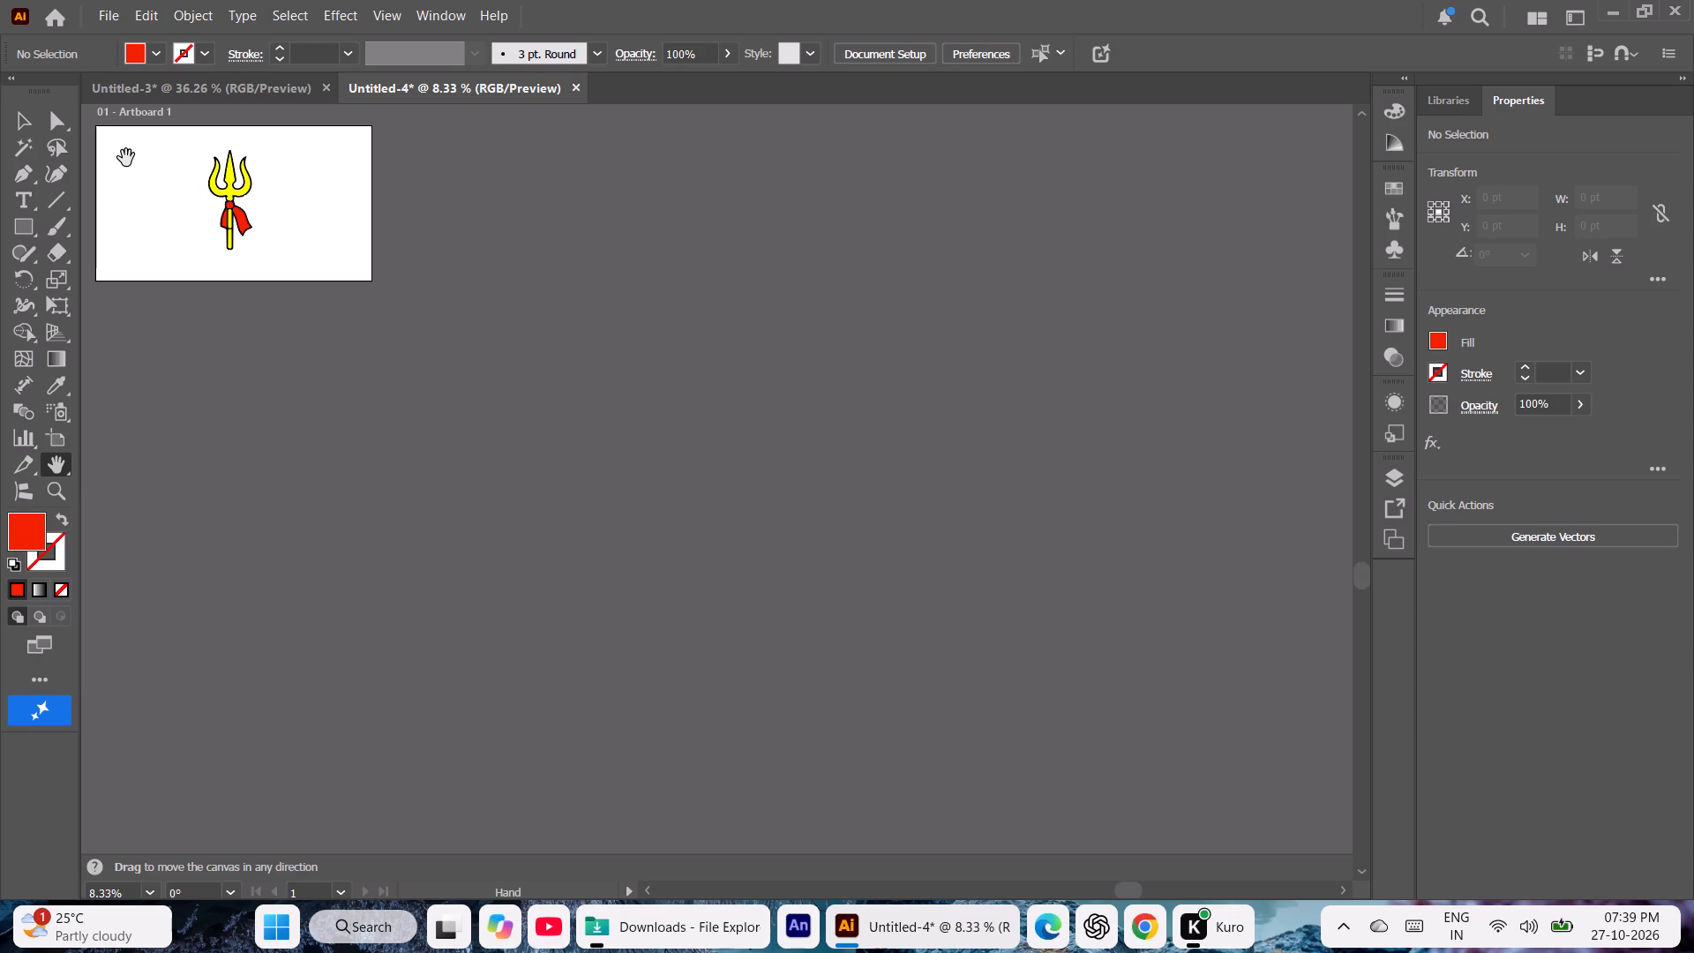
left_click(62, 438)
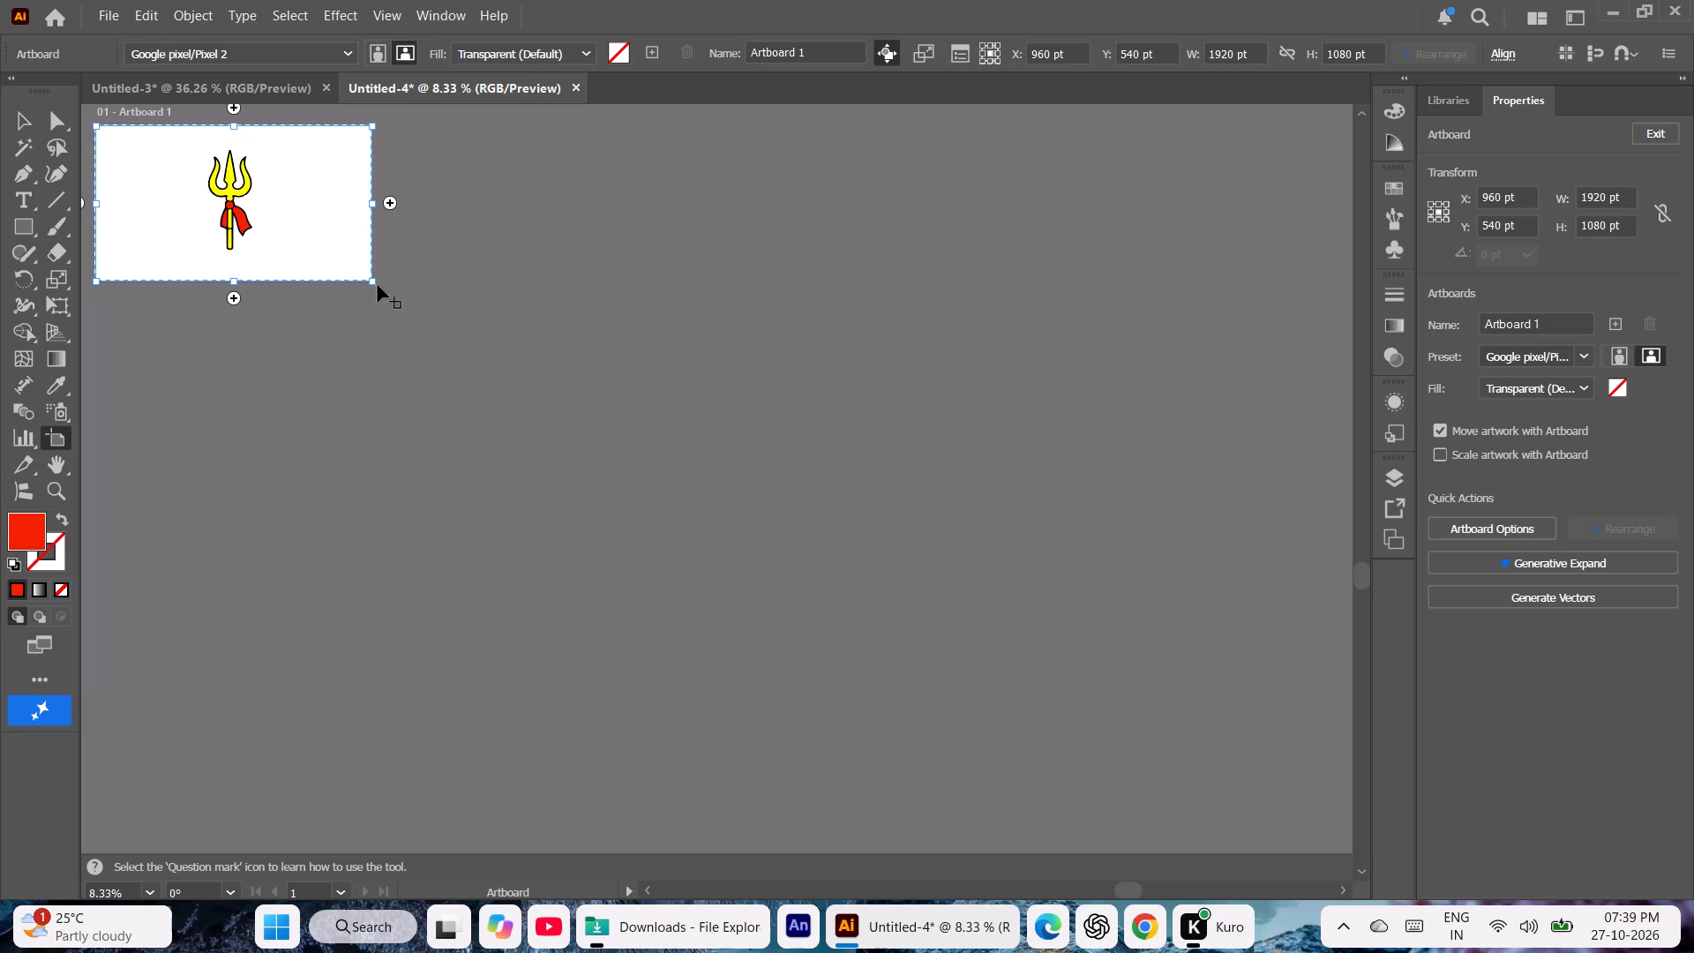
left_click_drag(373, 281, 973, 599, "shift")
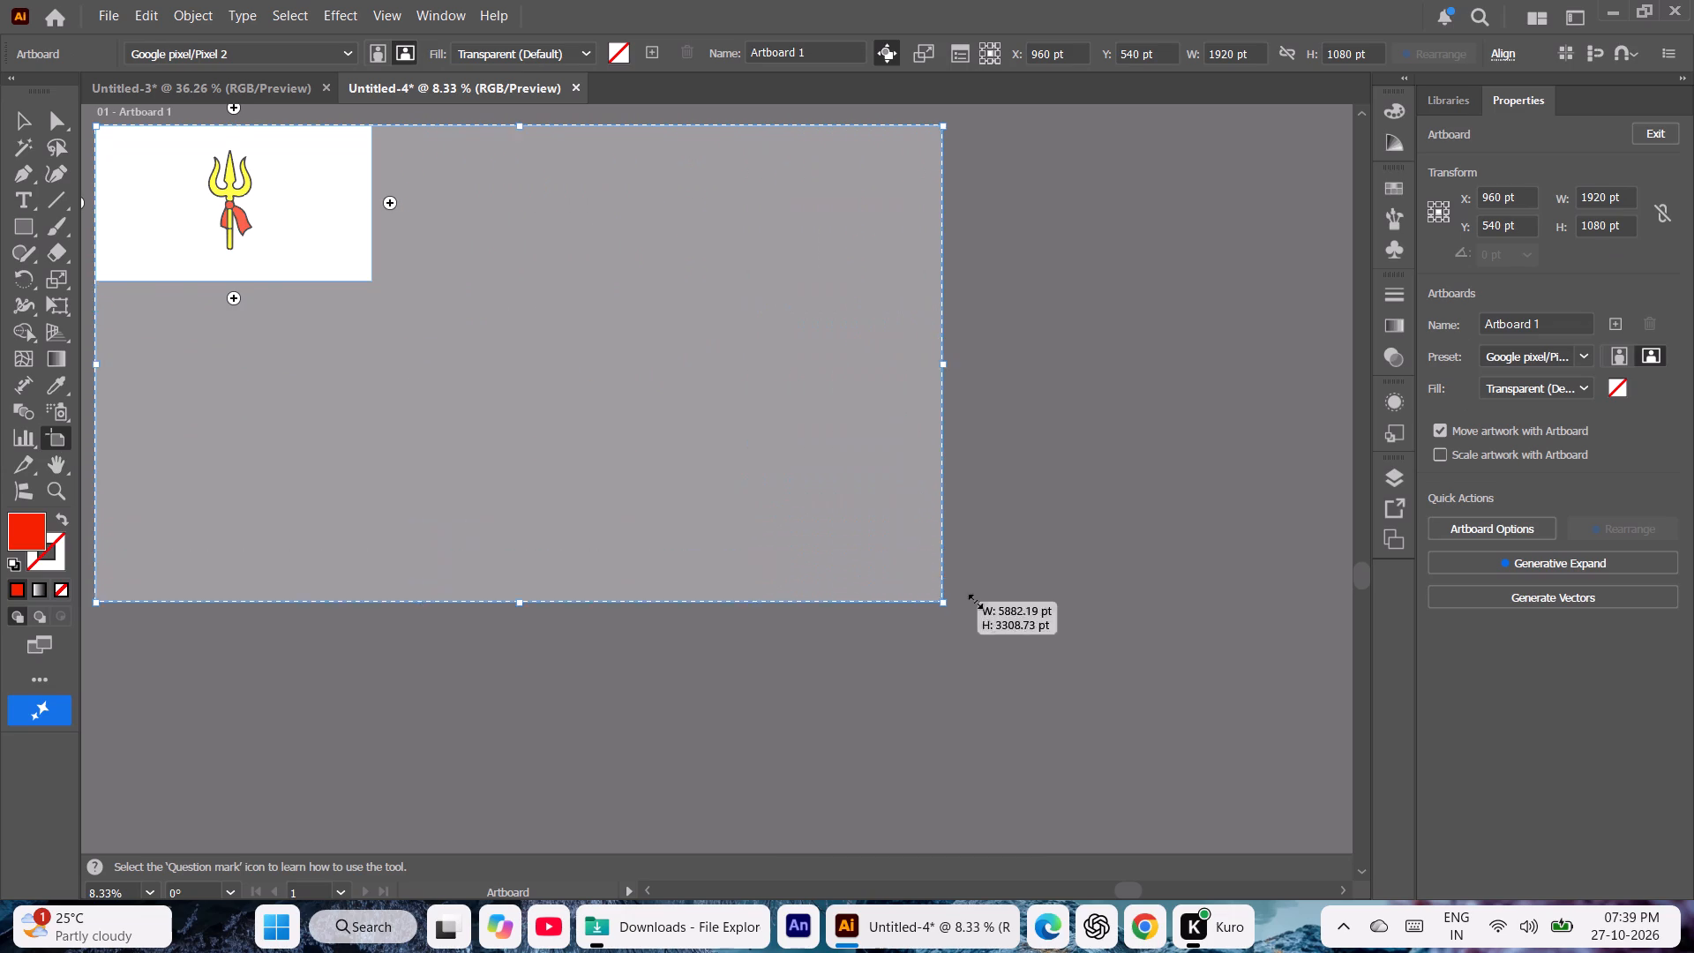
left_click_drag(973, 599, 1337, 817, "shift")
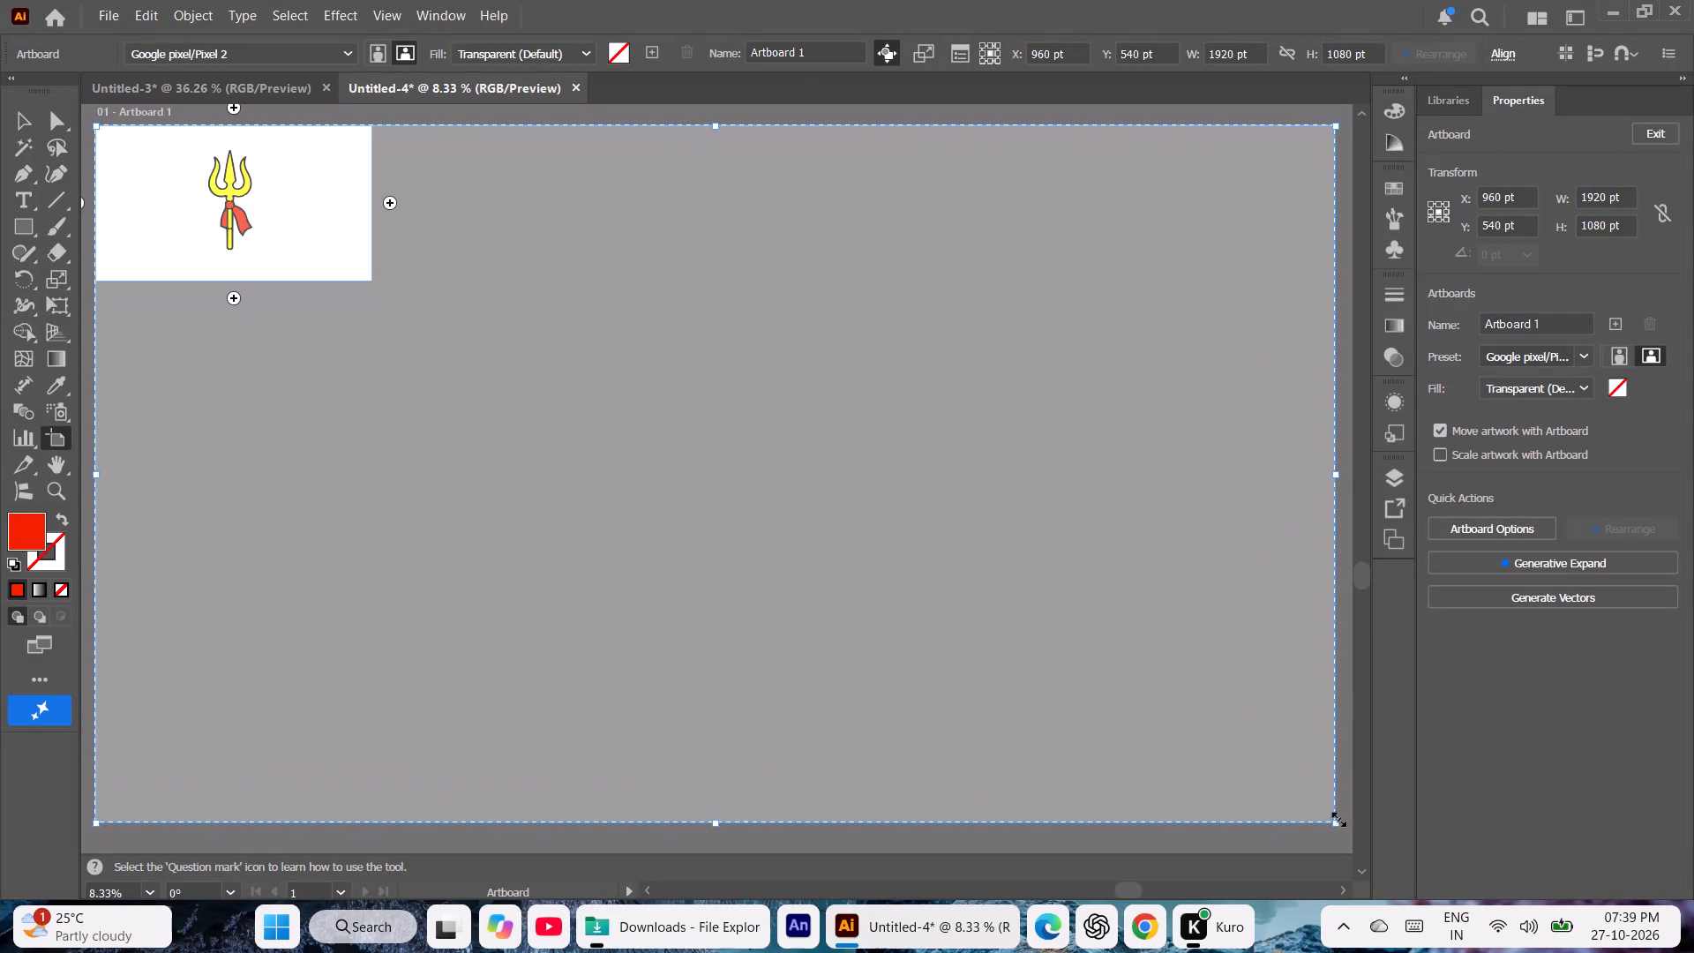
left_click_drag(1337, 817, 1339, 823, "shift")
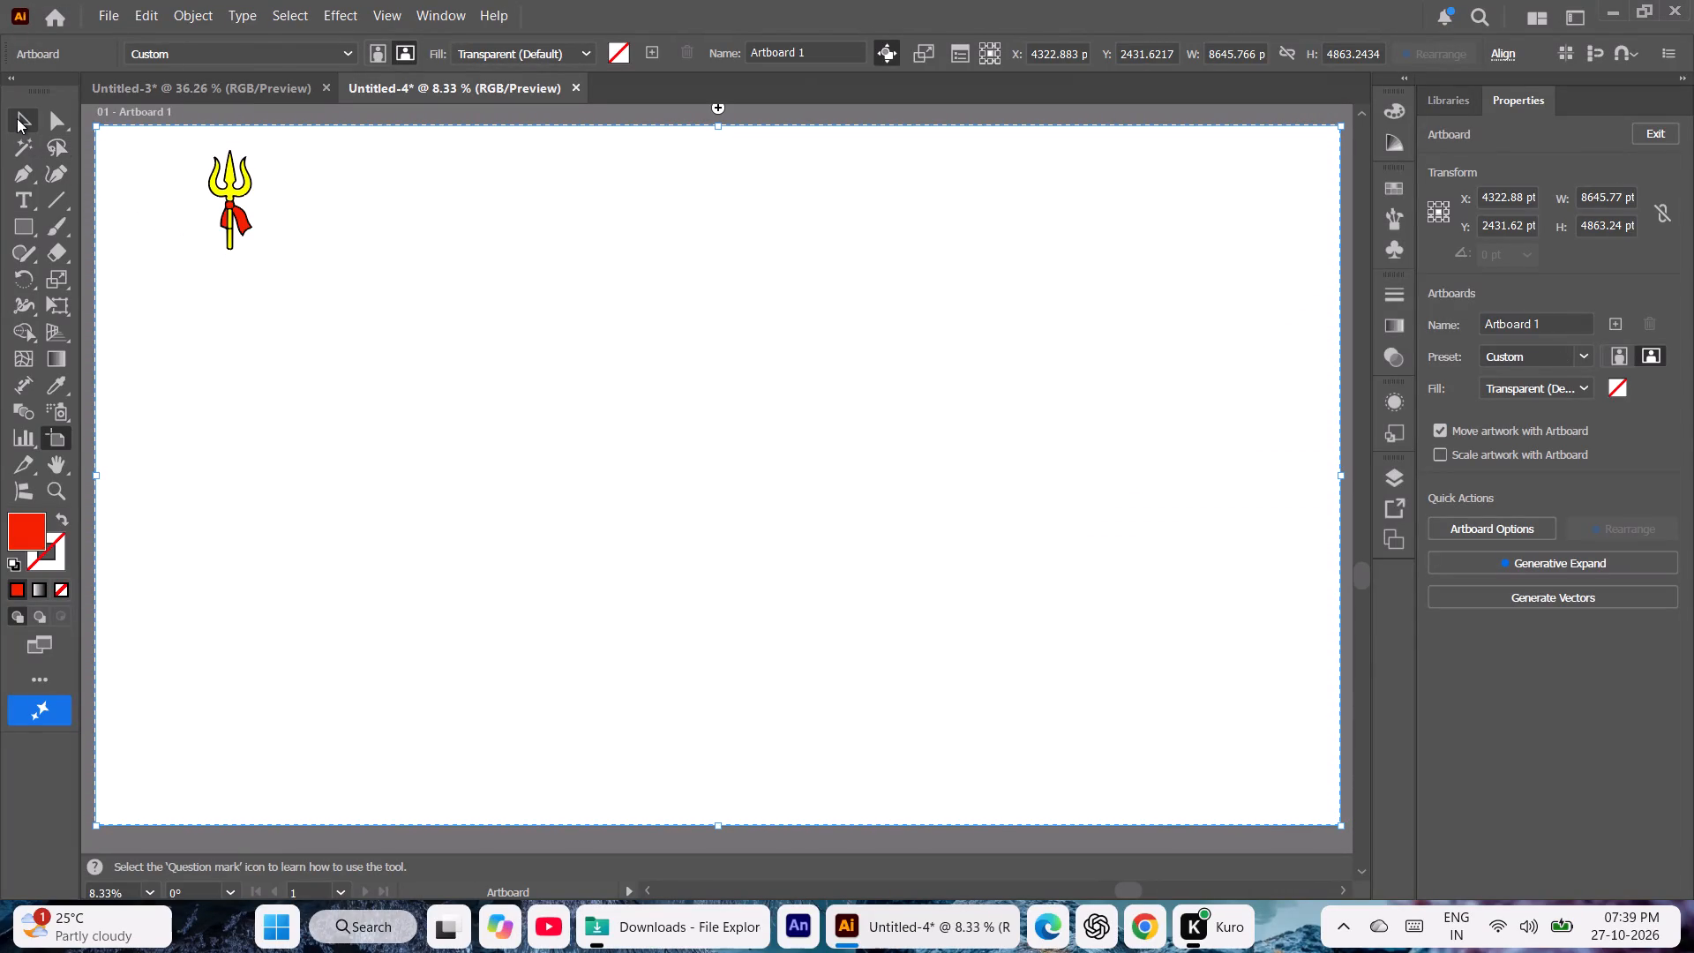
Scale the whole trident proportionally to about 1603 x 3677 pt and move it near the centre of the enlarged artboard.
left_click(17, 118)
key("ctrl+a")
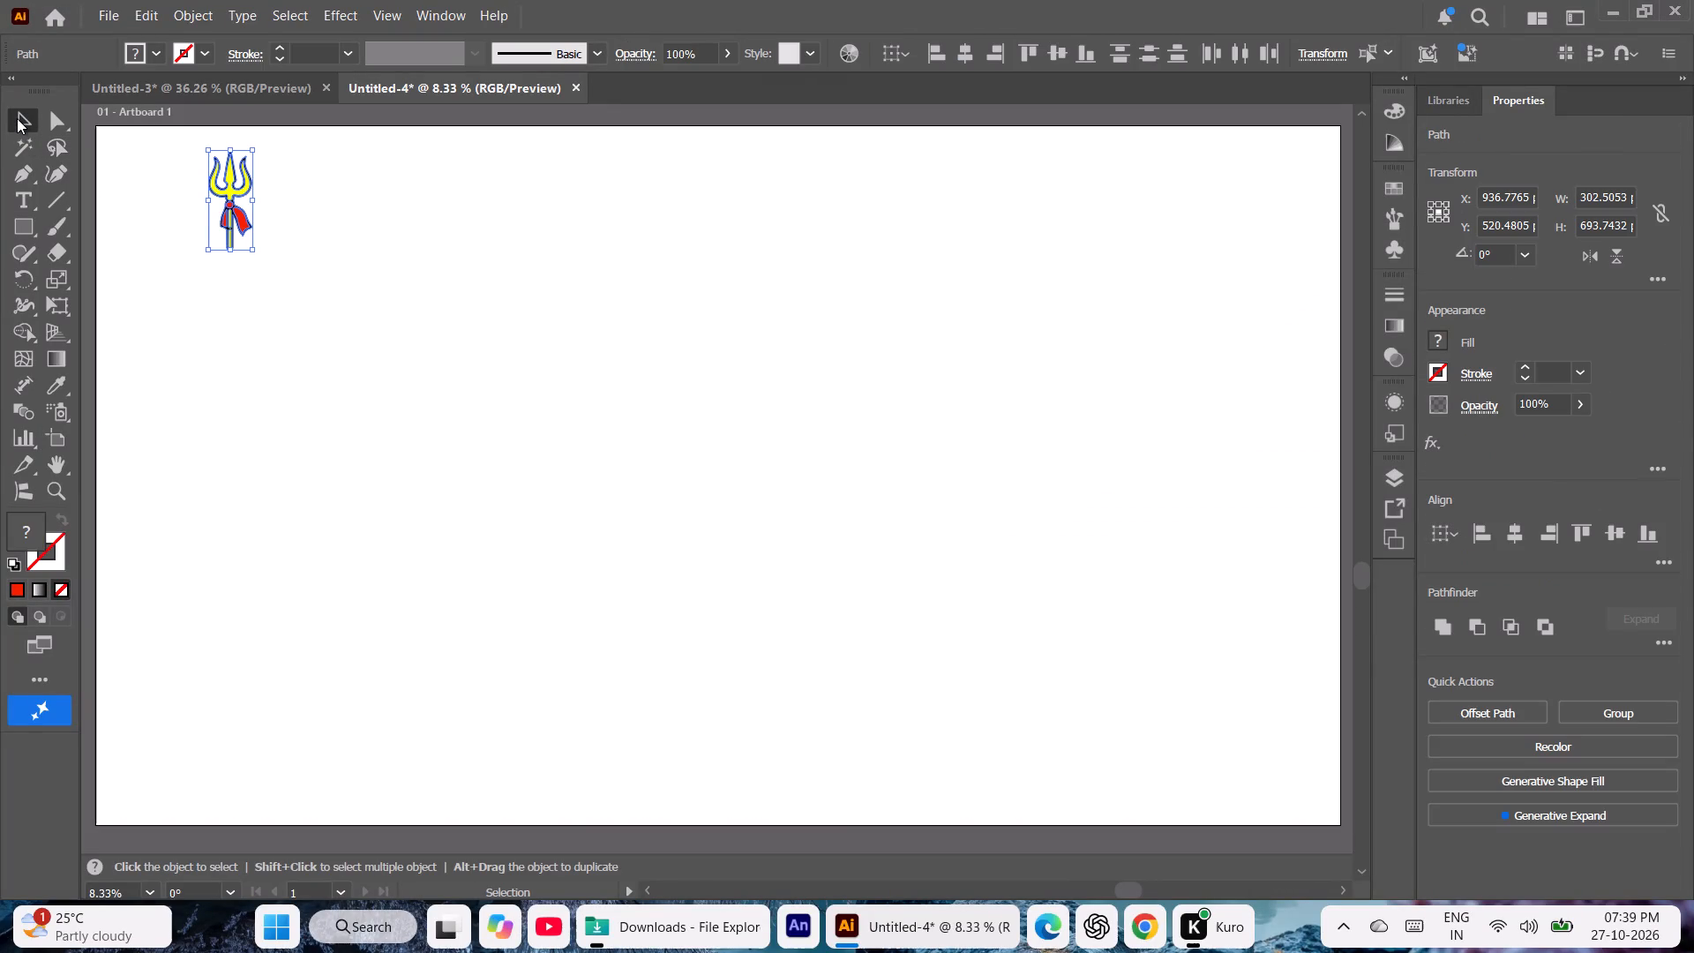
left_click_drag(251, 251, 280, 282, "shift")
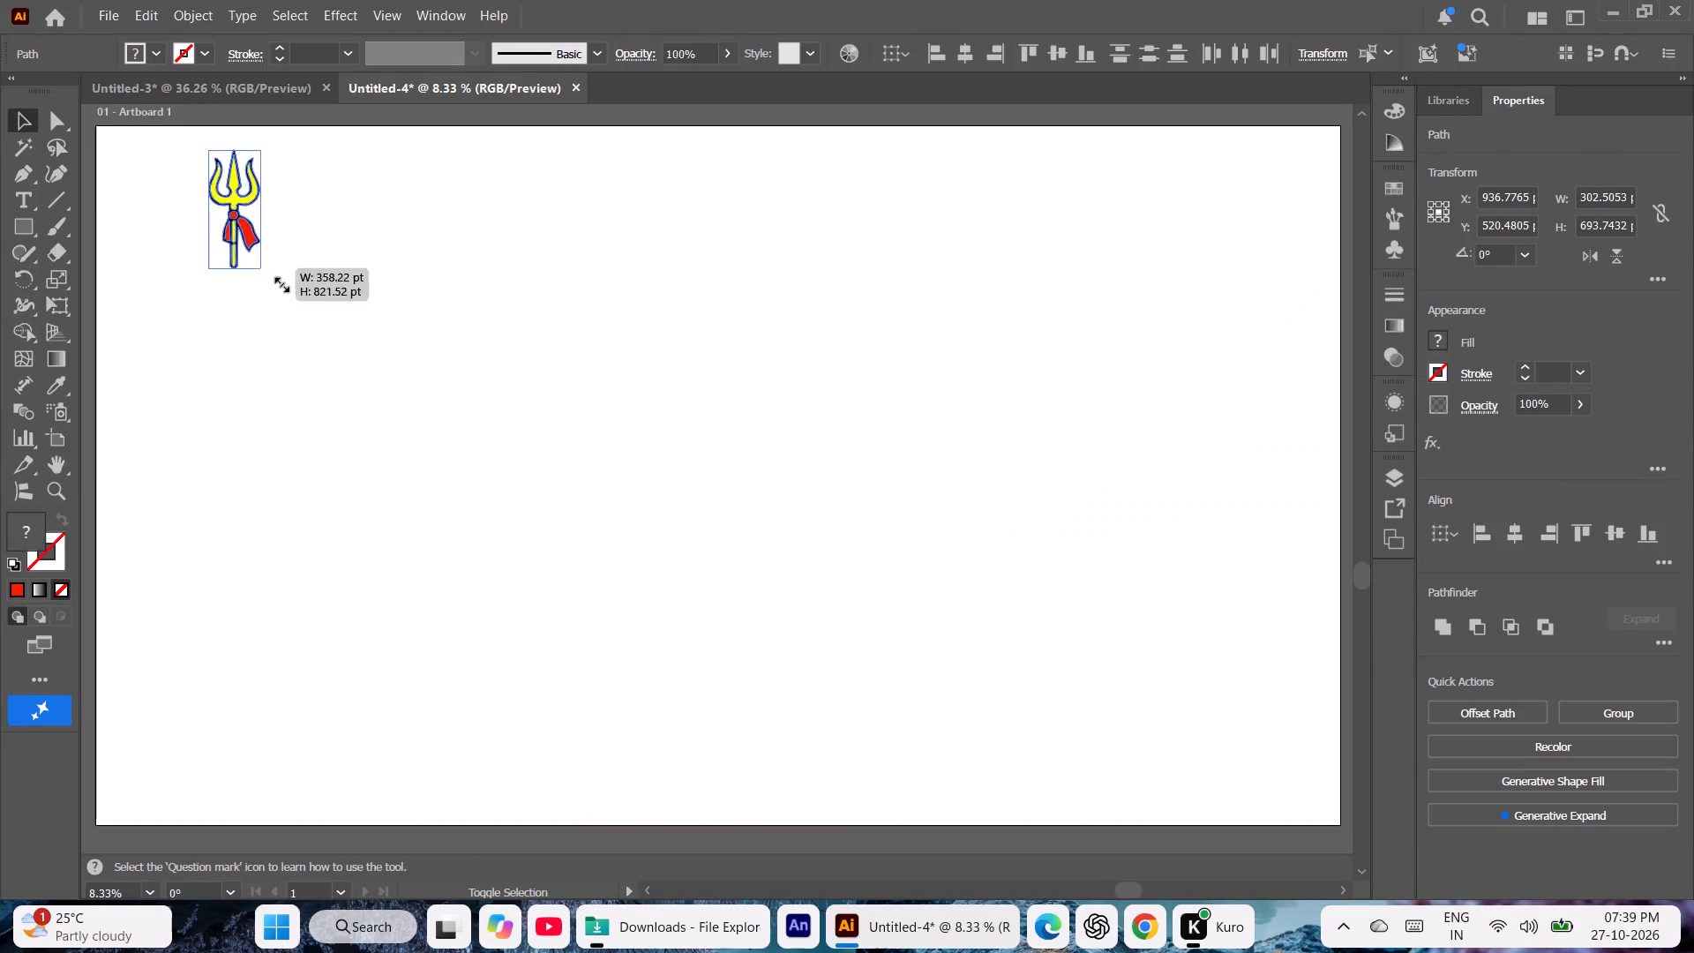
left_click_drag(280, 282, 615, 651, "shift")
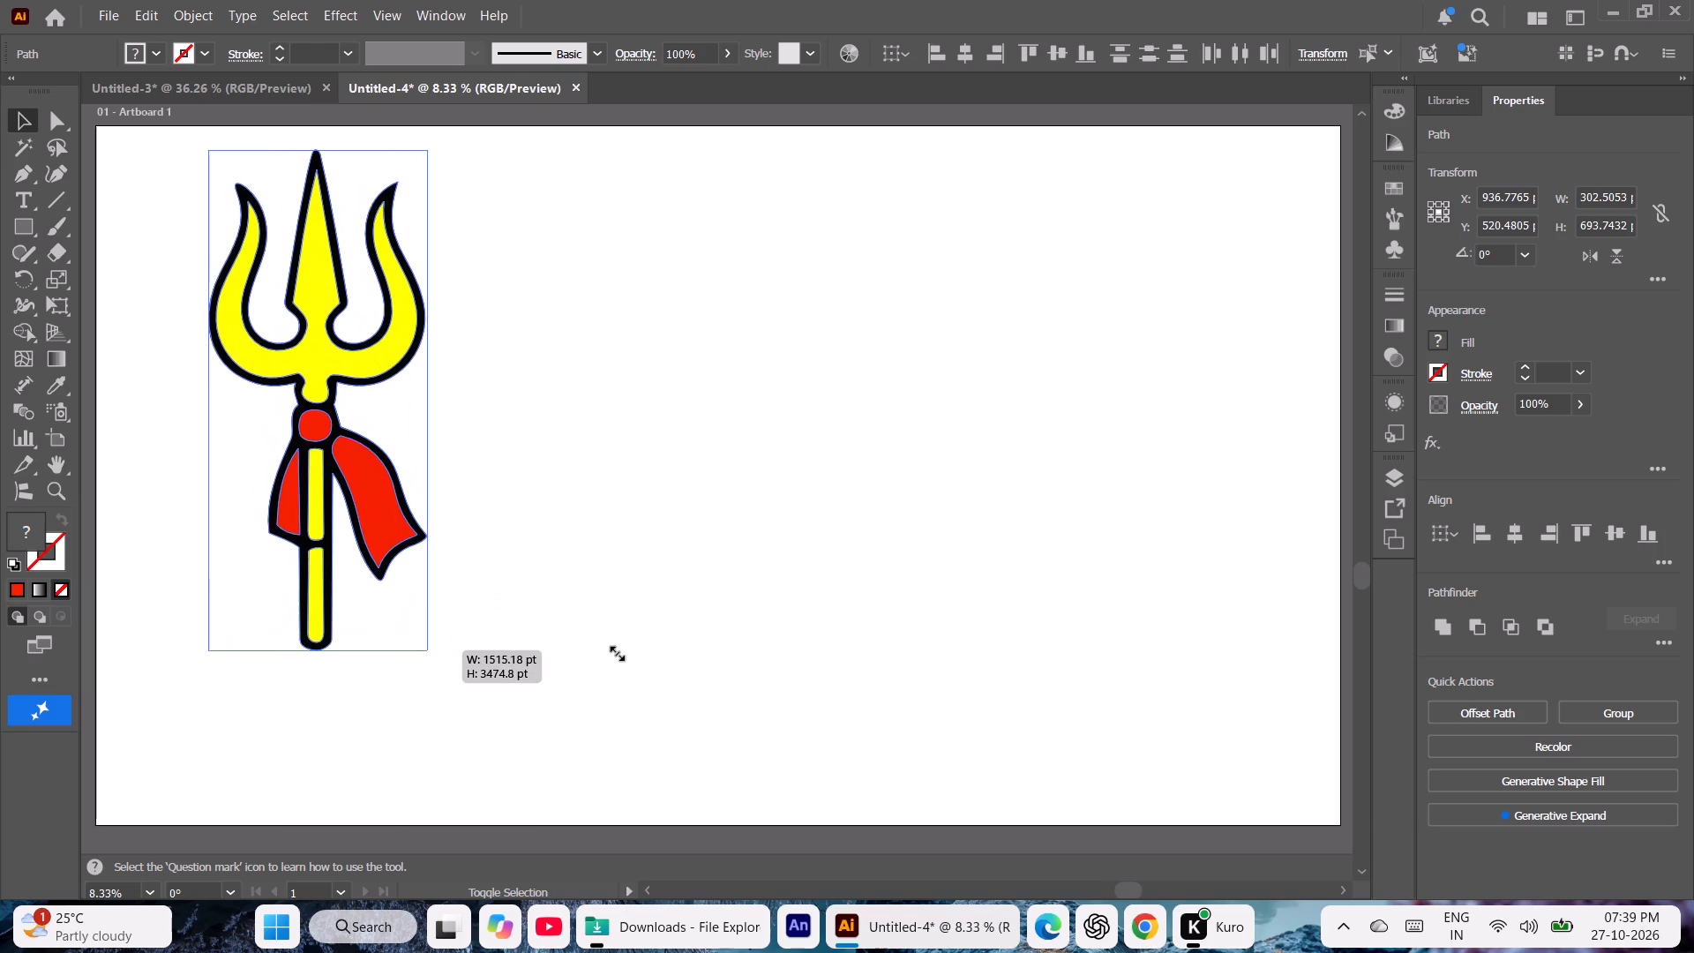
left_click_drag(615, 651, 629, 680, "shift")
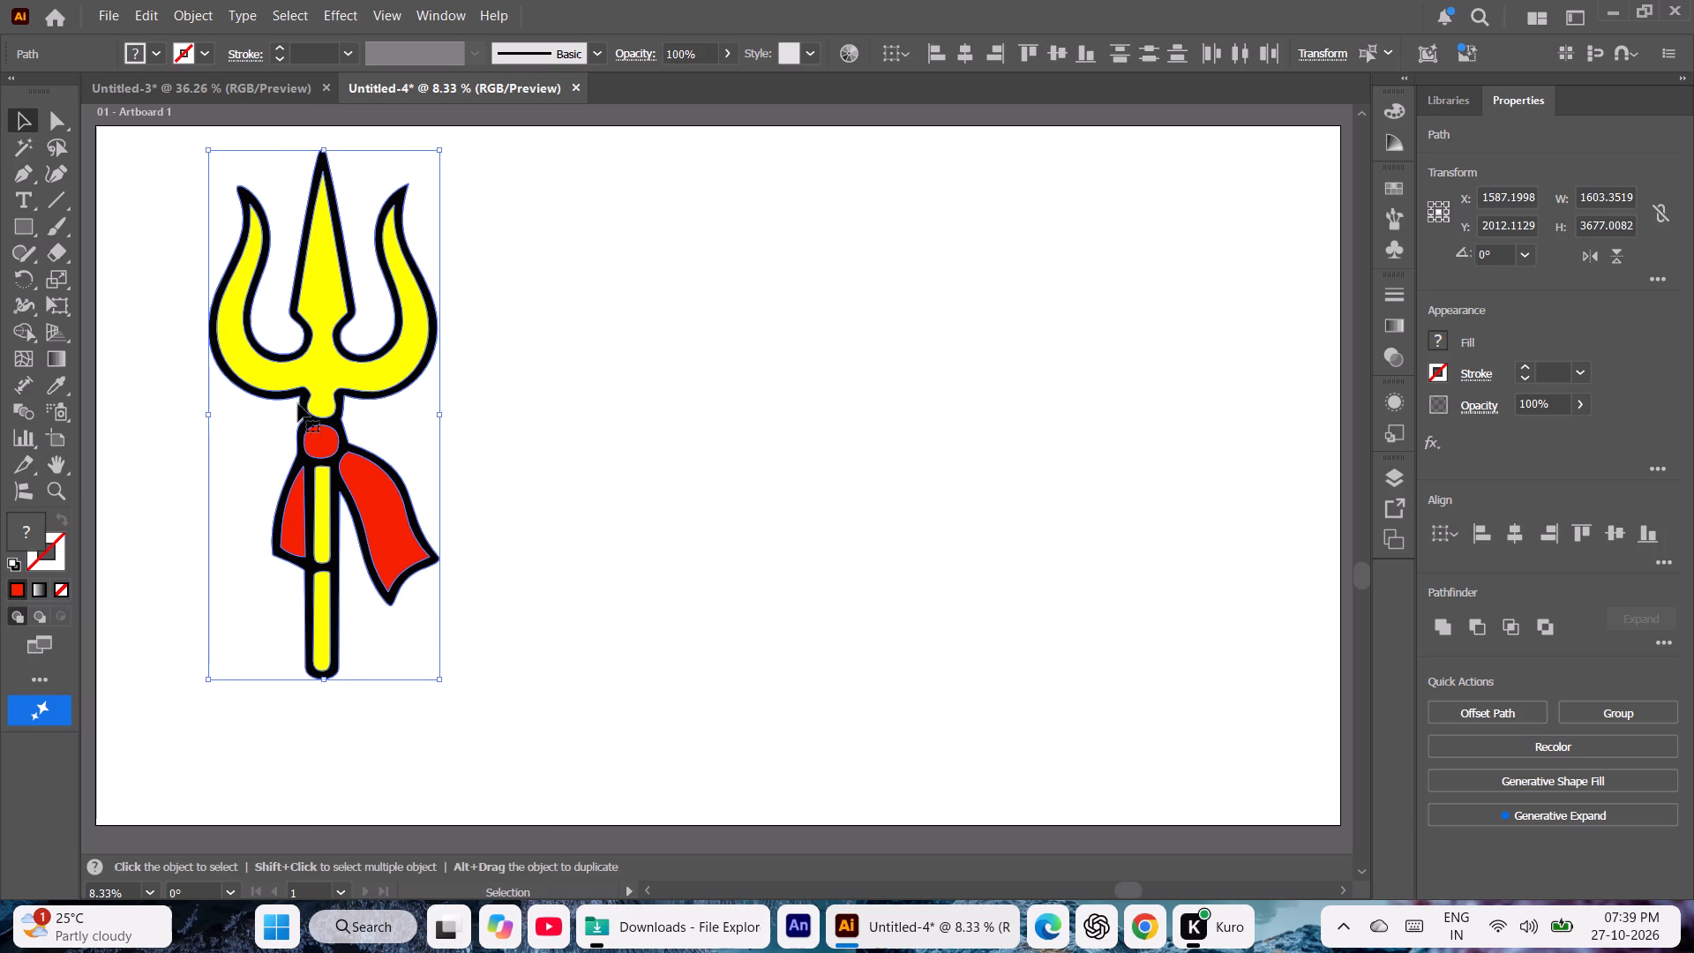
left_click_drag(309, 375, 660, 427)
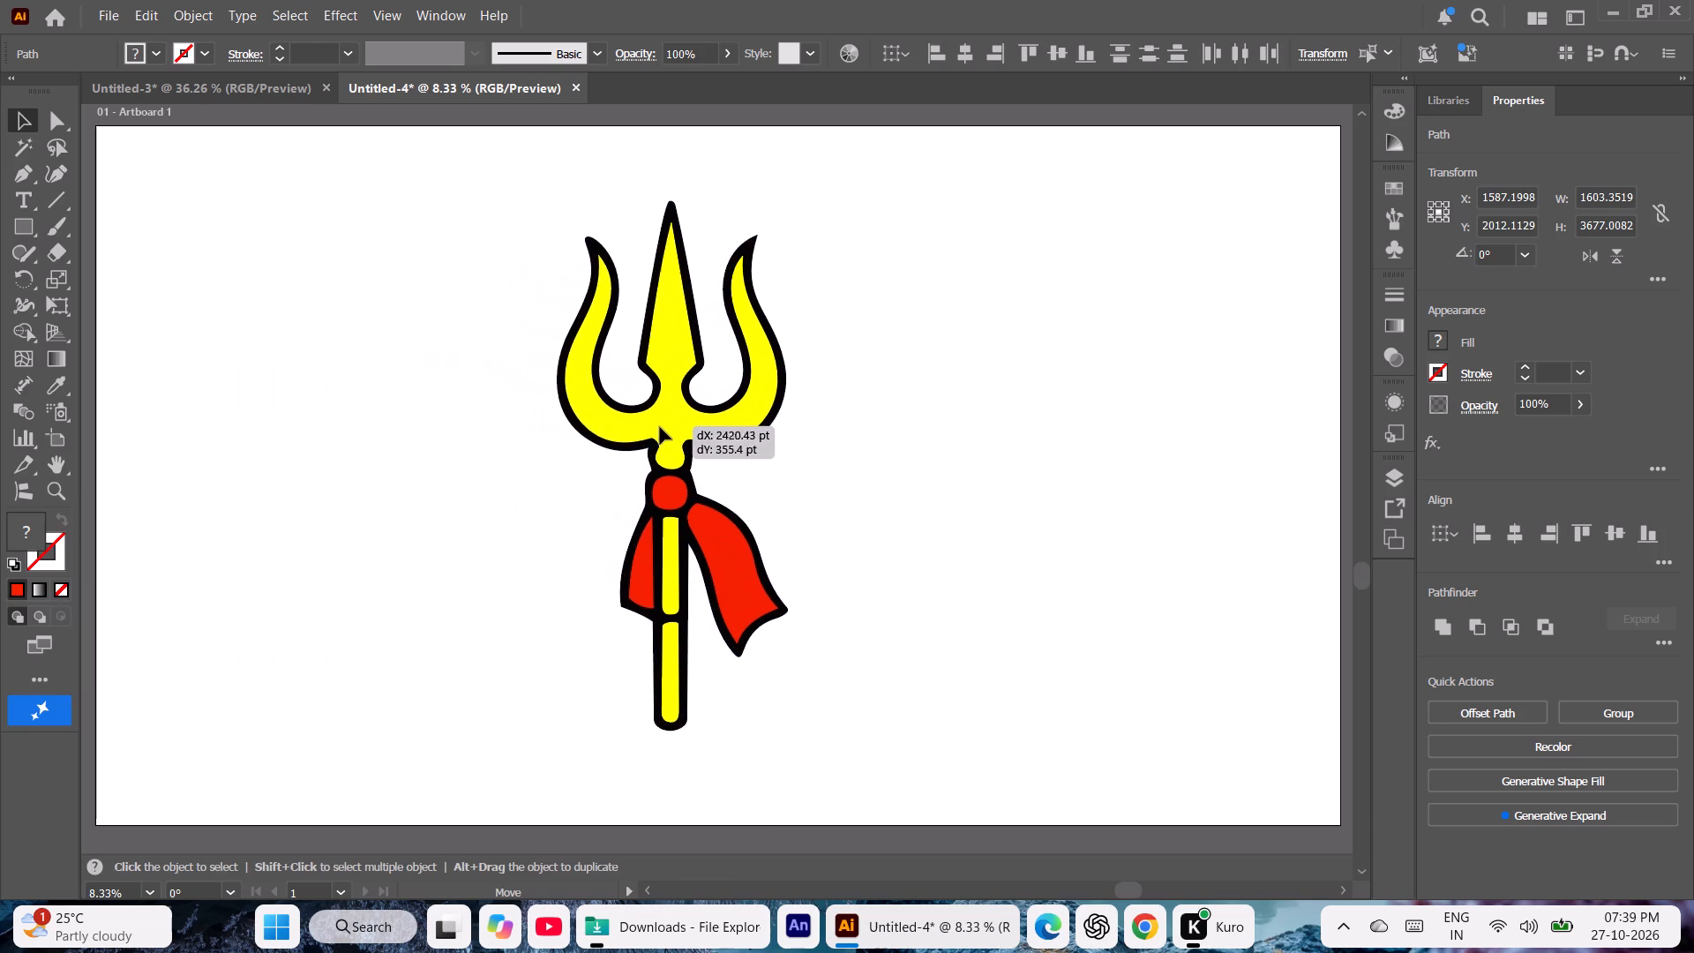
left_click_drag(660, 427, 659, 428)
left_click(1007, 476)
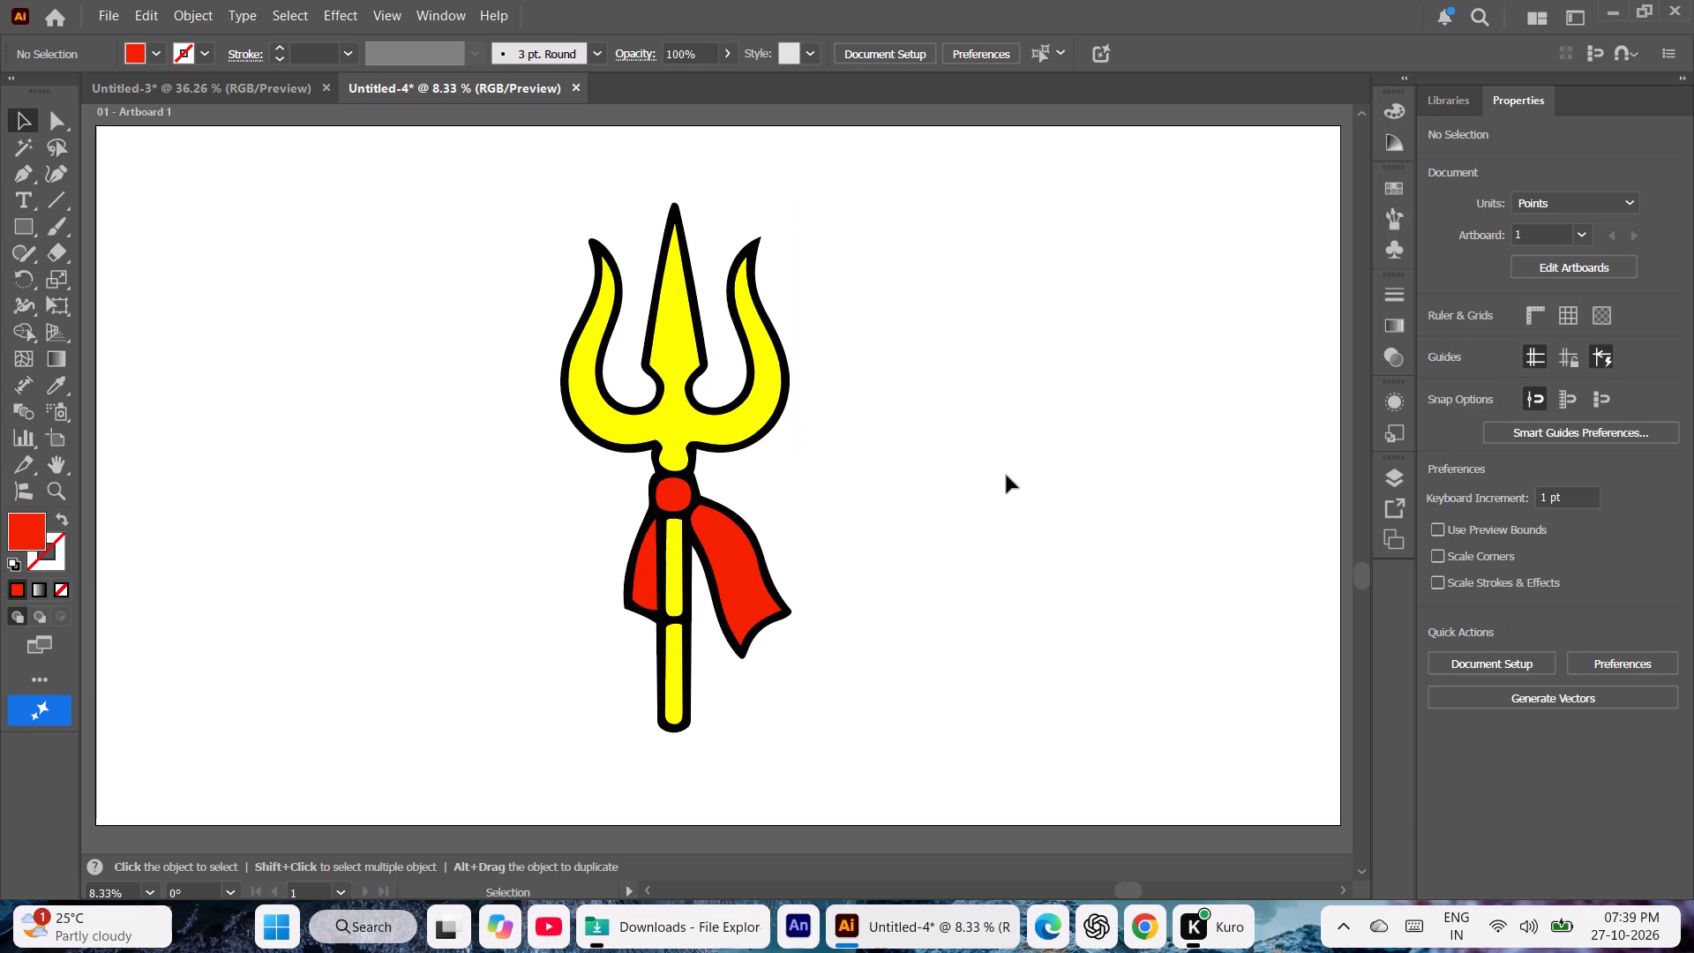
Save the trident document to the Downloads folder as "indian religion trishool" in Illustrator EPS format.
key("ctrl+s")
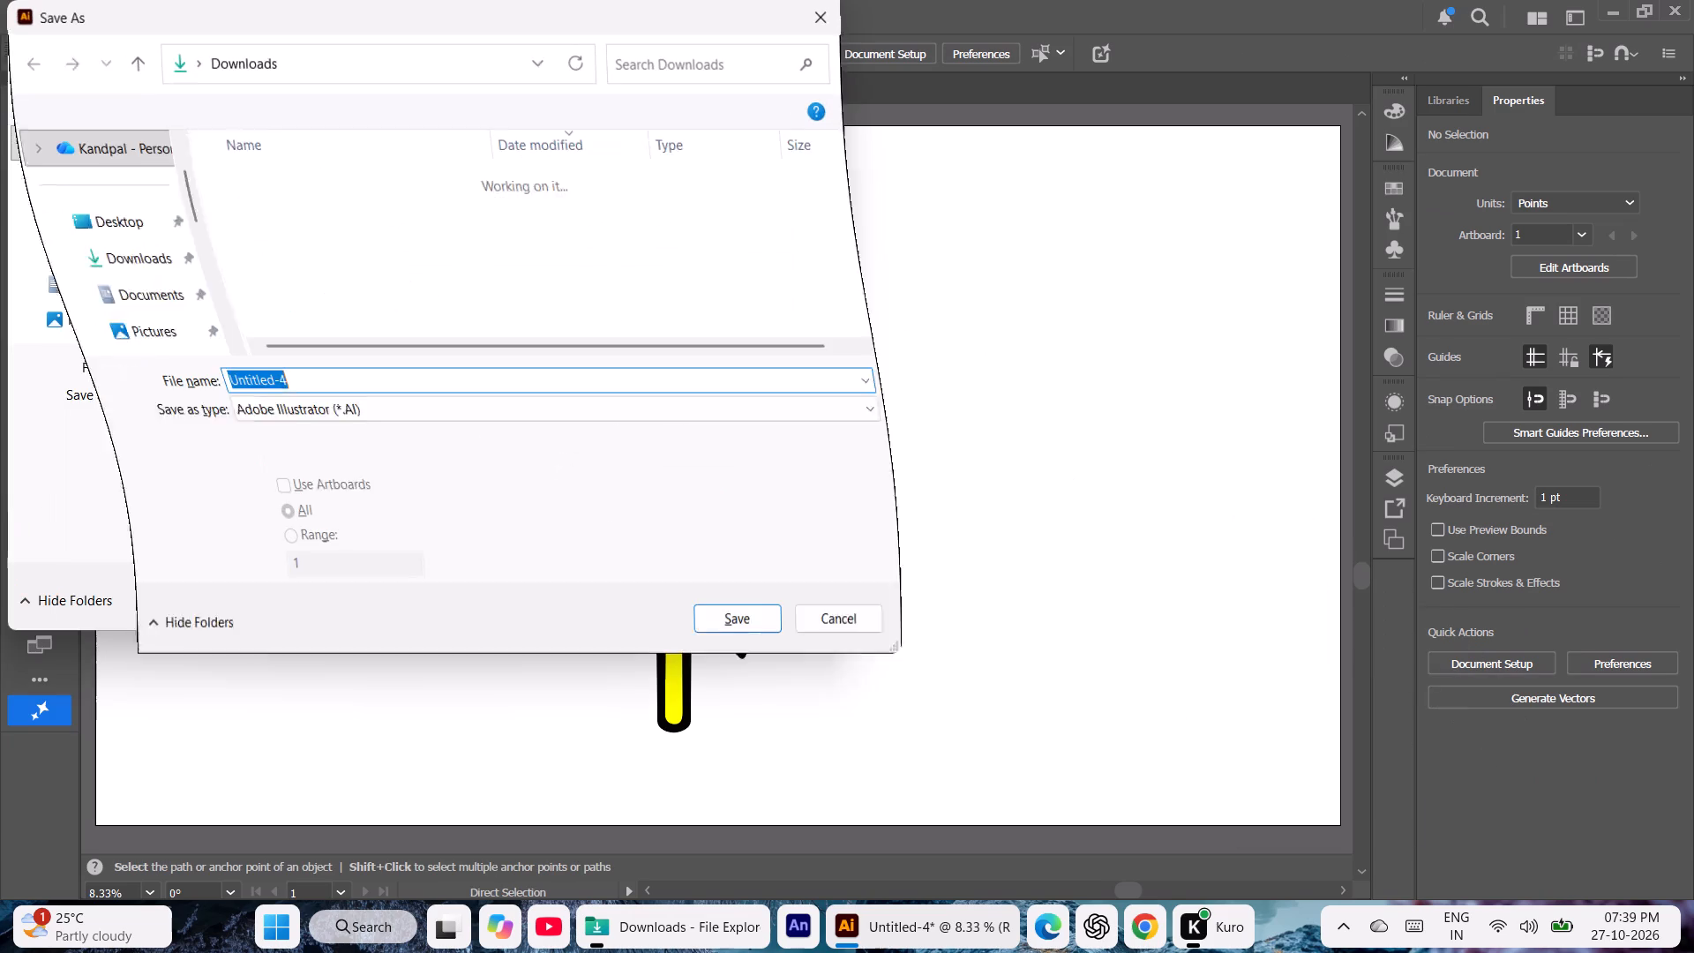
left_click(113, 254)
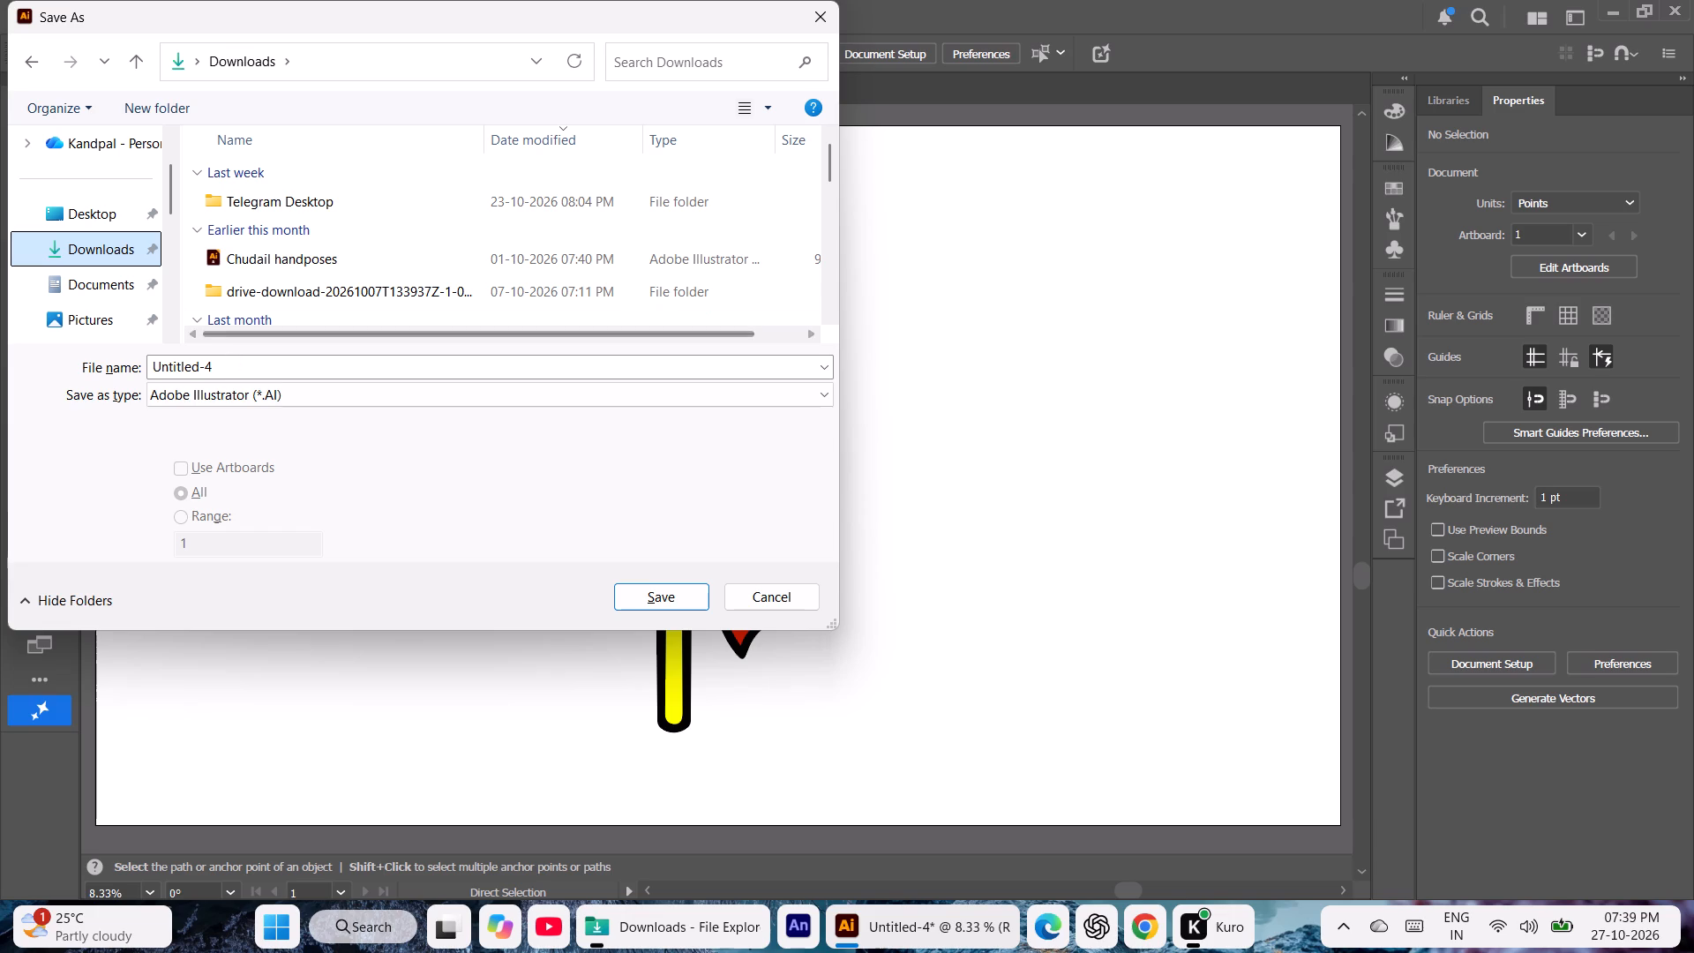
left_click(227, 363)
key("BackSpace")
type("indian religion")
key("space")
type("trishu")
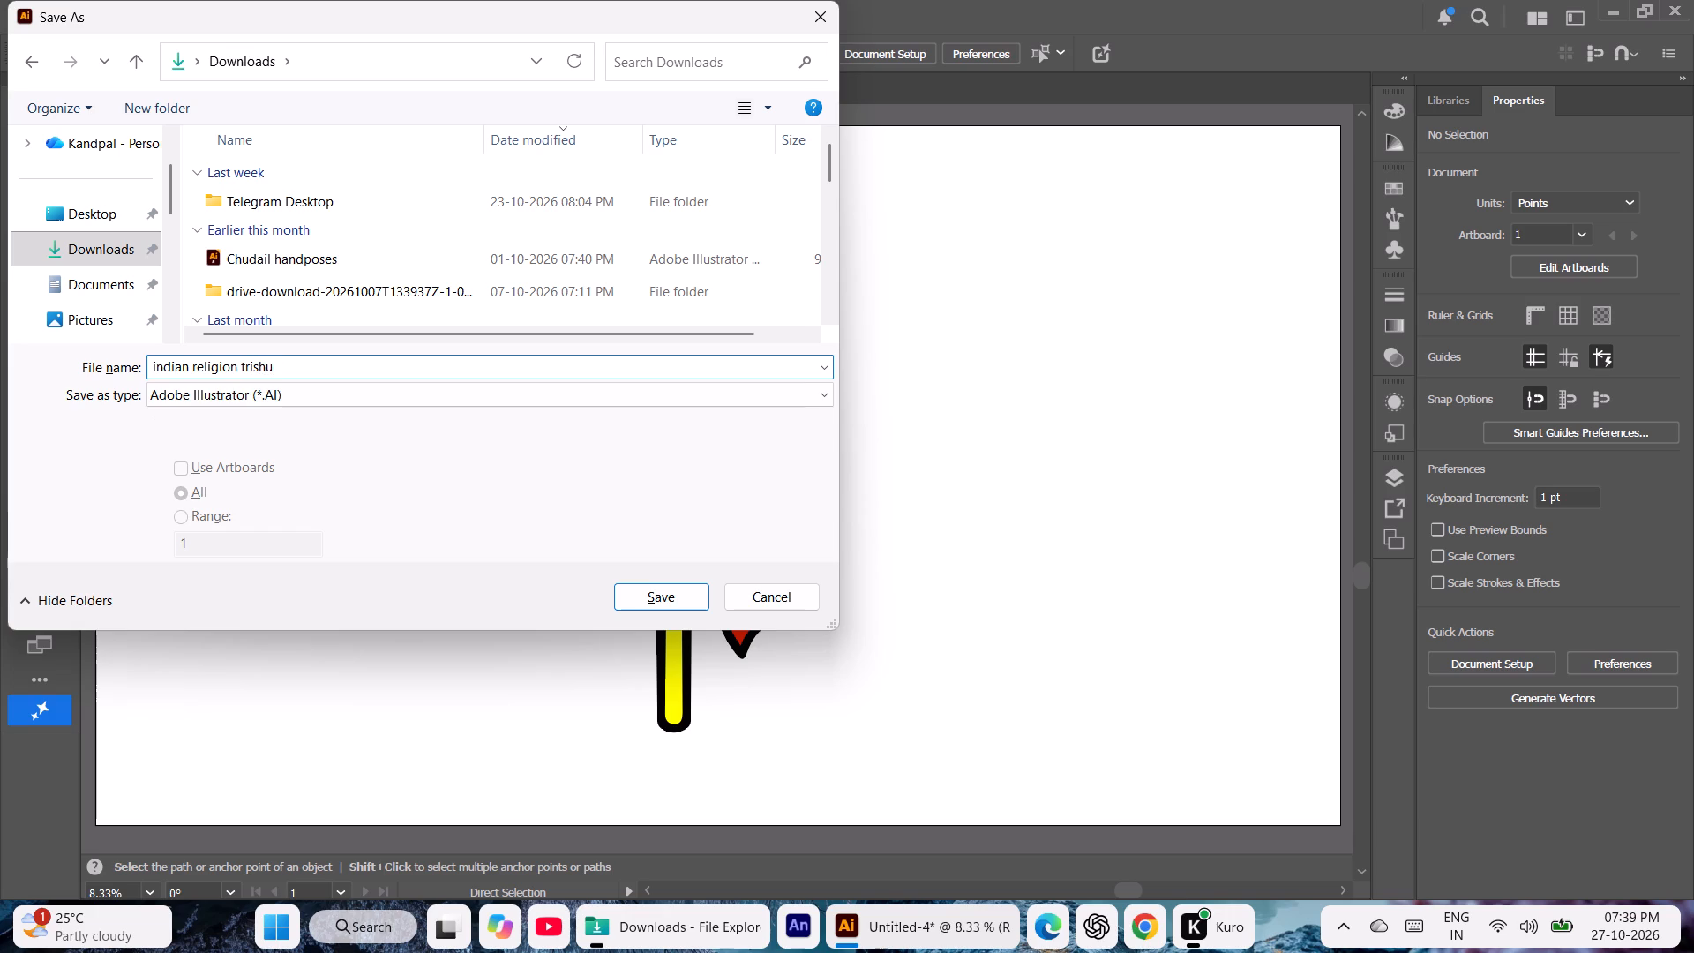
key("l")
key("BackSpace")
key("BackSpace")
type("ool")
key("space")
left_click(294, 398)
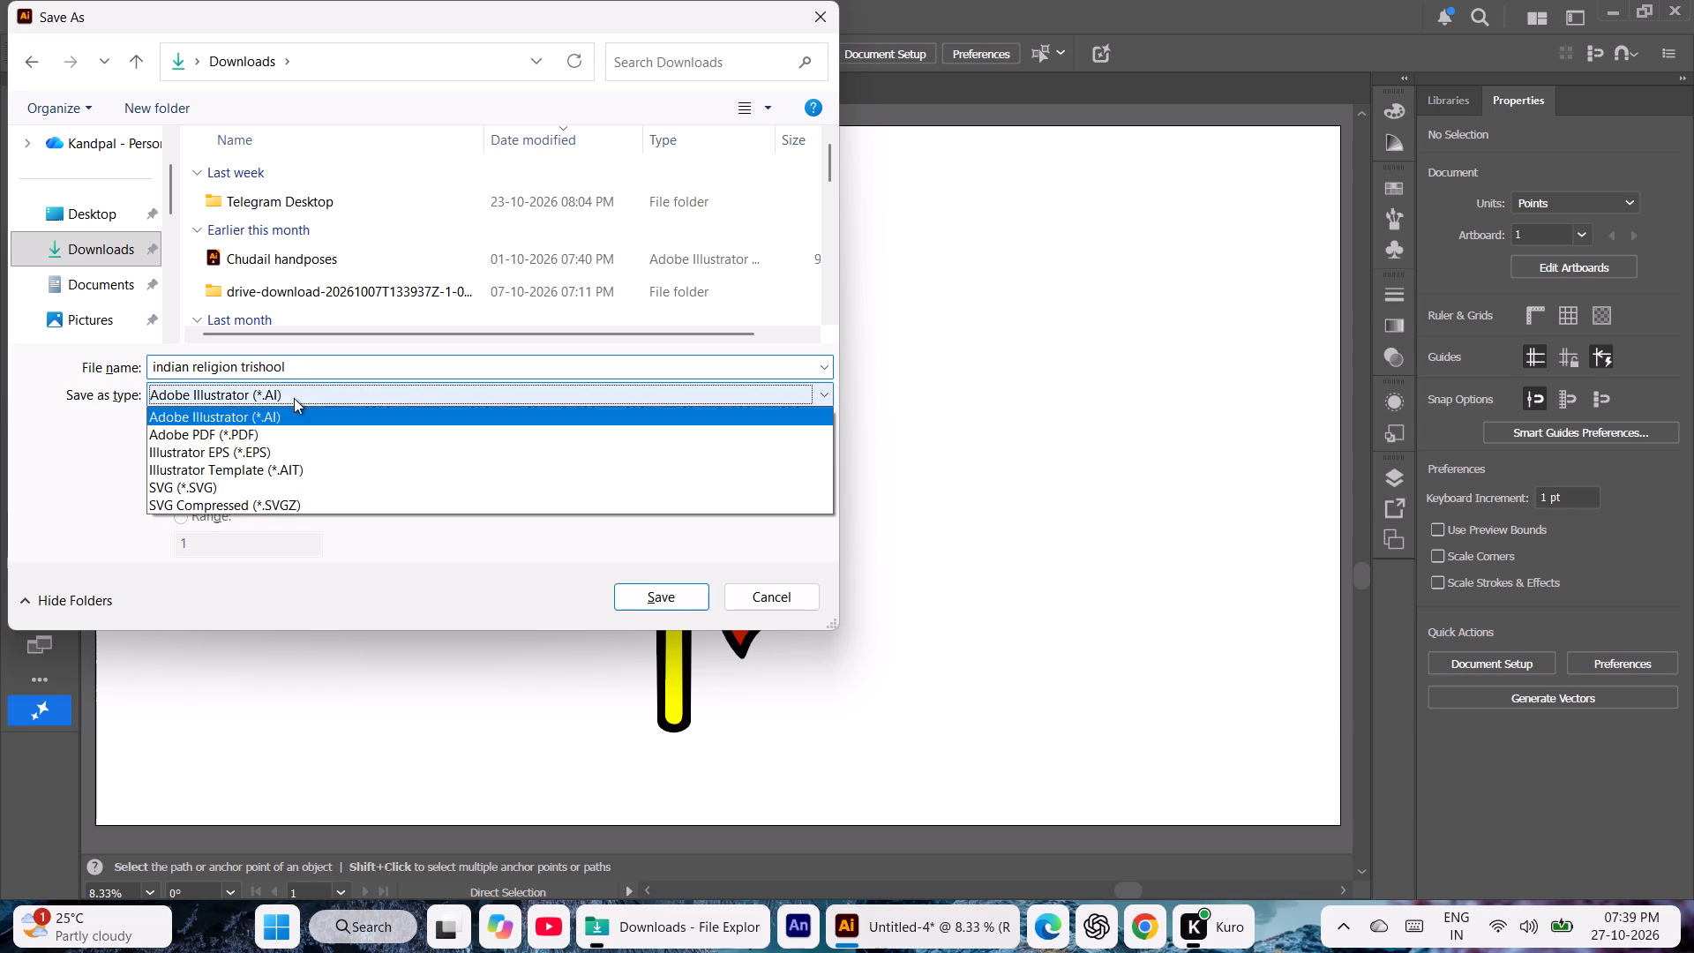
left_click(271, 450)
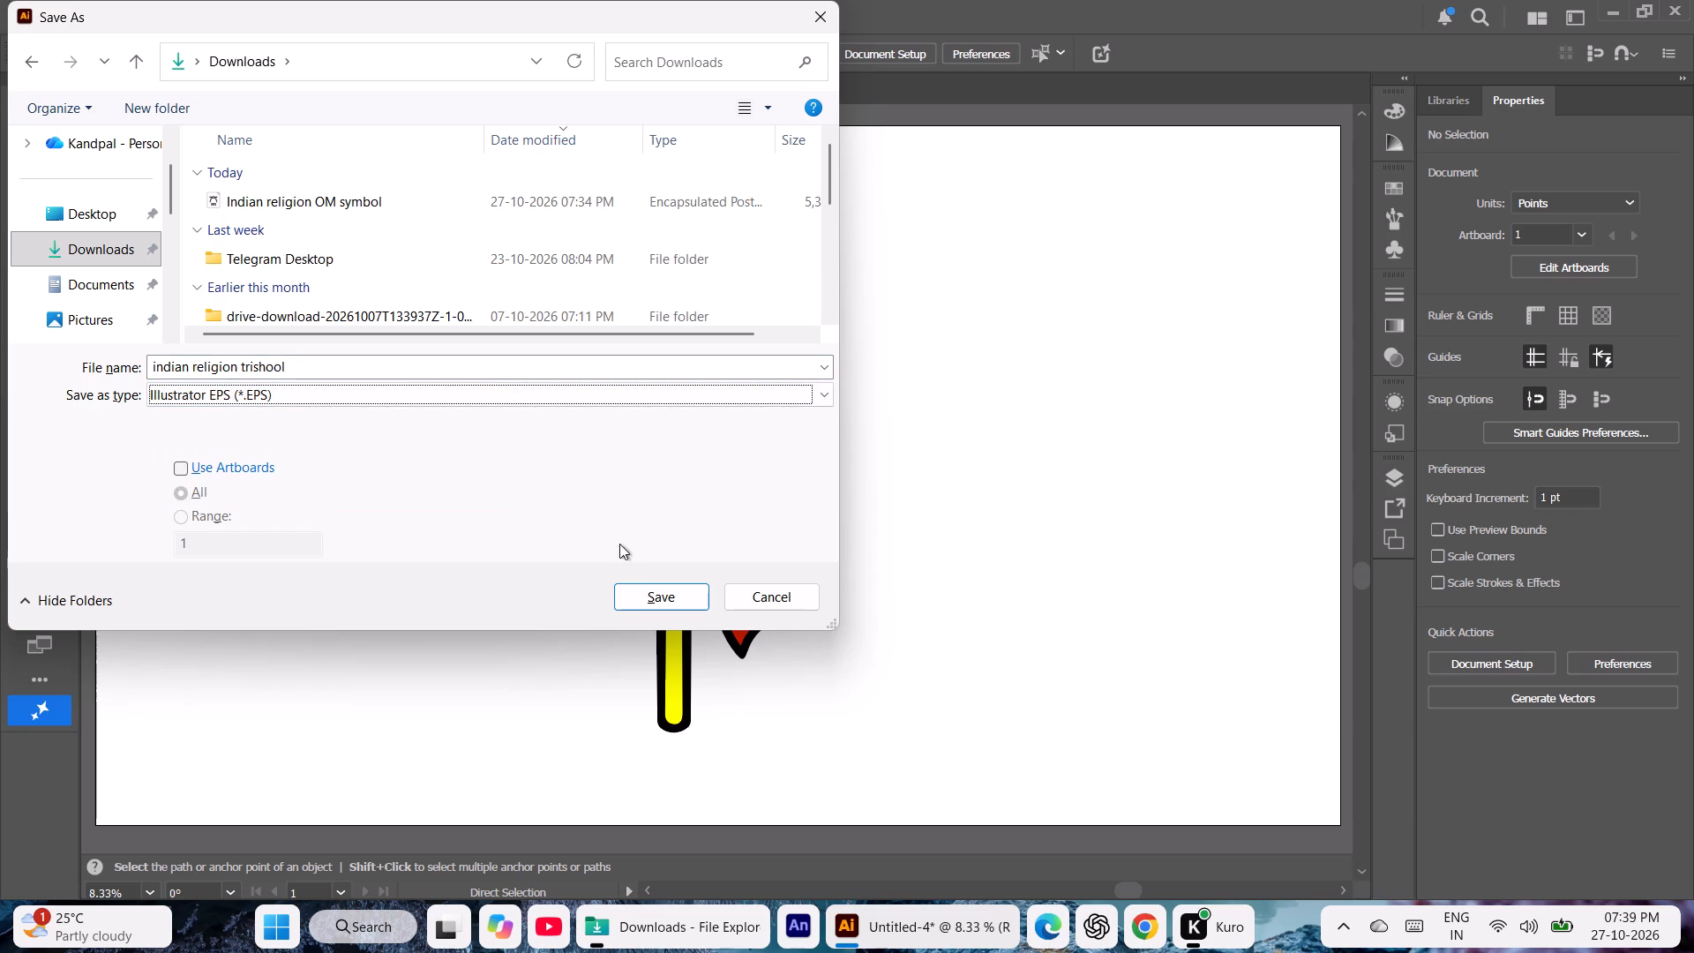
left_click(664, 604)
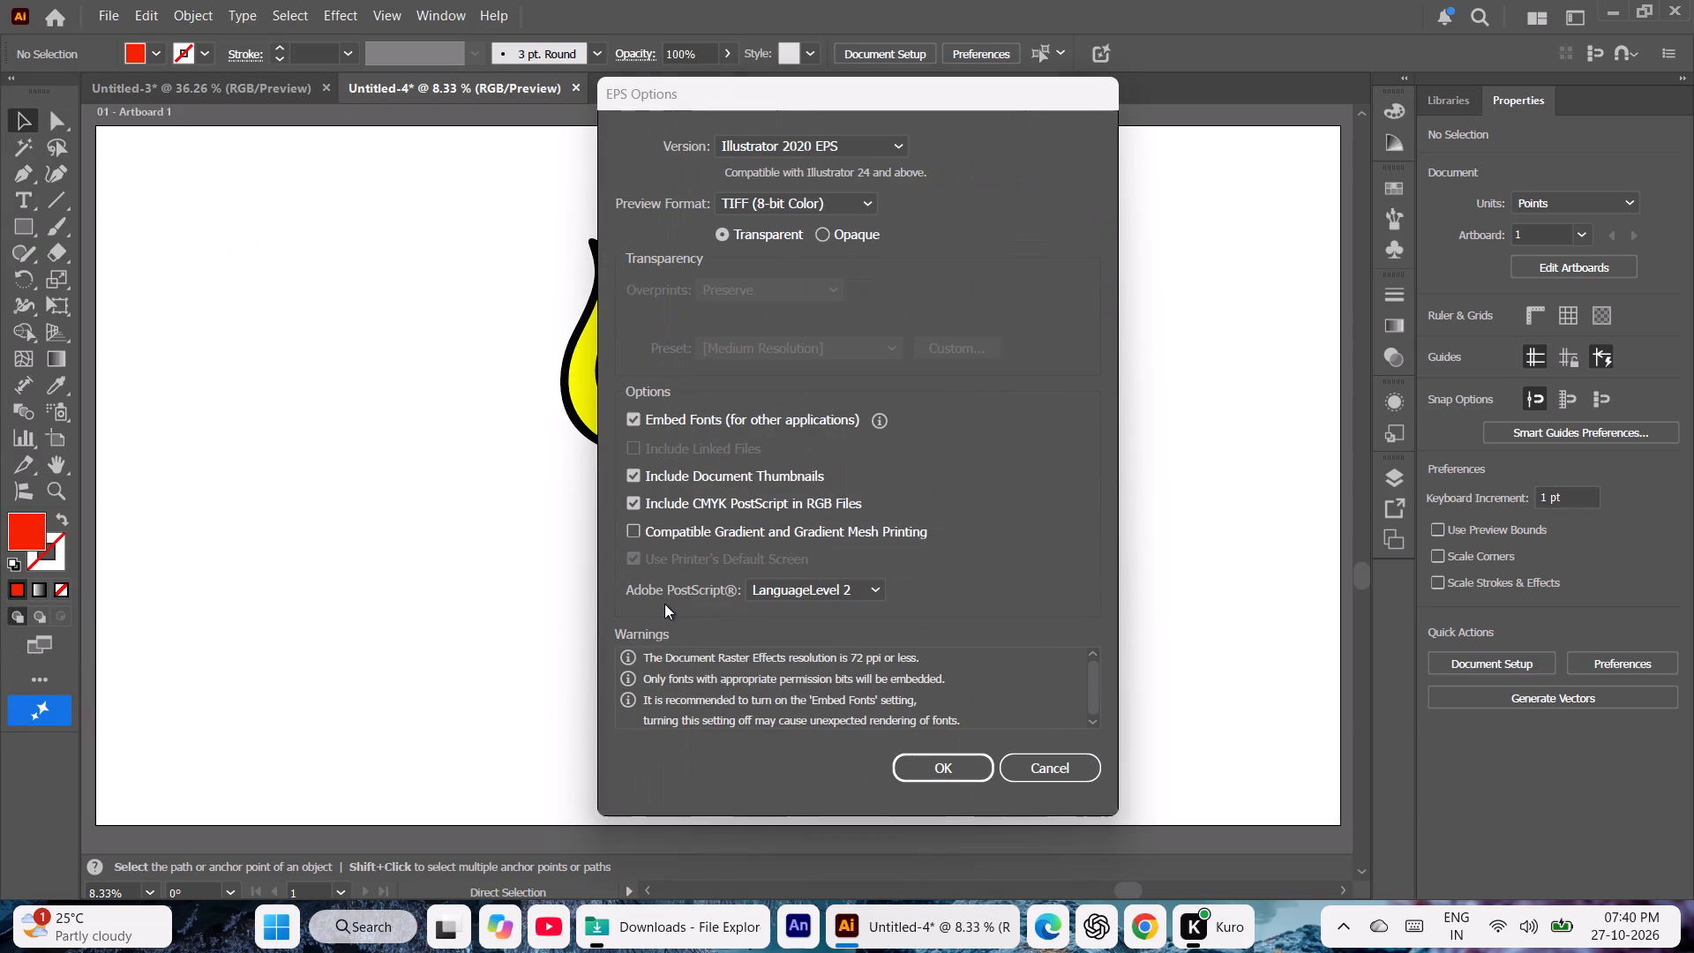
Set the EPS version to Illustrator 10 EPS and complete the save in the older format.
left_click(889, 147)
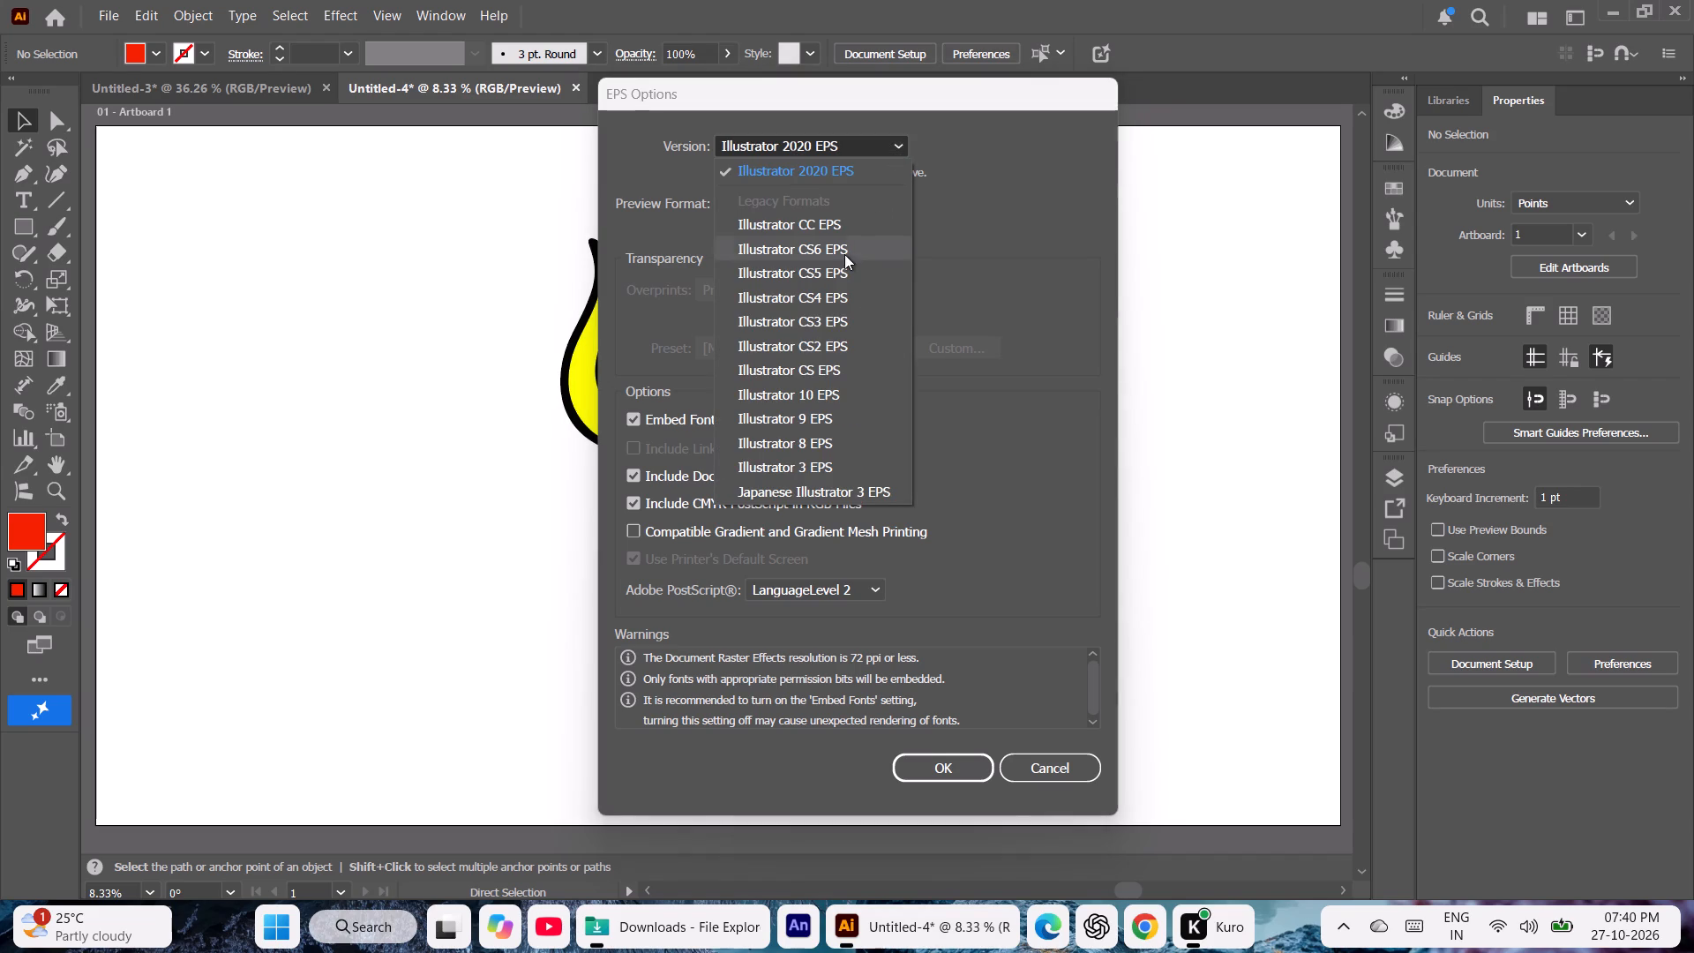
left_click(827, 385)
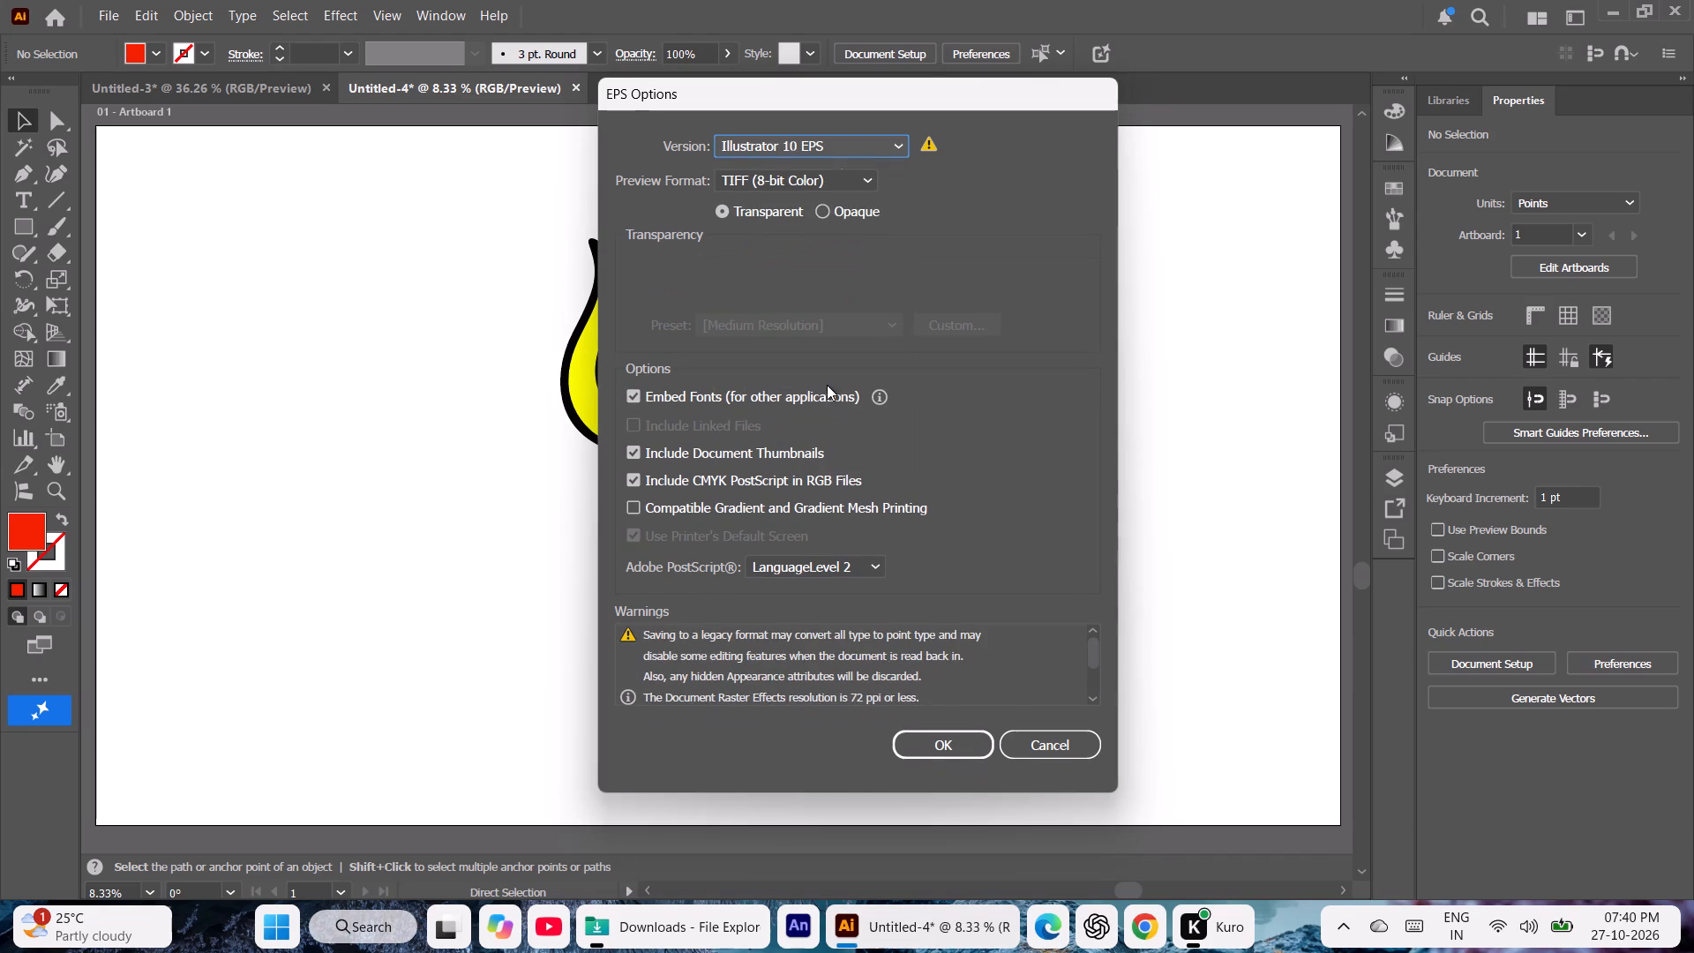
left_click(951, 735)
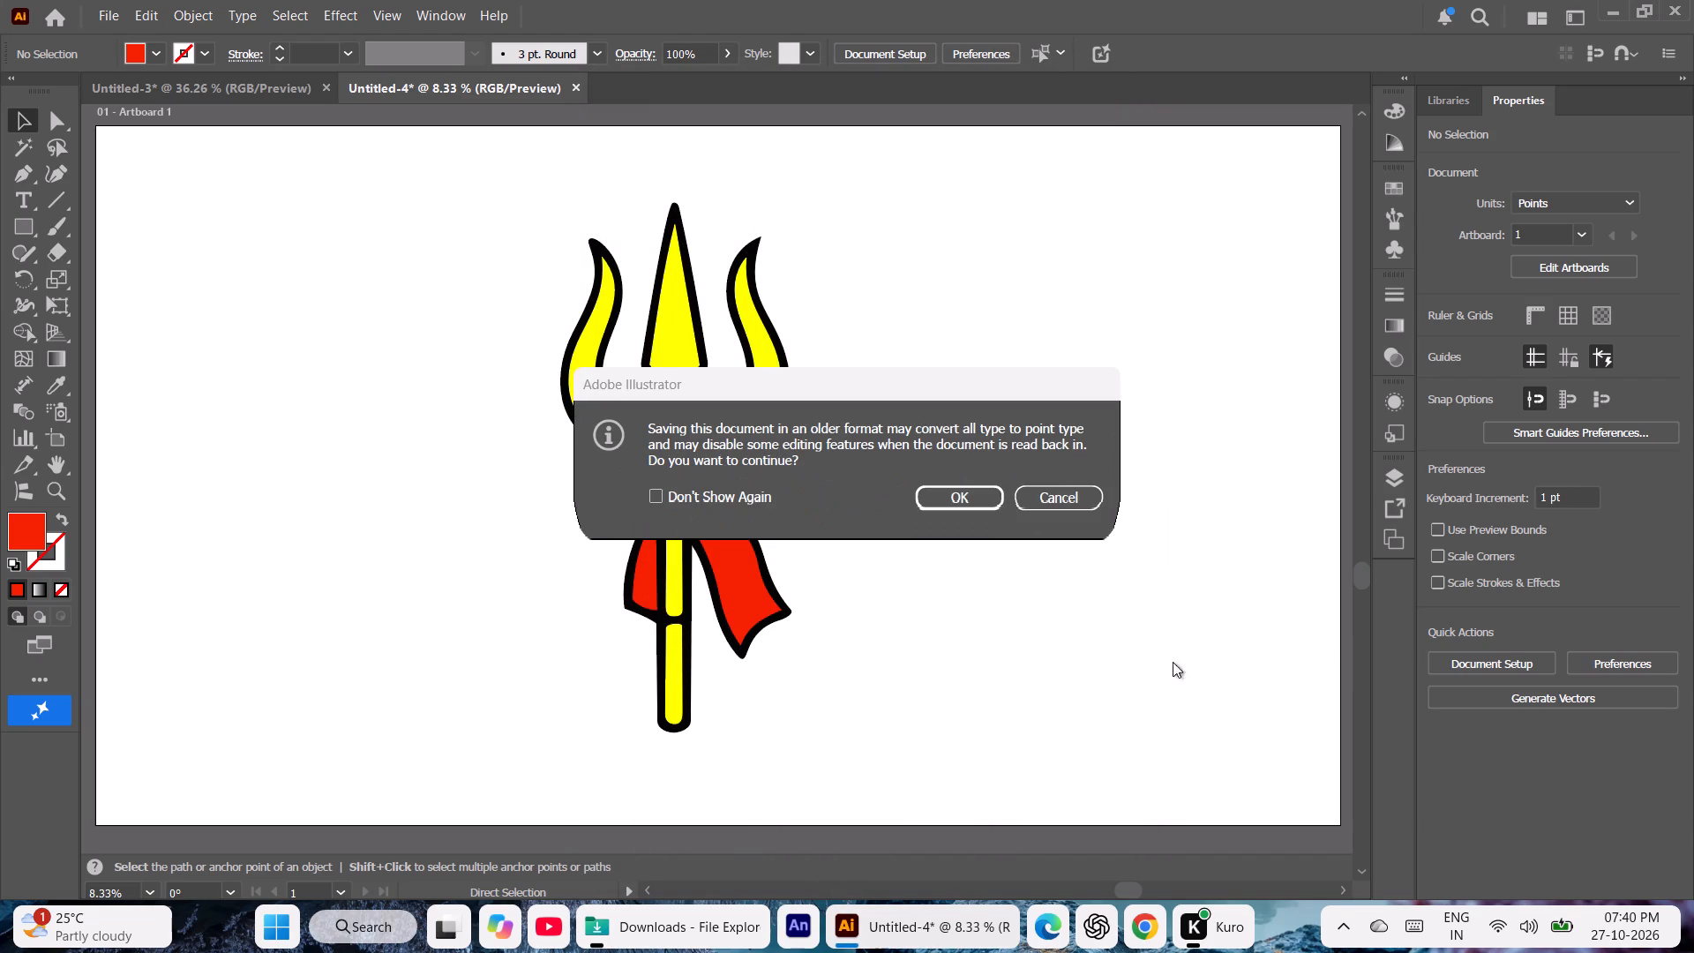
left_click(958, 498)
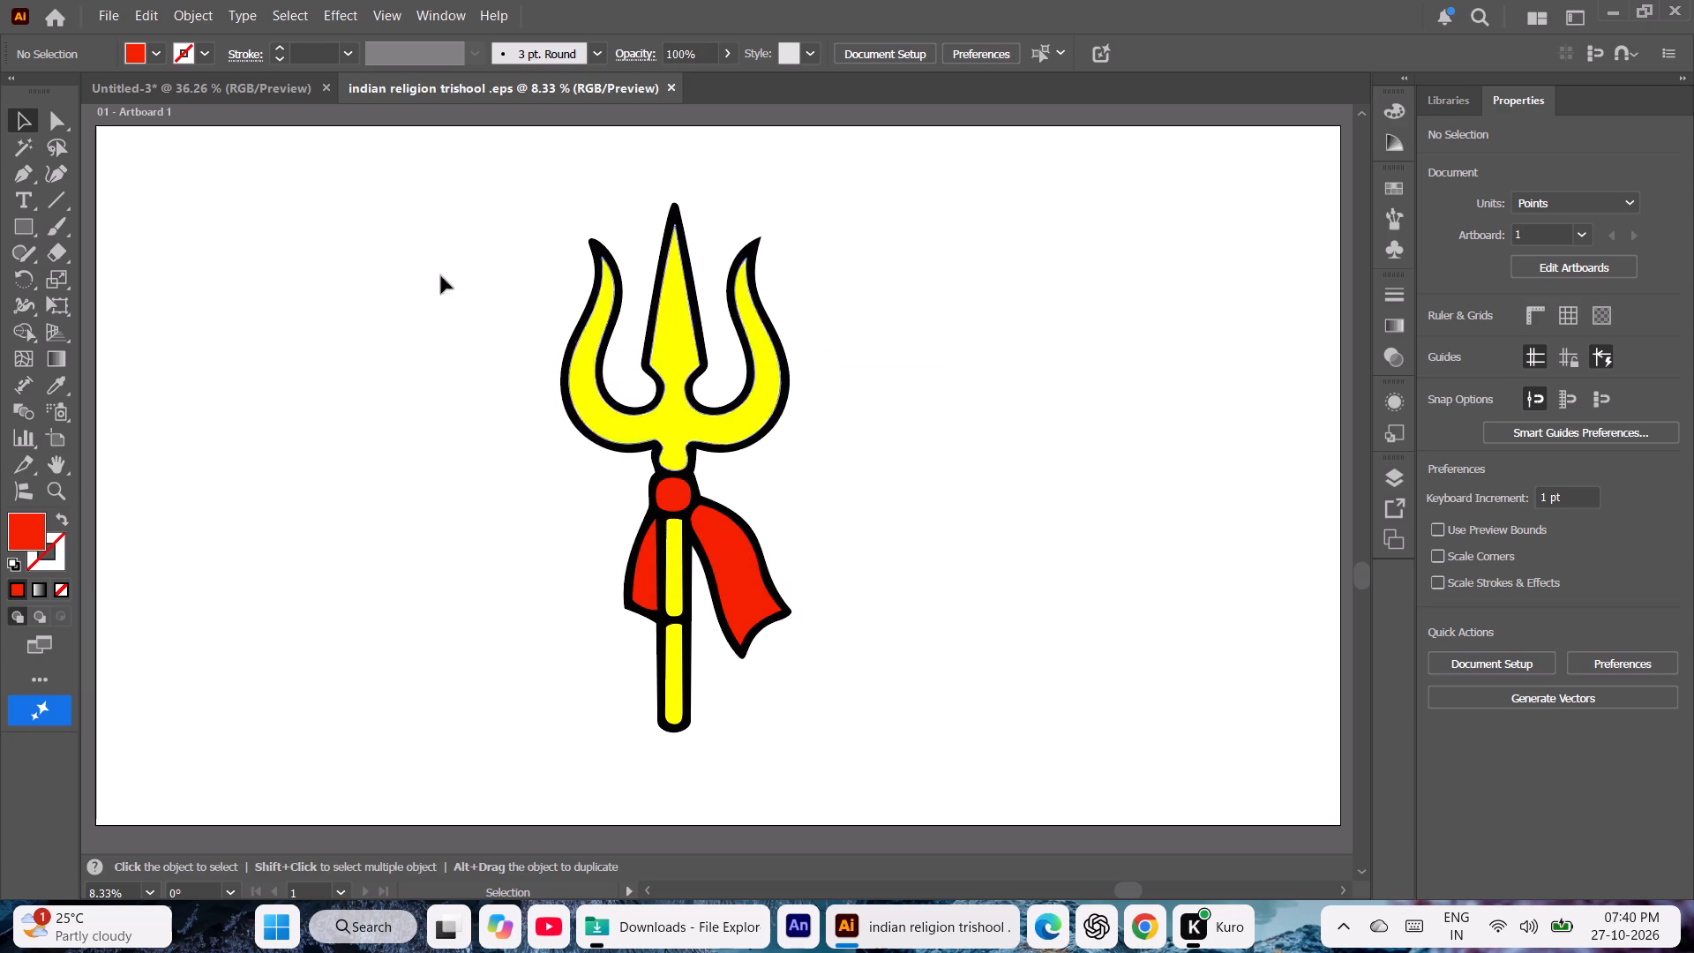
Check the Downloads folder in File Explorer for the saved EPS file and compare the two open documents.
left_click(243, 92)
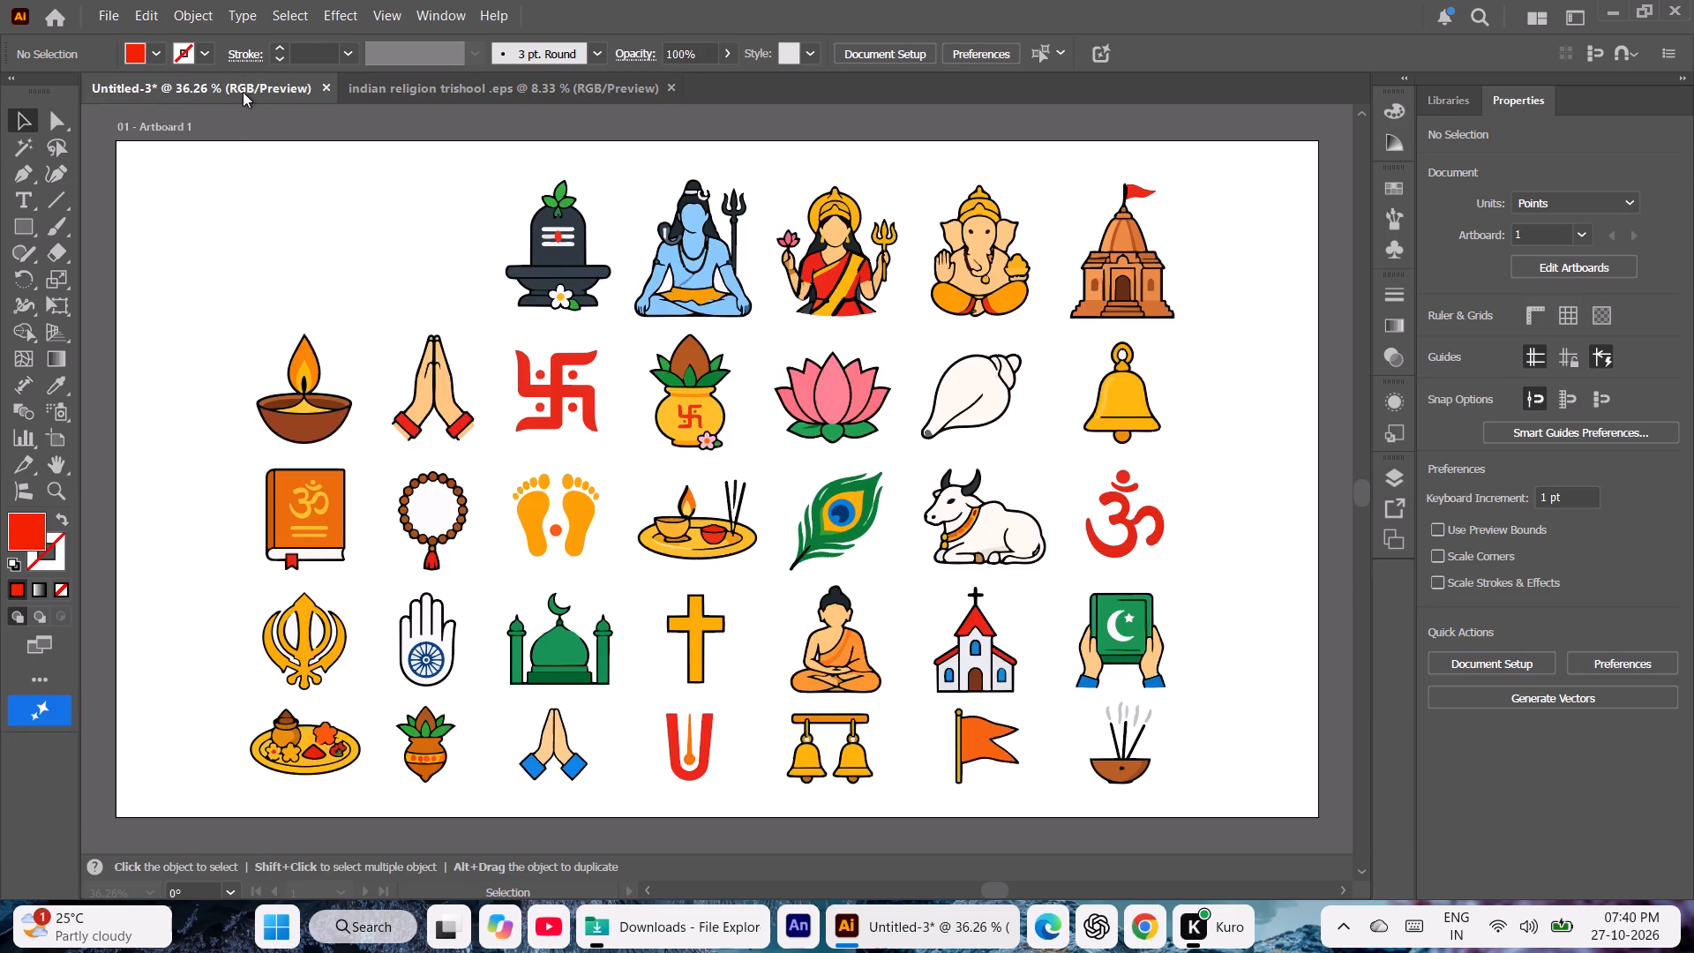
left_click(386, 87)
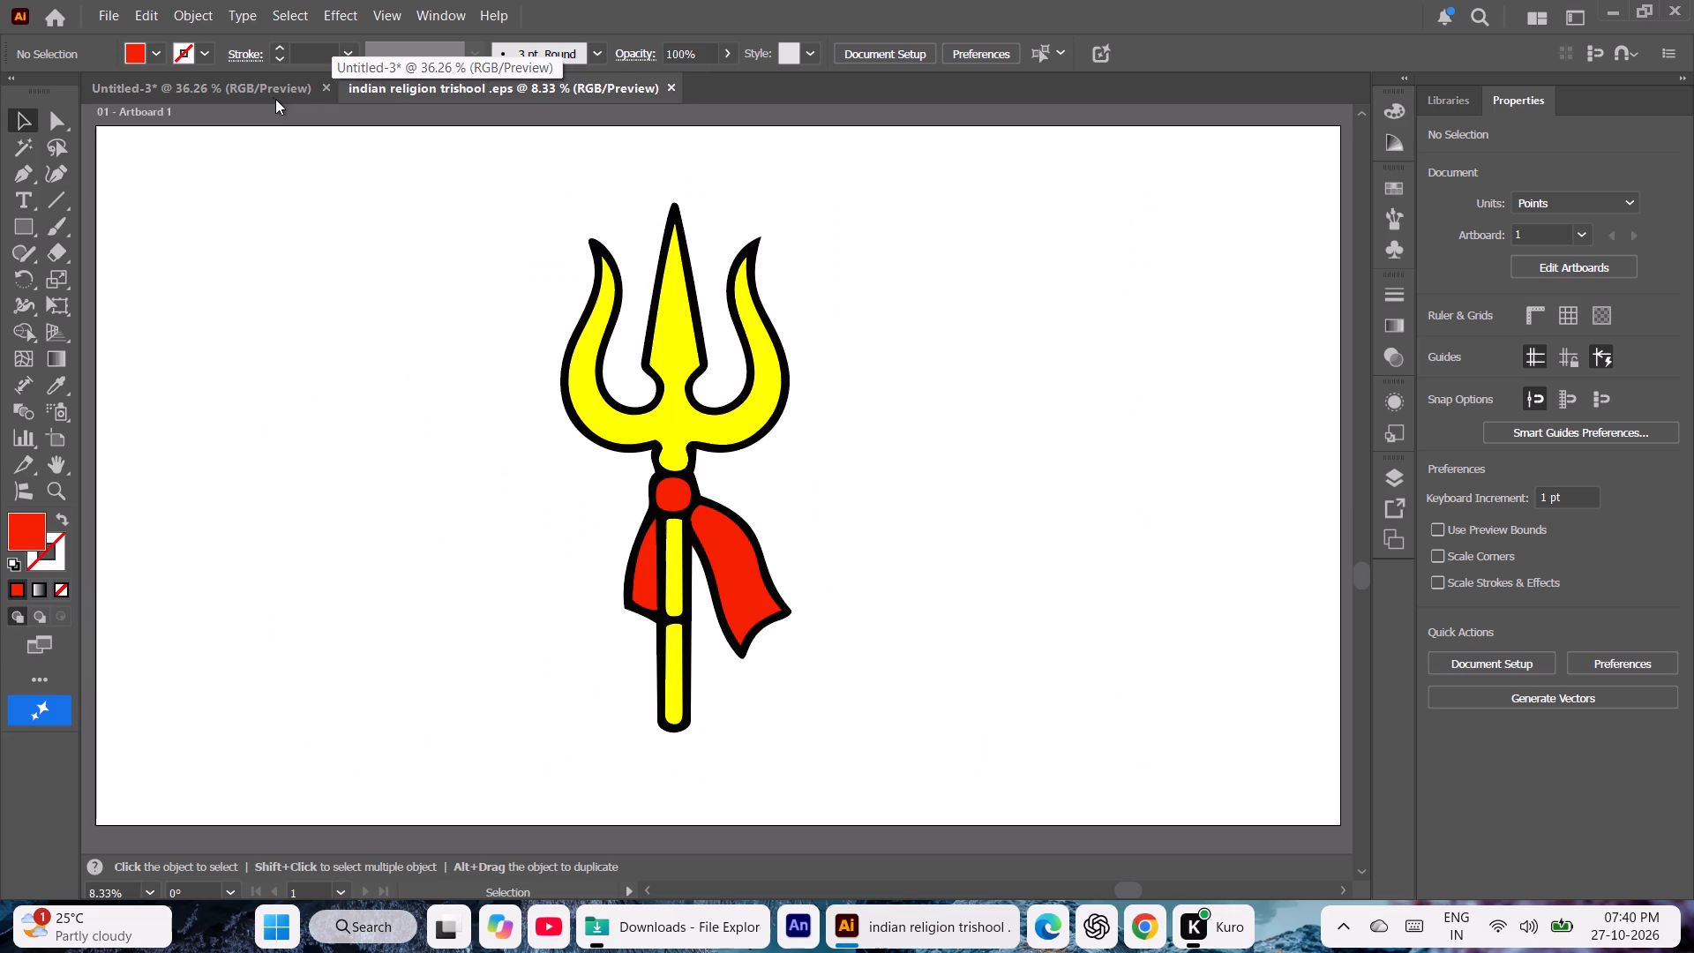
left_click(270, 96)
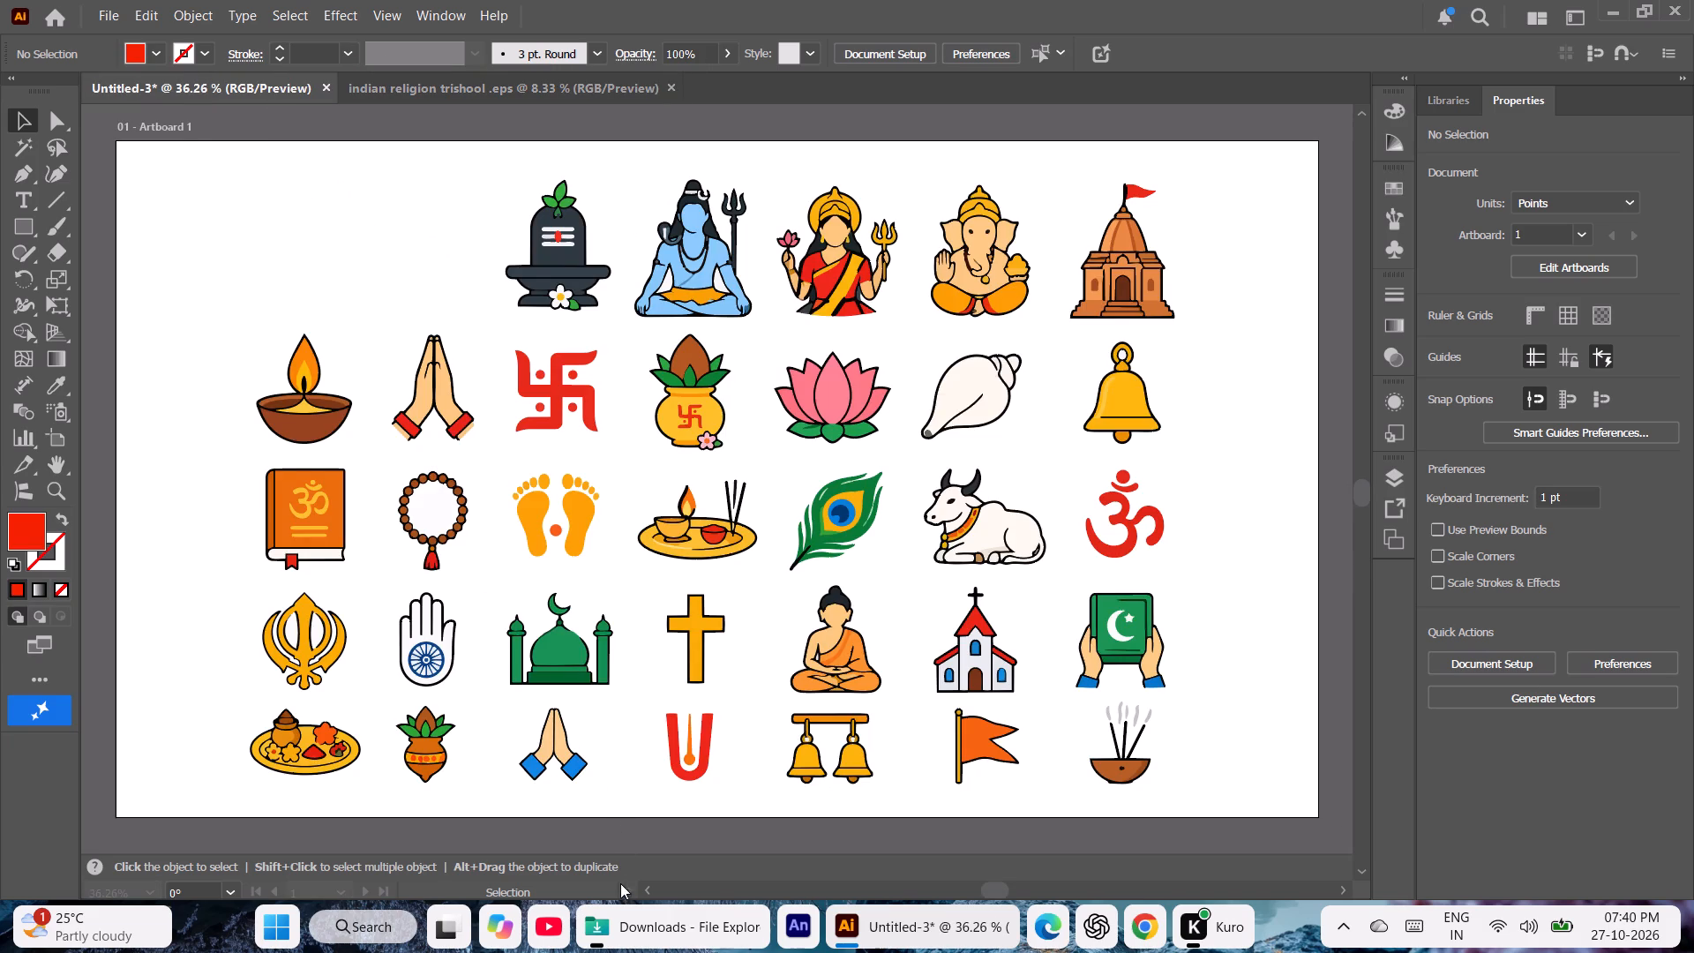
left_click(627, 928)
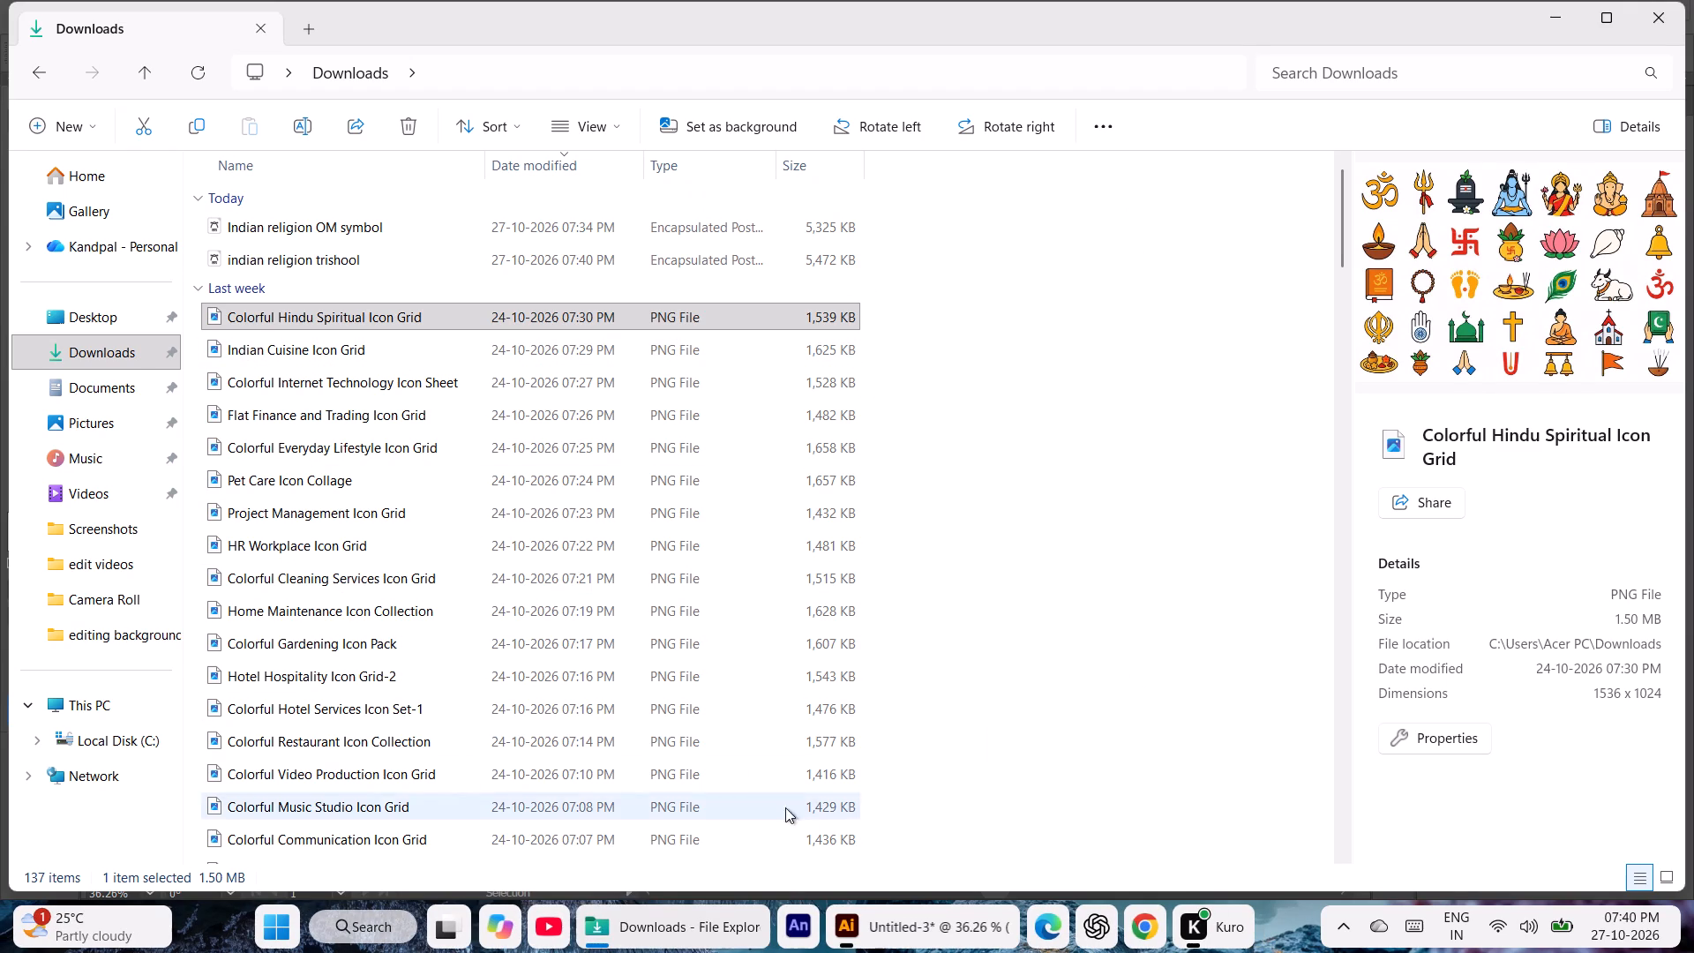
left_click(879, 939)
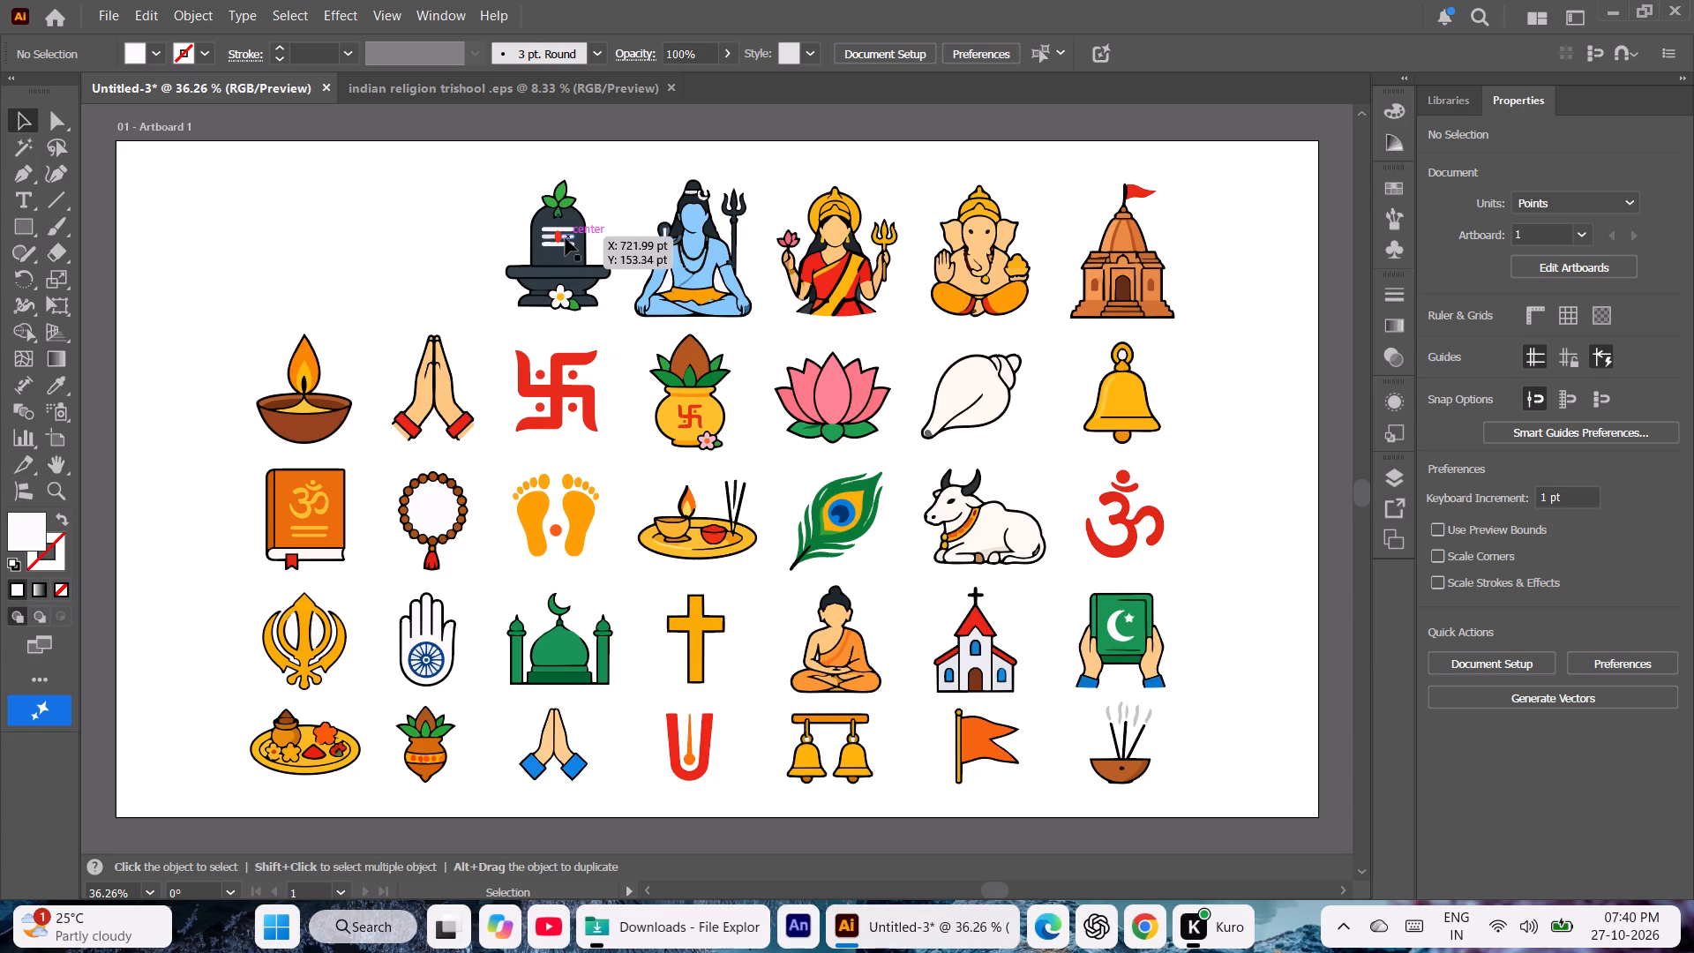
left_click(435, 84)
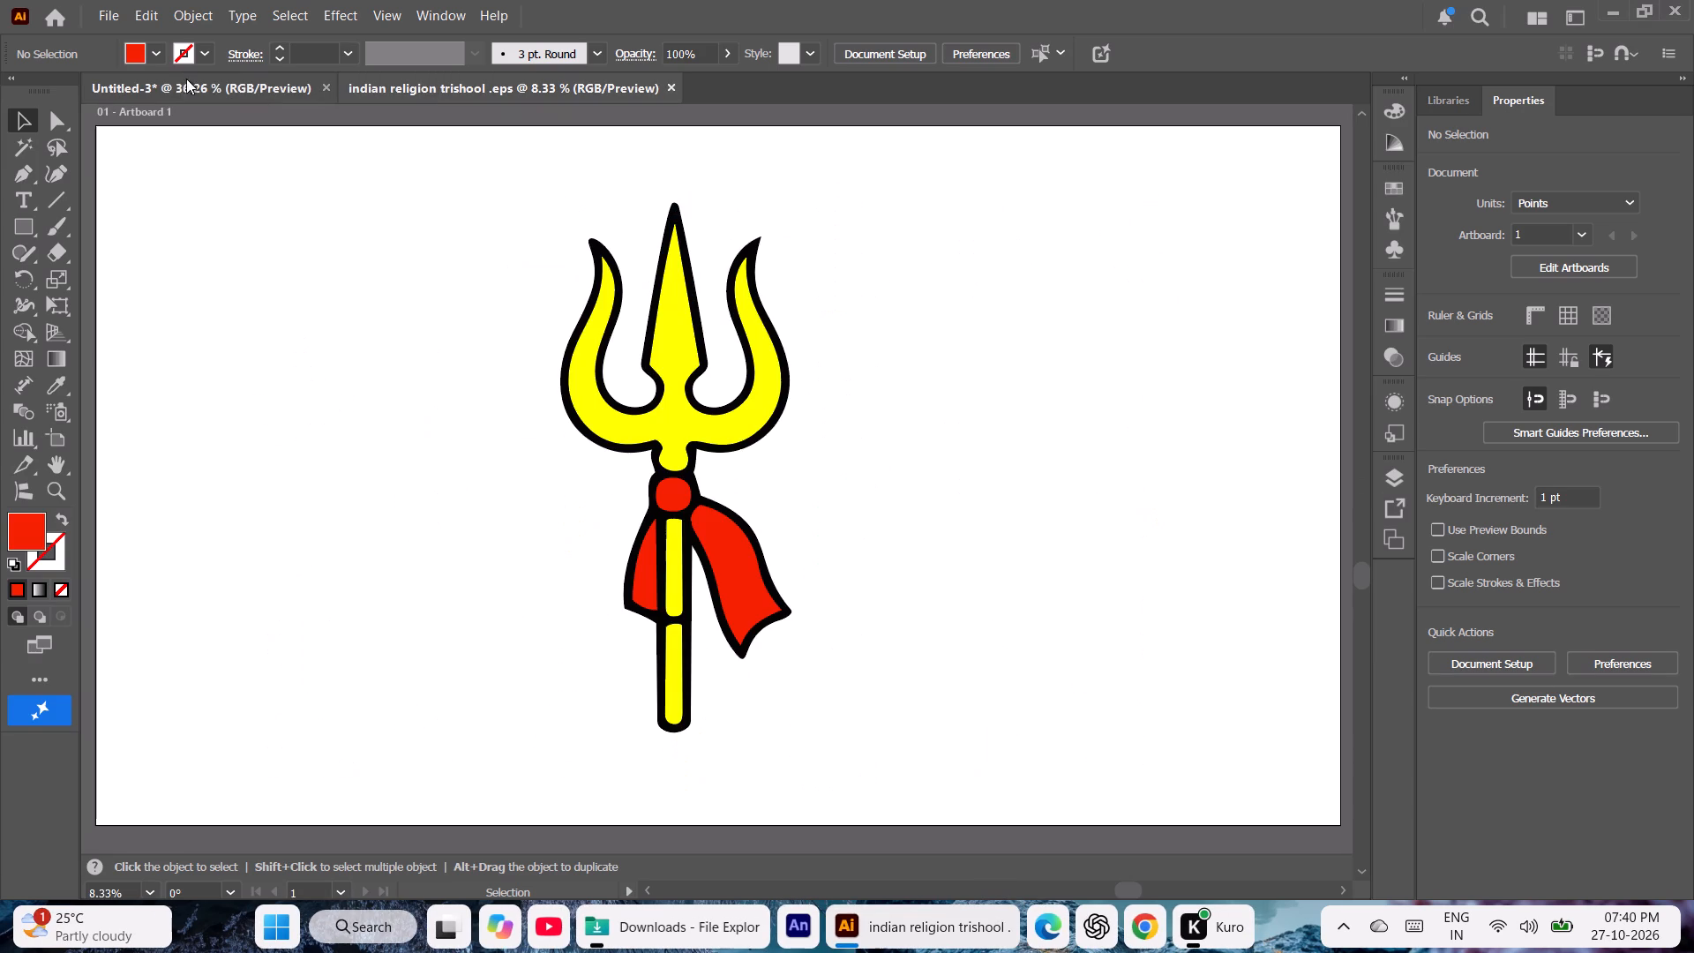
left_click(176, 84)
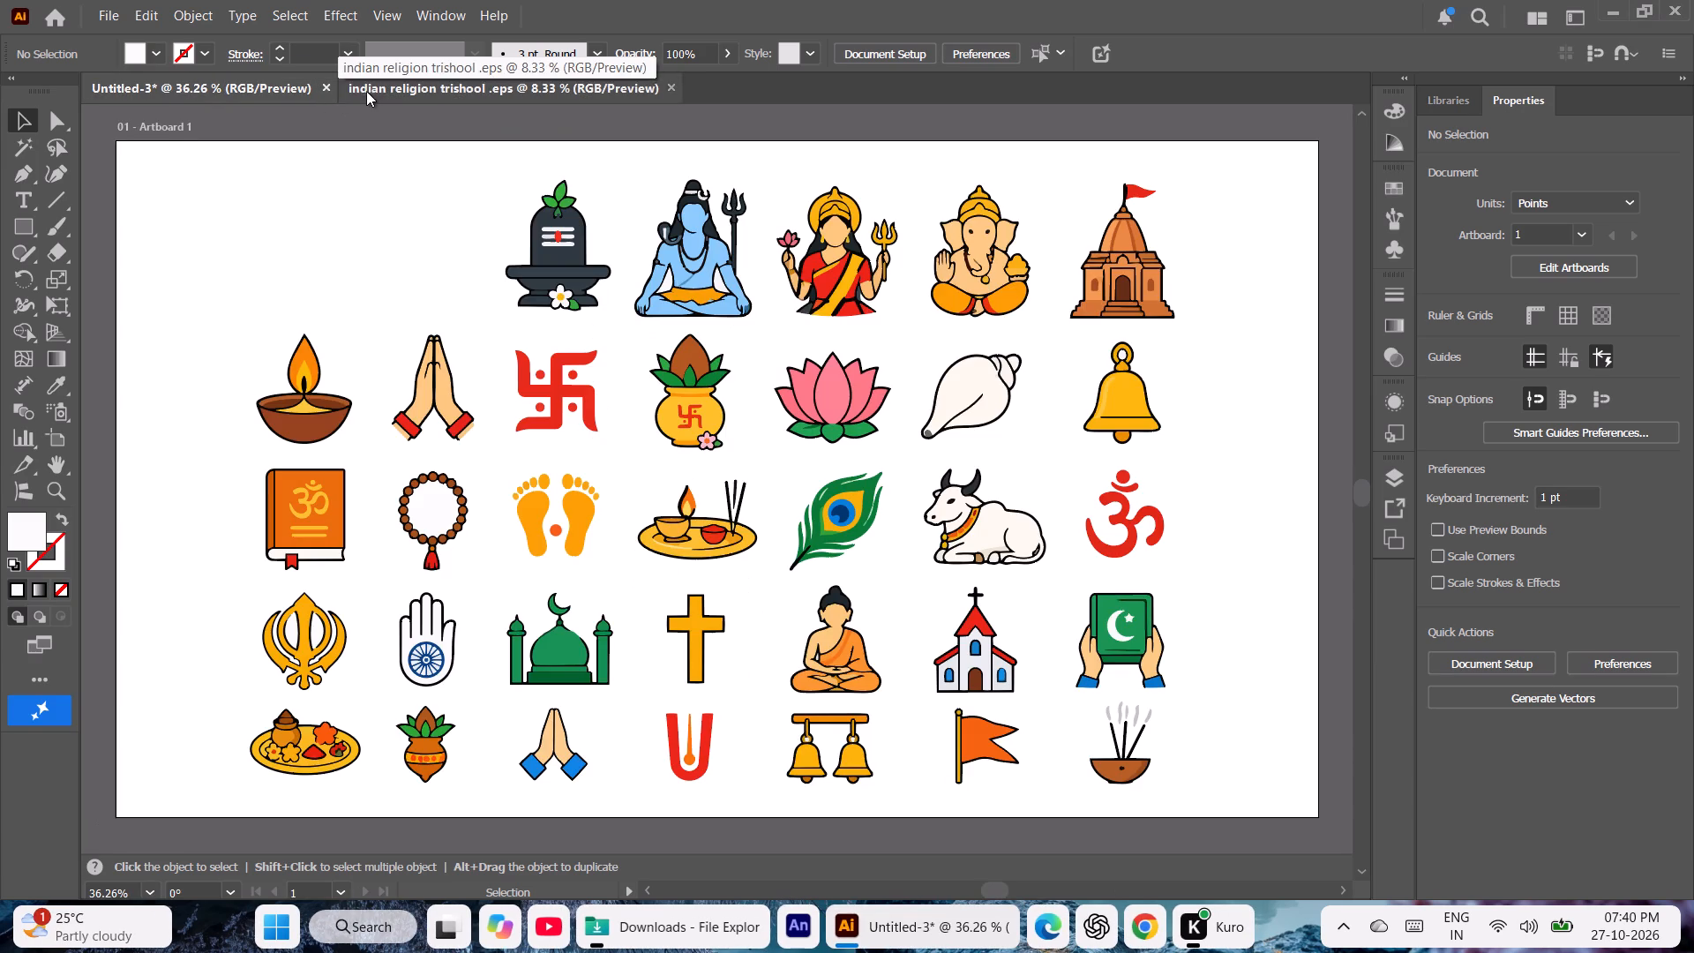
Close the saved indian religion trishool EPS document.
left_click(369, 92)
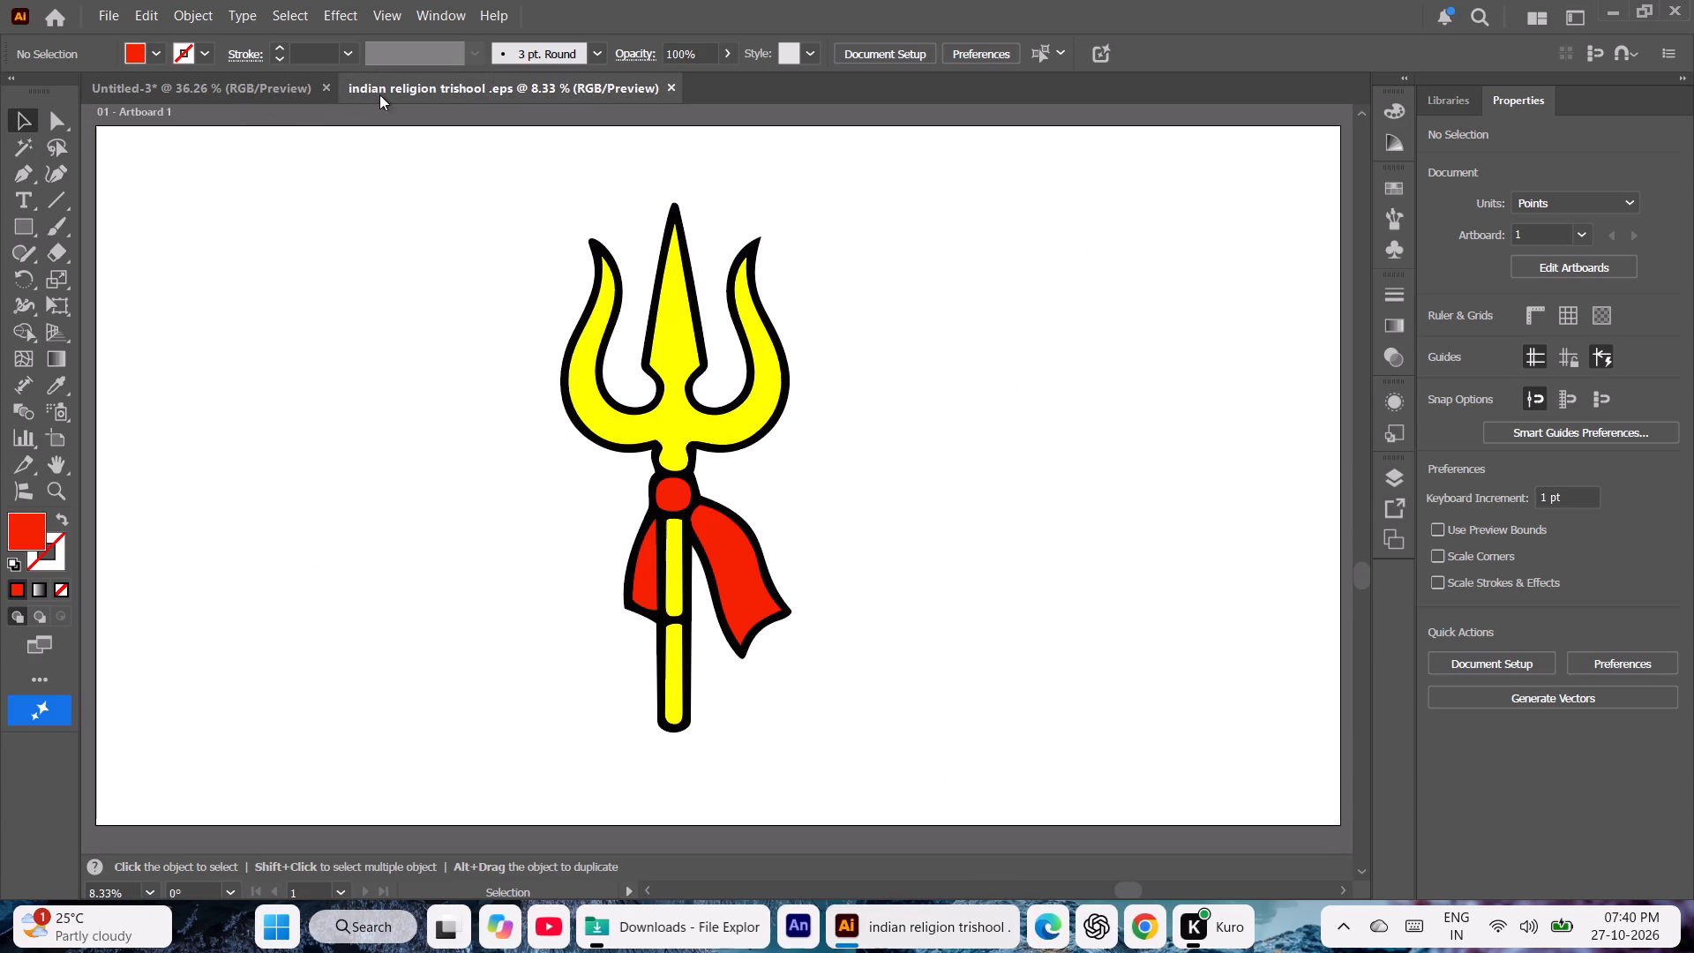
left_click(674, 84)
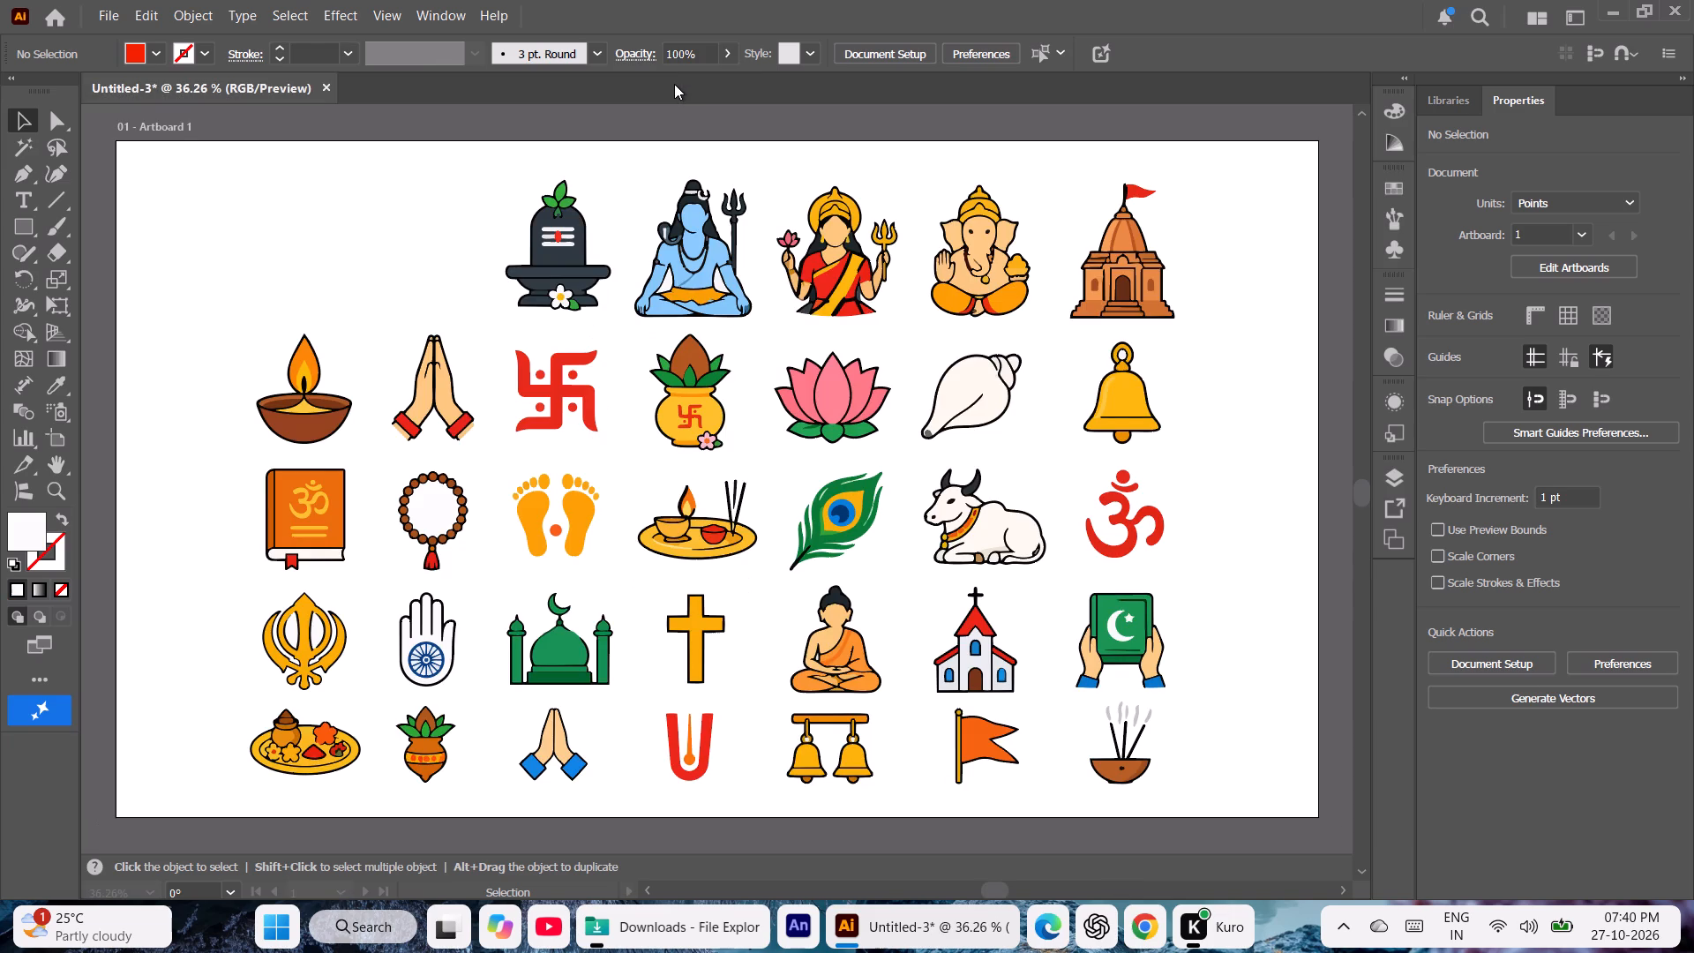
Create a new 1920 x 1080 pt landscape document in RGB colour from the recent preset.
left_click(102, 19)
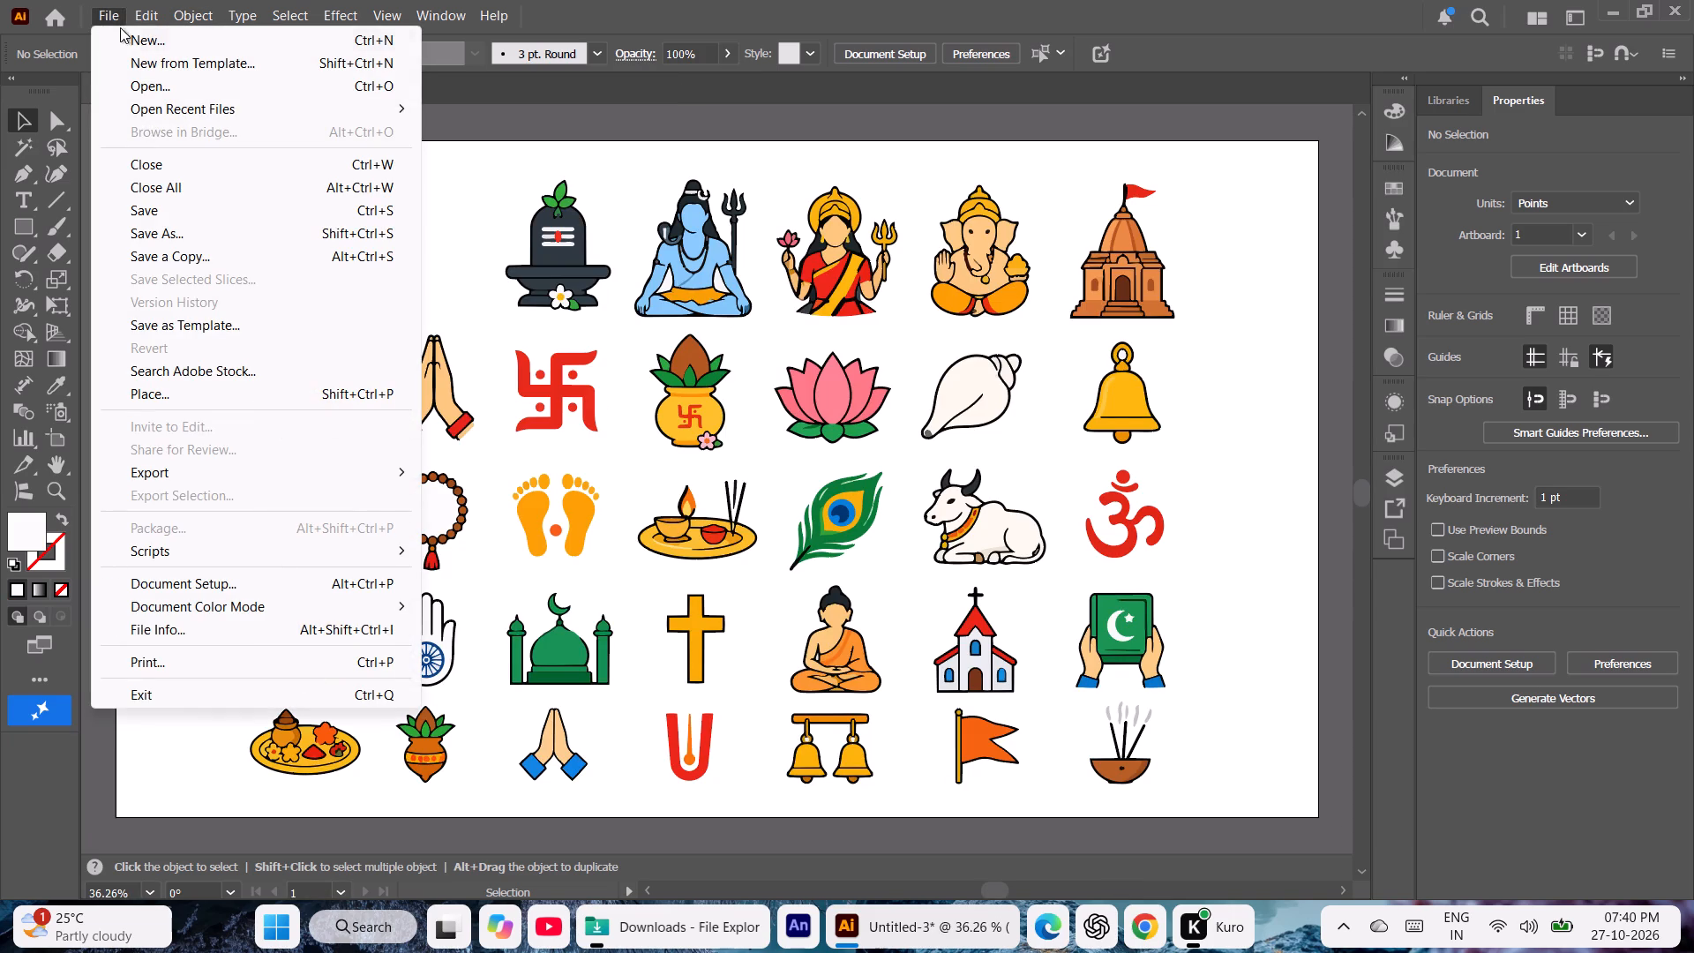
left_click(131, 40)
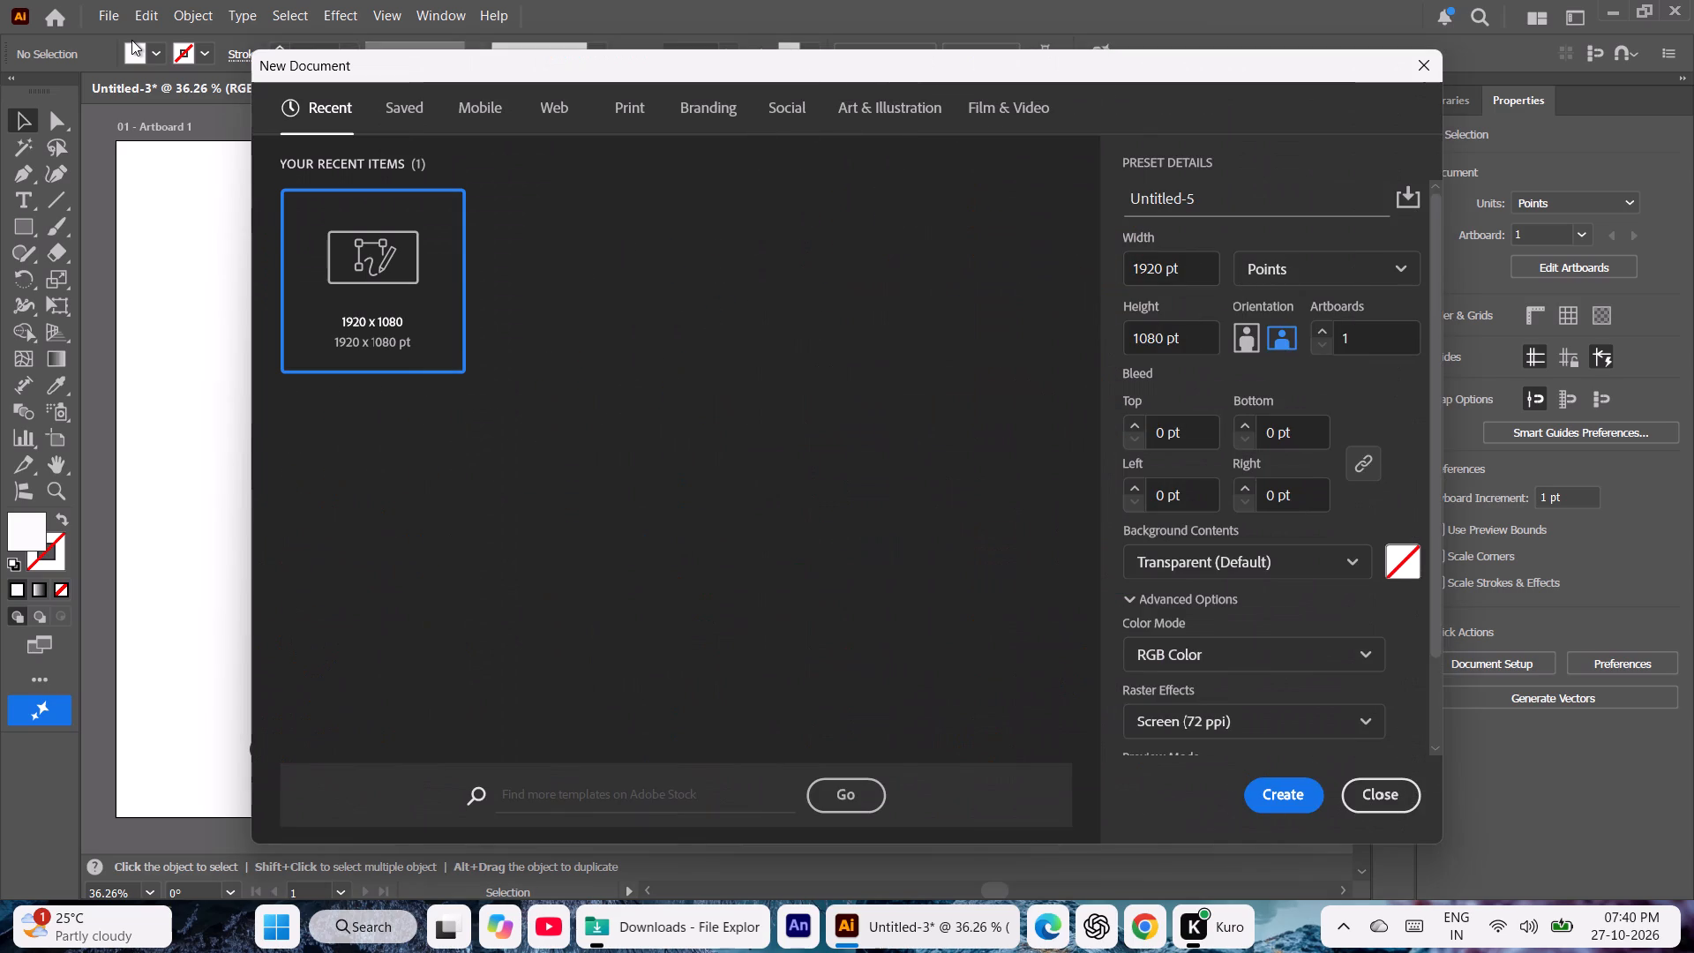
key("Return")
left_click(1278, 788)
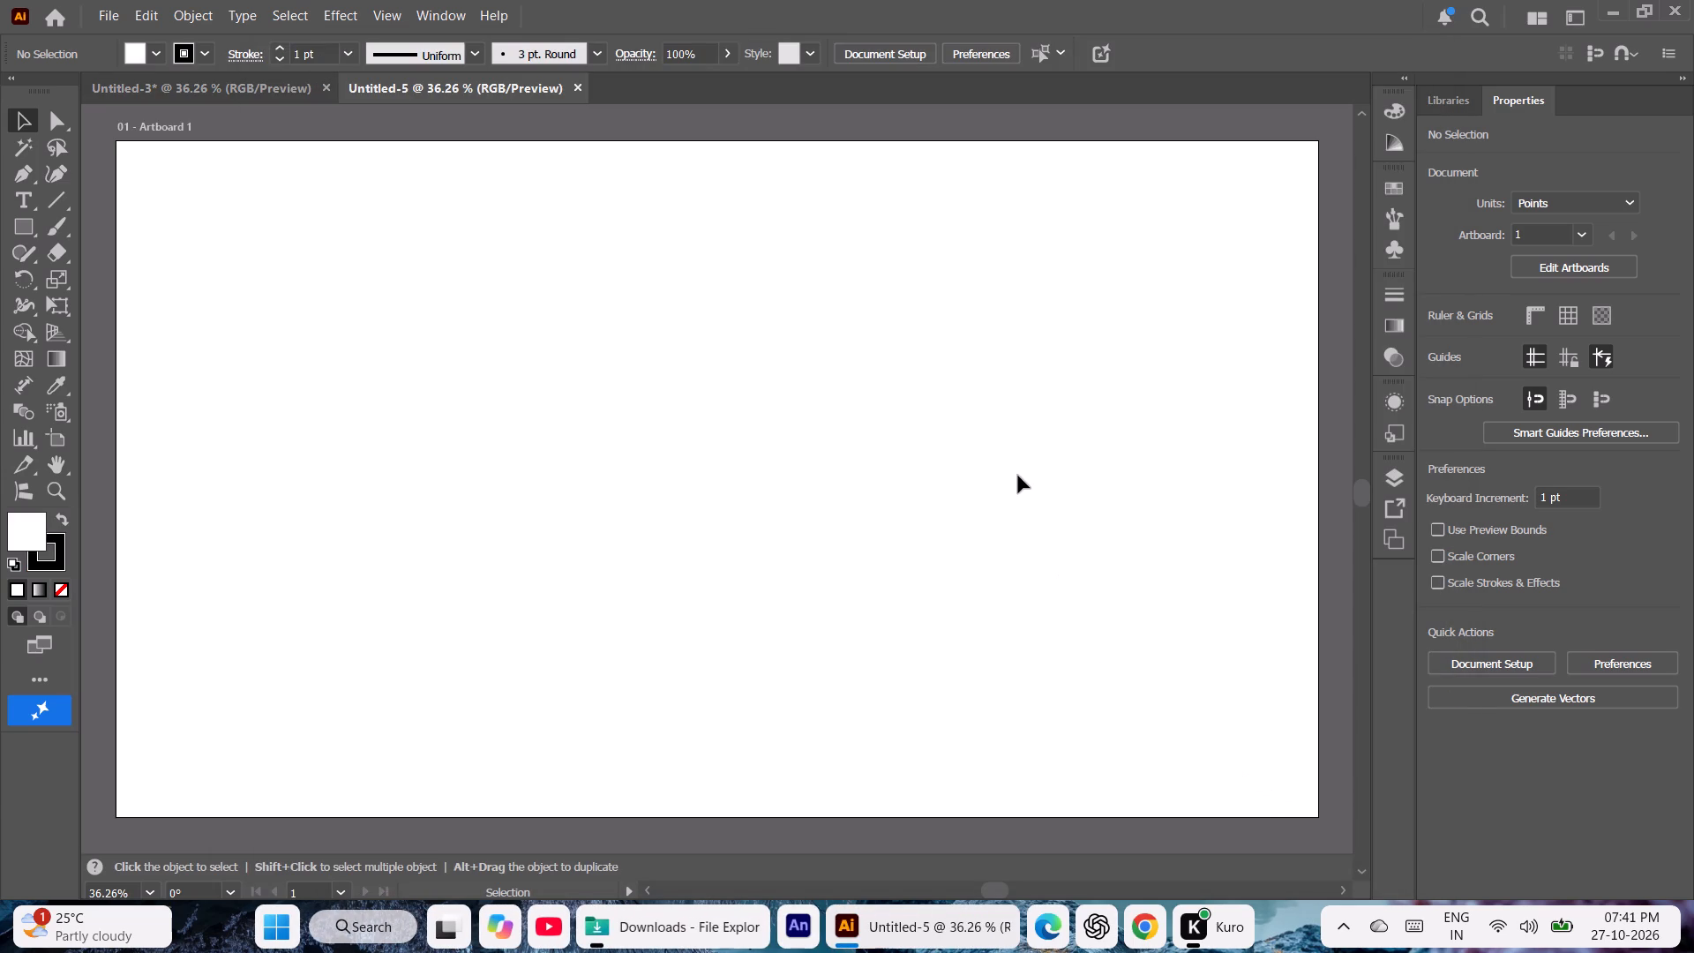
Cut the black Shivling icon out of the icon grid's top row and paste it into the new blank document.
left_click(281, 97)
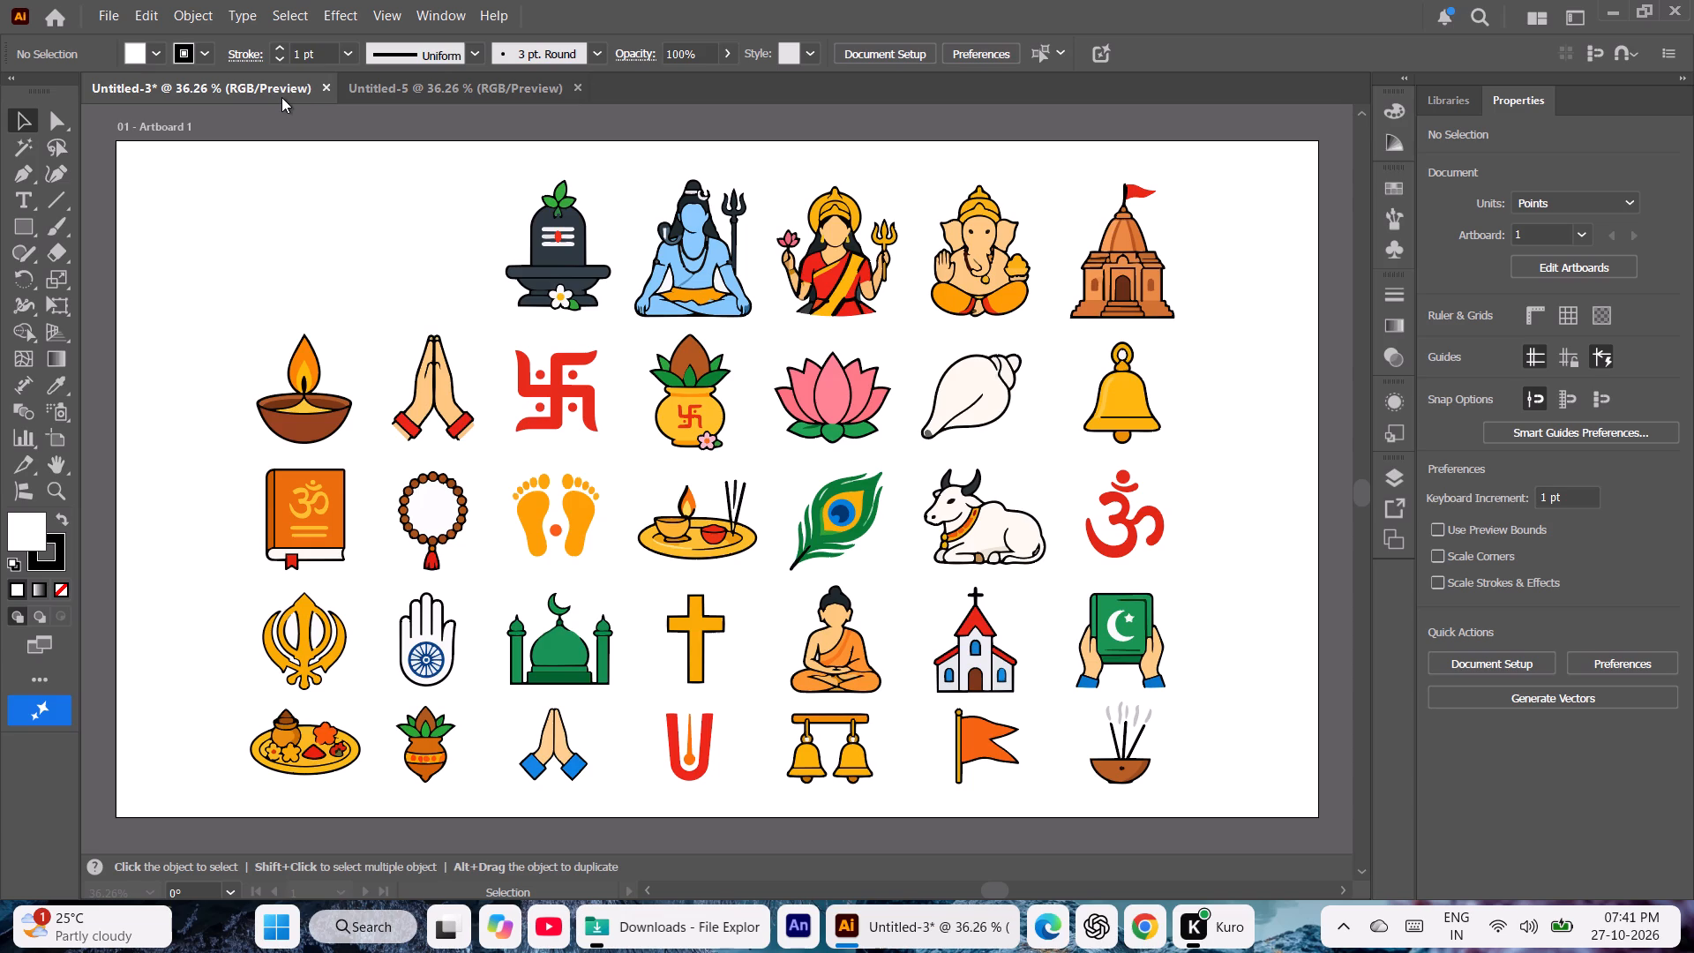
left_click_drag(480, 158, 613, 319)
key("ctrl+x")
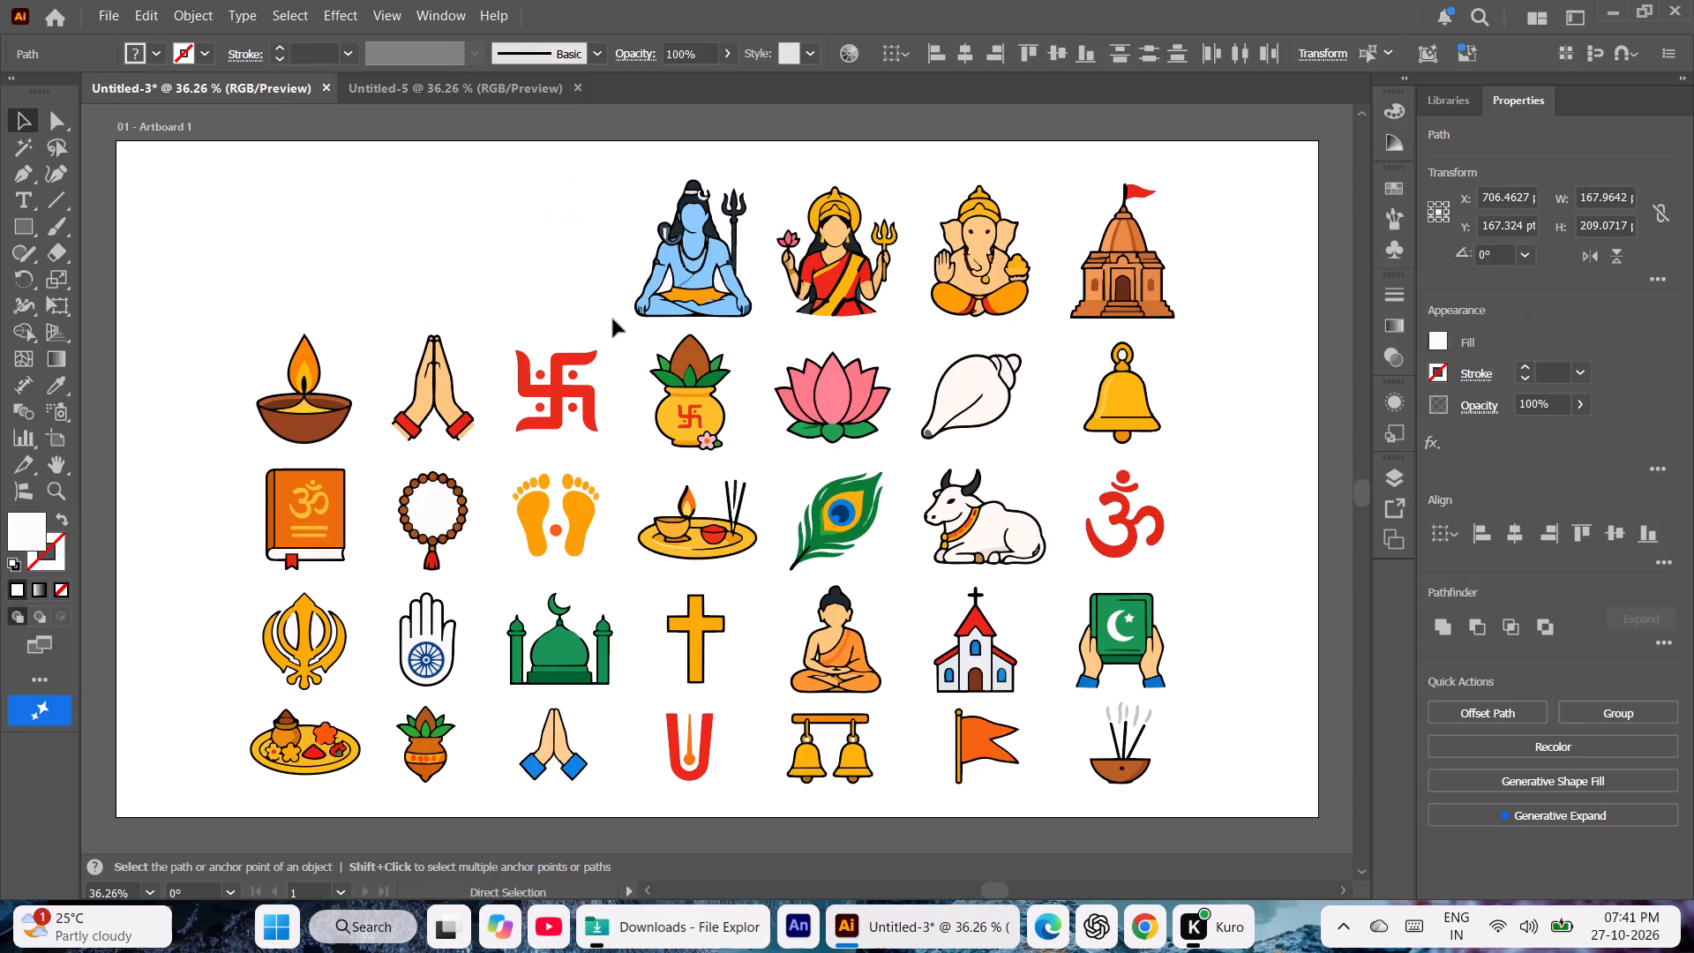
left_click(454, 84)
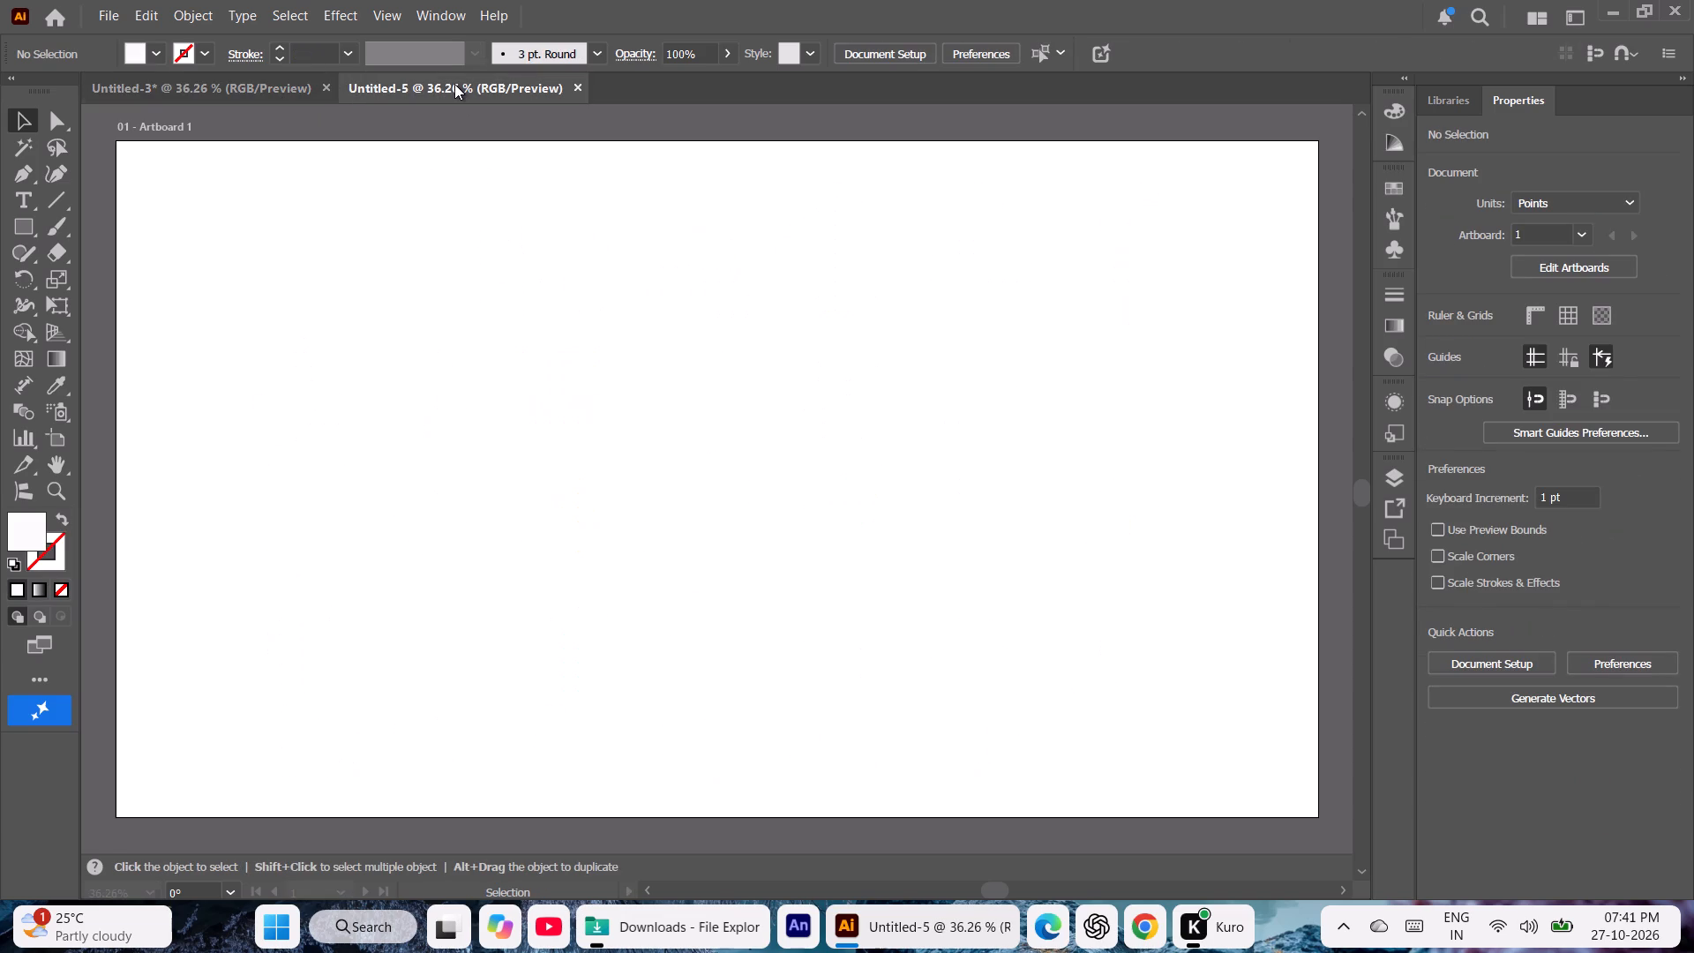
left_click(267, 97)
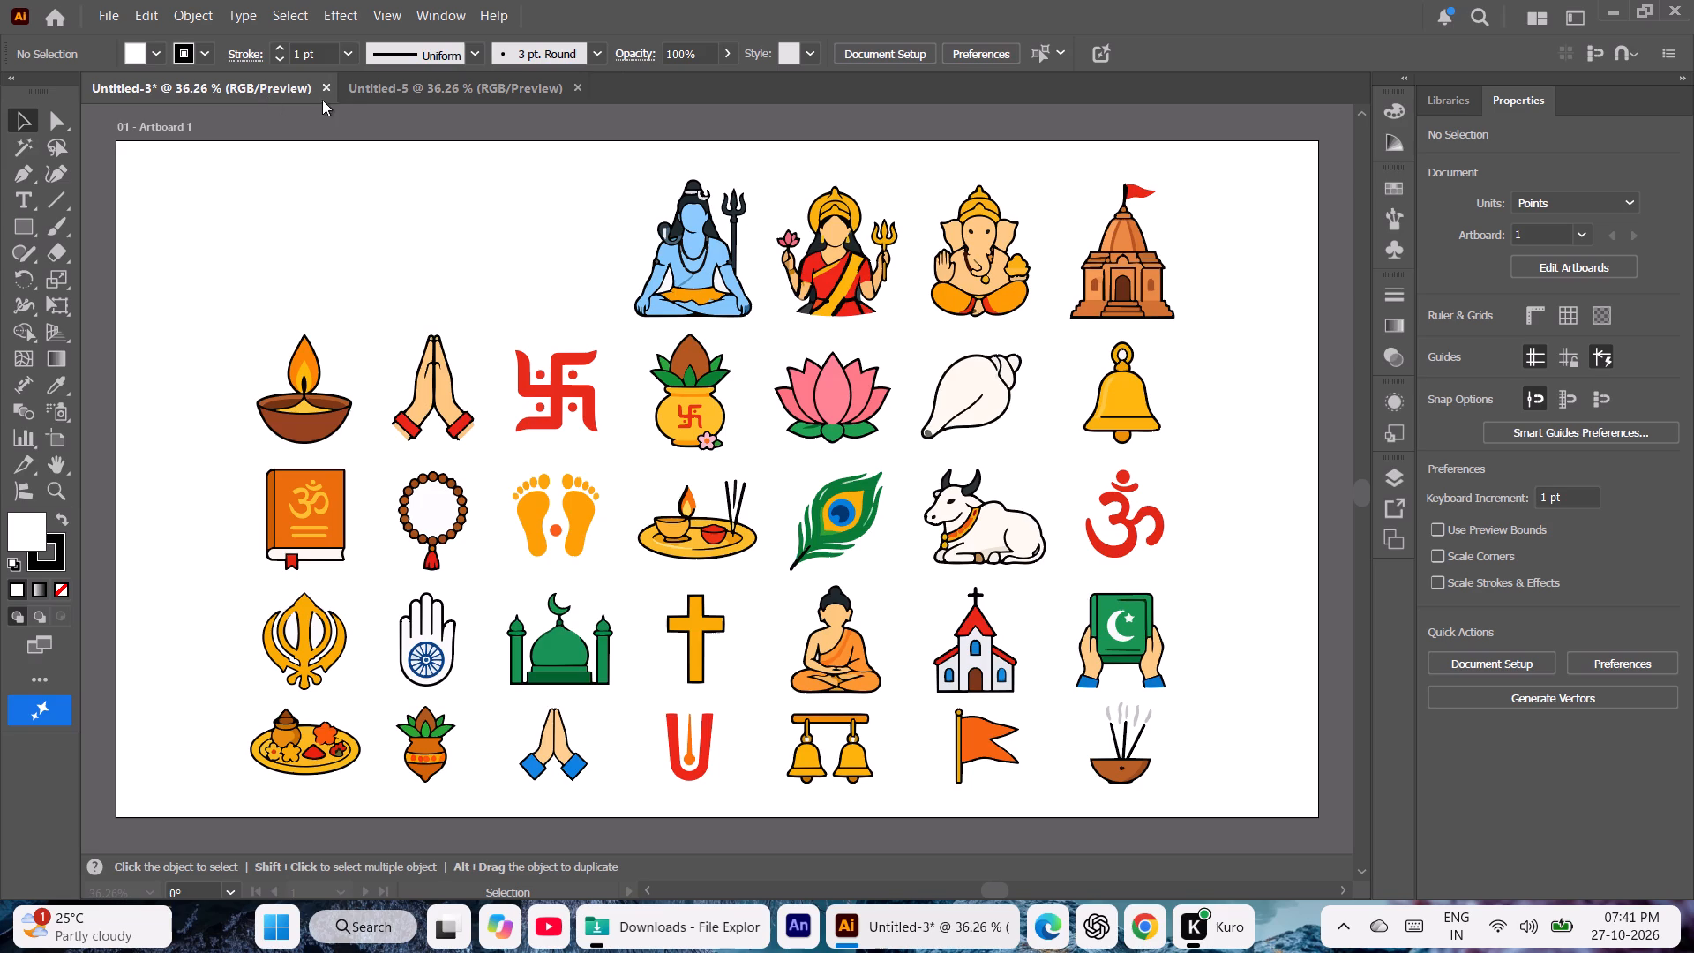
left_click(380, 96)
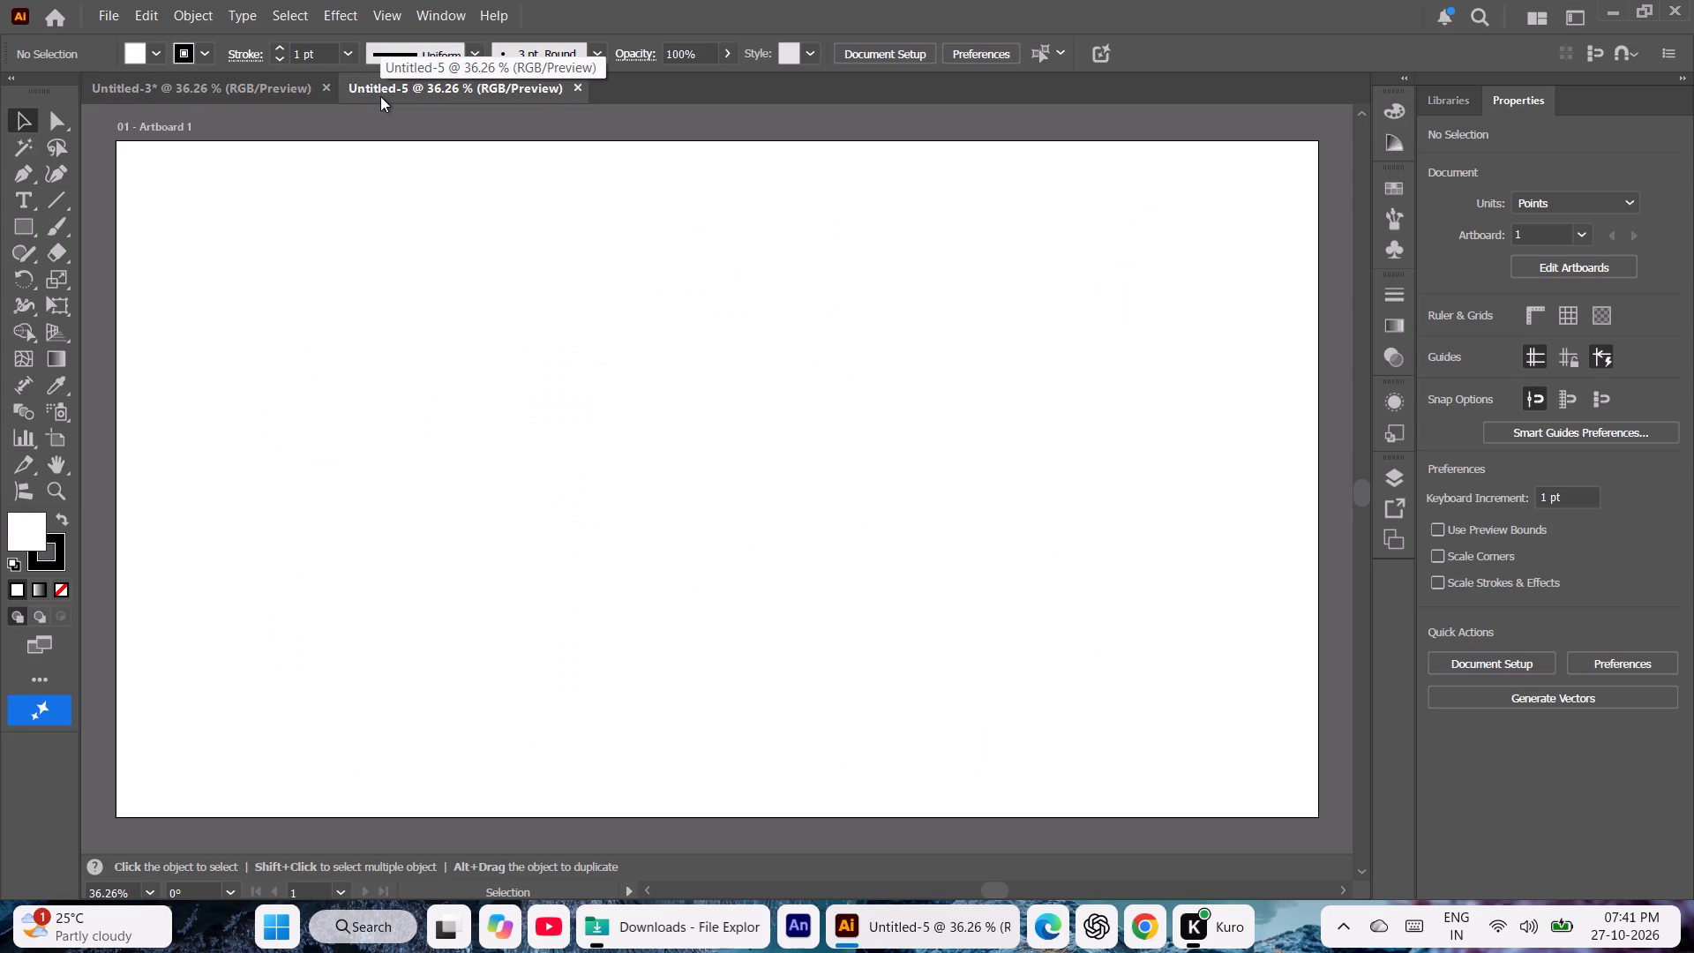
key("ctrl+v")
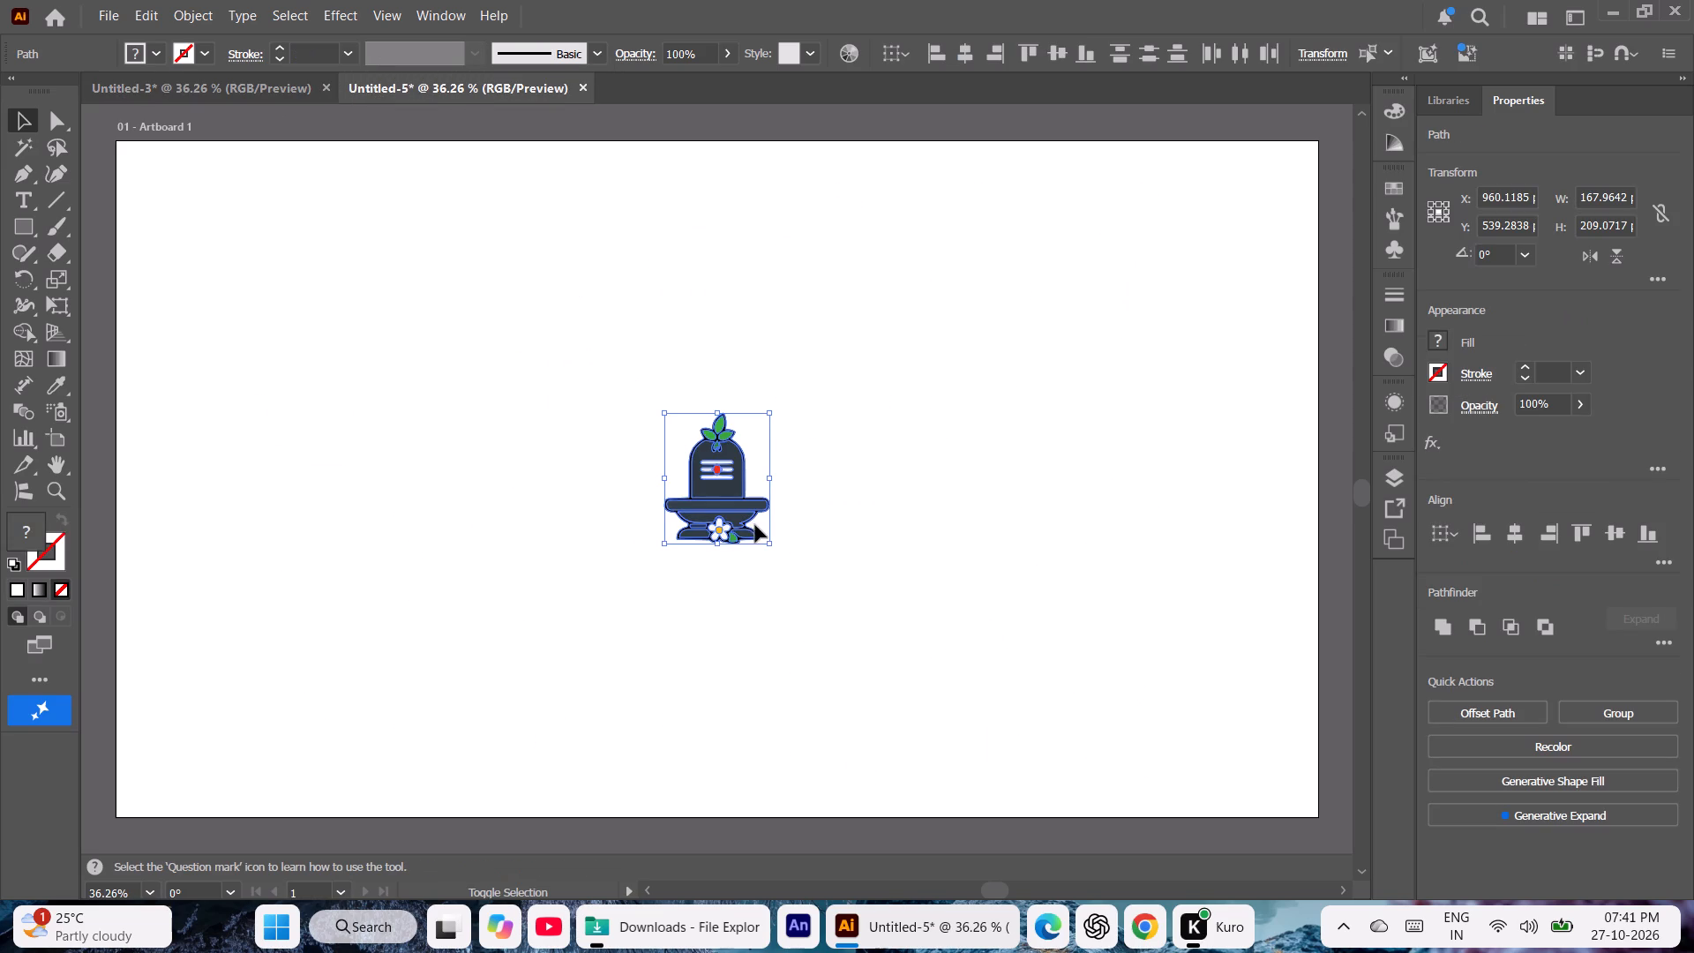
Enlarge the Shivling icon proportionally to about 634 x 789 pt and keep it within the artboard.
left_click_drag(765, 542, 948, 727, "shift")
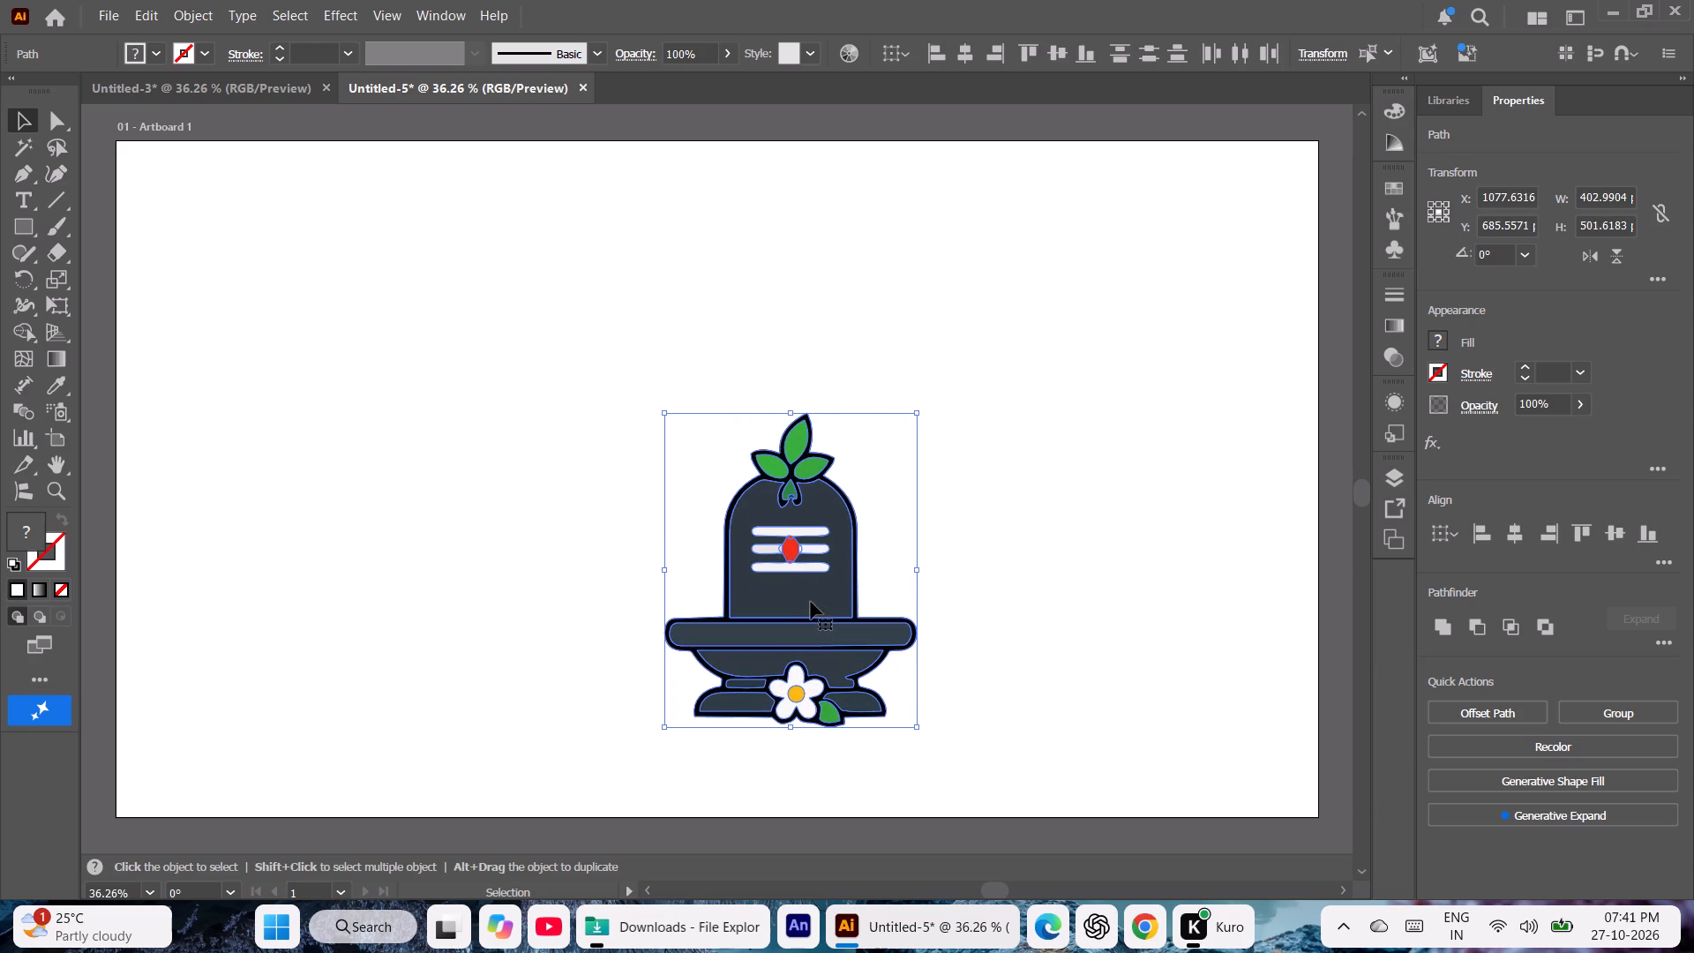
left_click_drag(811, 602, 651, 377)
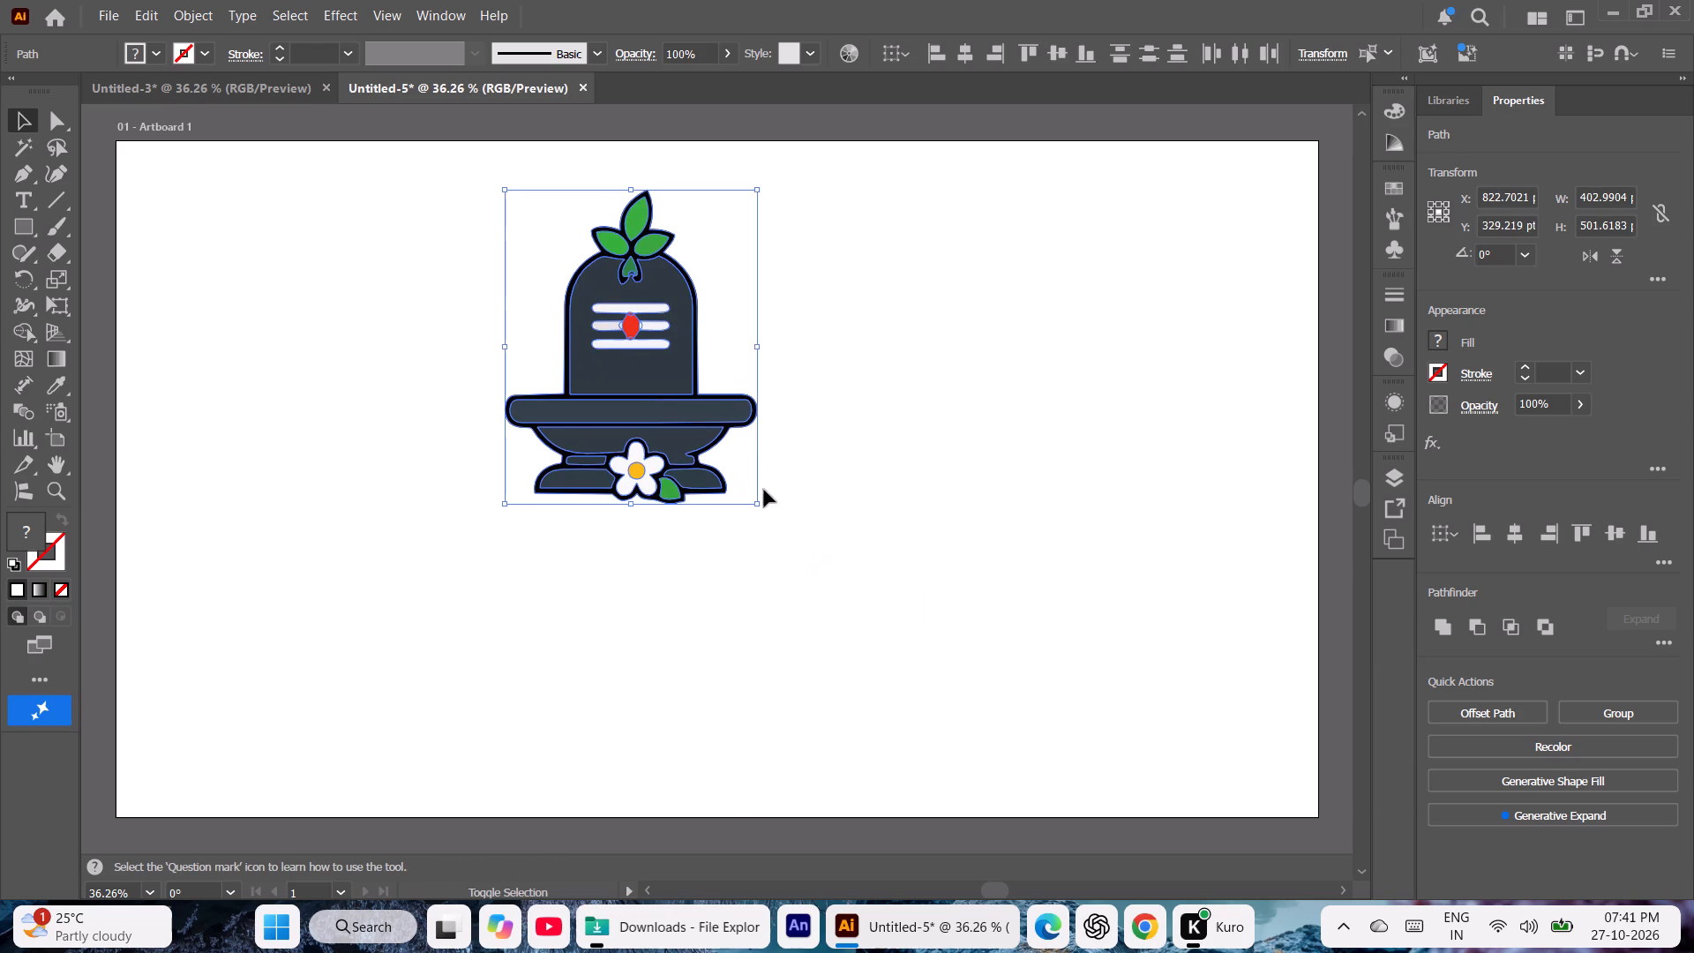
left_click_drag(760, 507, 880, 641, "shift")
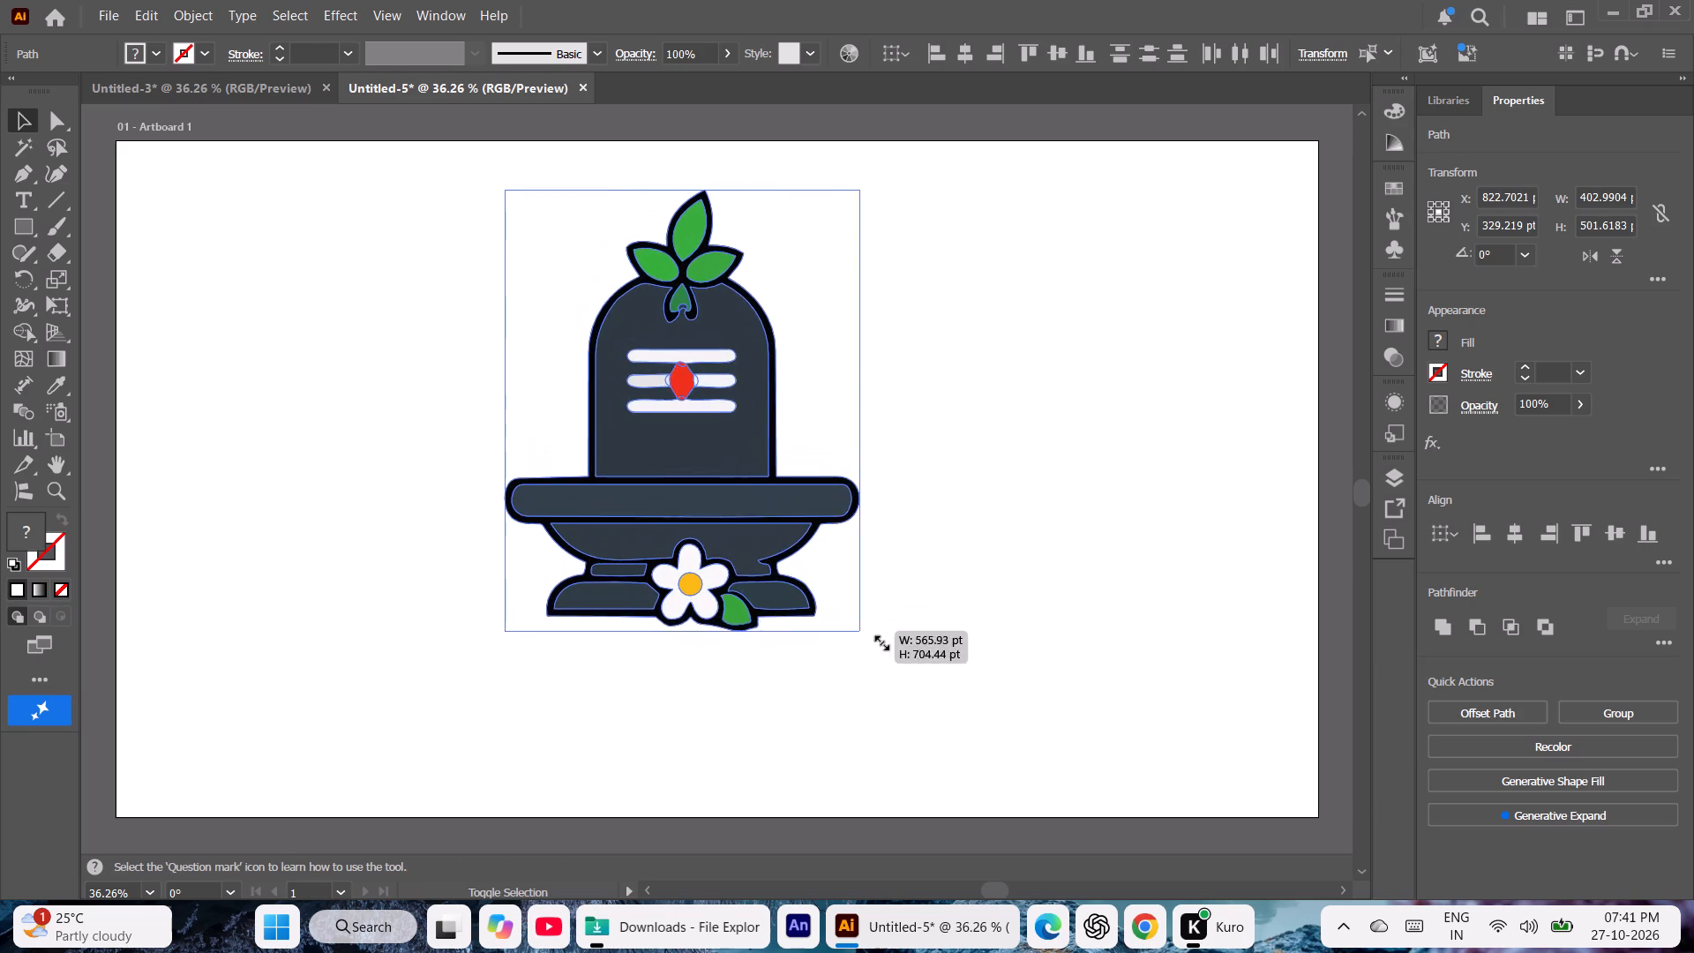
left_click_drag(880, 641, 935, 685, "shift")
left_click(1010, 582)
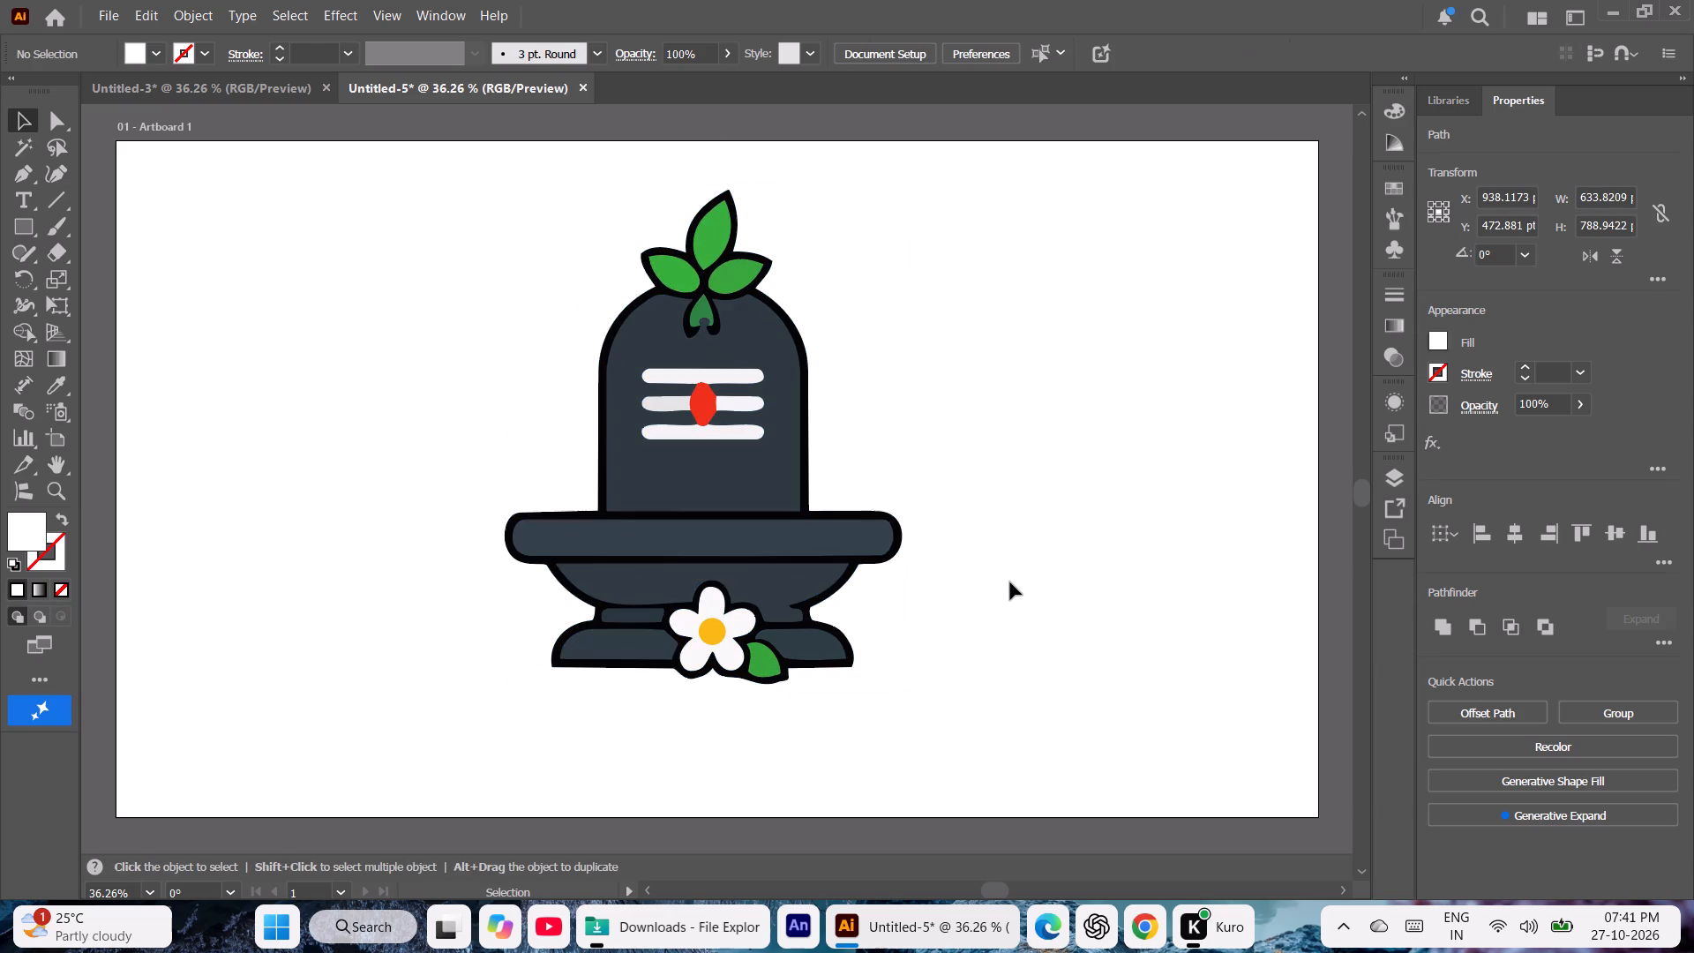
Enlarge the artboard proportionally to about 8643 x 4862 pt, extending it from its lower-right corner.
key("ctrl+minus")
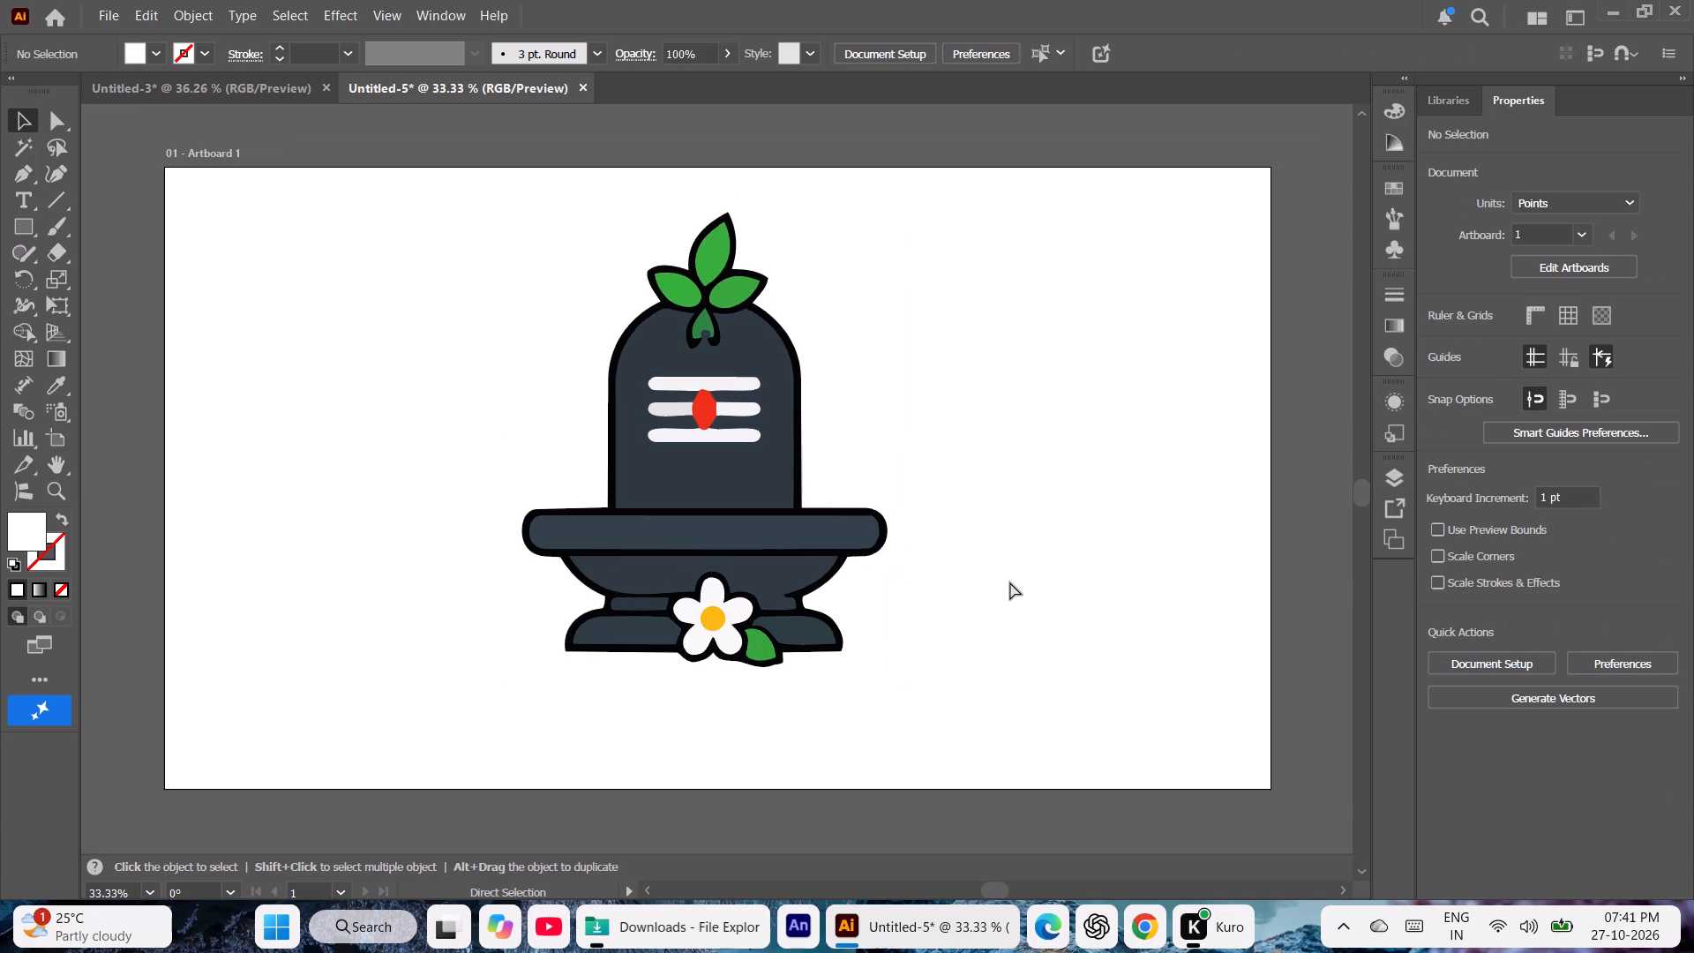
key("ctrl+minus")
key("ctrl+minus")
key("ctrl+minus")
key("ctrl+minus")
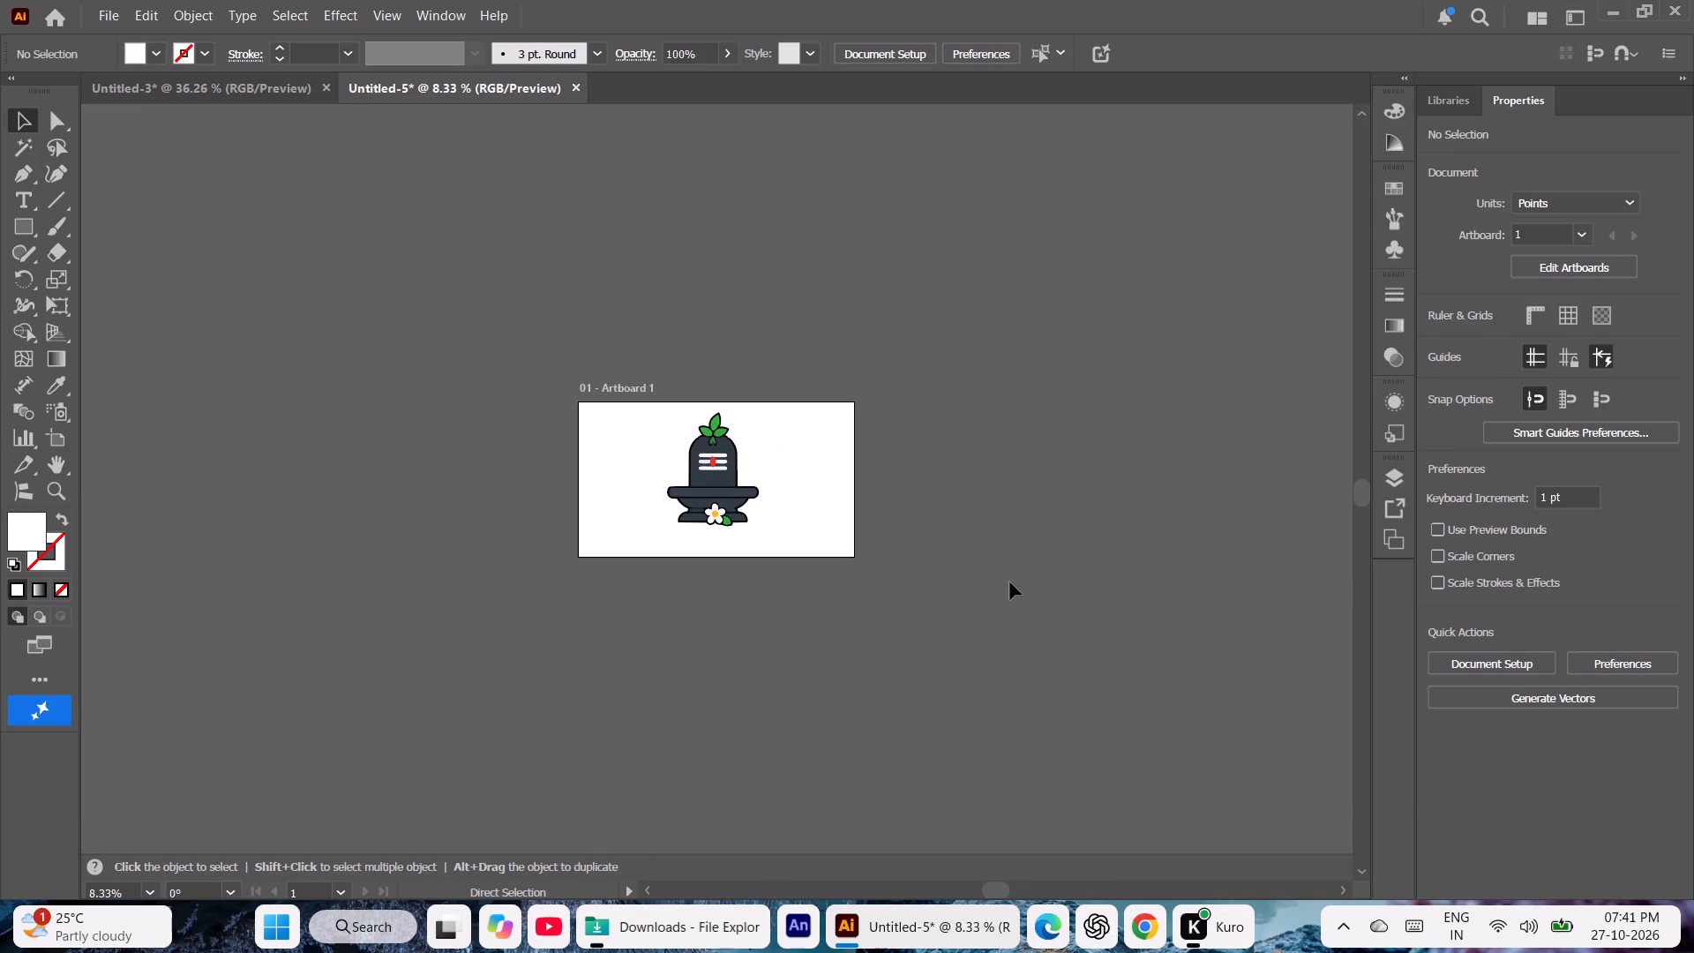
left_click(61, 467)
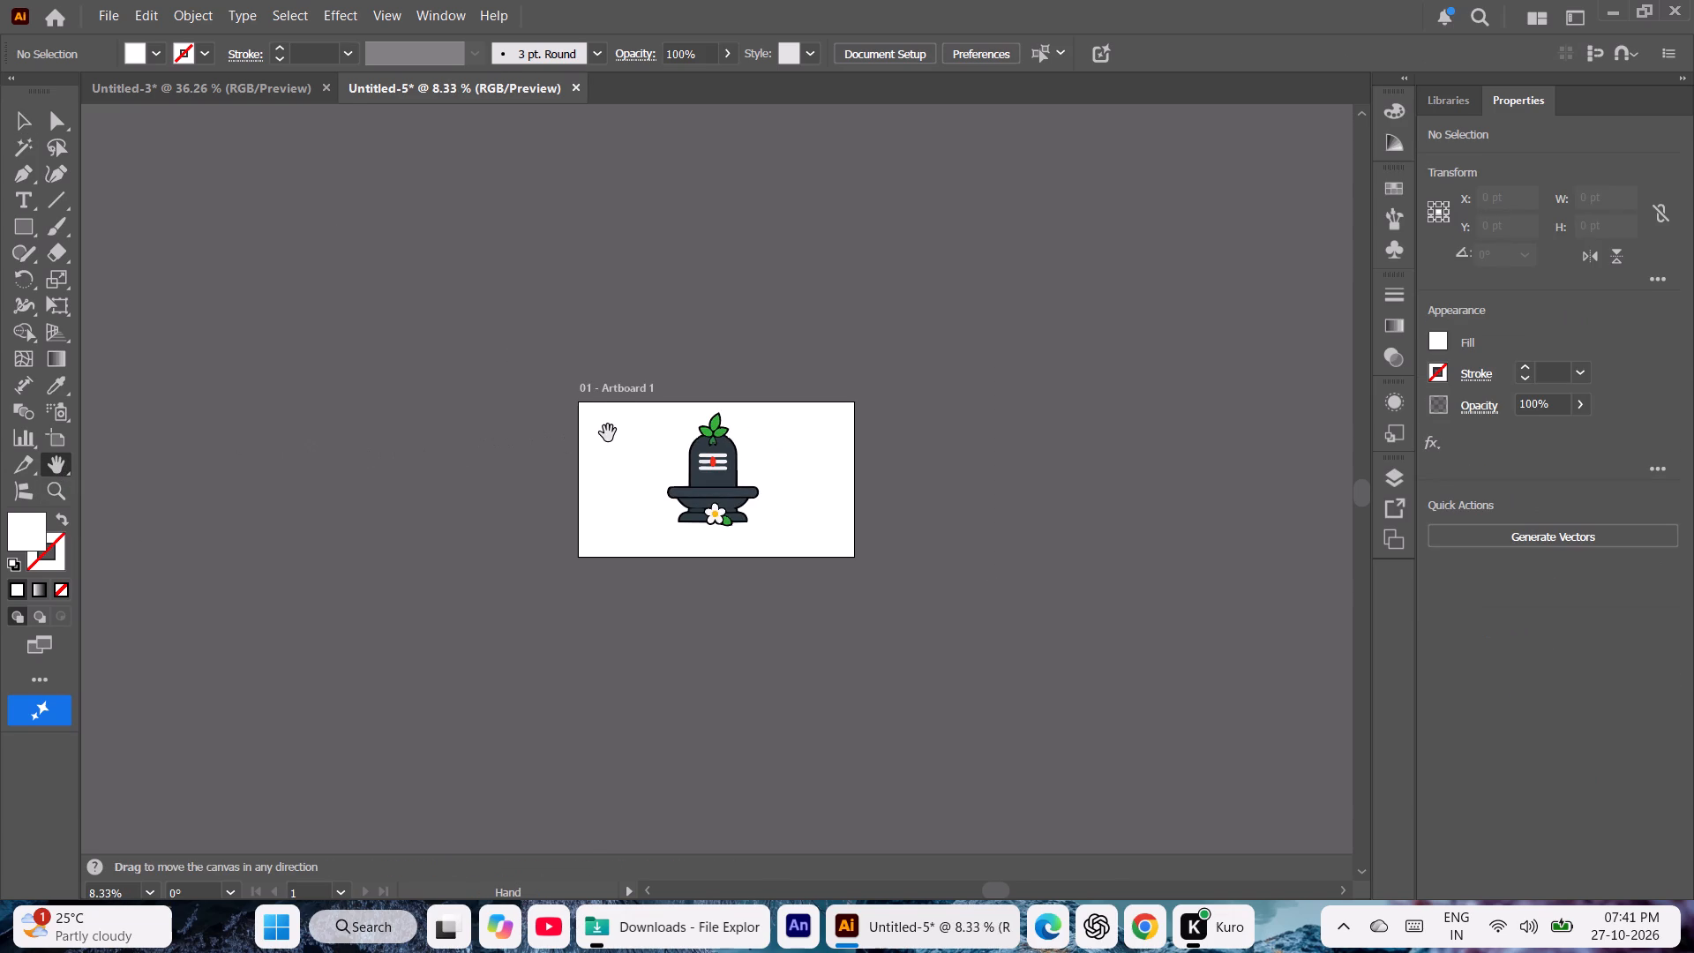
left_click_drag(605, 432, 122, 174)
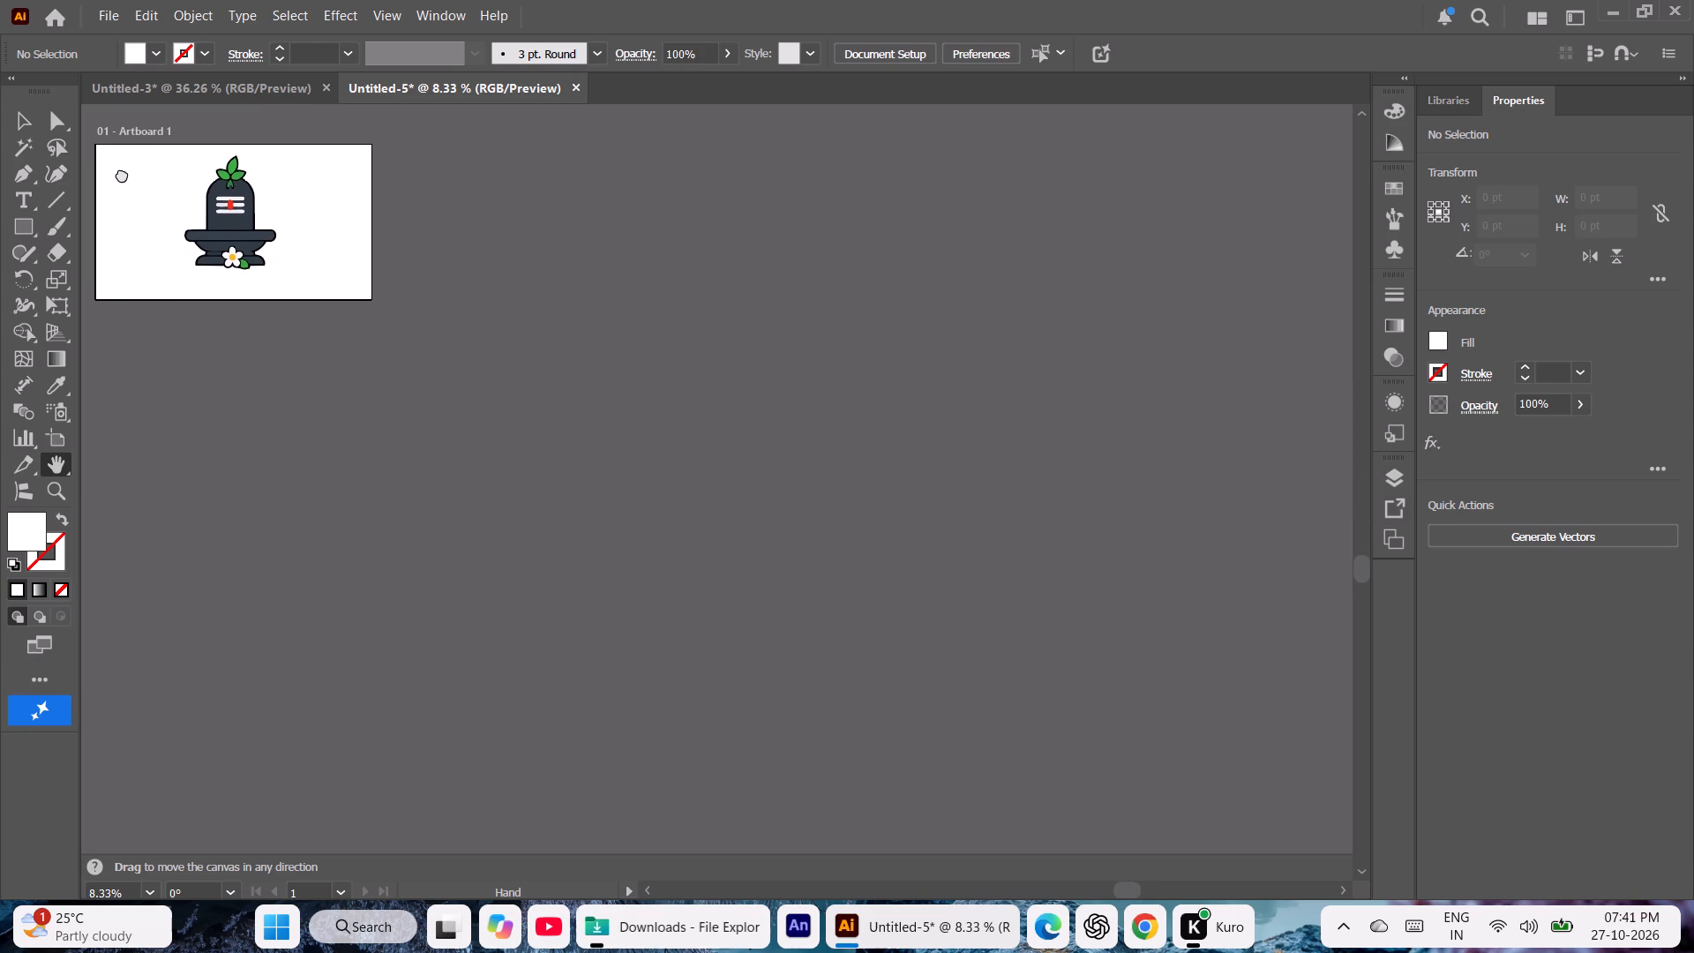
left_click_drag(122, 174, 120, 152)
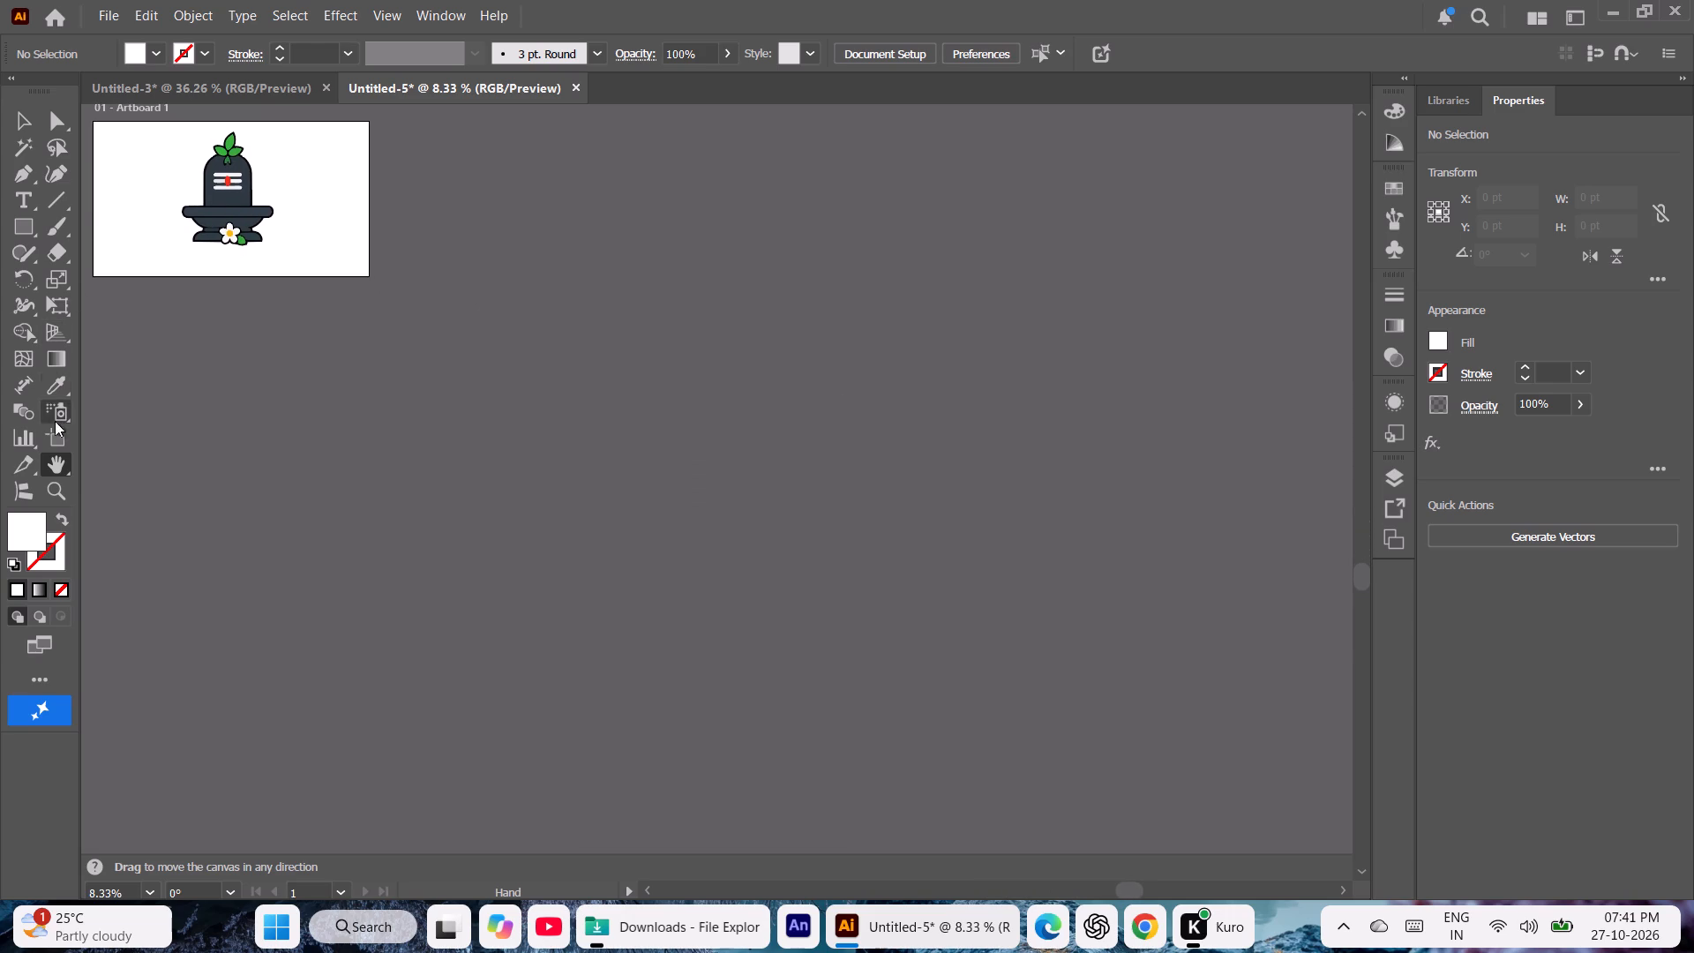
left_click(53, 434)
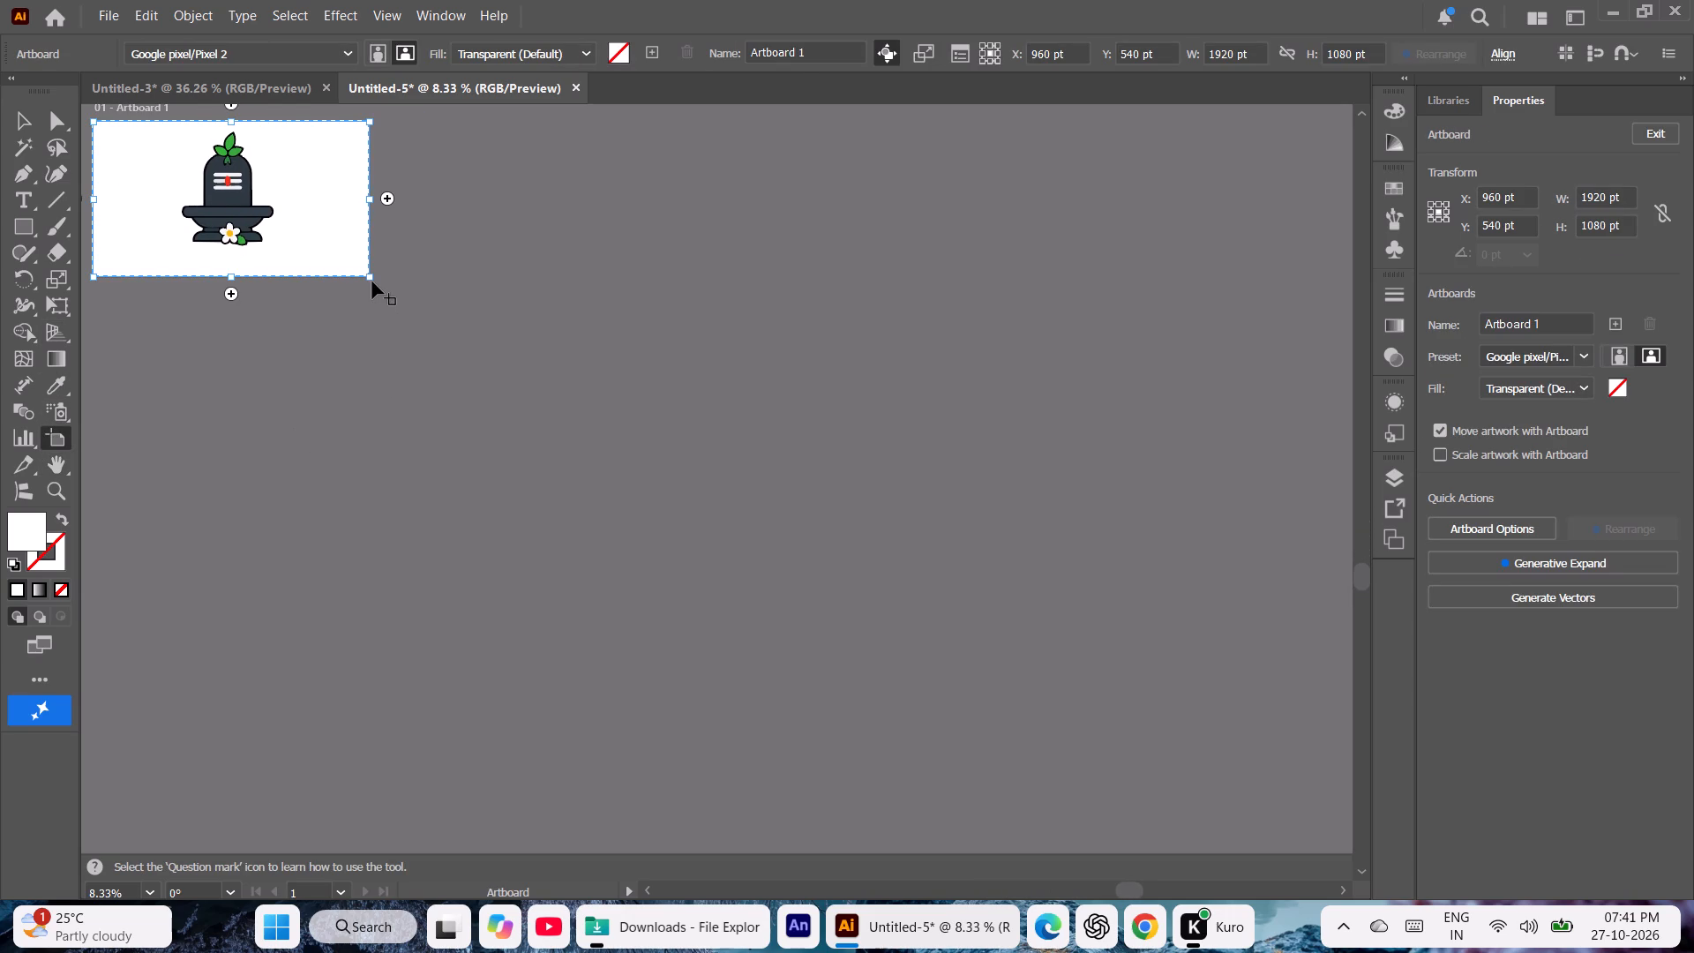
left_click_drag(368, 276, 461, 374, "shift")
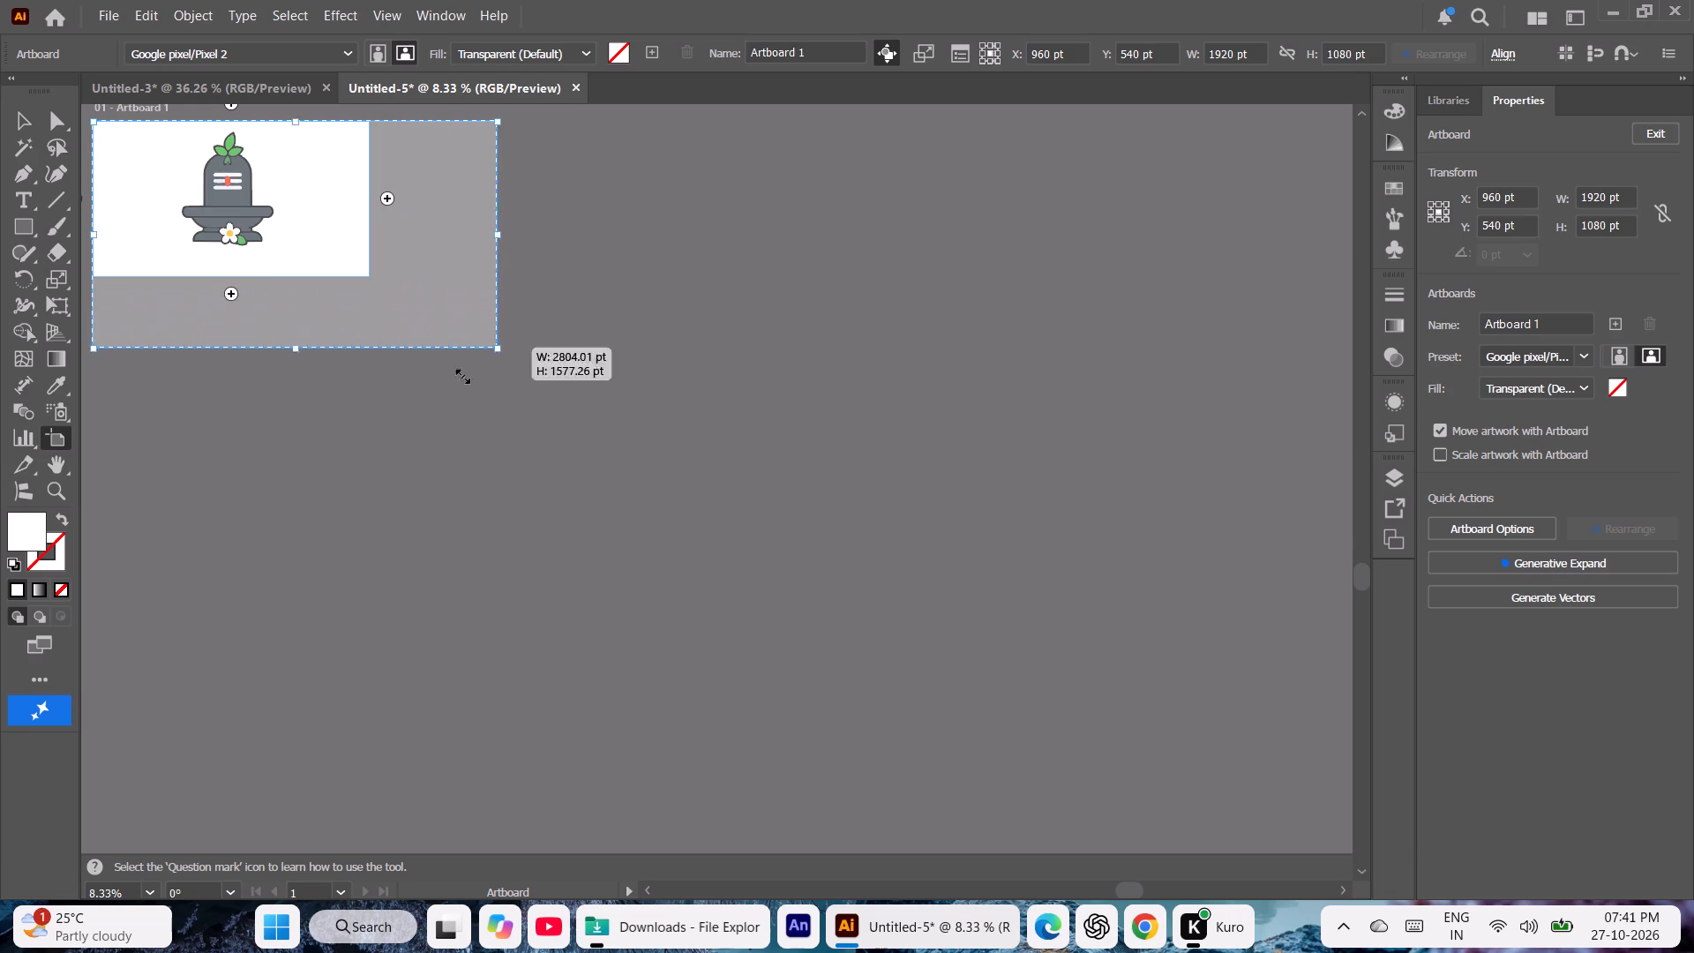
left_click_drag(461, 374, 1106, 824, "shift")
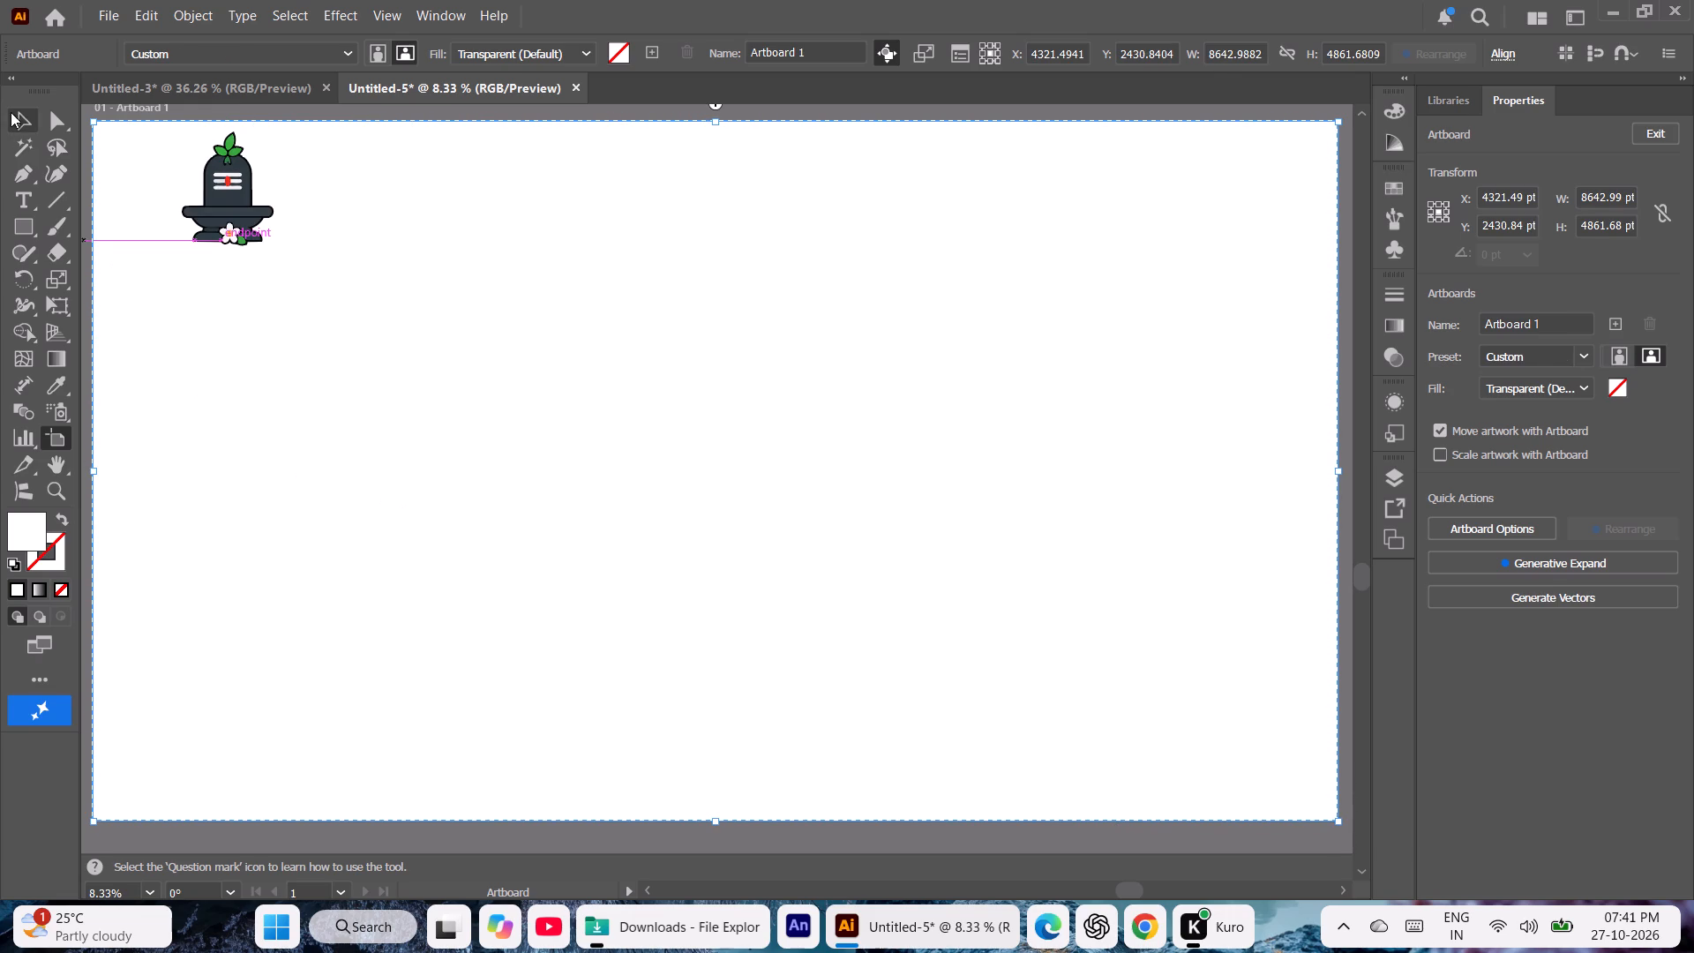
Scale the whole Shivling proportionally to about three quarters of the artboard's height and move it to the artboard's centre.
left_click(15, 121)
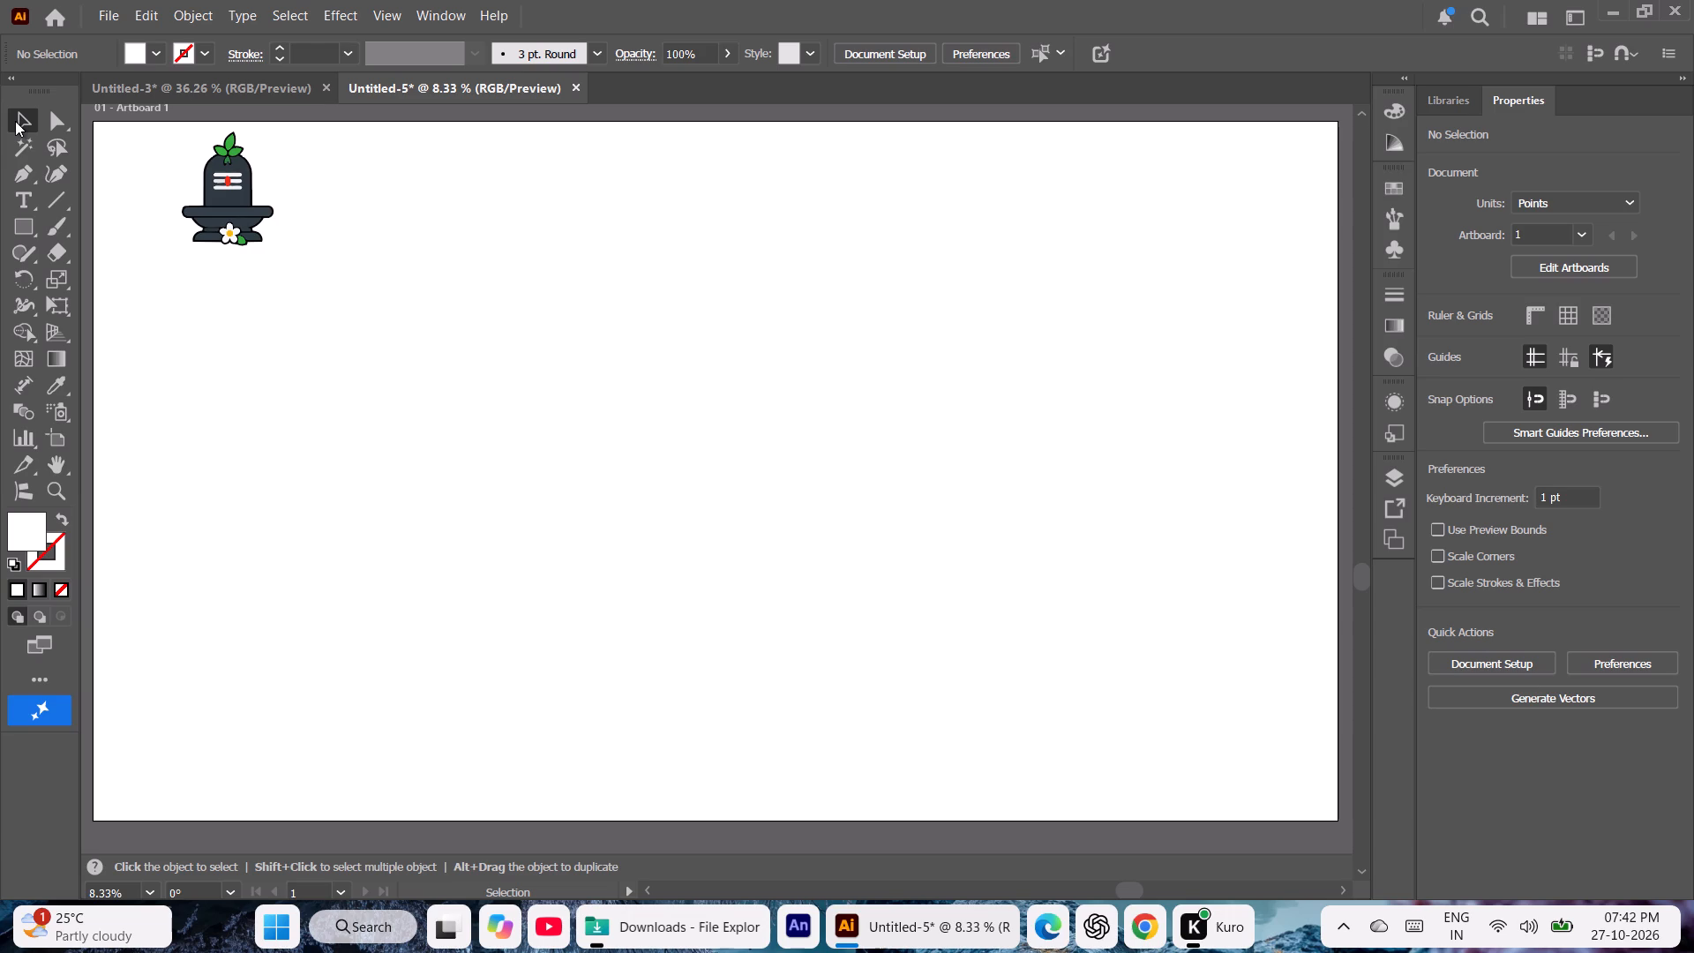
key("ctrl+a")
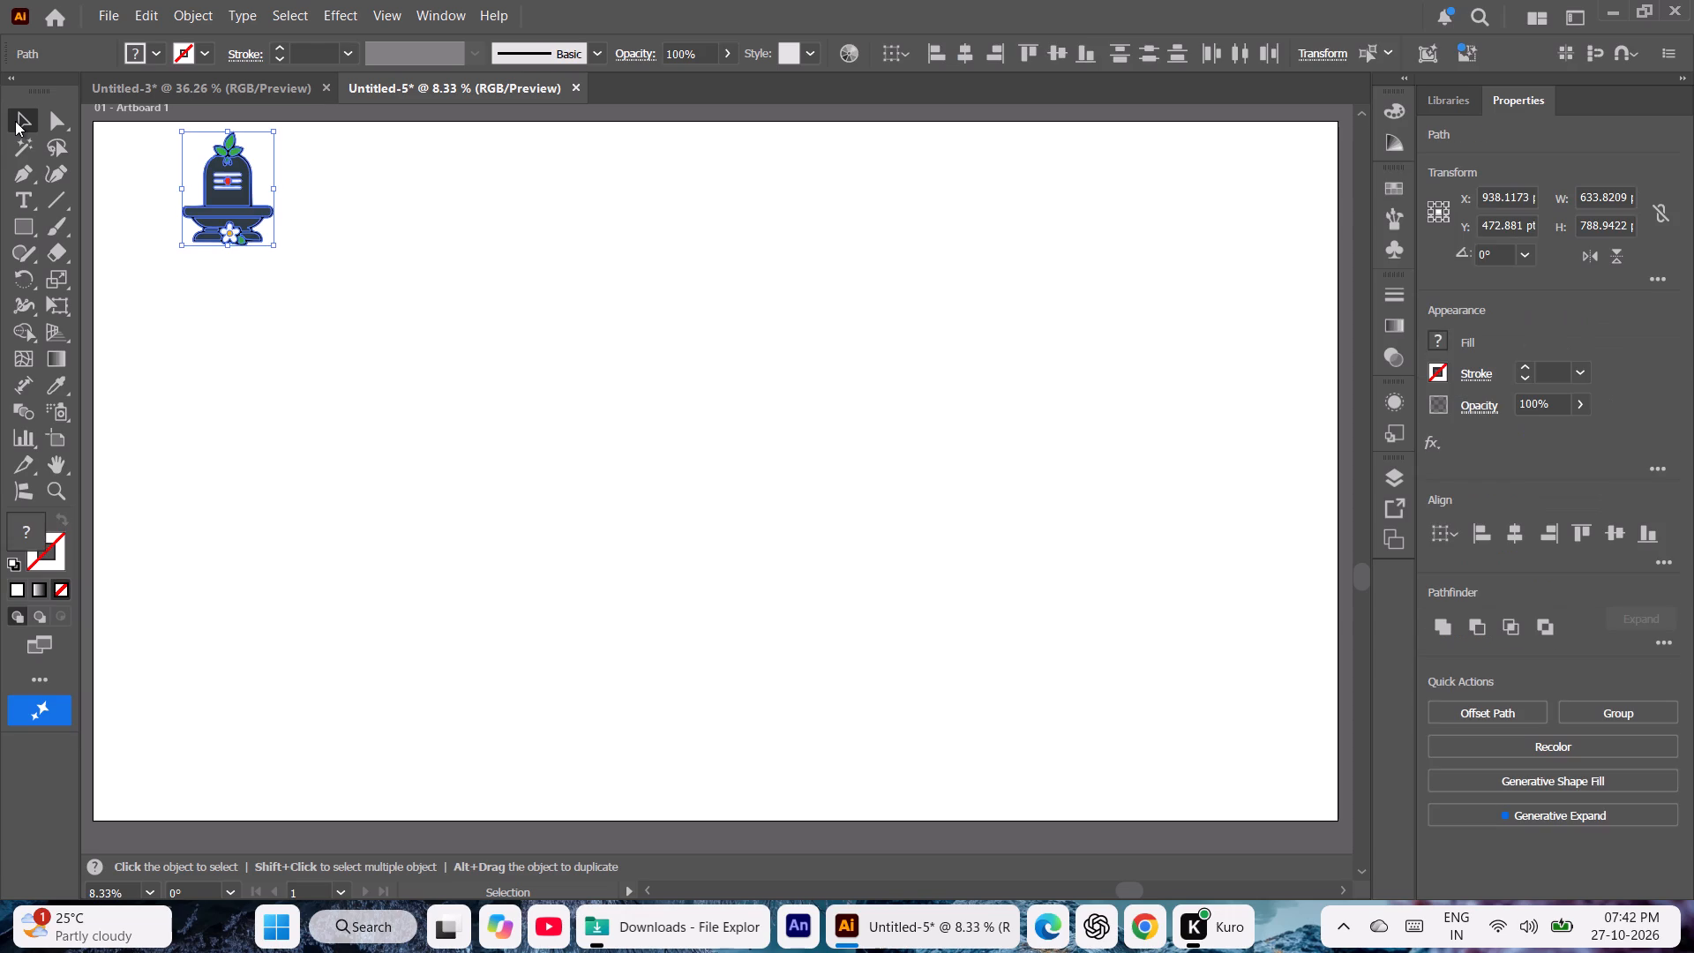
left_click(274, 234, "shift")
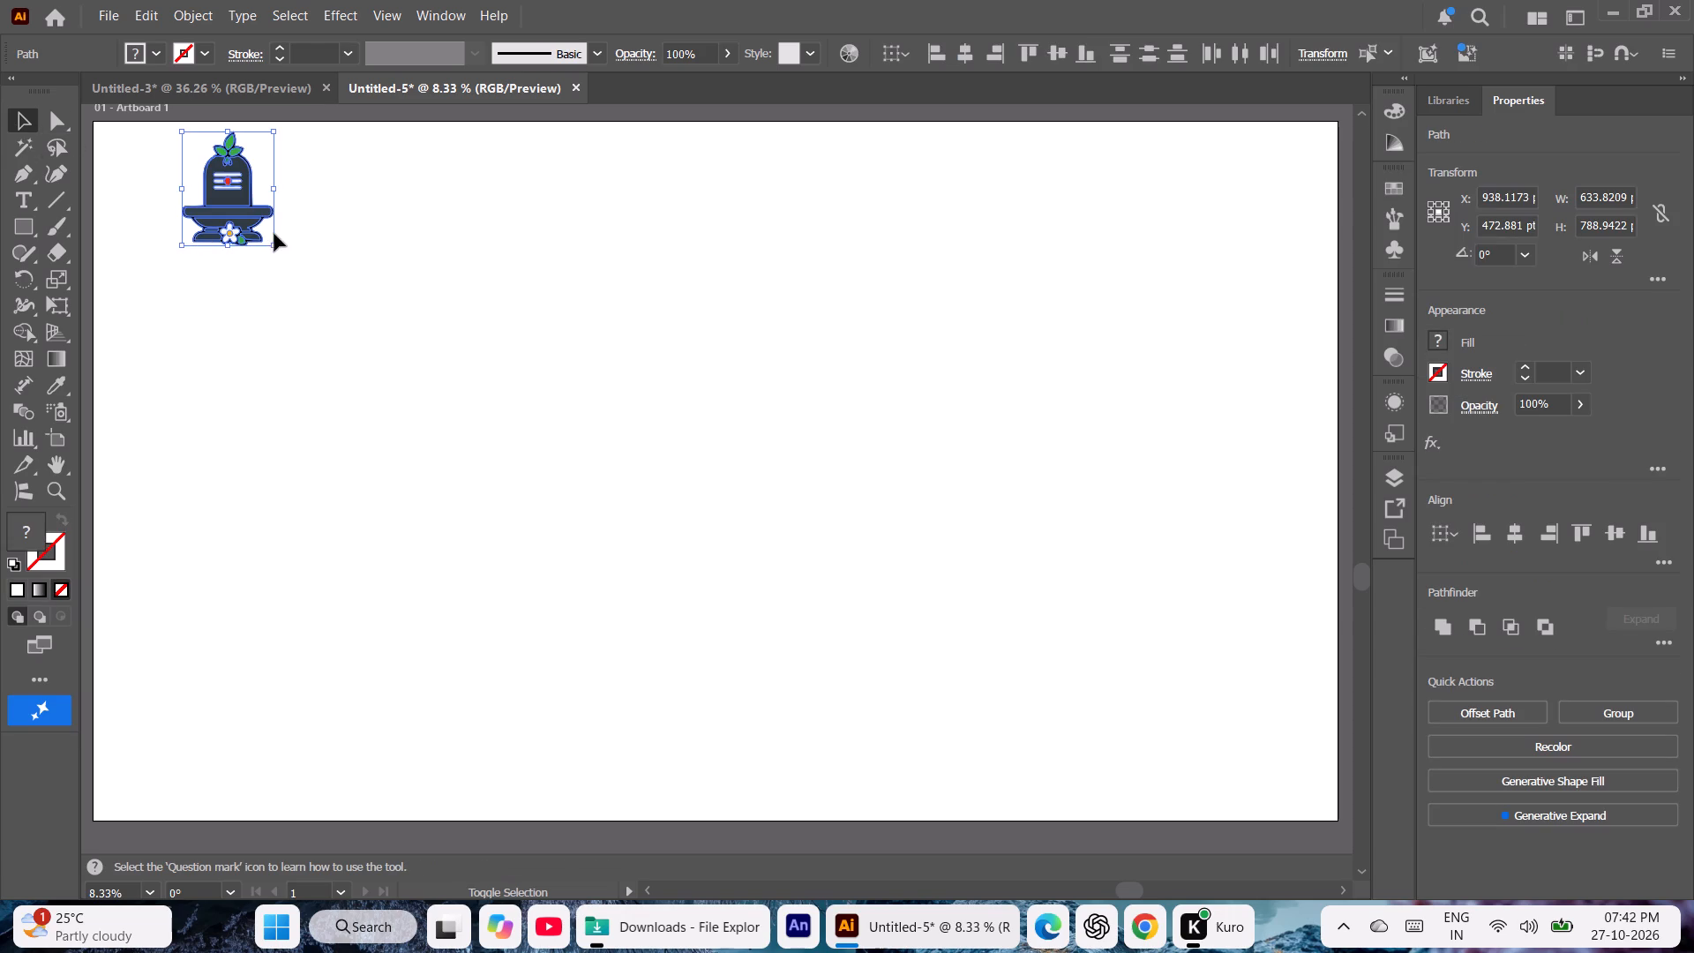
left_click_drag(274, 244, 305, 289, "shift")
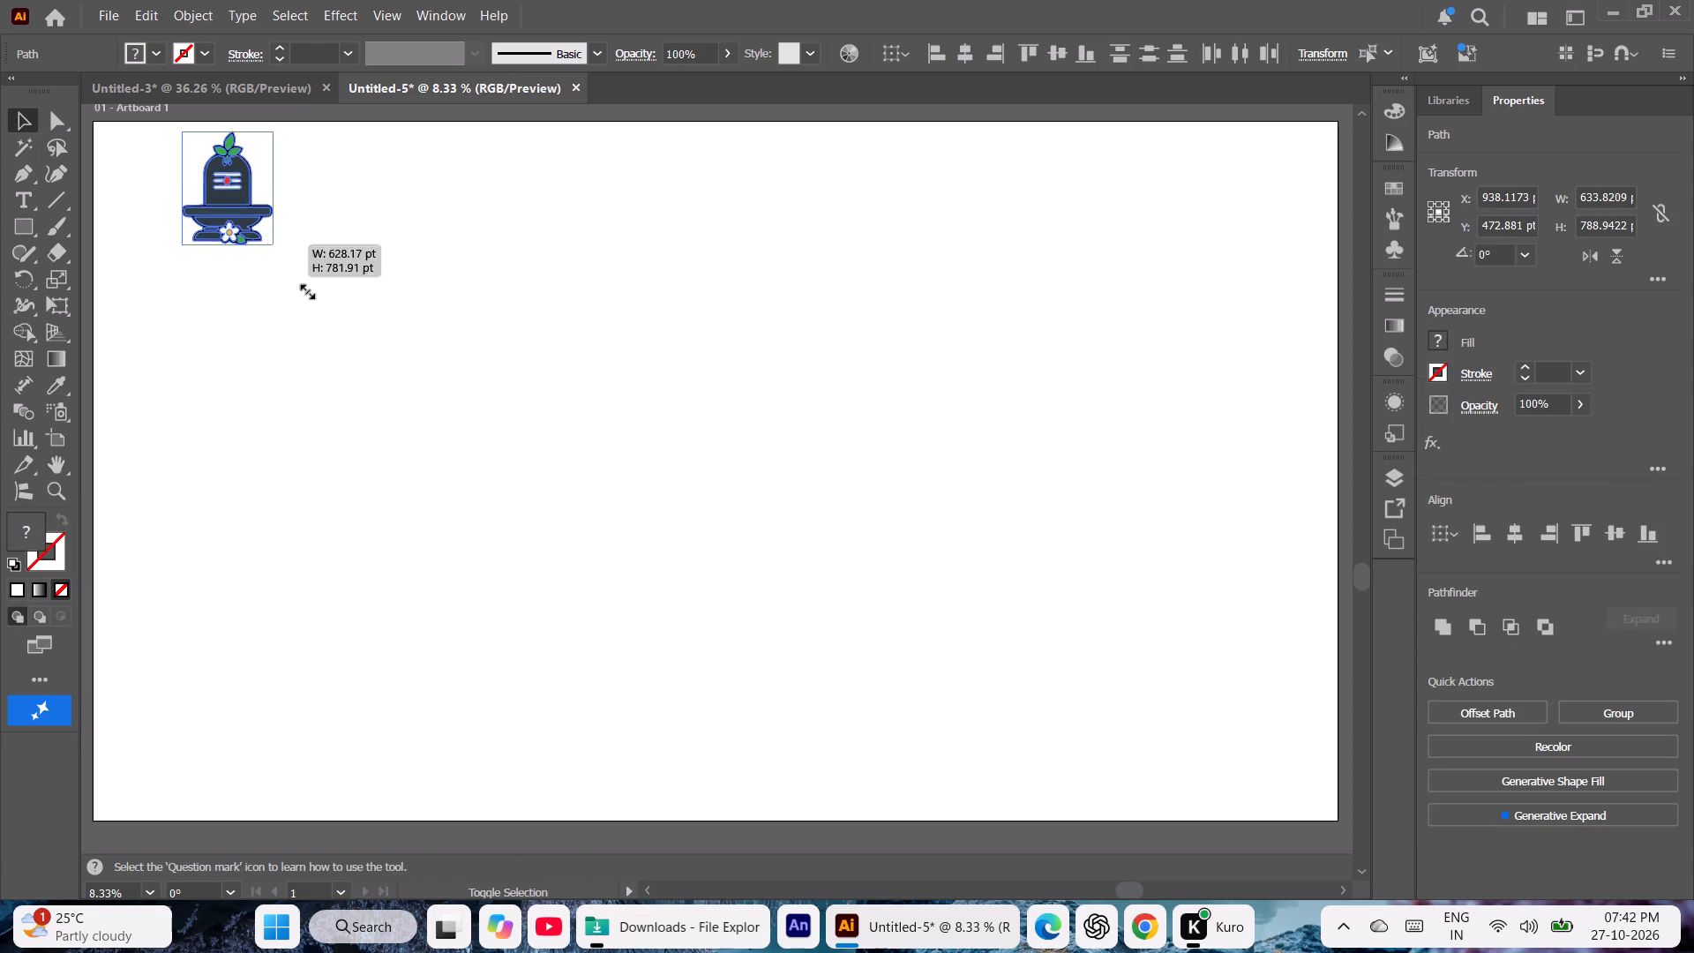
left_click_drag(305, 289, 576, 632, "shift")
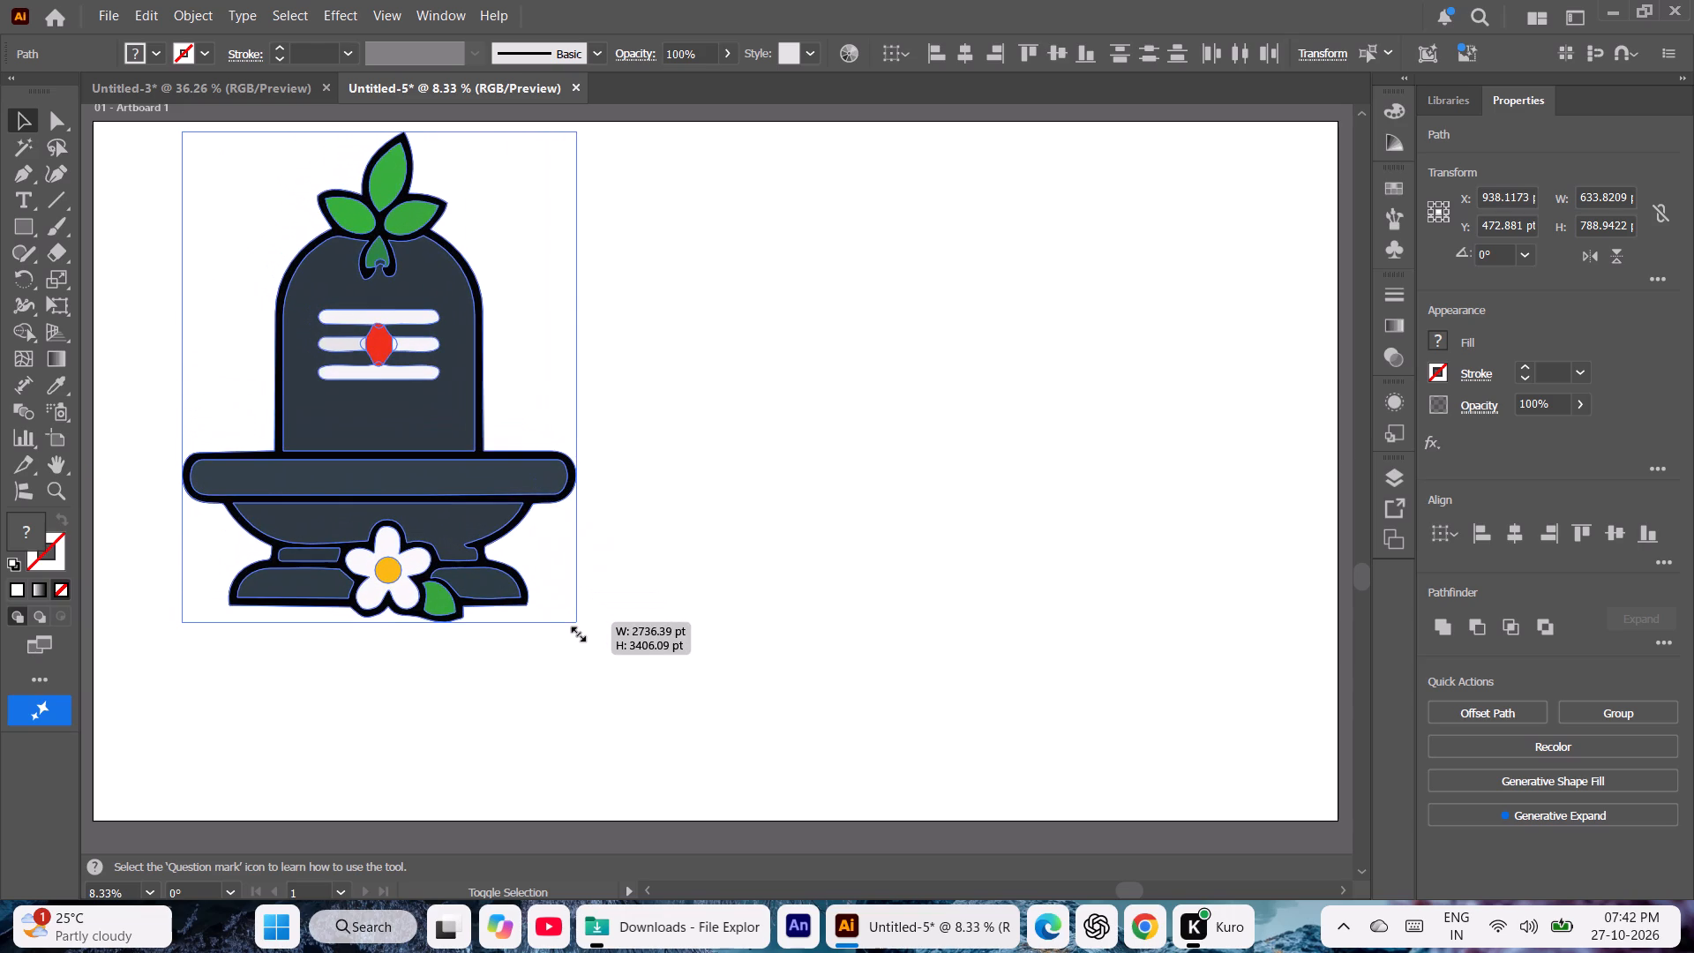
left_click_drag(576, 632, 598, 657, "shift")
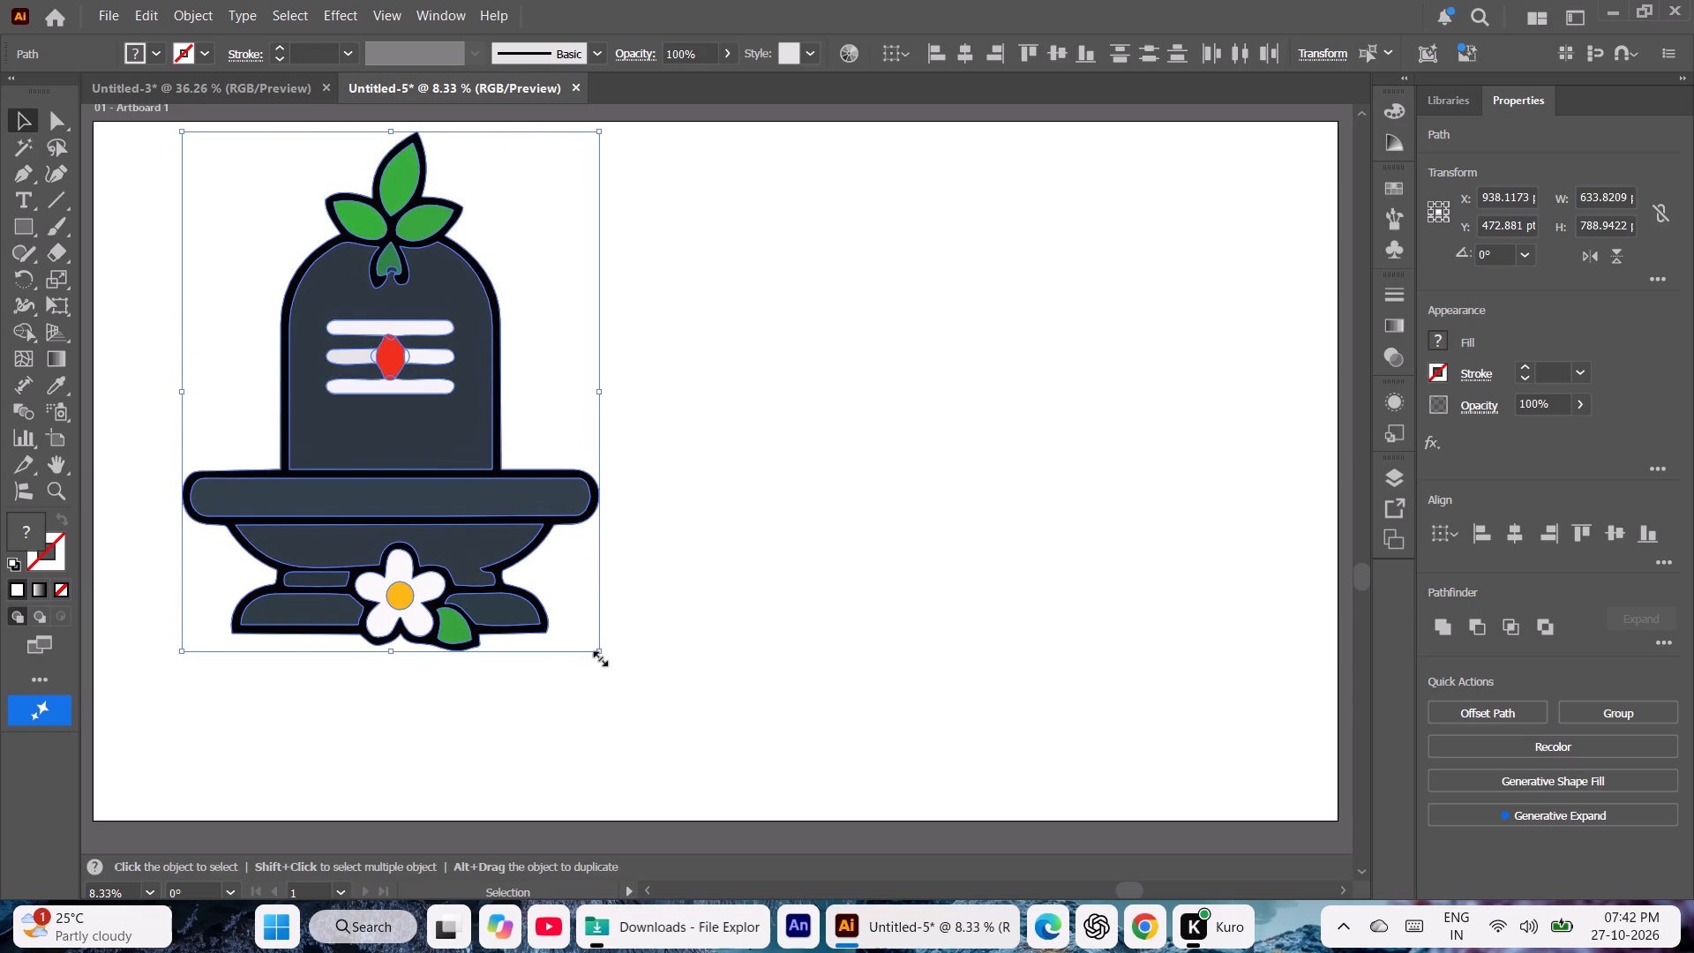
left_click_drag(405, 432, 738, 491)
left_click(1082, 450)
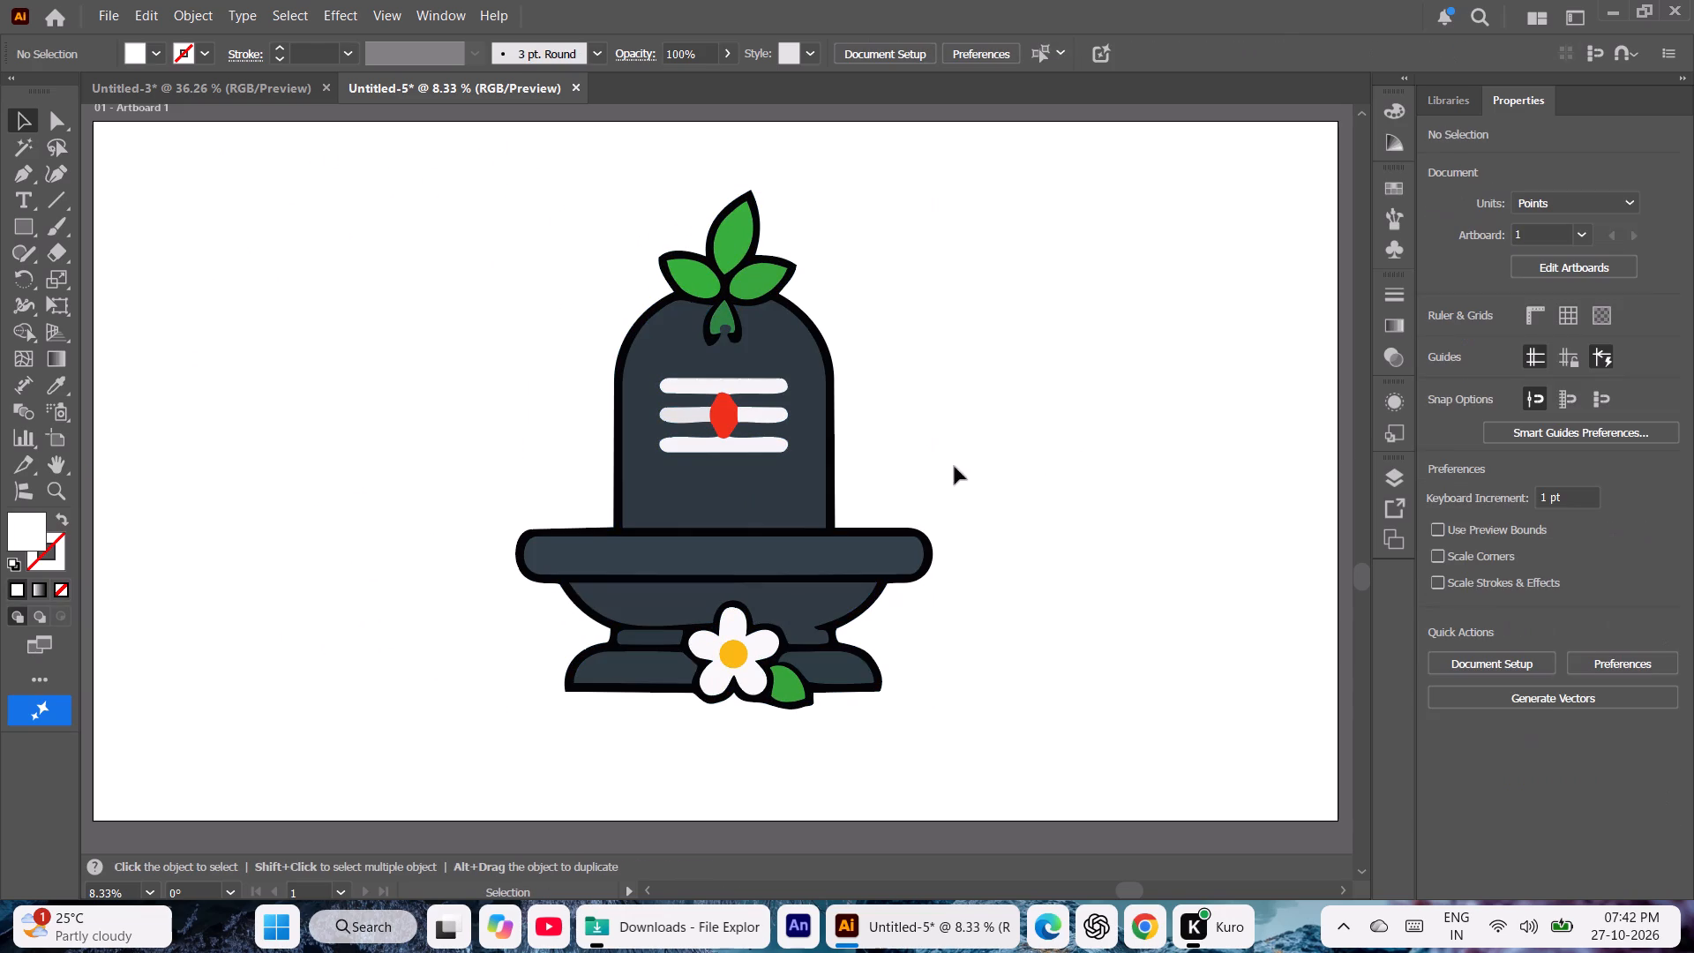
Recolour the four leaves atop the Shivling and the leaf beside the flower with the recent green R=62 G=170 B=0.
left_click(737, 245)
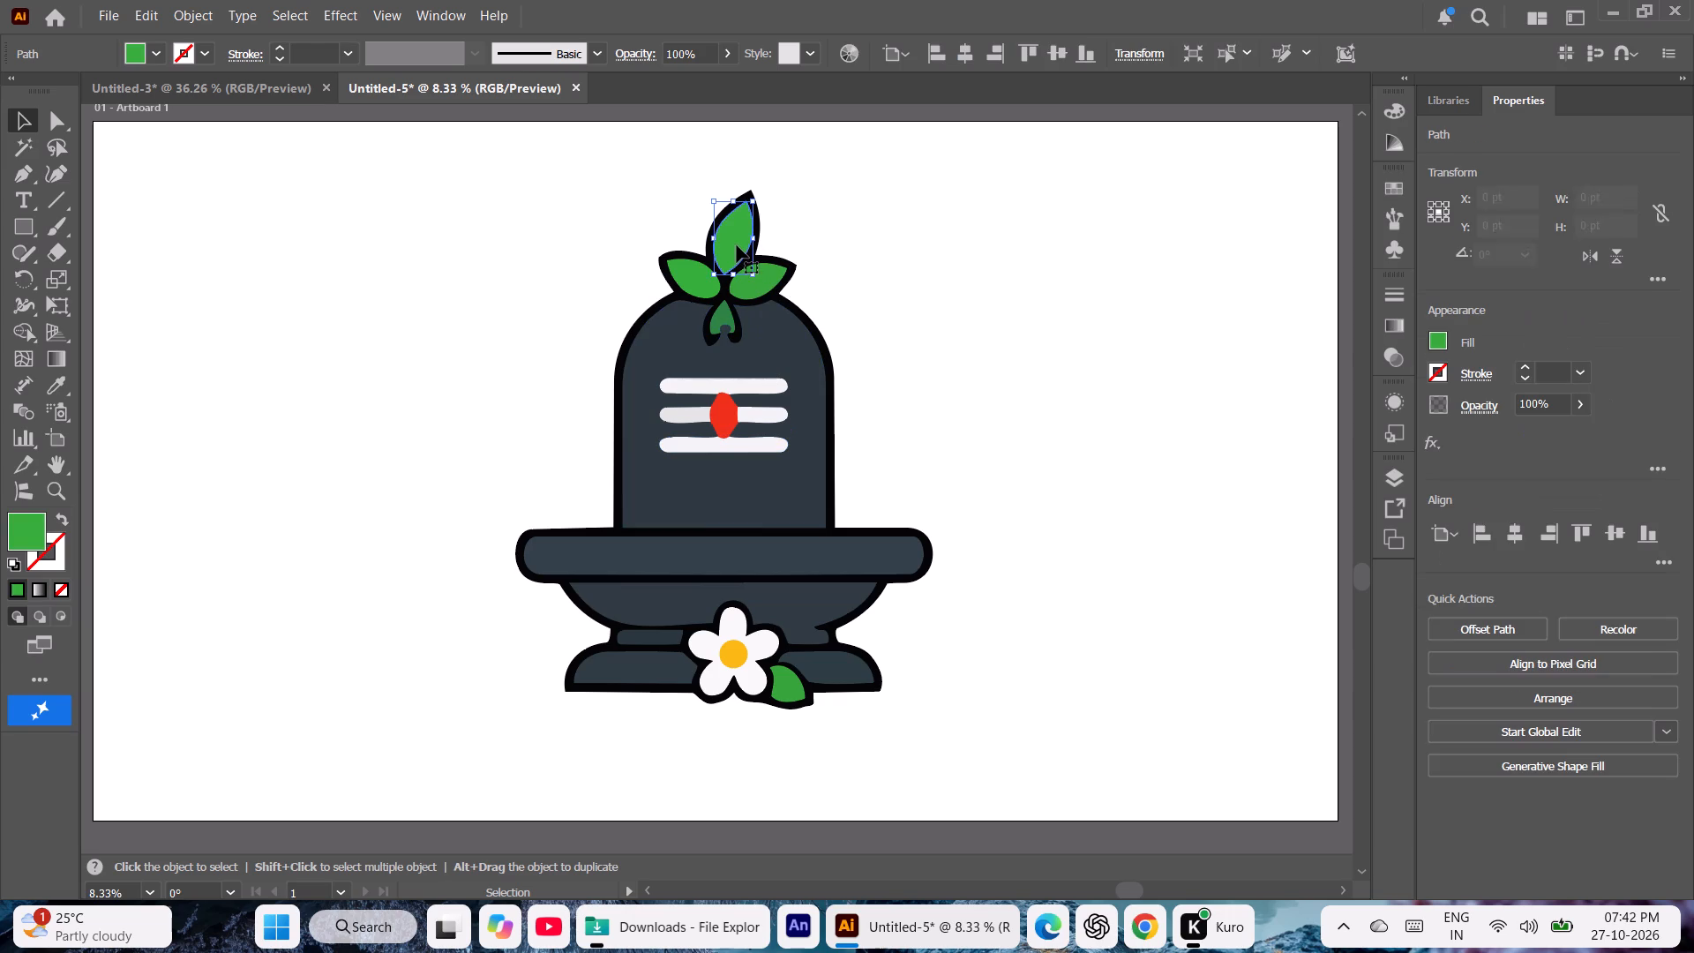
left_click(692, 278, "shift")
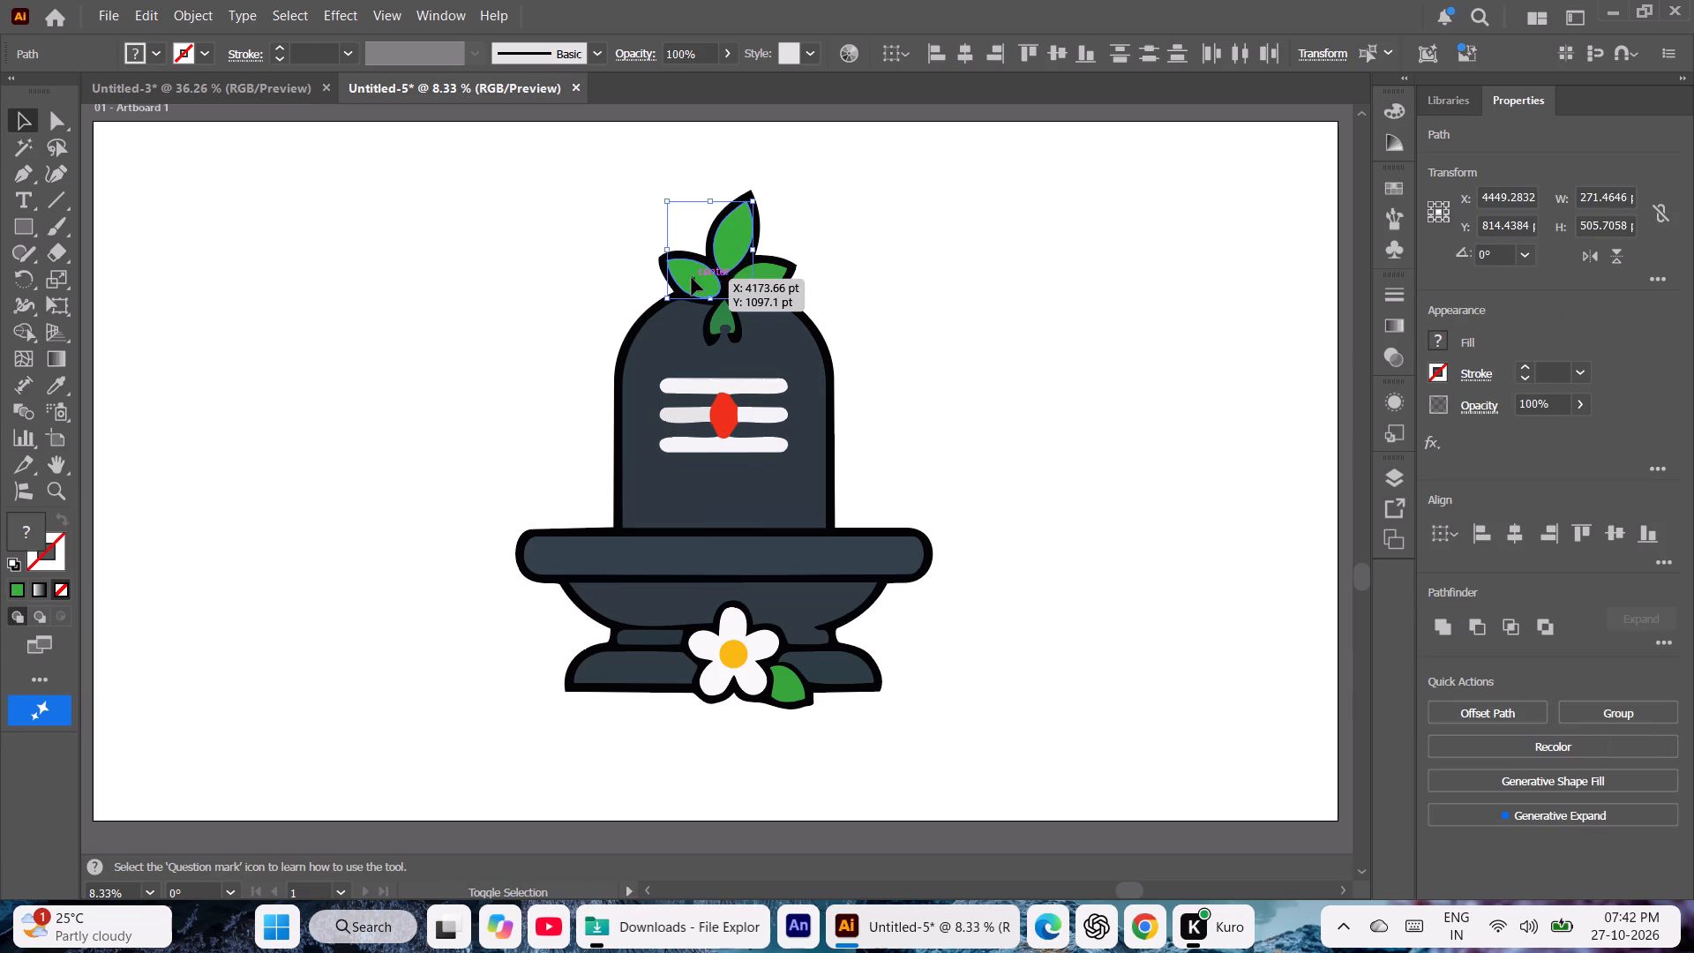
left_click(776, 275, "shift")
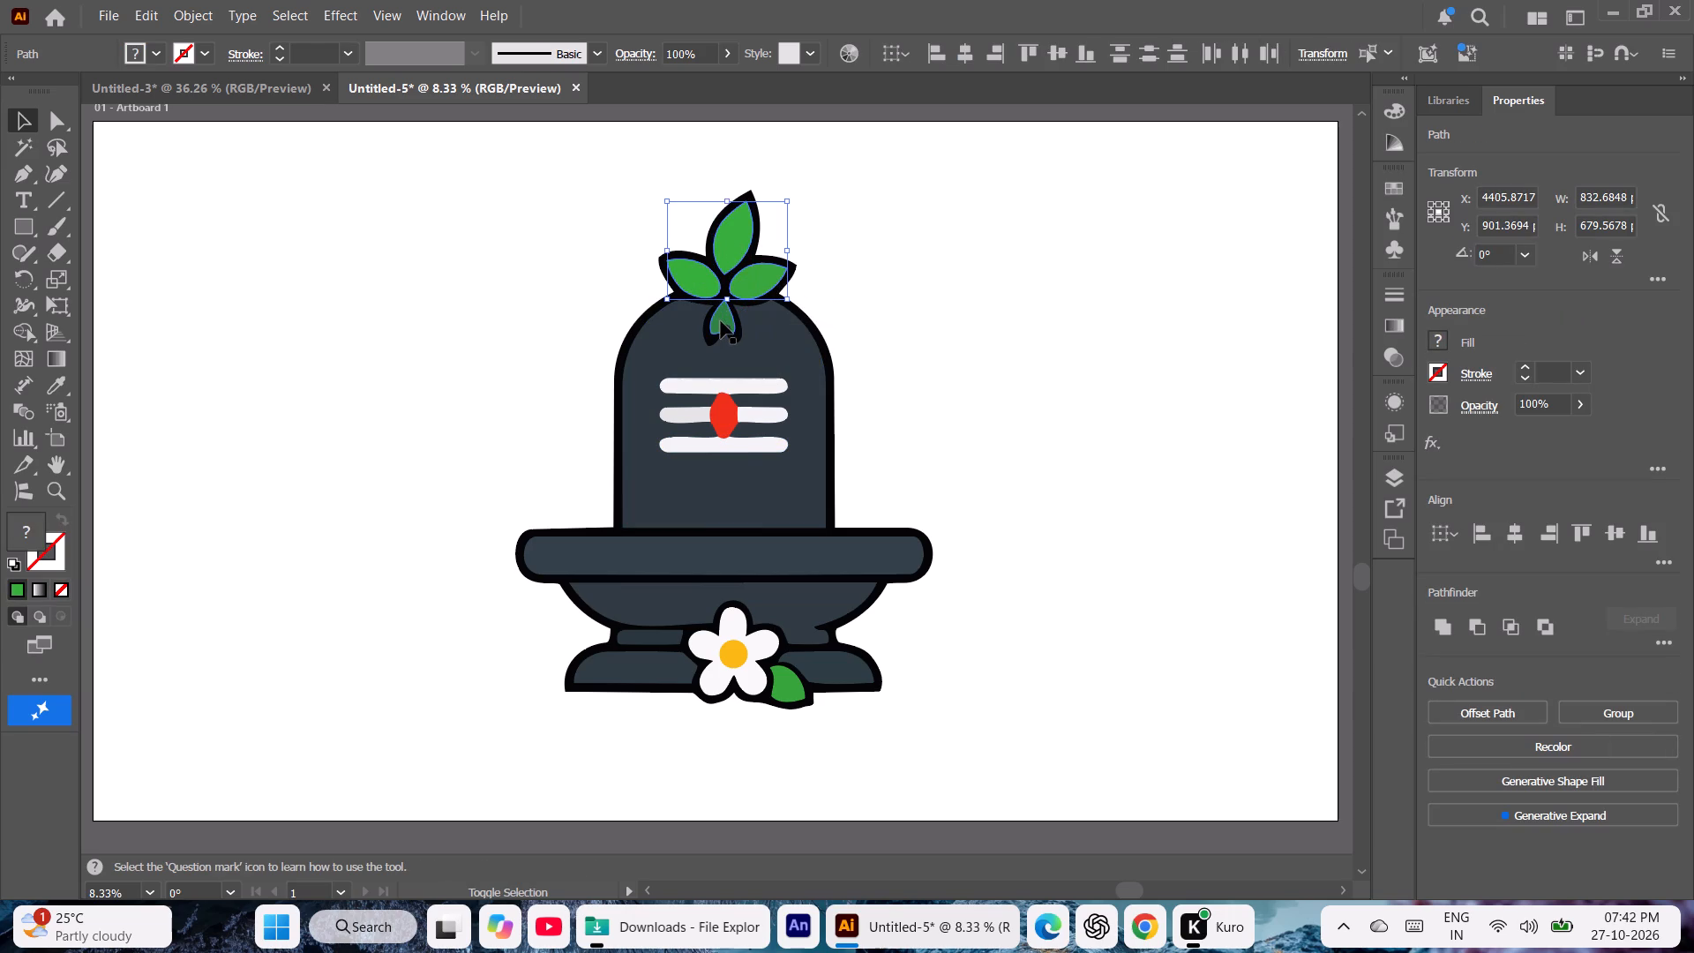
left_click(721, 321, "shift")
left_click(795, 683, "shift")
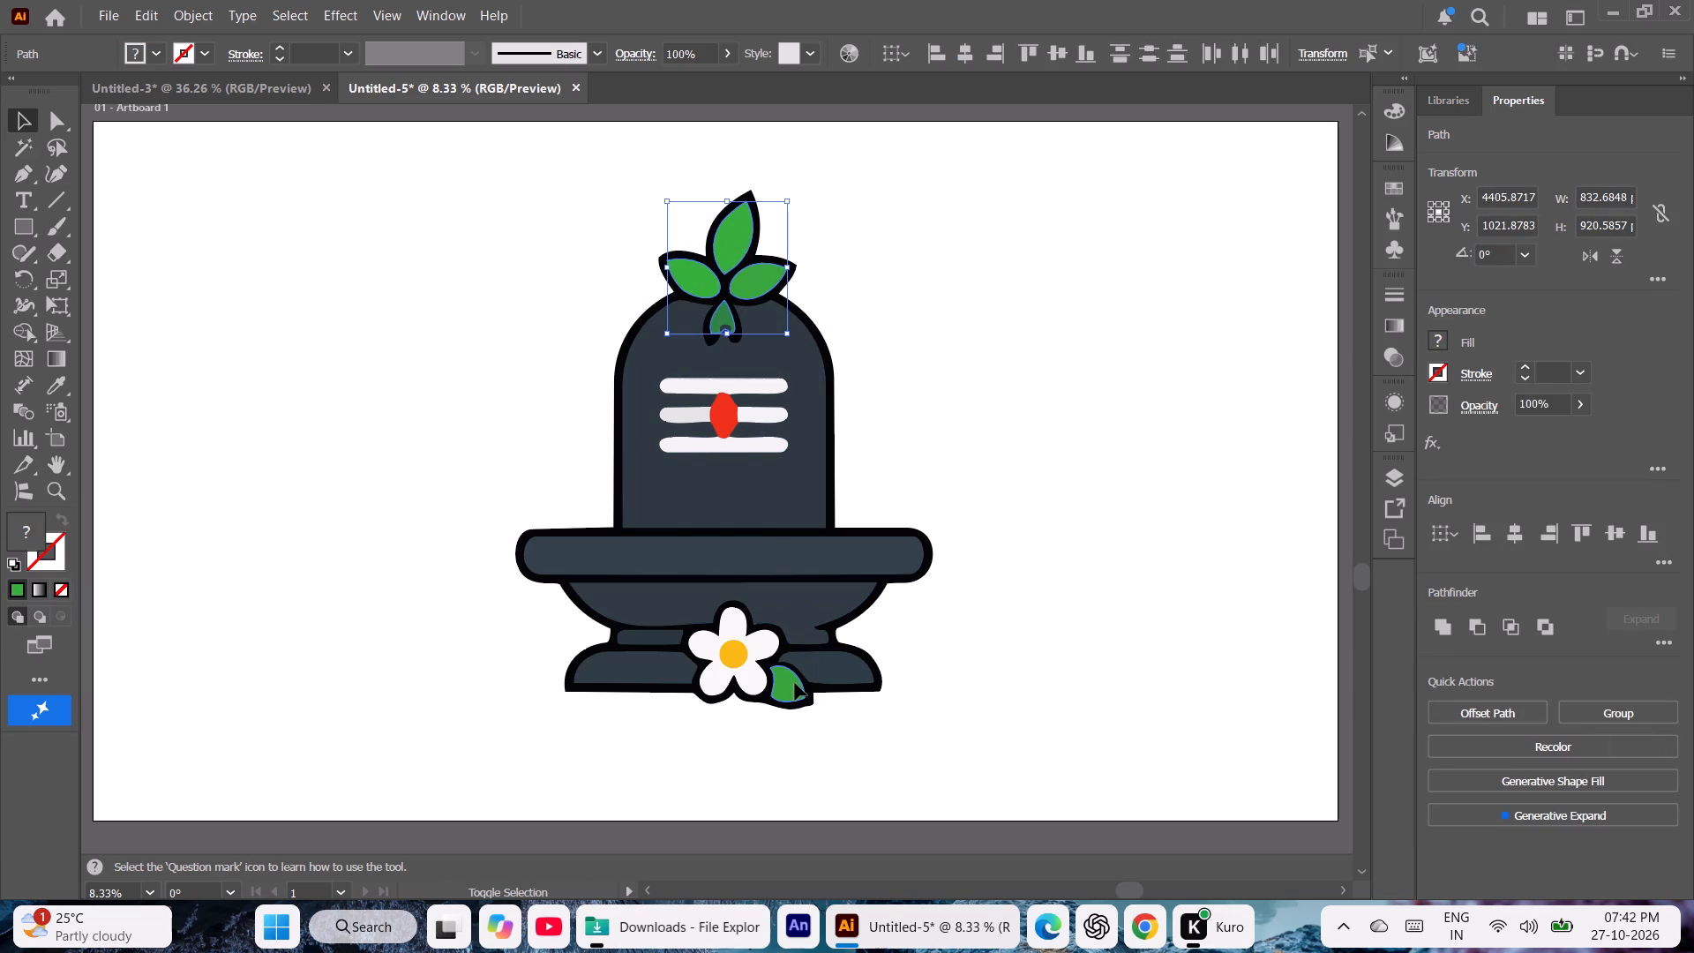
left_click(1435, 341)
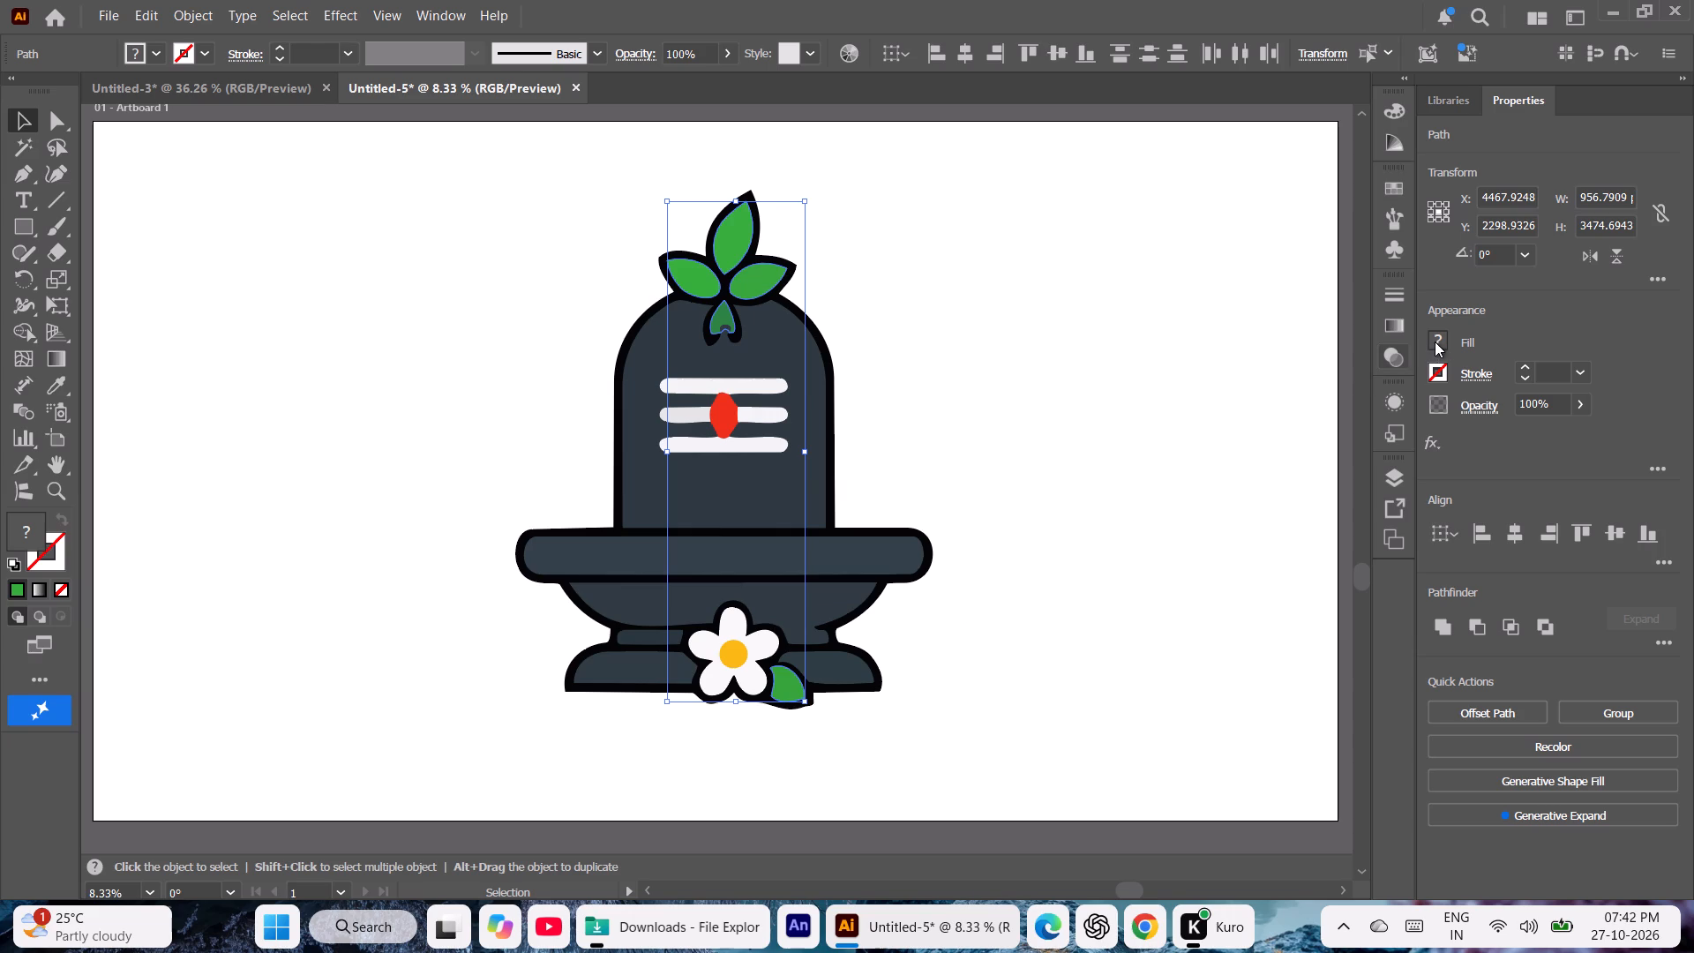
left_click(1300, 440)
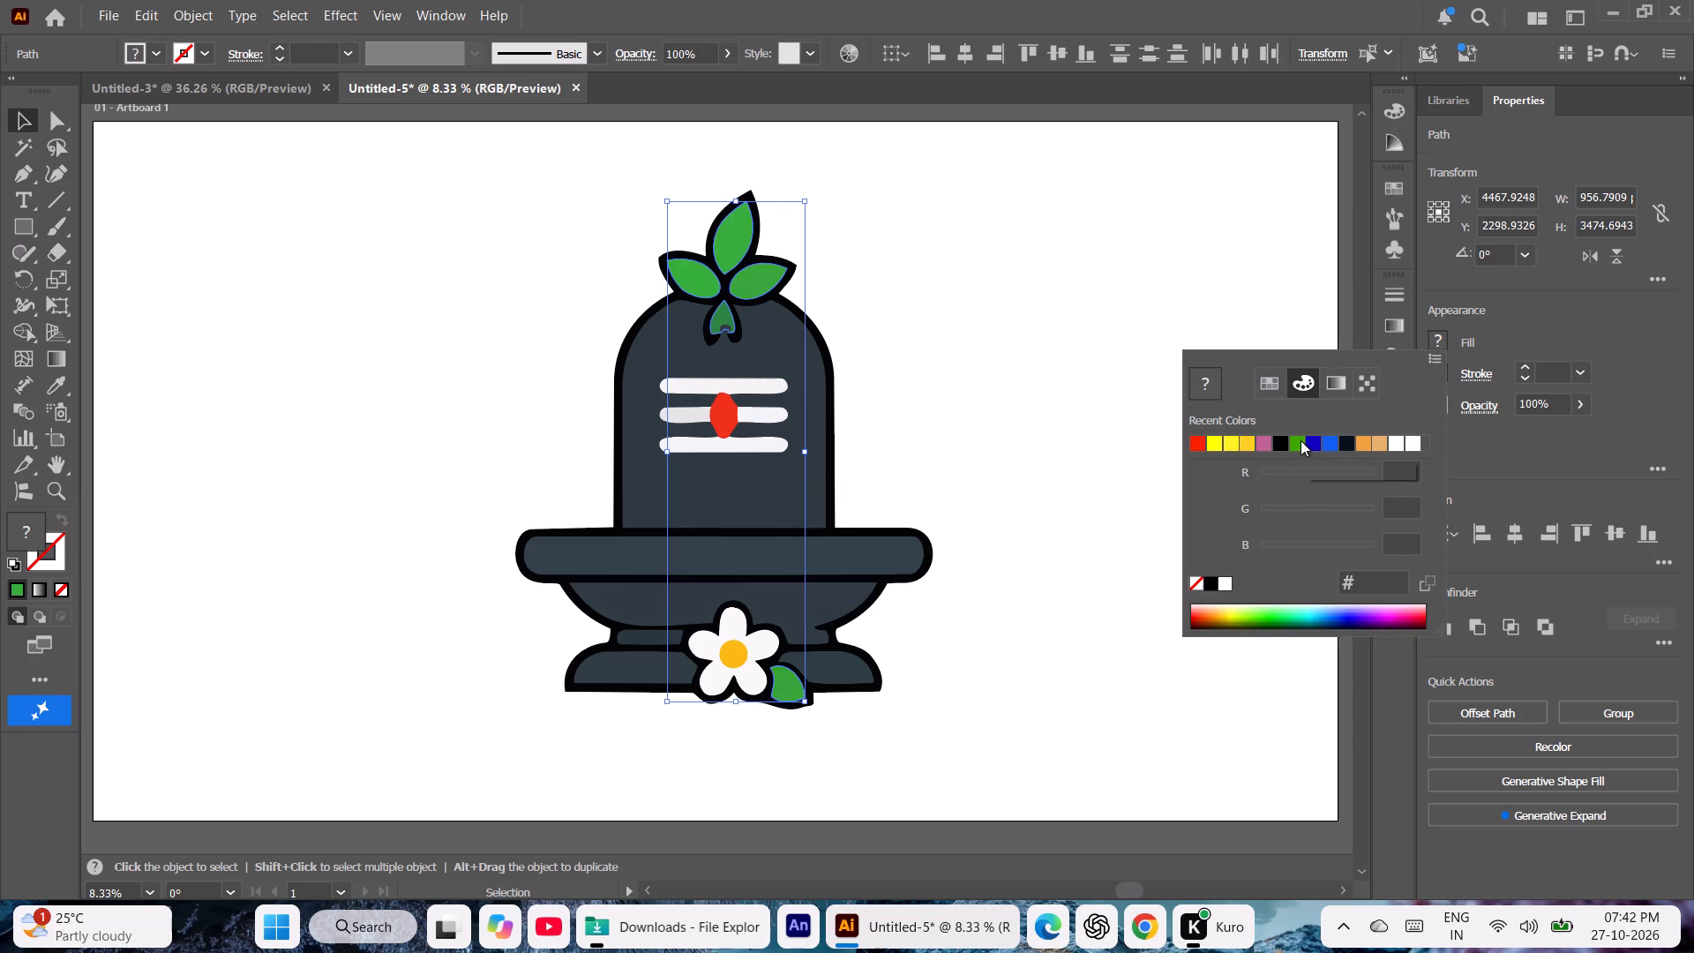
double_click(1018, 288)
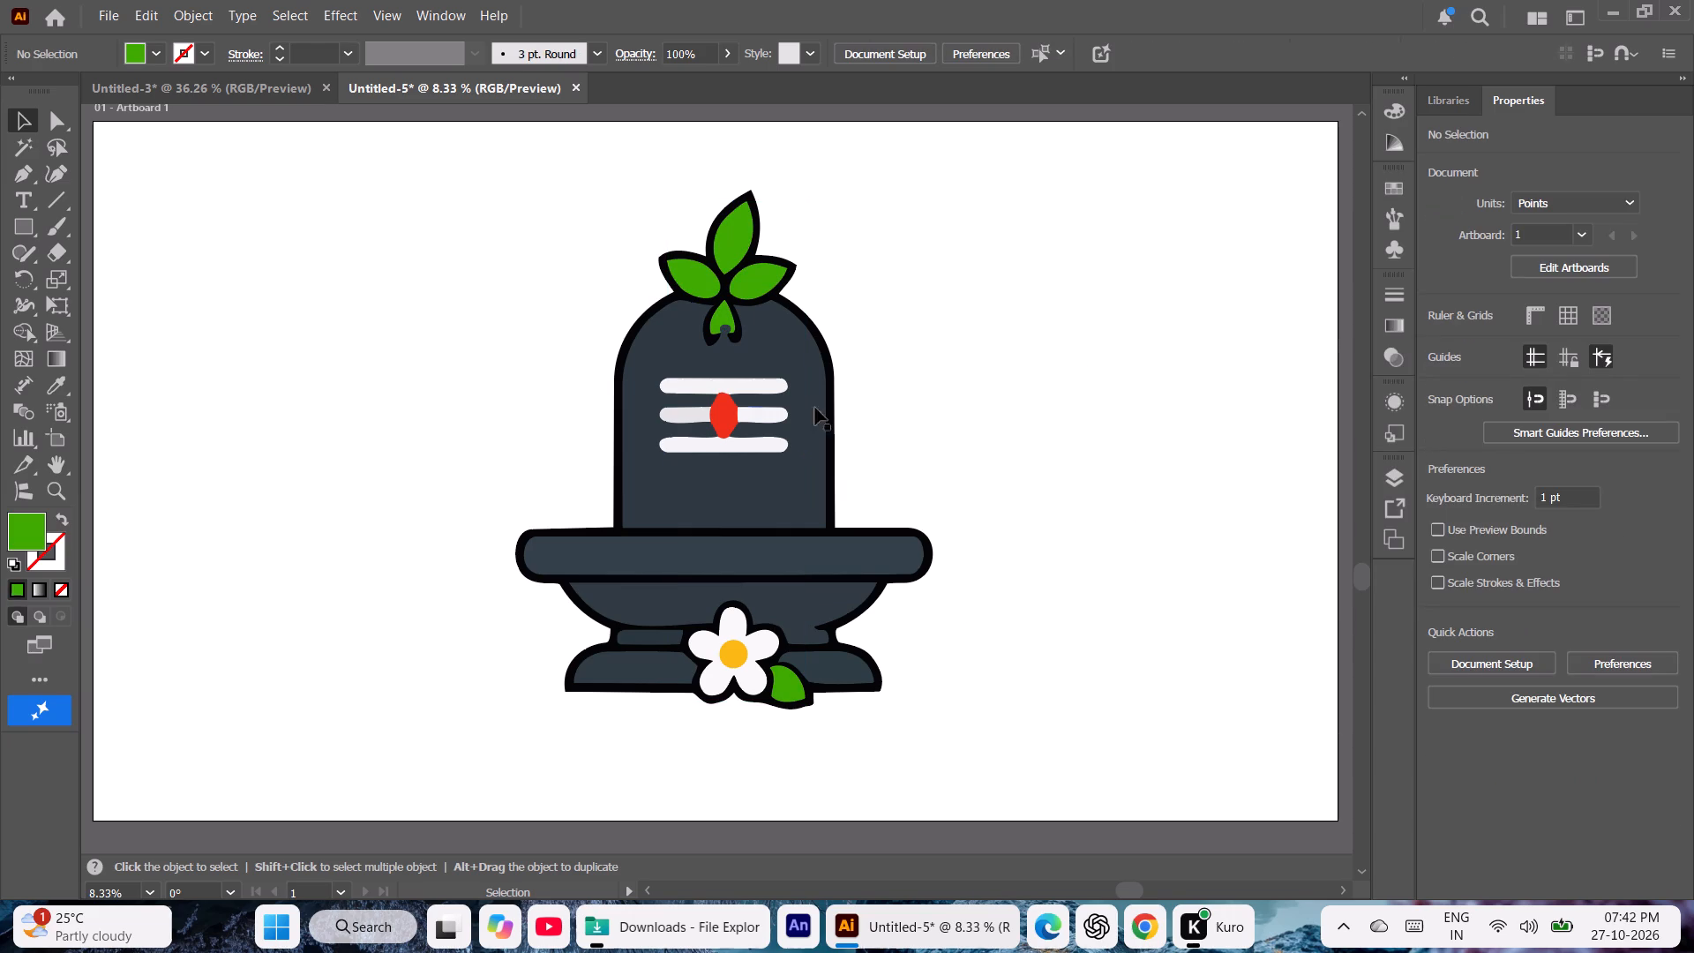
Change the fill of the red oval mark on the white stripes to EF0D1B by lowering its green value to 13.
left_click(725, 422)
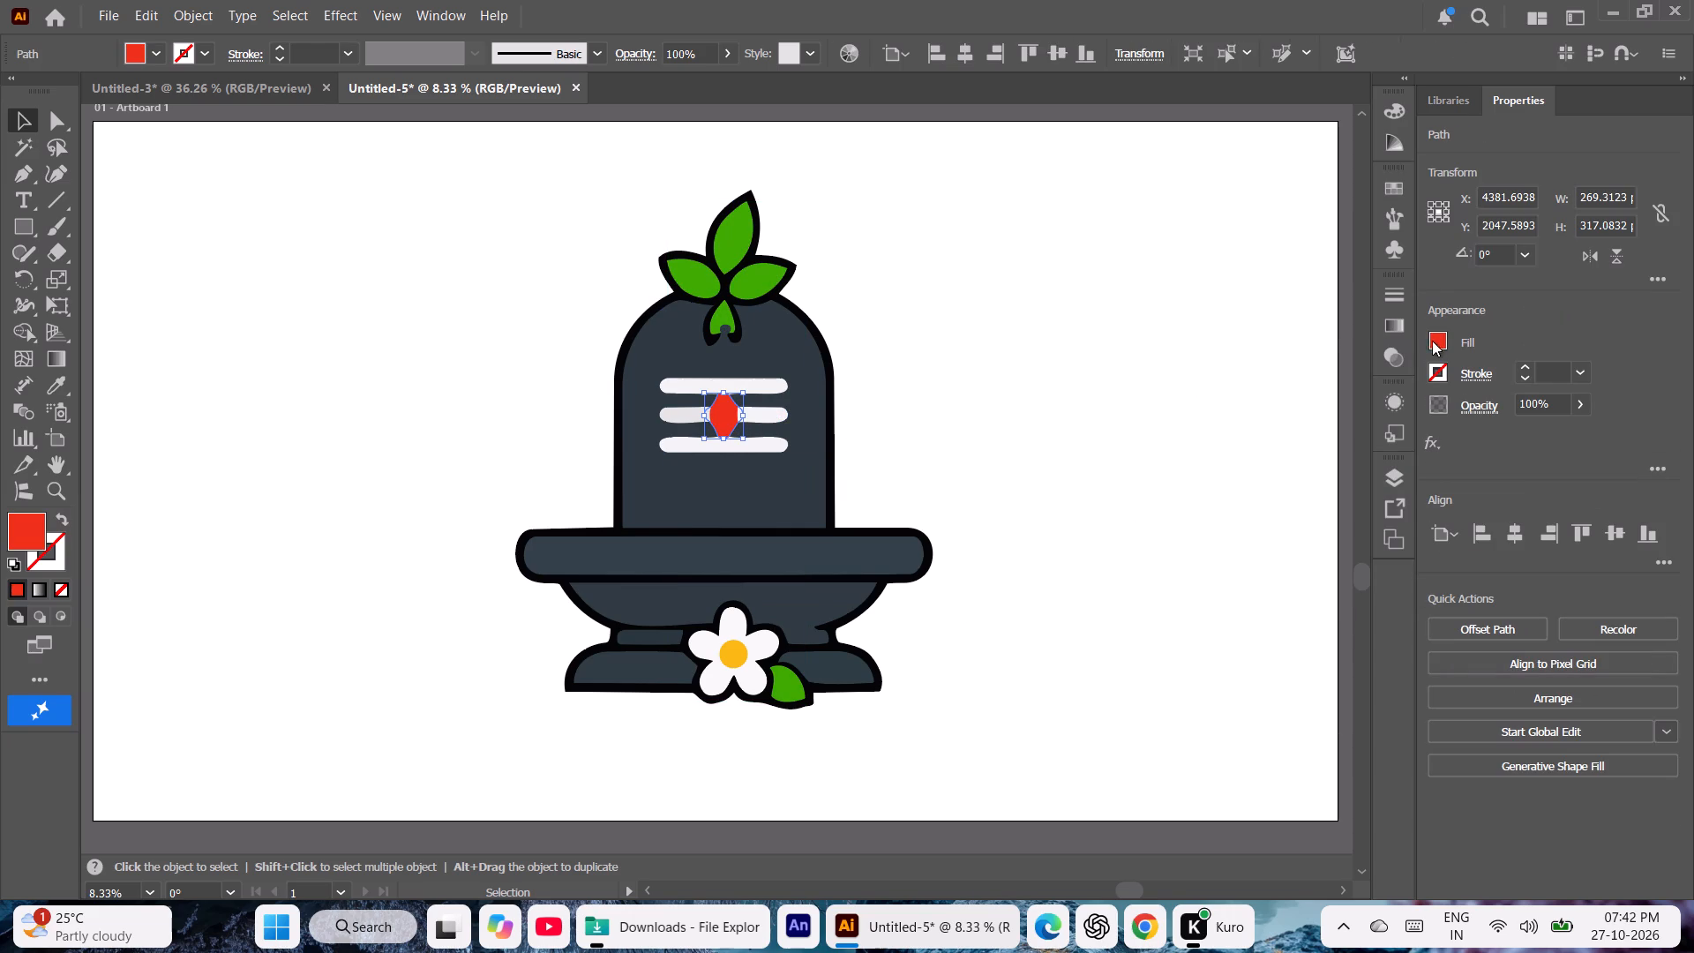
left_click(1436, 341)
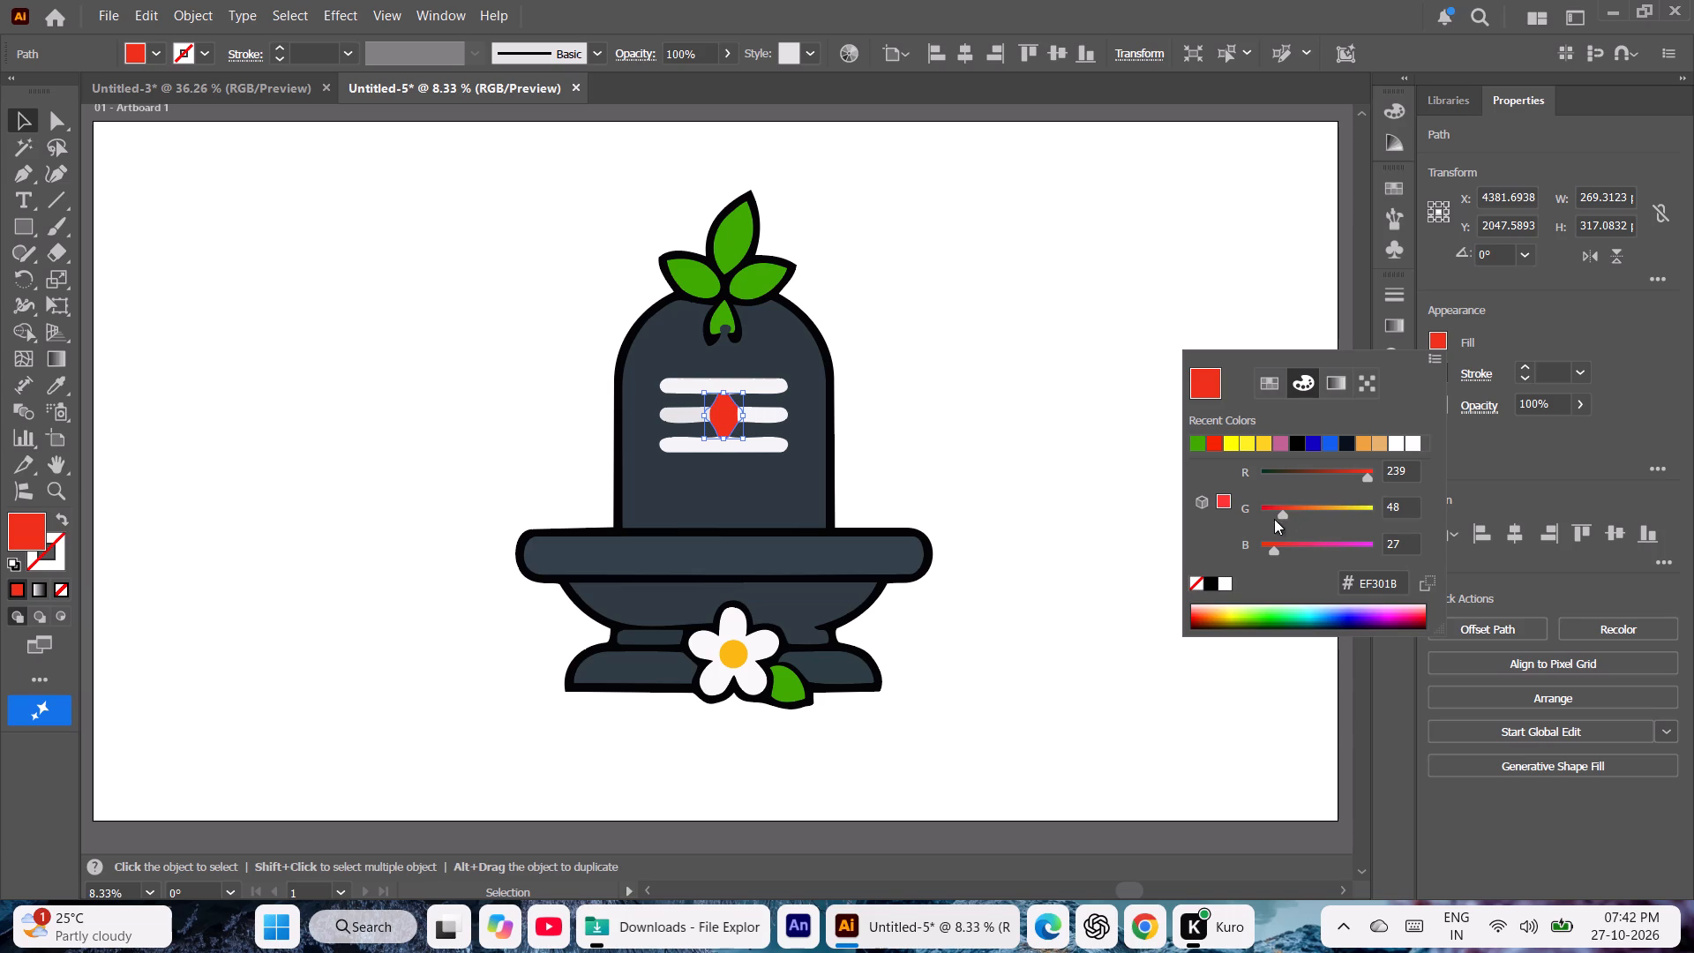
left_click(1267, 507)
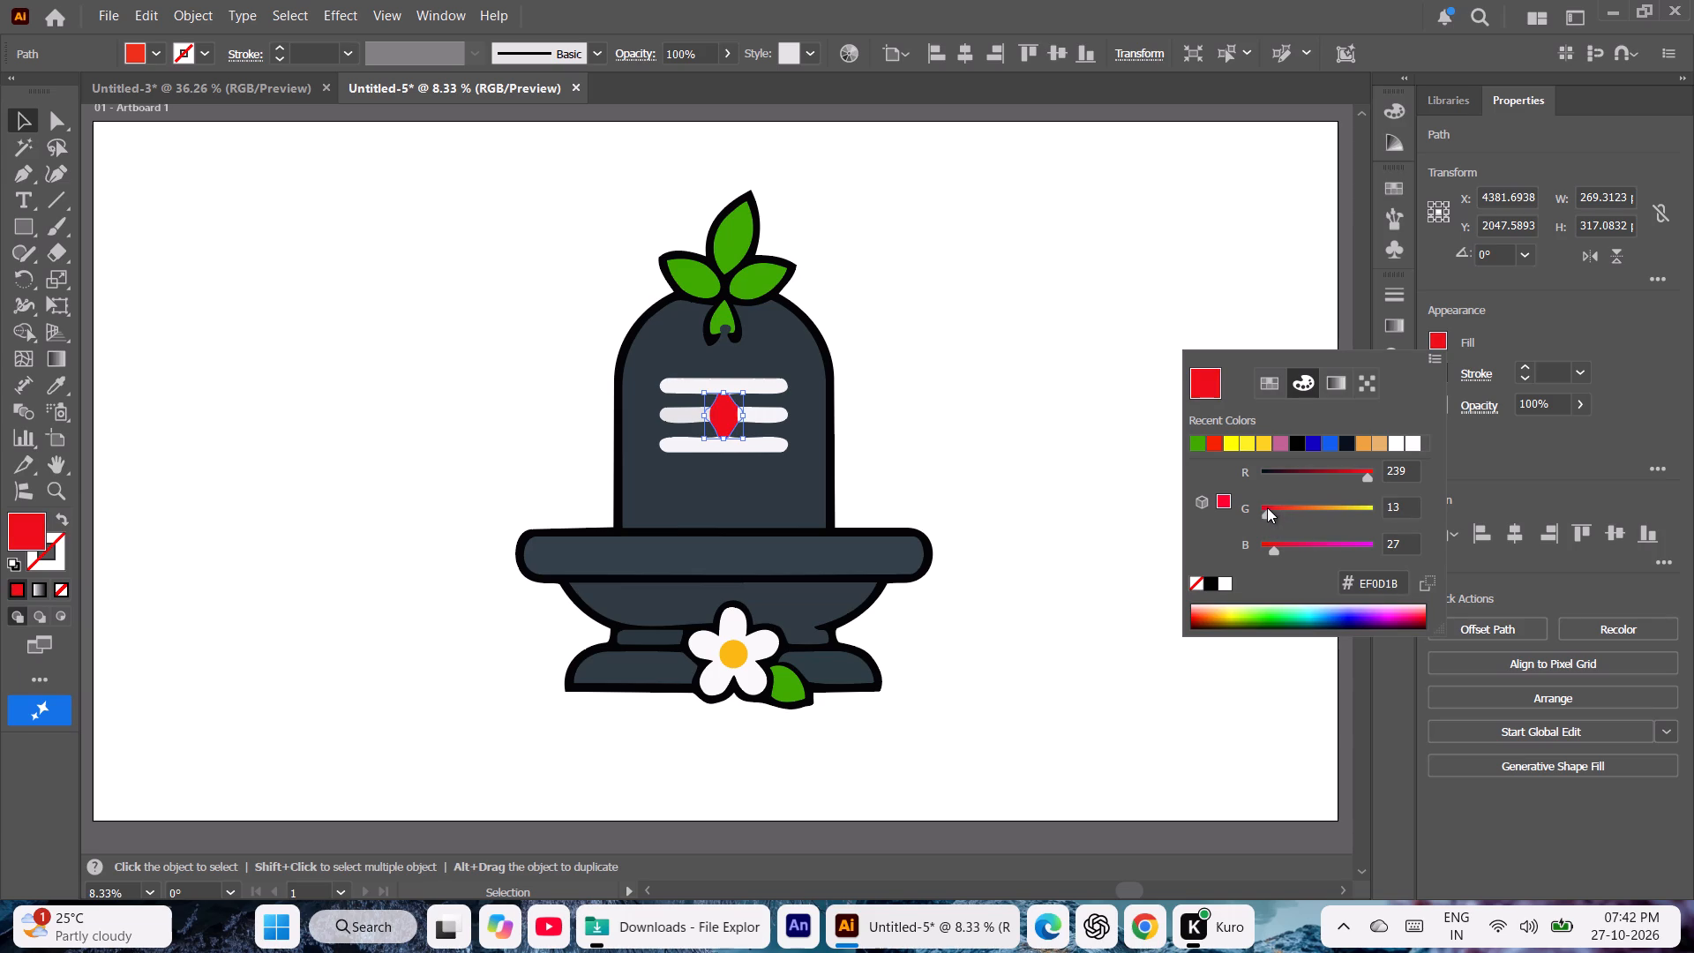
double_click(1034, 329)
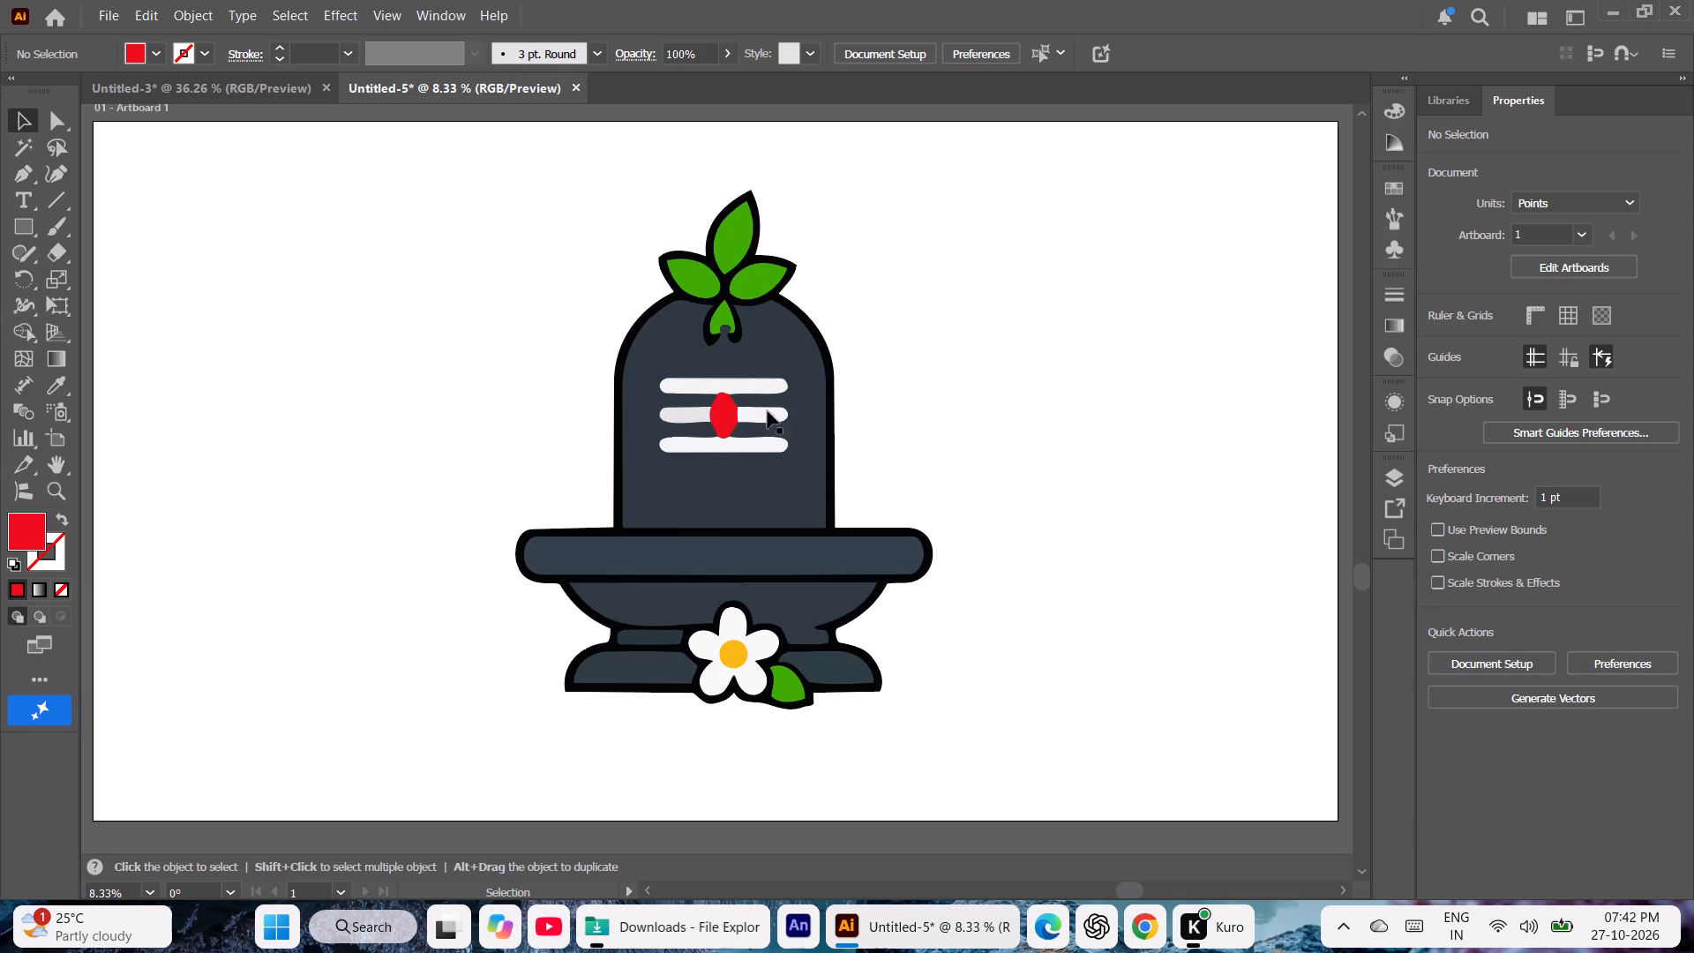
Fill the red oval mark on the white stripes with the recent orange-red F32000.
left_click(723, 422)
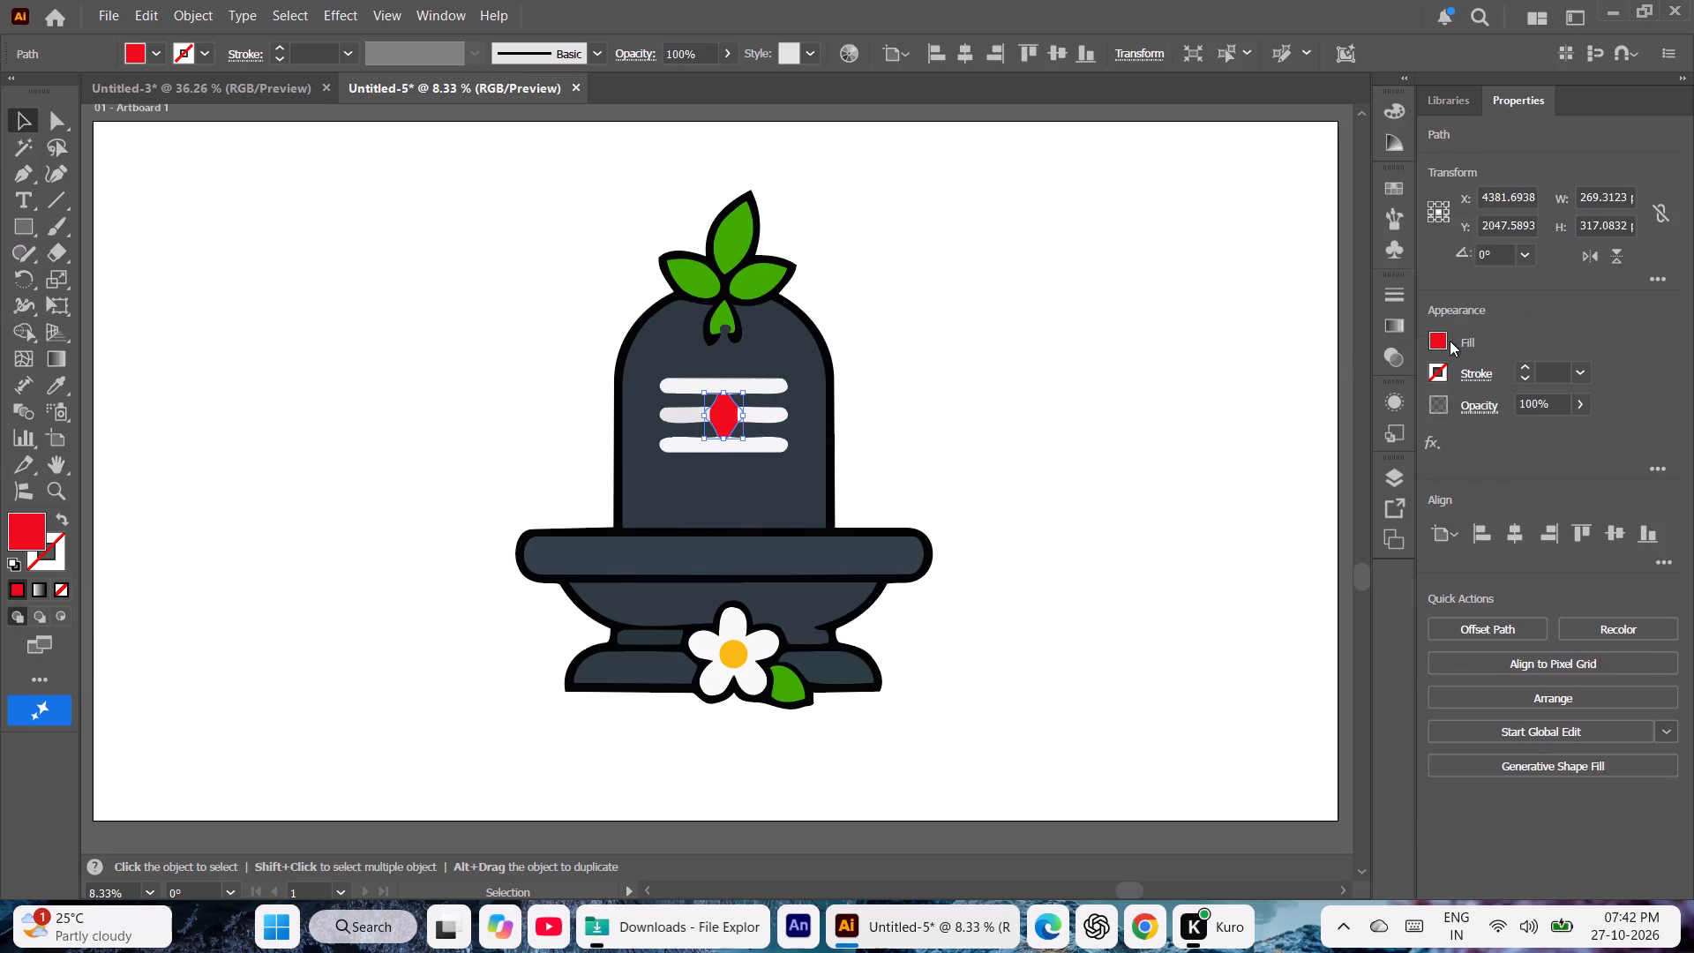
left_click(1429, 345)
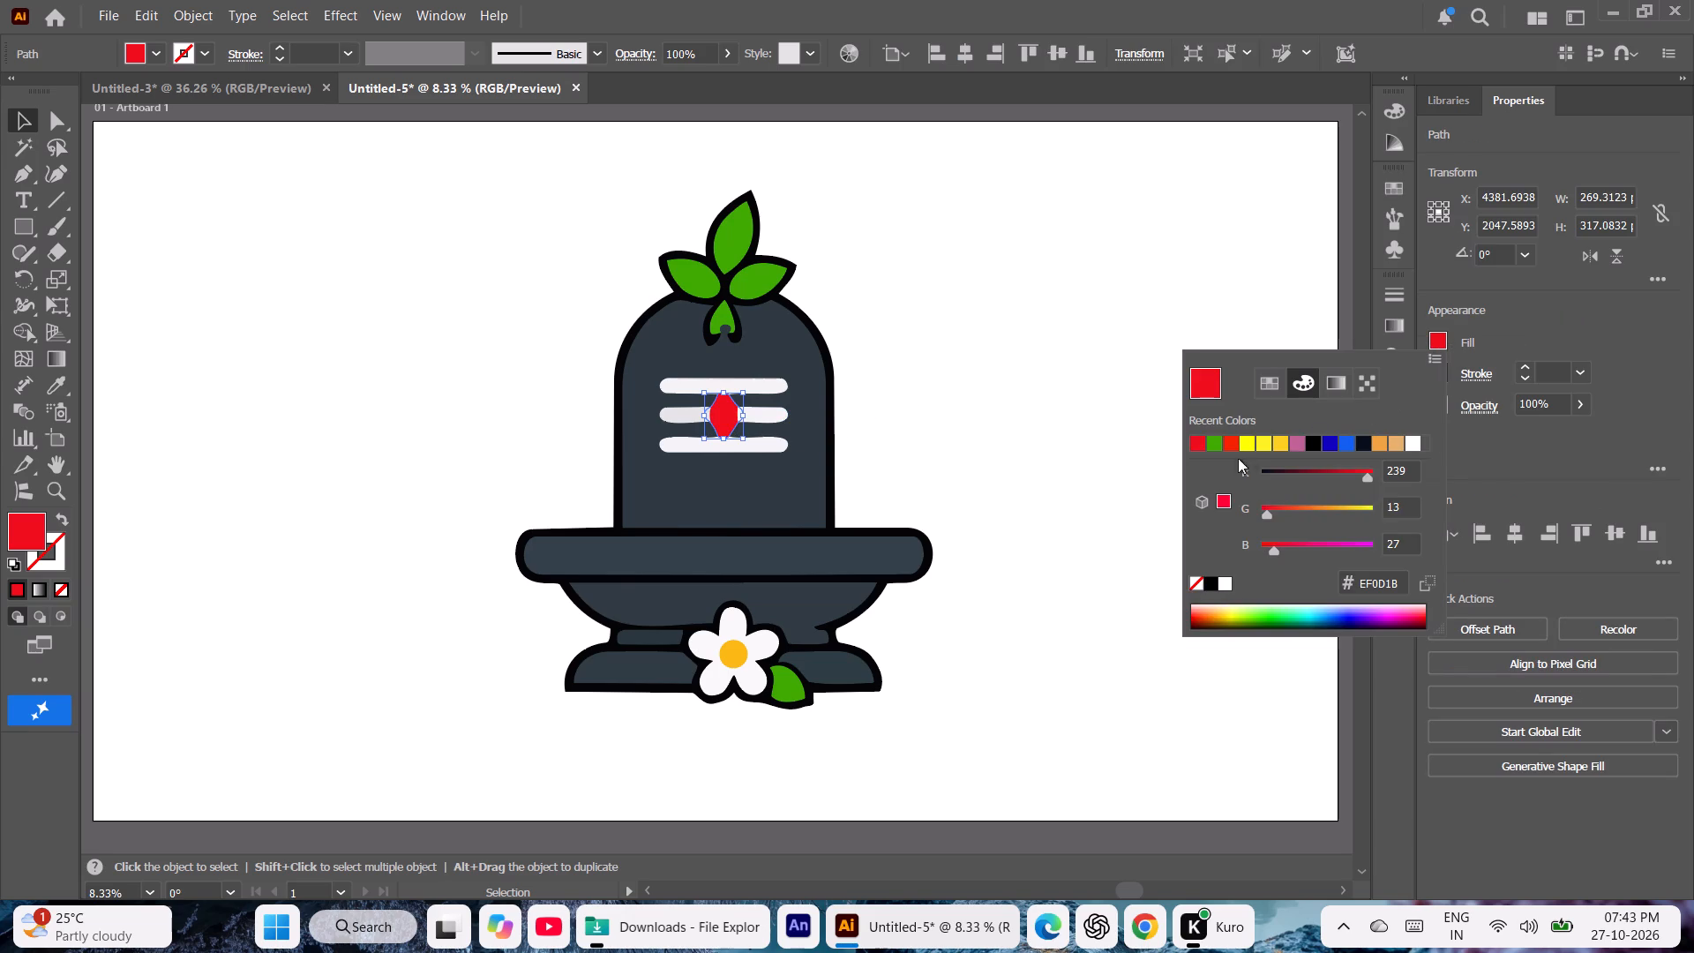
left_click(1231, 451)
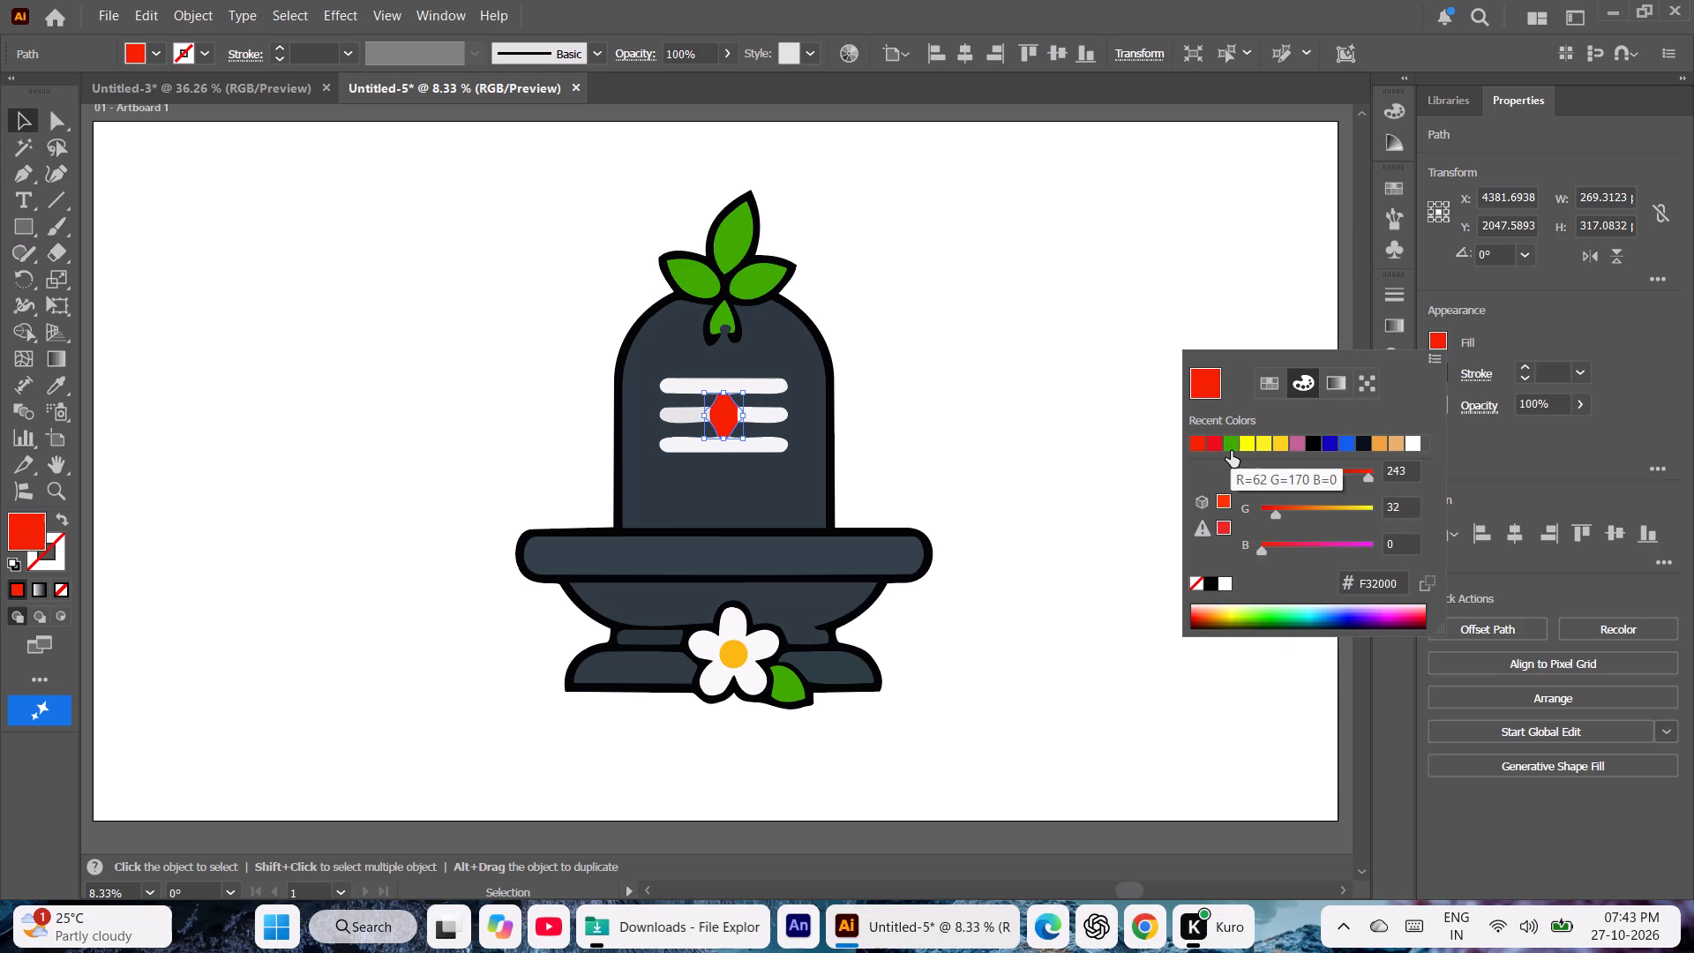
double_click(1043, 386)
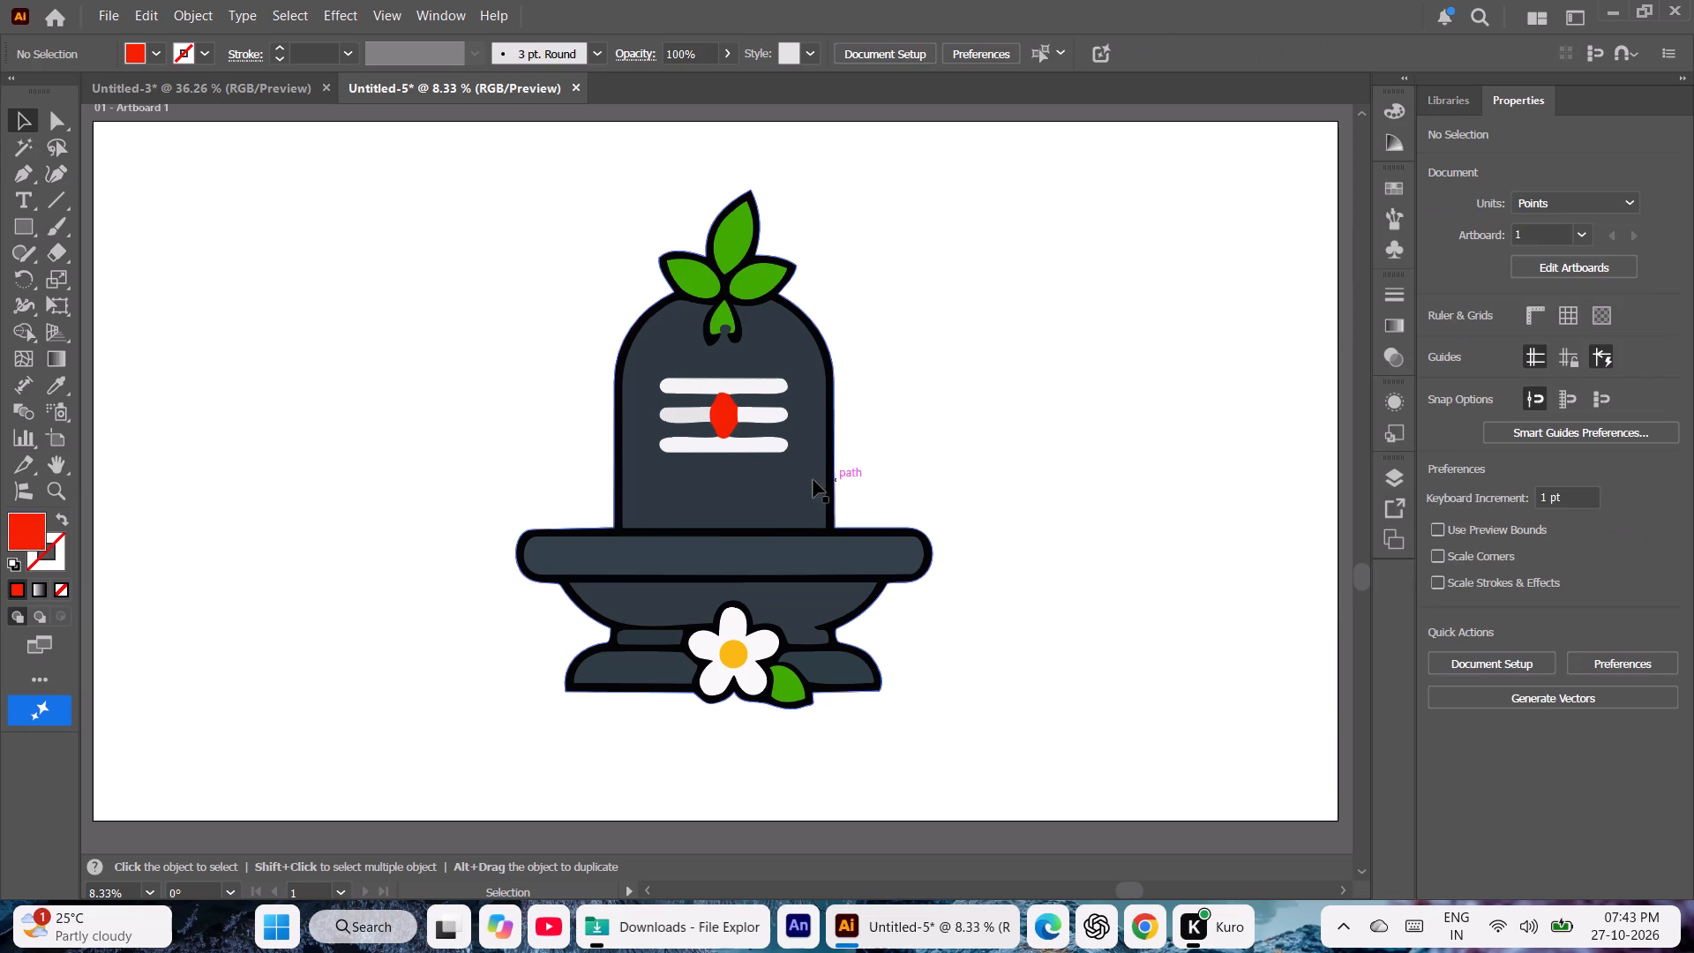
Fill all the dark slate body and base parts of the Shivling with the recent black 000000.
left_click(791, 480)
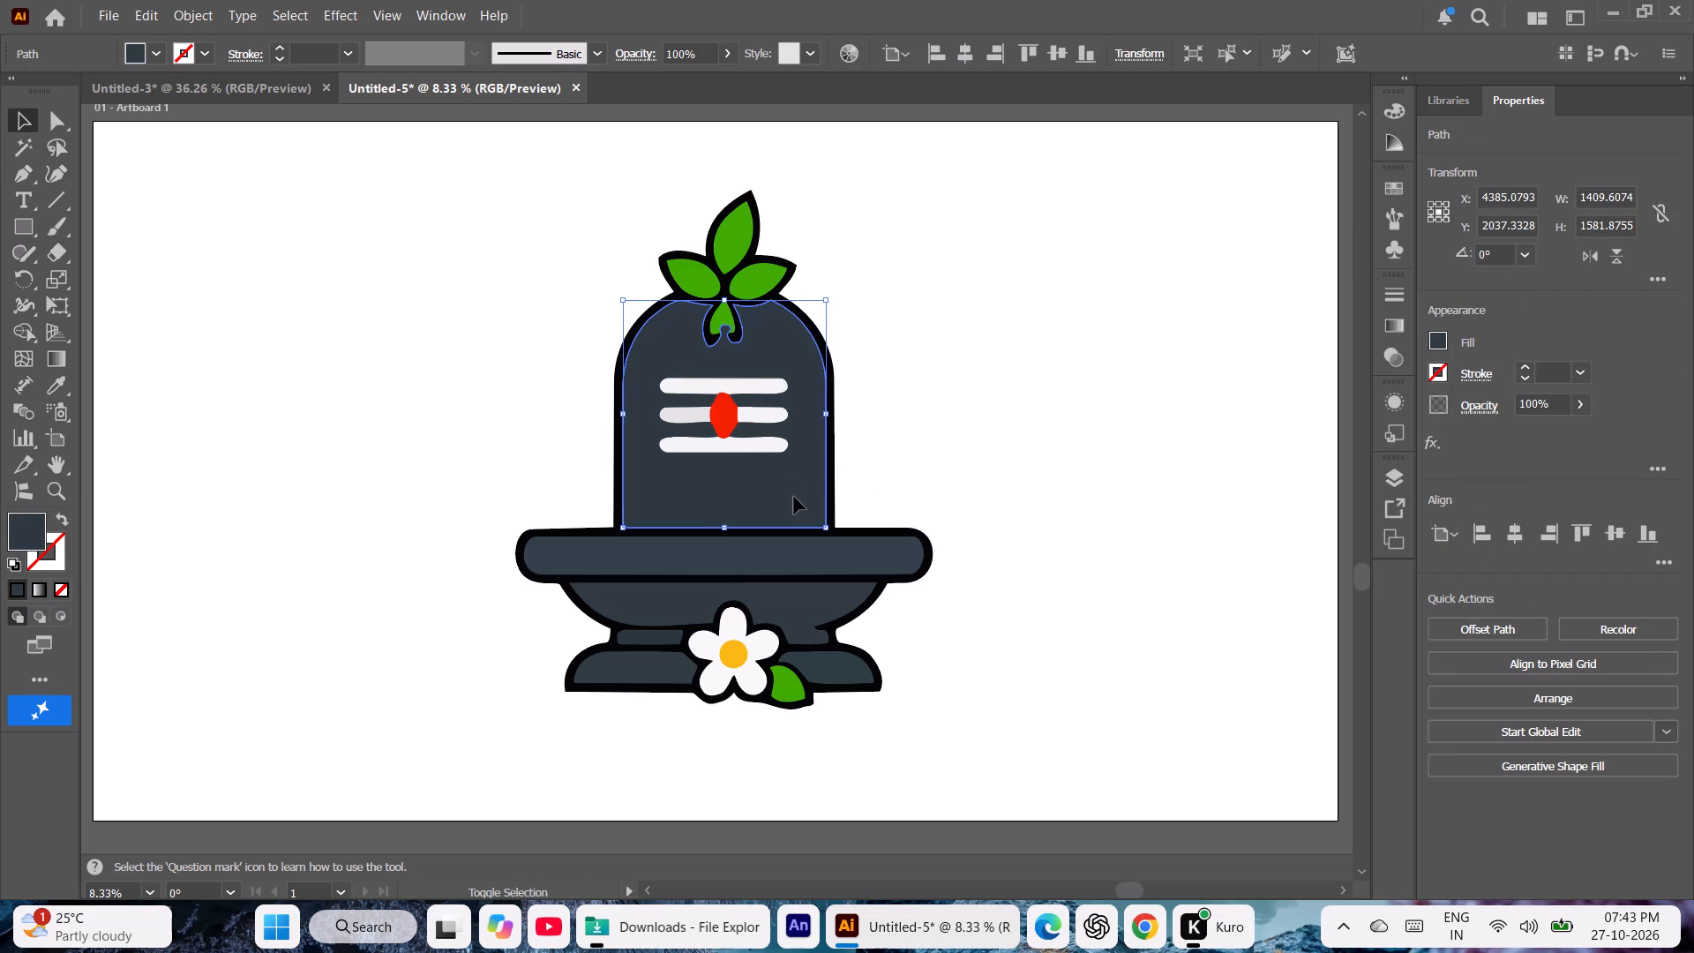
left_click(822, 552, "shift")
left_click(807, 595, "shift")
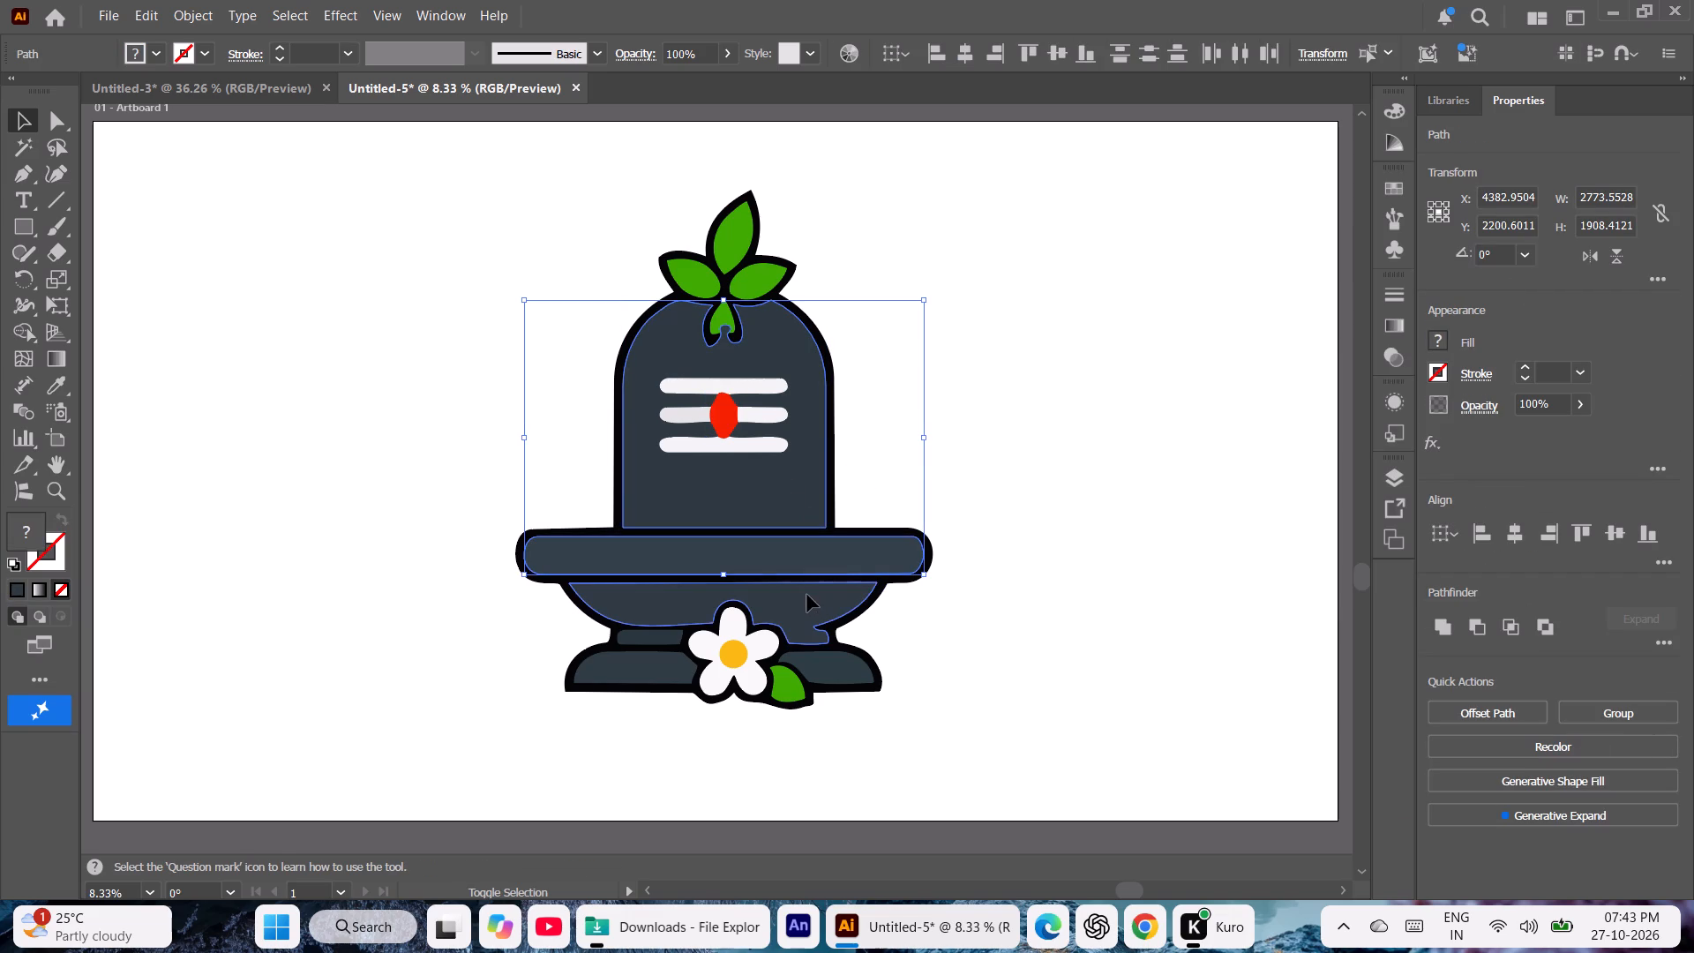
left_click(831, 667, "shift")
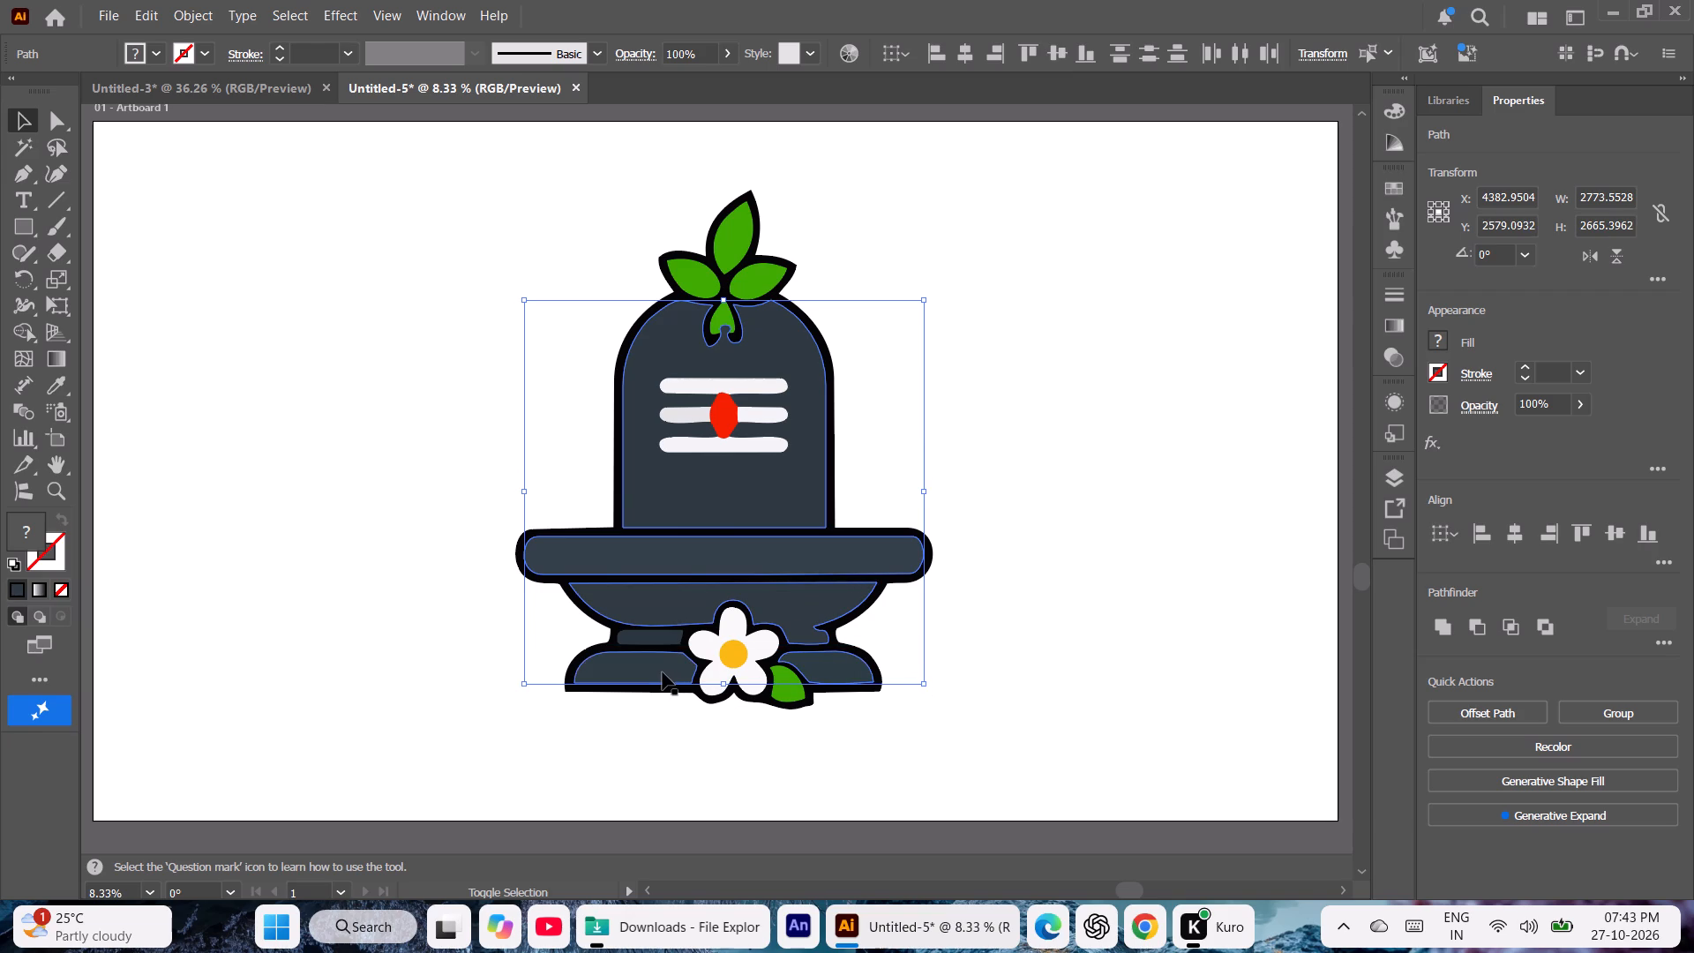
left_click(663, 672, "shift")
left_click(654, 640, "shift")
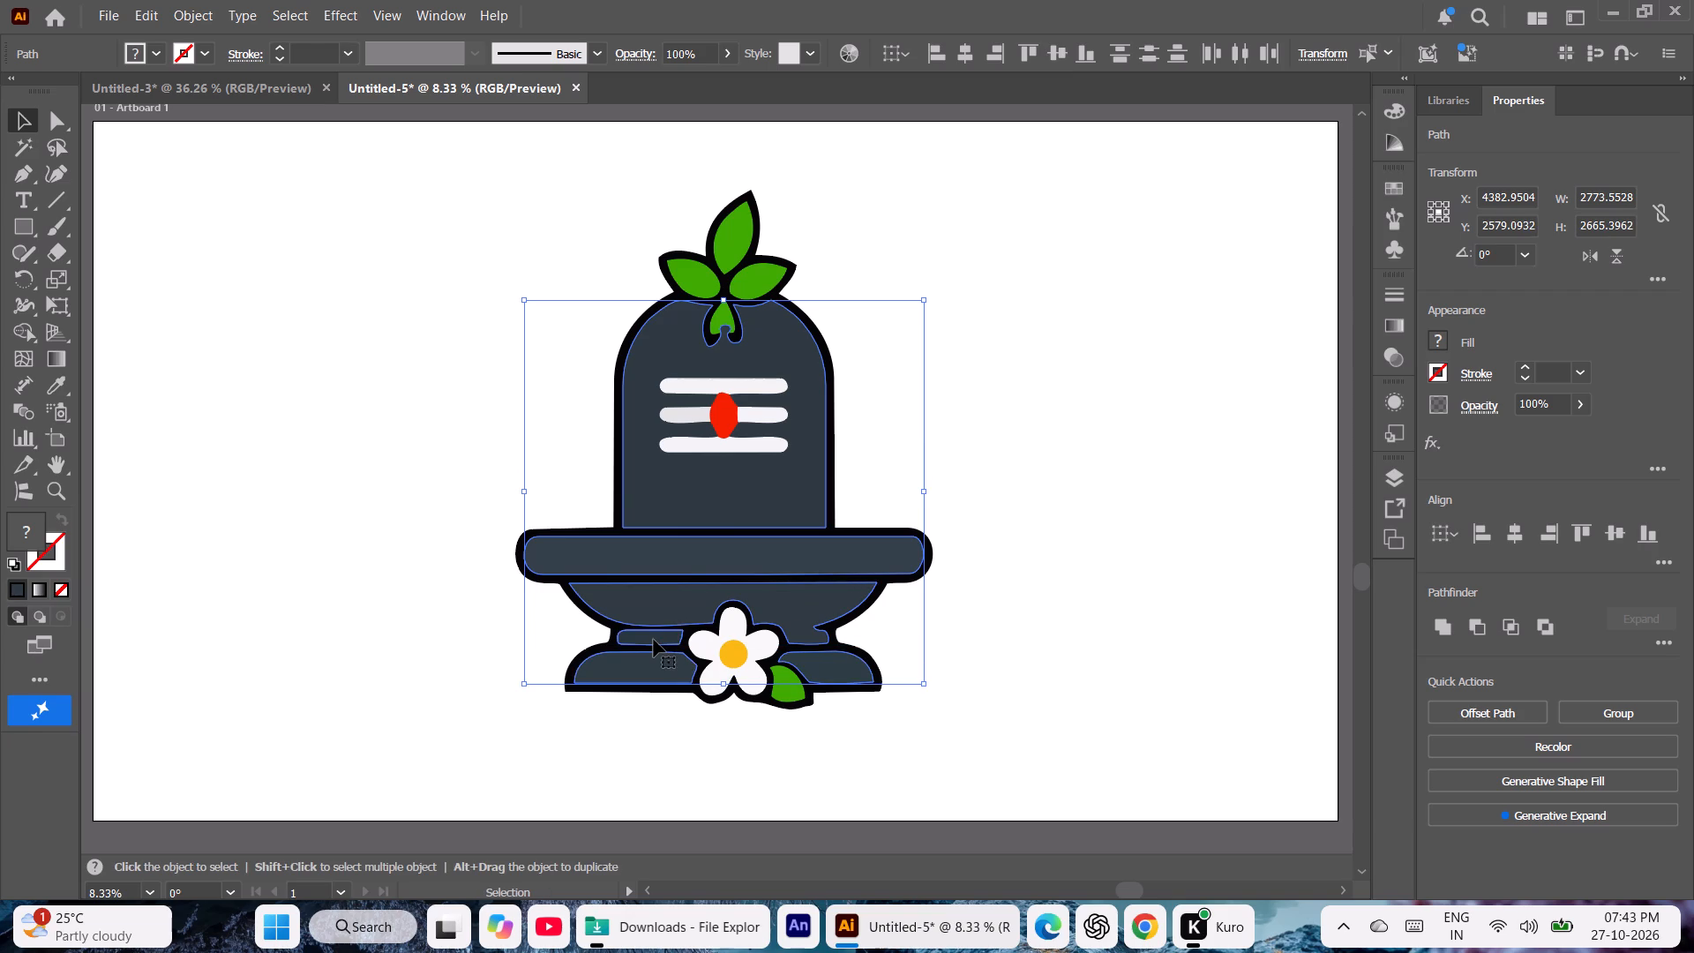
left_click(1432, 340)
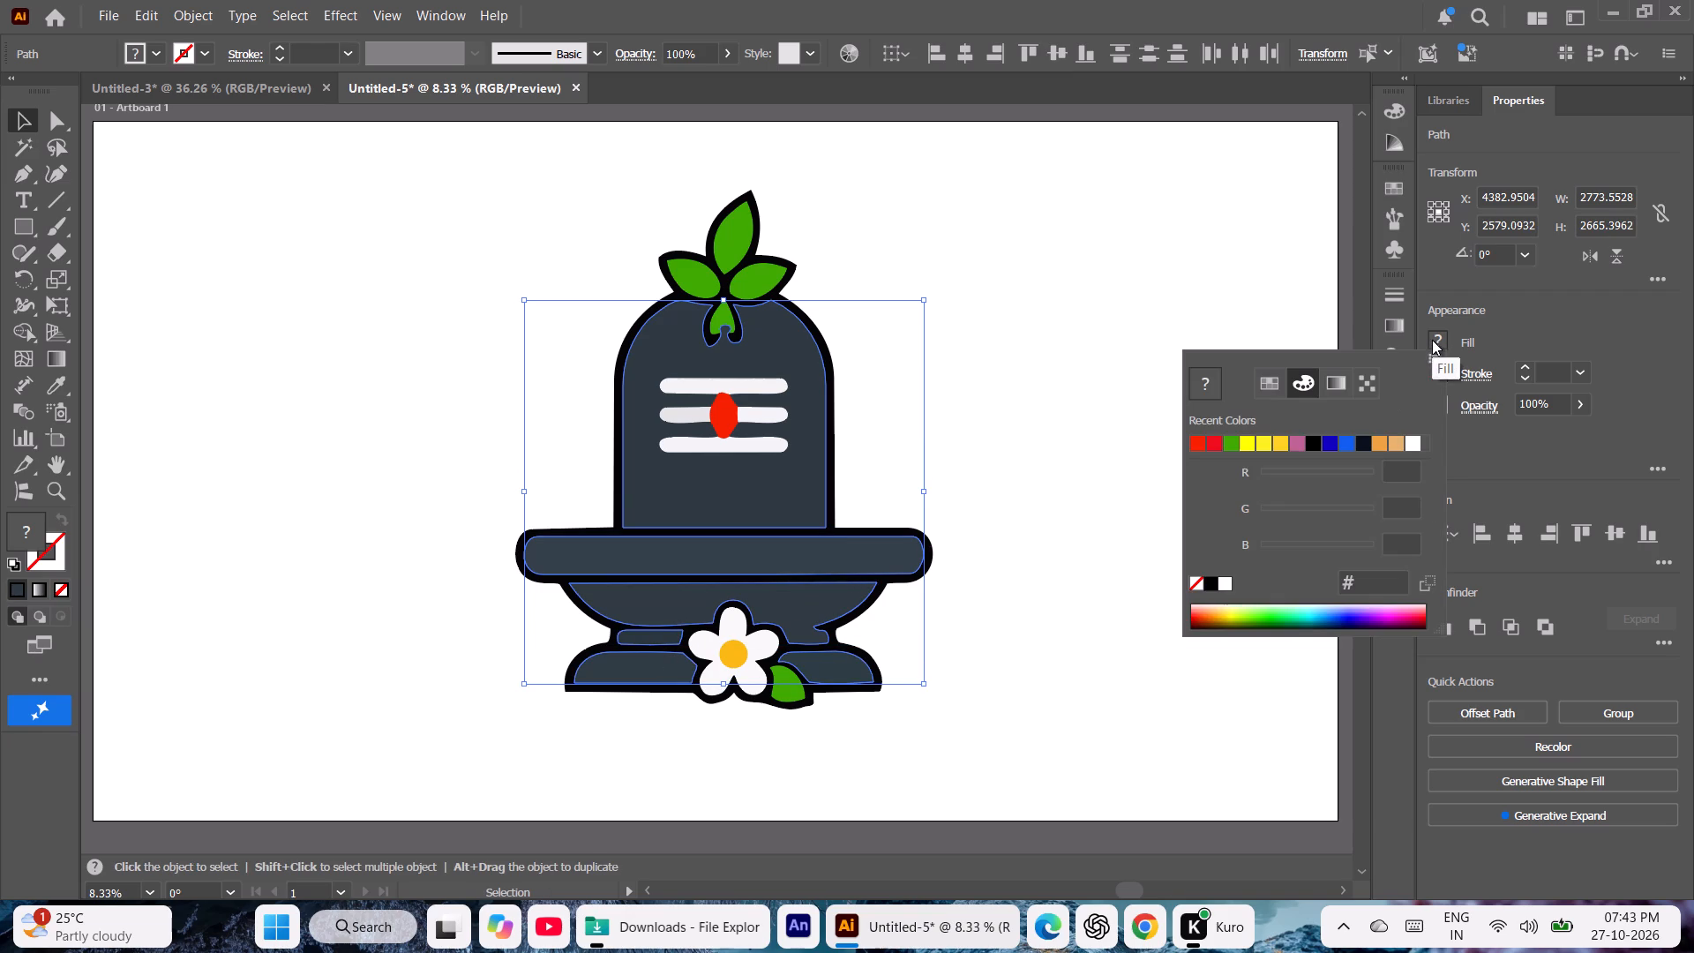
left_click(1314, 445)
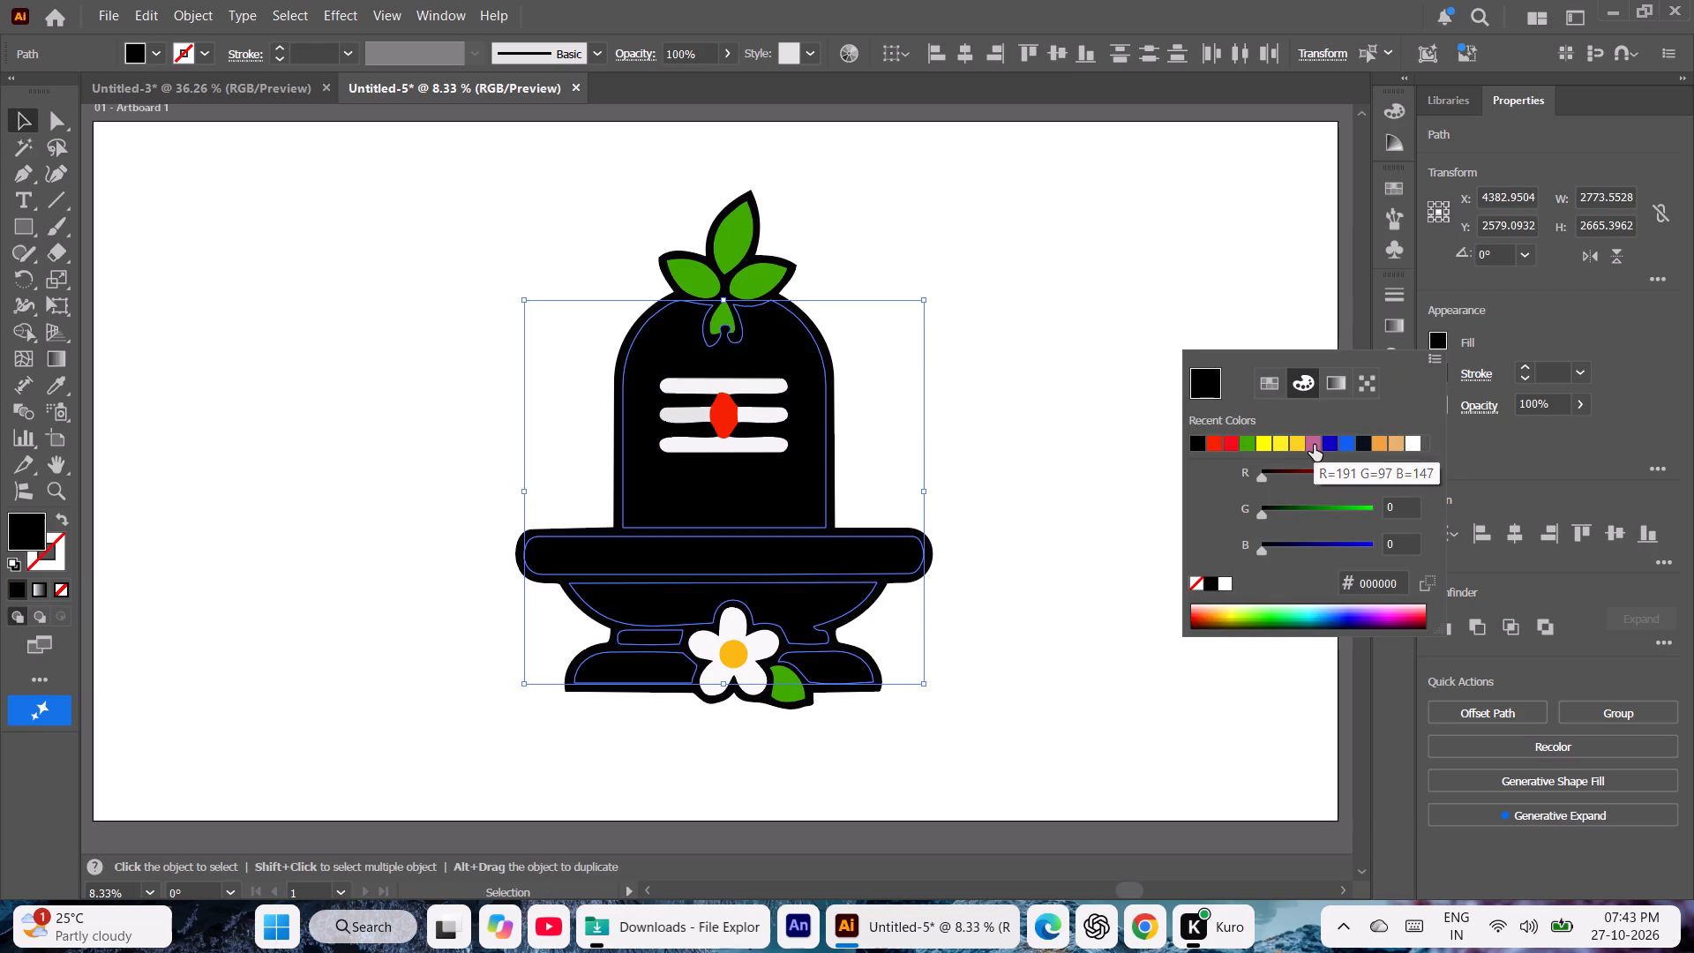
double_click(1083, 234)
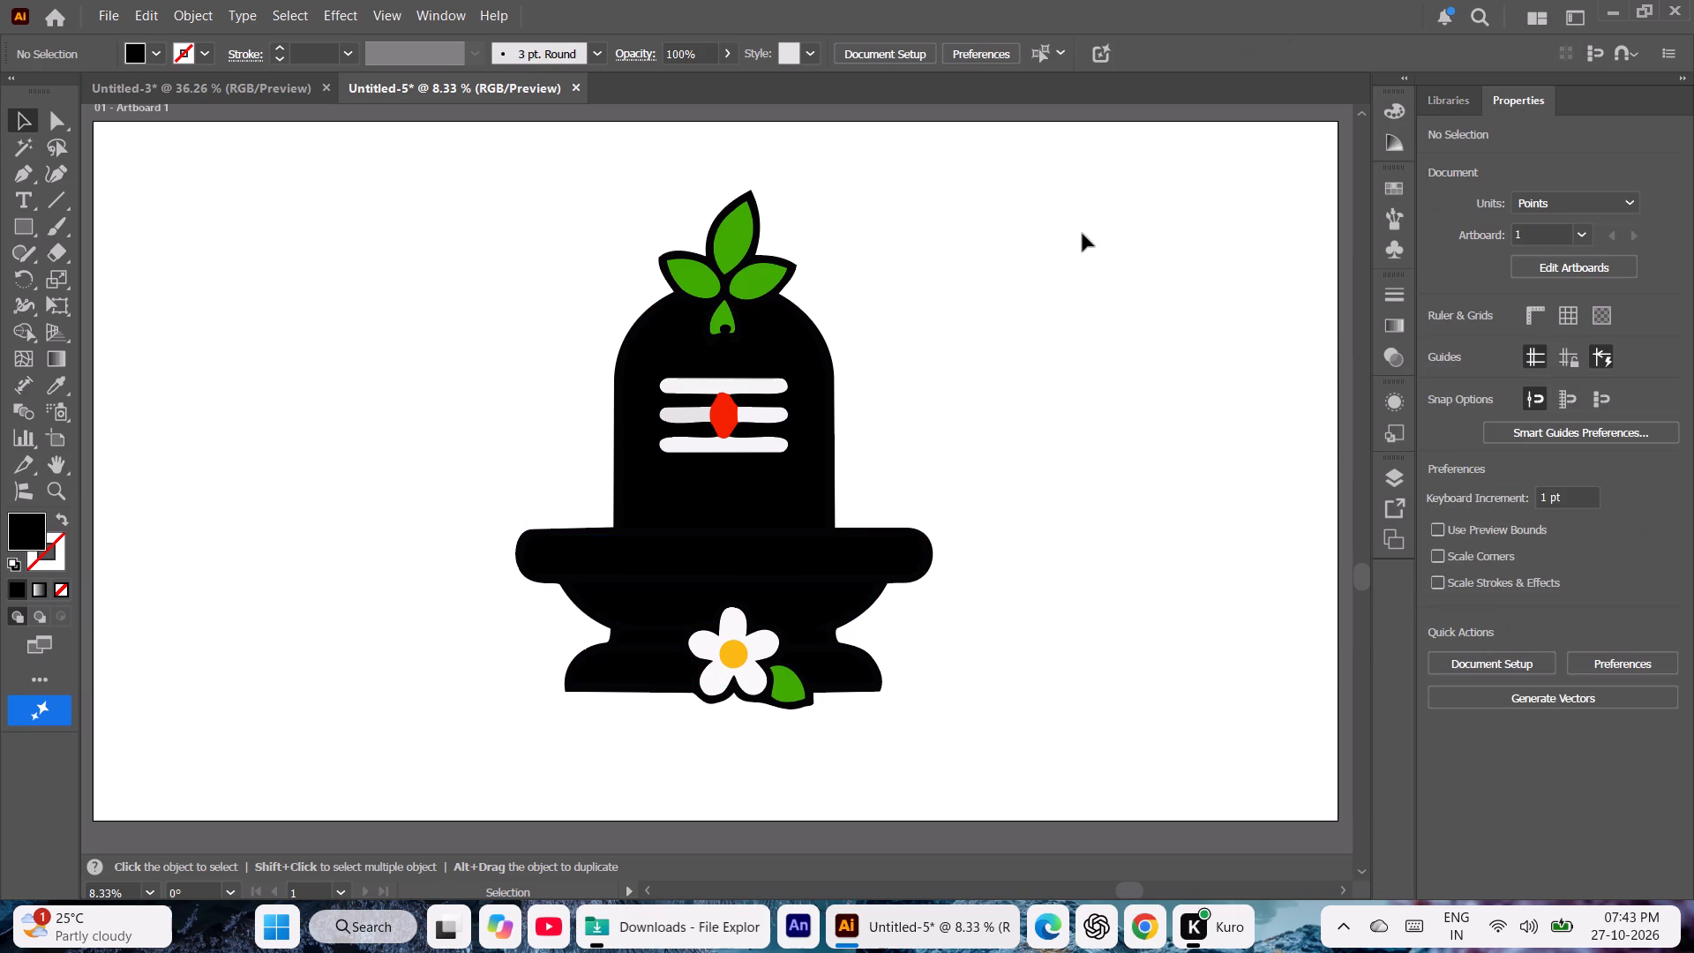
Fill the flower's round centre with the recent golden yellow FCD121.
left_click(737, 649)
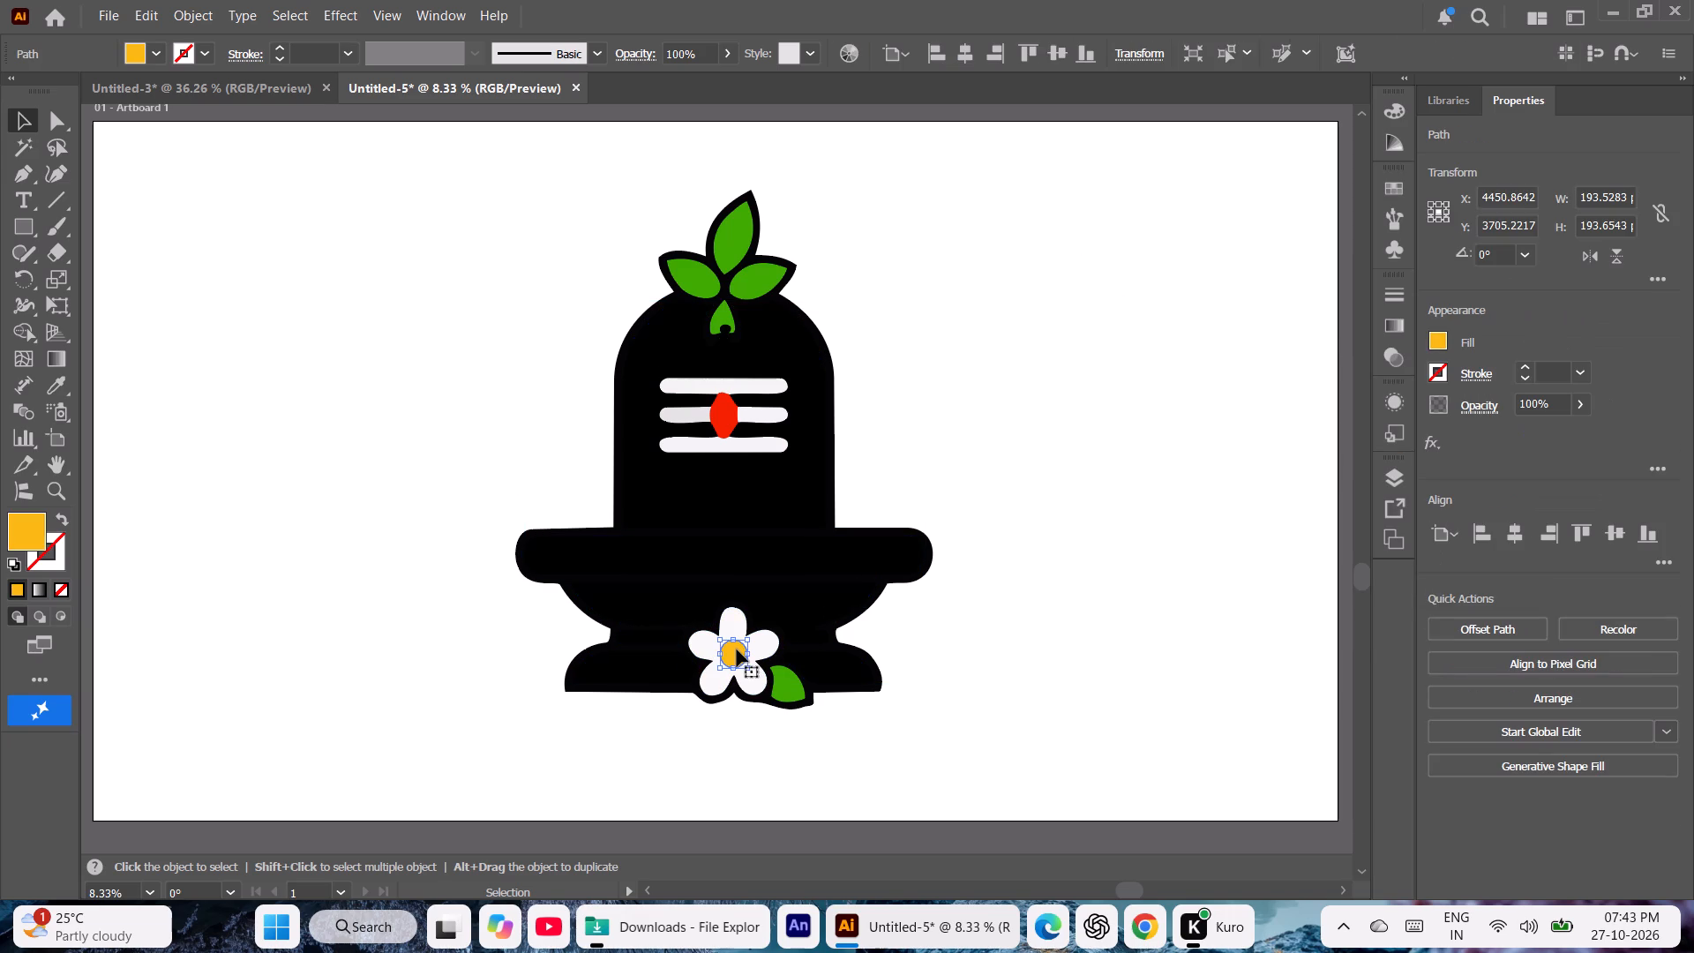
left_click(1432, 339)
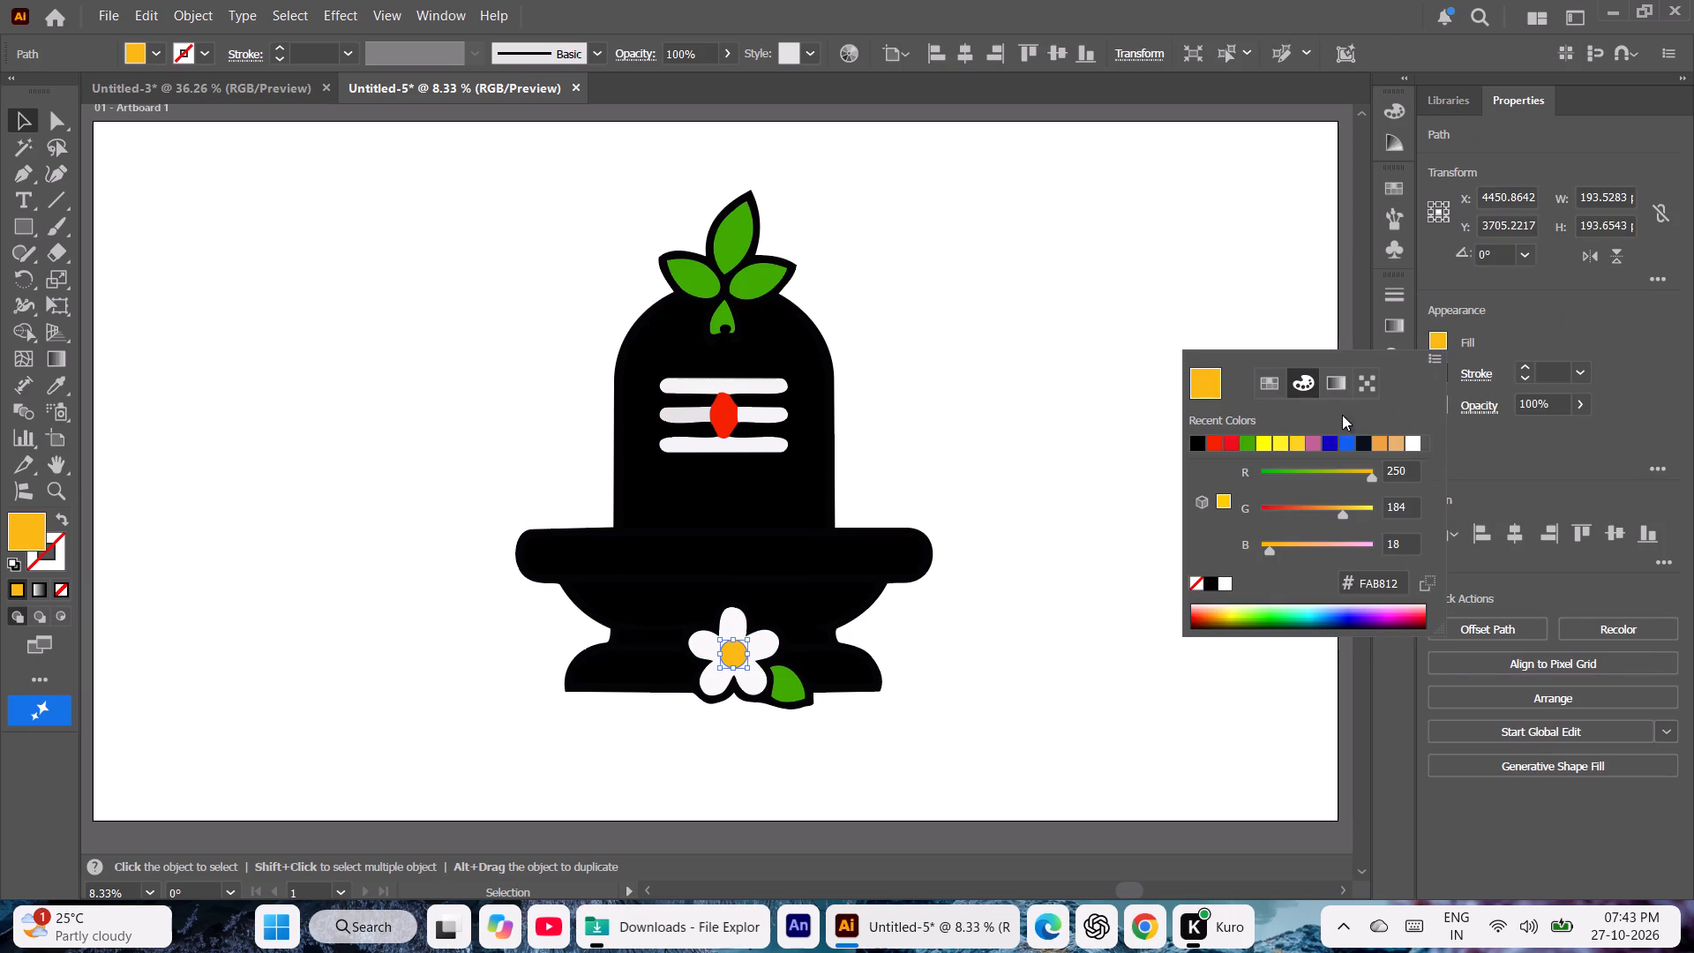
left_click(1297, 445)
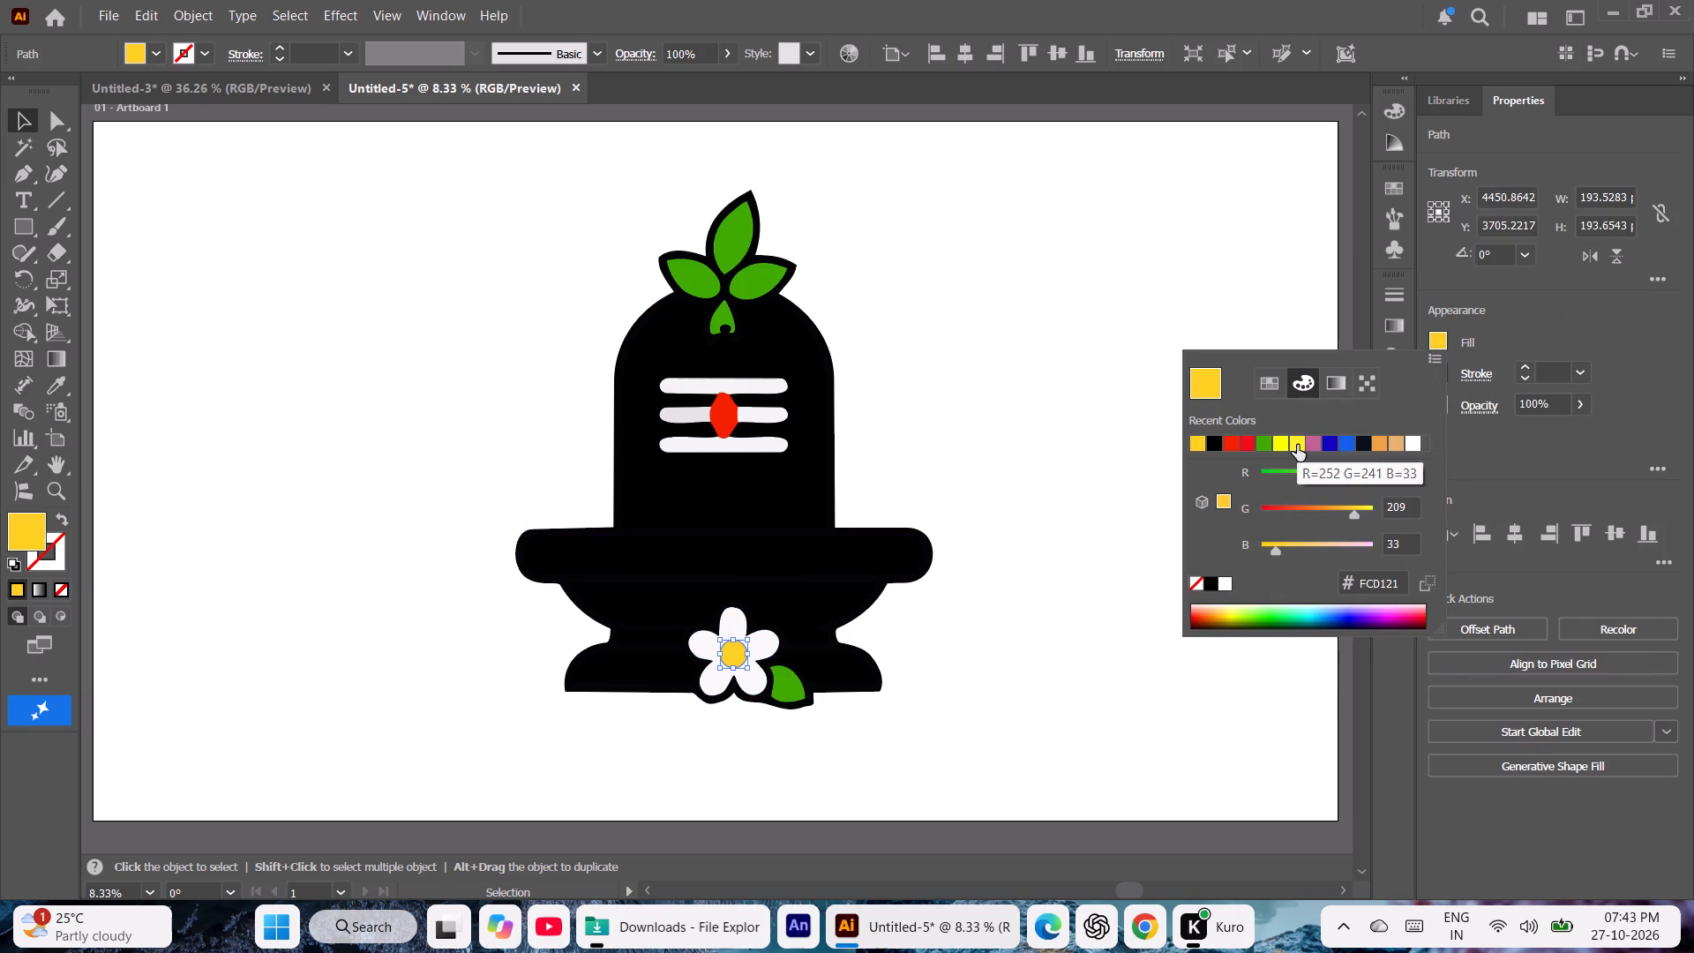
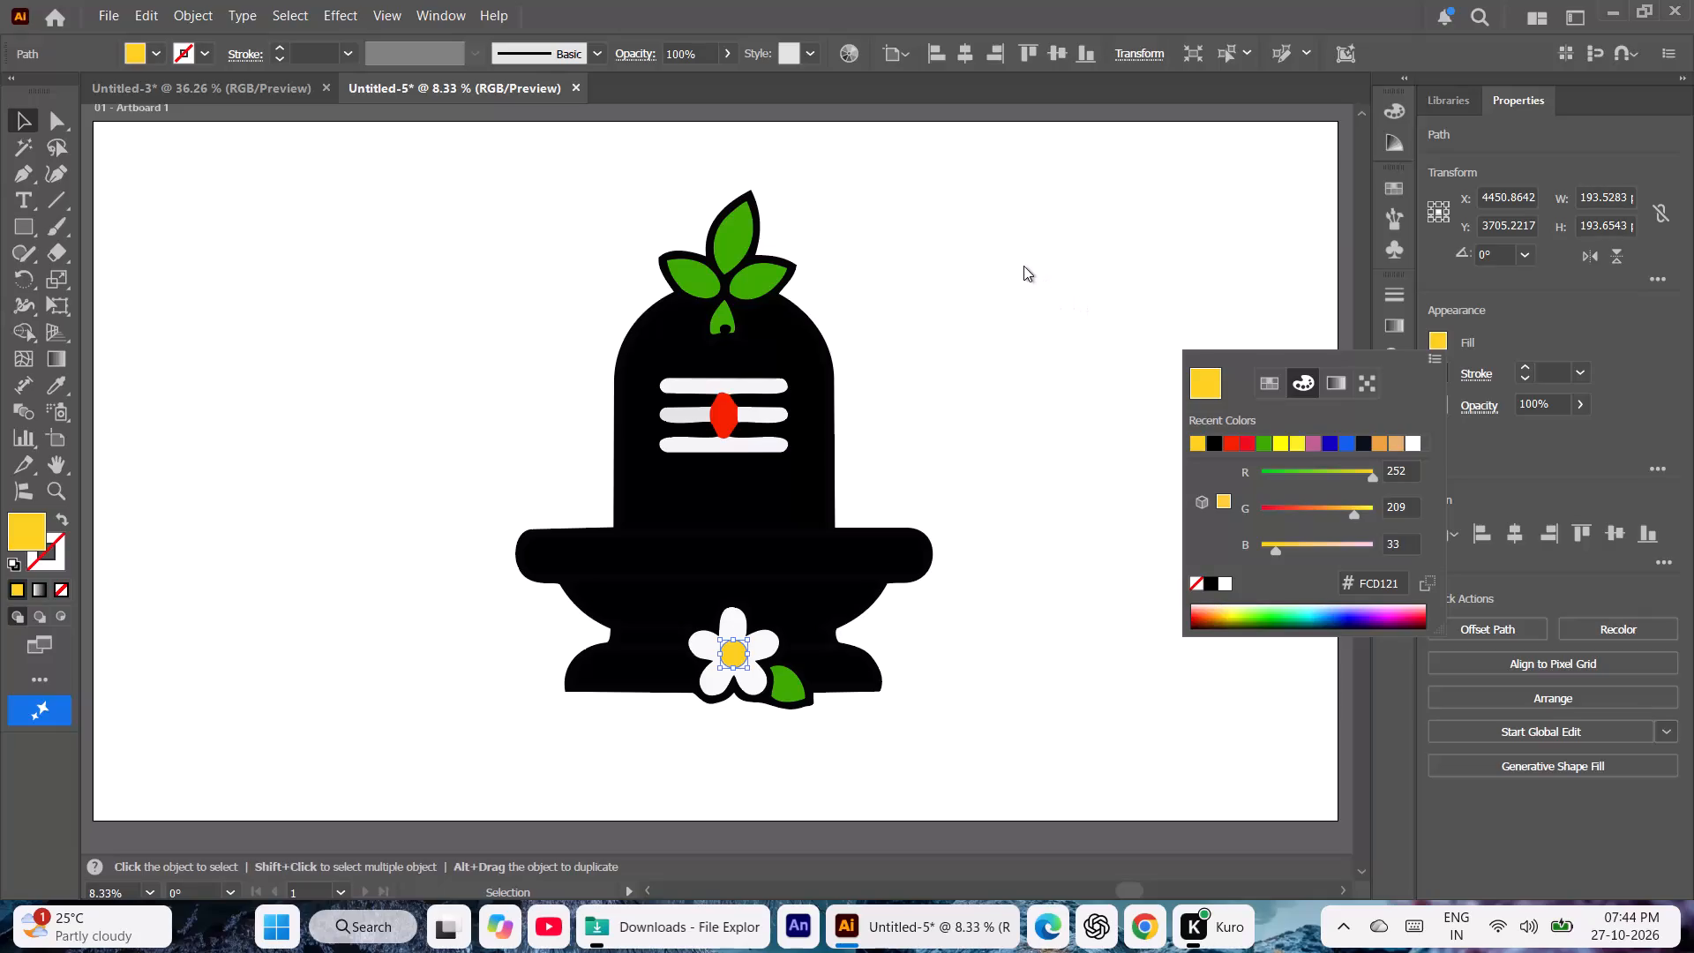
Save the Shivling document in the Downloads folder as an Illustrator EPS file named shivlinga.
left_click(1023, 266)
left_click(1023, 266)
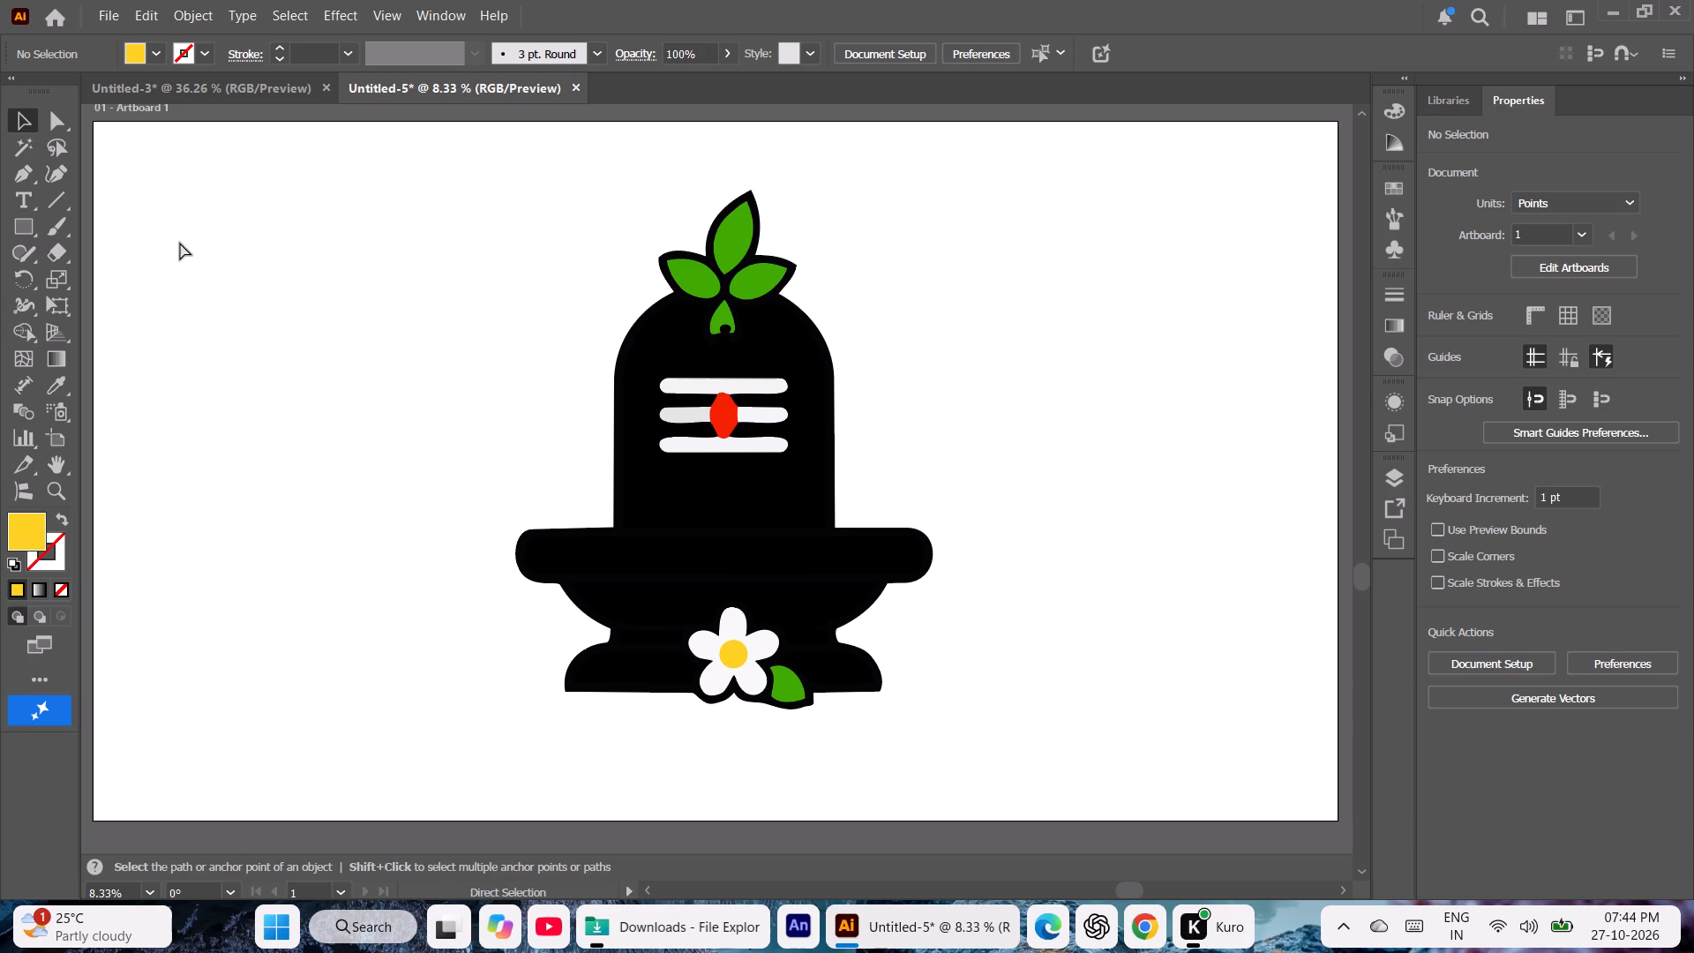
key("ctrl+s")
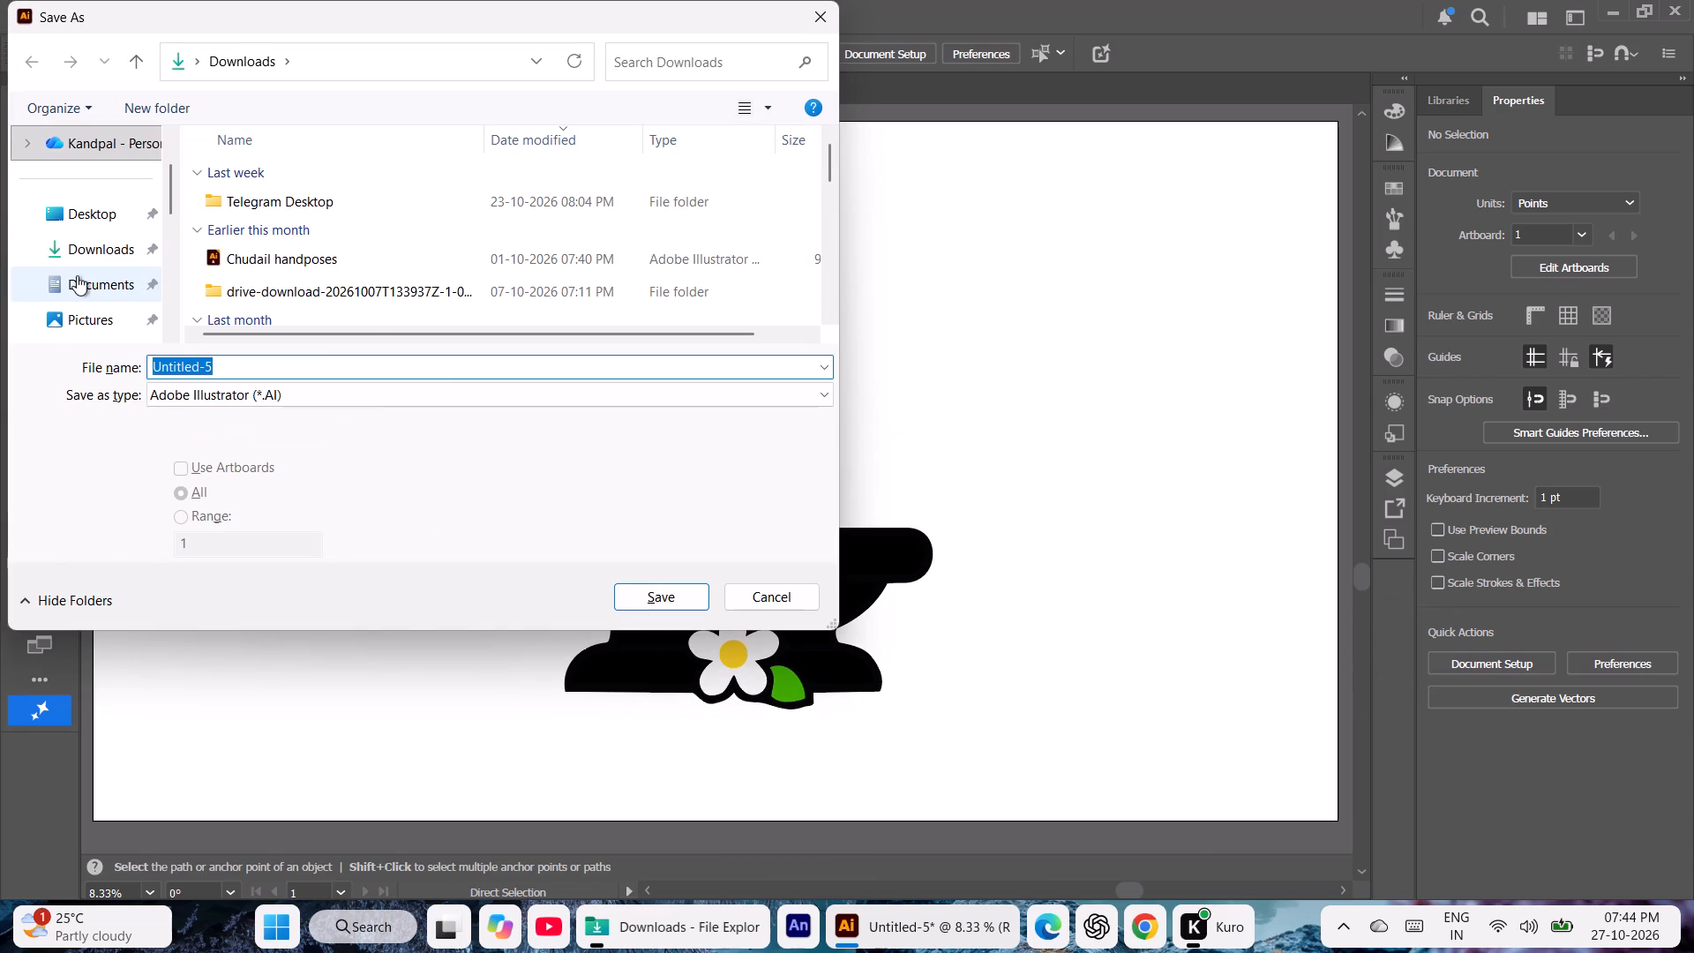
left_click(86, 250)
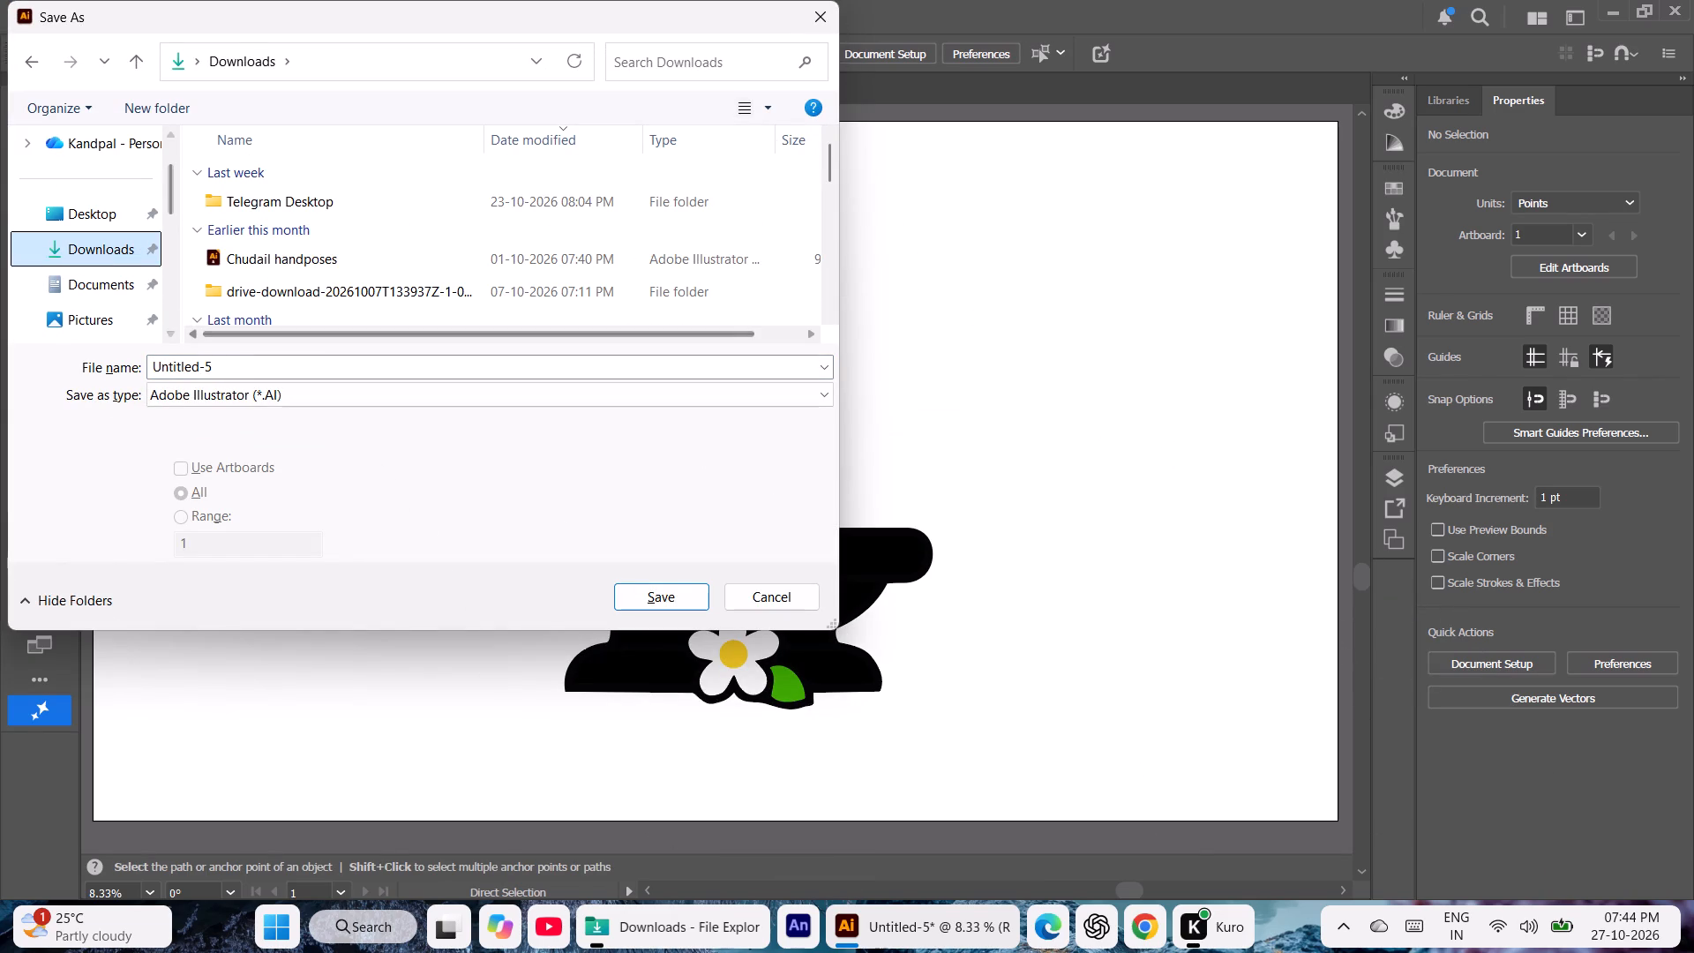
left_click(221, 370)
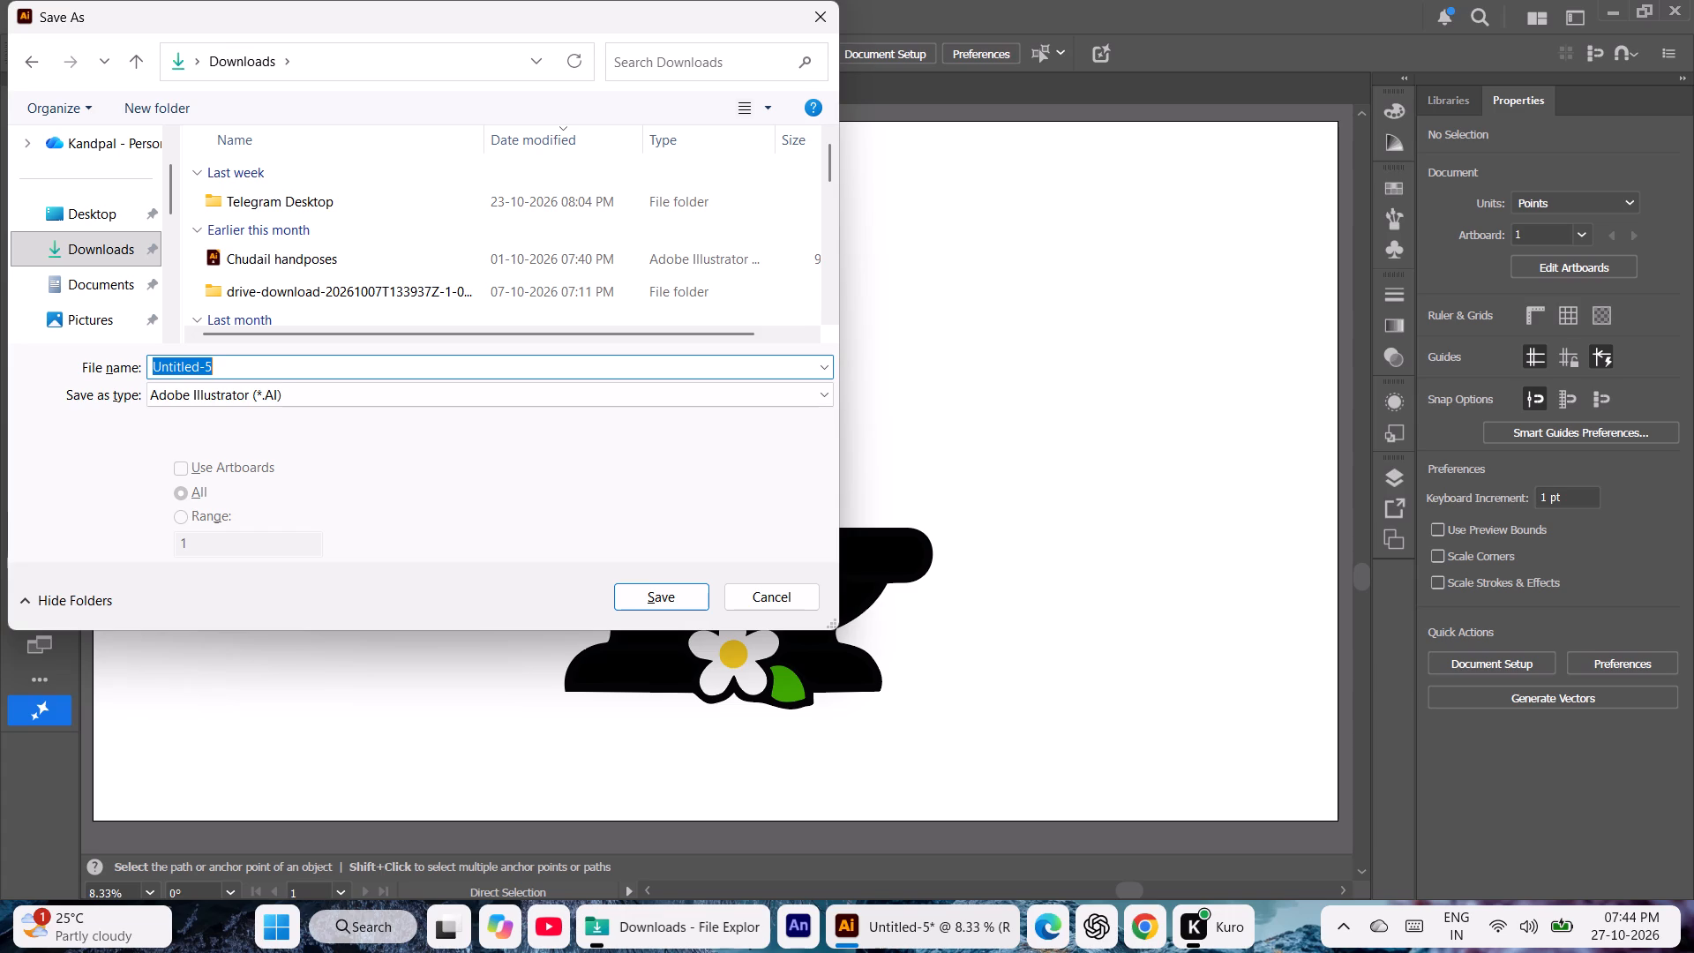
key("BackSpace")
type("shiv")
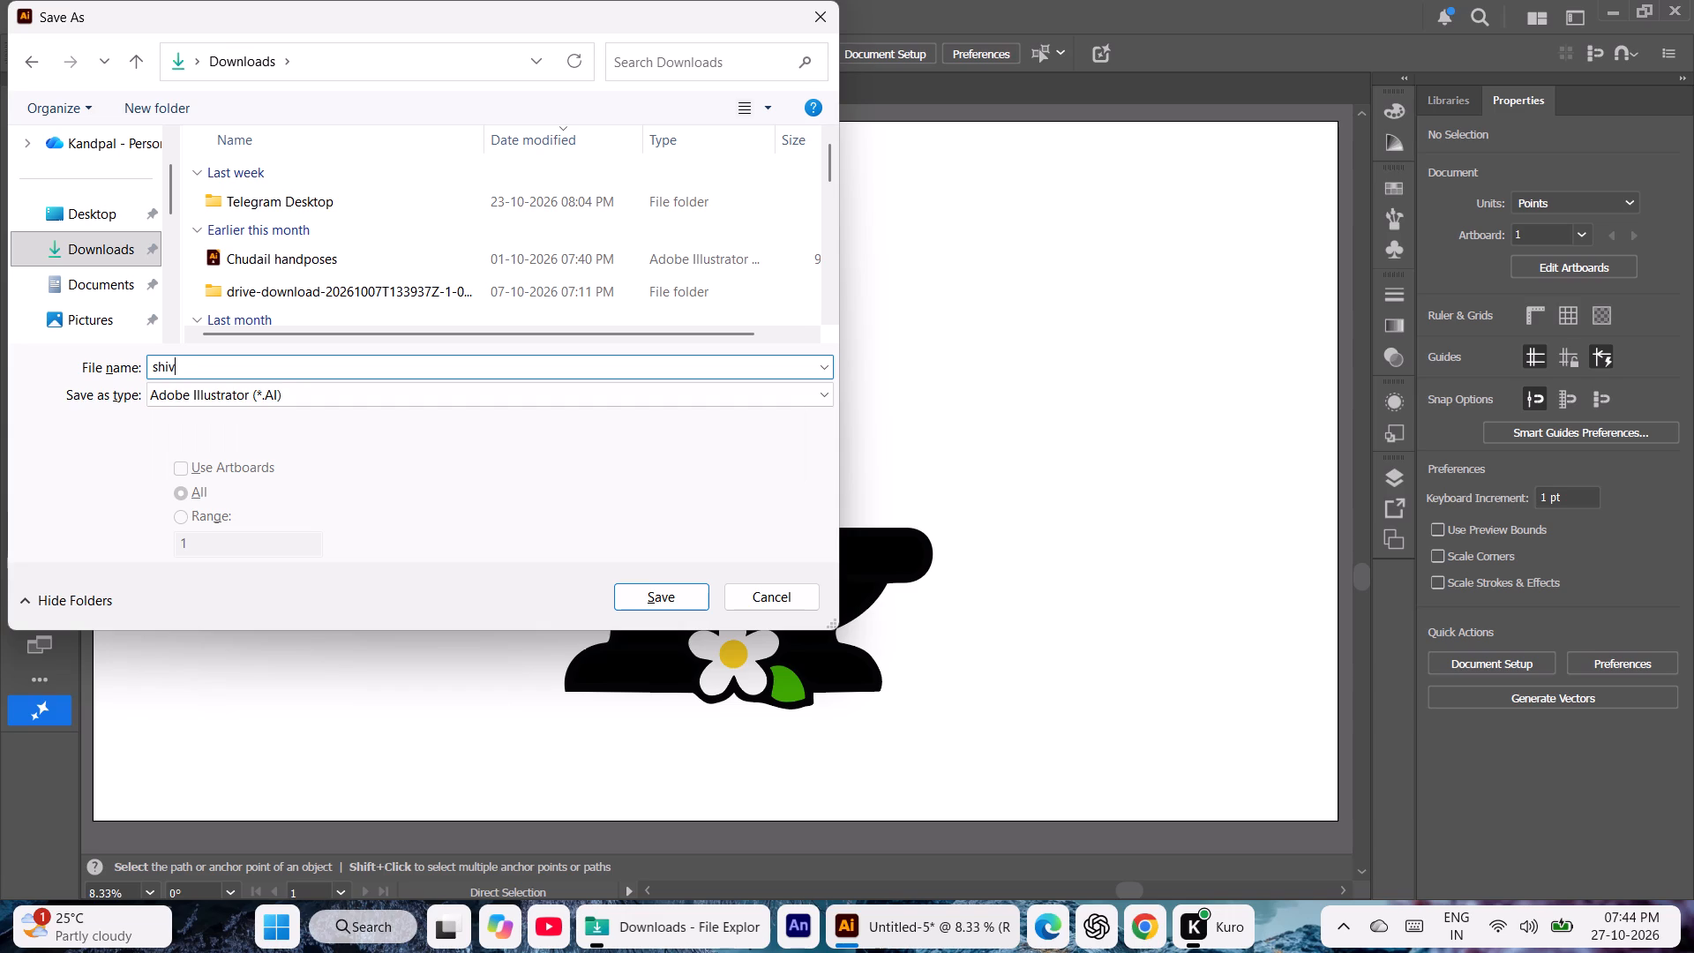
type("linga")
key("space")
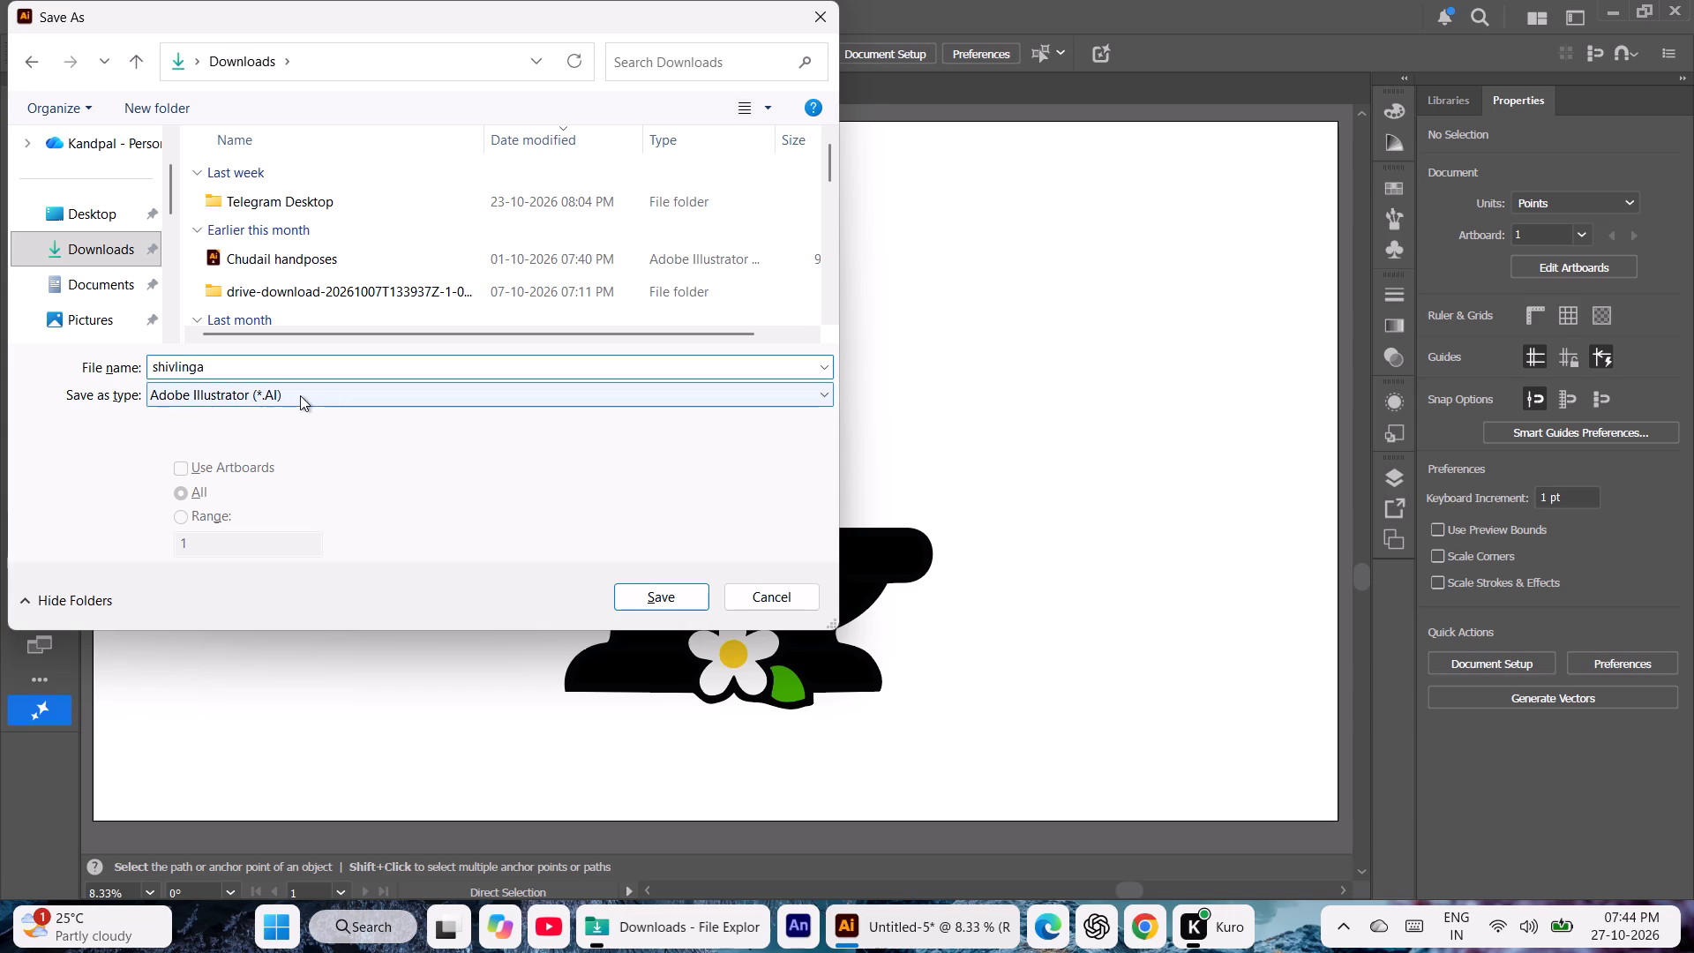
left_click(300, 395)
left_click(258, 453)
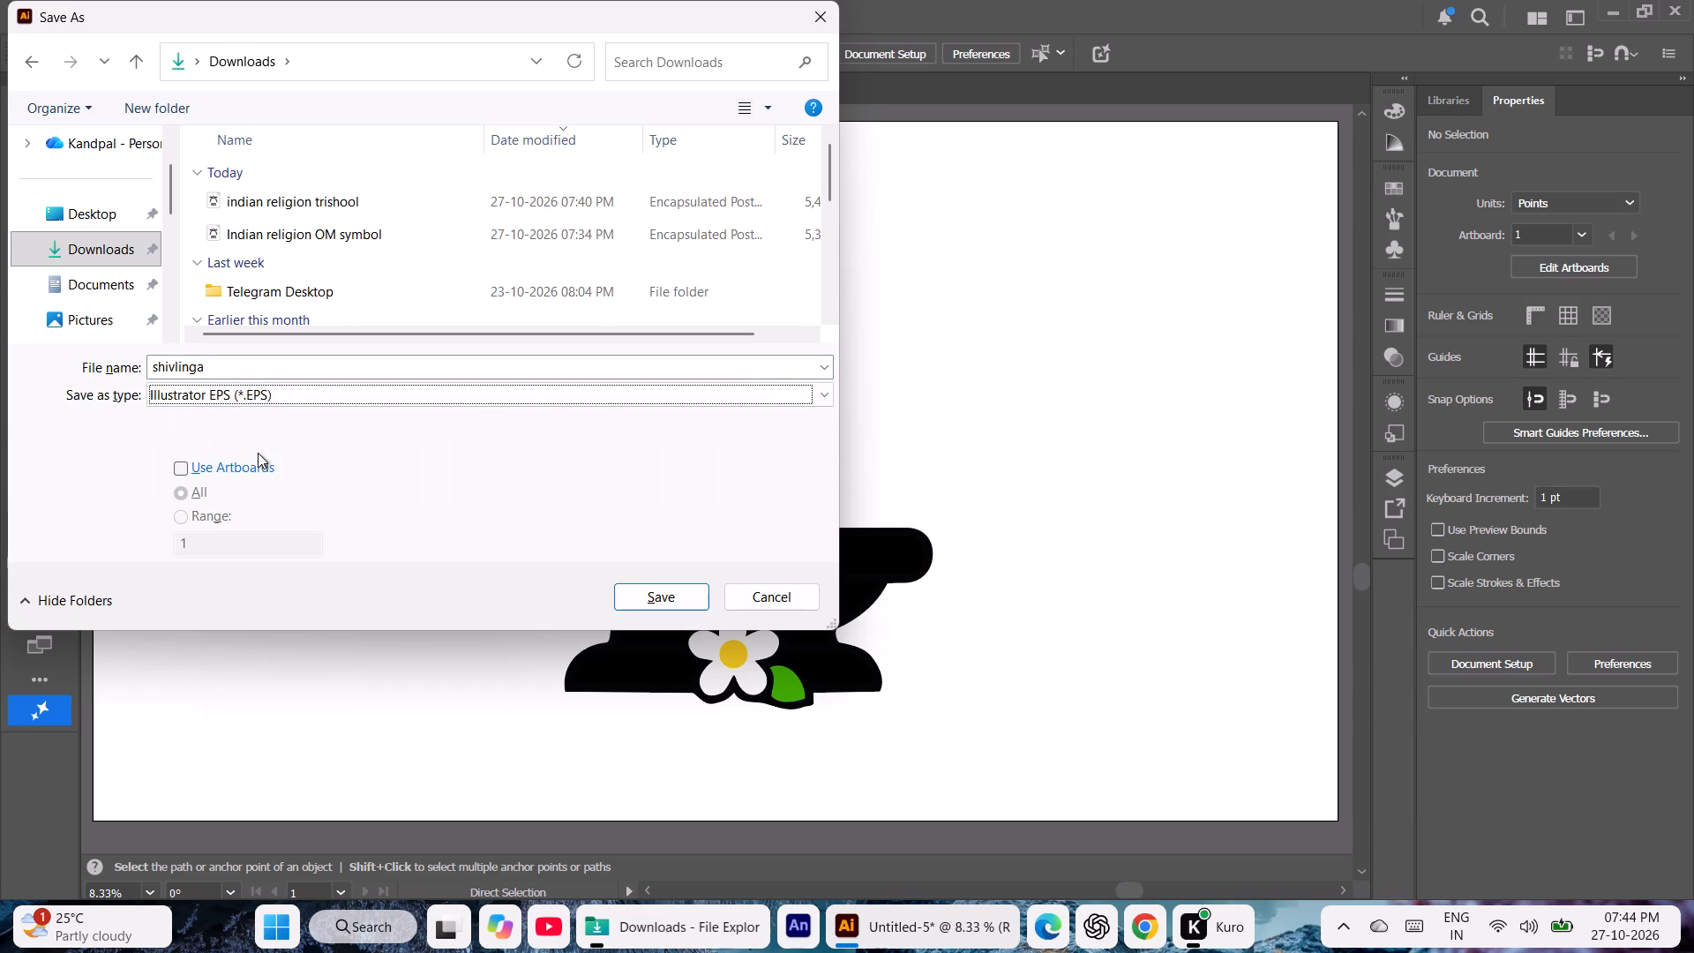
left_click(648, 596)
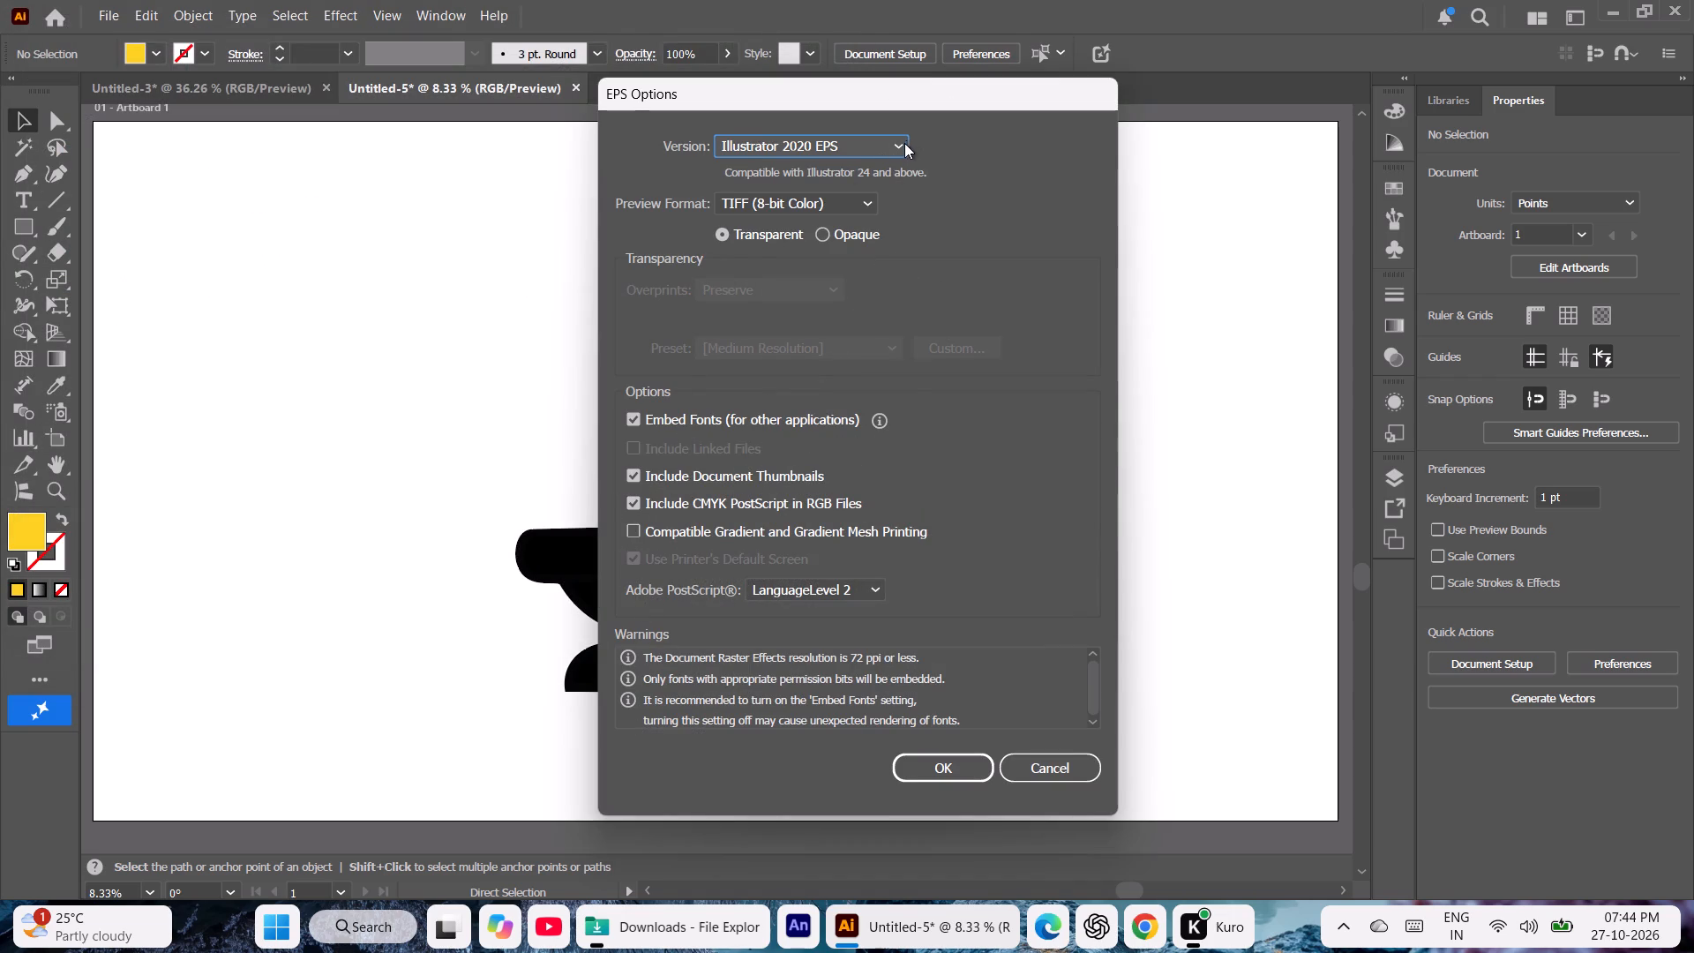
Set the EPS version to Illustrator 10 EPS and complete the save.
left_click(899, 142)
left_click(836, 394)
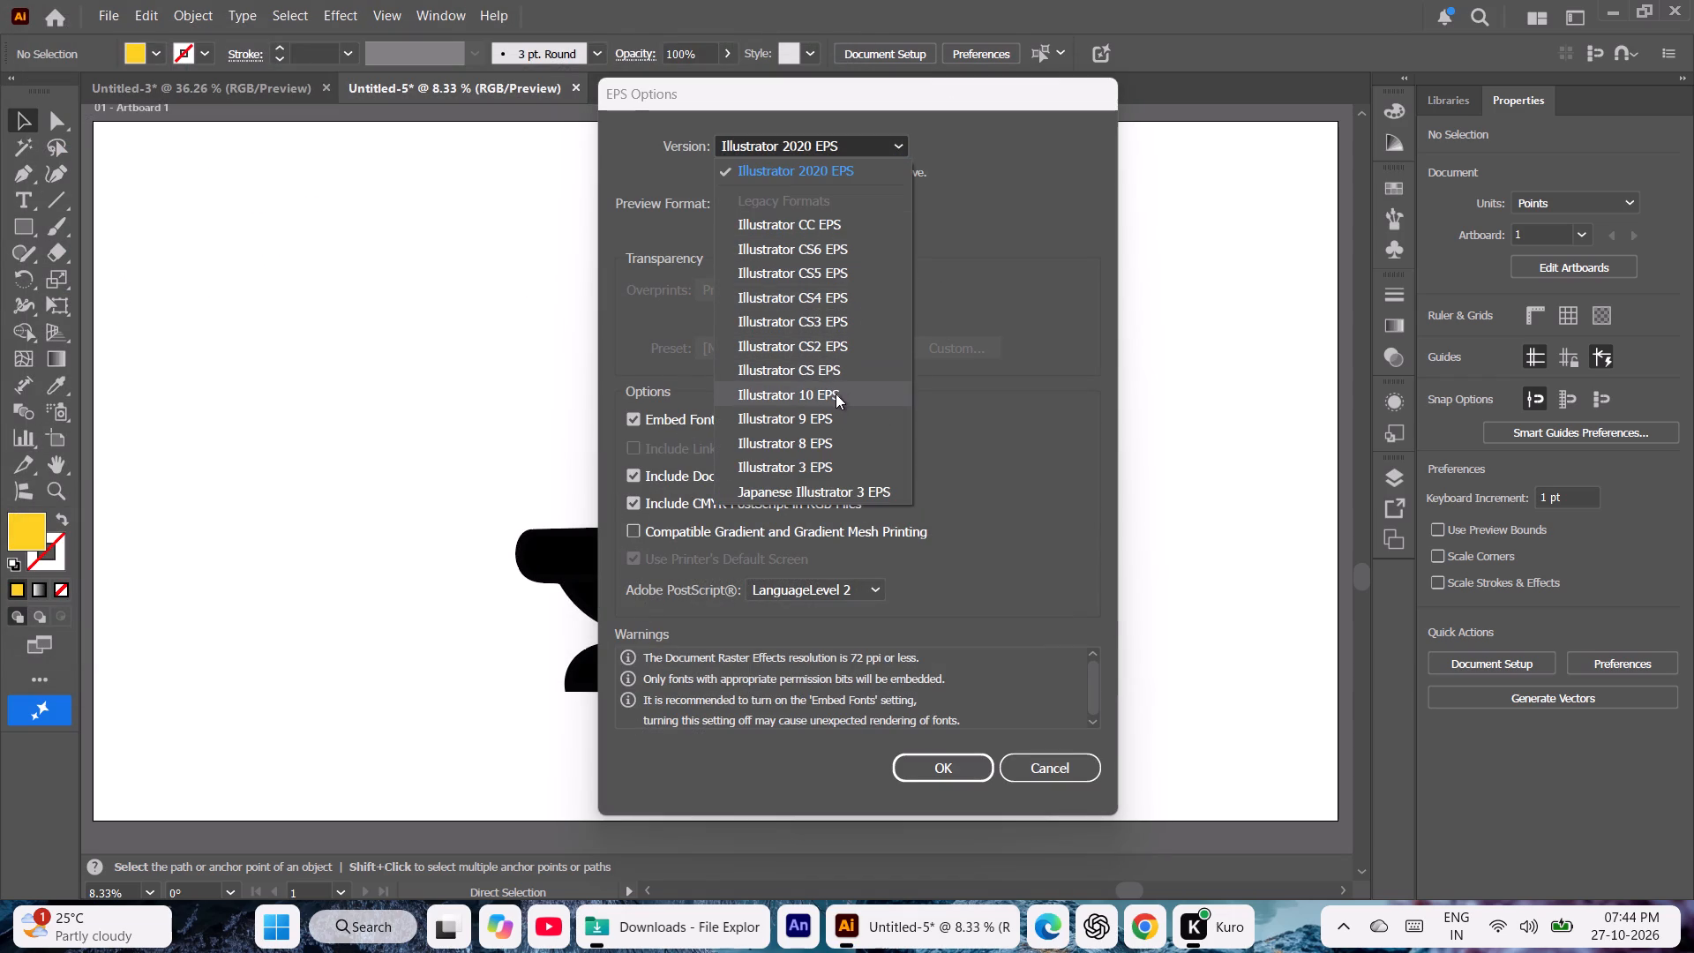
left_click(933, 755)
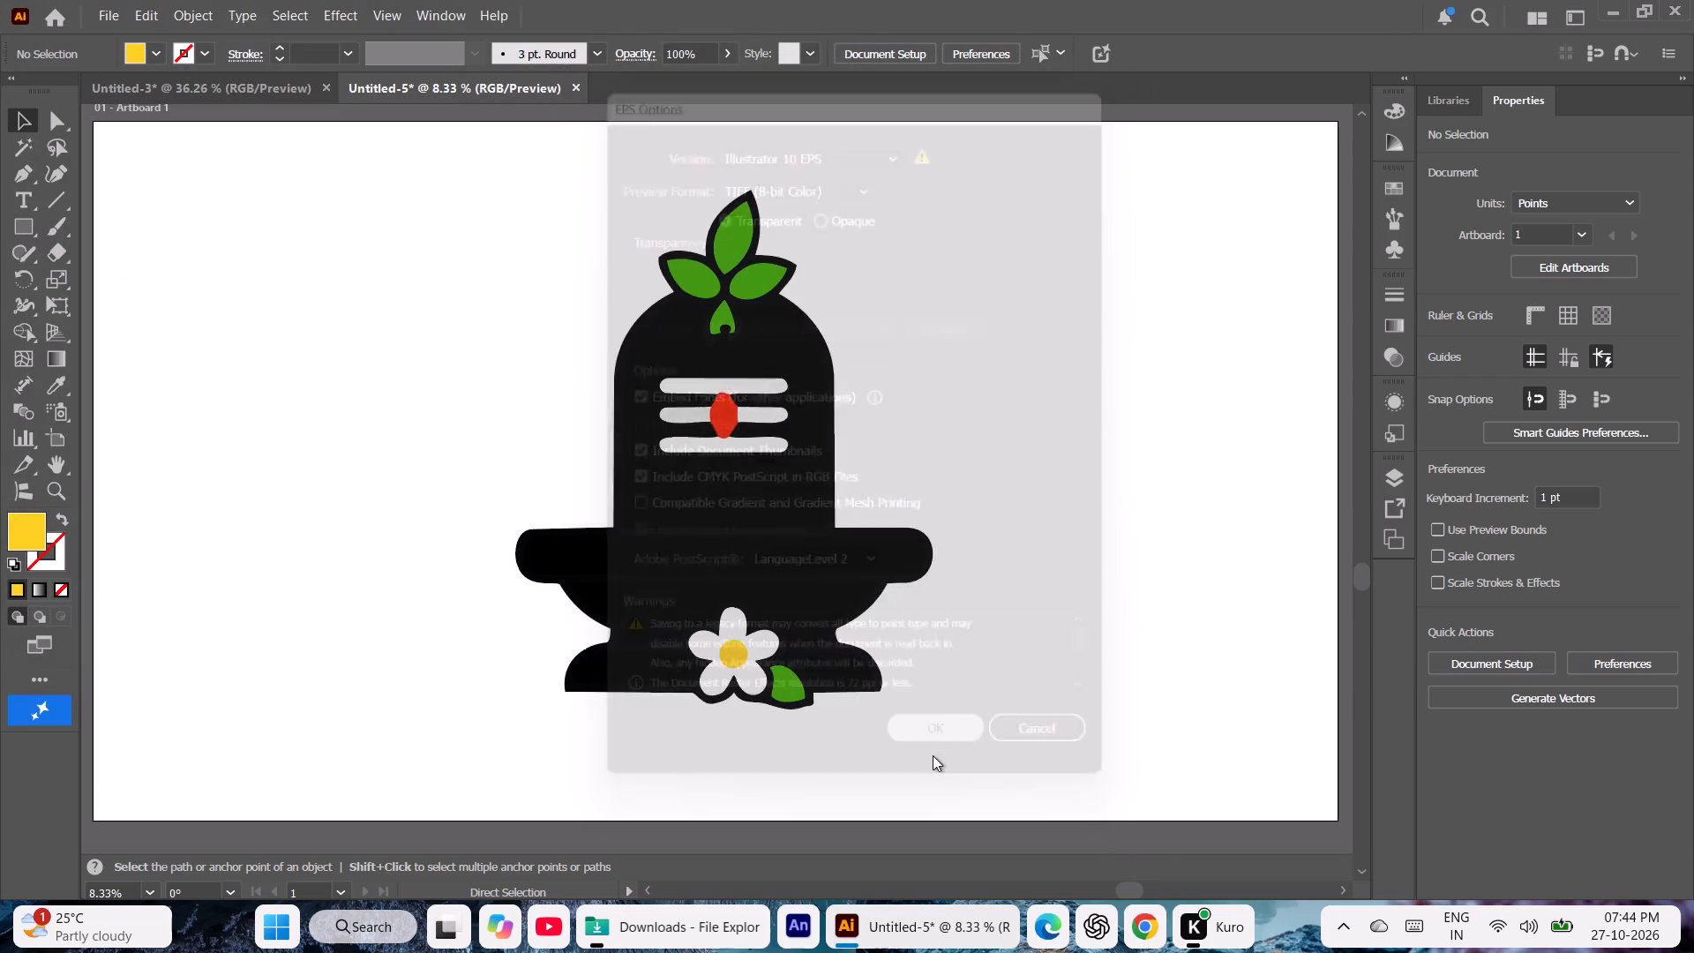
left_click(948, 501)
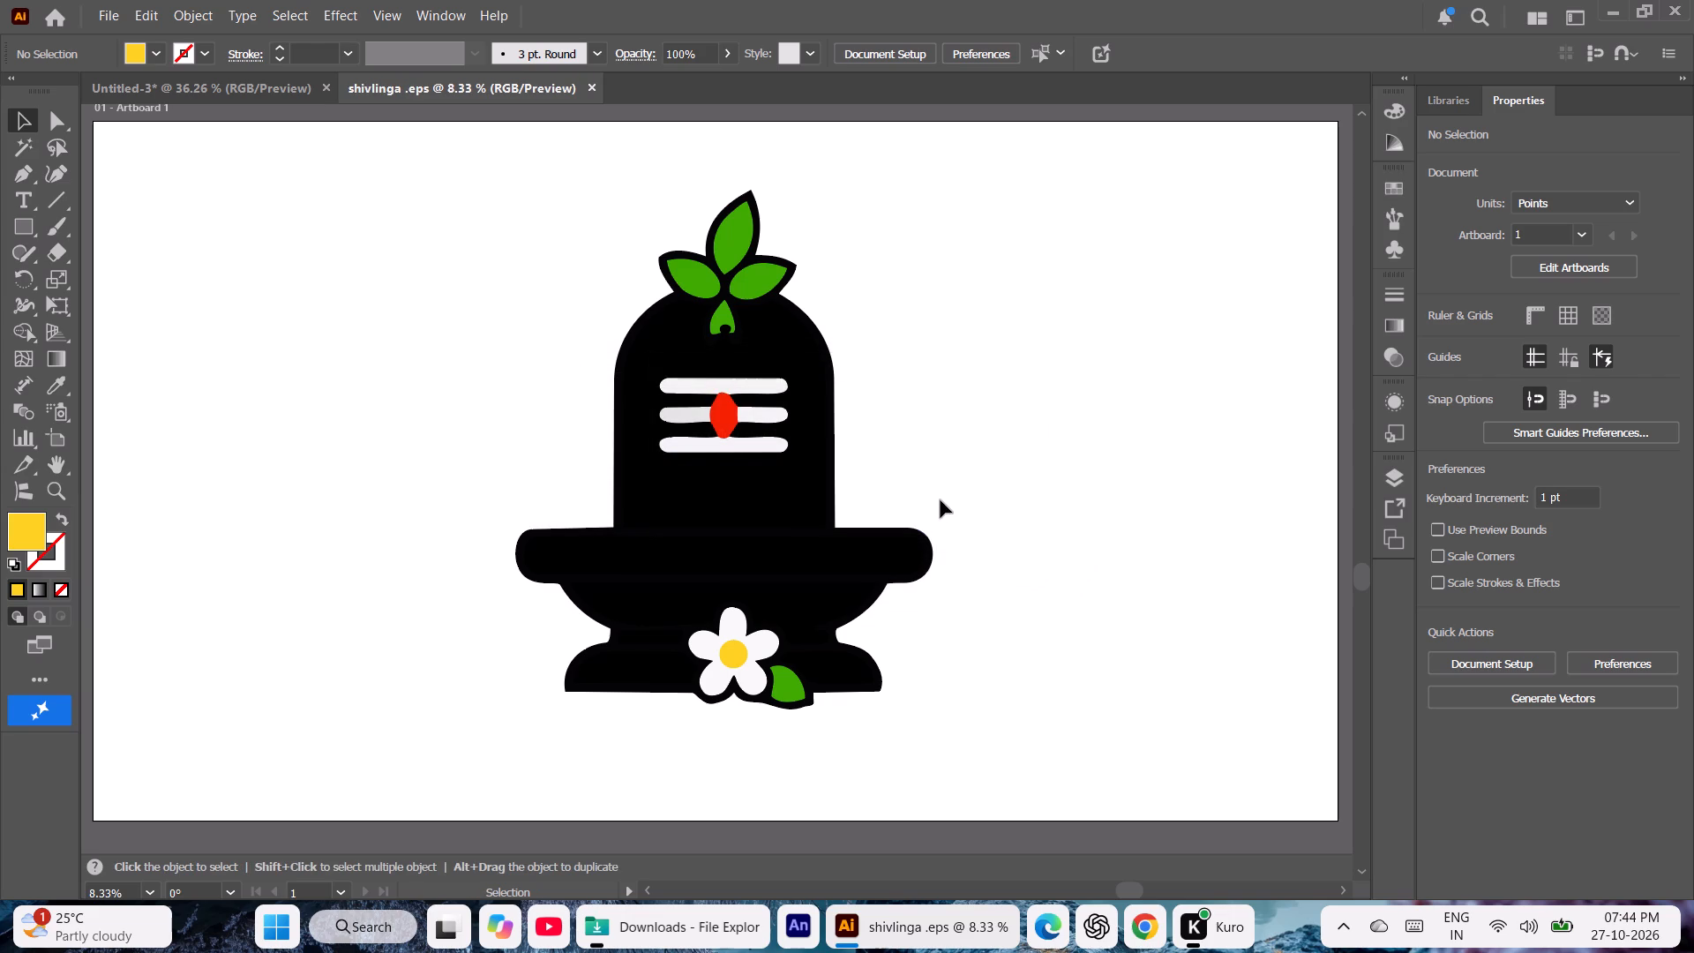
Close the saved shivlinga document.
left_click(595, 90)
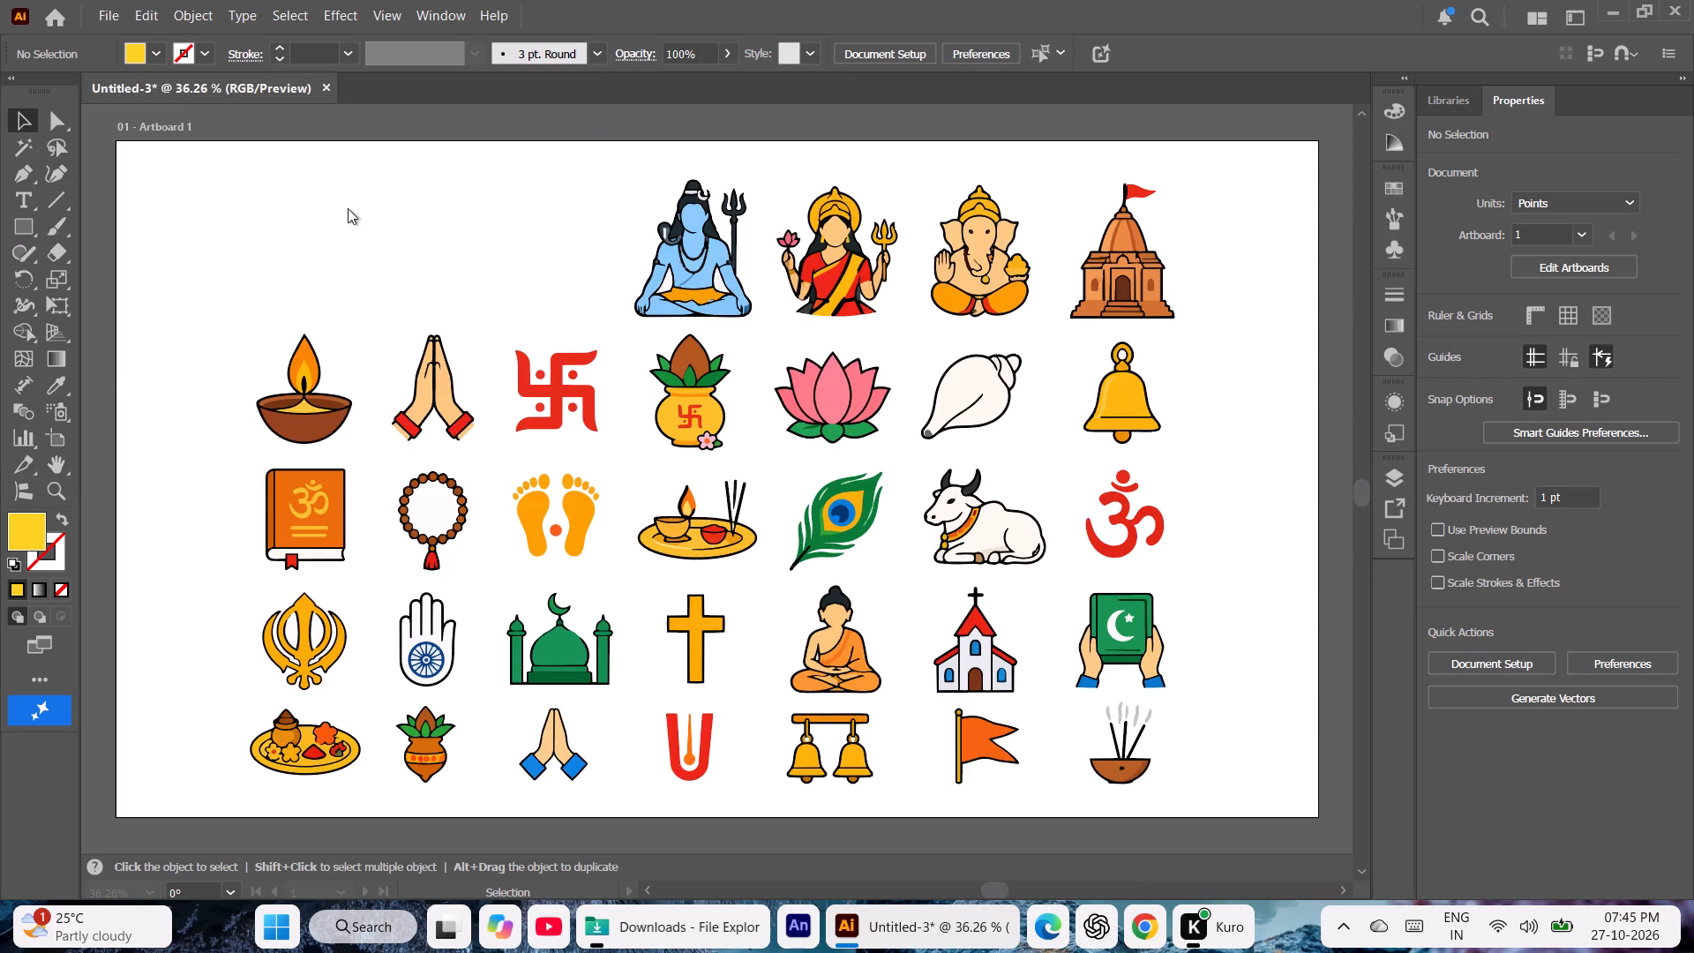
Check the exported EPS files in the Downloads folder in File Explorer, and return to the icon grid in Illustrator.
left_click(699, 925)
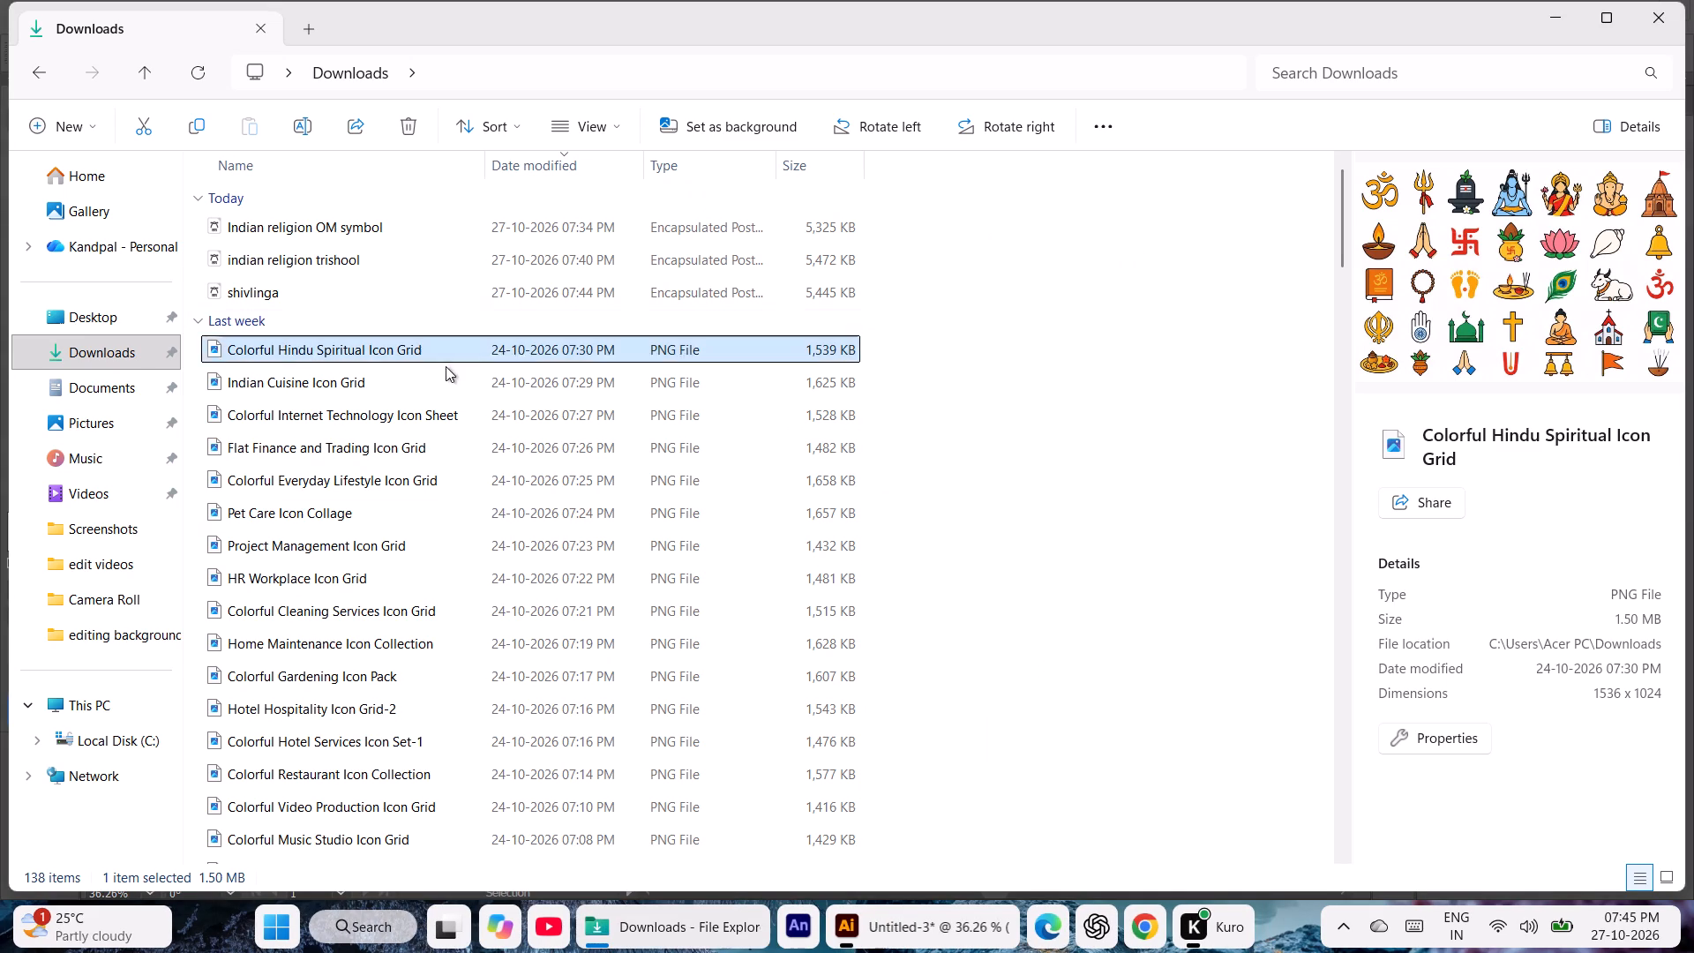
left_click(908, 921)
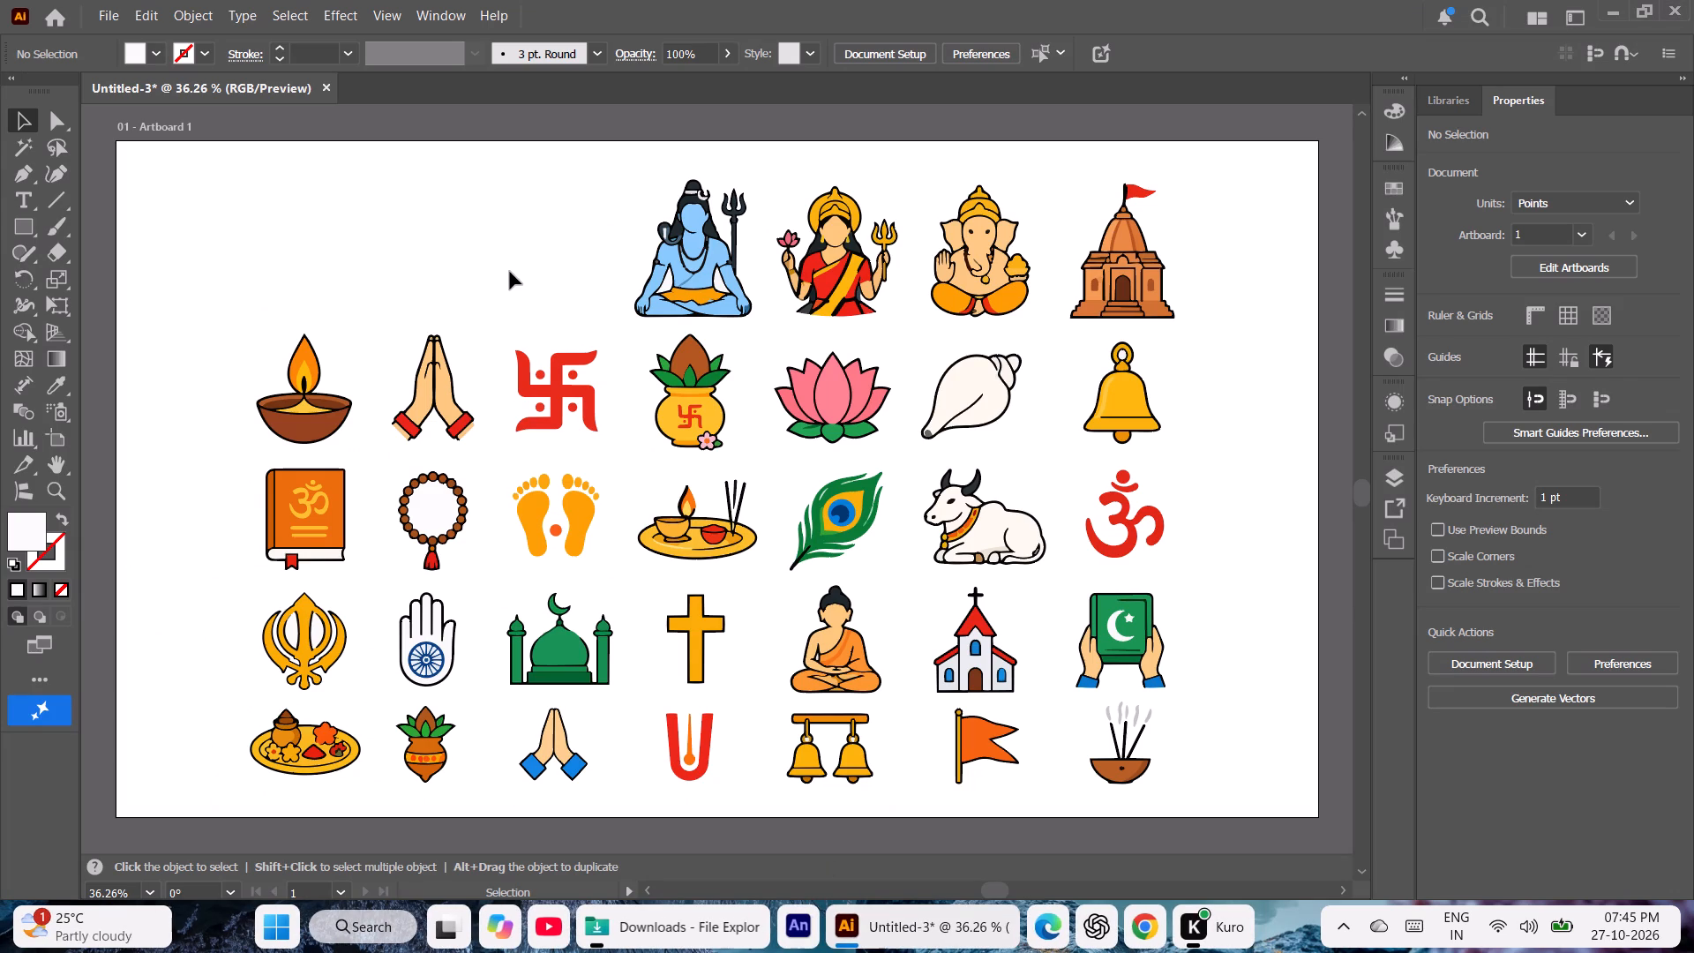
Cut the seated blue Shiva icon with its trident out of the grid and paste it into a new 1920 x 1080 pt document.
left_click_drag(560, 172, 754, 321)
left_click_drag(754, 321, 758, 324)
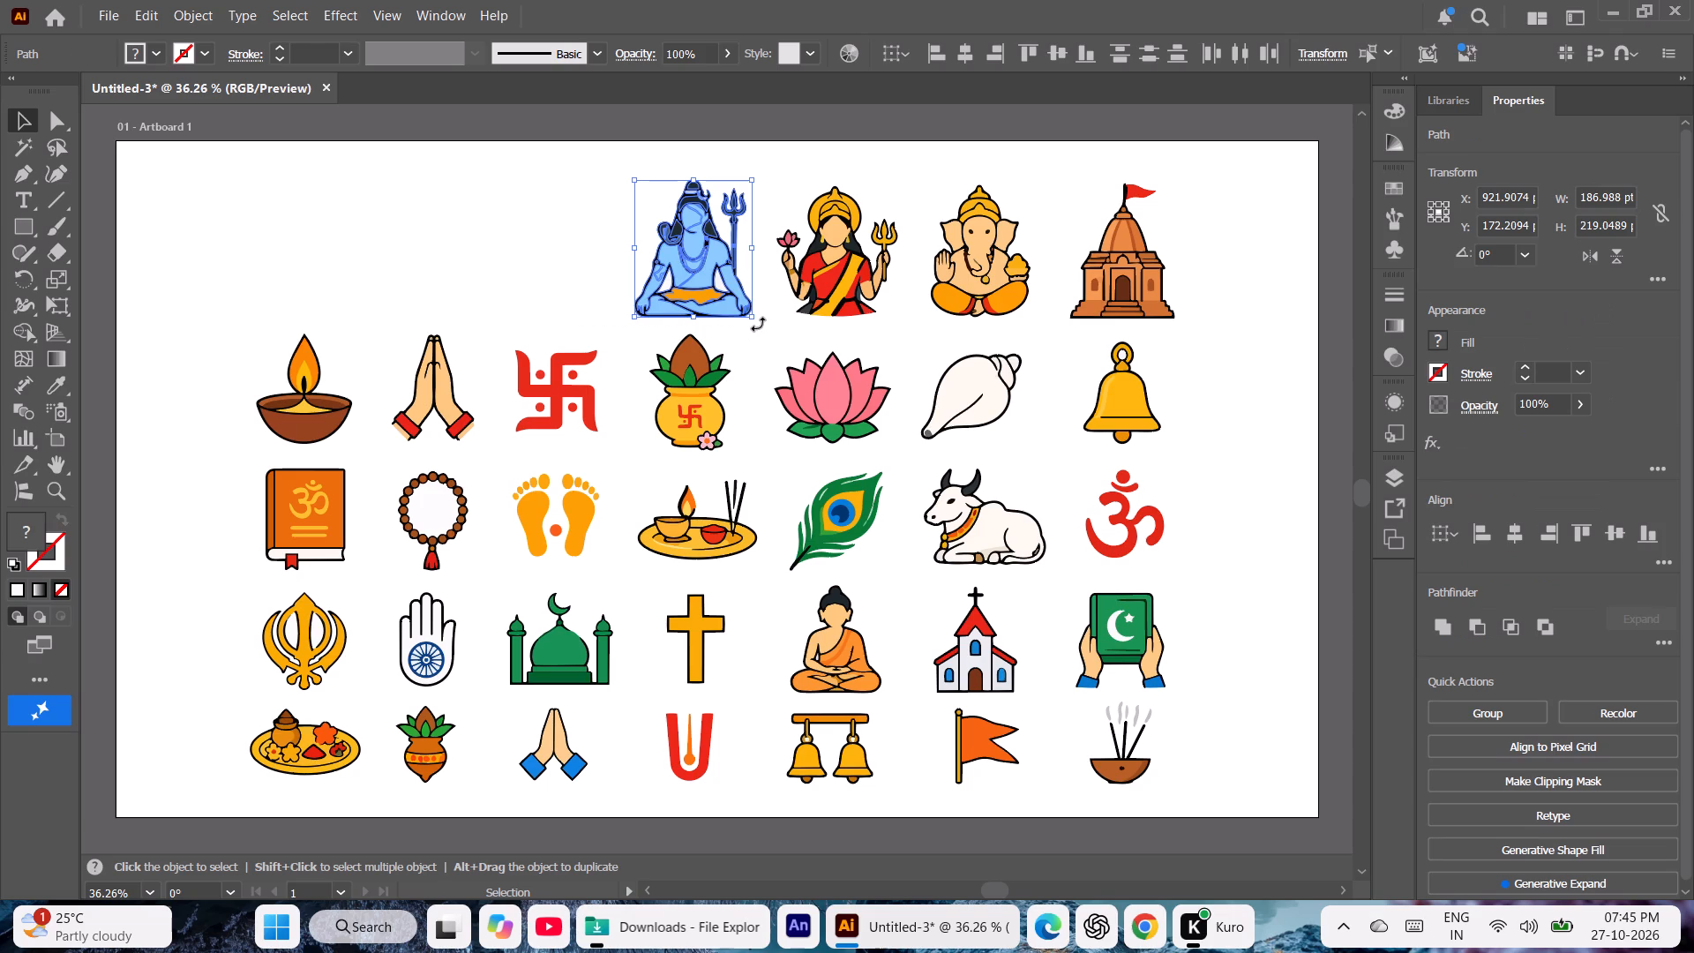
key("ctrl+x")
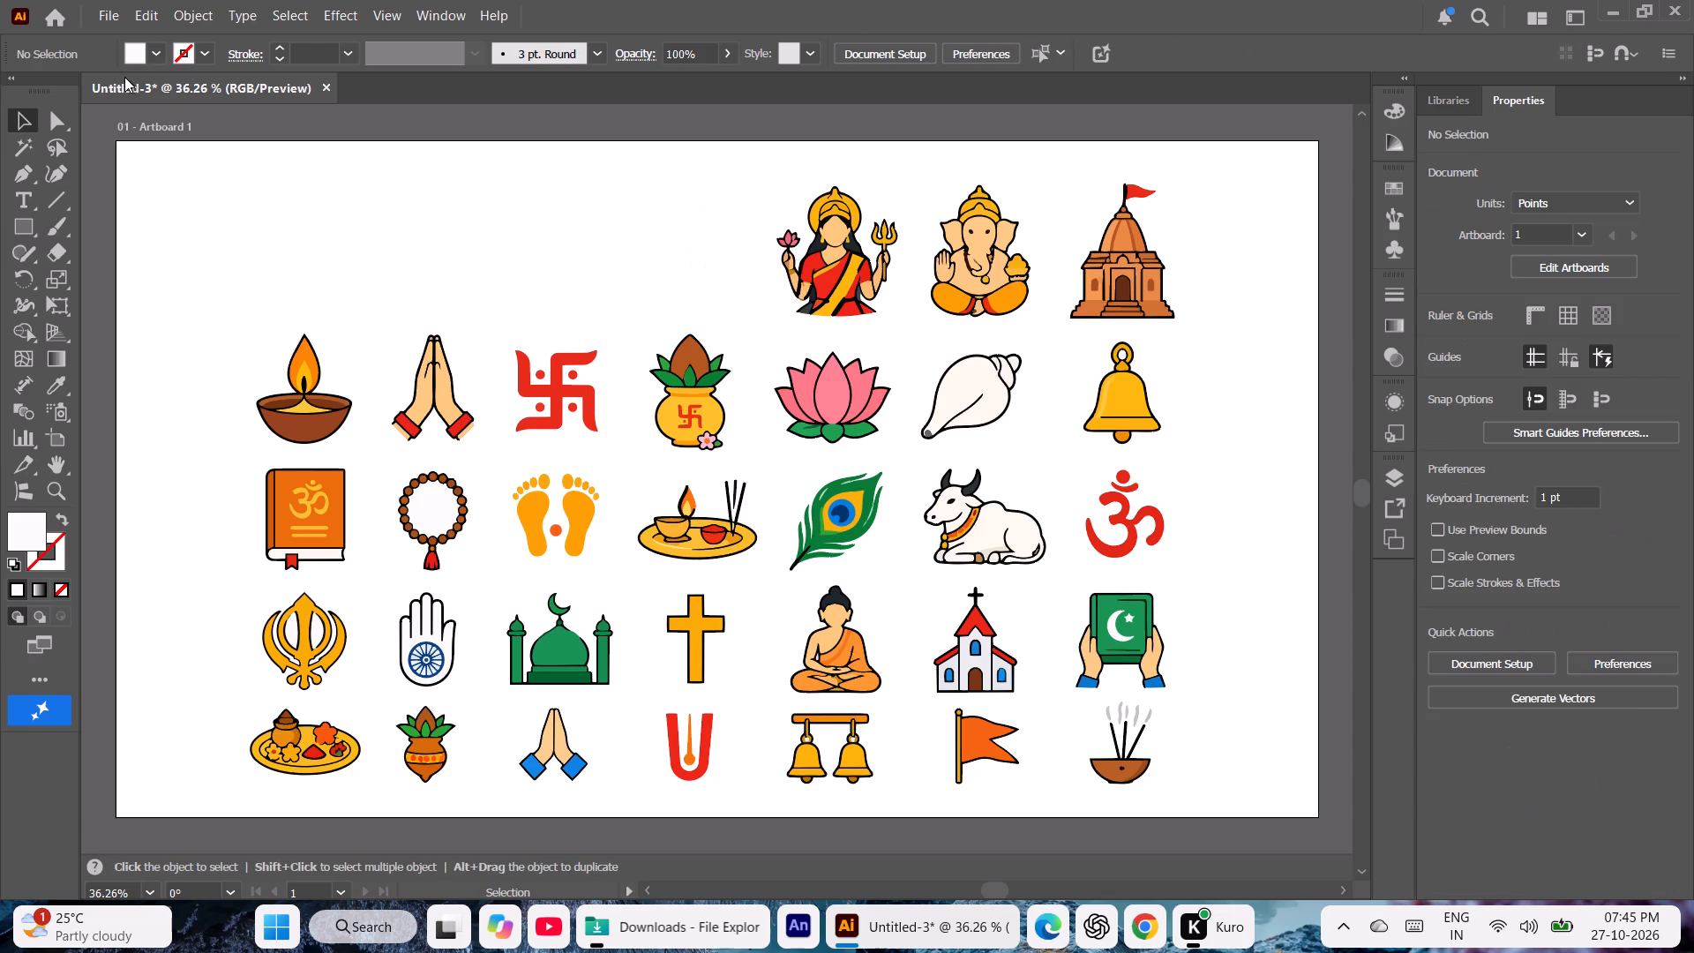
left_click(102, 25)
left_click(131, 44)
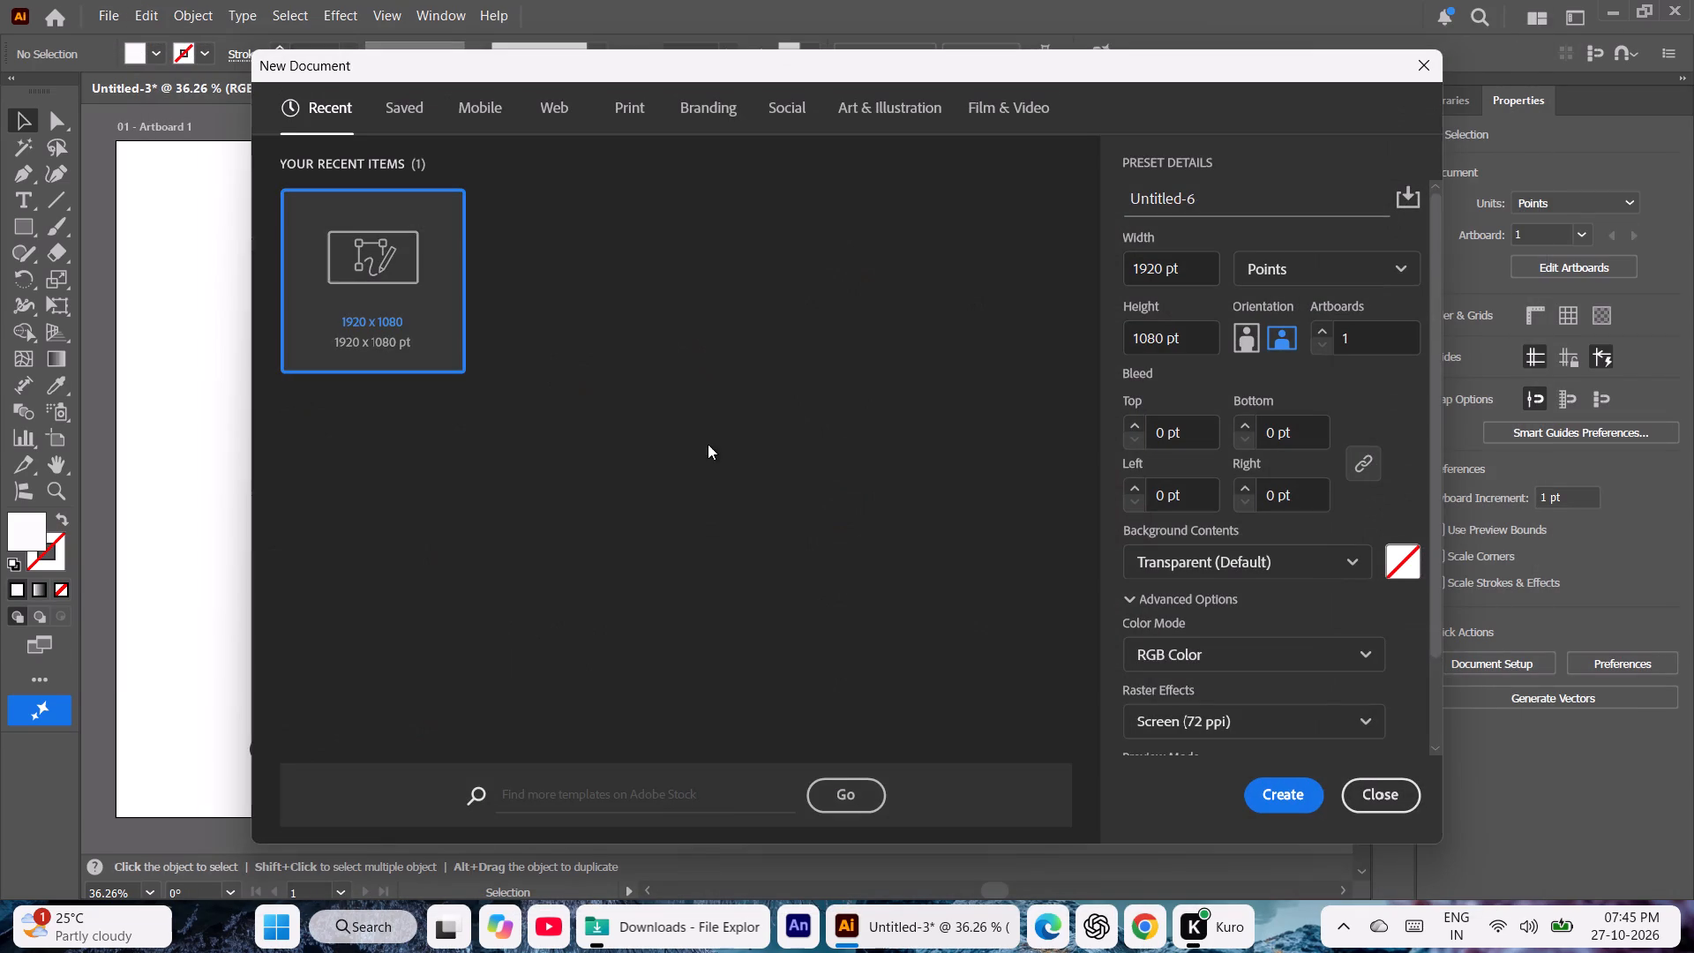
left_click(1275, 795)
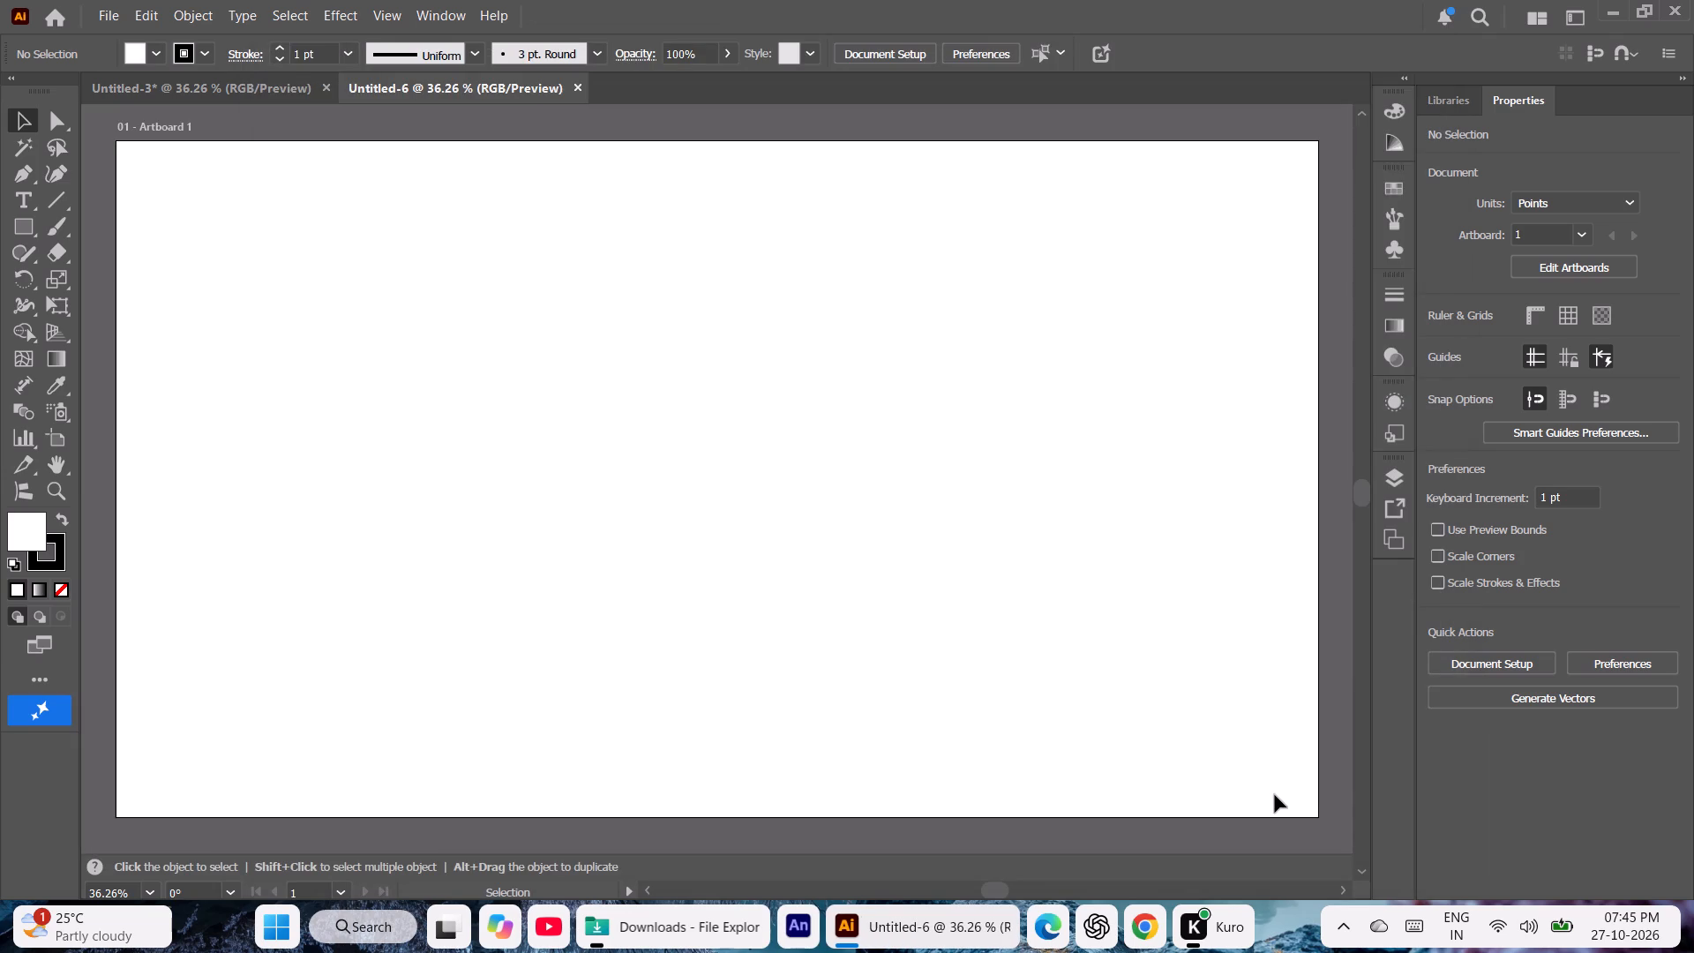
key("ctrl+v")
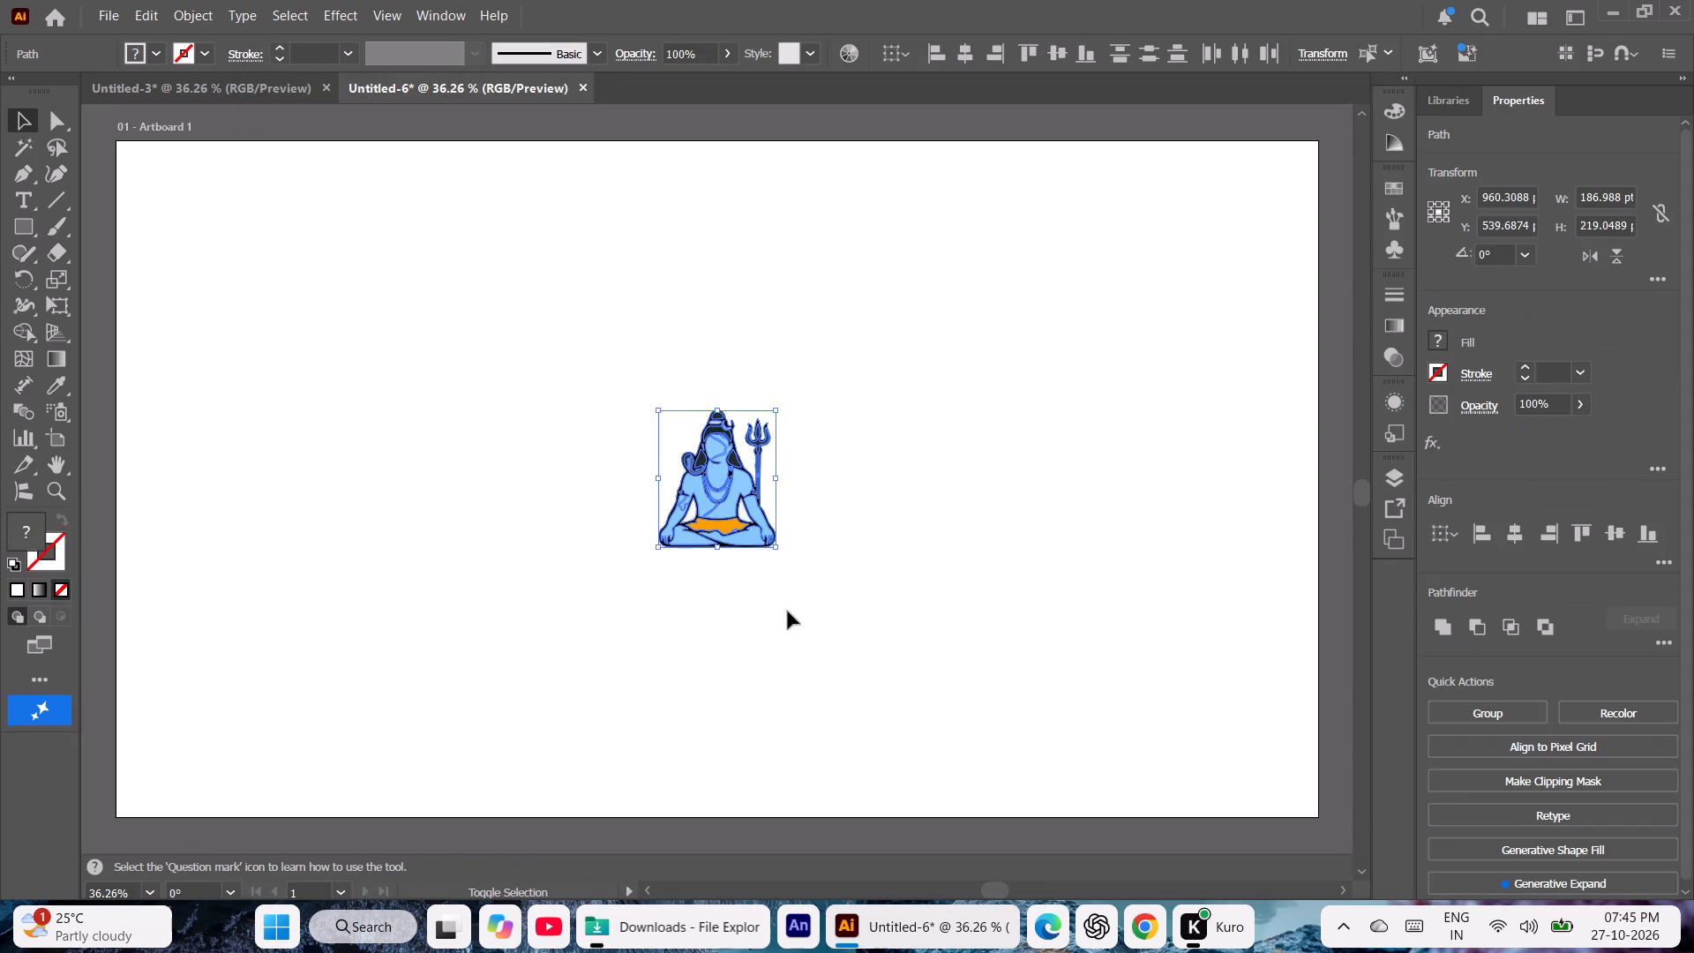
Enlarge the Shiva figure proportionally to about 648 x 759 pt and place it near the middle of the artboard.
left_click_drag(776, 549, 923, 712, "shift")
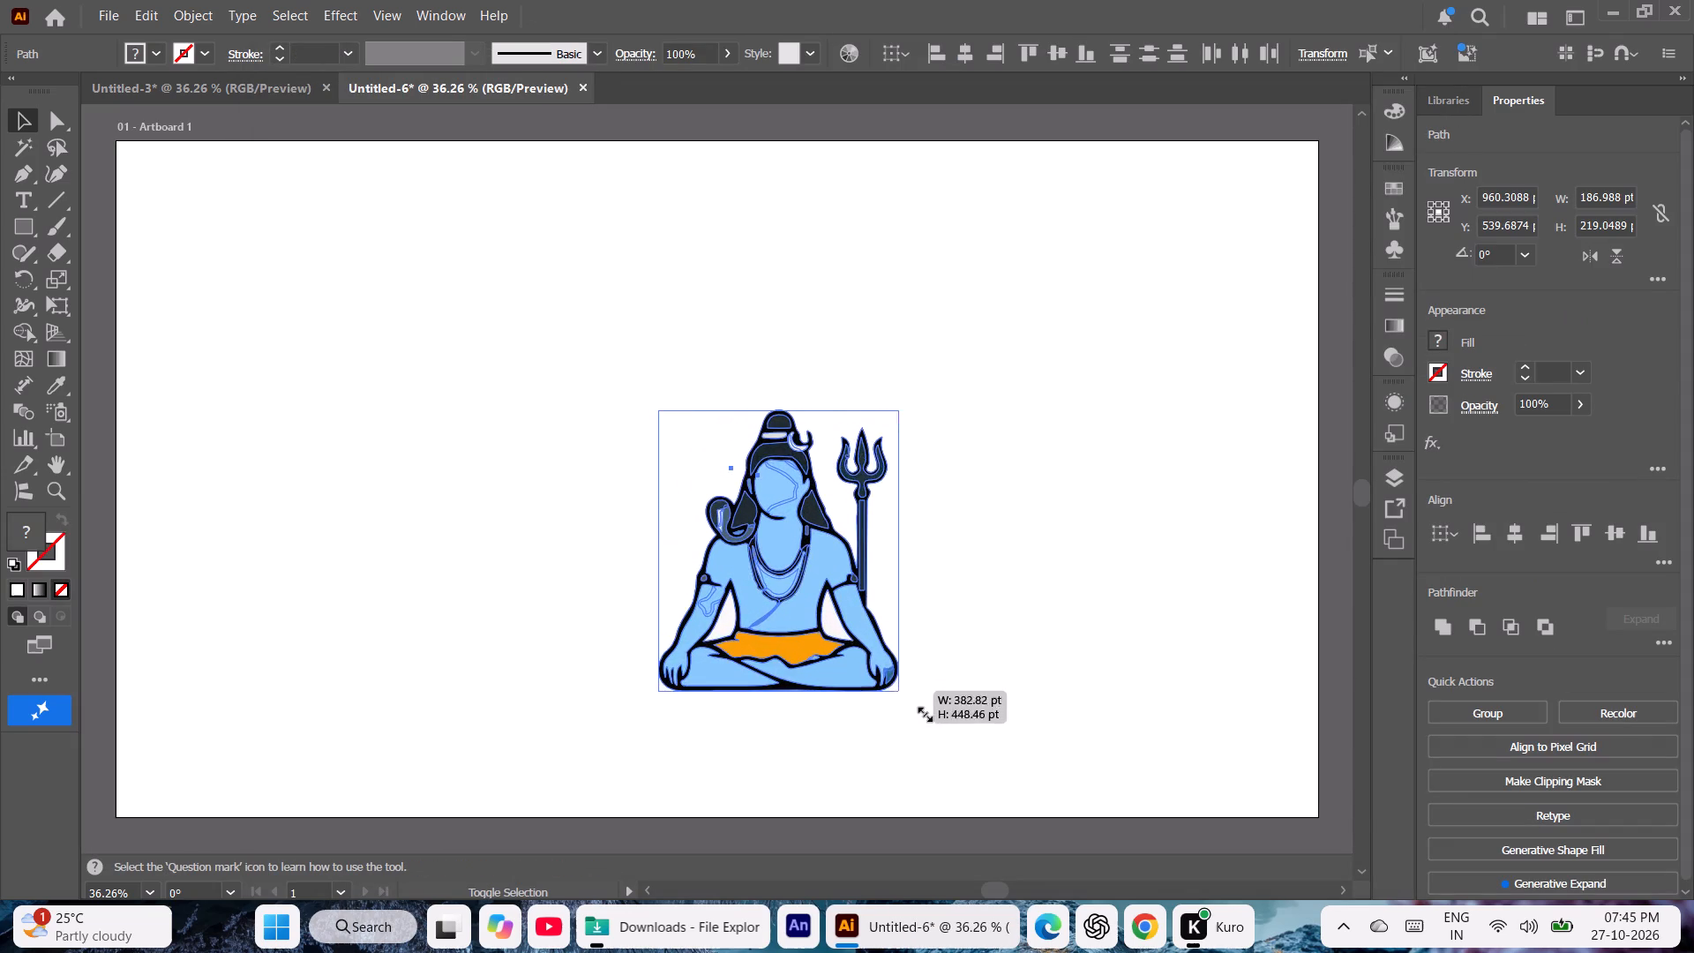
left_click_drag(923, 712, 953, 737, "shift")
left_click_drag(816, 618, 671, 437)
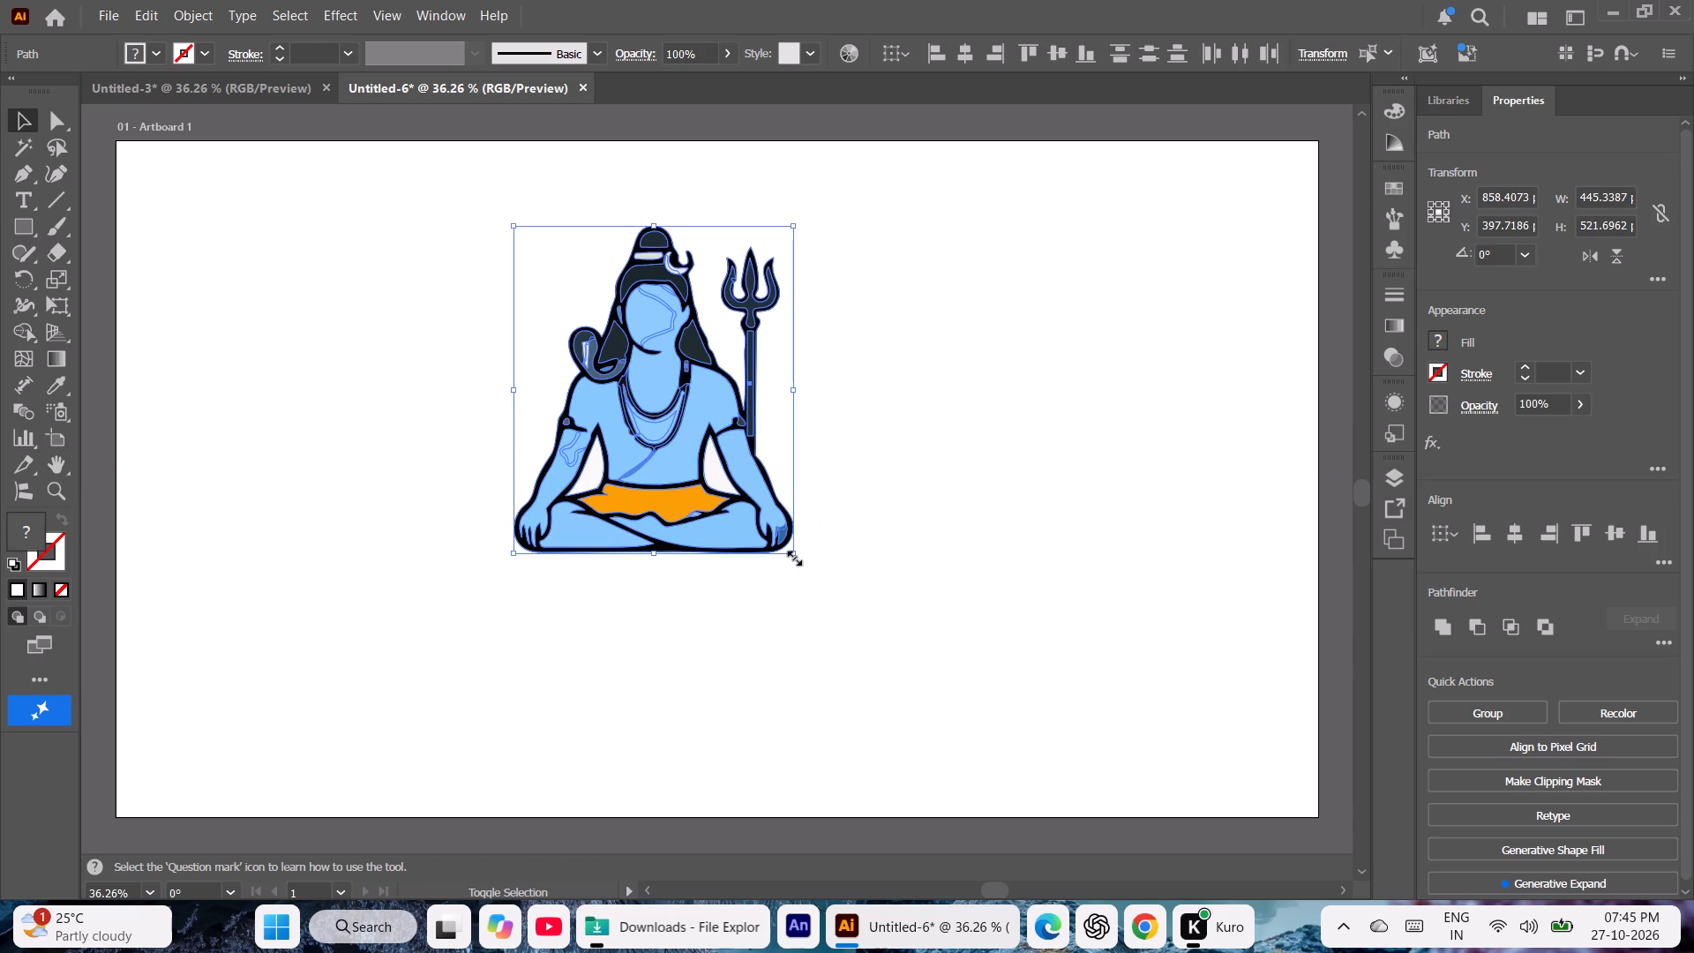
left_click_drag(792, 556, 929, 701, "shift")
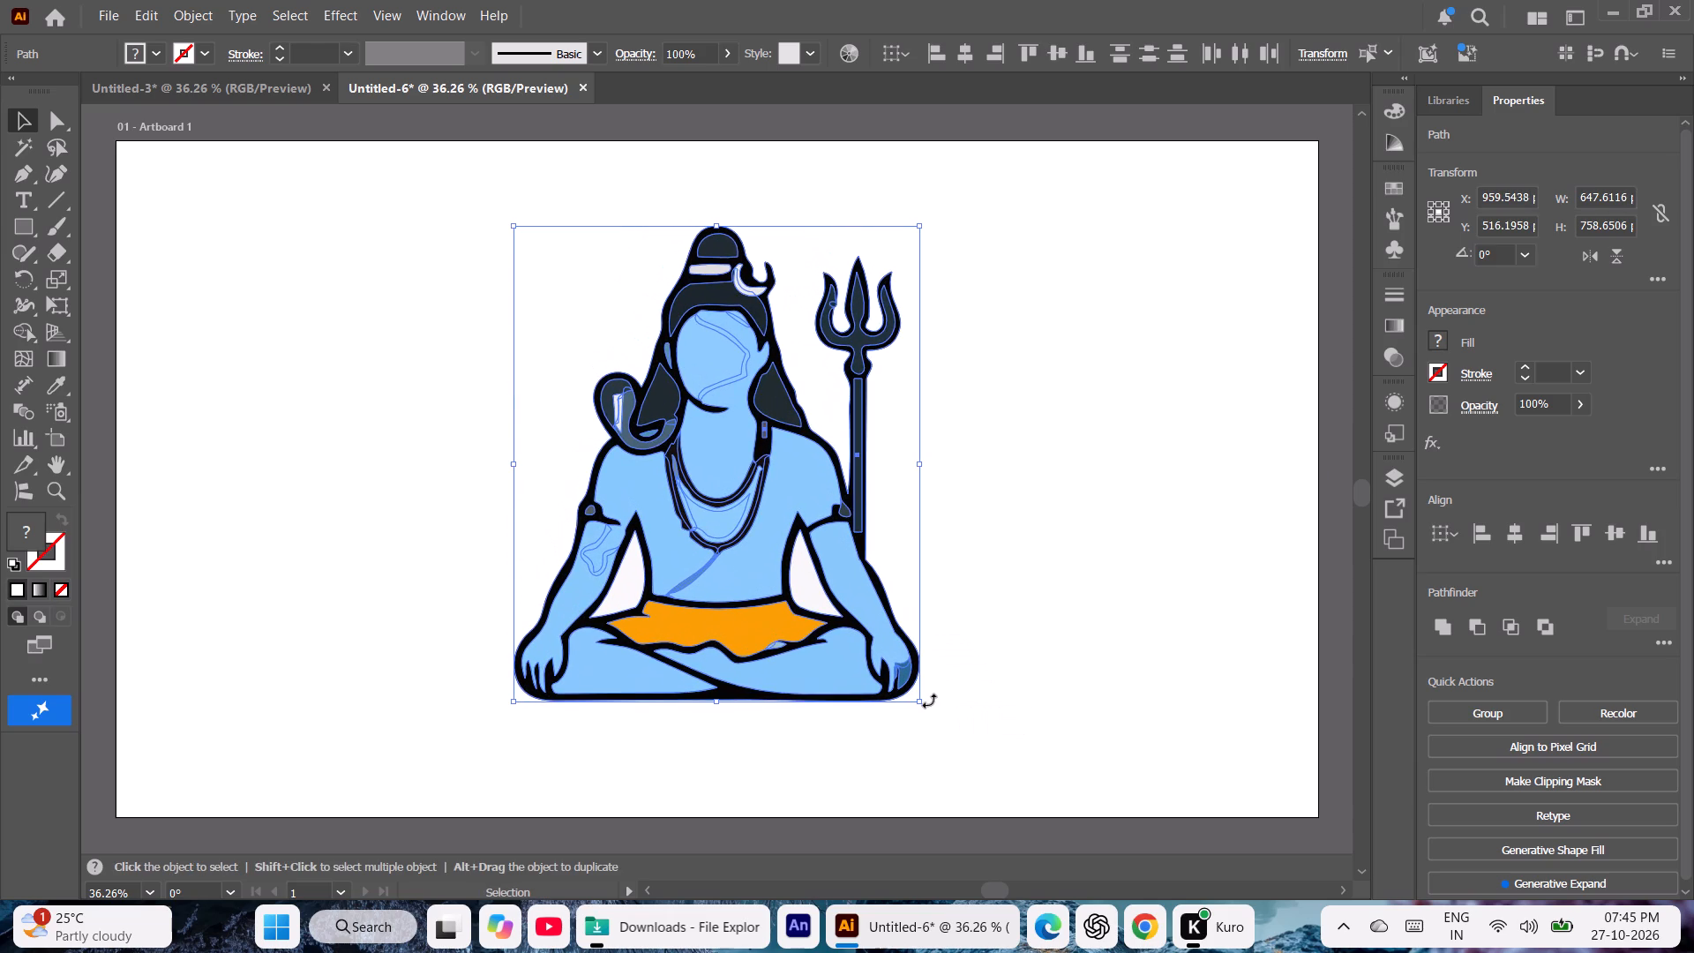
left_click(1046, 602)
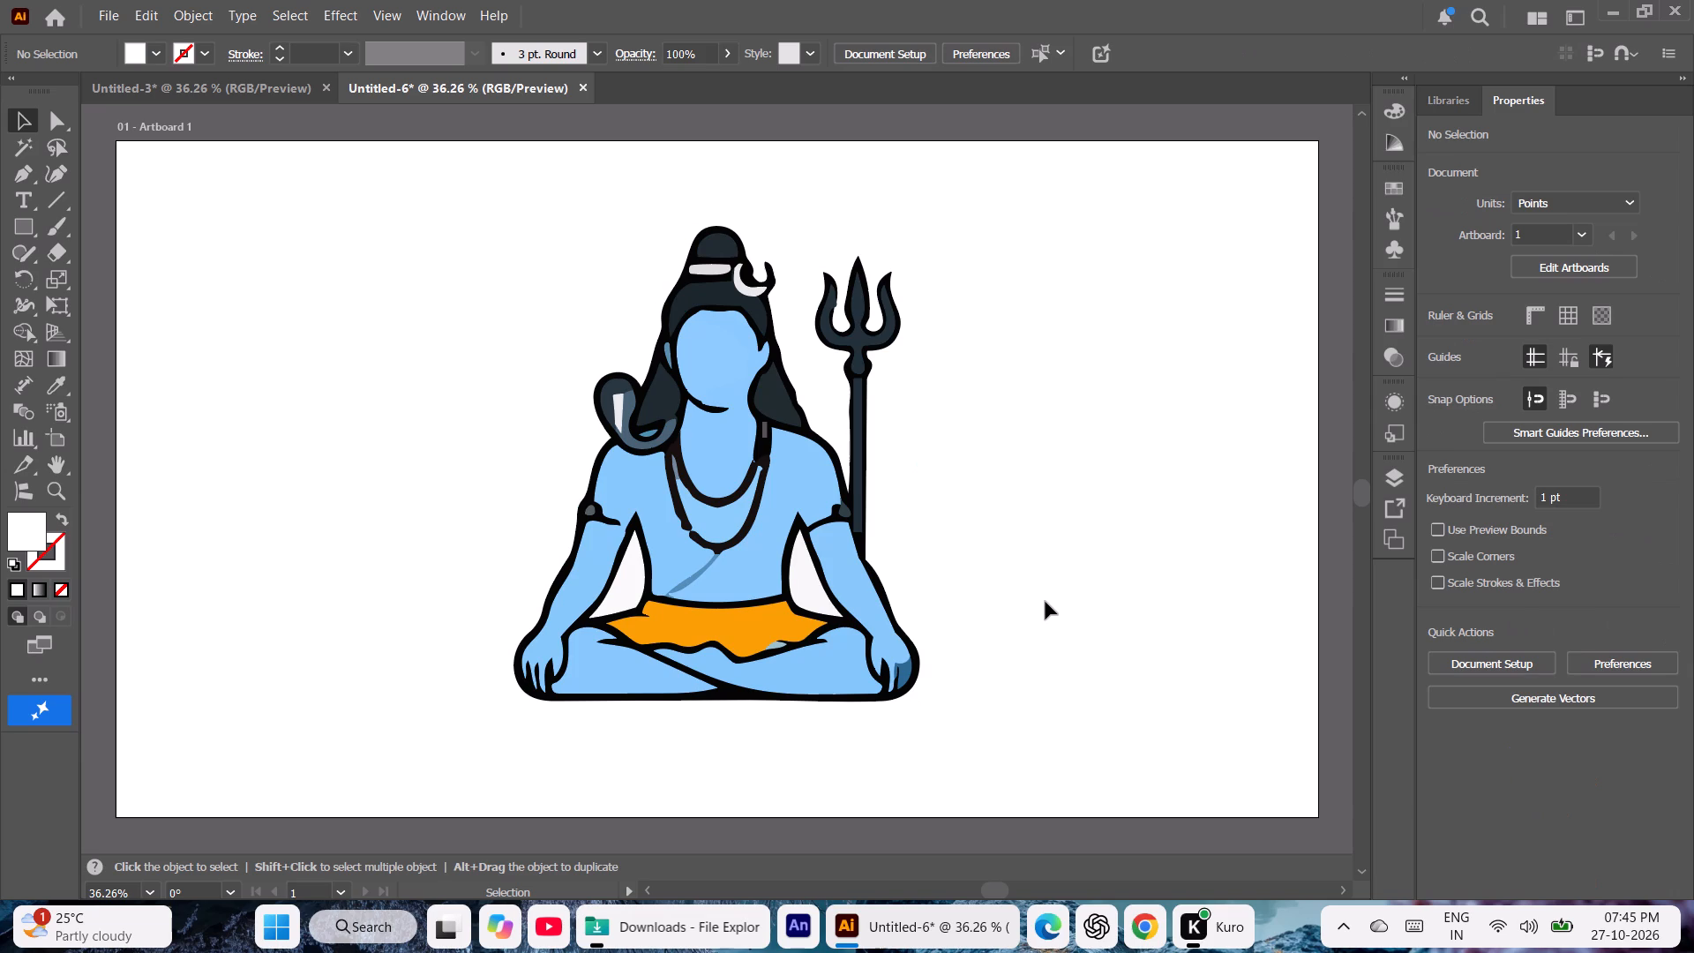
Fill the light blue neck and face-edge shape of the Shiva figure with the recent blue 125FEF.
left_click(732, 454)
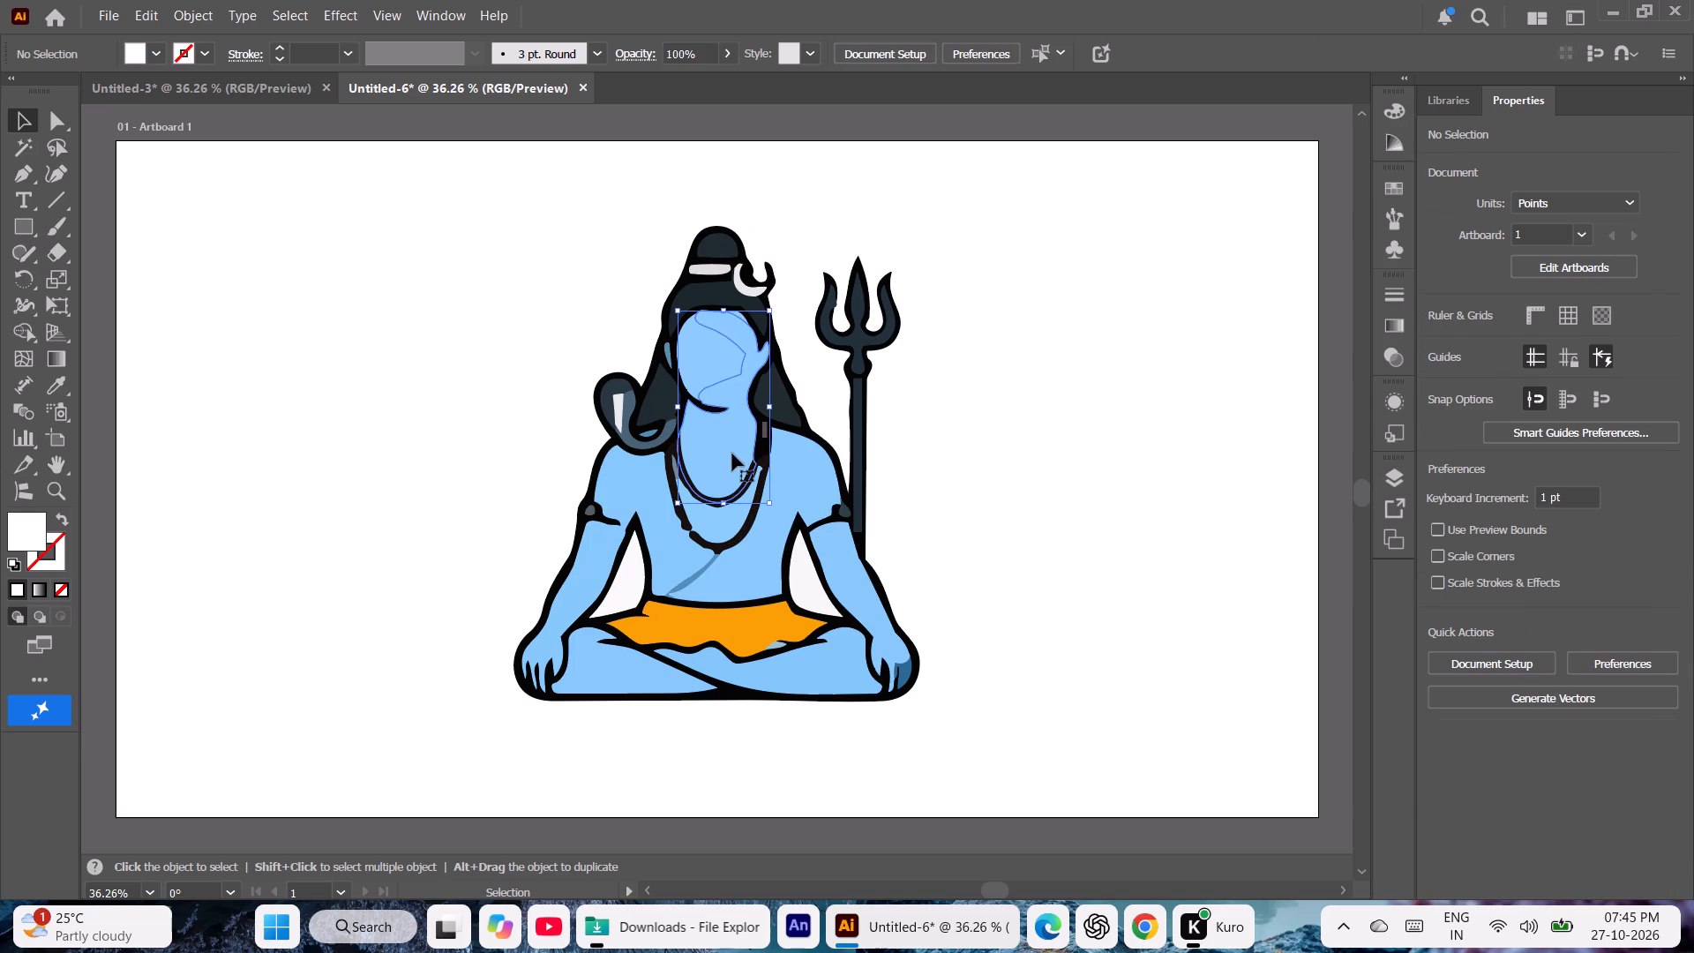
left_click(1433, 340)
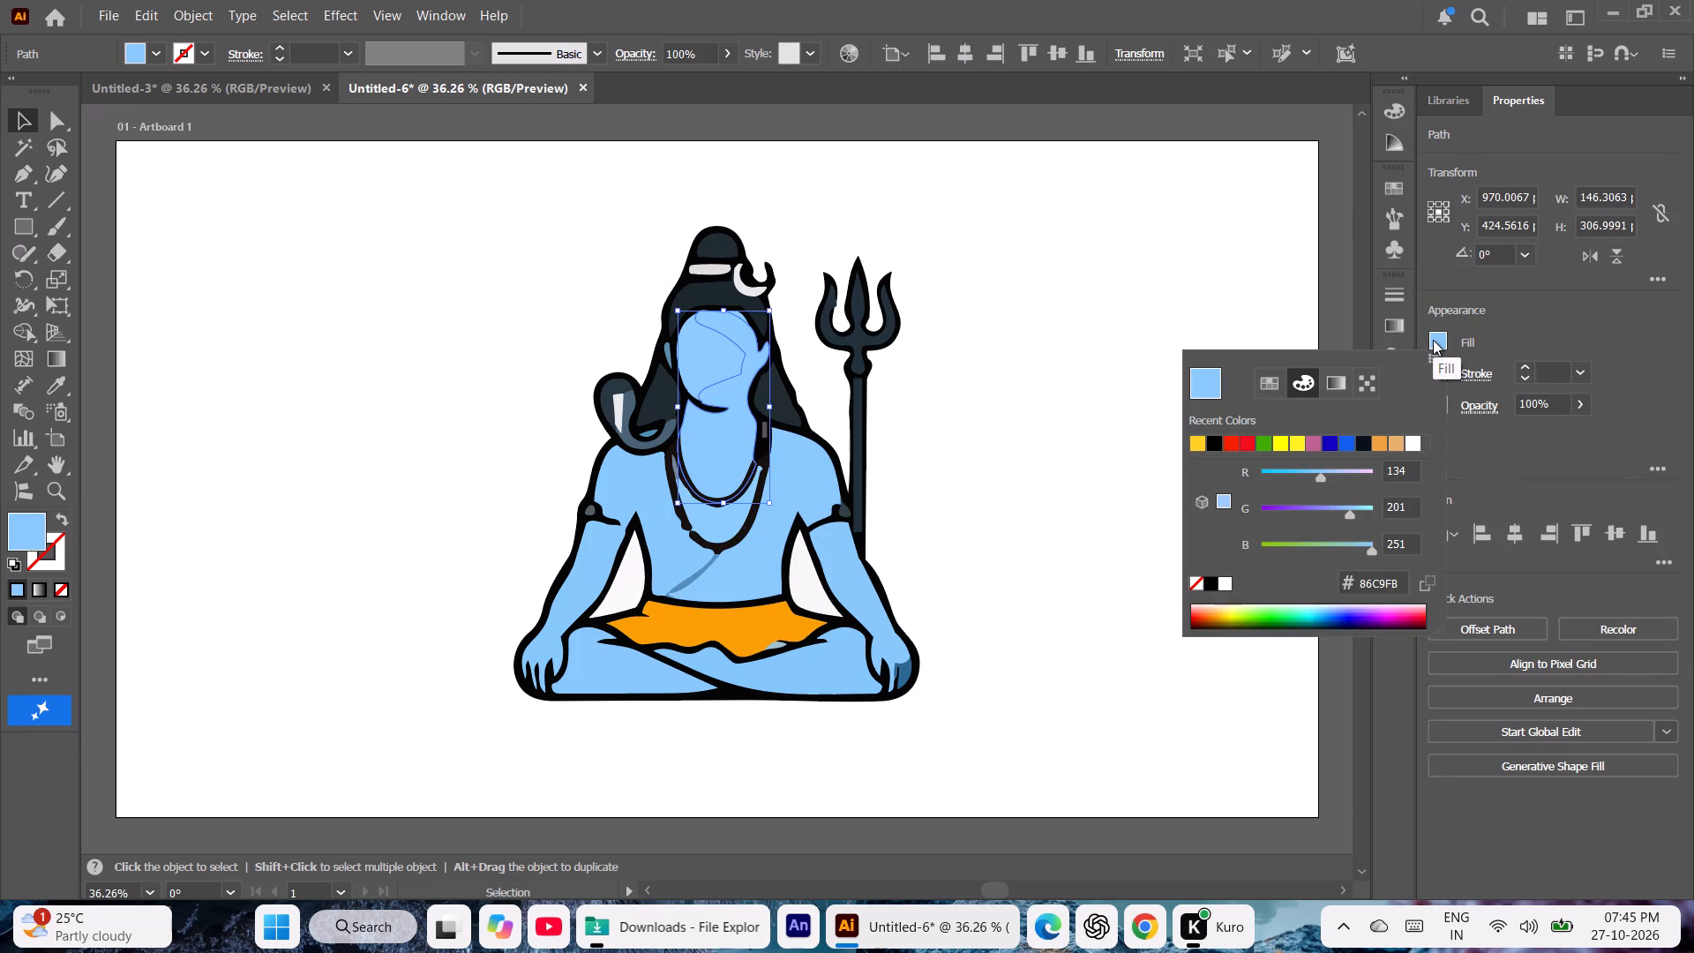
left_click(1344, 439)
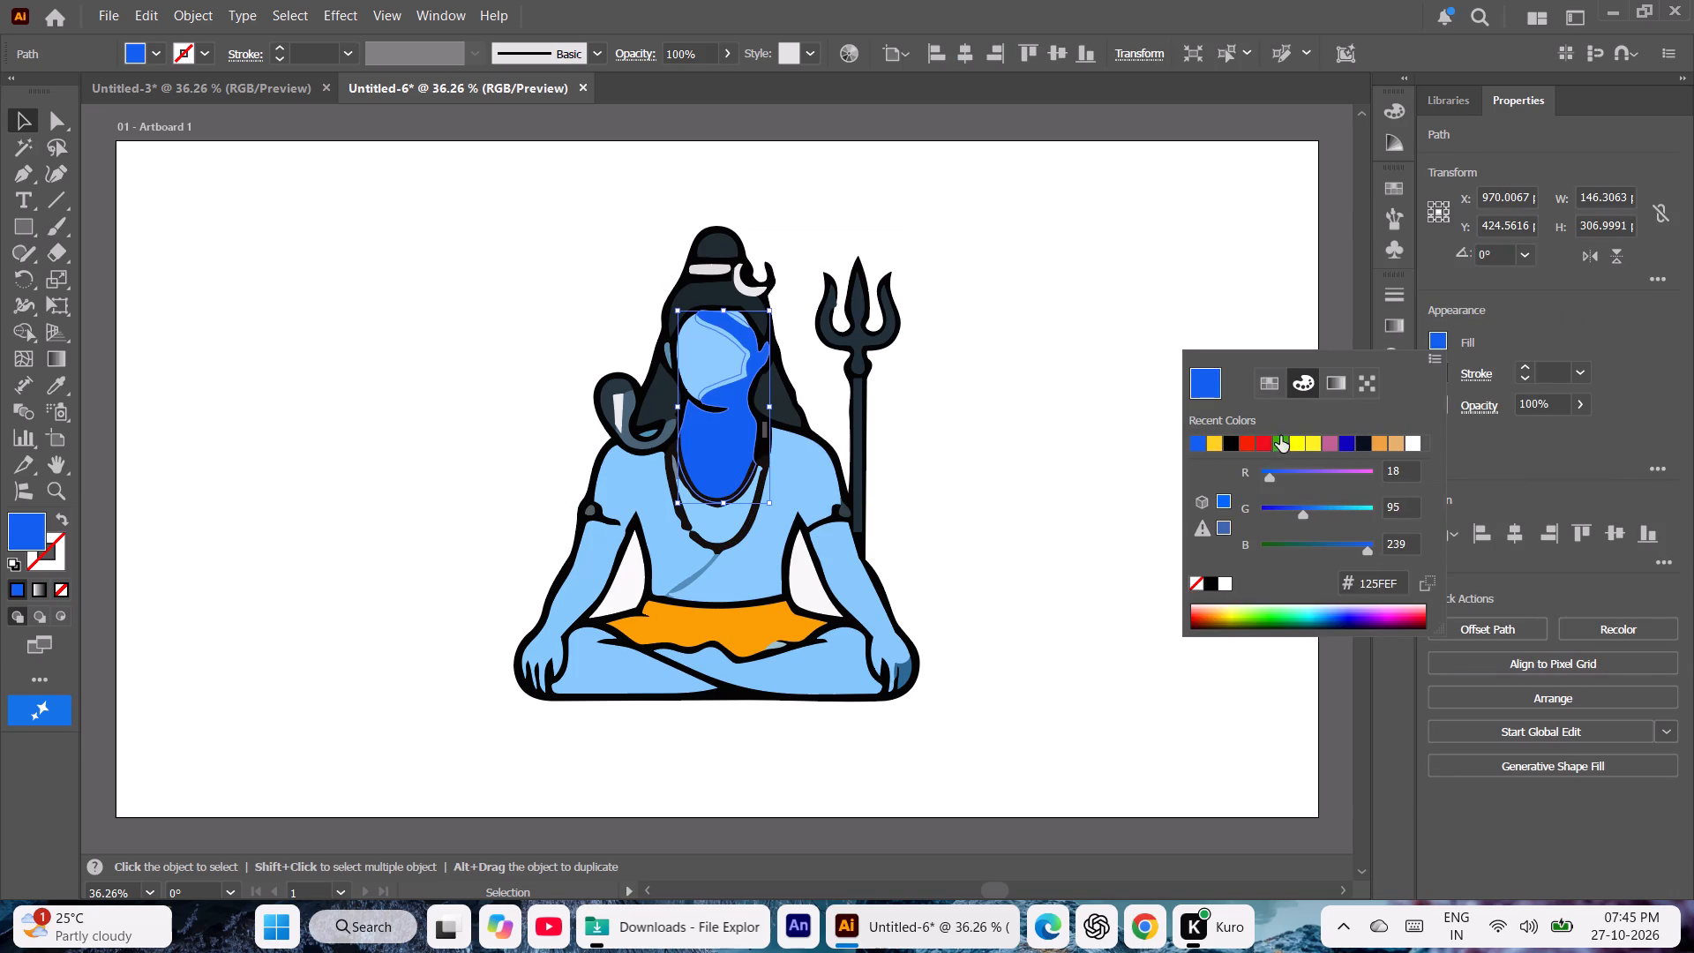
double_click(1064, 317)
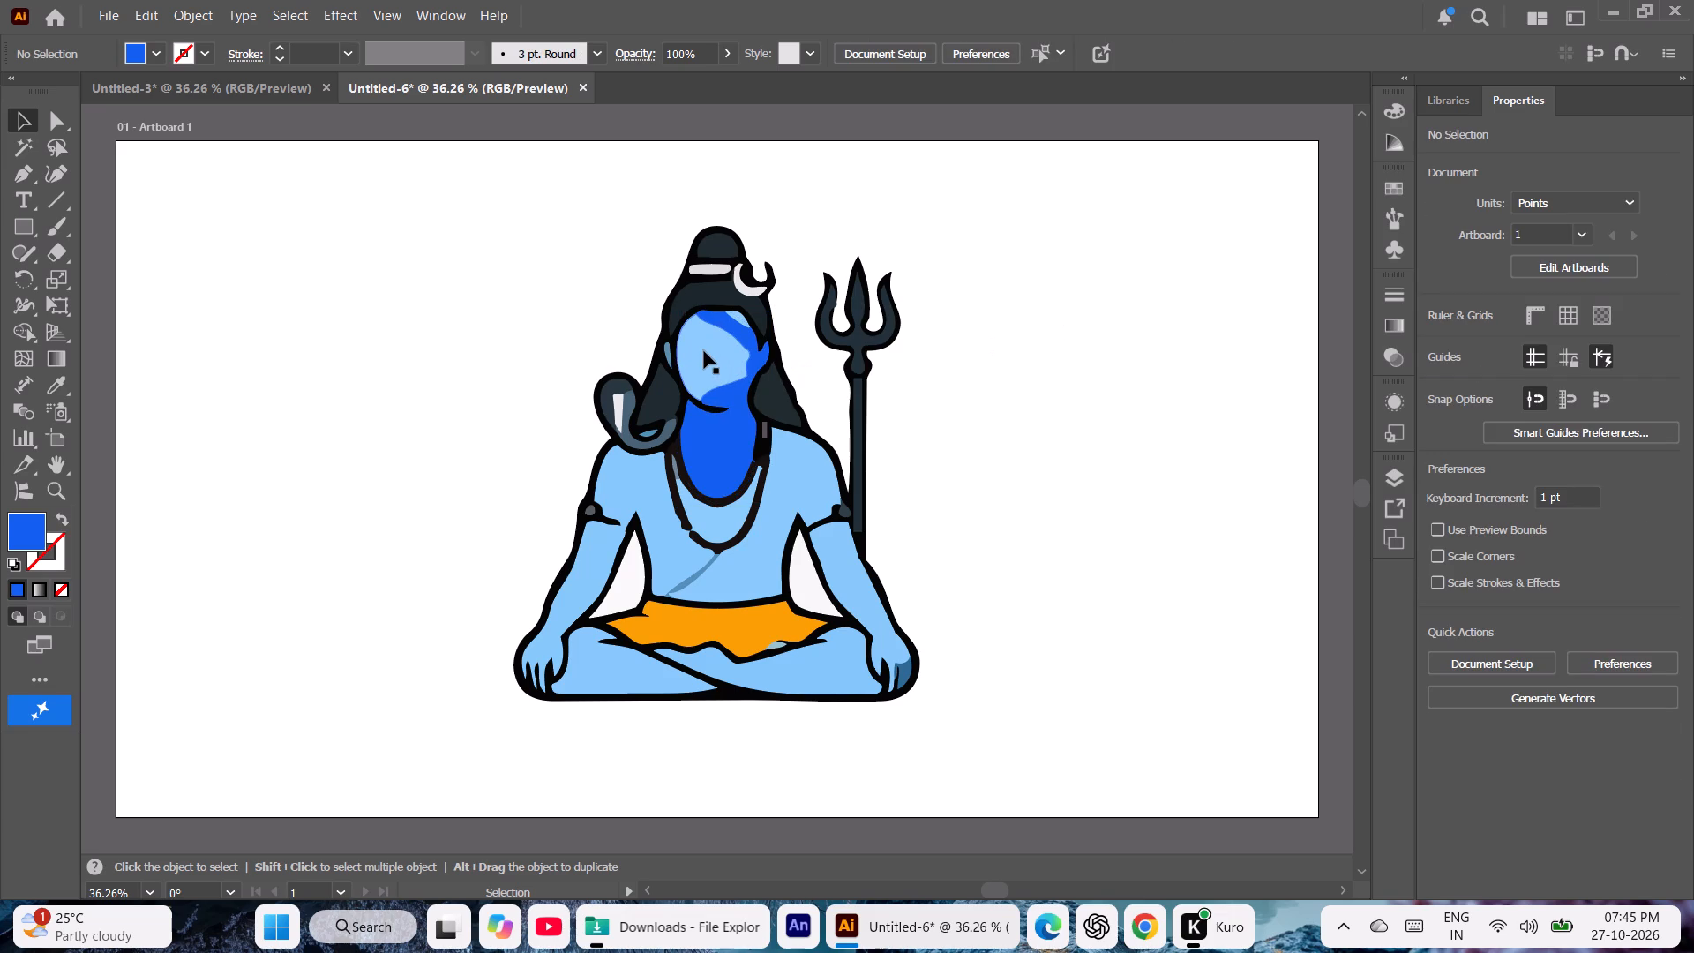
Match the large light blue face patch to the neck's darker blue with the Eyedropper.
left_click(705, 351)
key("i")
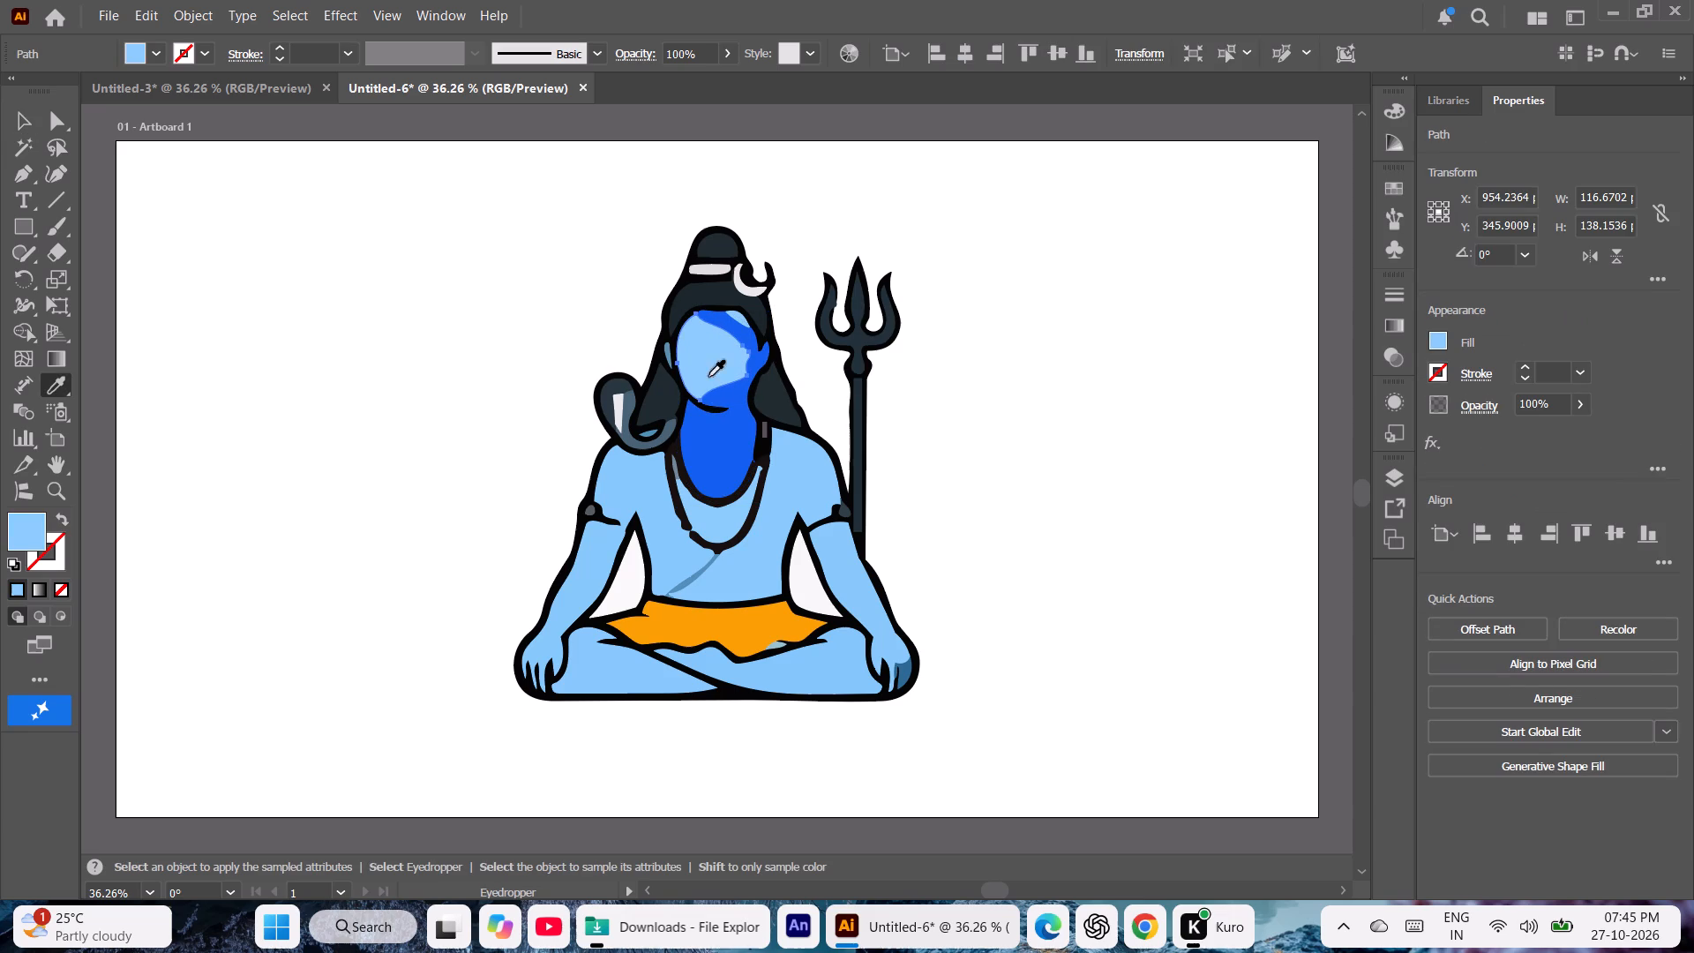
left_click(719, 438)
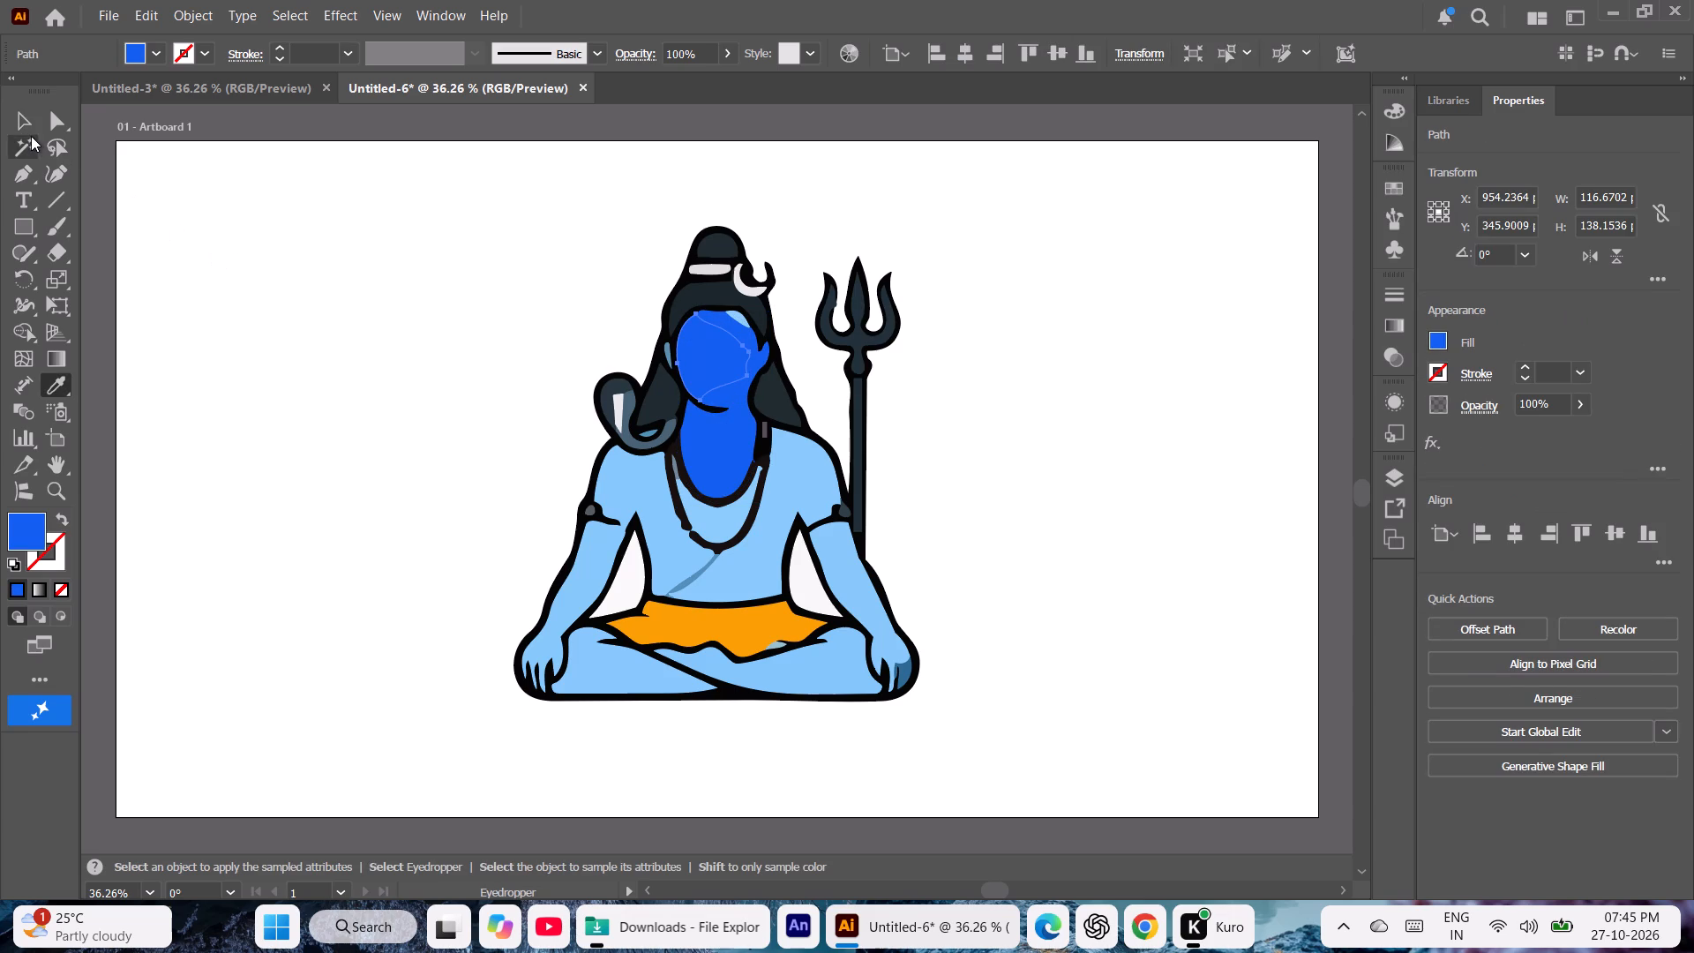
left_click(26, 123)
left_click(267, 317)
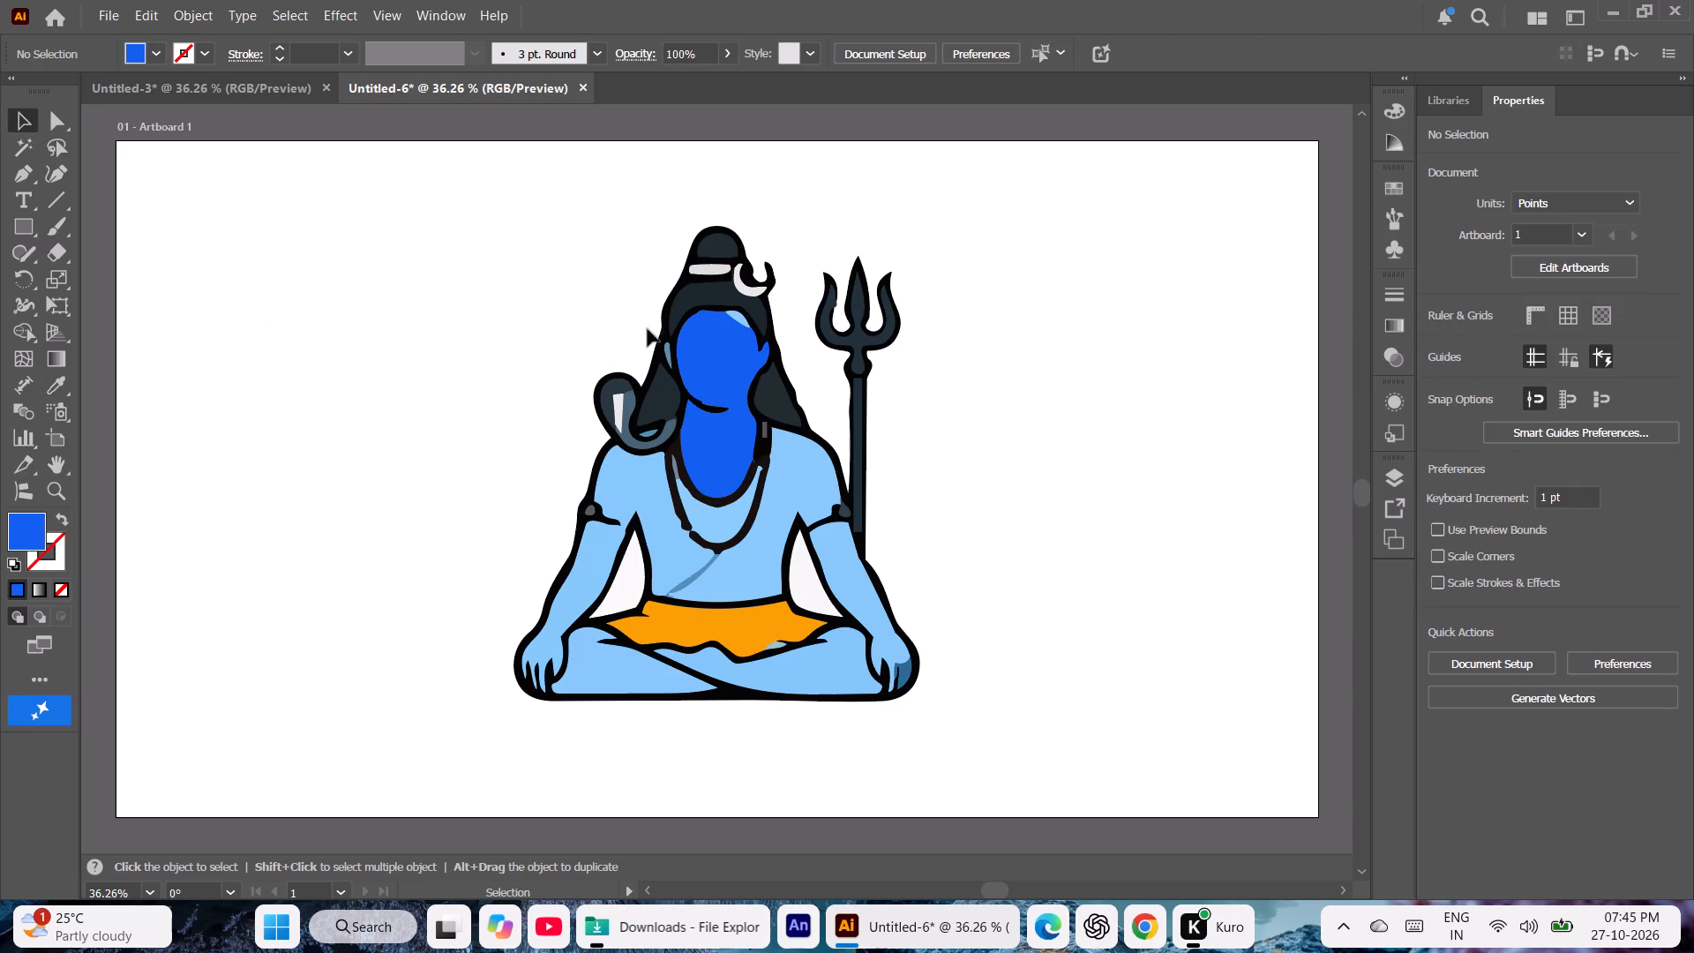
Match the small light blue sliver on the forehead to the face's darker blue with the Eyedropper.
left_click(743, 320)
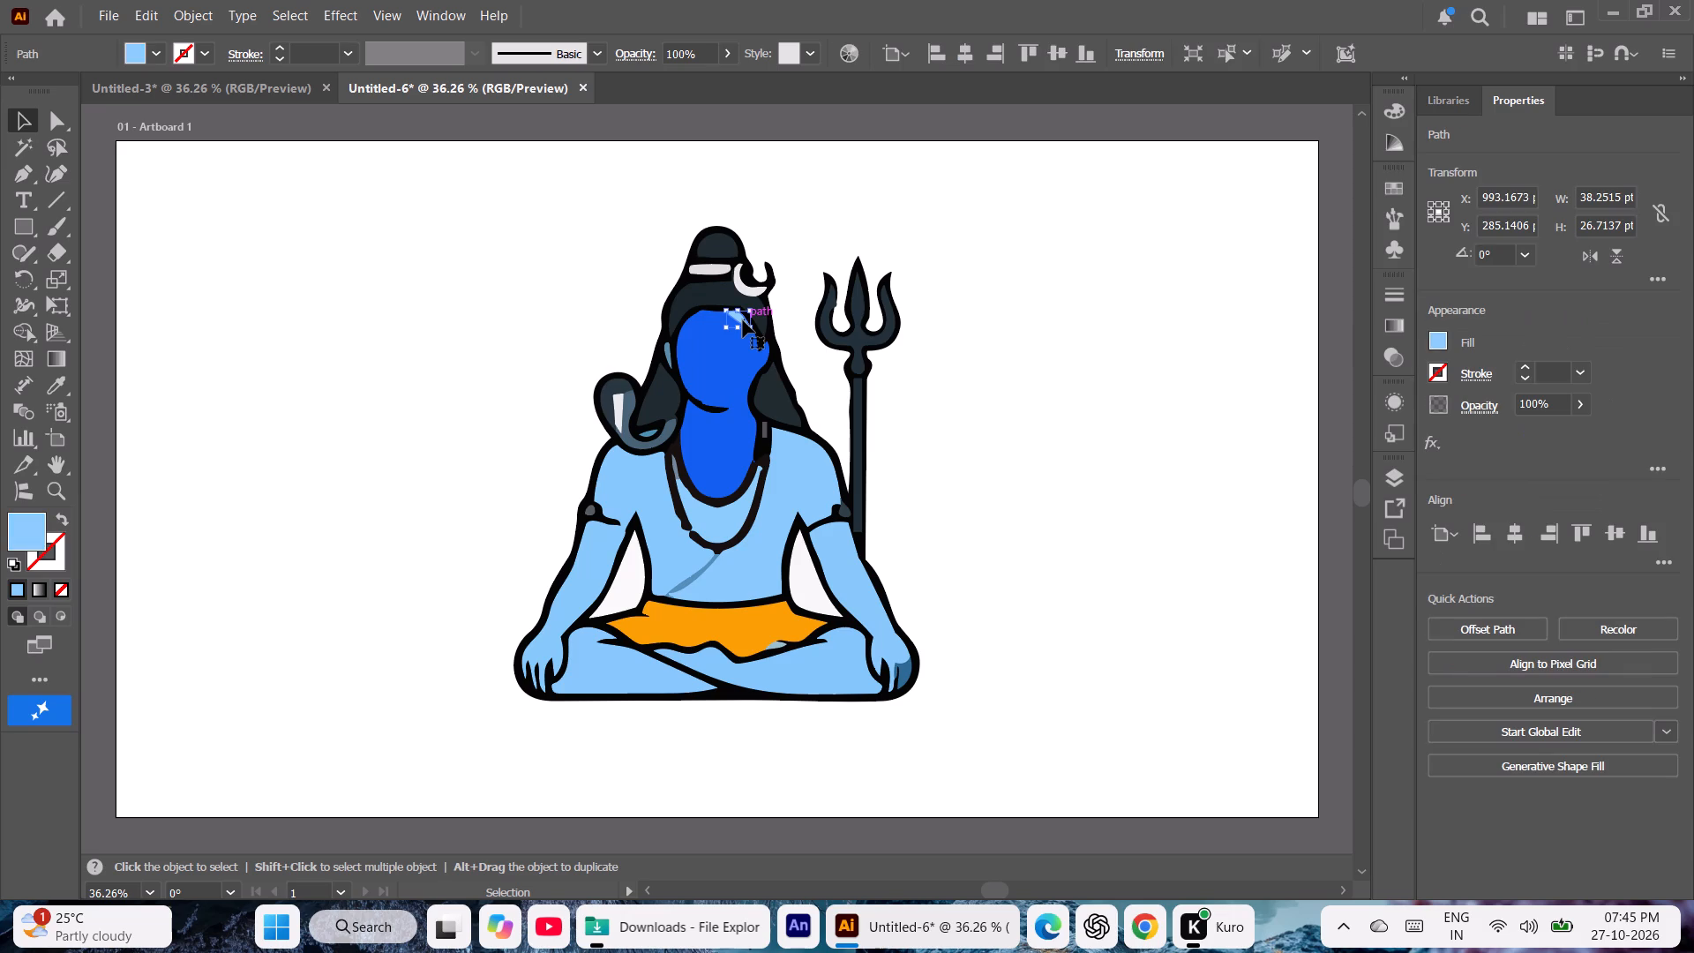
key("i")
left_click(727, 363)
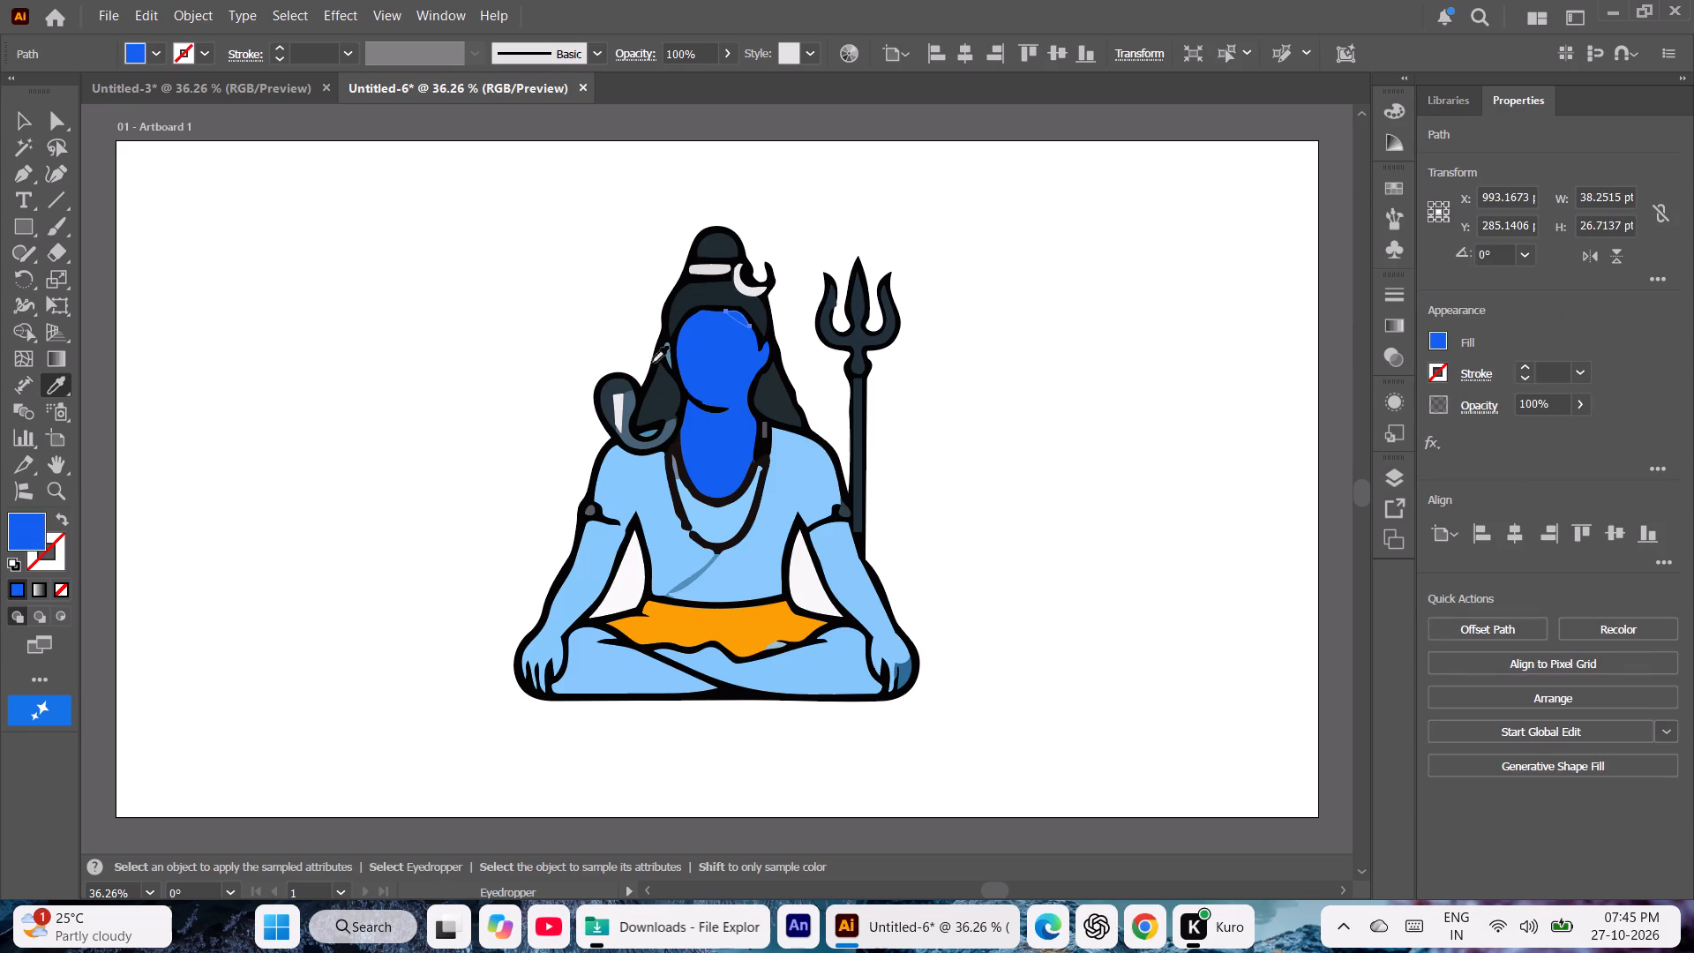
left_click(34, 126)
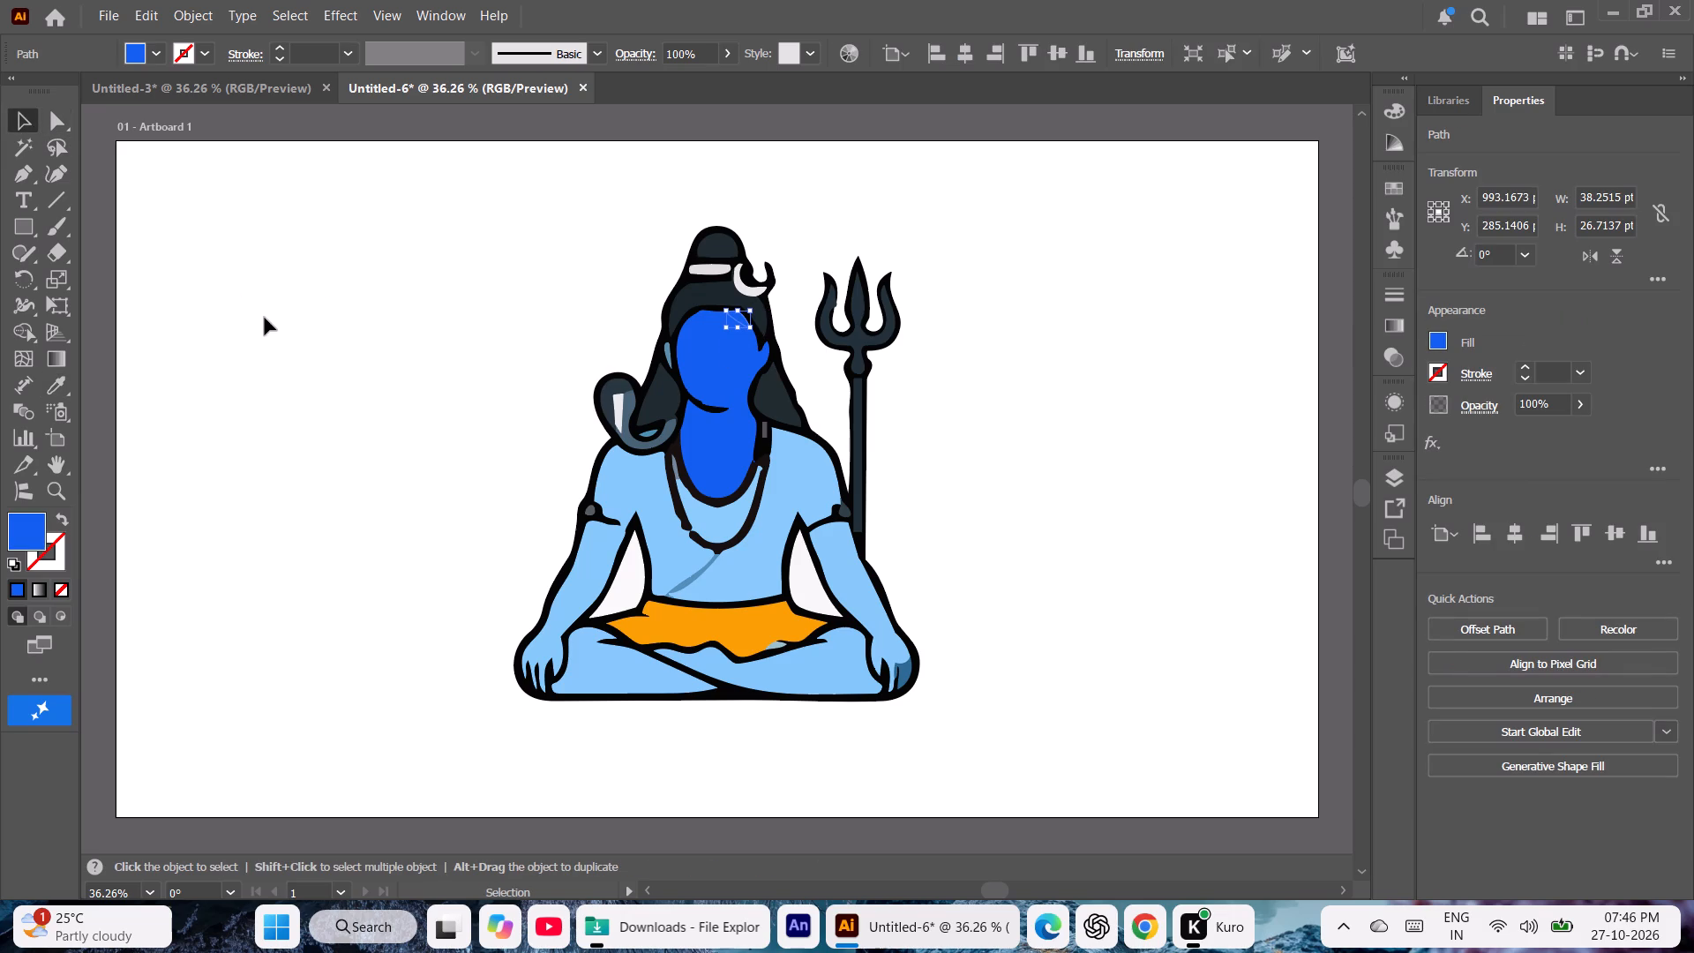
left_click(265, 318)
Match the light blue shoulder and chest shape on the snake side to the face's darker blue with the Eyedropper.
left_click(651, 497)
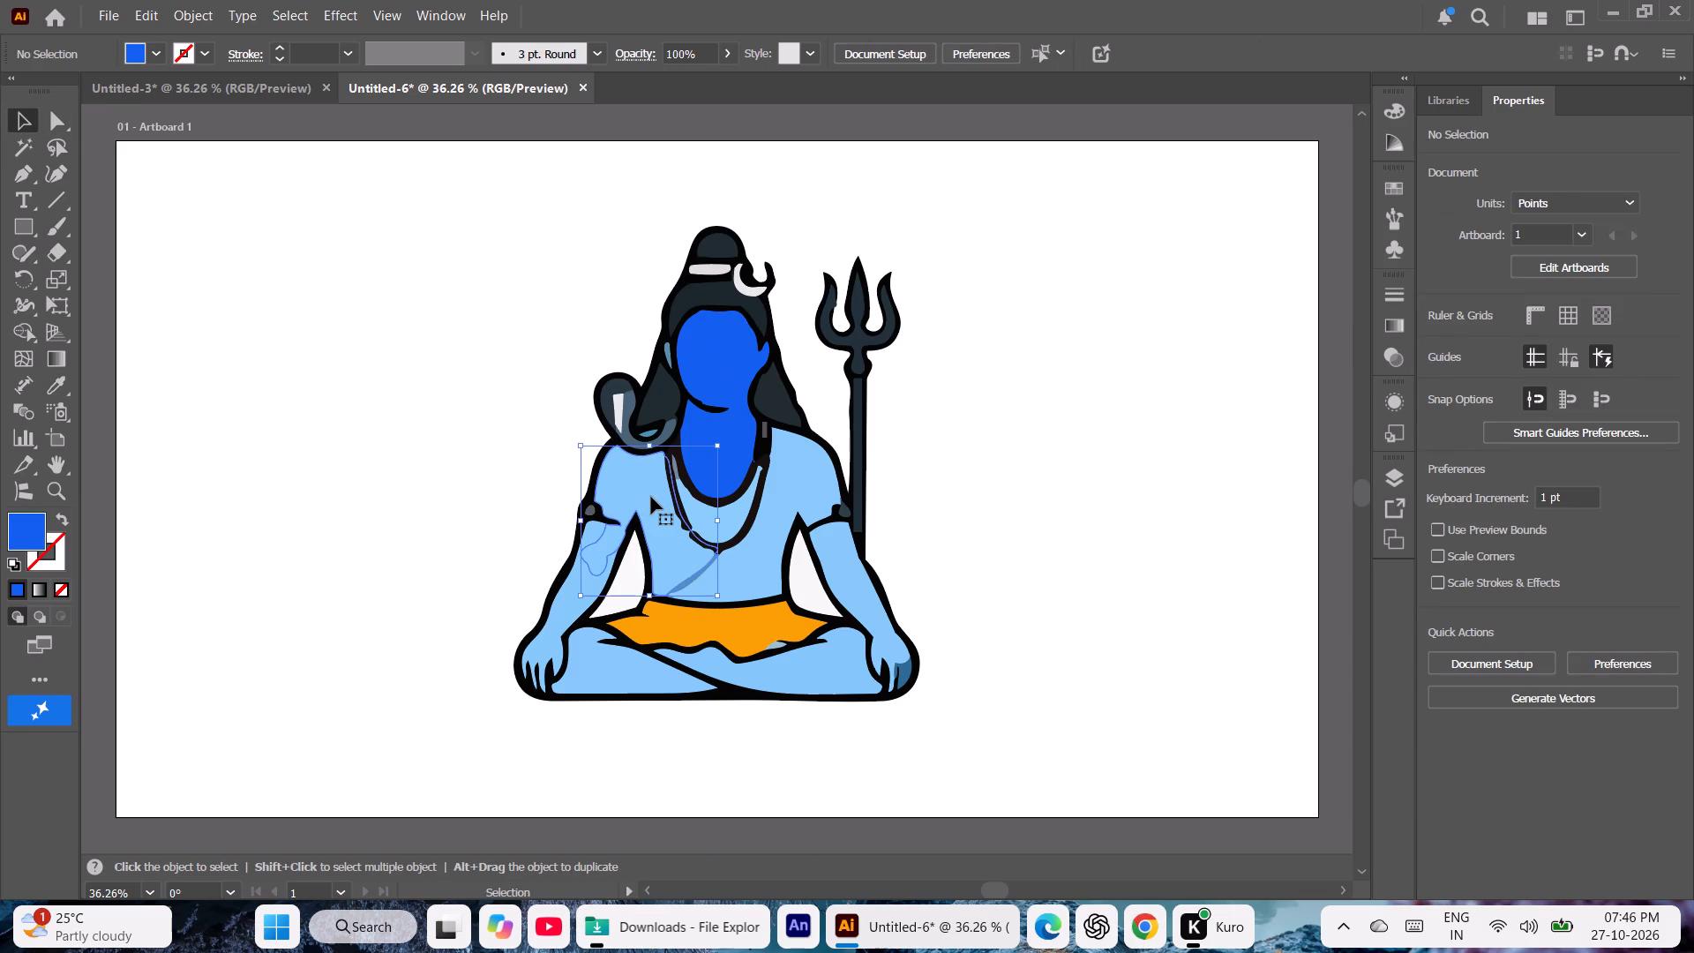
key("i")
left_click(738, 350)
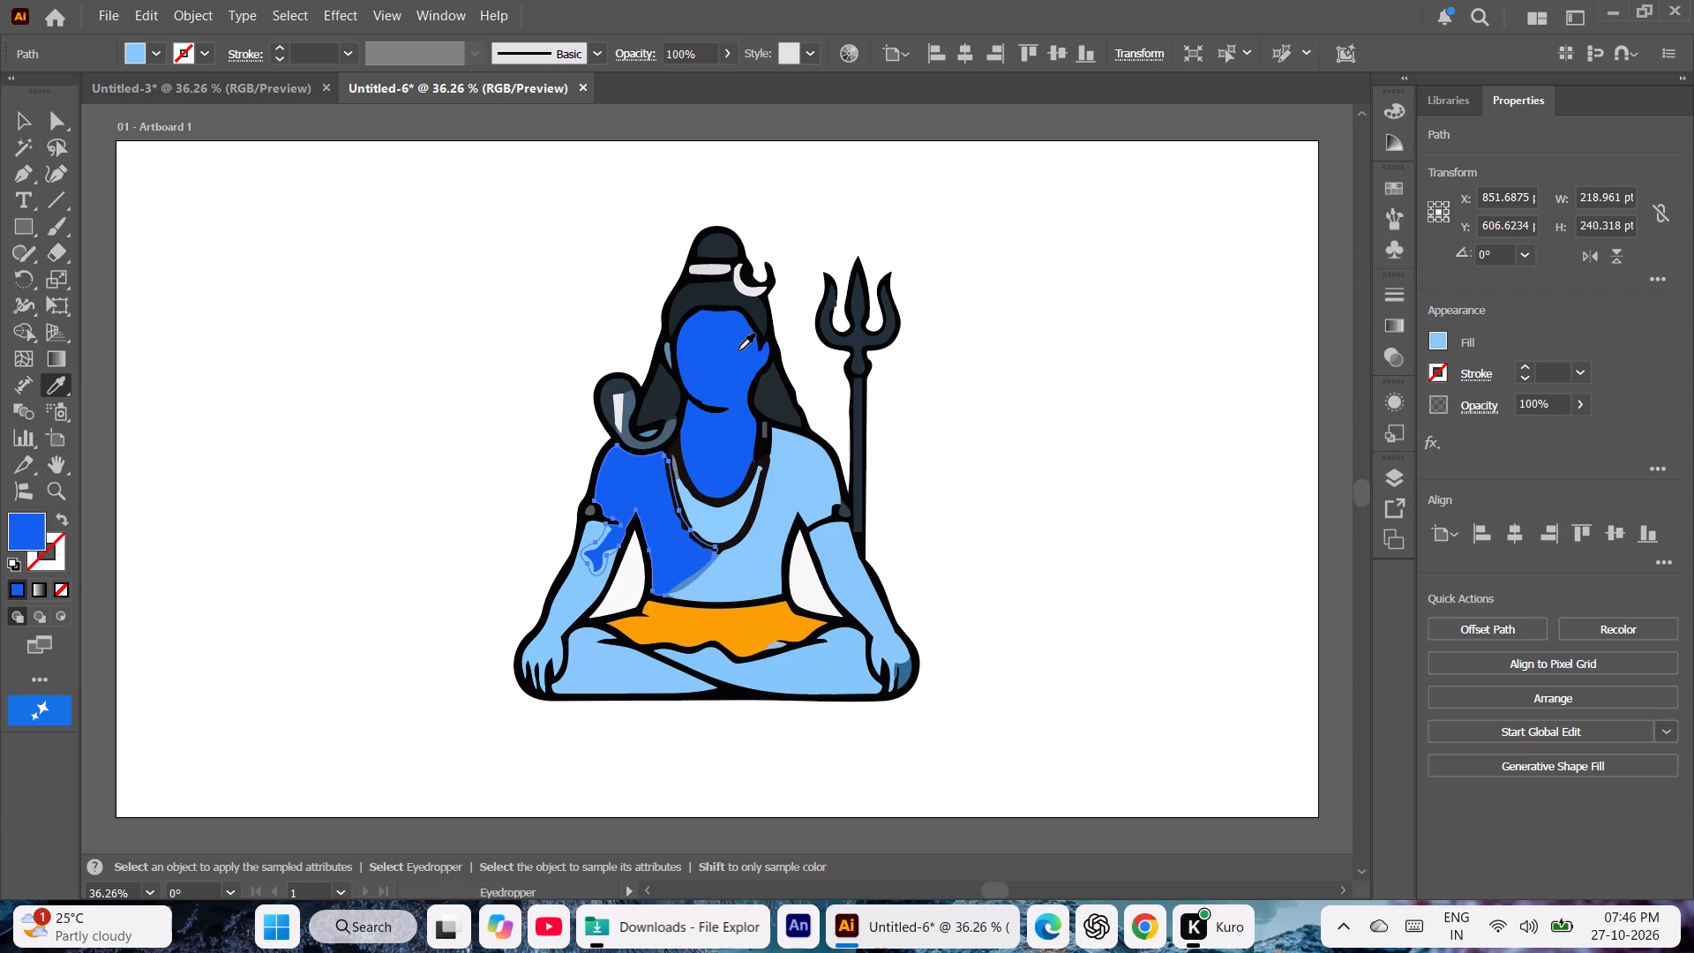
left_click(21, 120)
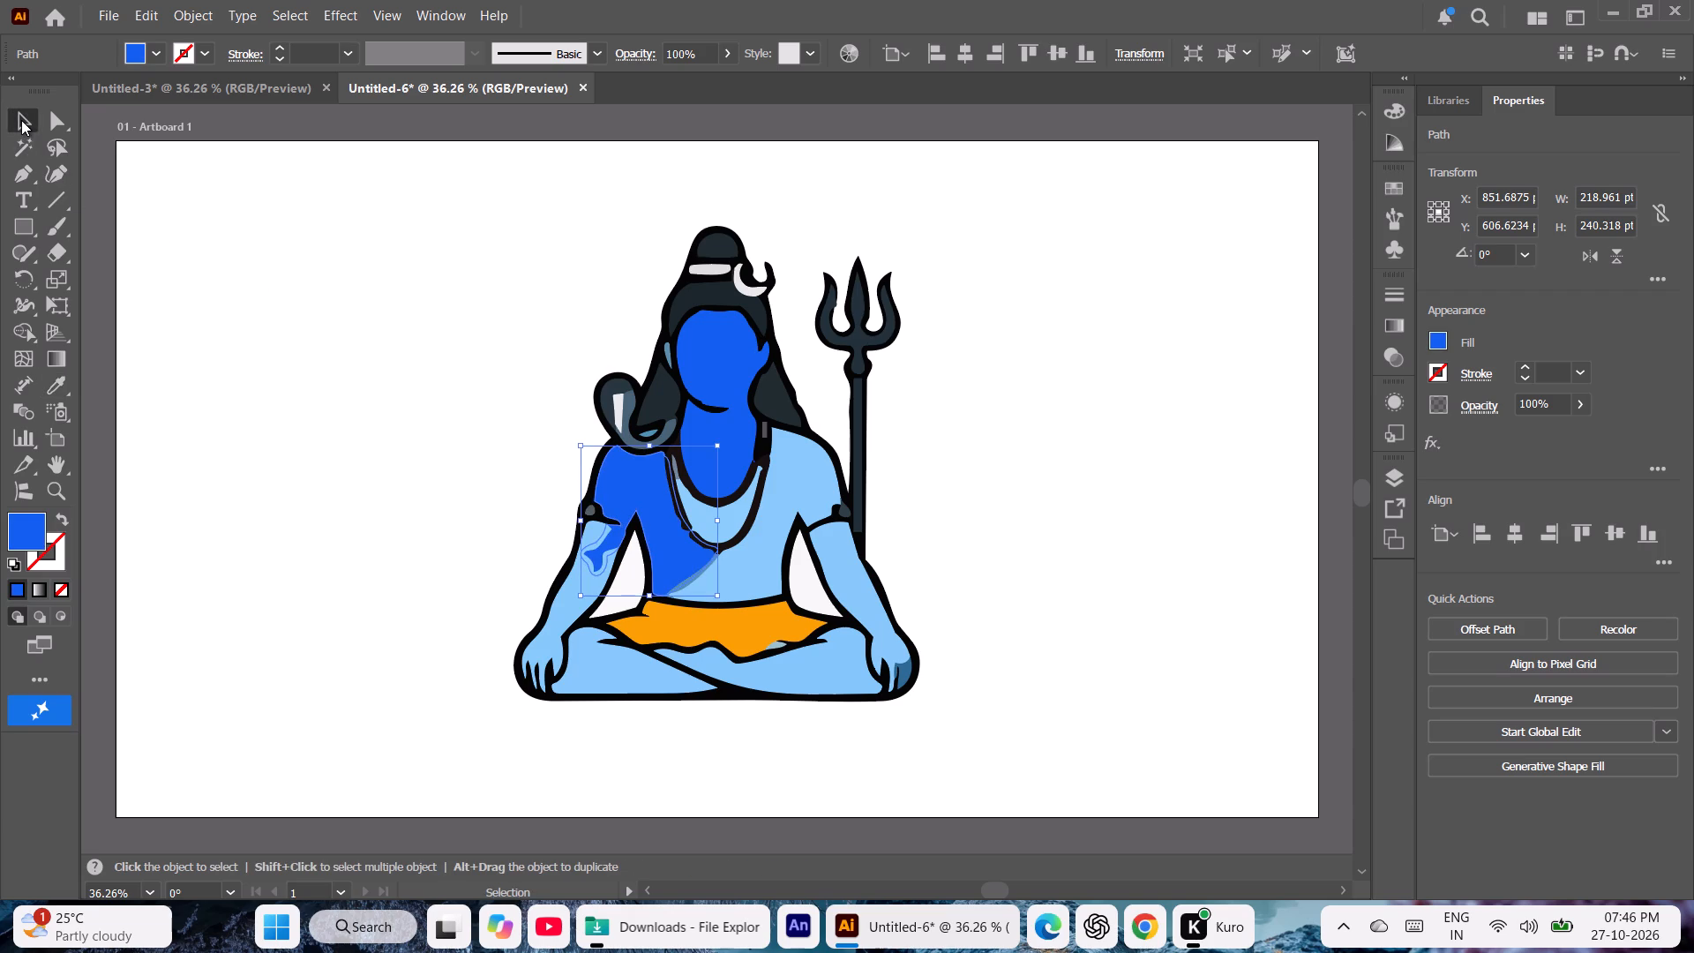
left_click(259, 352)
Match the light blue forearm and hand on the snake side to the face's darker blue with the Eyedropper.
left_click(581, 590)
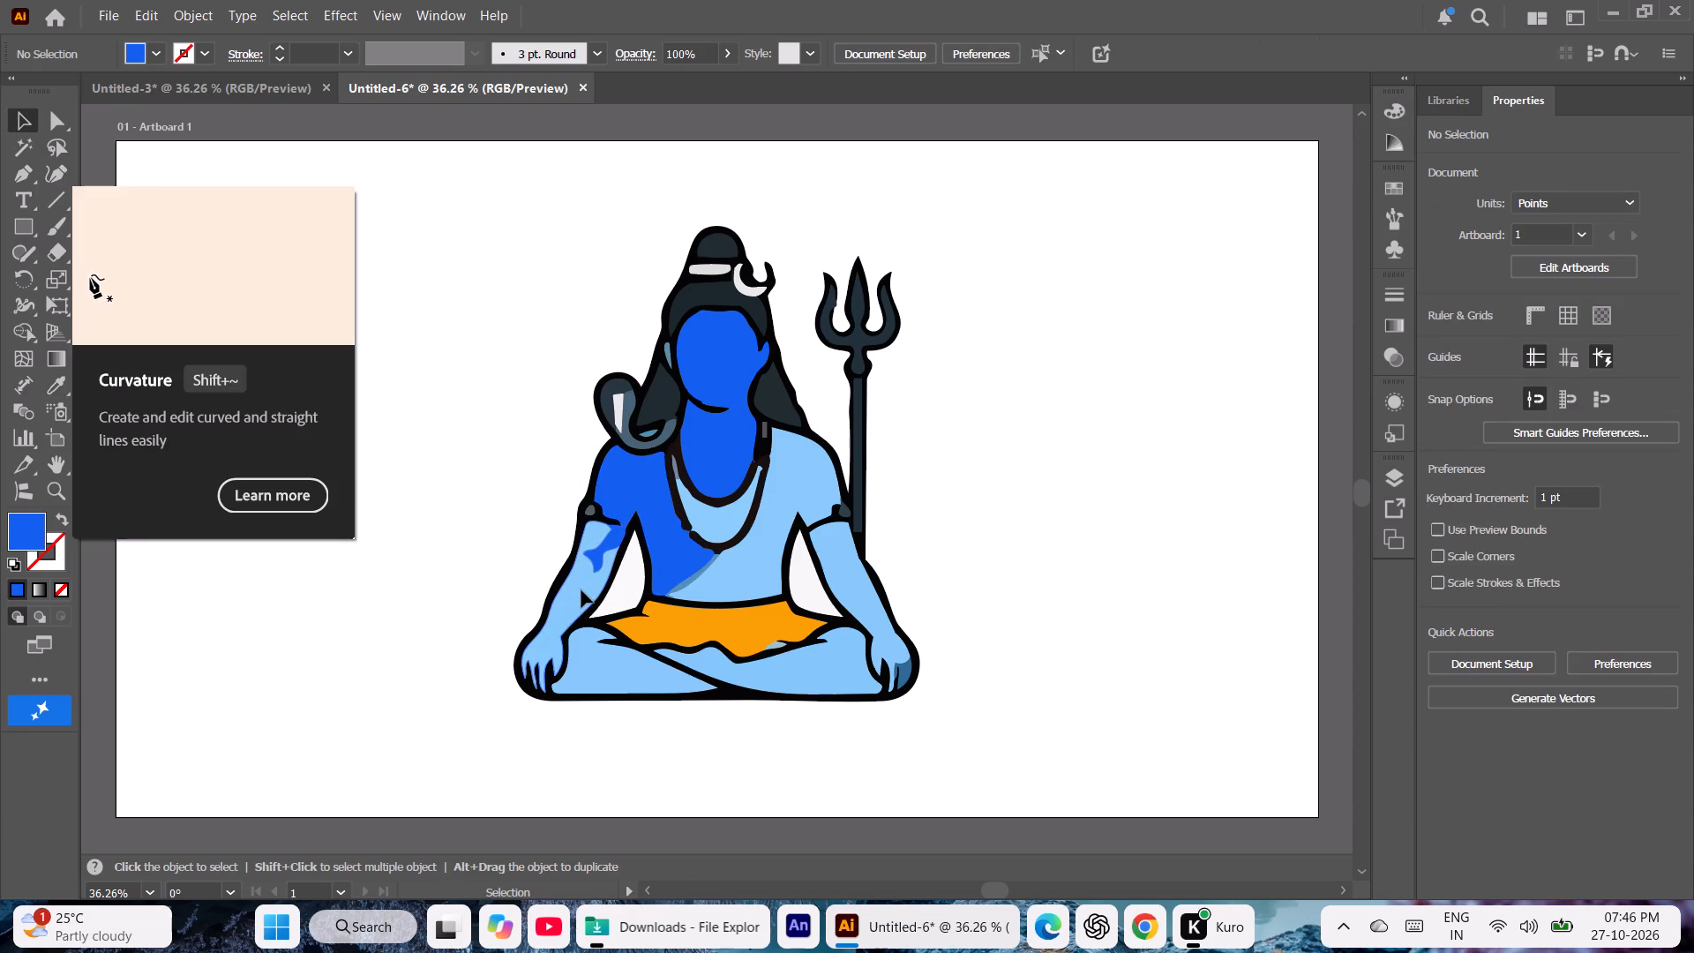
key("i")
left_click(719, 351)
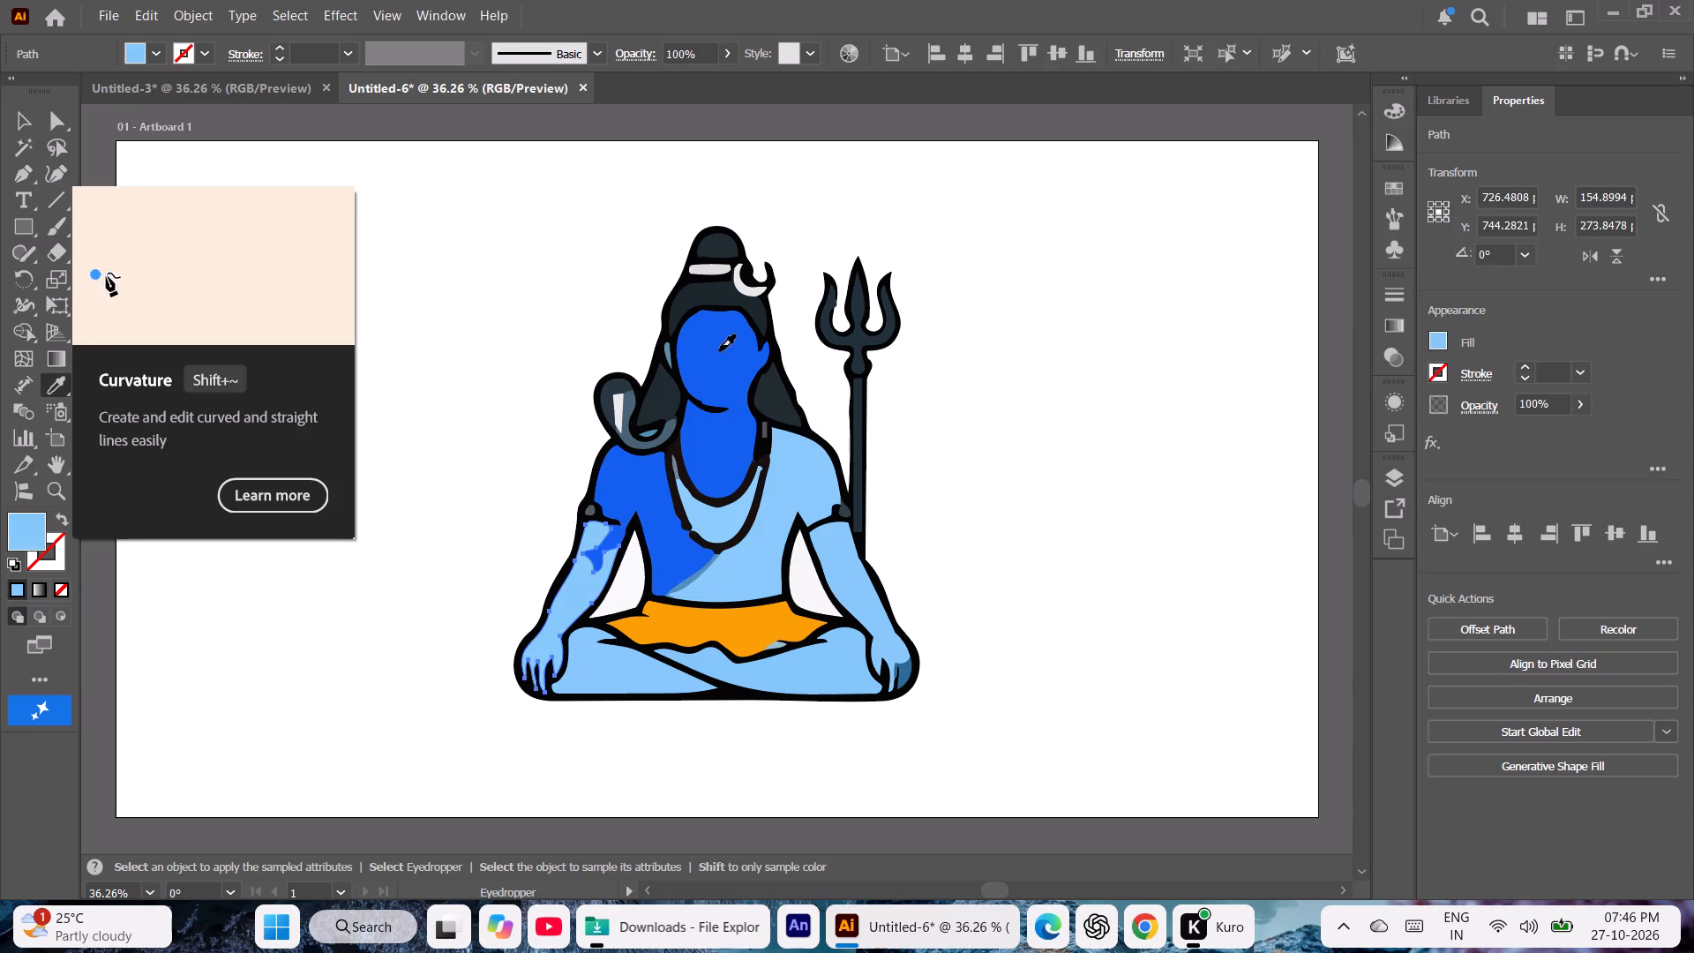
left_click(12, 120)
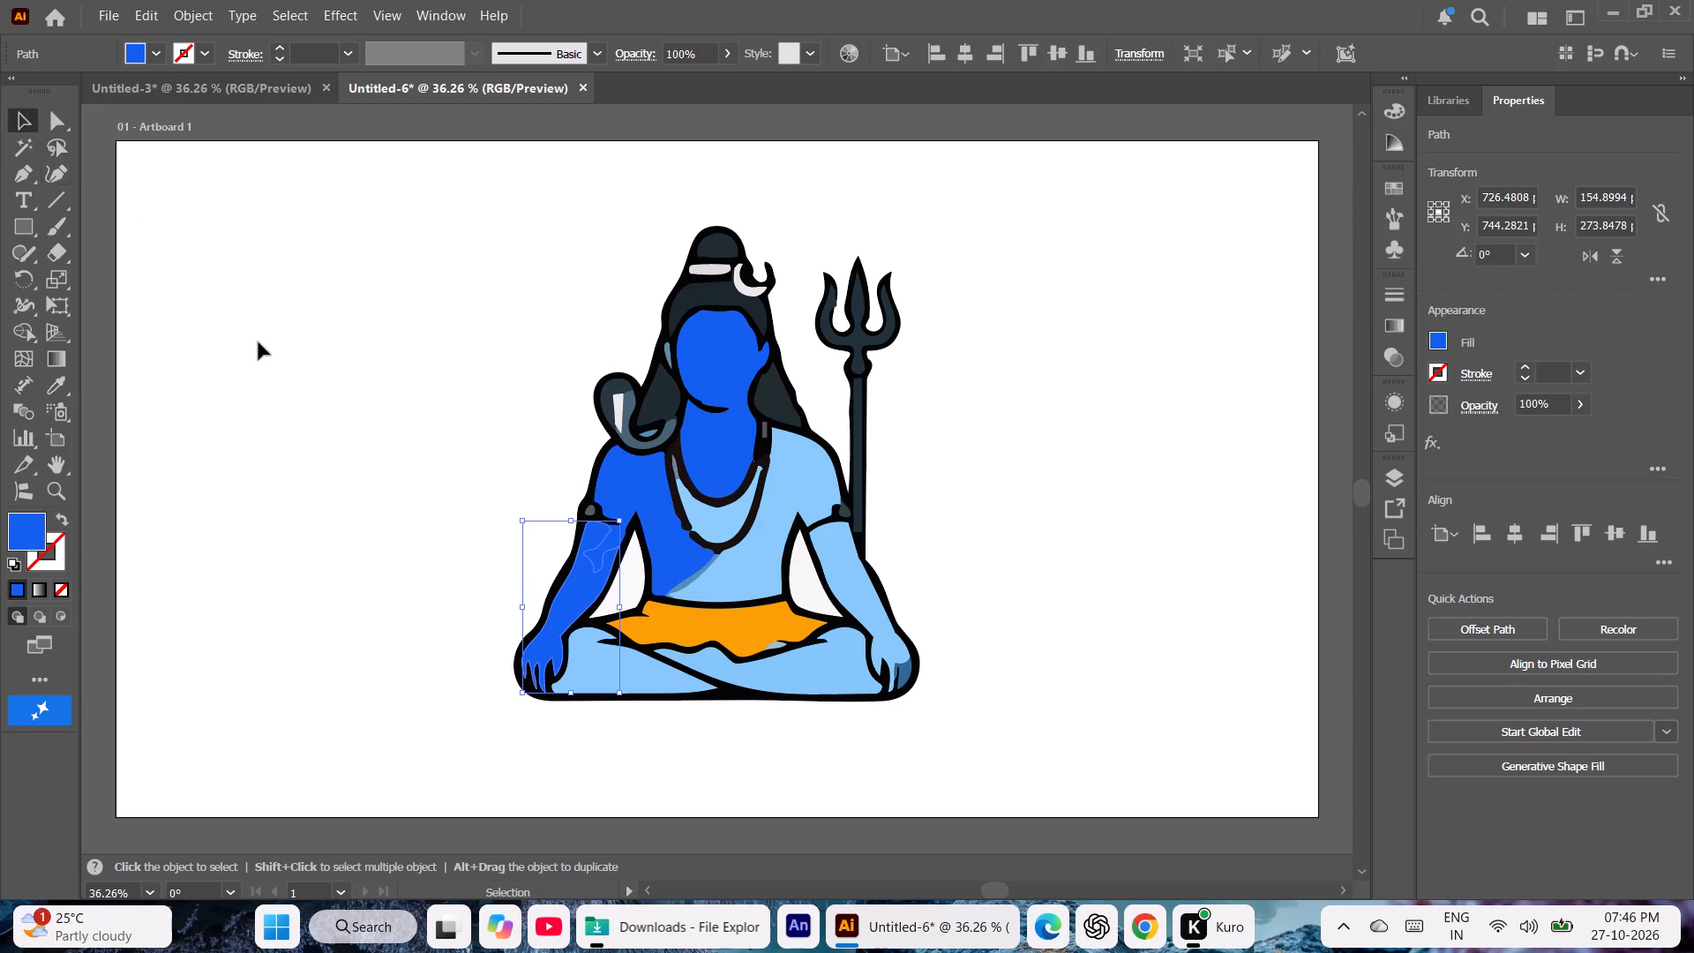
left_click(259, 342)
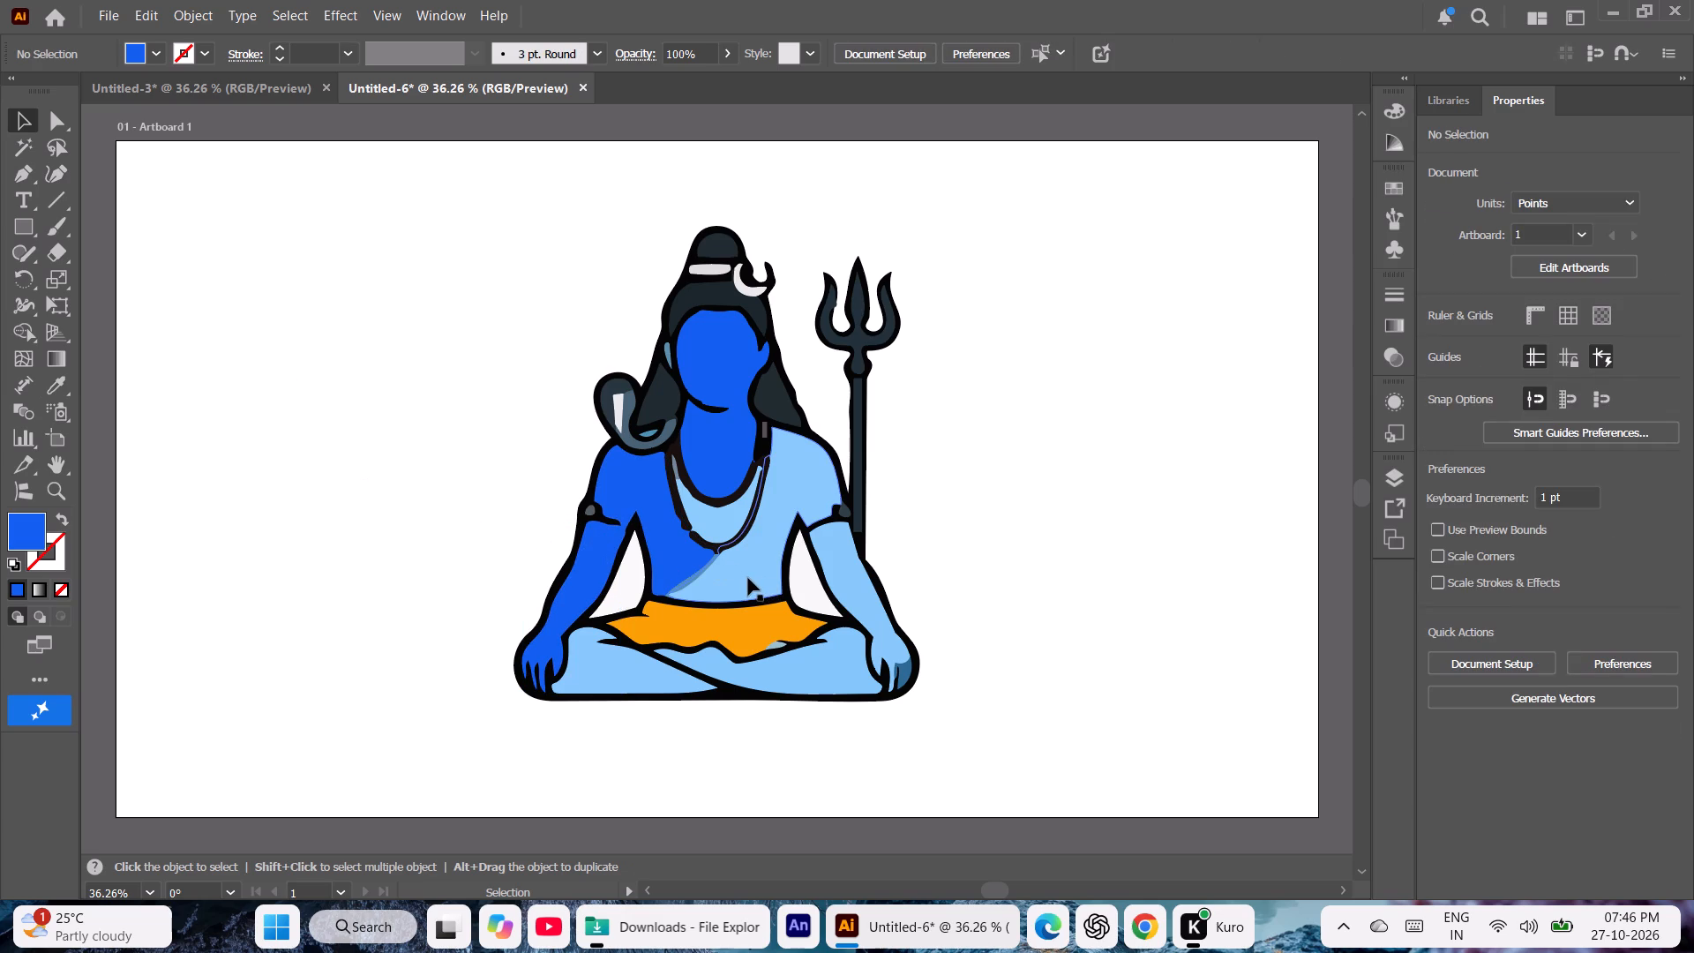
Match the light blue chest and shoulder shape on the trident side to the neck's darker blue with the Eyedropper.
left_click(748, 578)
key("i")
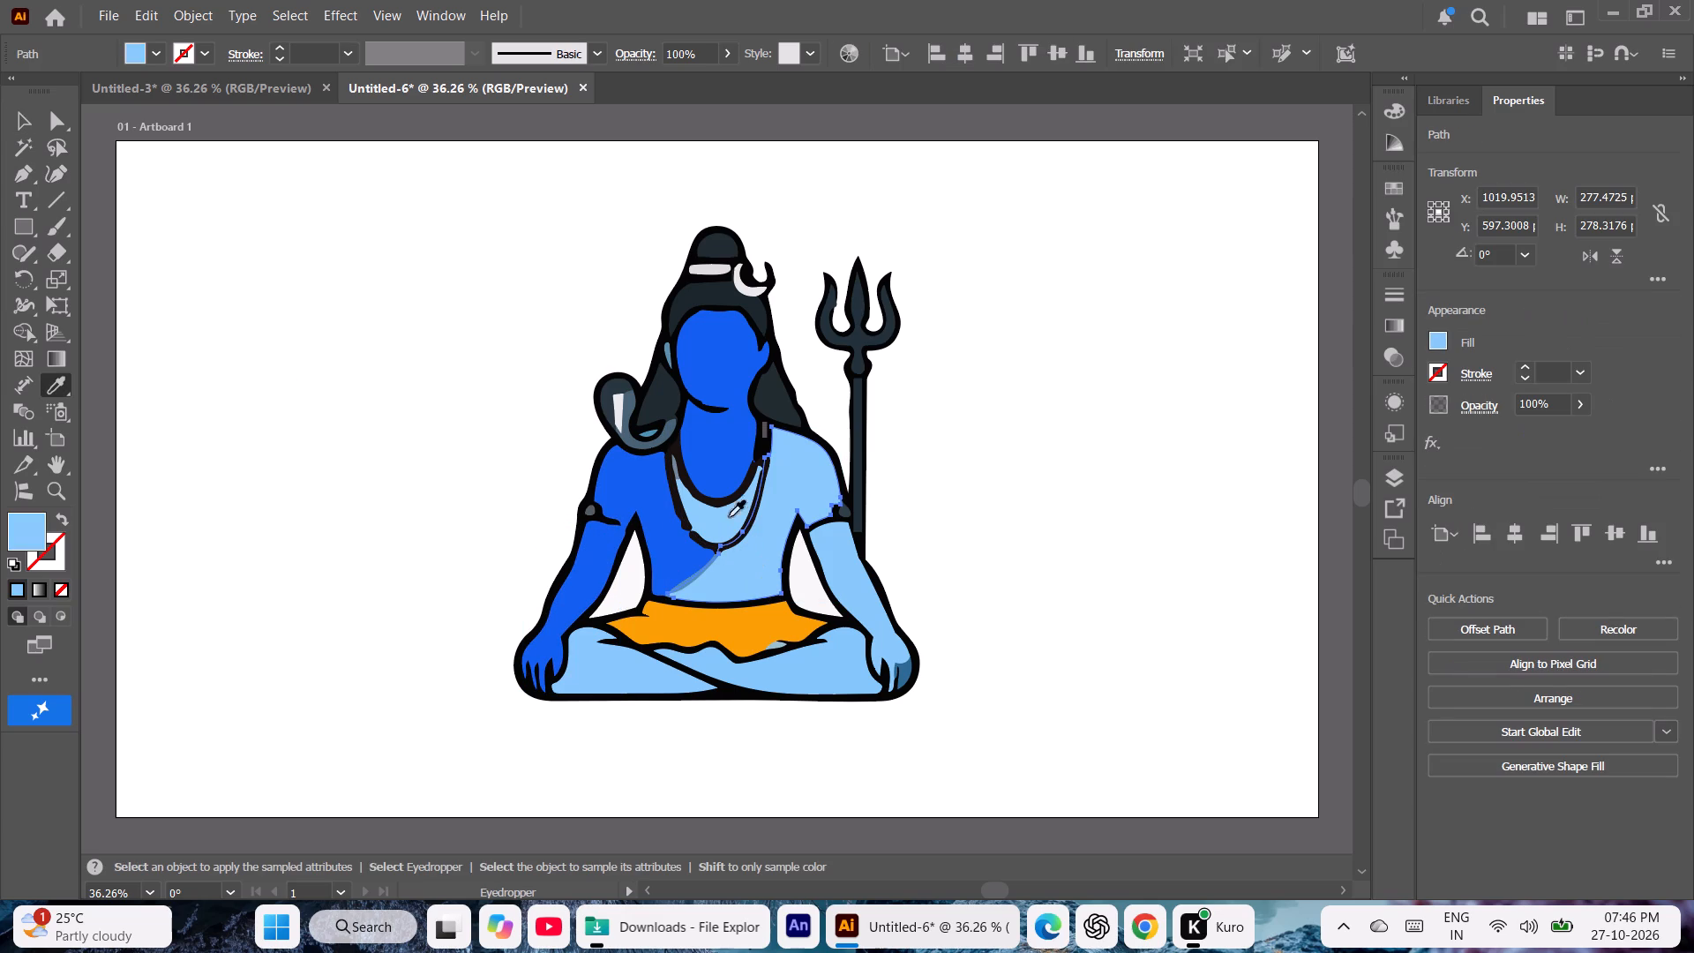
left_click(715, 460)
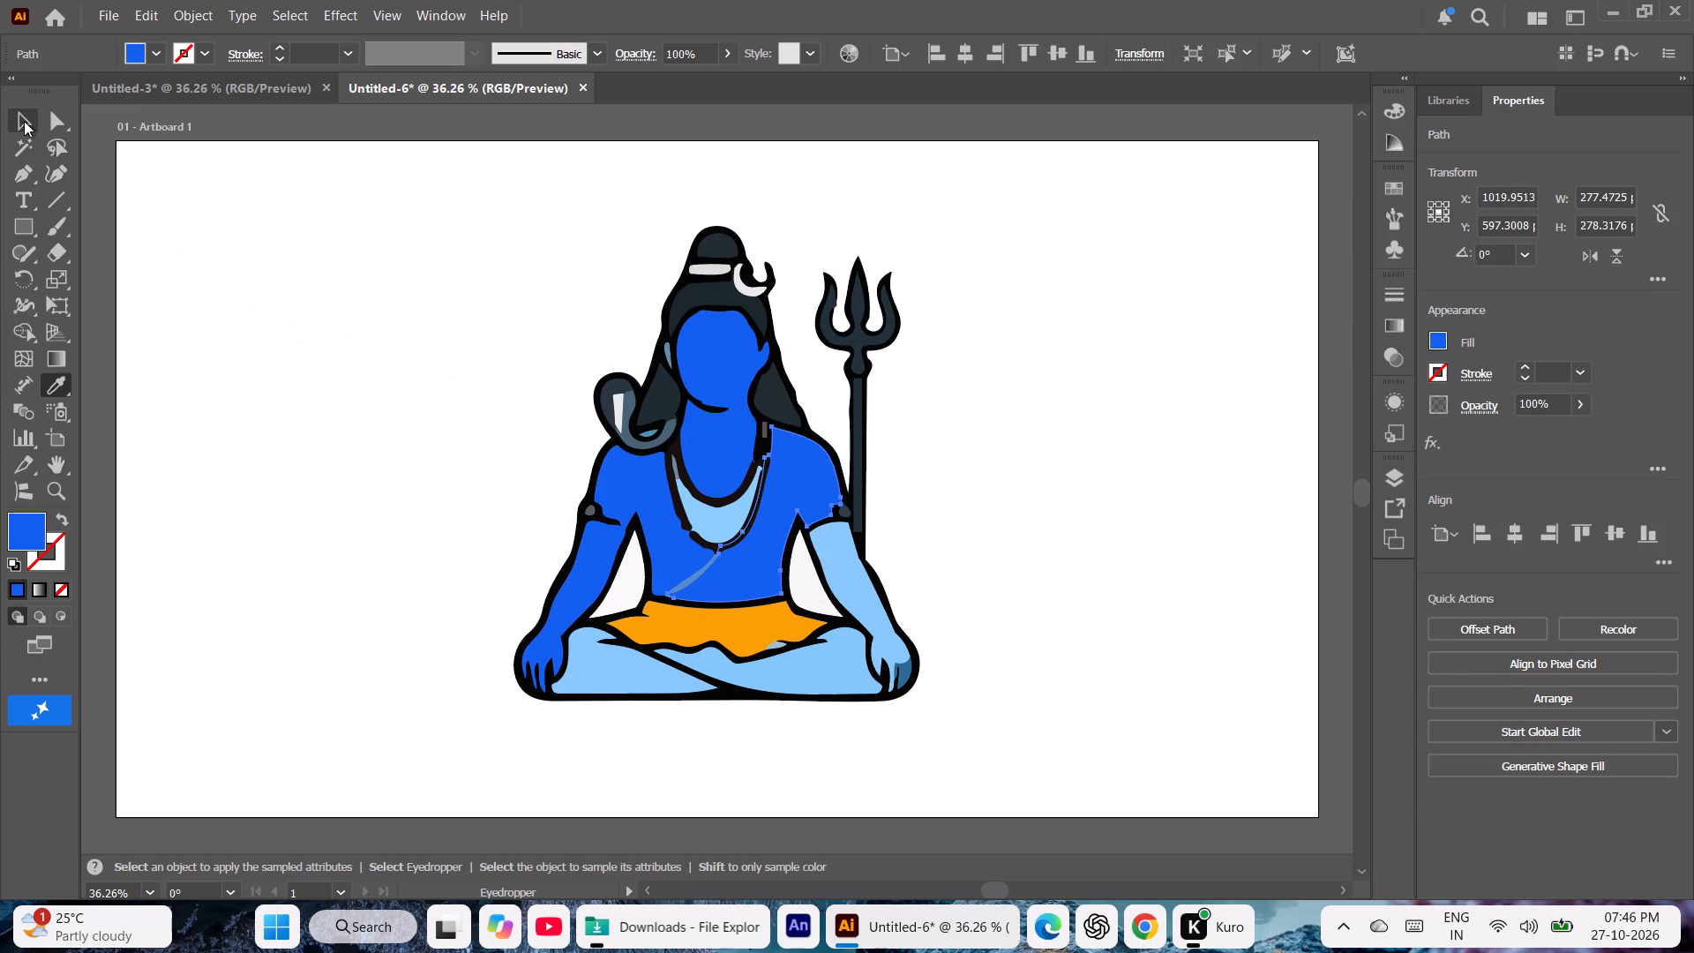
left_click(24, 121)
left_click(274, 366)
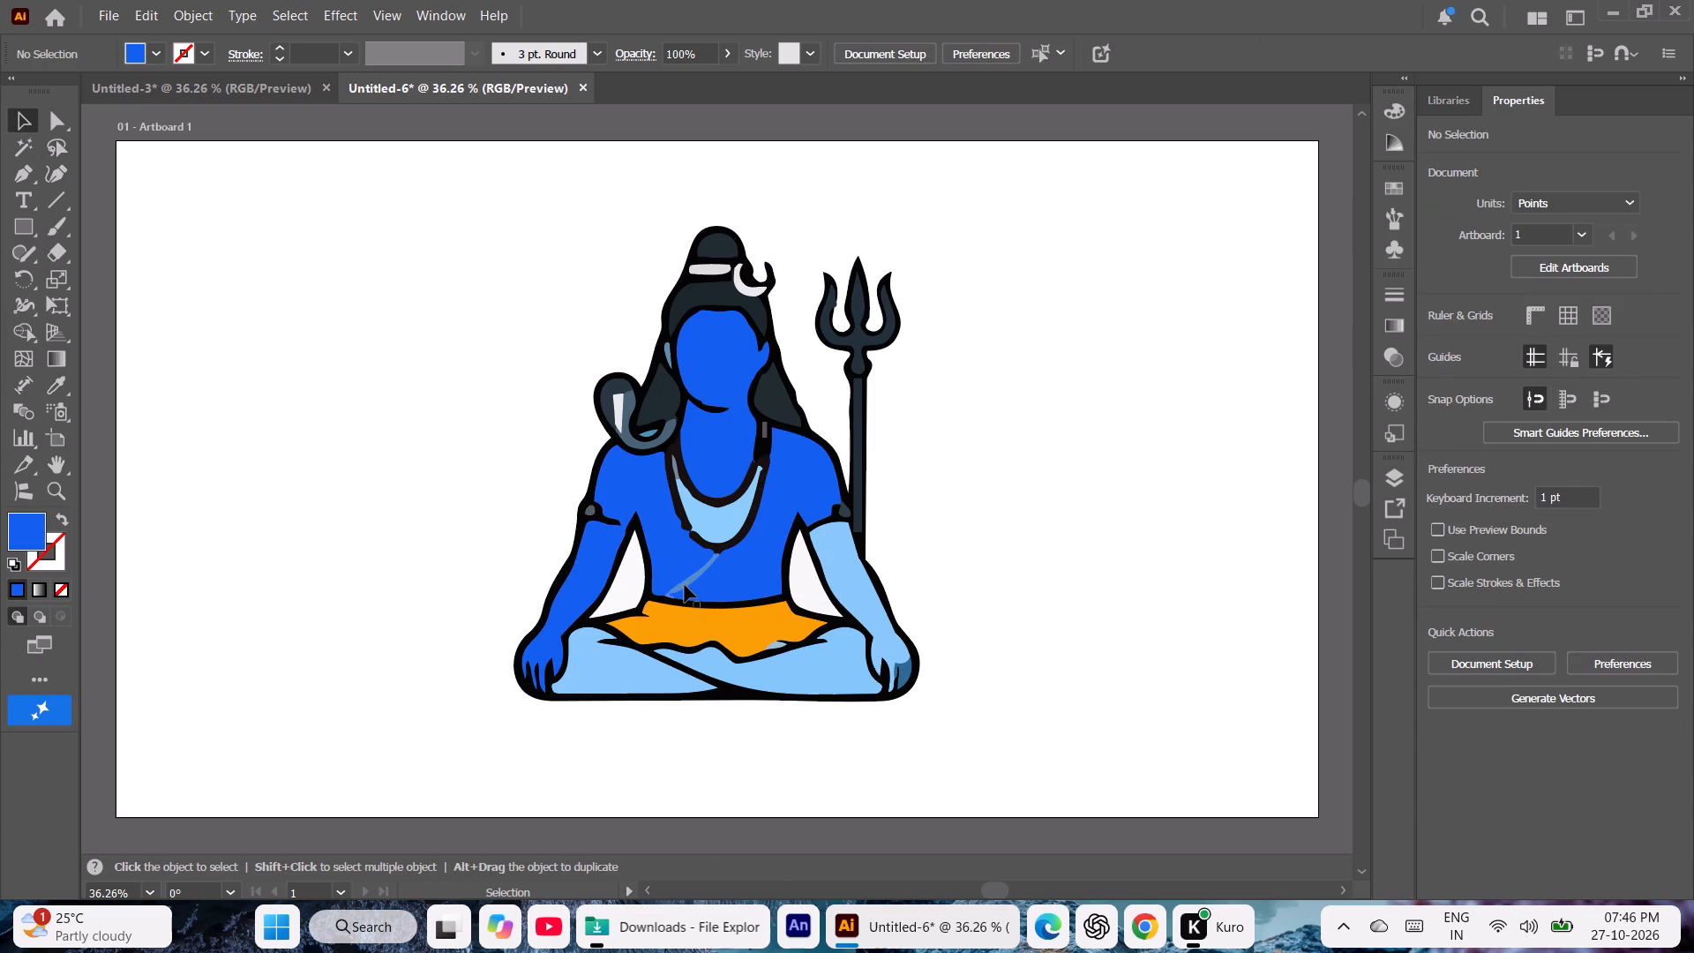
Match the thin diagonal grey-blue strip across the torso to the neck's darker blue with the Eyedropper.
left_click(686, 586)
key("i")
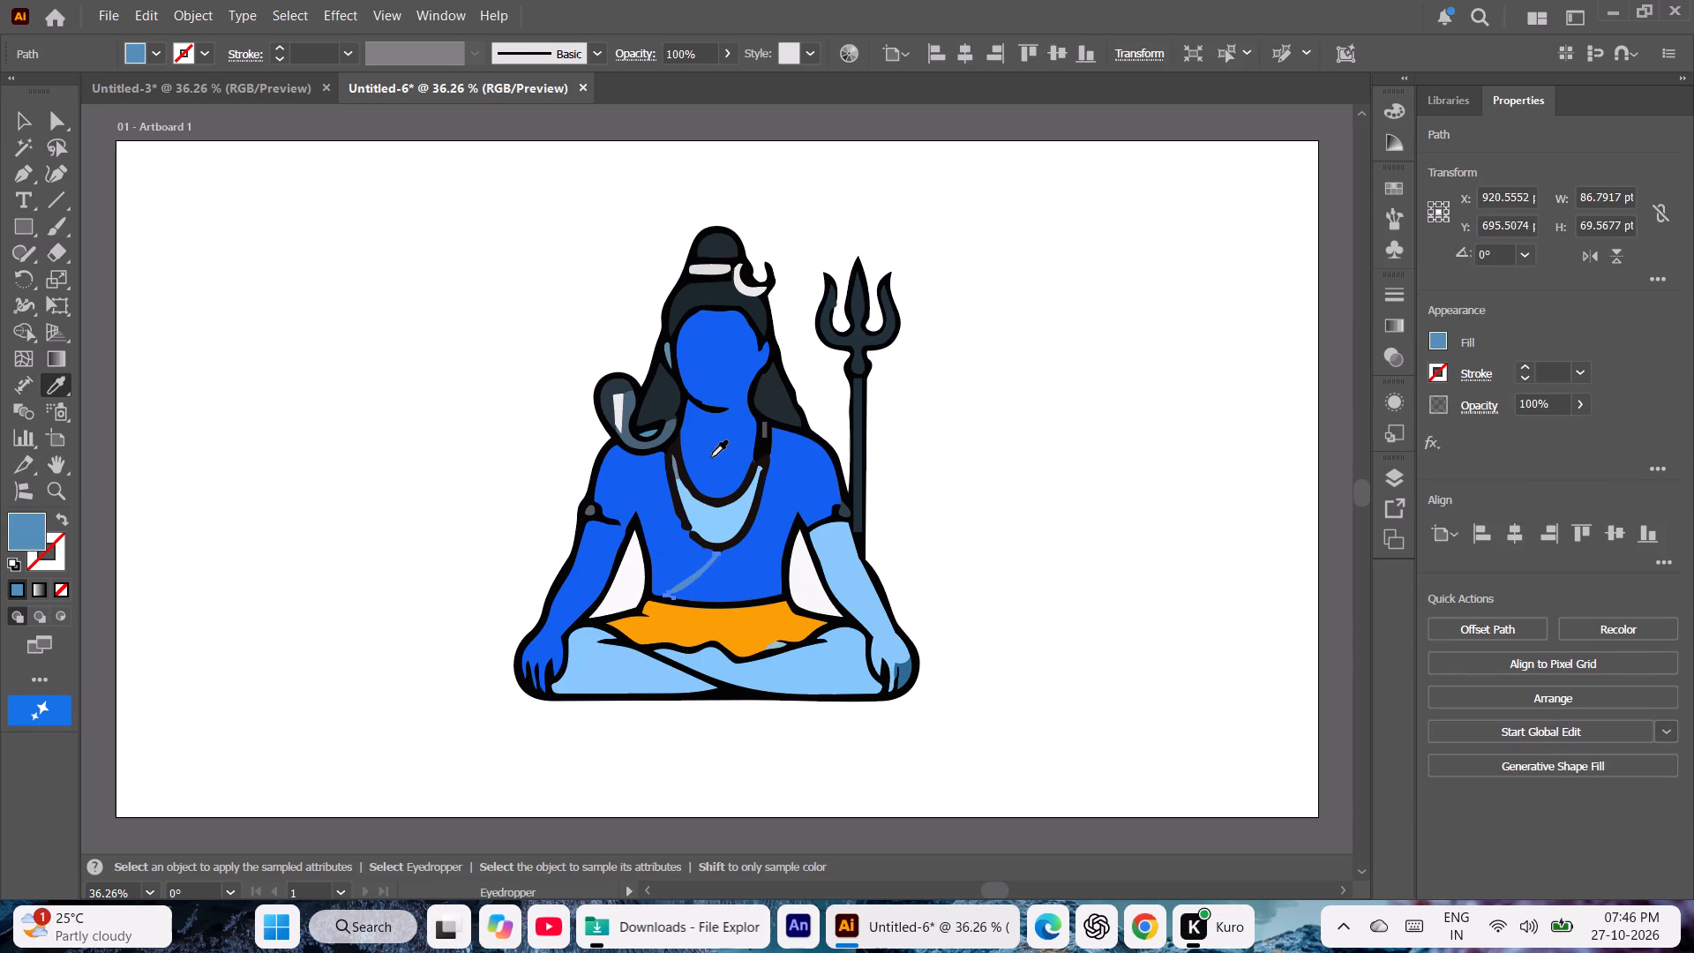
left_click(711, 456)
left_click(13, 122)
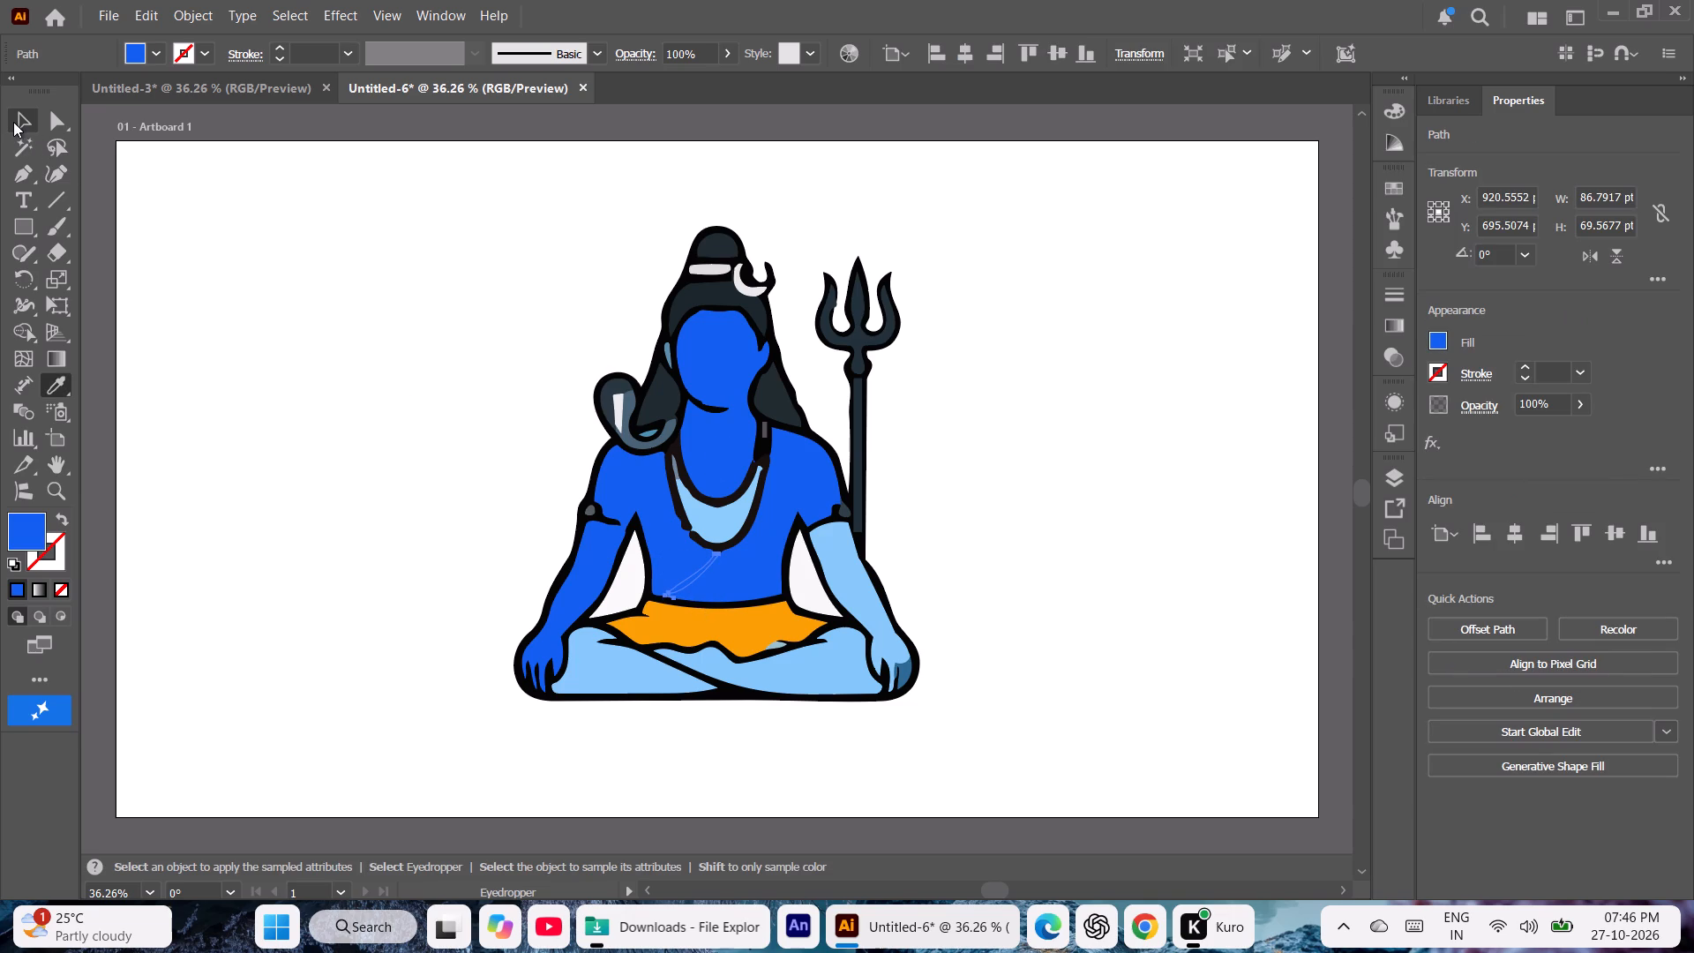
left_click(259, 379)
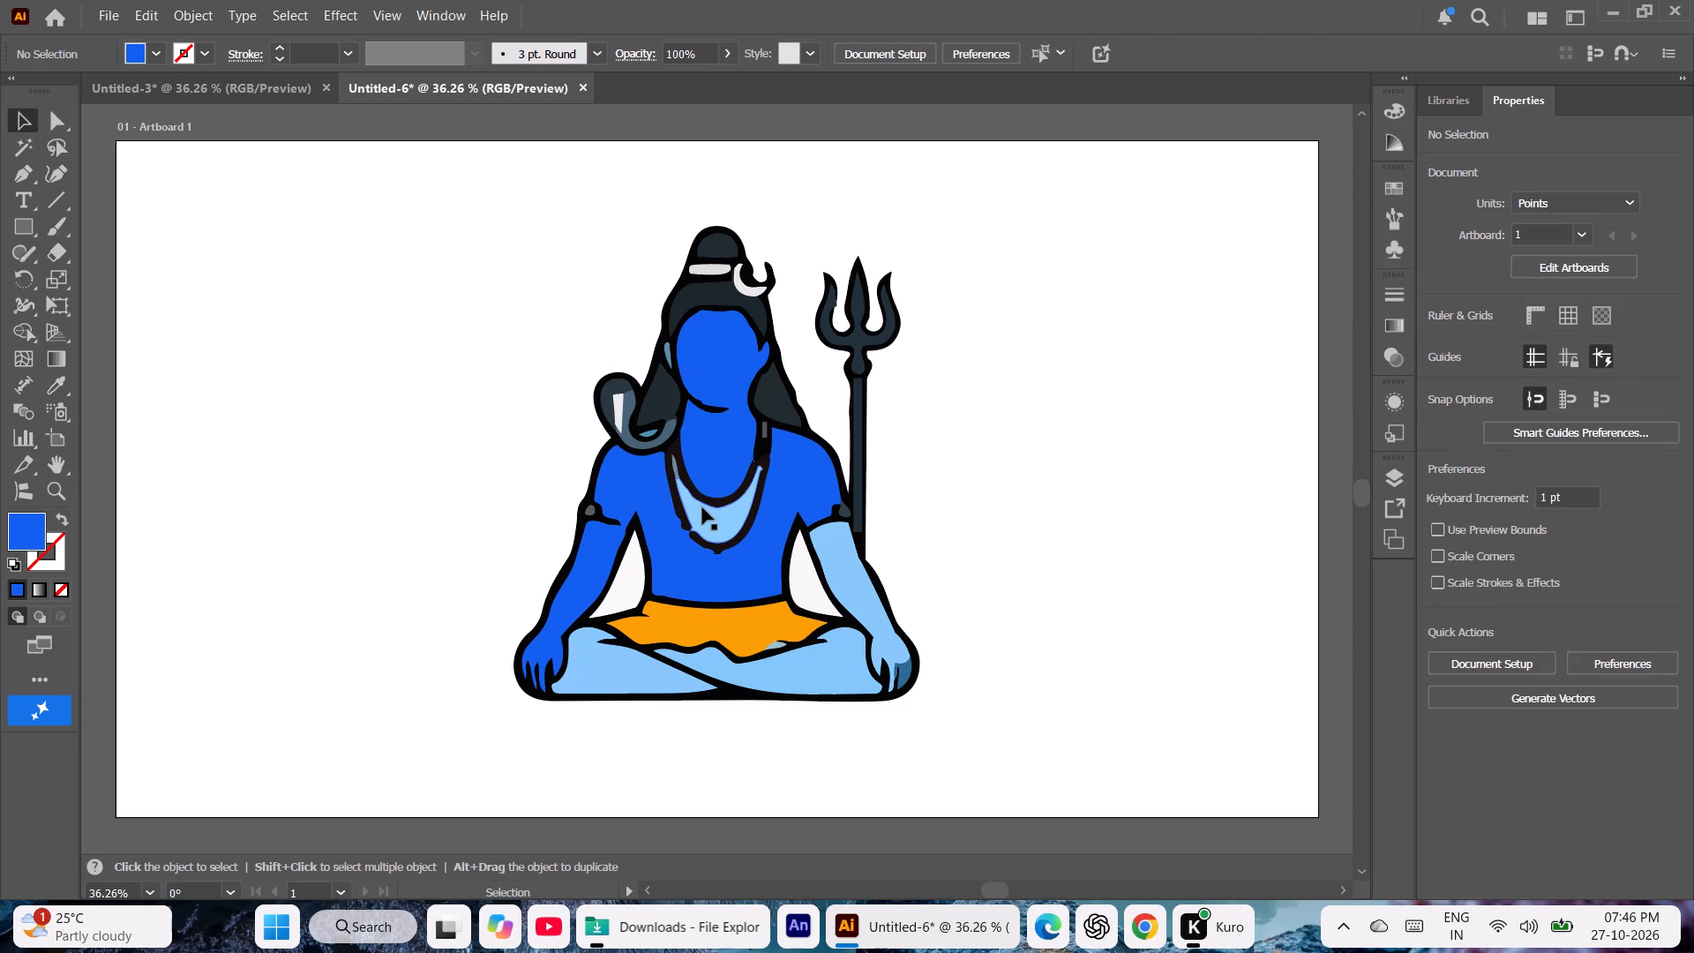
Match the light blue area between the two necklace strands to the chest's darker blue with the Eyedropper.
left_click(710, 515)
key("i")
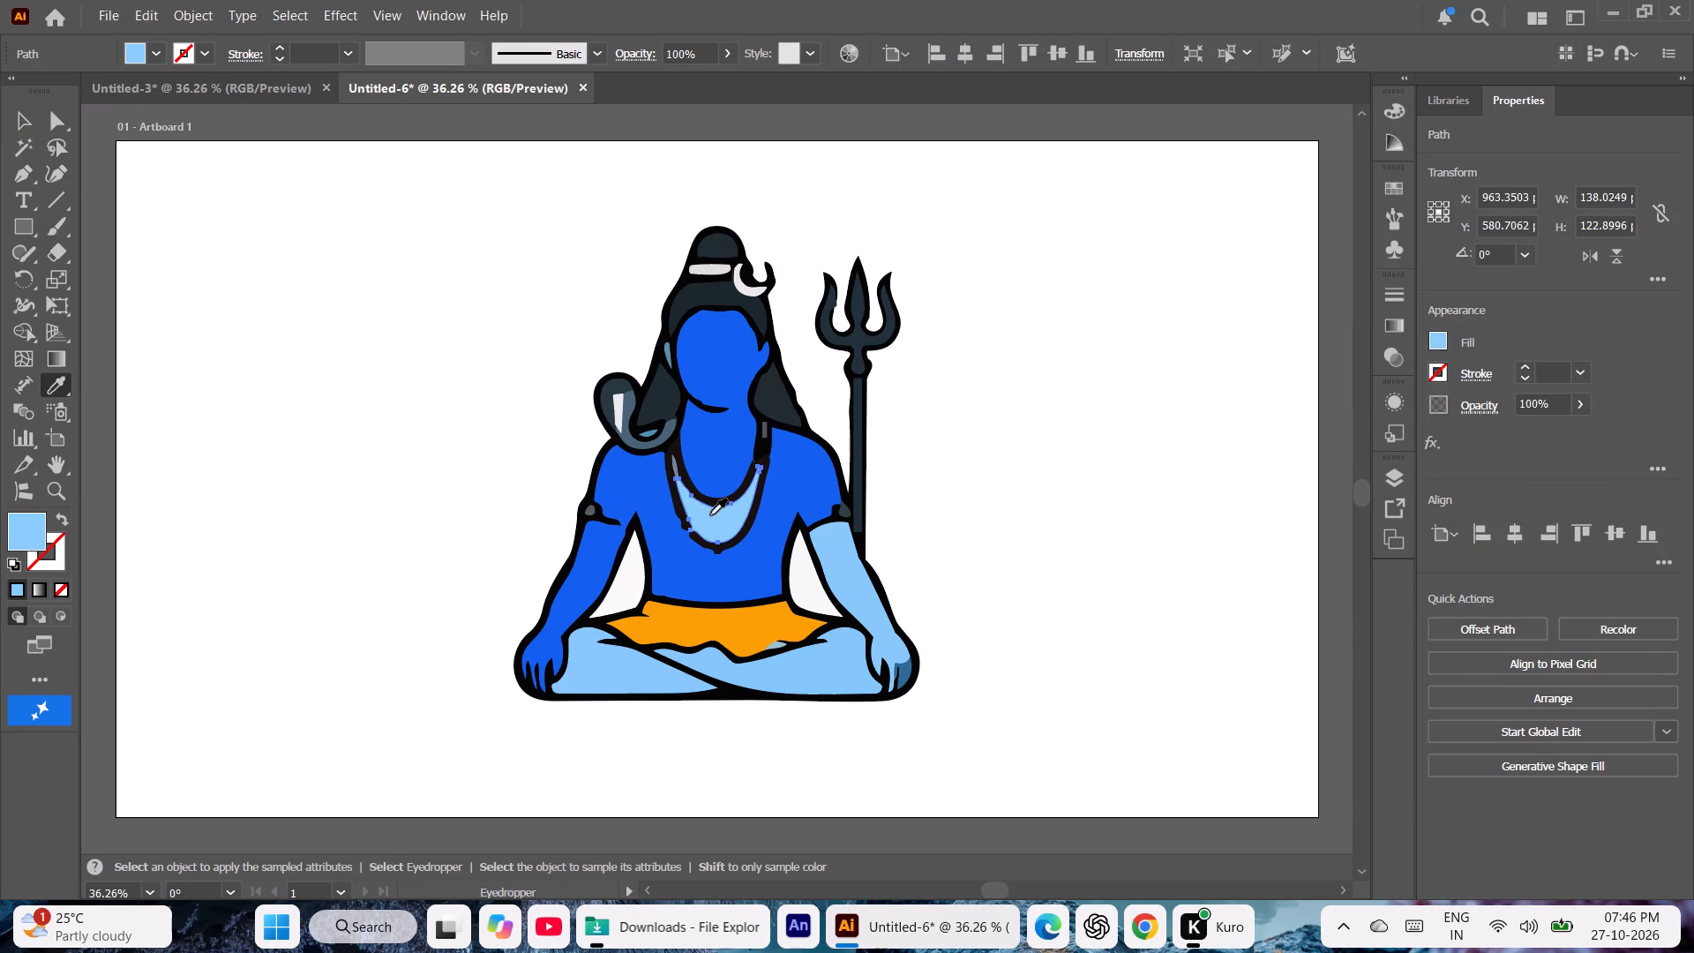
left_click(644, 502)
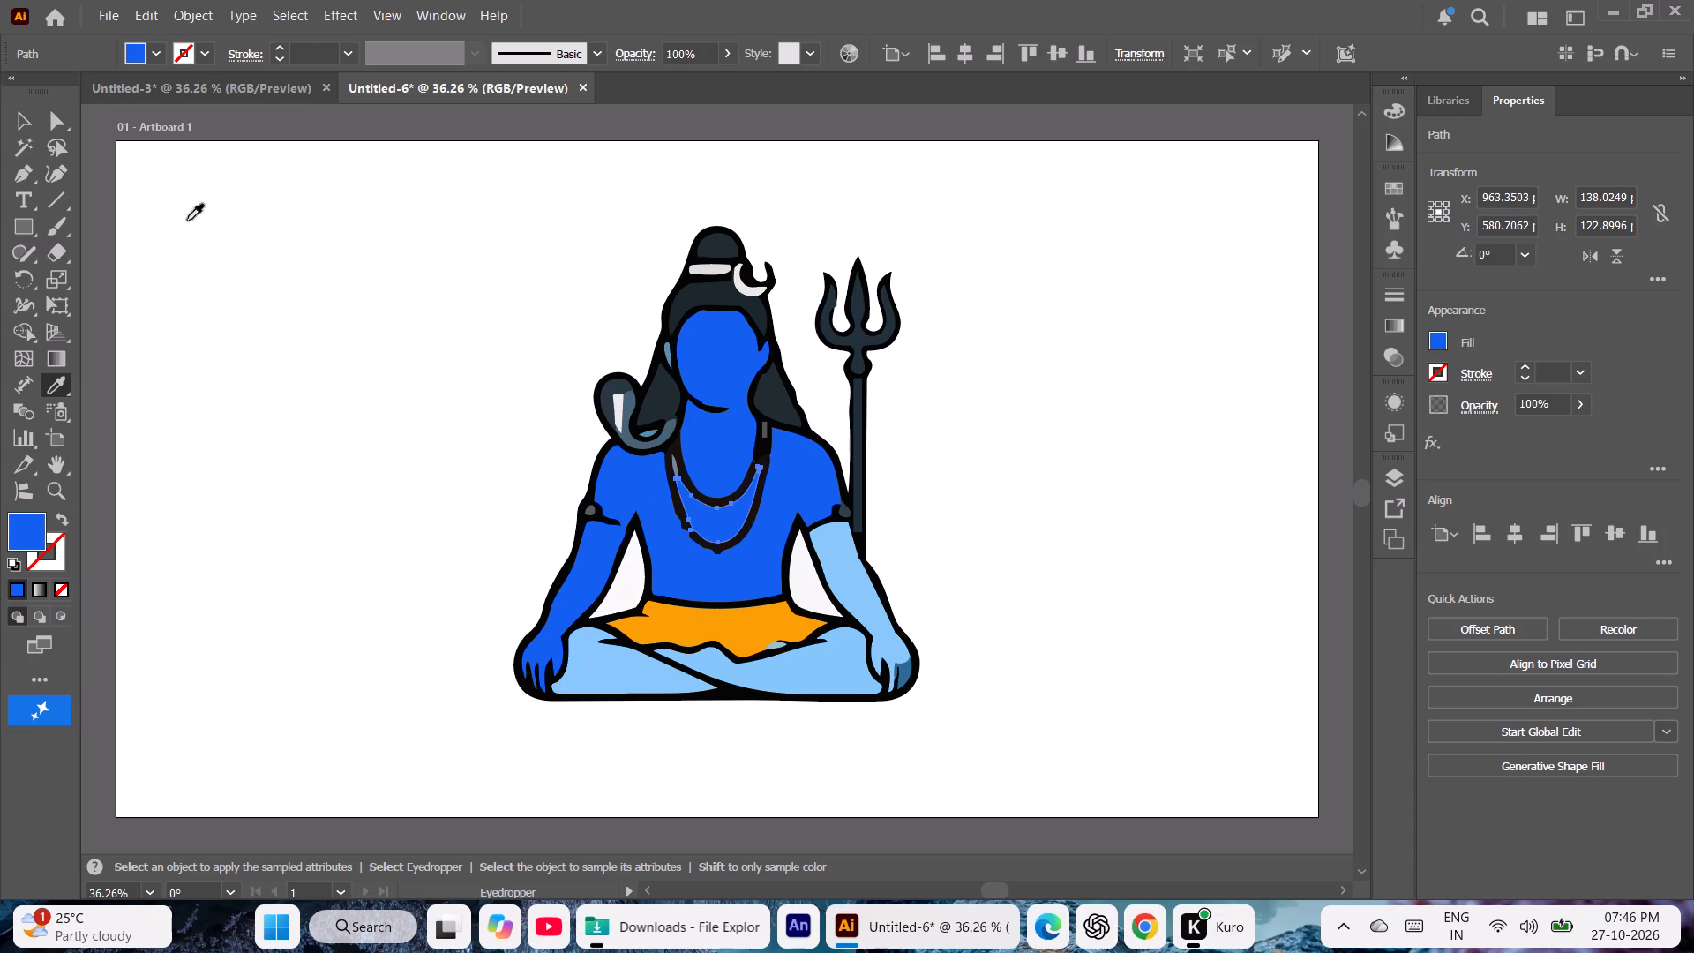
left_click(26, 116)
left_click(340, 406)
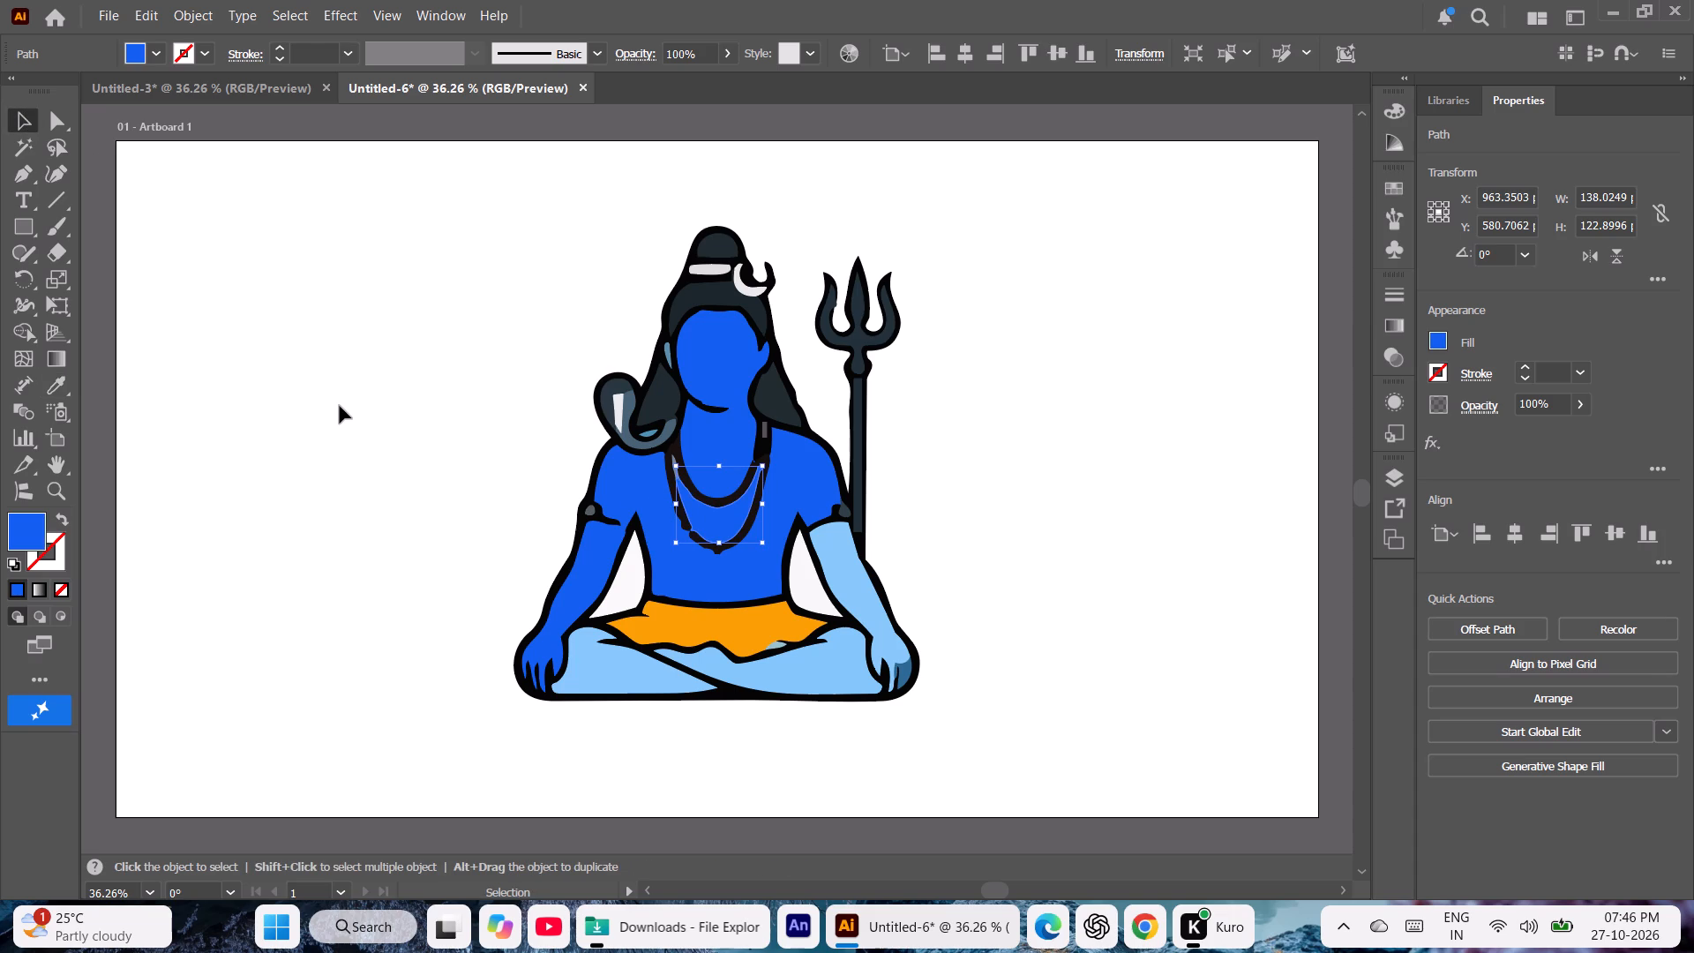
Match the small grey-blue sliver between the necklace strands on the snake side to the neck's darker blue with the Eyedropper.
left_click(682, 479)
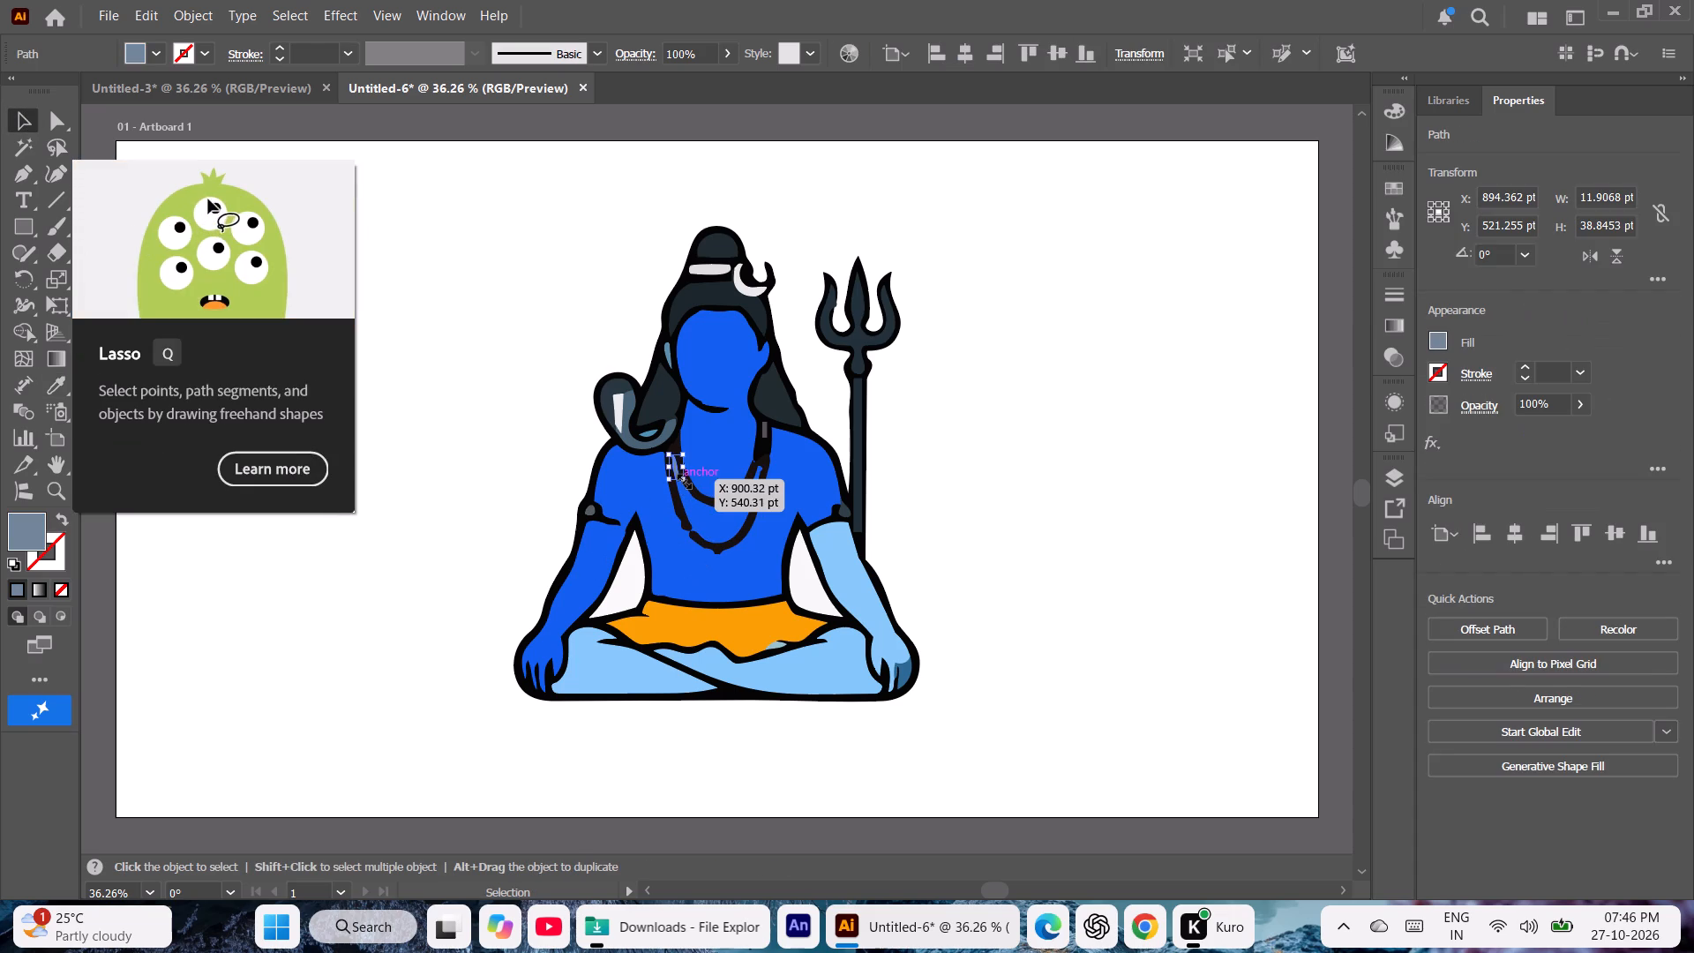
key("i")
left_click(717, 461)
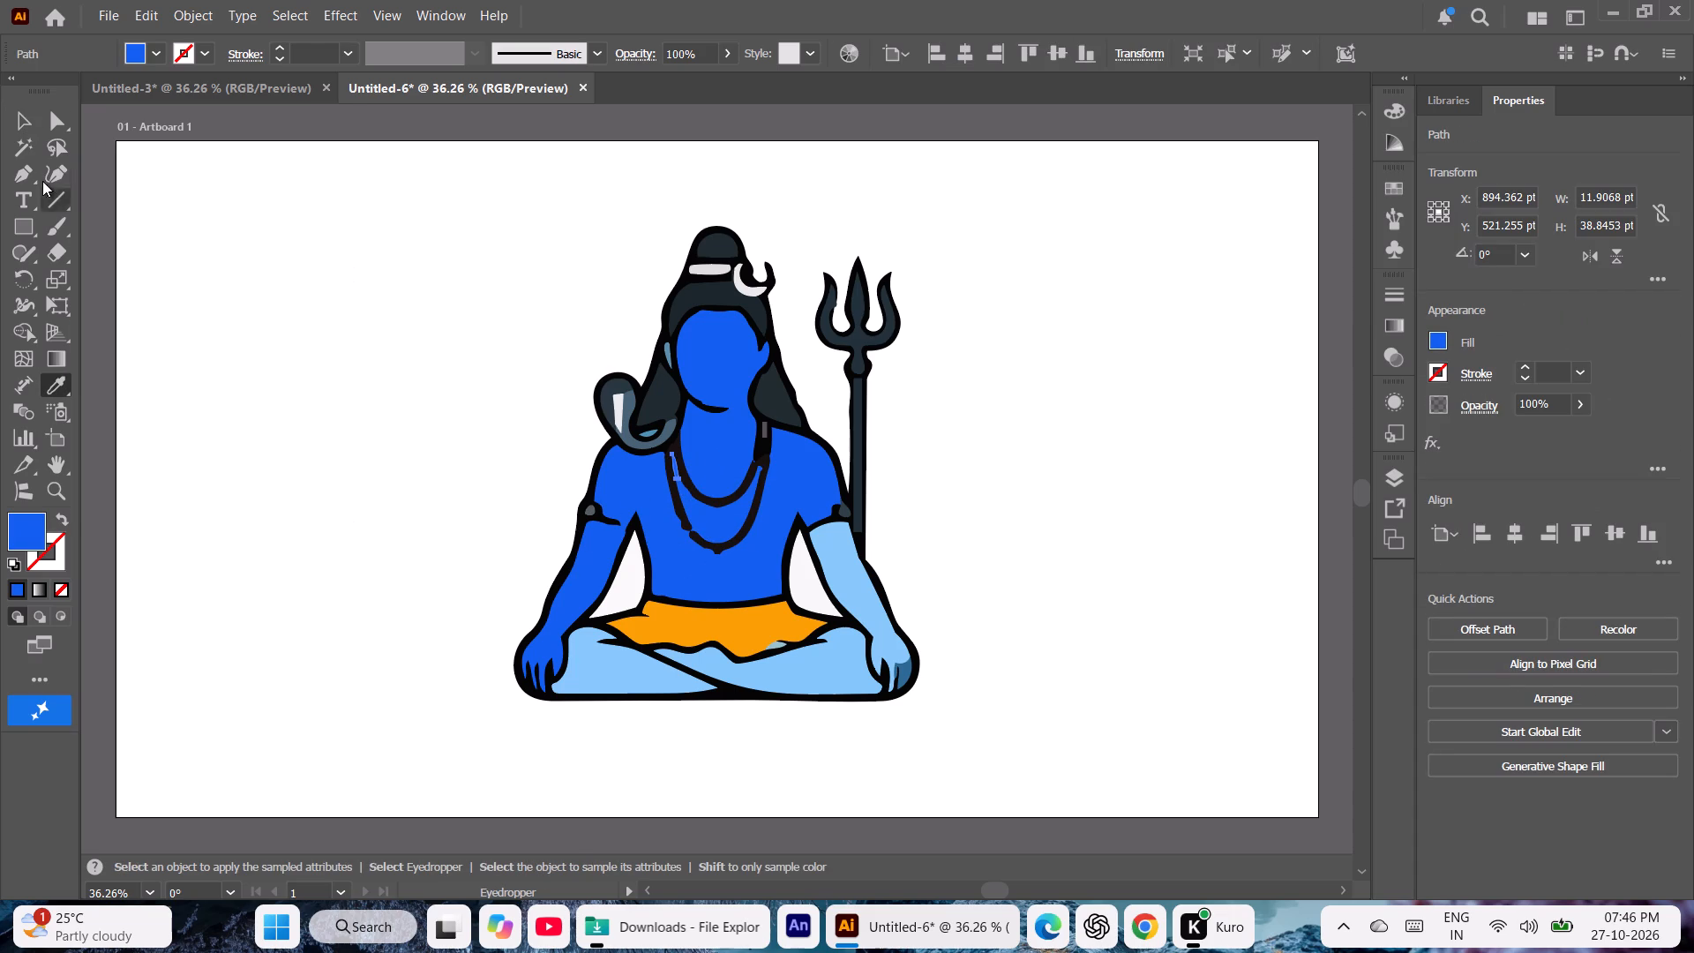
left_click(14, 120)
left_click(335, 379)
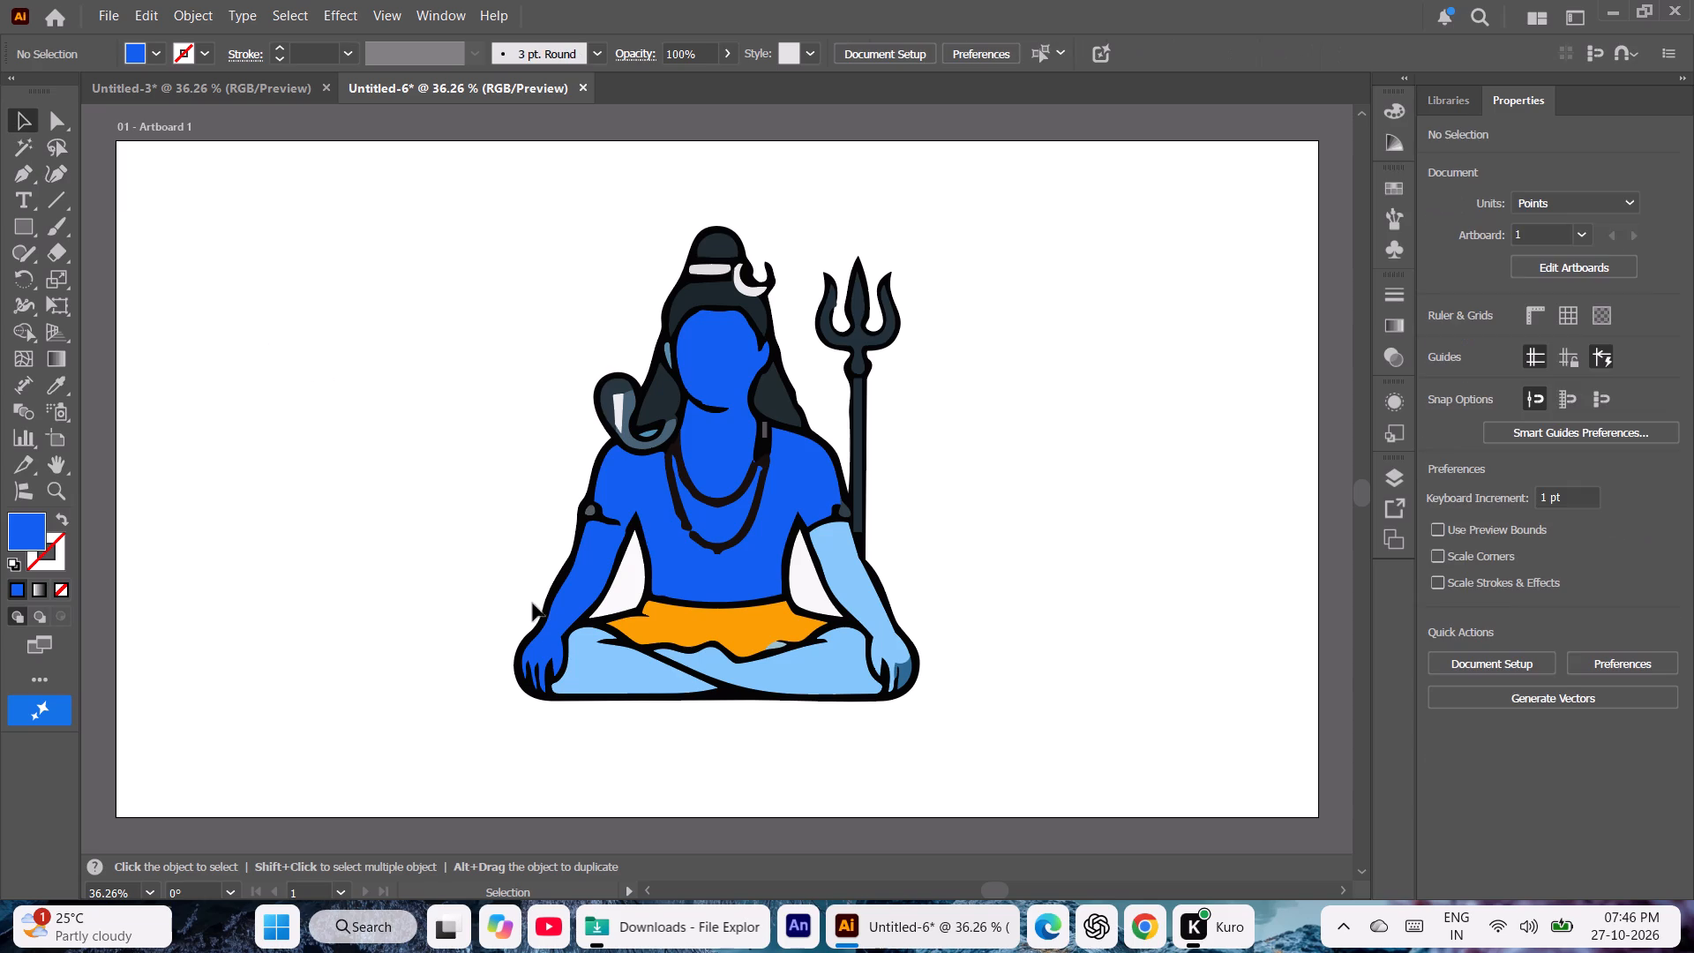
Match the light blue folded leg on the snake side to the torso's darker blue with the Eyedropper.
left_click(608, 678)
key("i")
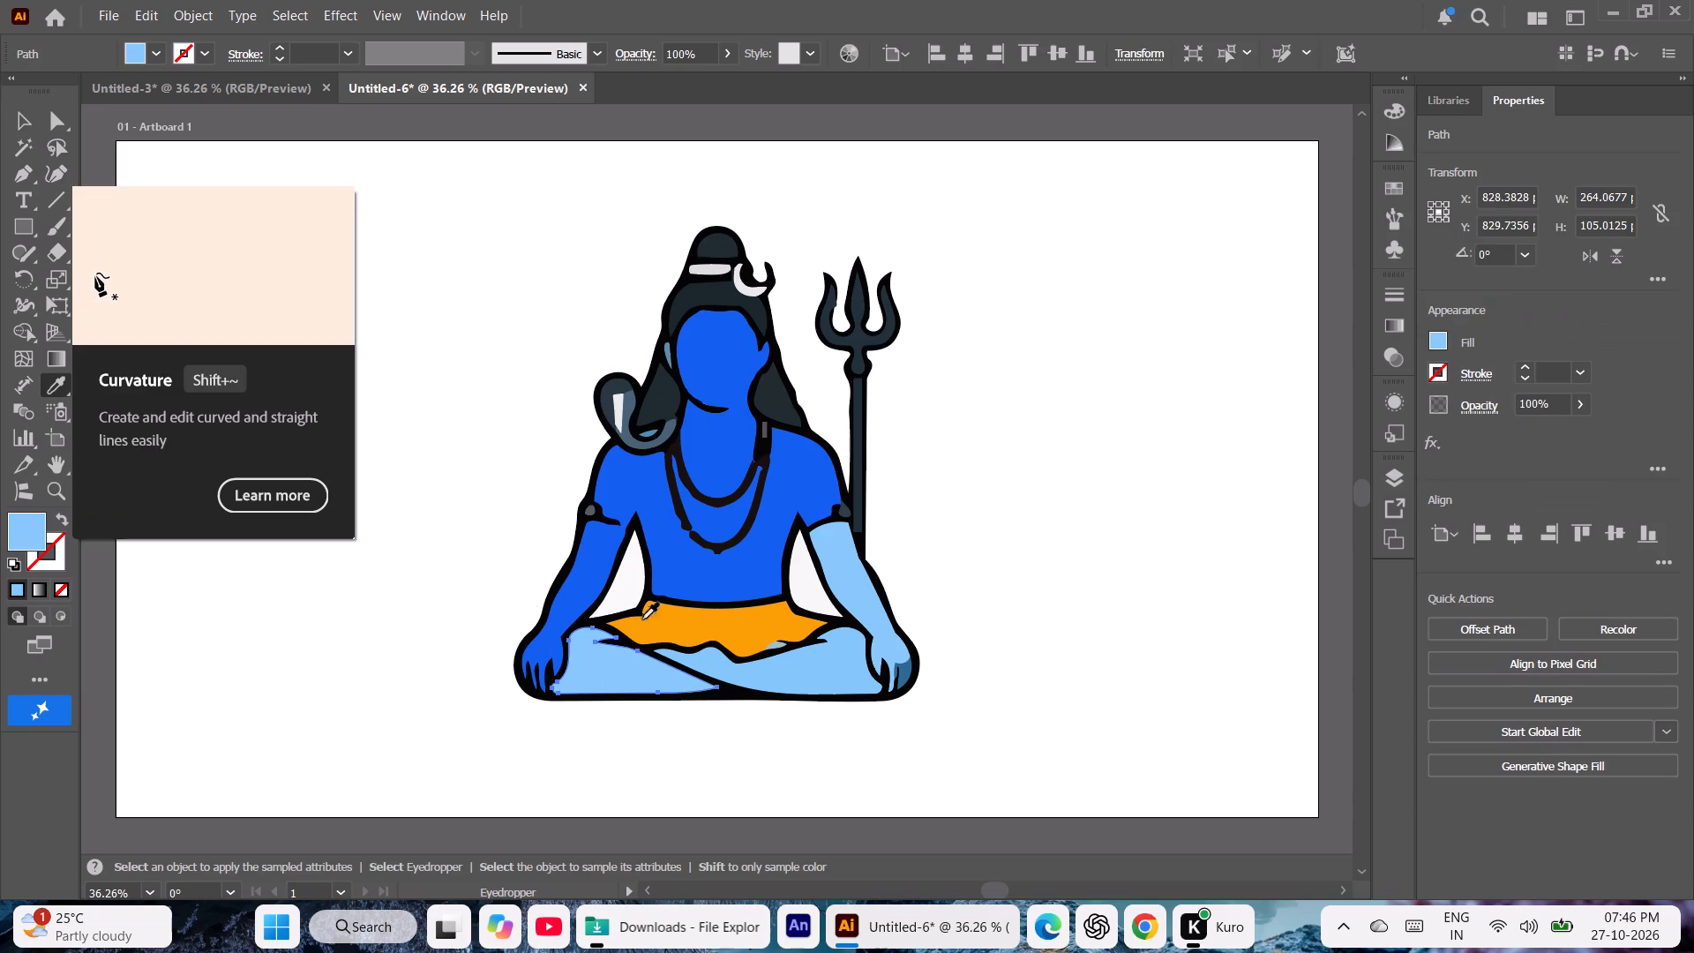
left_click(685, 577)
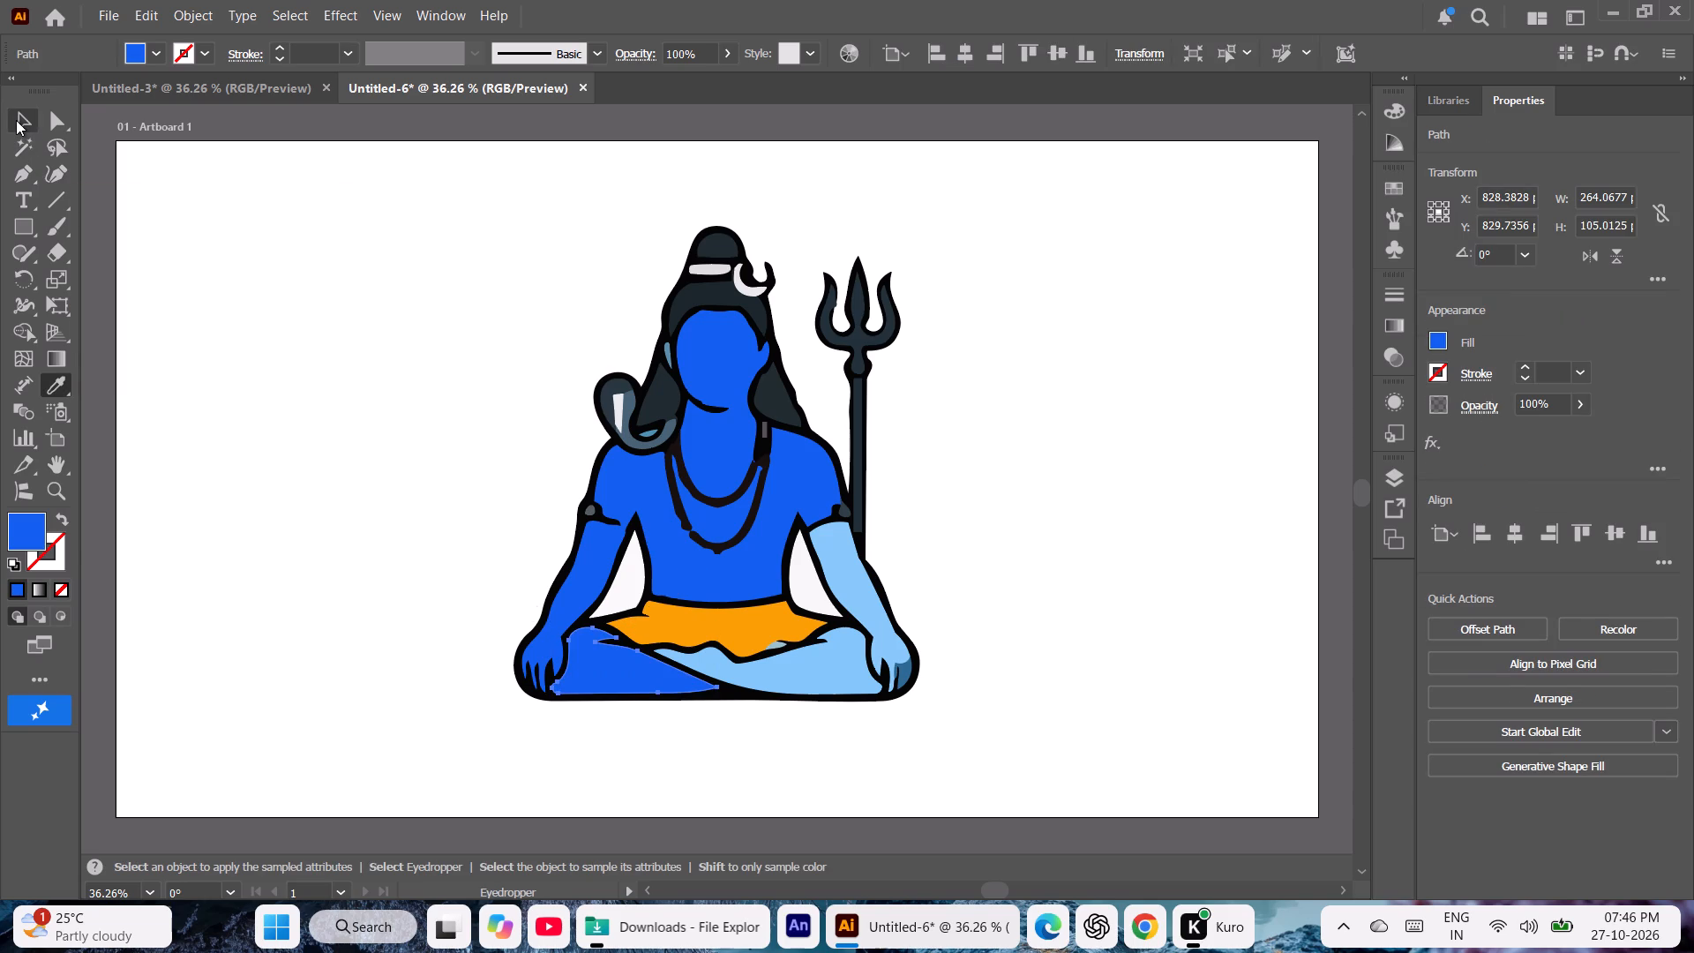
left_click(16, 120)
left_click(294, 317)
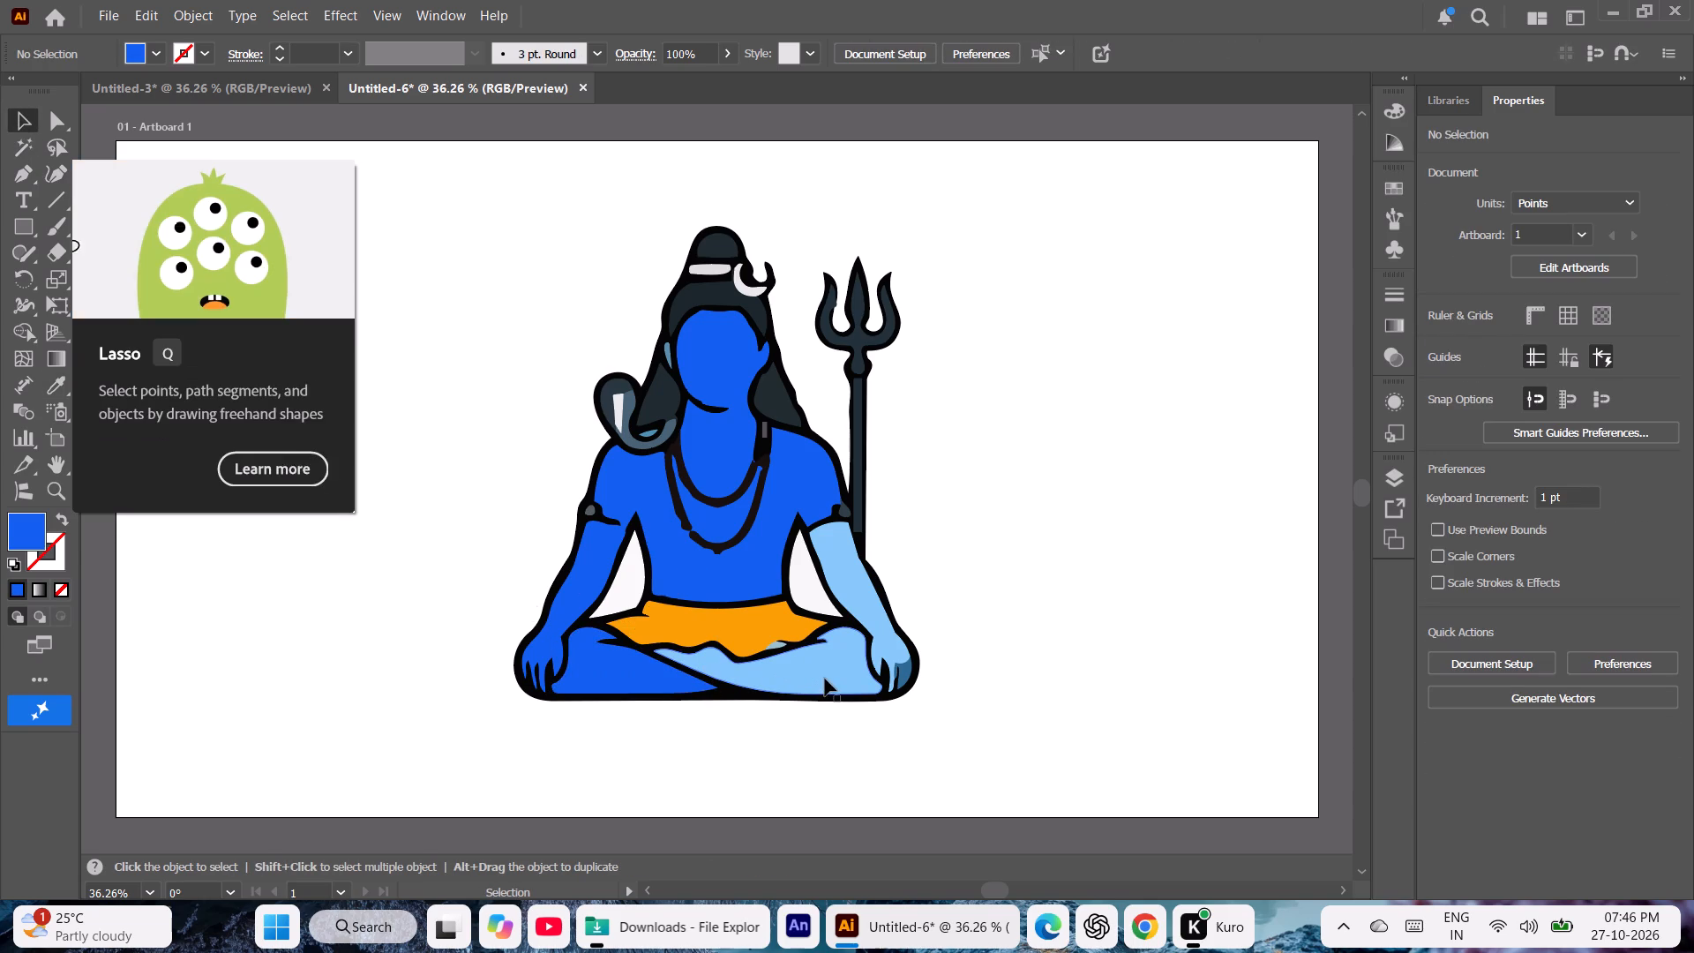
Match the light blue folded leg on the trident side to the torso's darker blue with the Eyedropper.
left_click(825, 679)
key("i")
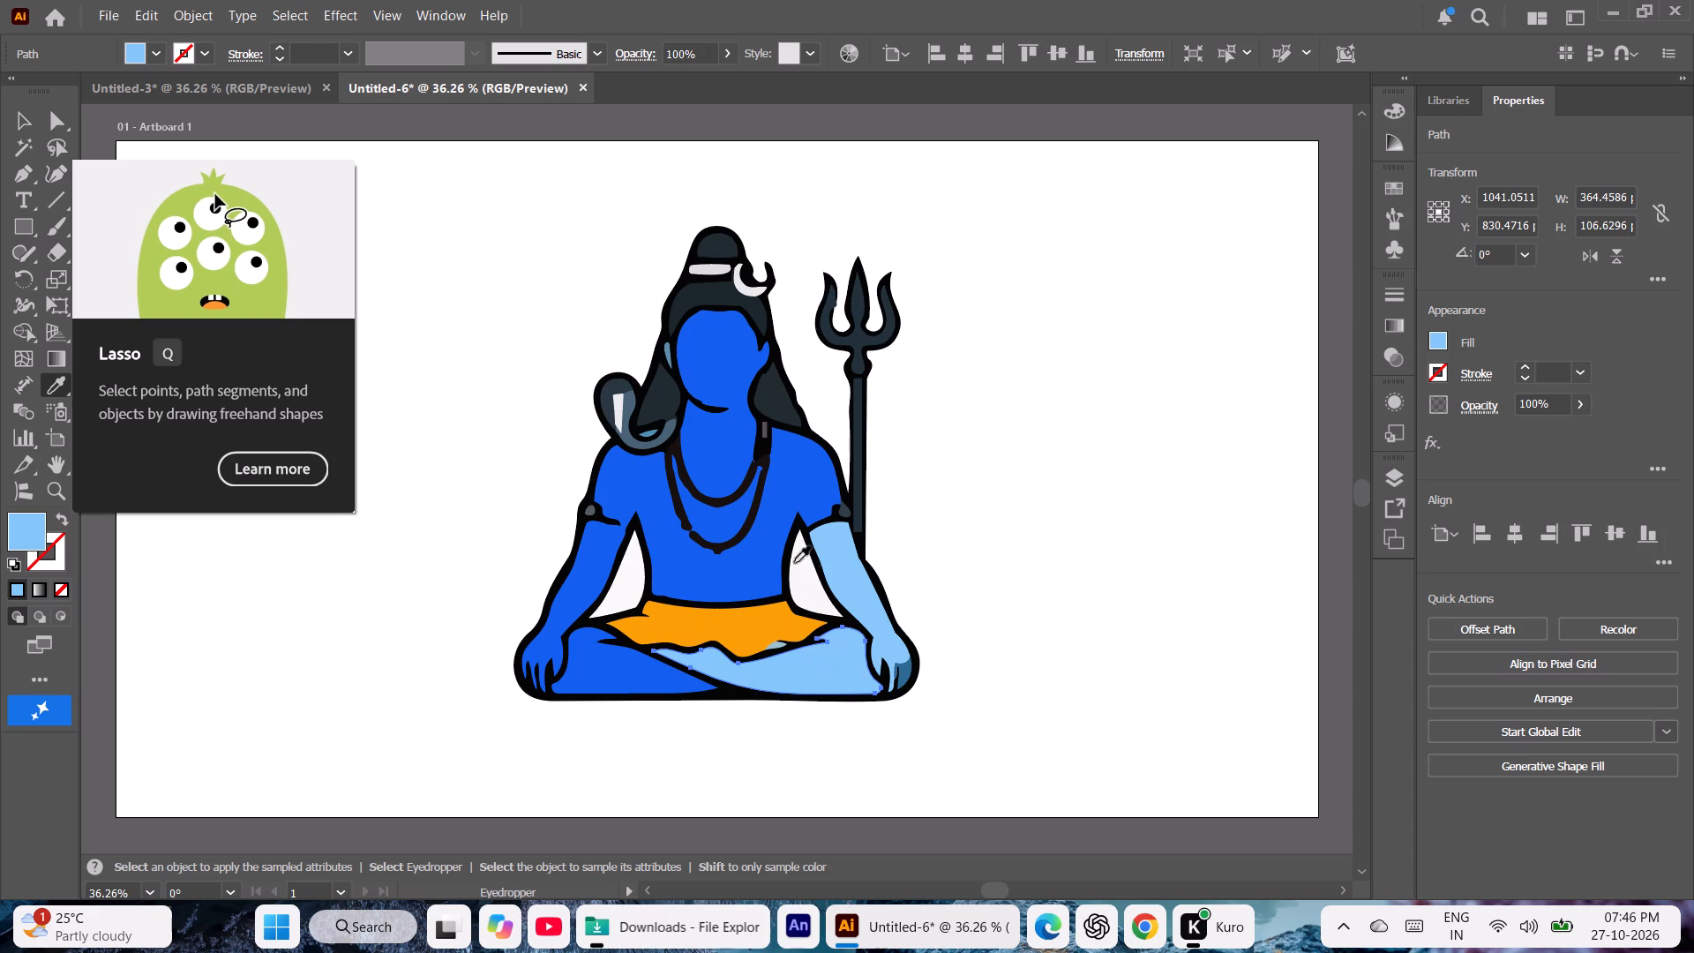
left_click(761, 529)
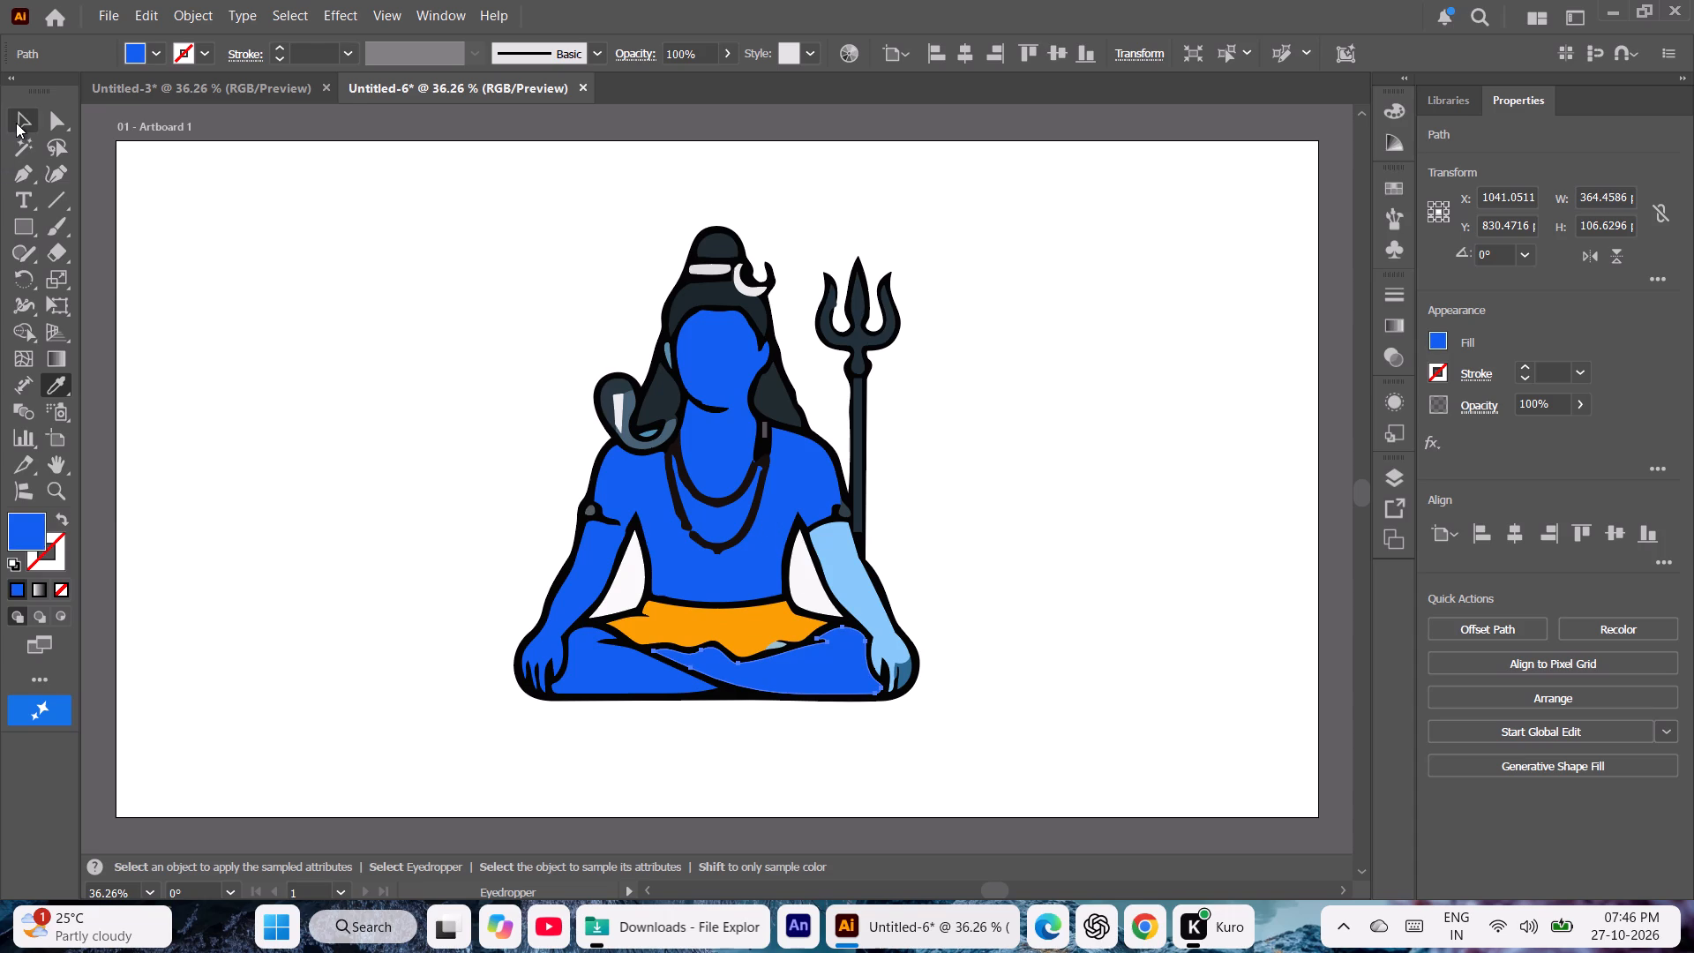
left_click(16, 123)
left_click(228, 337)
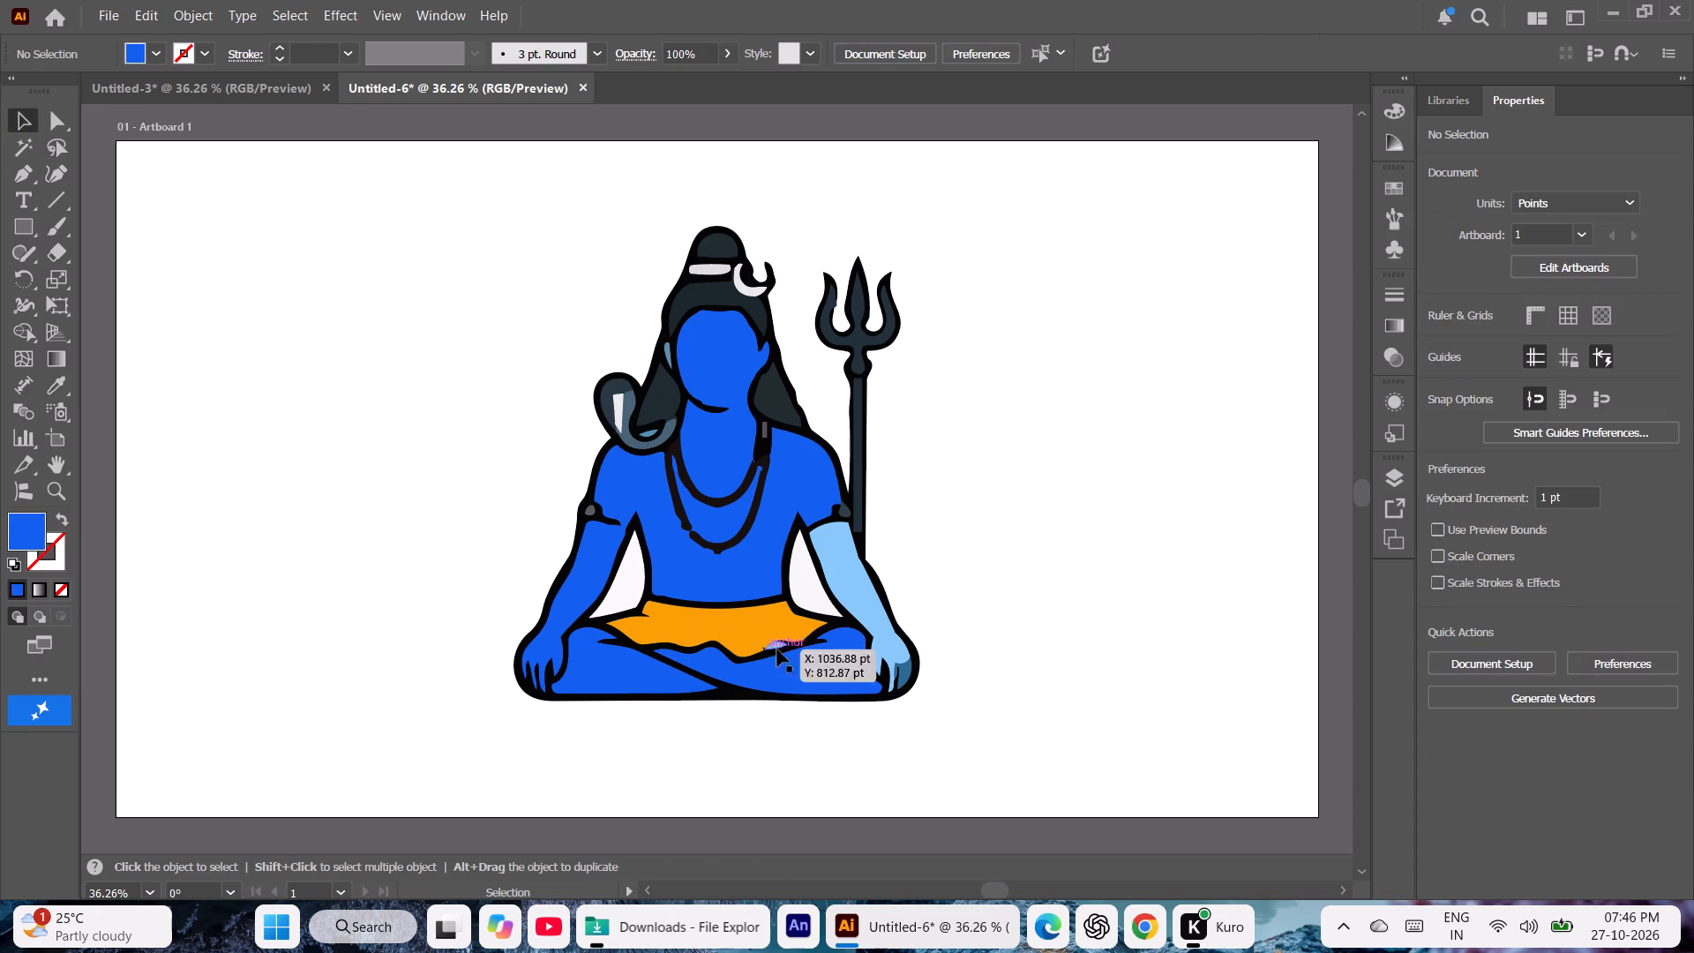
Match the small pale blue patch at the orange cloth's lower edge to the torso's darker blue with the Eyedropper.
left_click(778, 650)
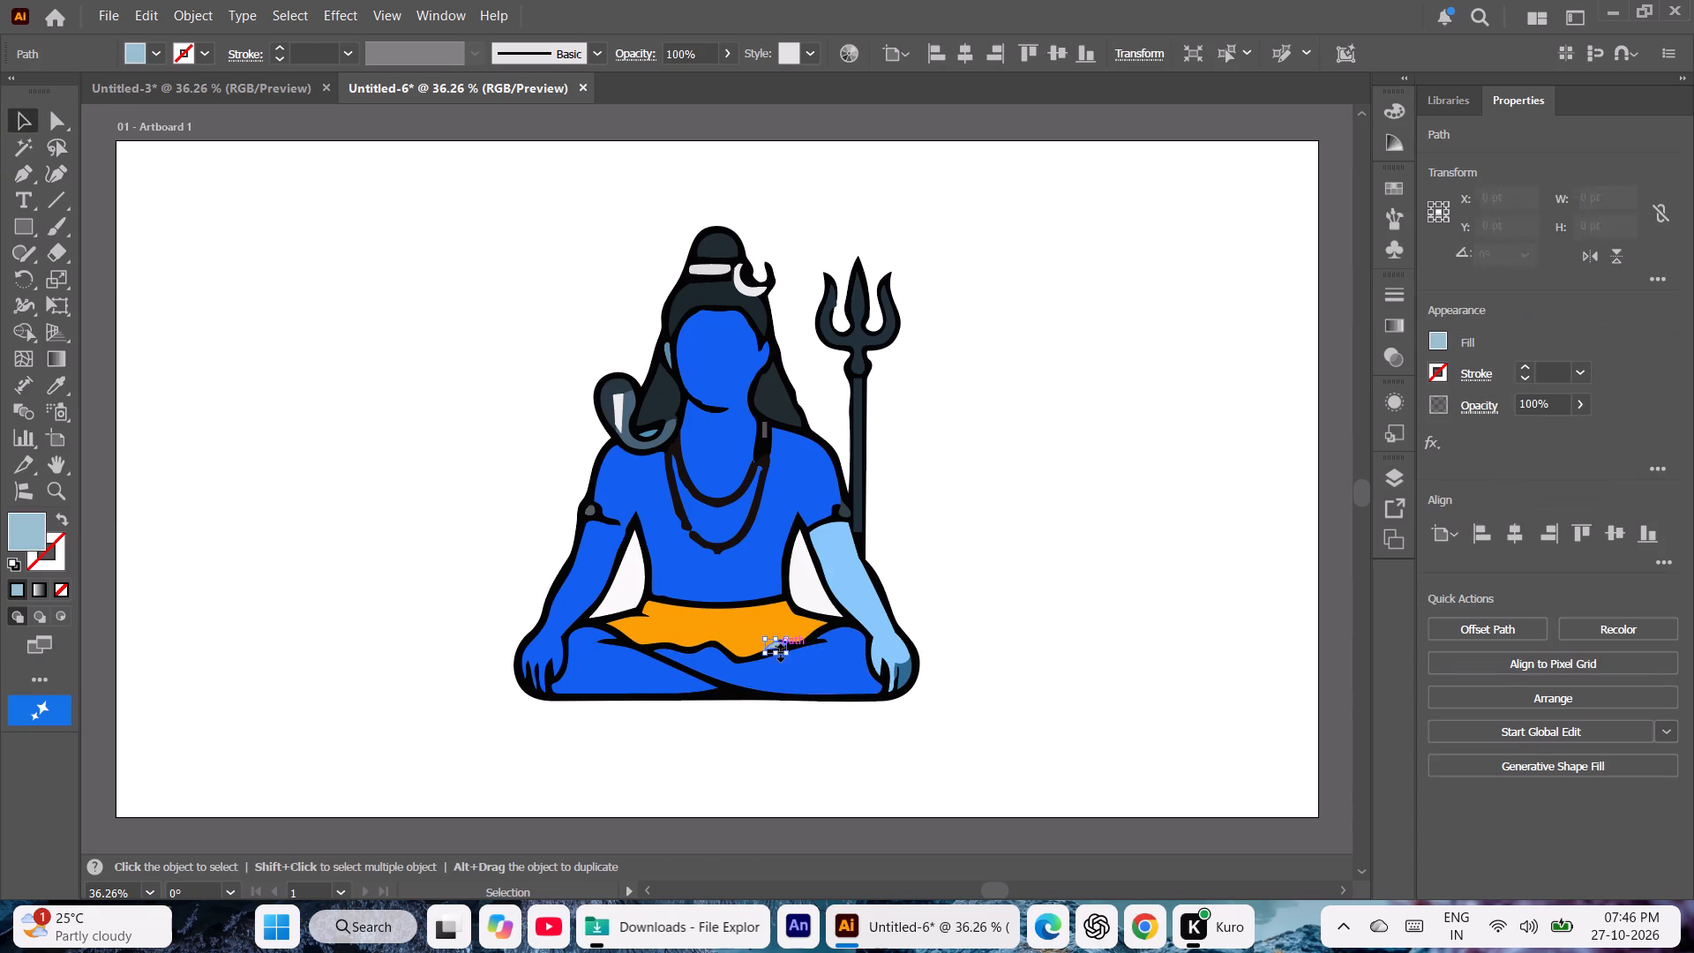
key("i")
left_click(745, 576)
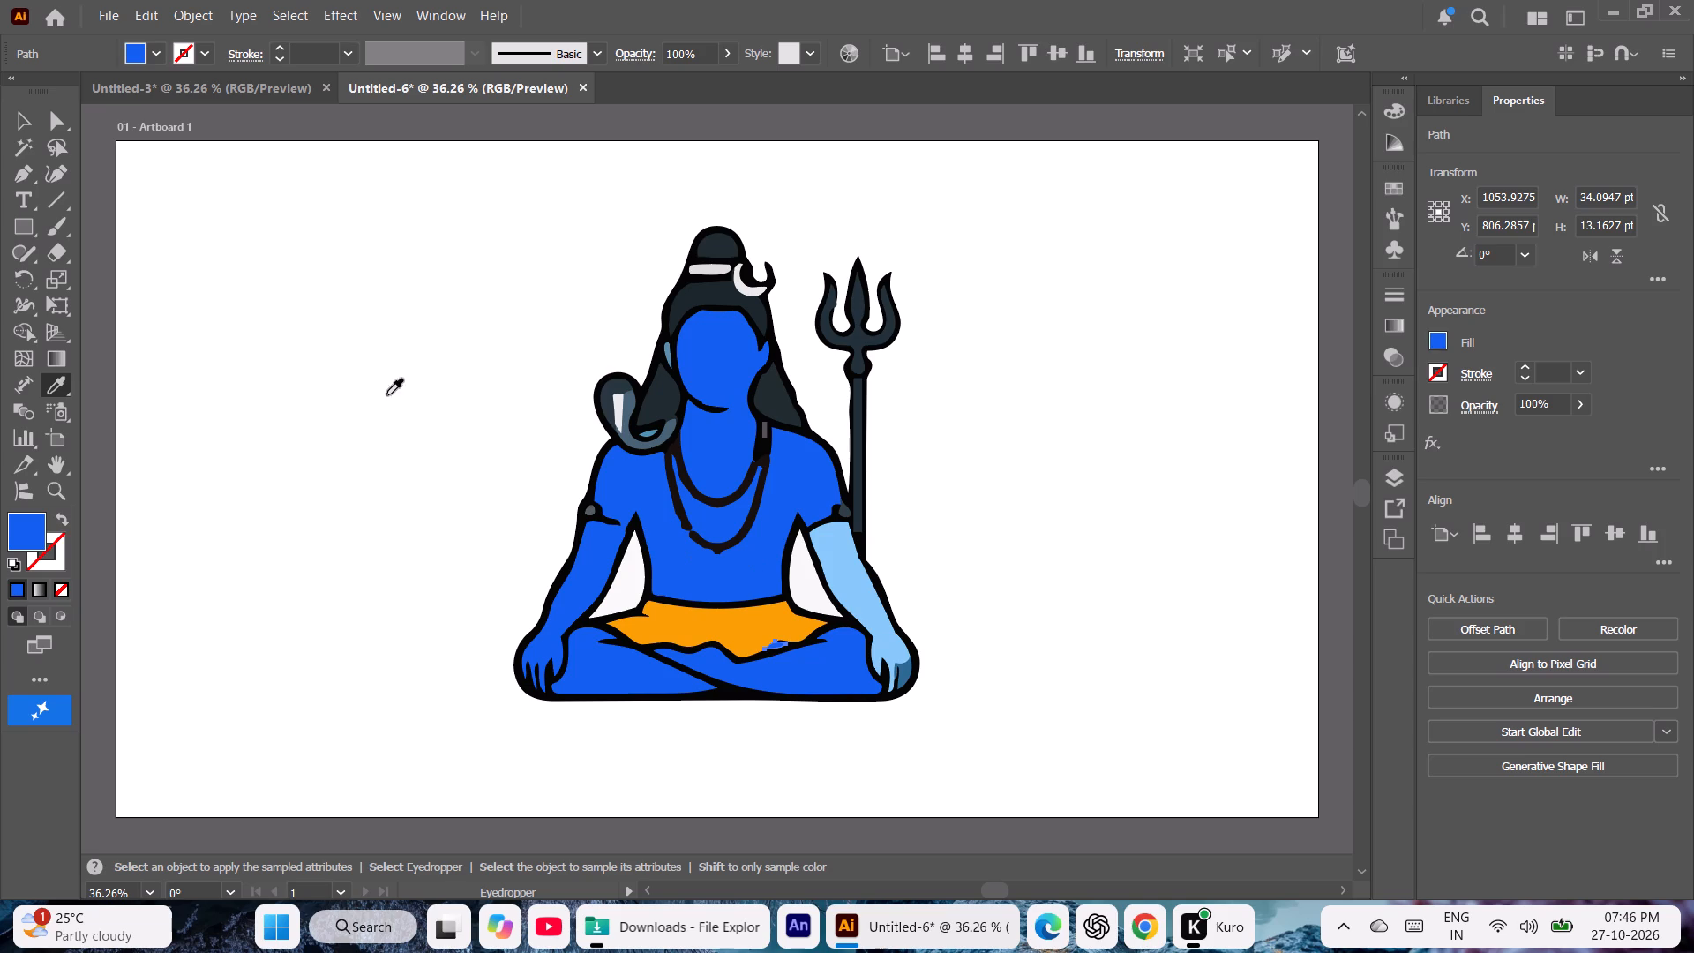
left_click(30, 120)
left_click(253, 306)
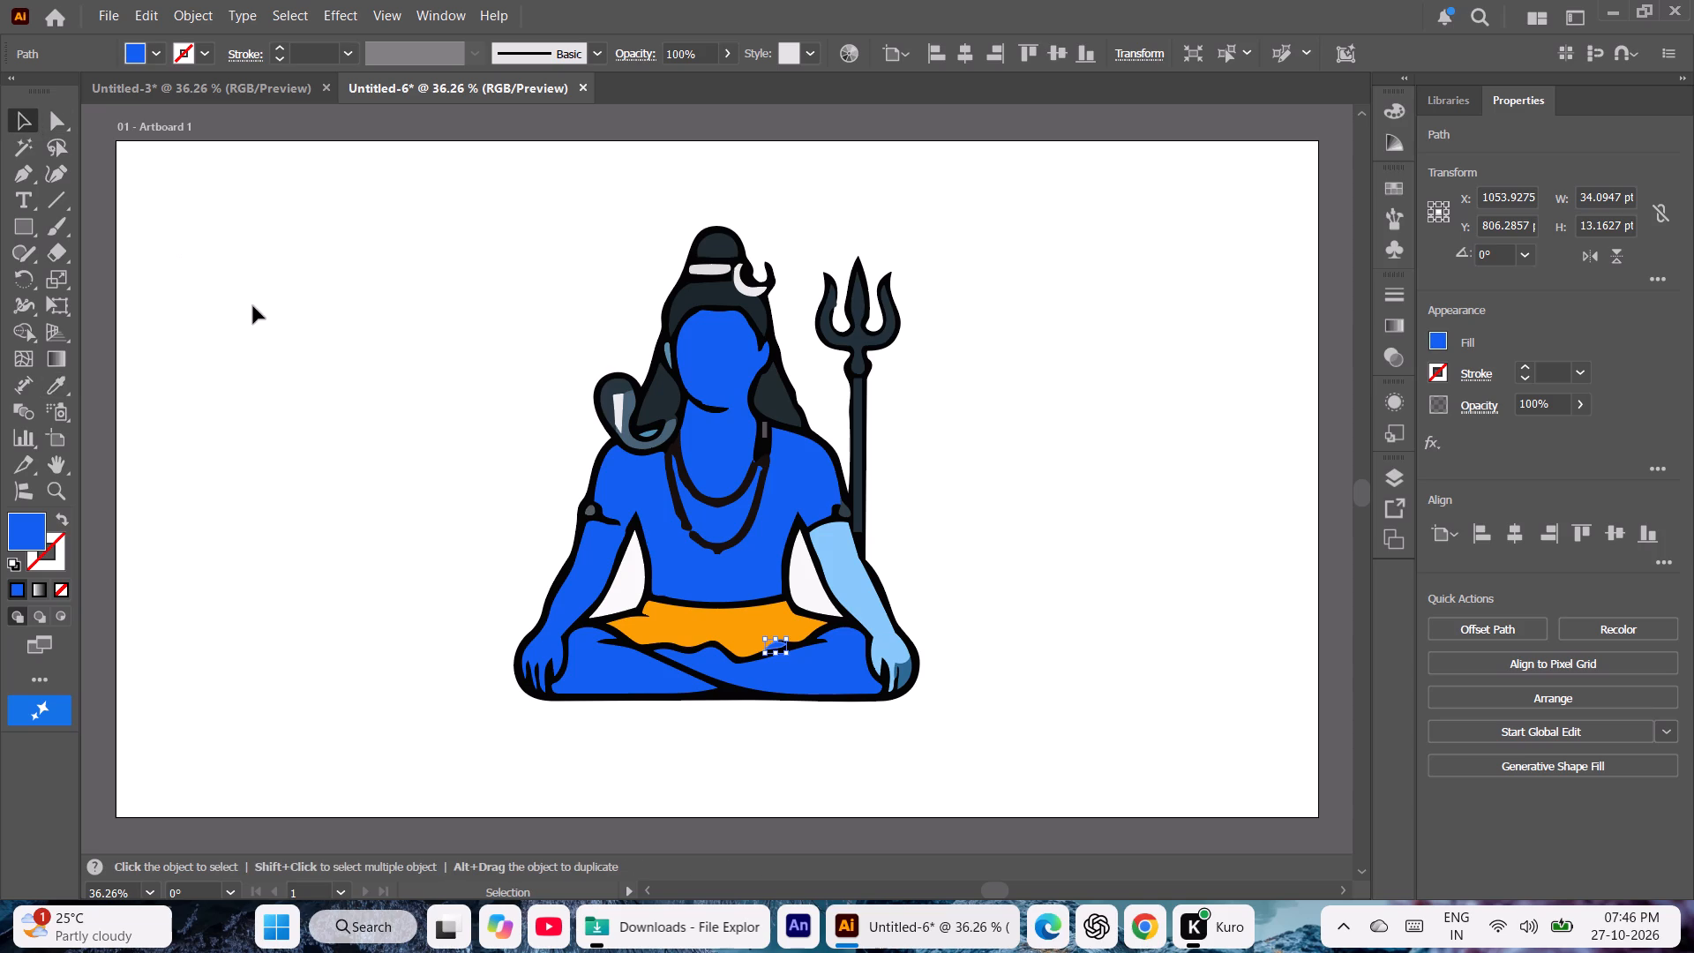
Match the light blue forearm and hand on the trident side to the torso's darker blue with the Eyedropper.
left_click(863, 607)
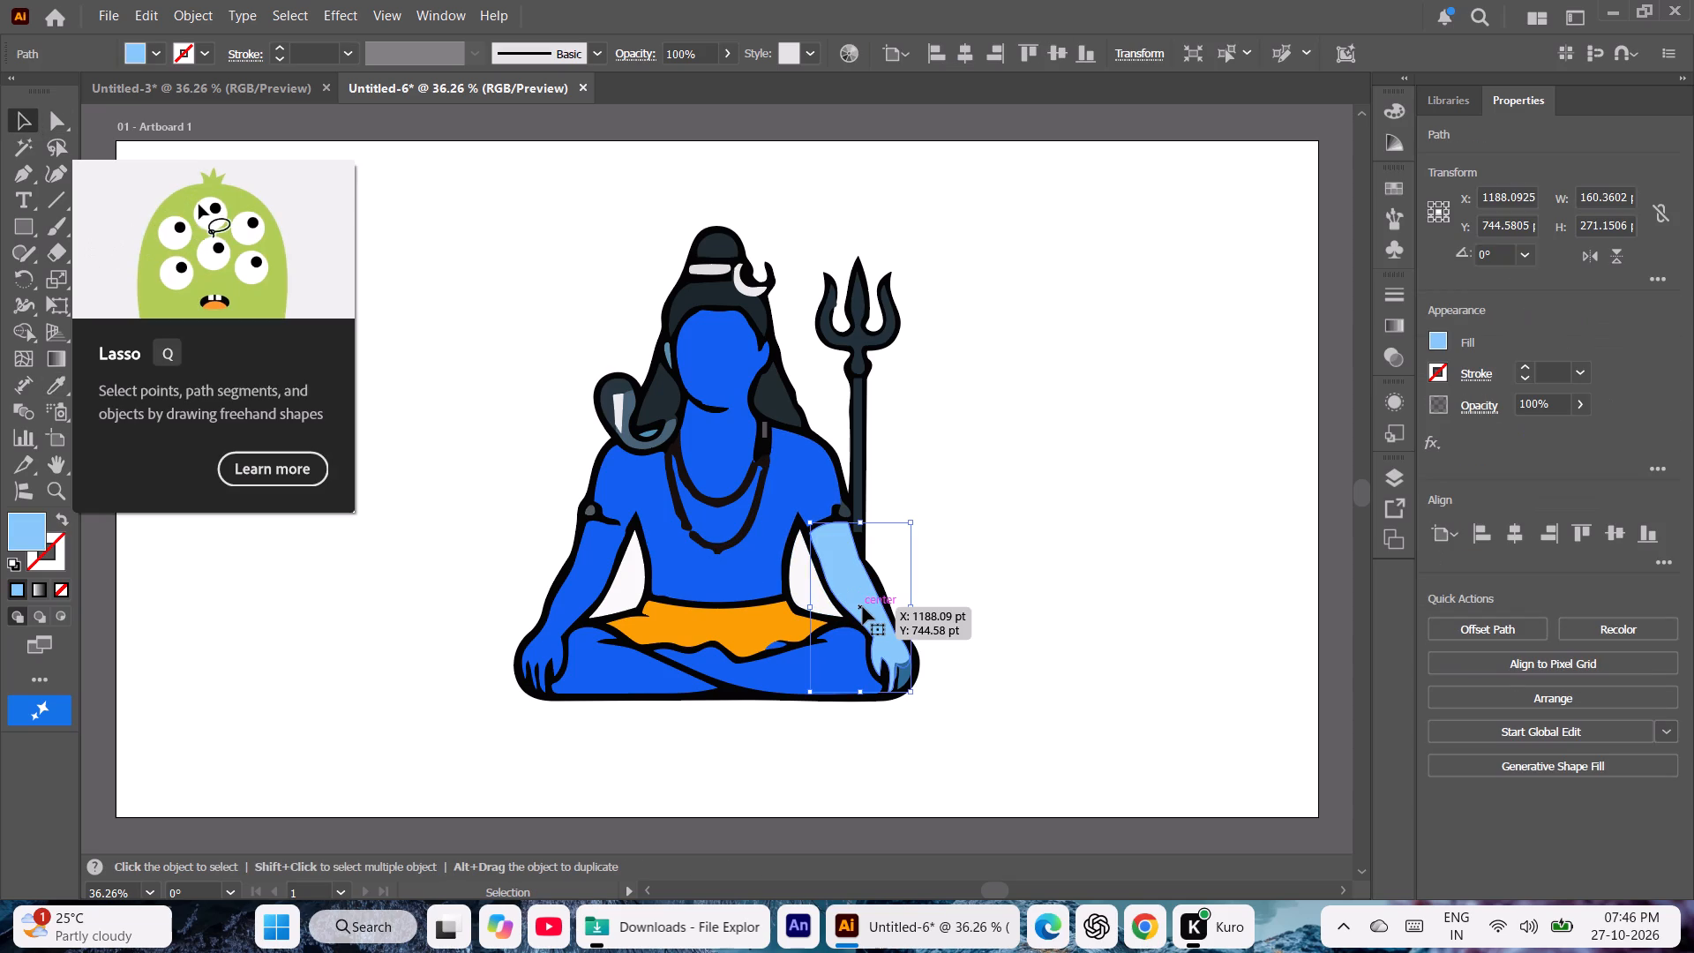
key("i")
left_click(793, 488)
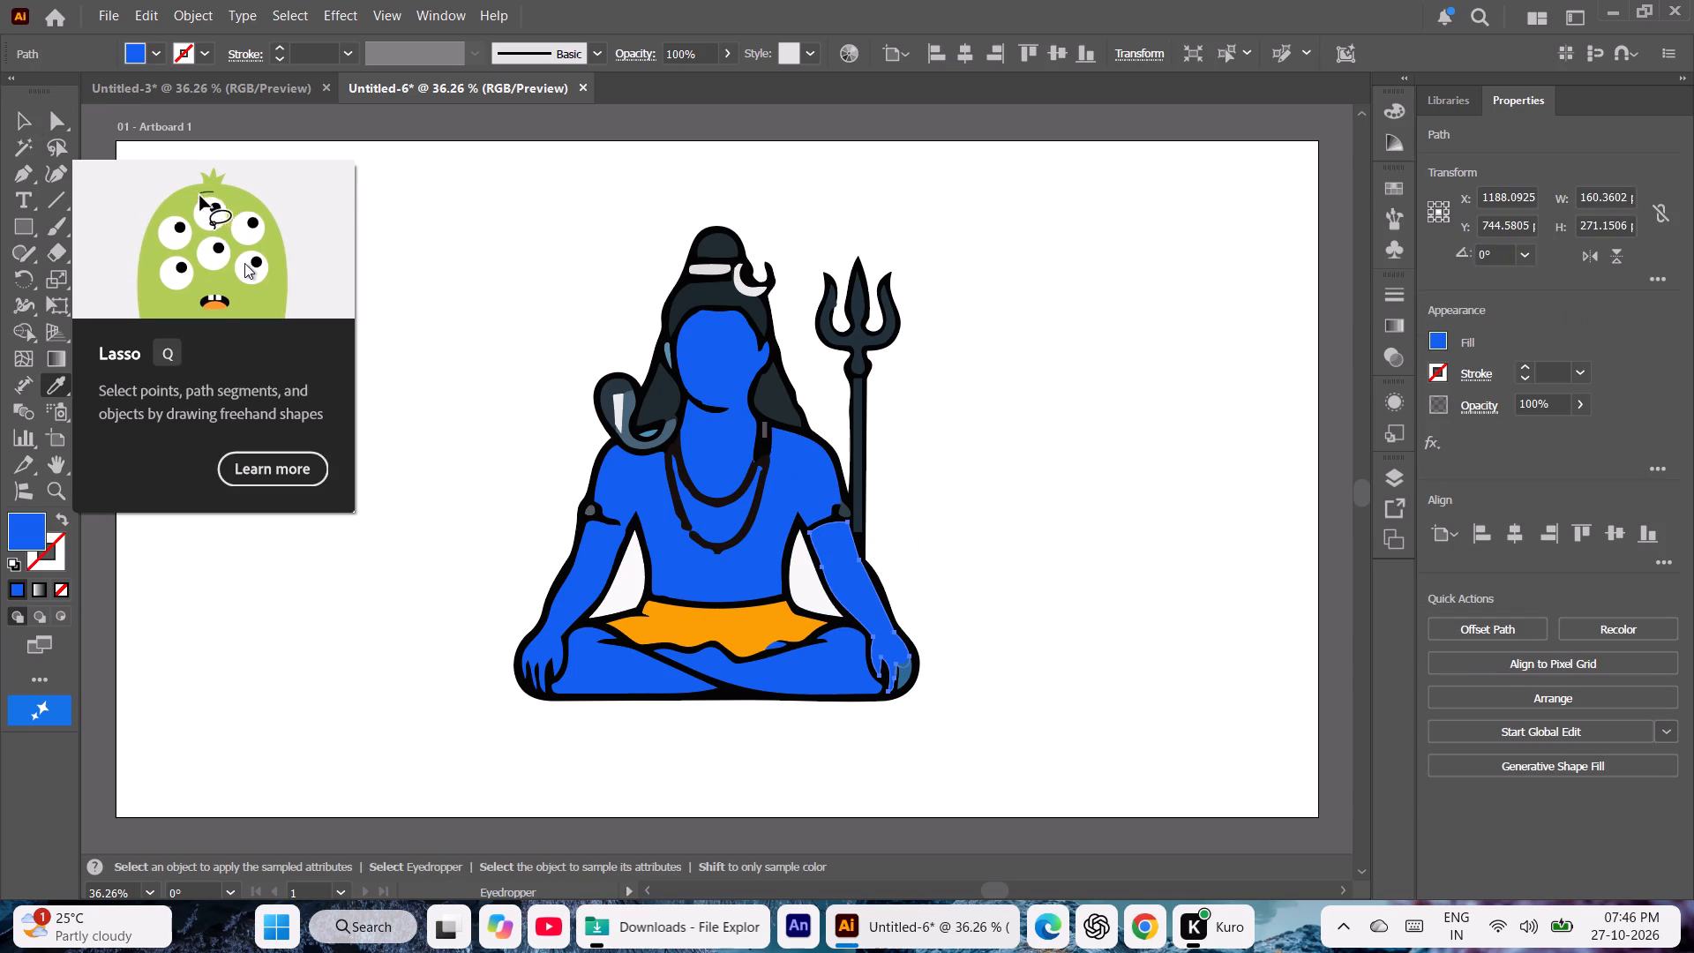
left_click(22, 122)
left_click(328, 381)
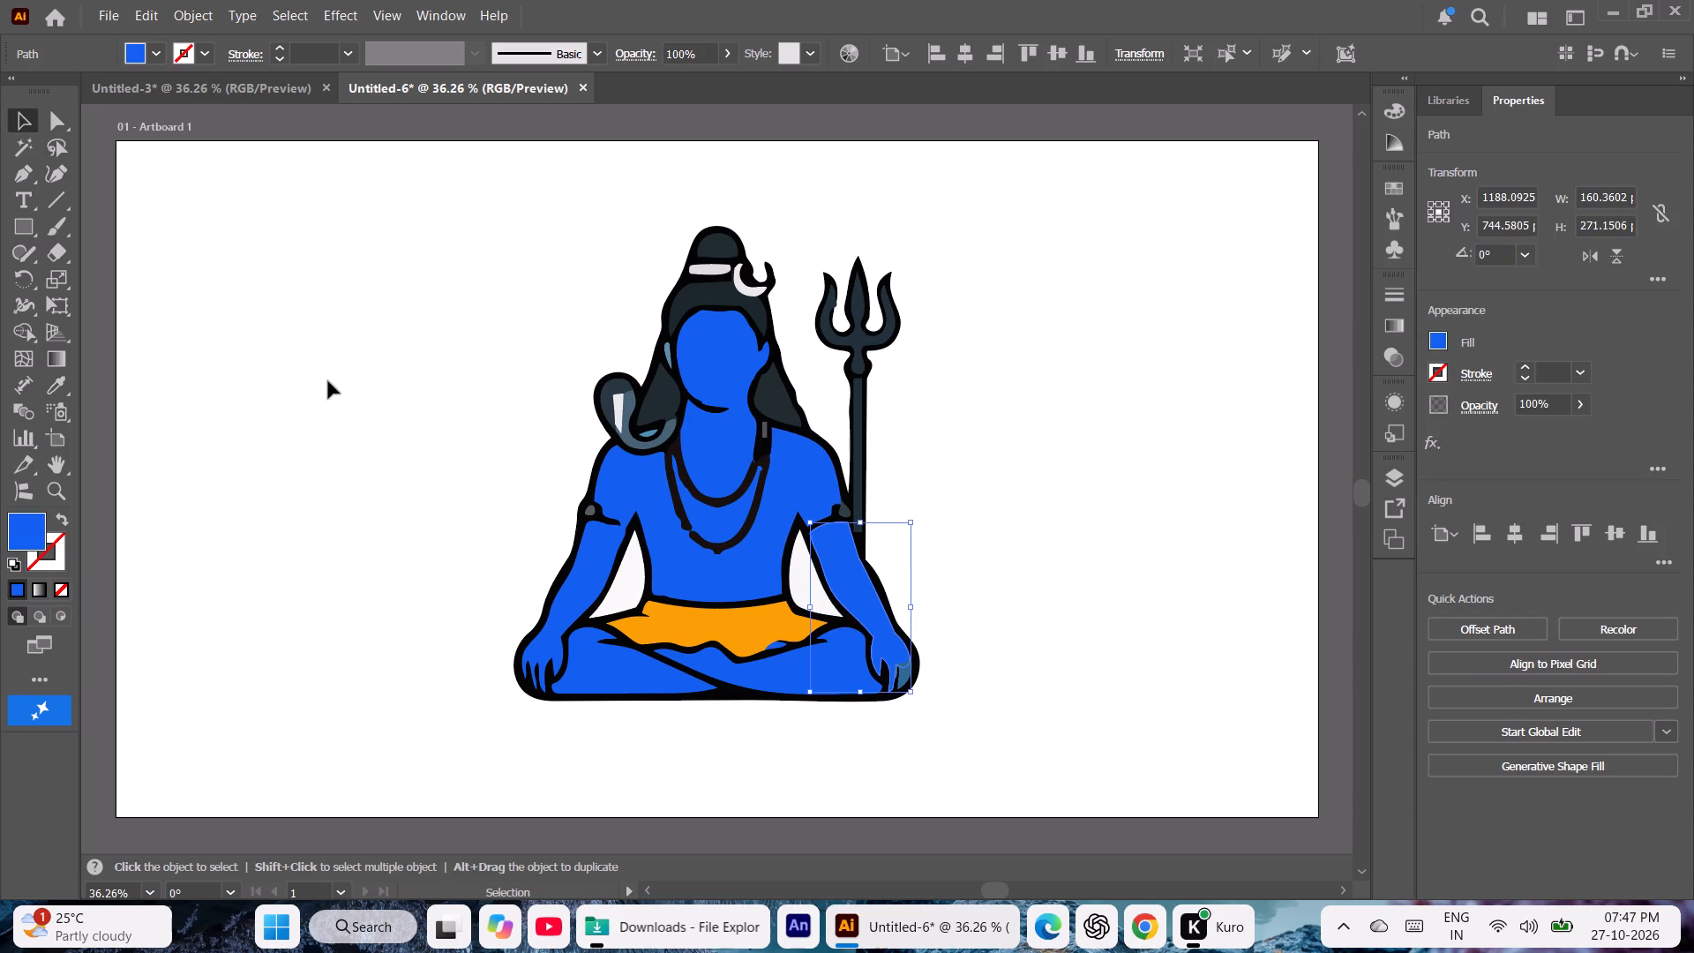
Match the small grey-blue shadow on the trident-side hand to the torso's darker blue with the Eyedropper.
left_click(903, 677)
key("i")
left_click(735, 573)
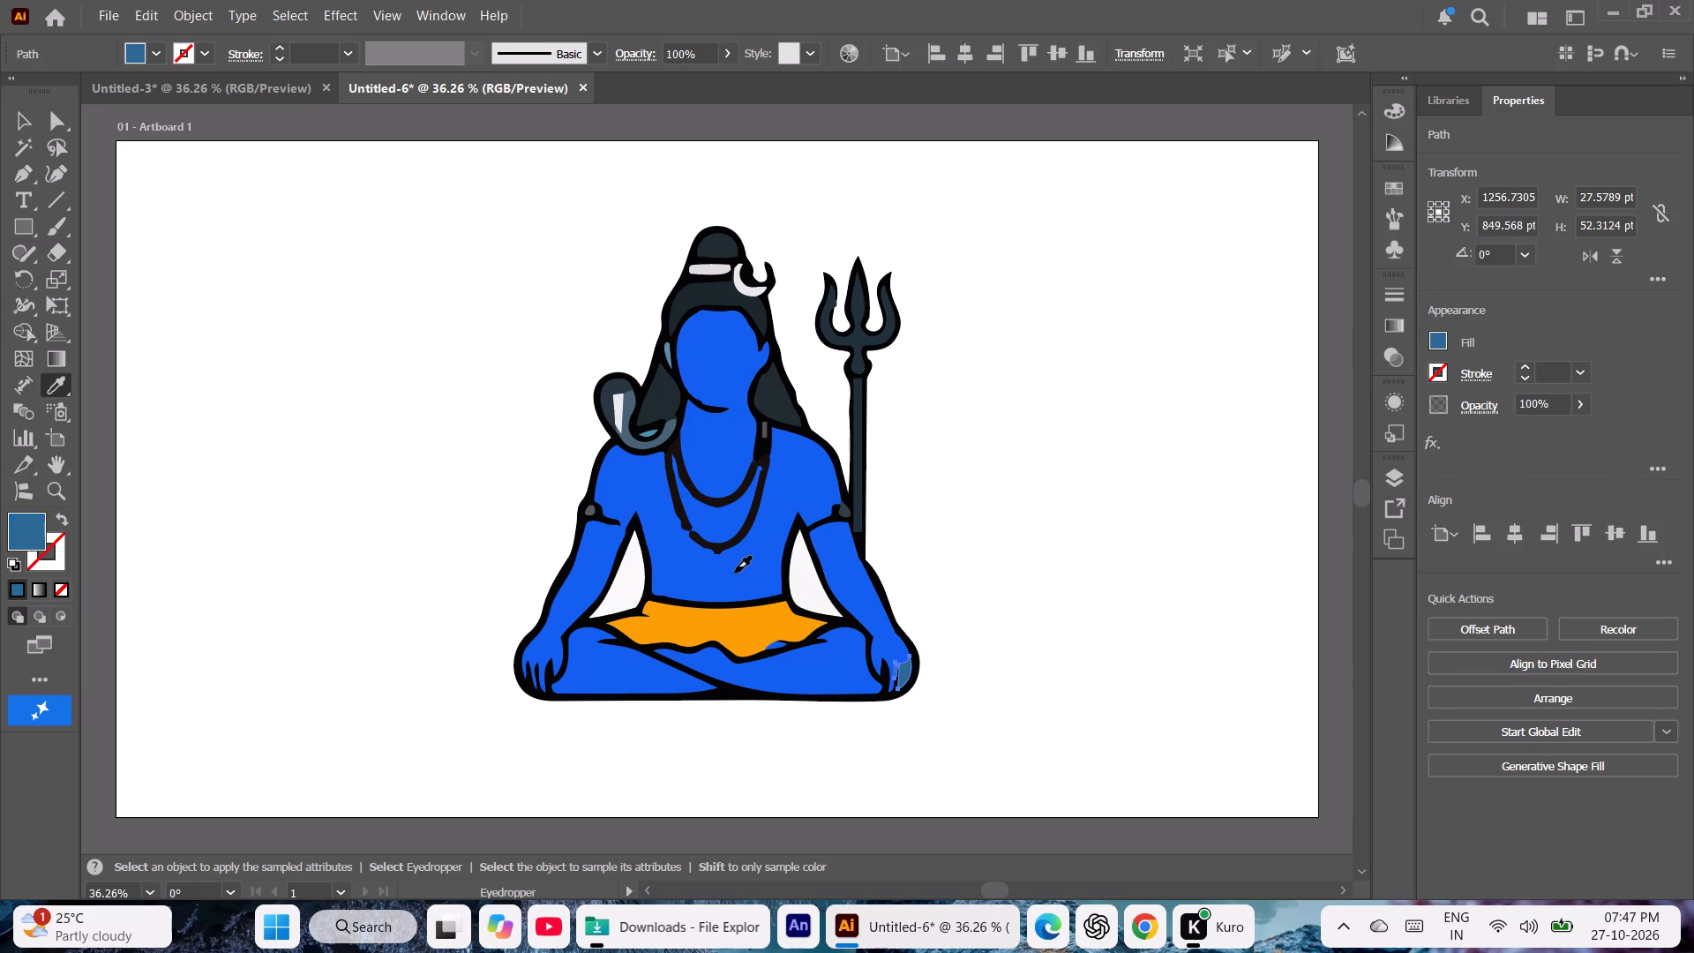
left_click(18, 111)
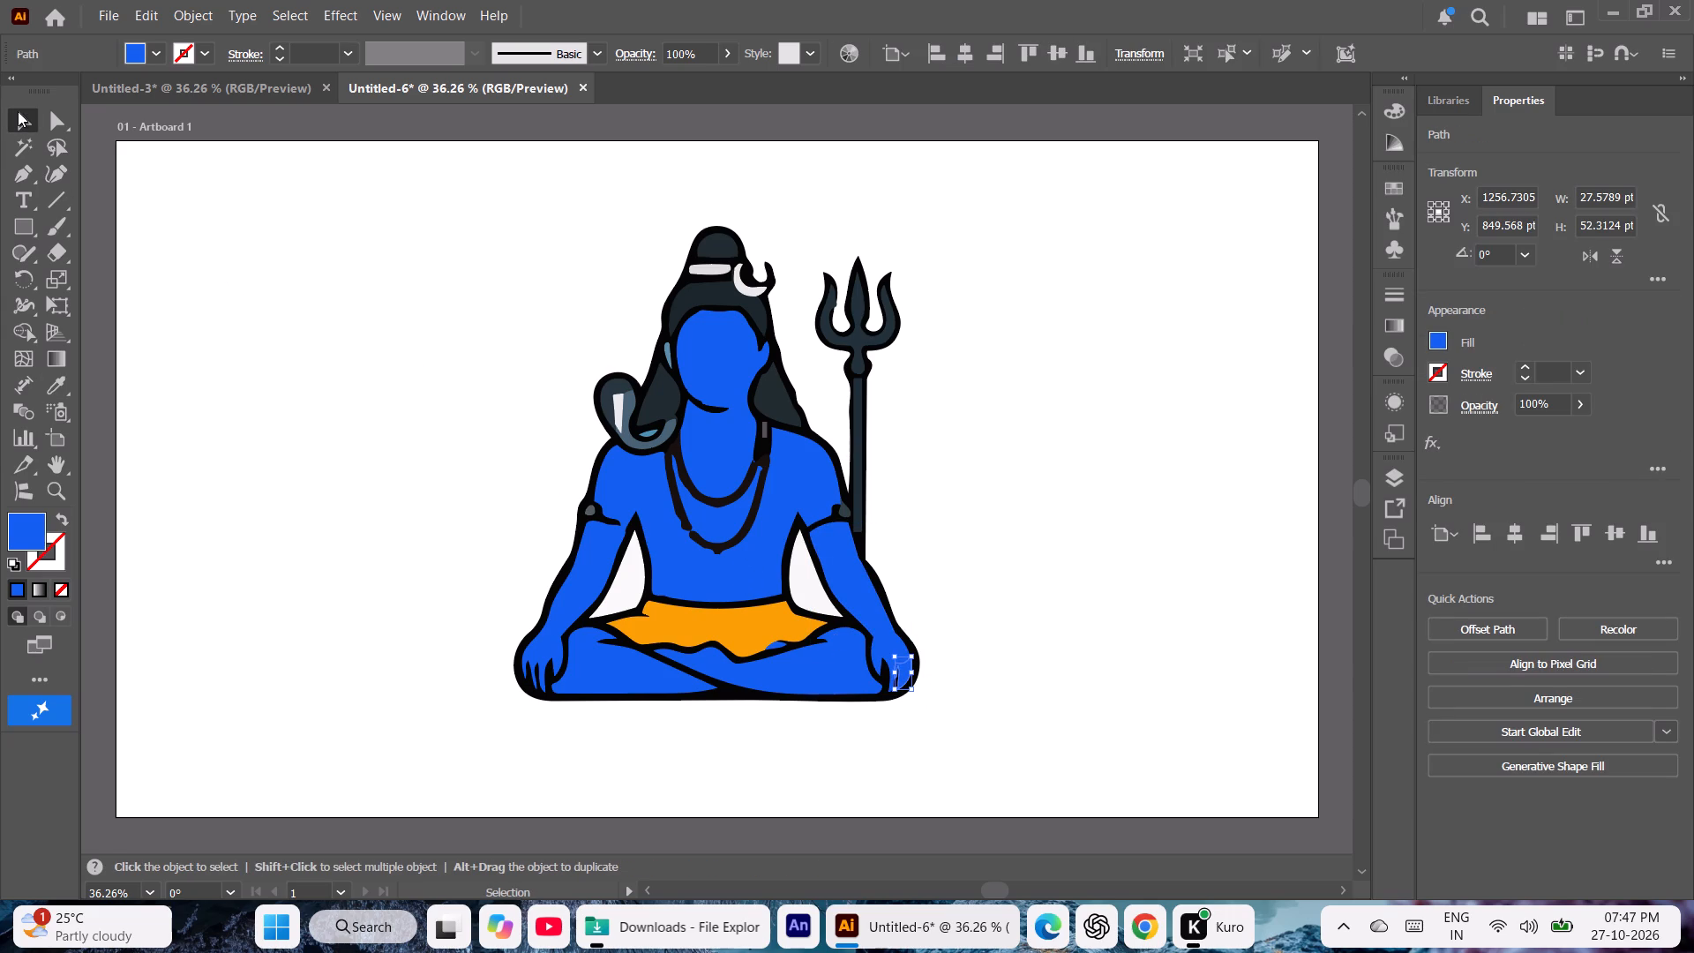
left_click(304, 330)
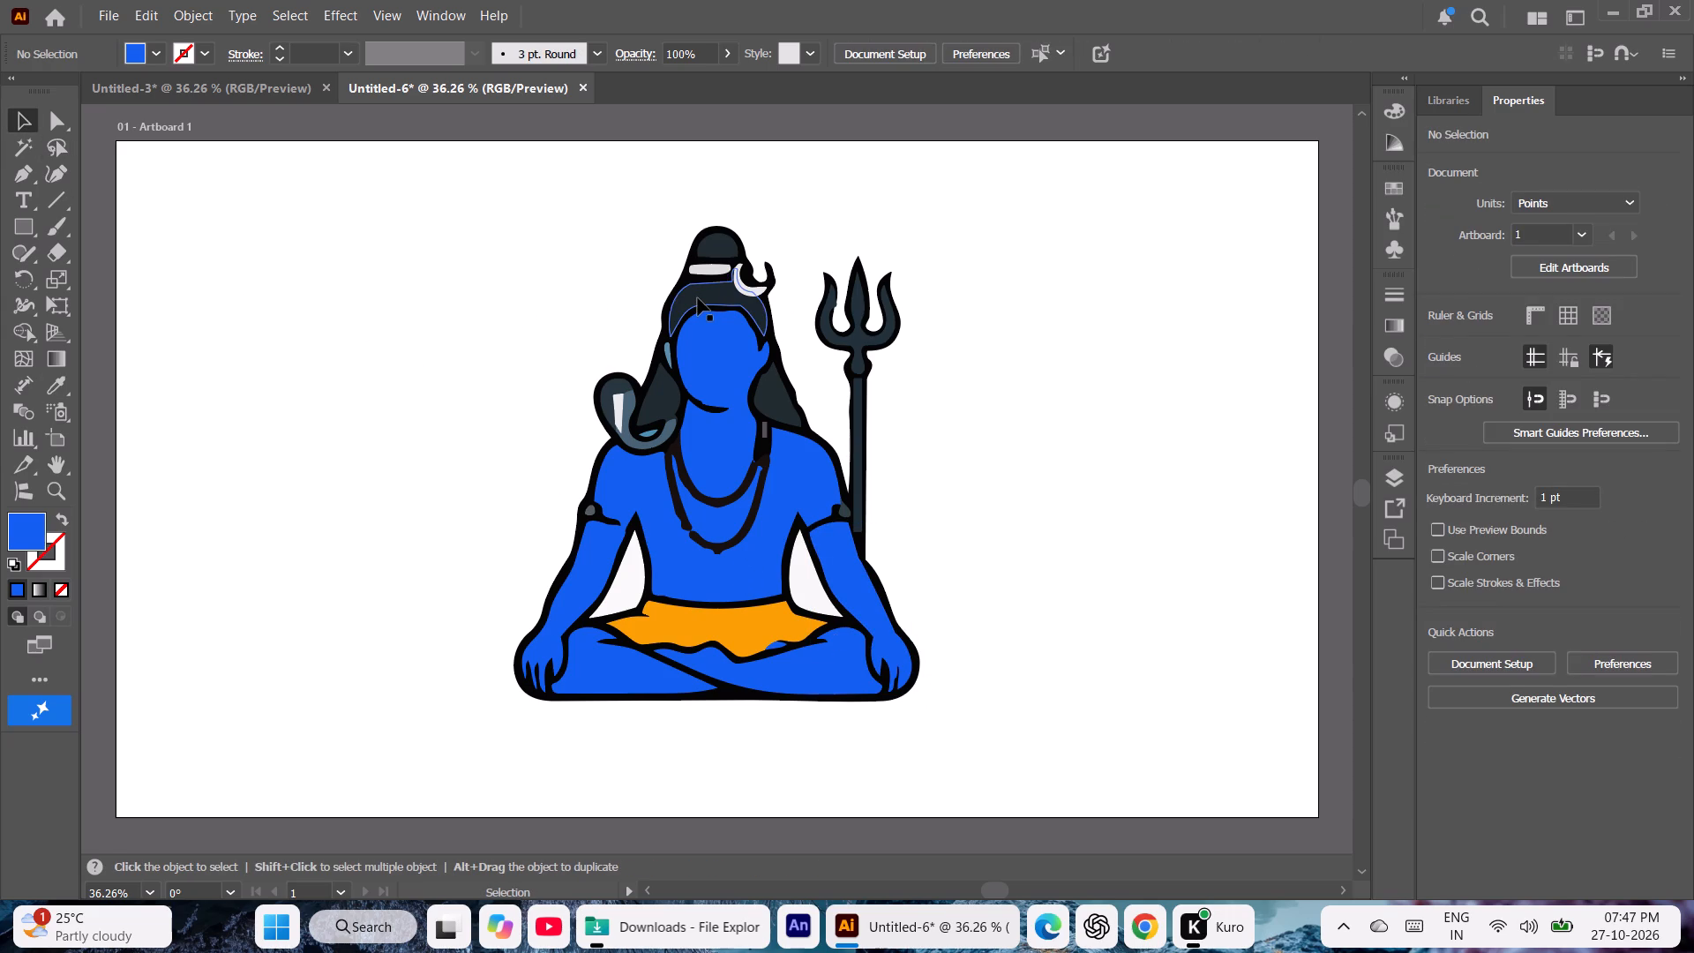
Fill the dark slate hair section above the Shiva figure's face with black.
left_click(698, 298)
left_click(1437, 341)
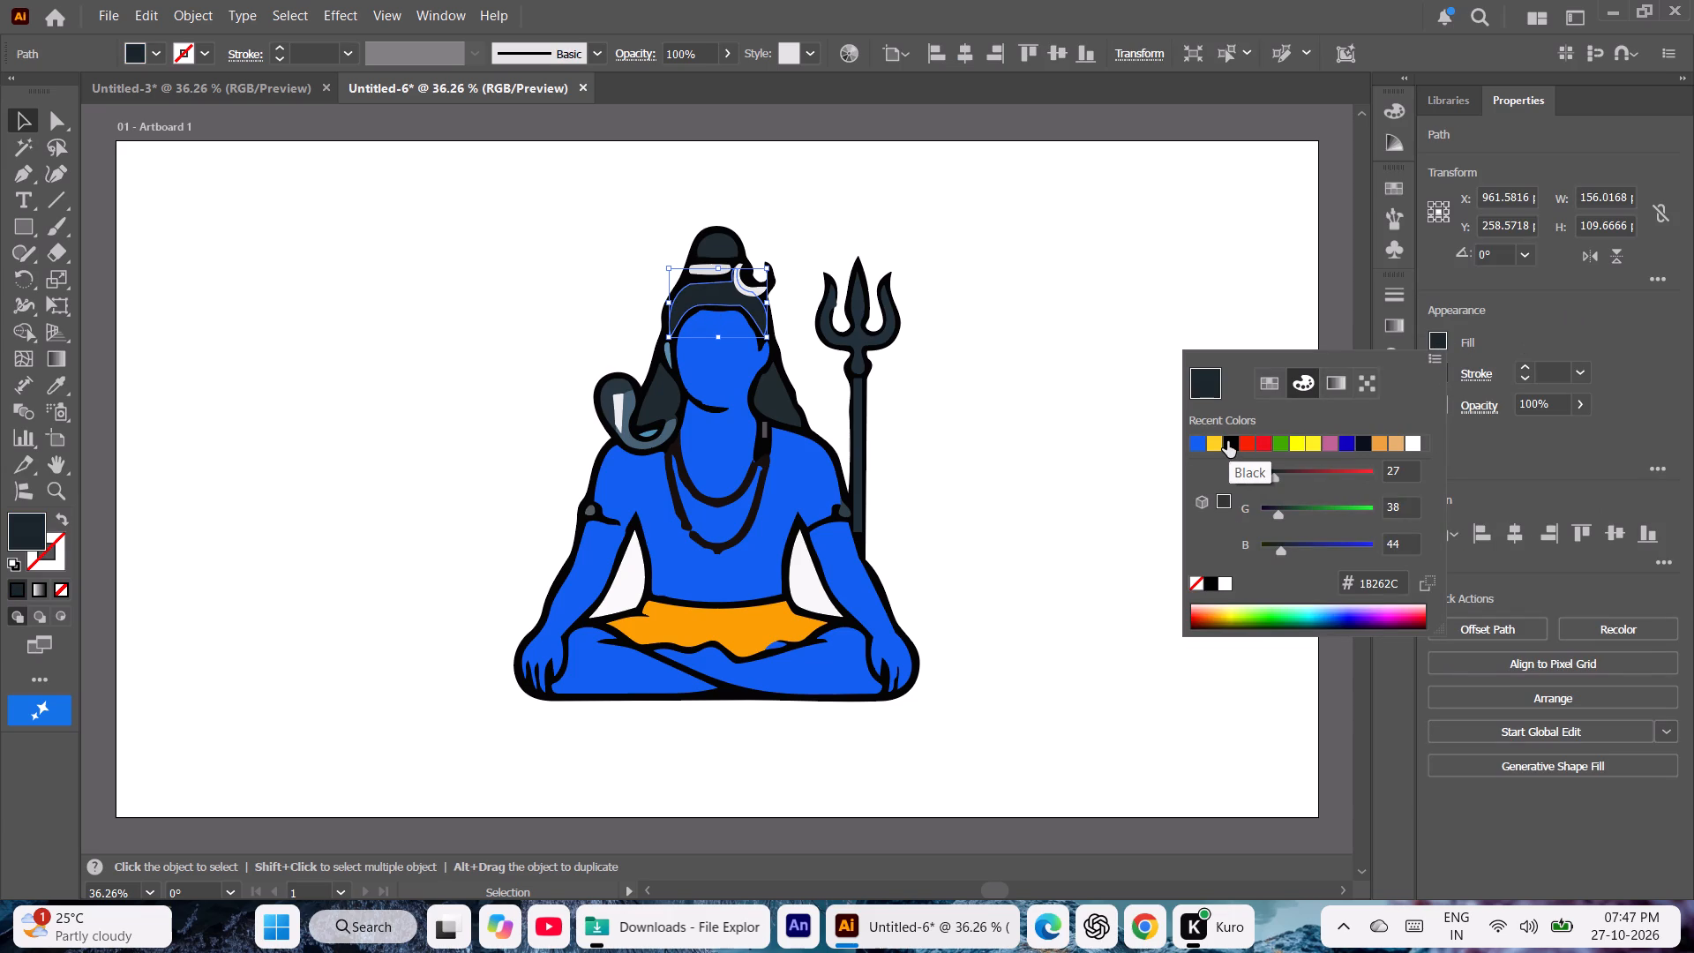
left_click(1227, 441)
double_click(1005, 388)
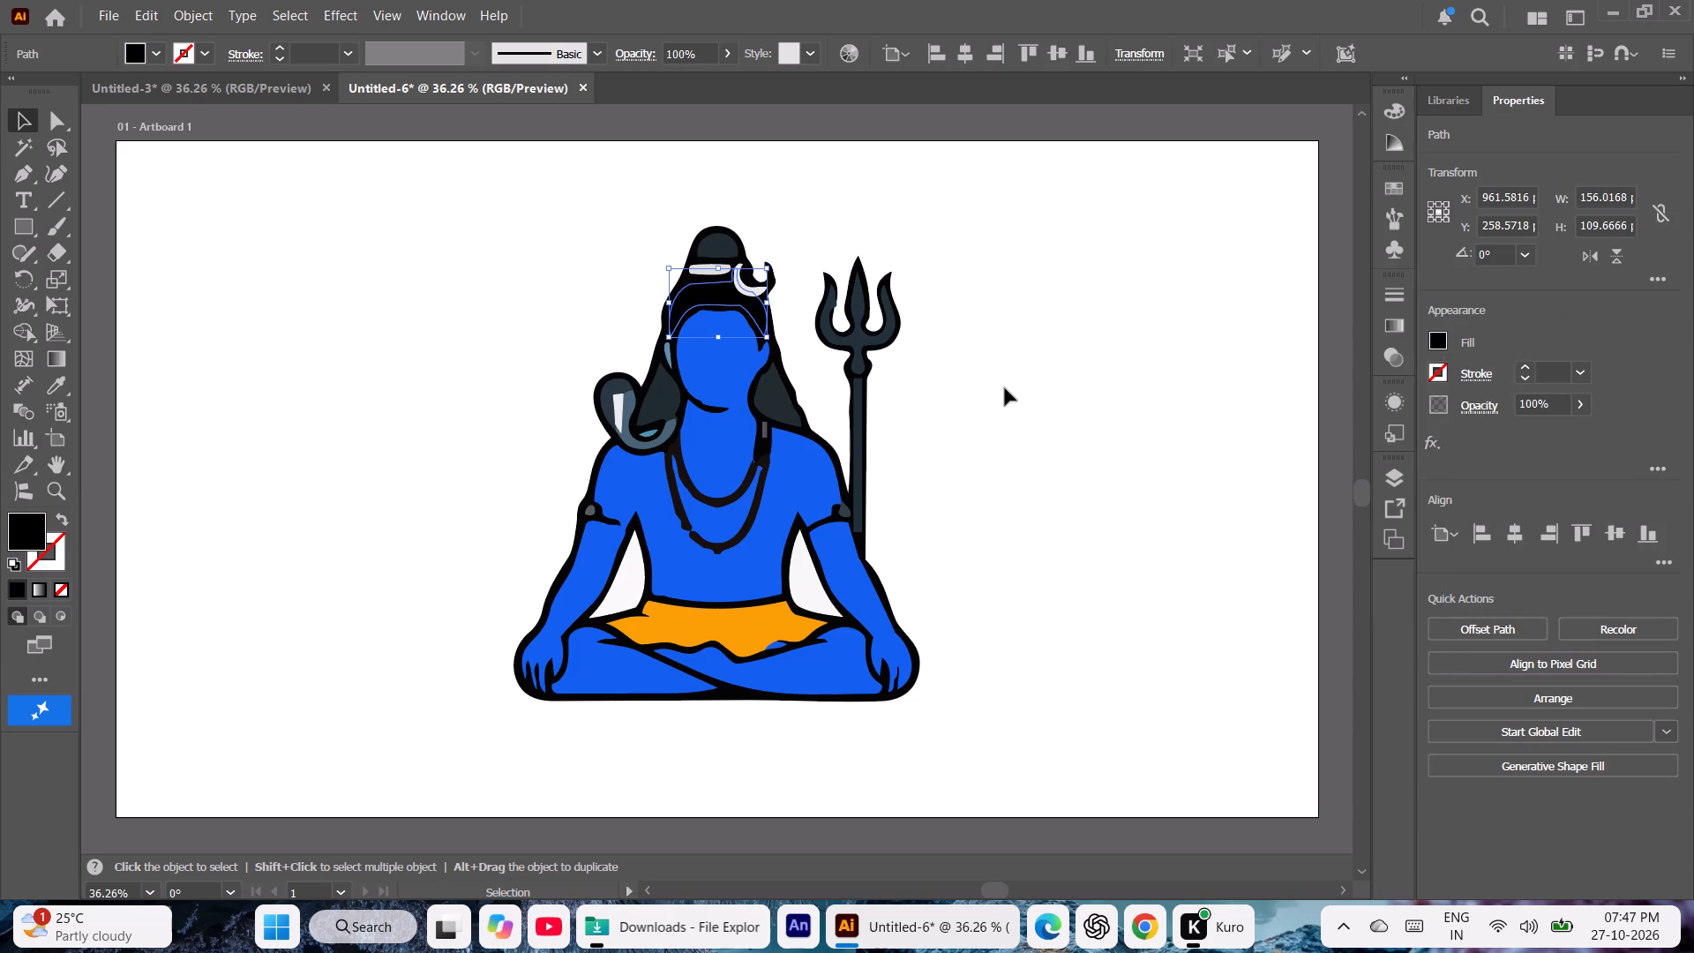
Match the dark slate hair lock on the trident side to the black hair with the Eyedropper.
left_click(775, 397)
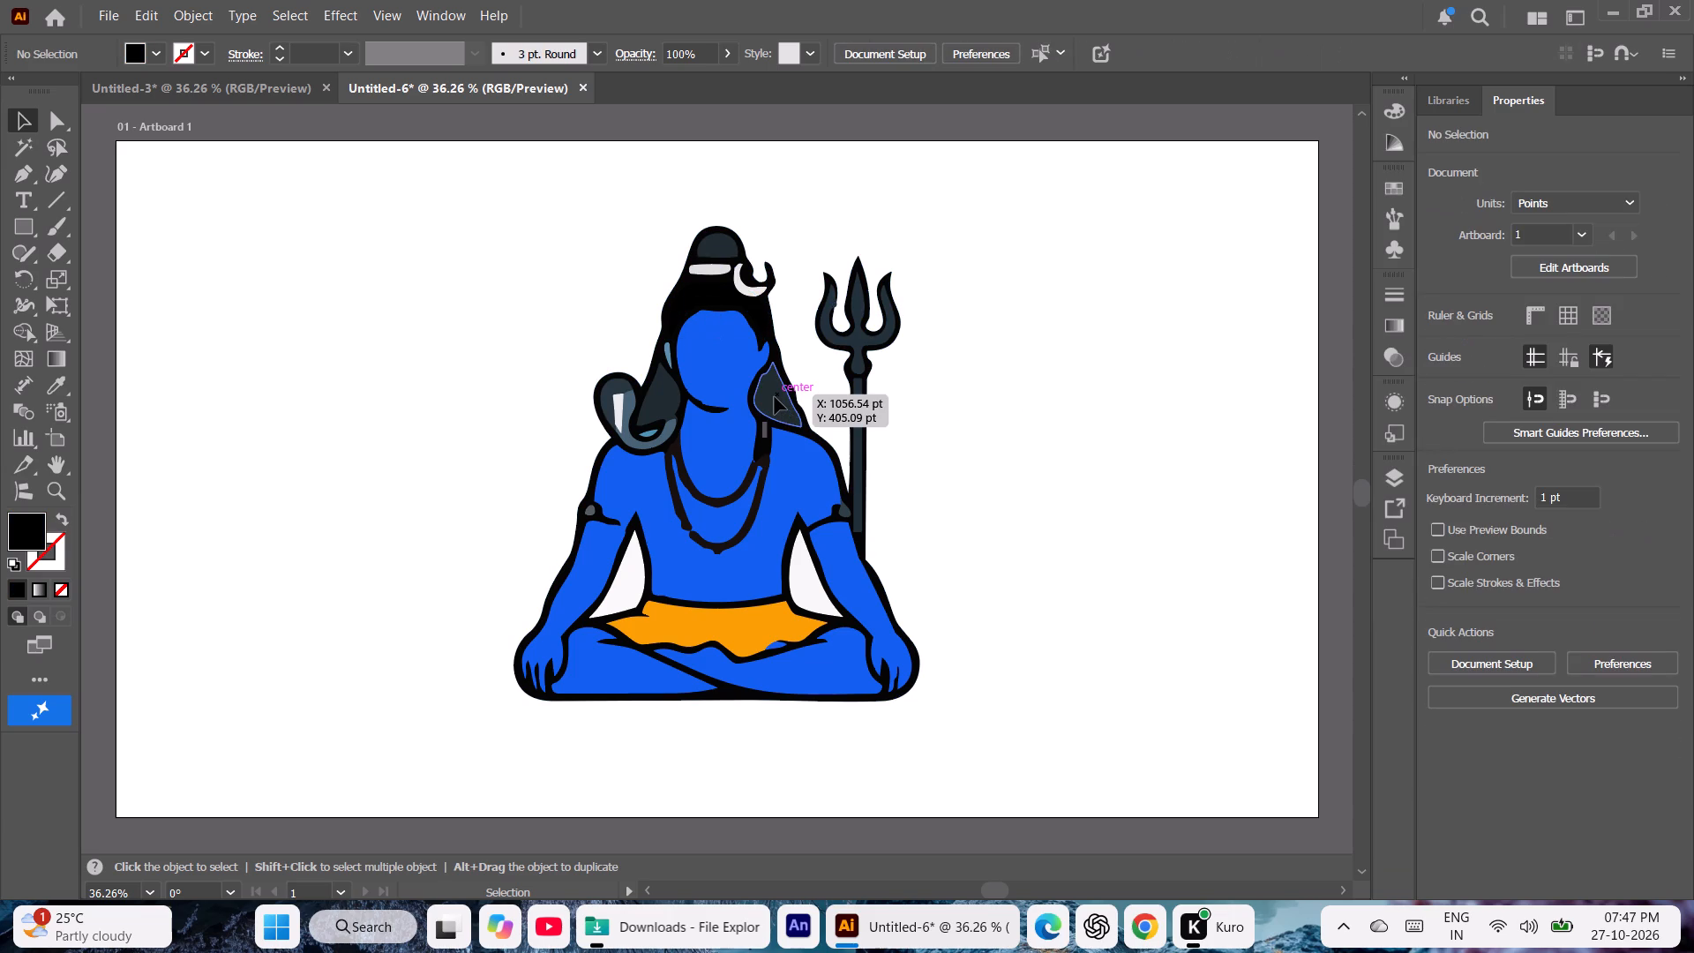
key("i")
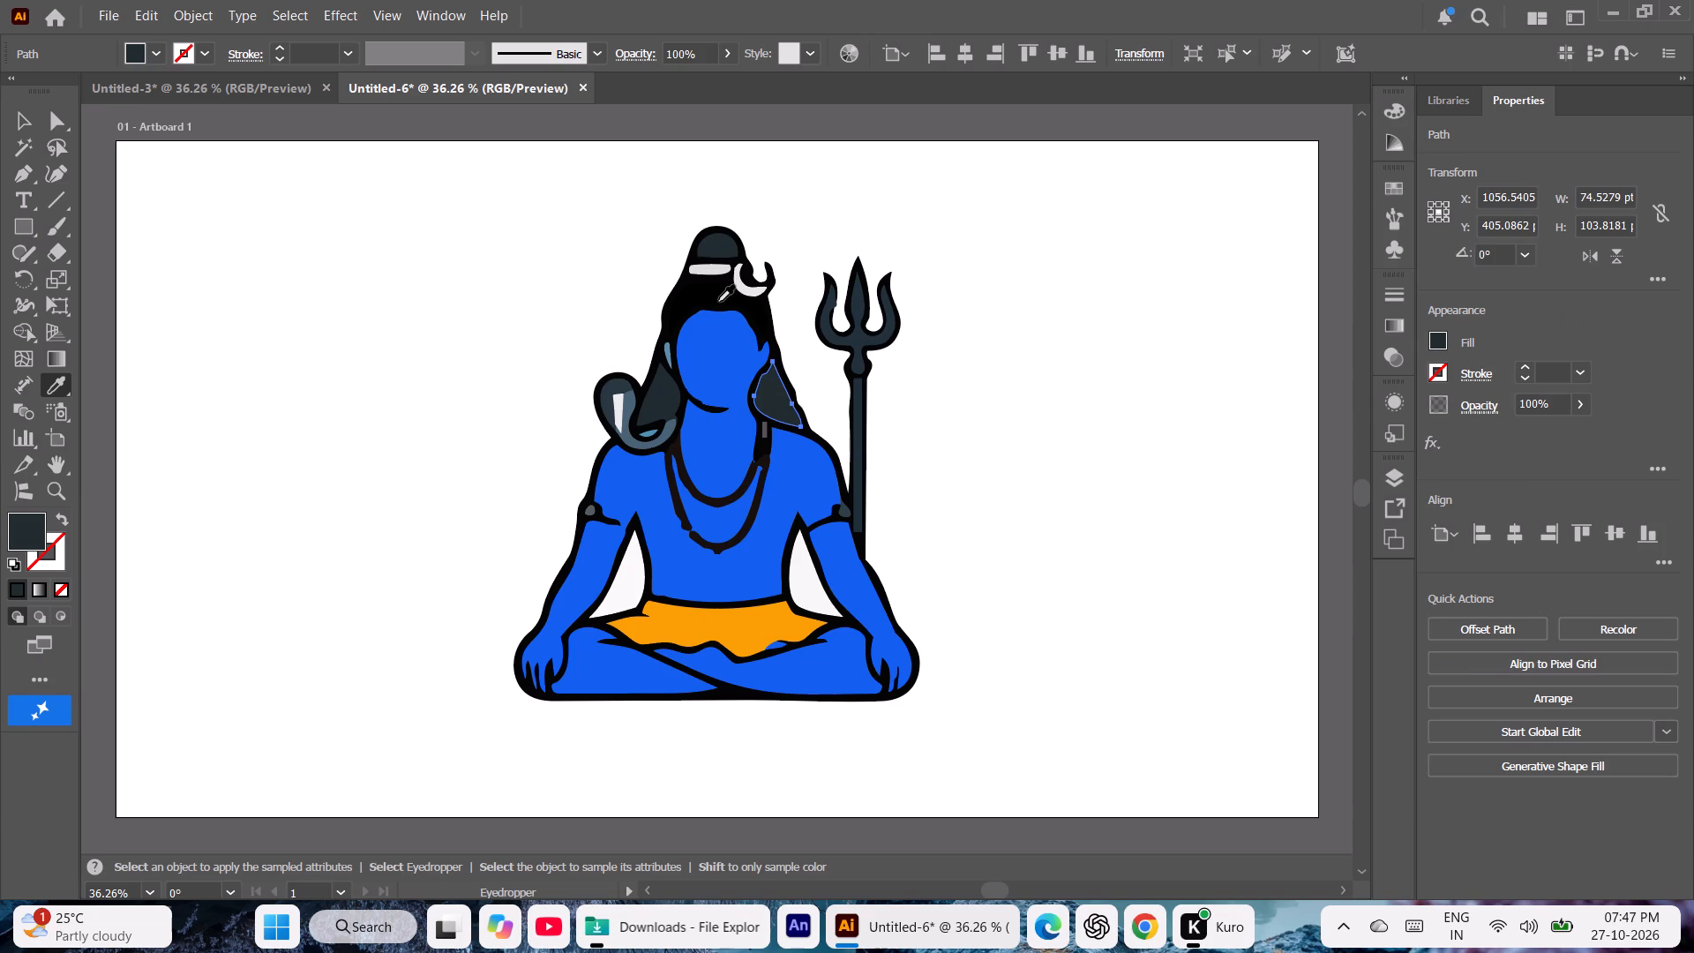
left_click(719, 302)
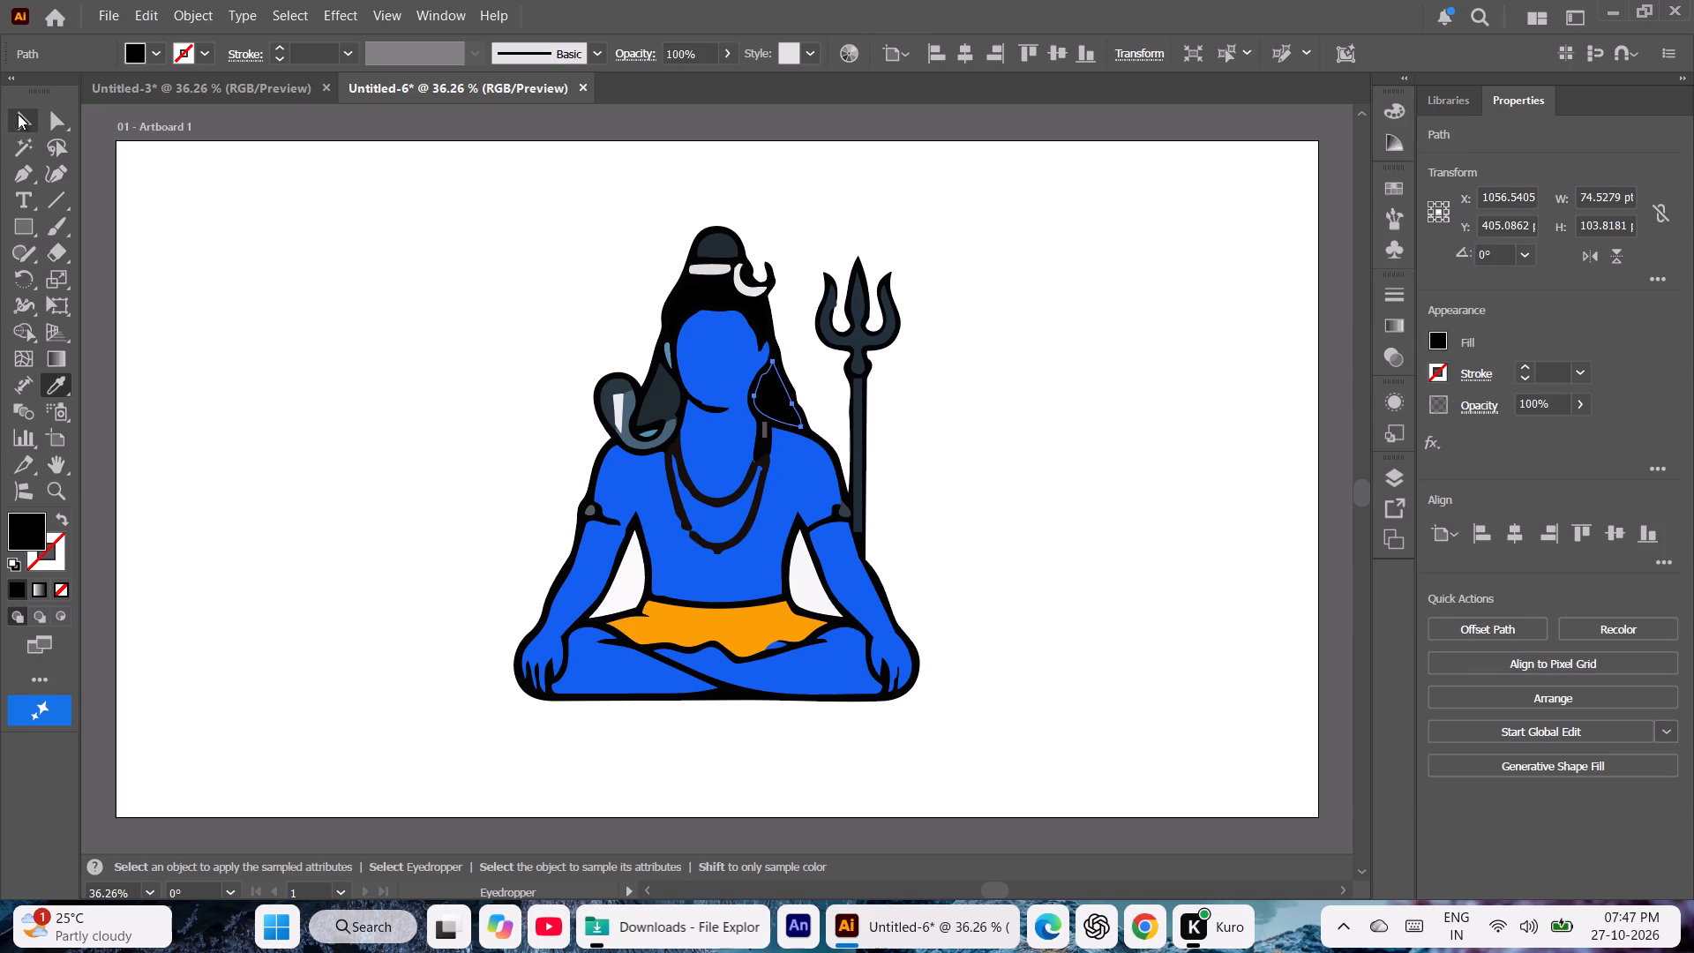
left_click(18, 114)
left_click(316, 289)
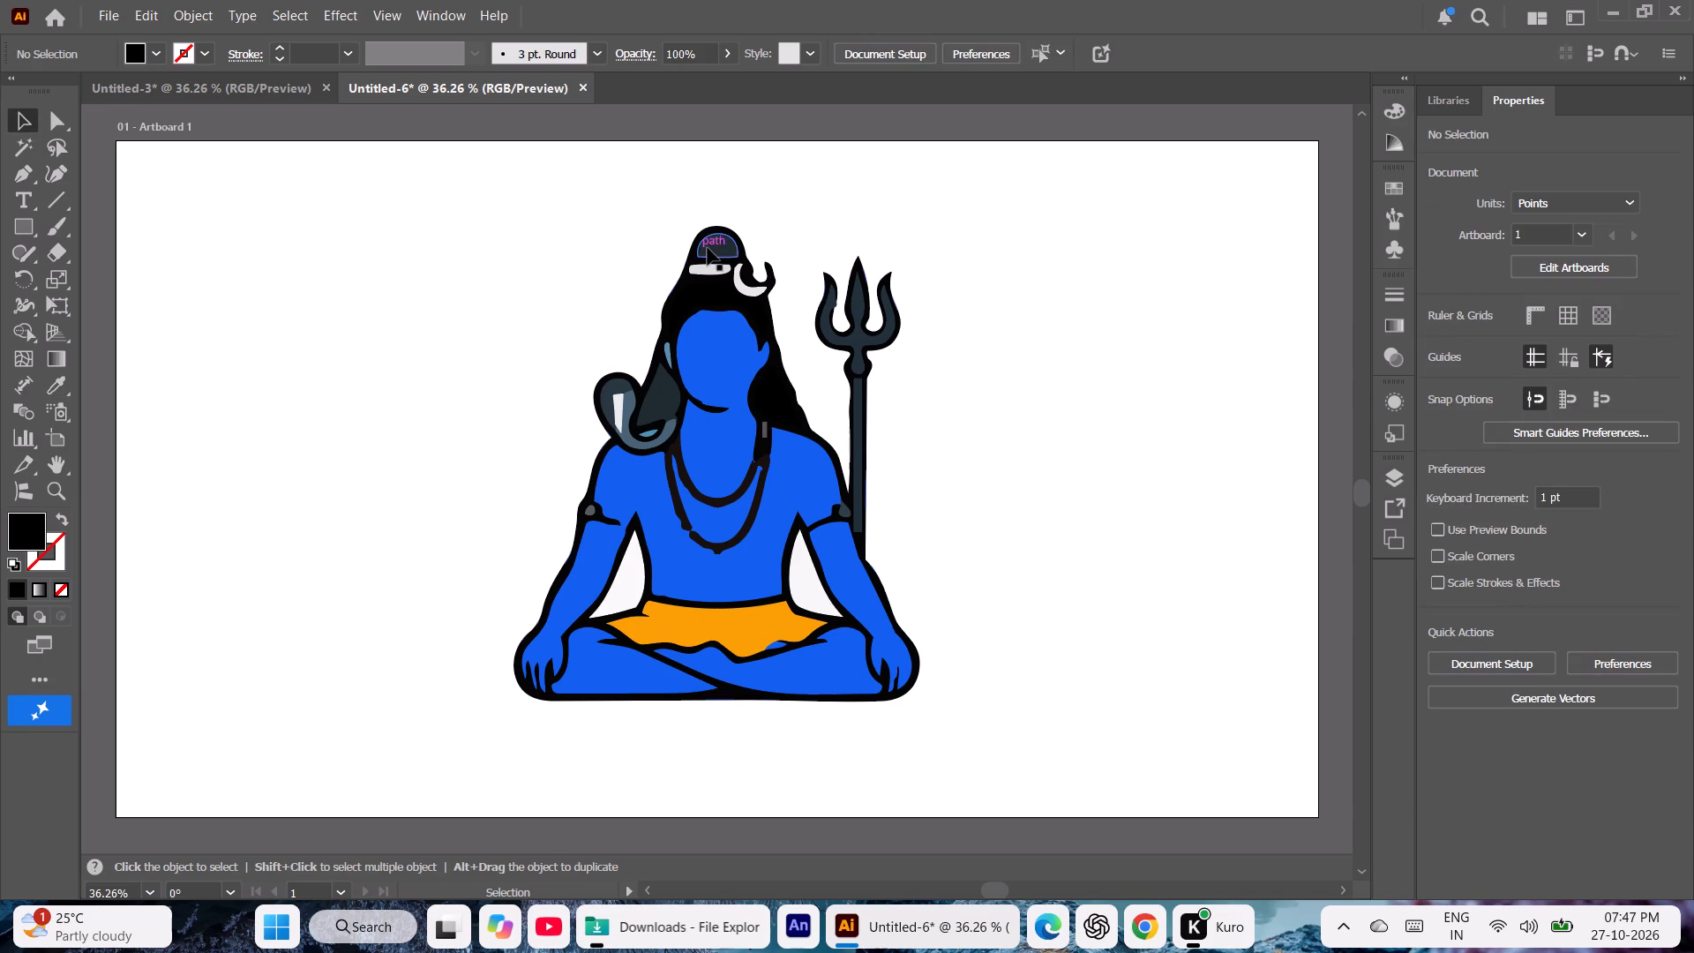
Match the dark slate topknot above the white hair band to the black hair with the Eyedropper.
left_click(711, 248)
key("i")
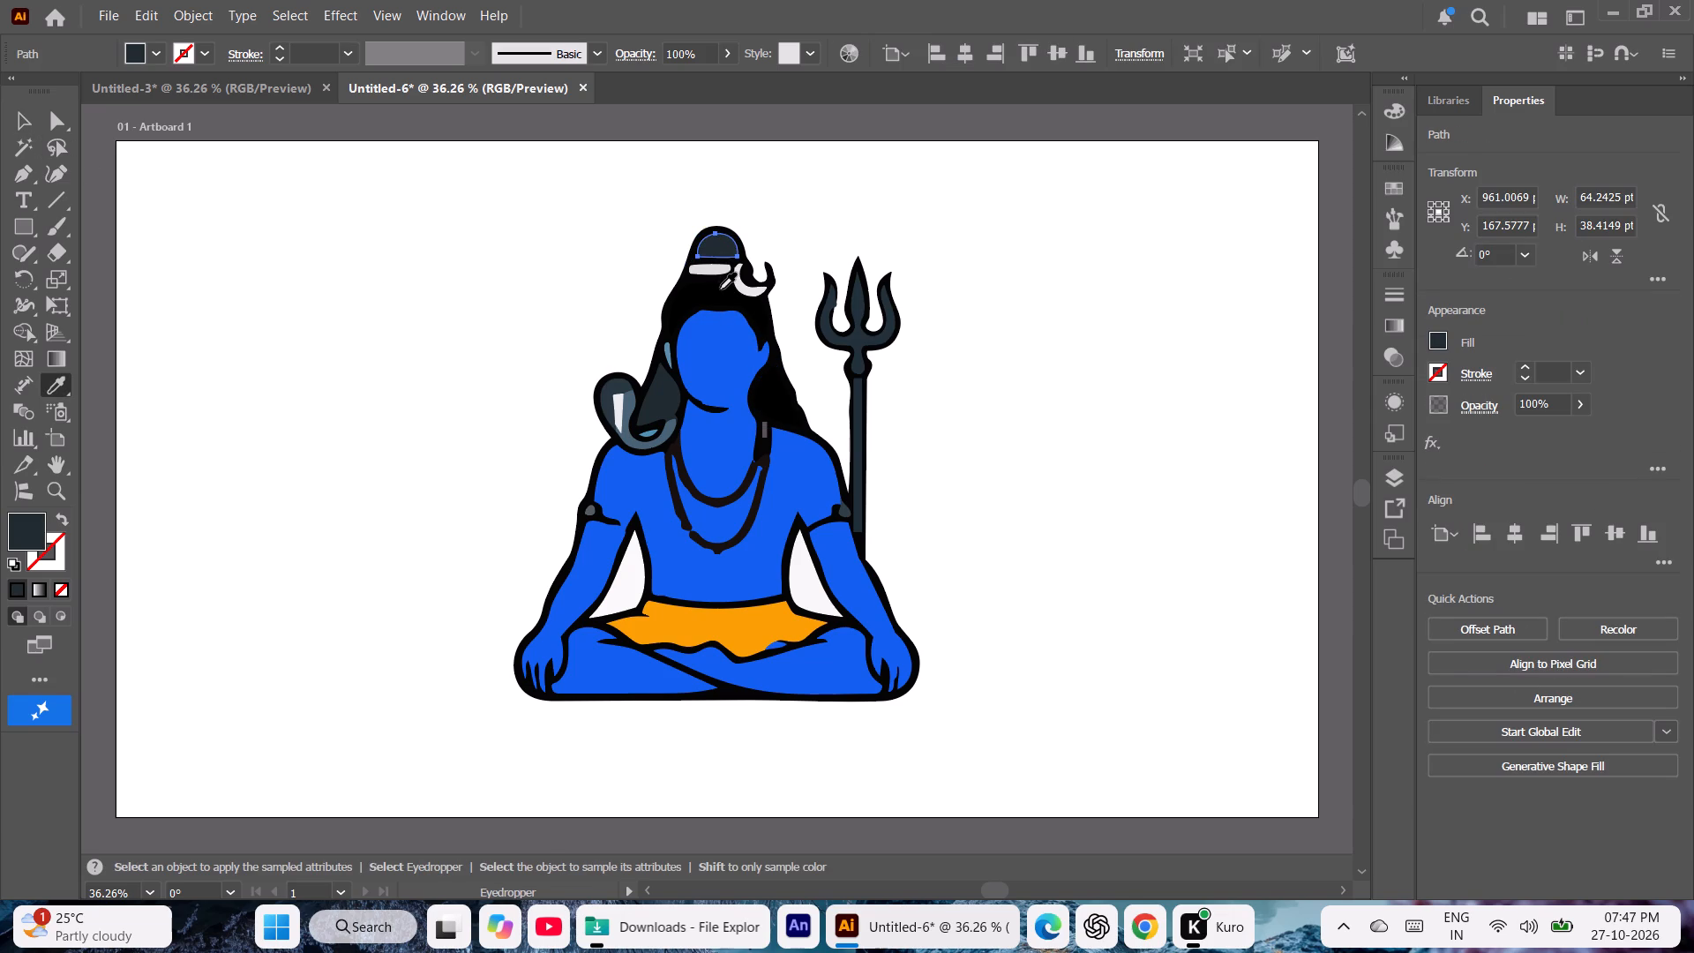
left_click(720, 289)
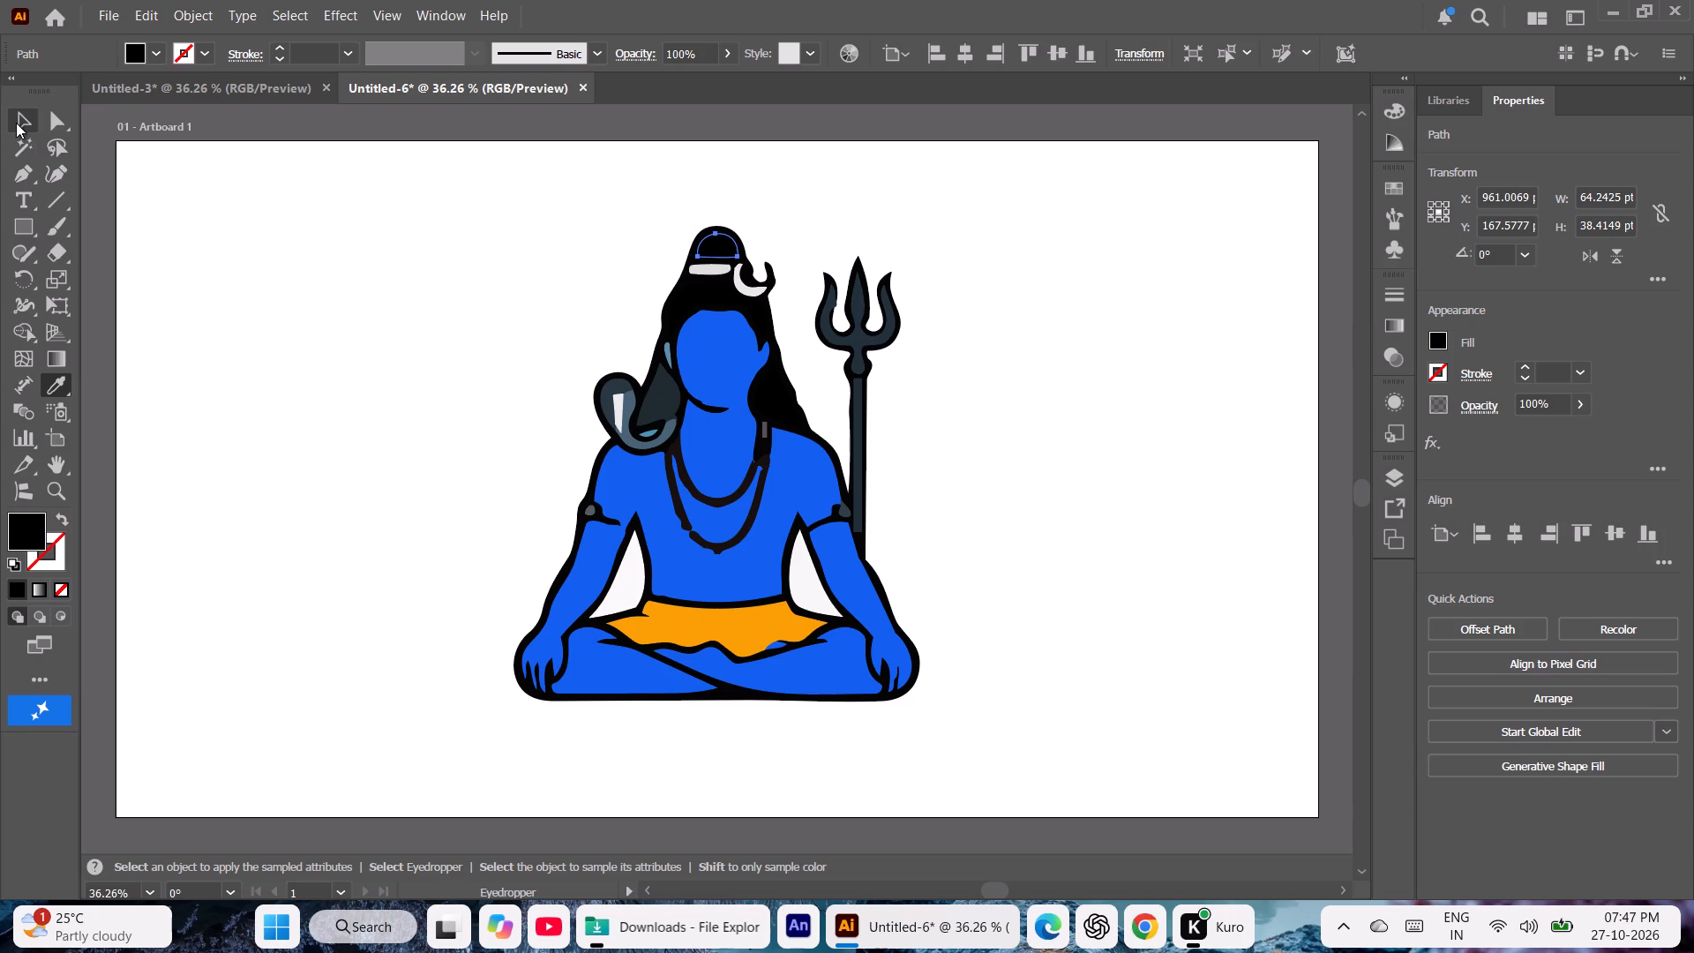
left_click(16, 123)
left_click(233, 274)
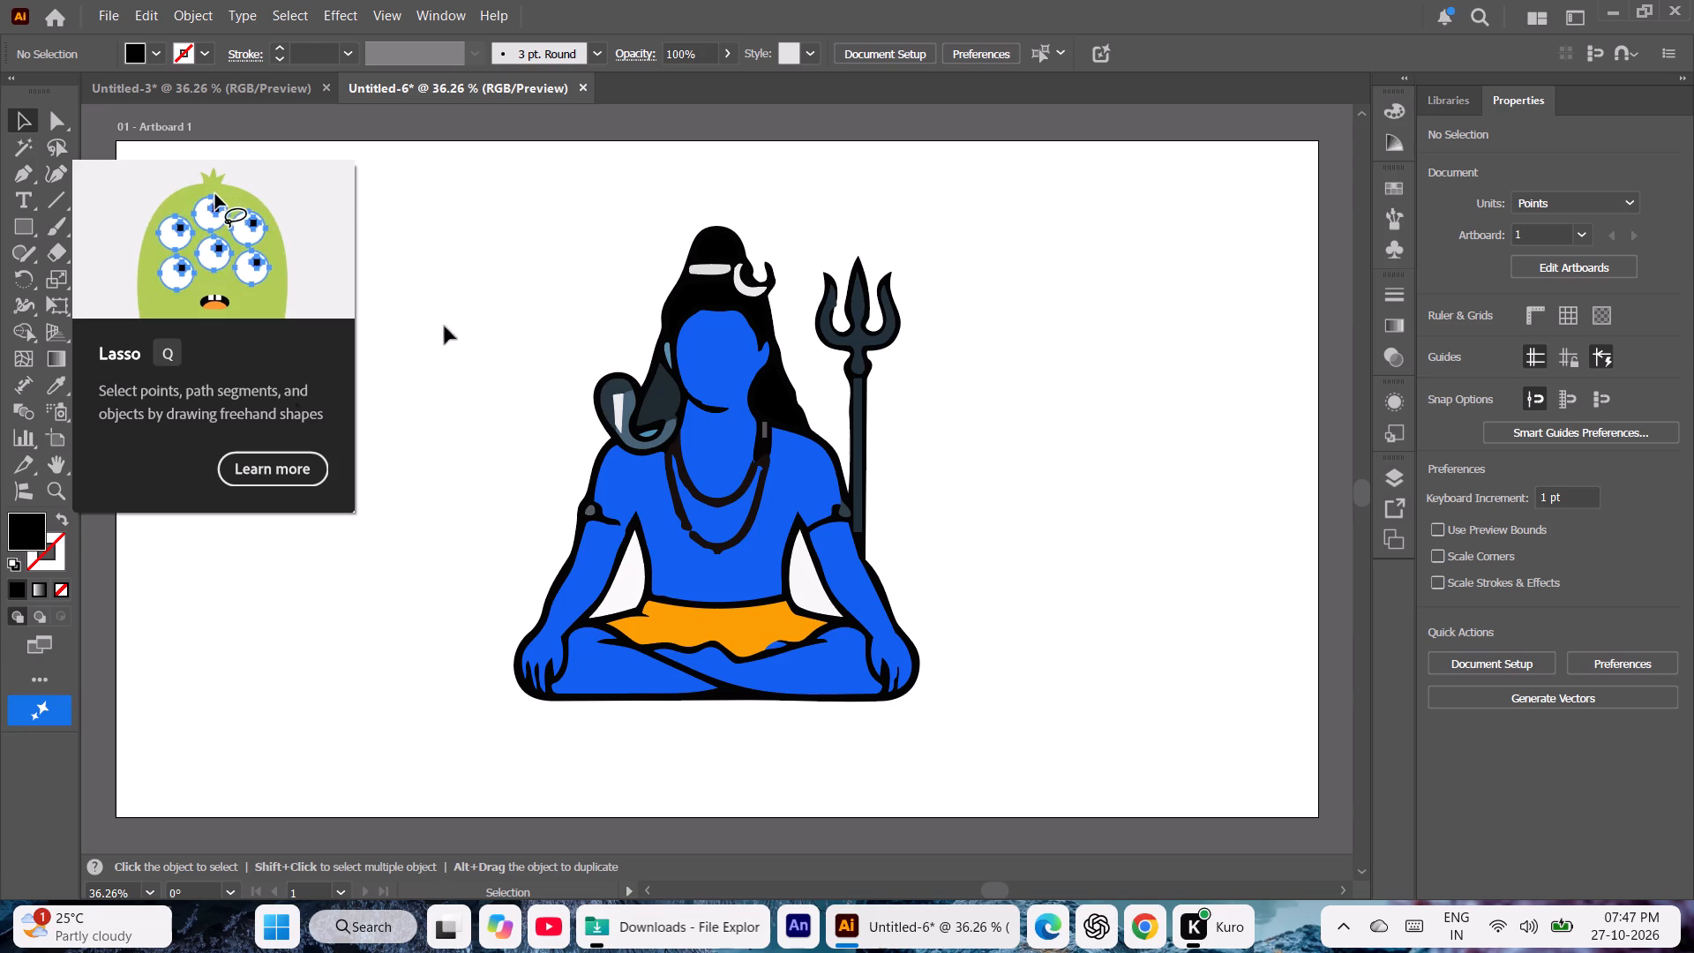
Match the dark slate hair lock on the snake side to the black hair with the Eyedropper.
left_click(655, 390)
key("i")
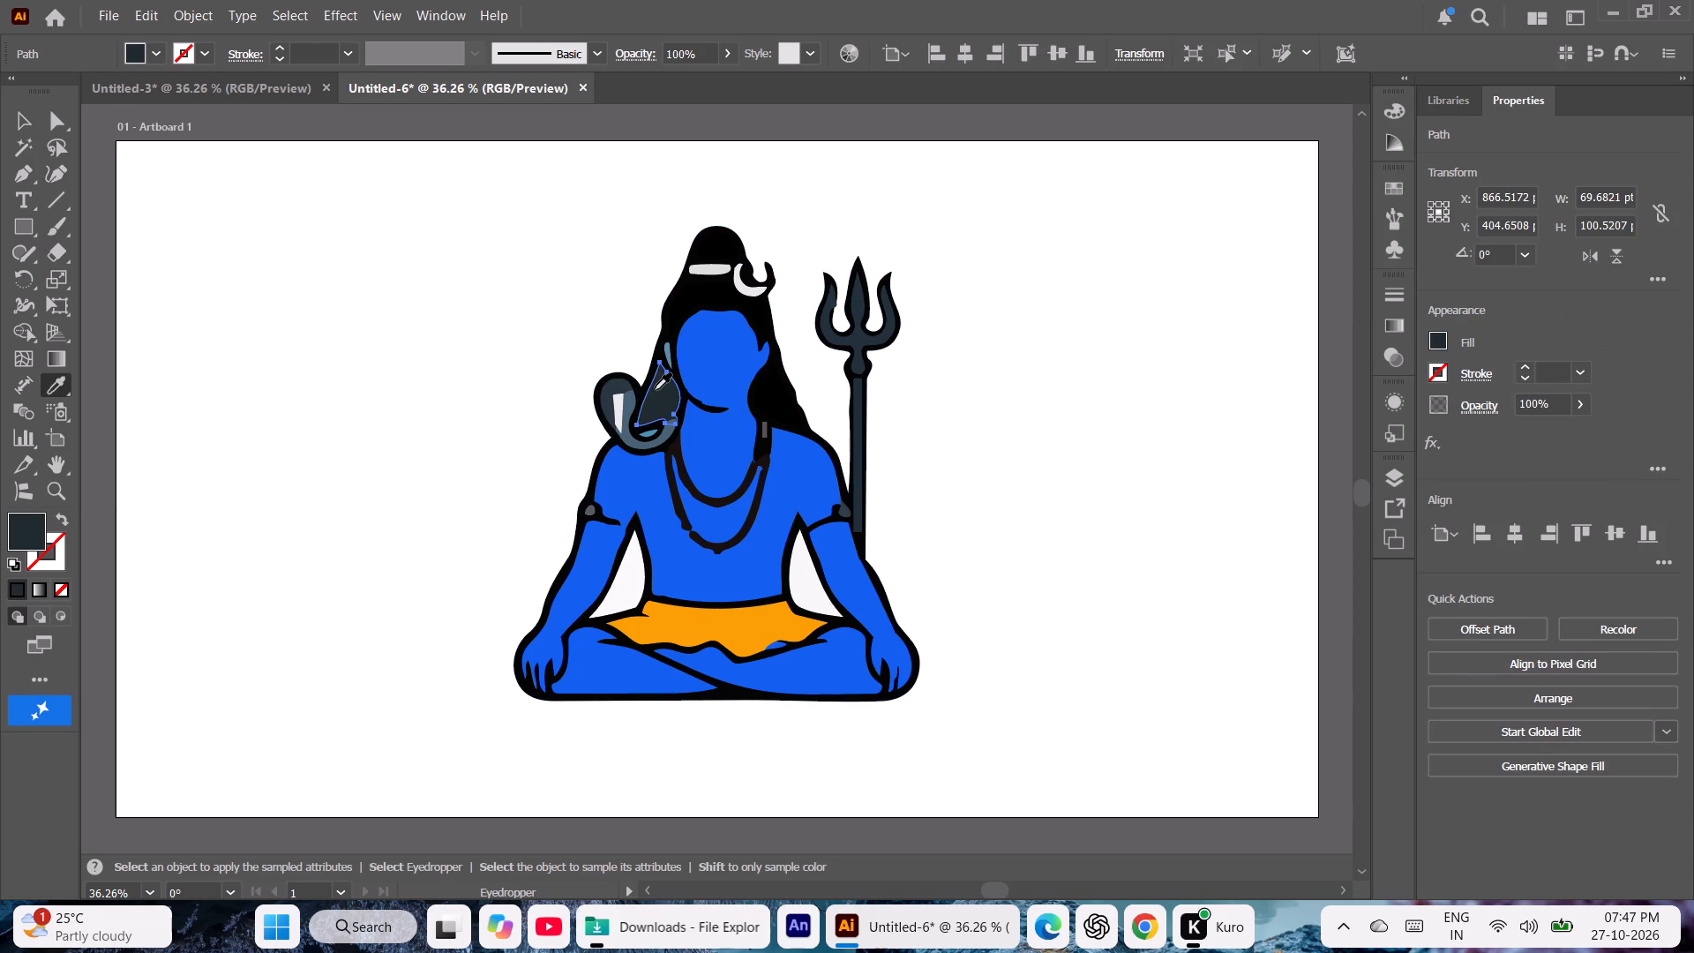
left_click(708, 284)
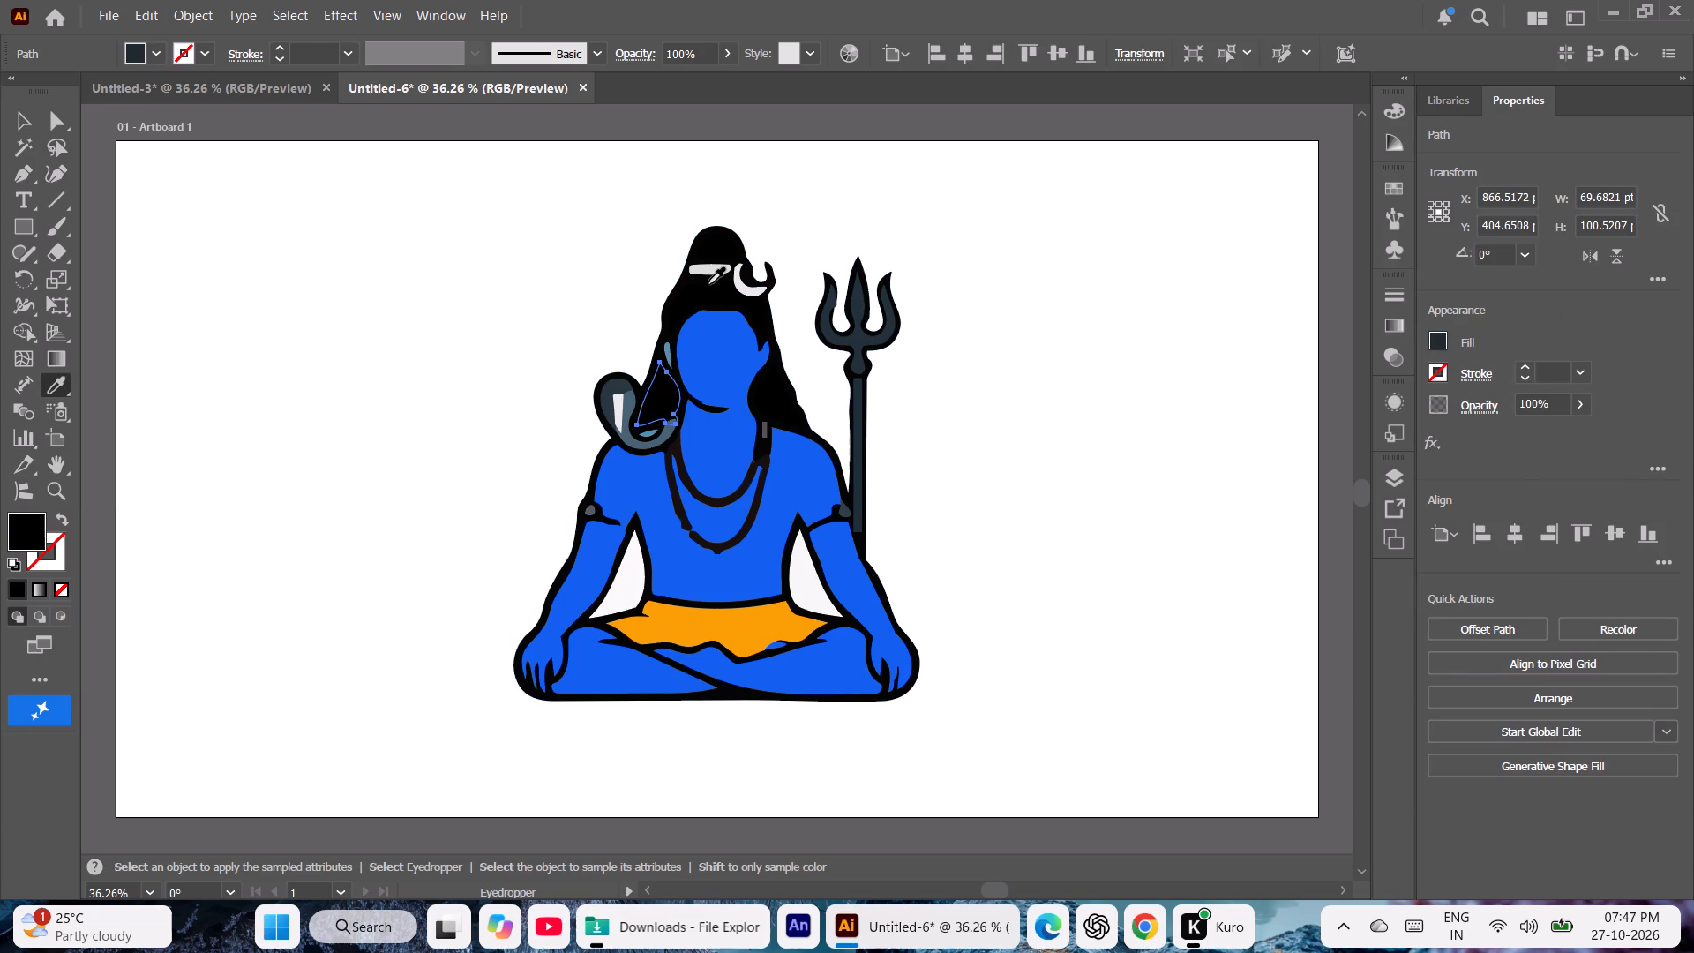
left_click(27, 120)
left_click(235, 258)
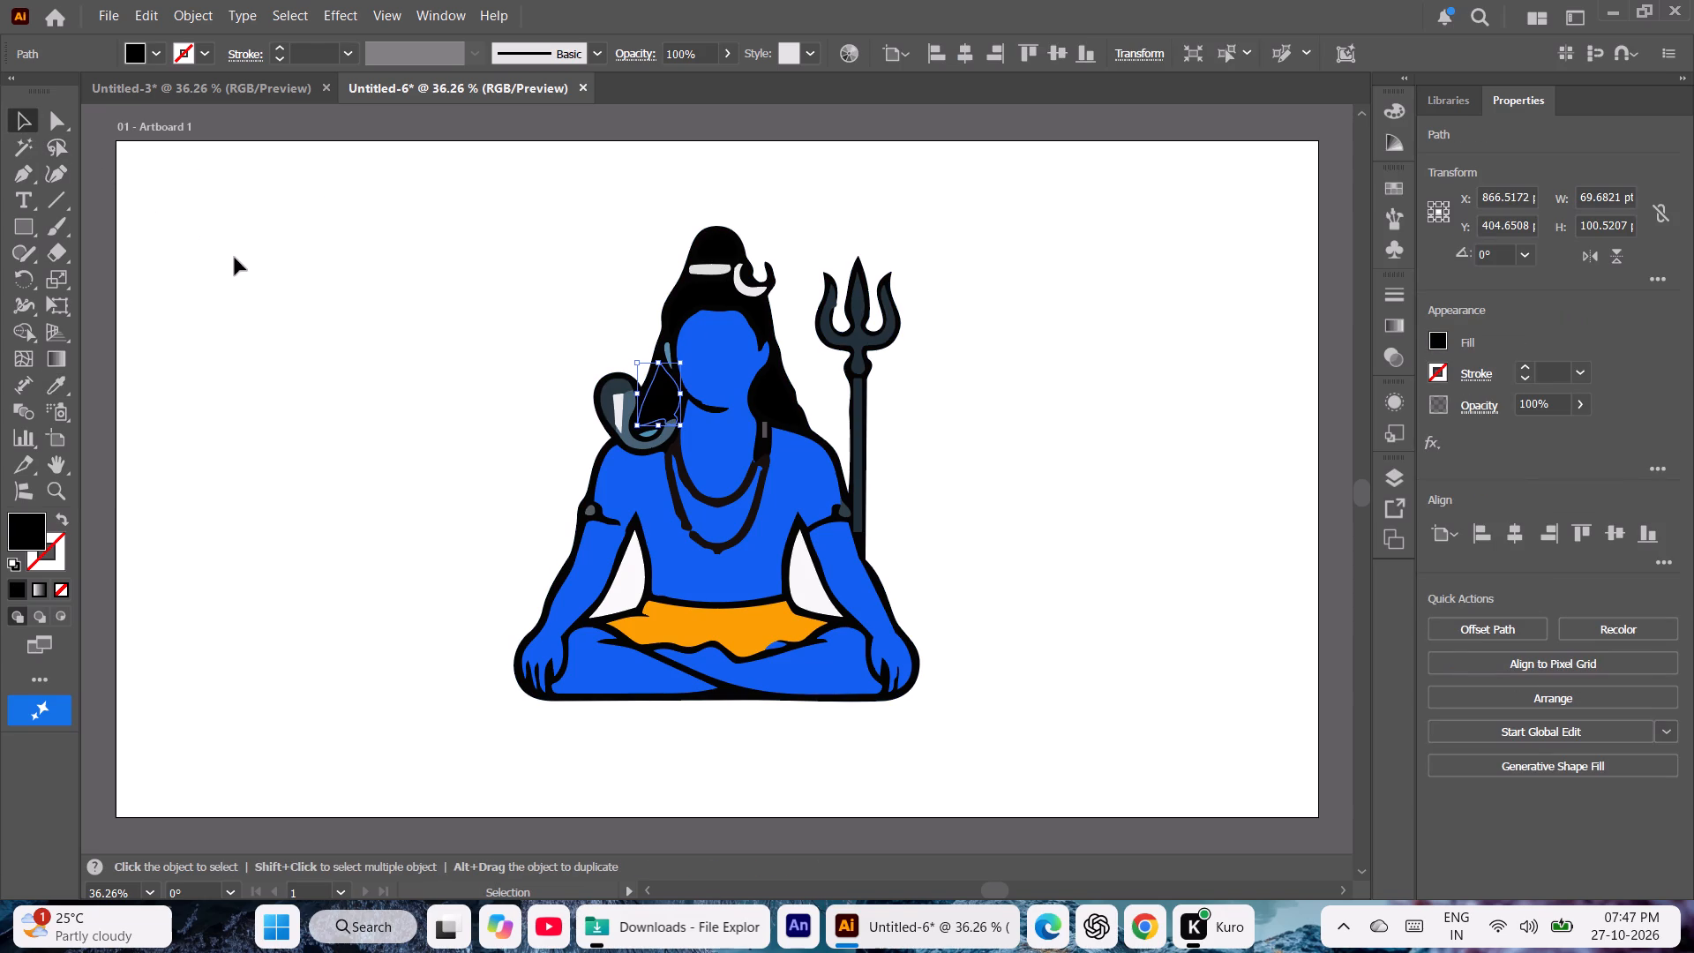
Recolour the snake's blue-grey curved body with a neutral dark grey from the greyscale swatches.
left_click(643, 447)
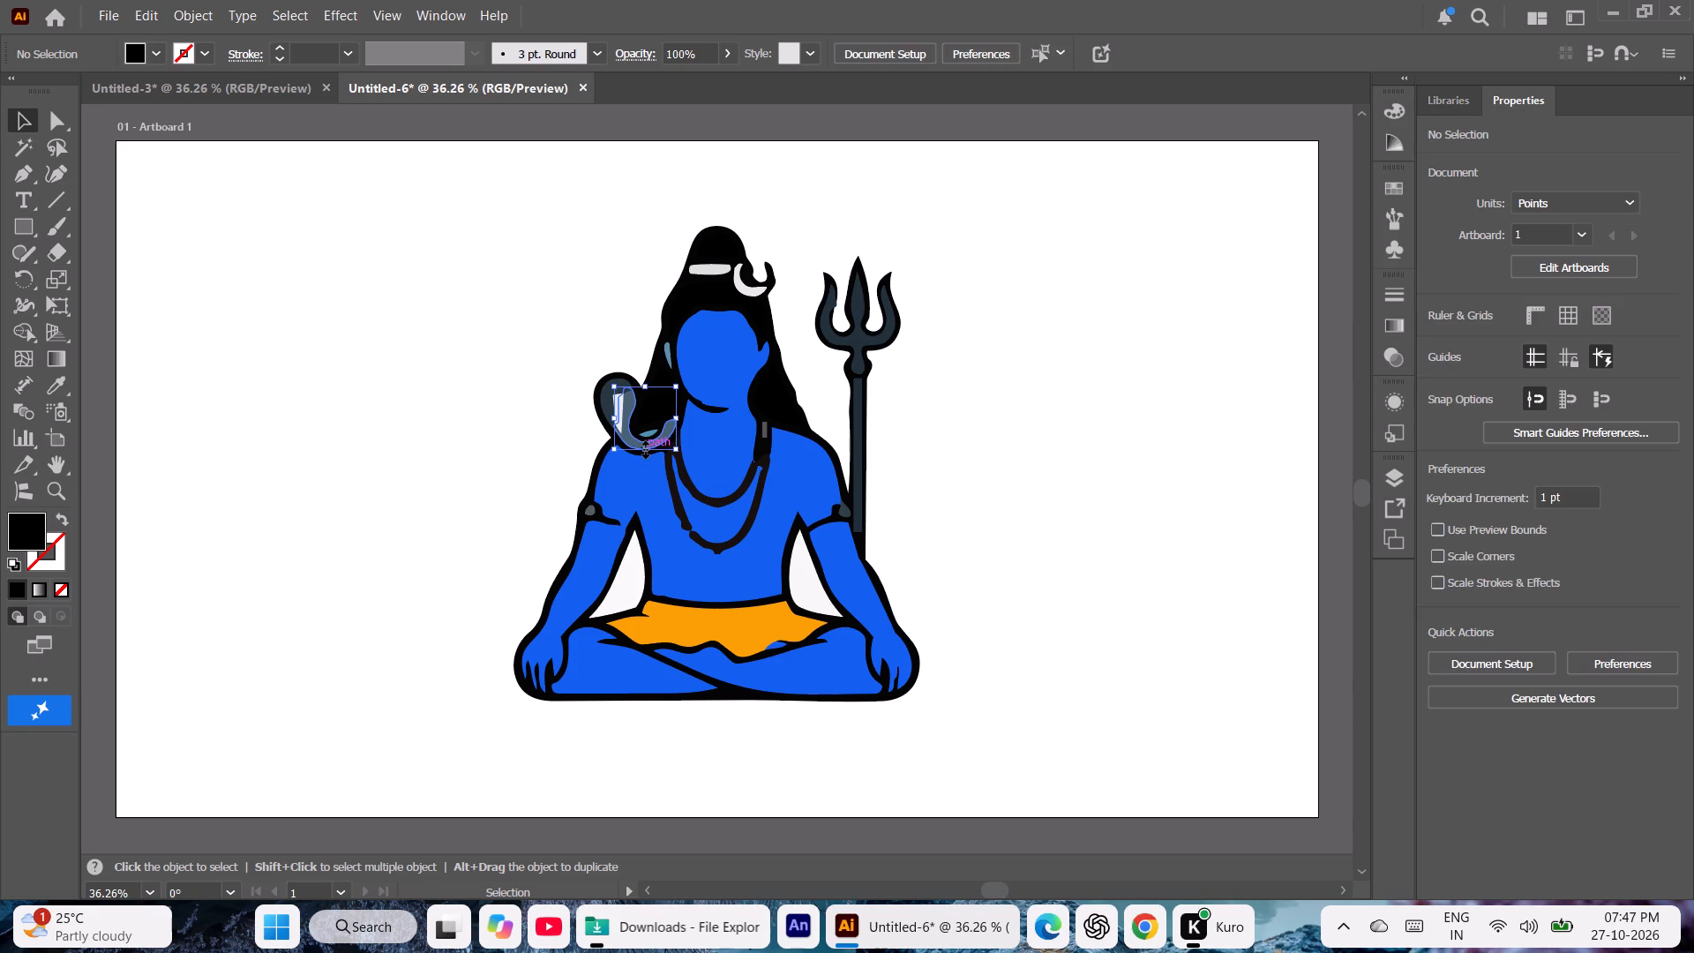
left_click(1441, 342)
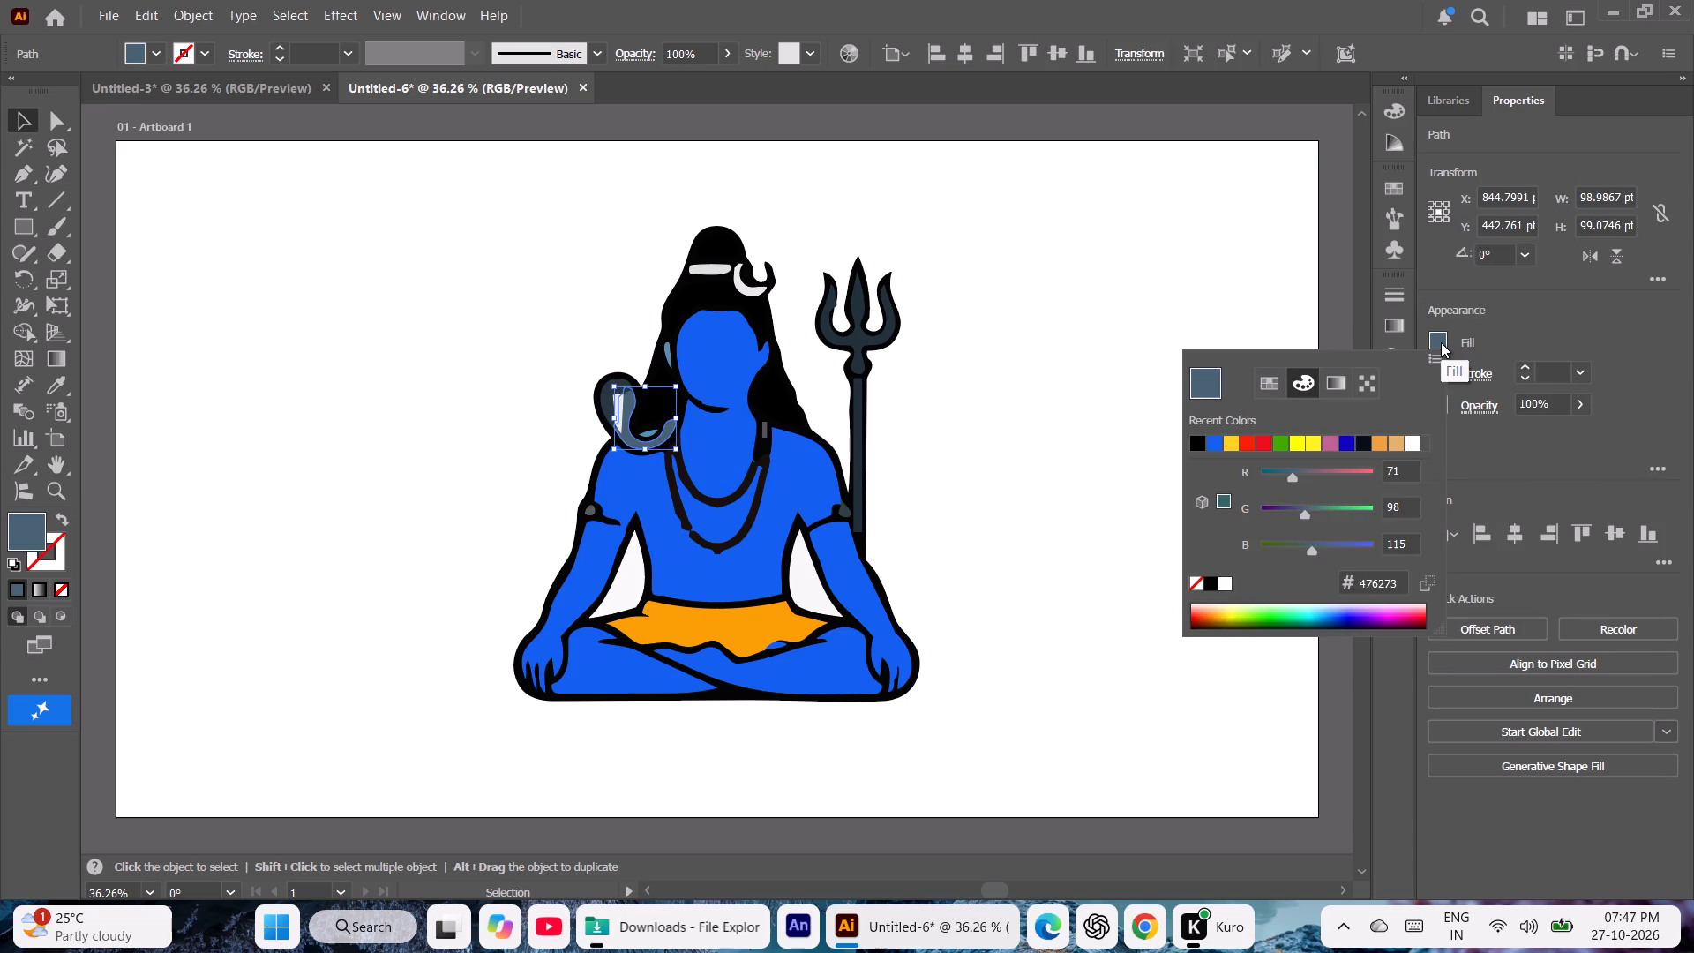
left_click(1281, 469)
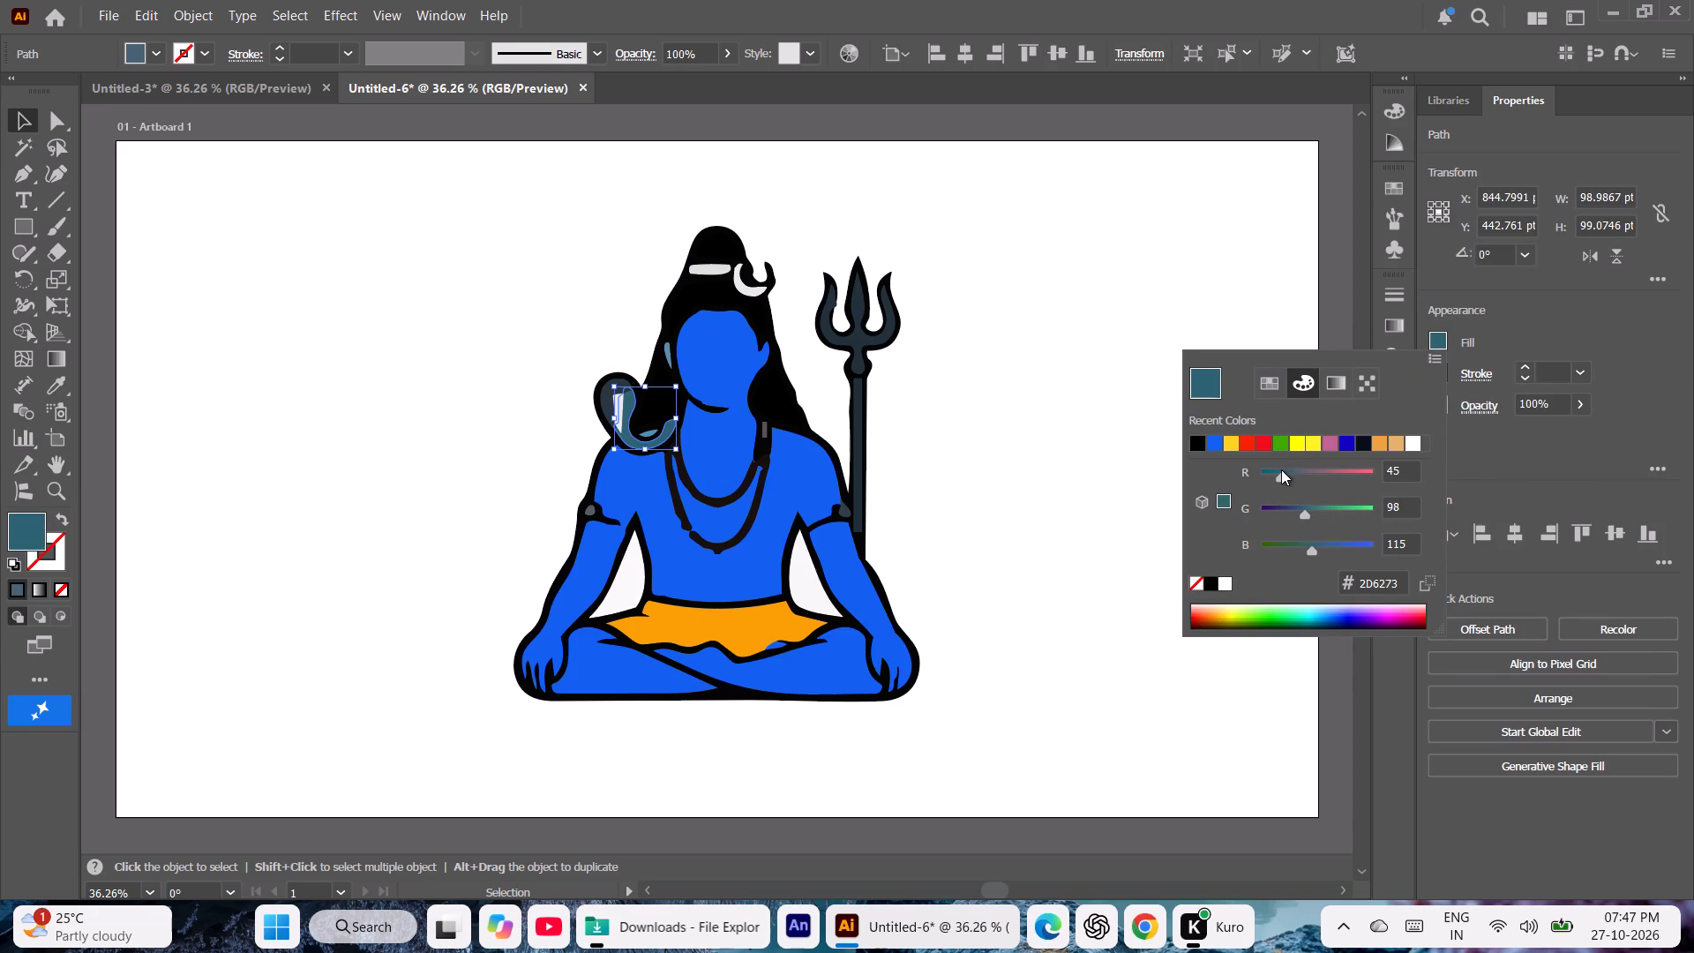
left_click(1330, 388)
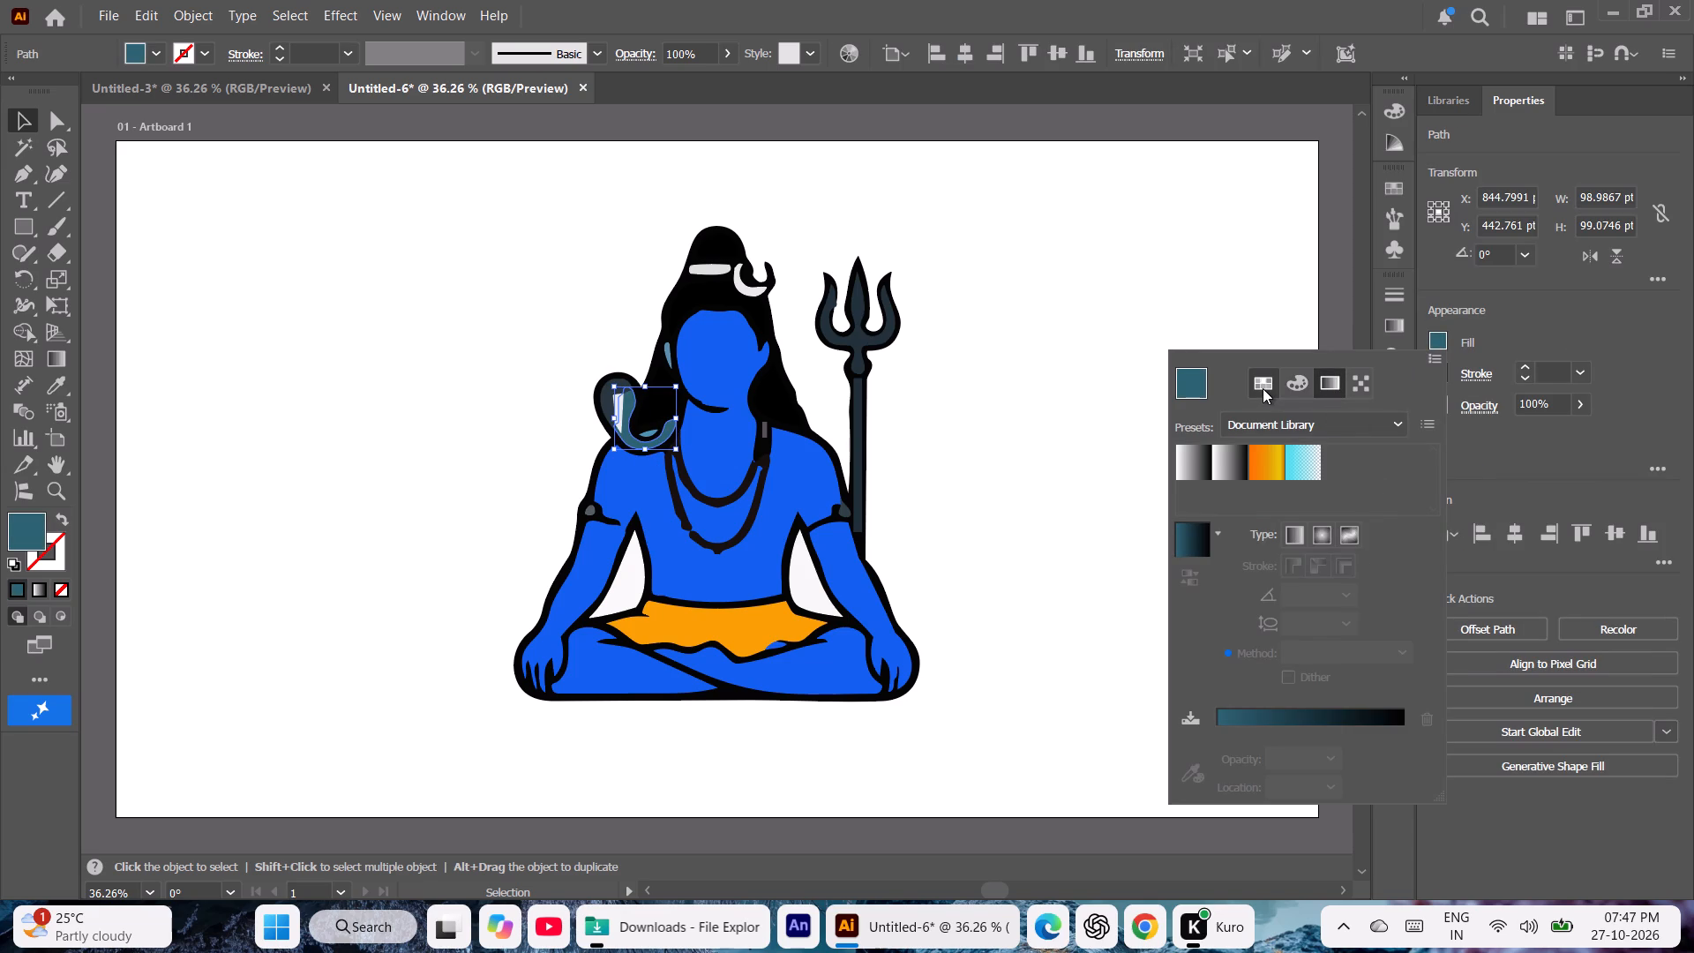
left_click(1284, 390)
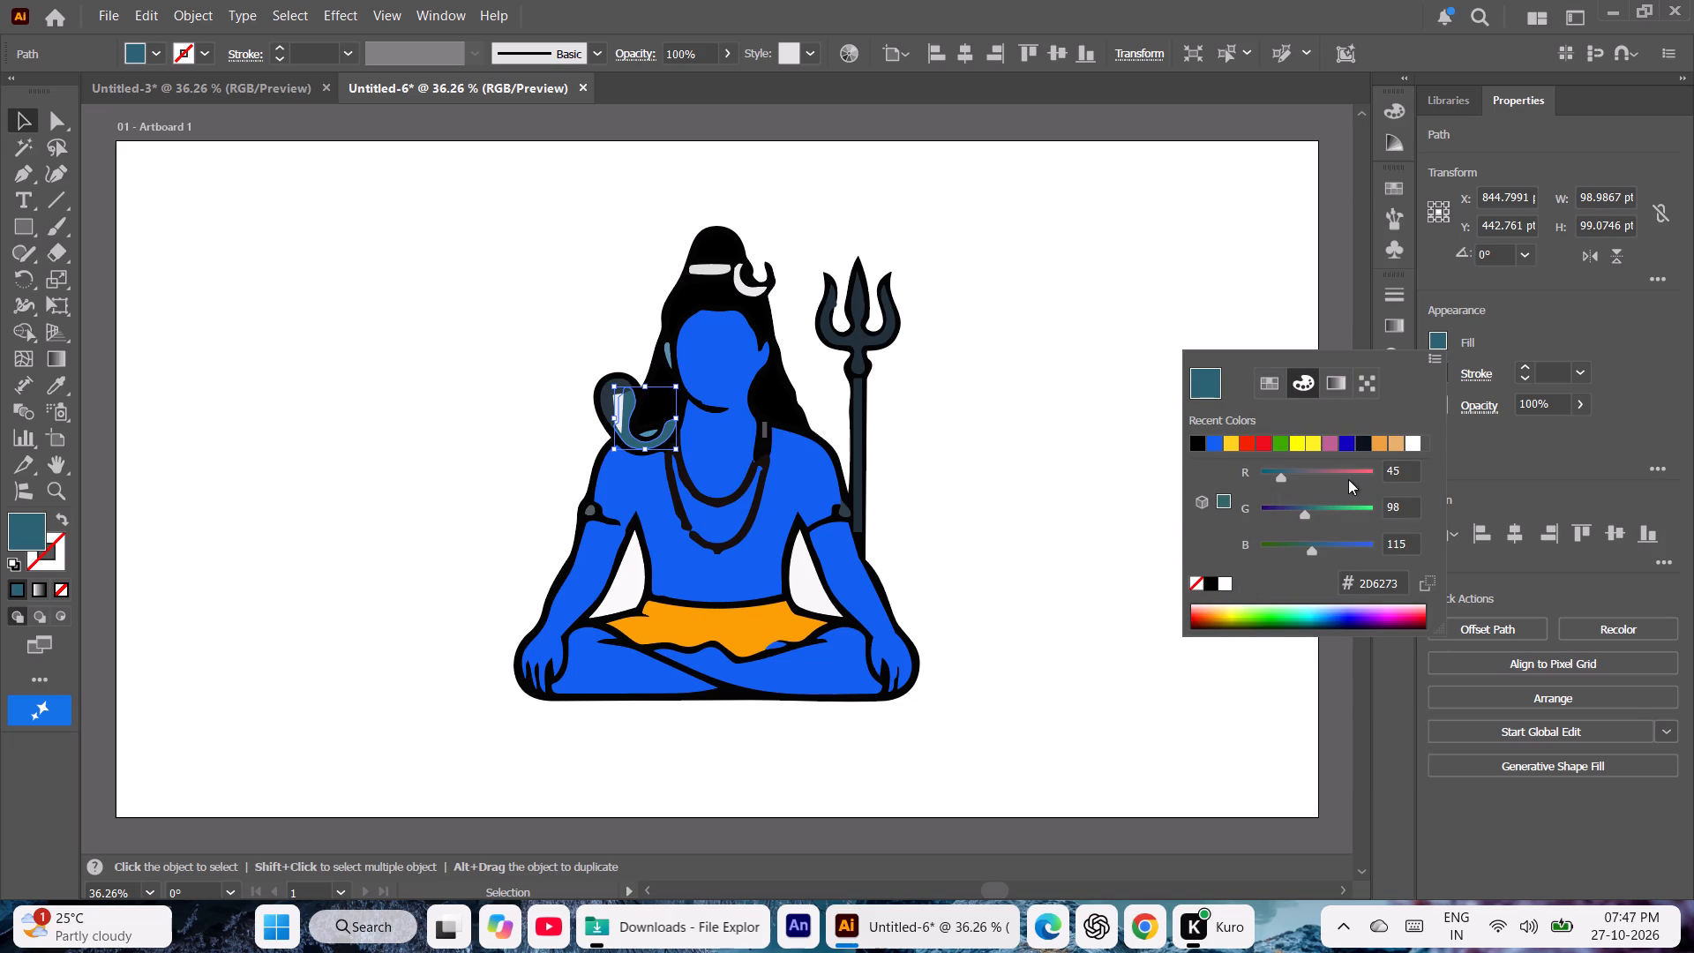
left_click(1270, 378)
left_click(1275, 574)
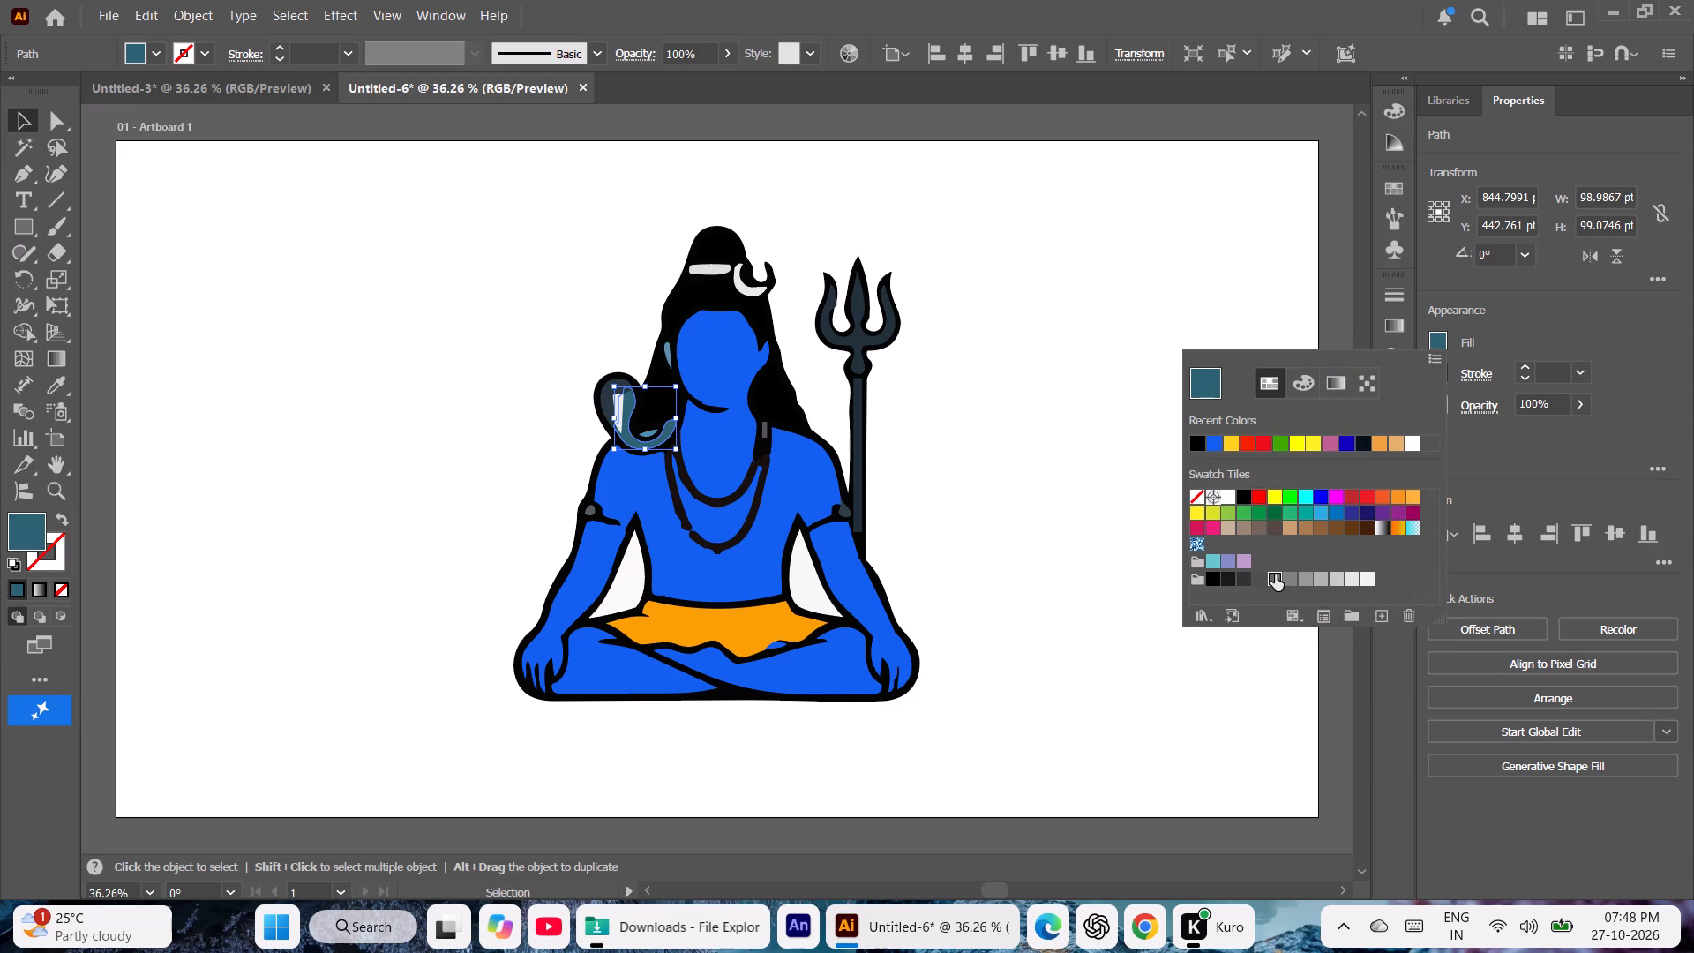
double_click(507, 339)
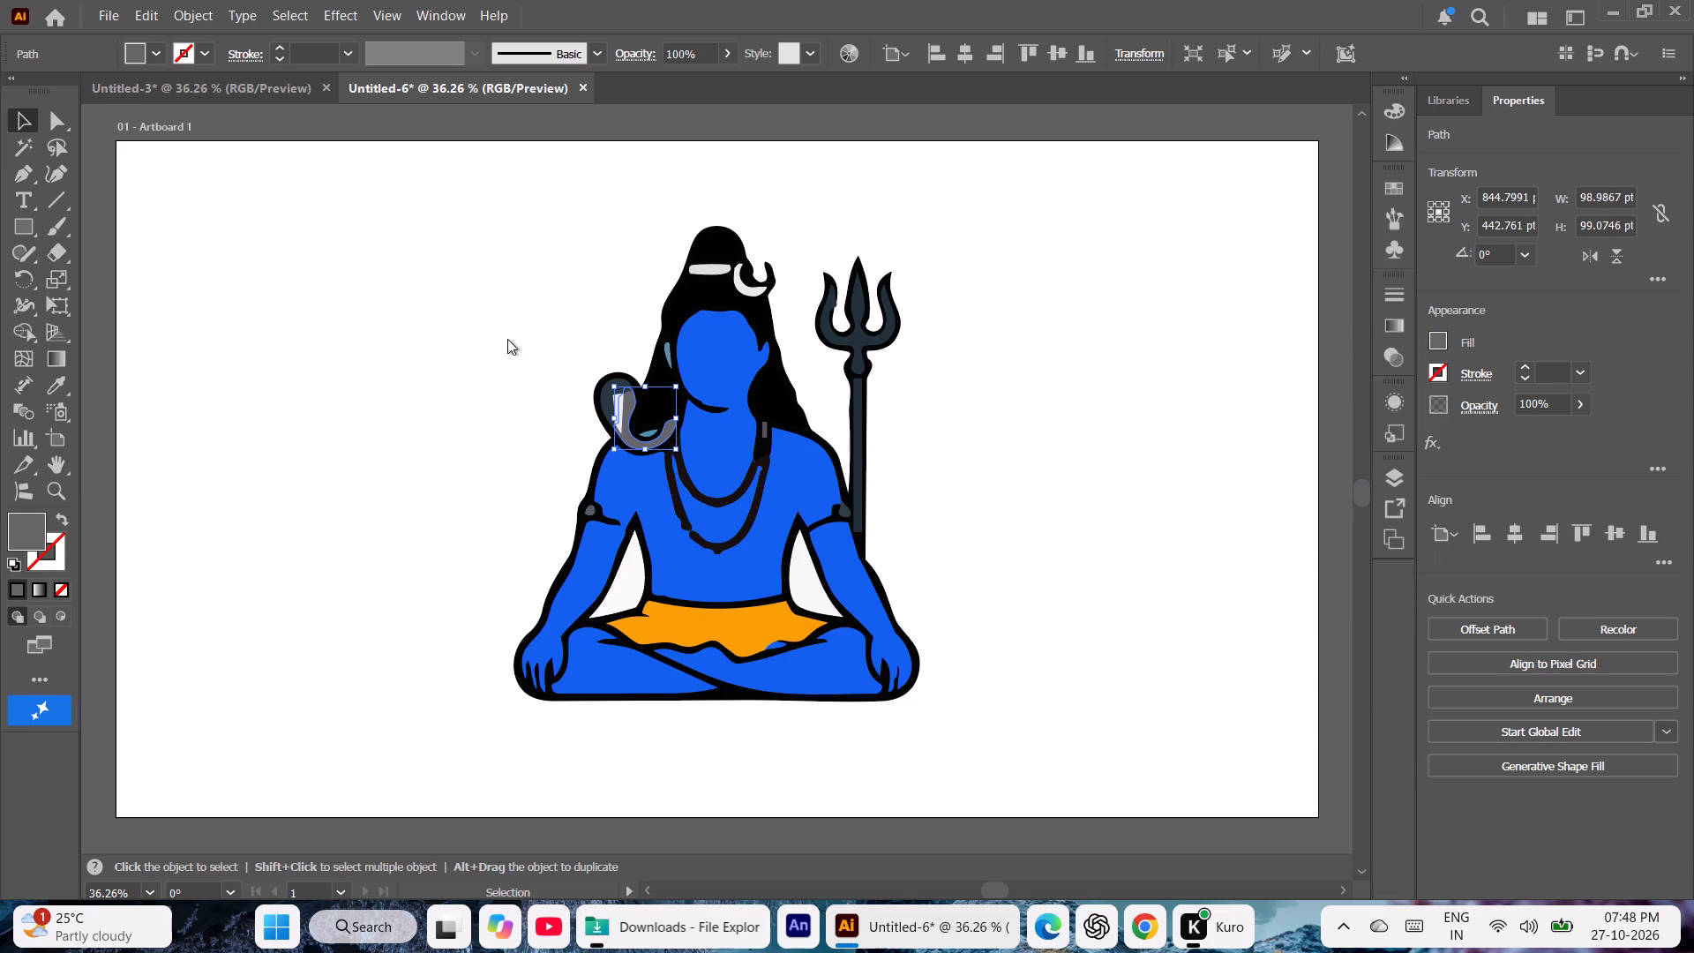
Match the snake's dark slate hood to its grey body with the Eyedropper.
left_click(602, 402)
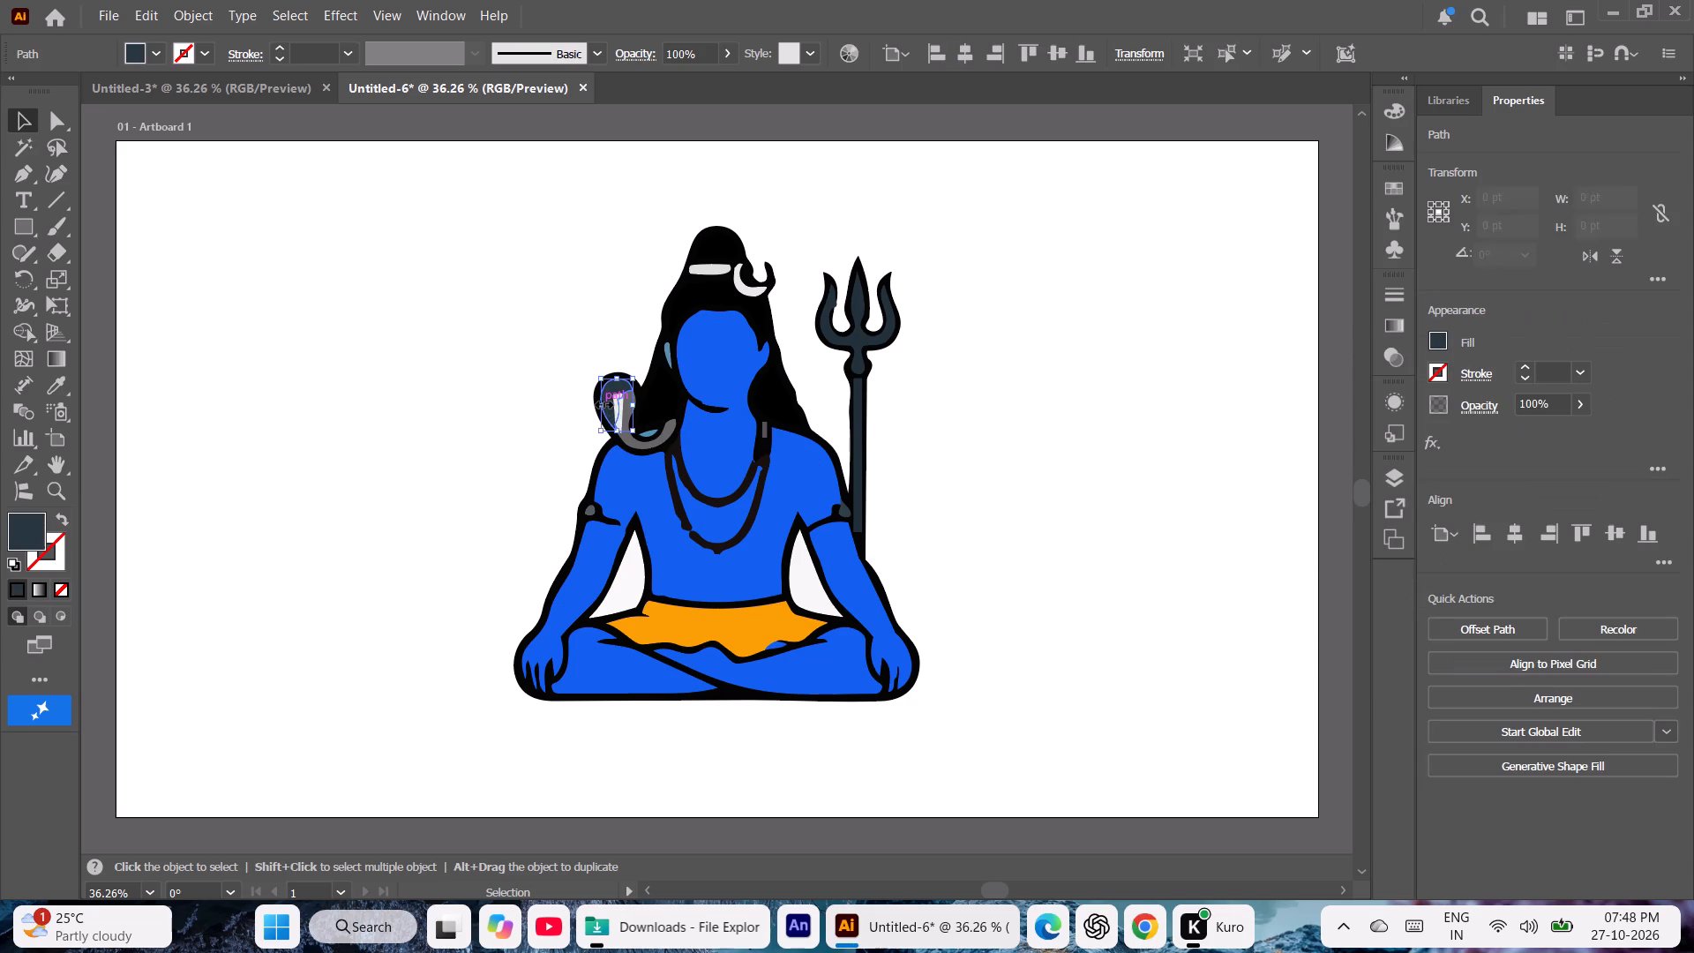
key("i")
left_click(629, 406)
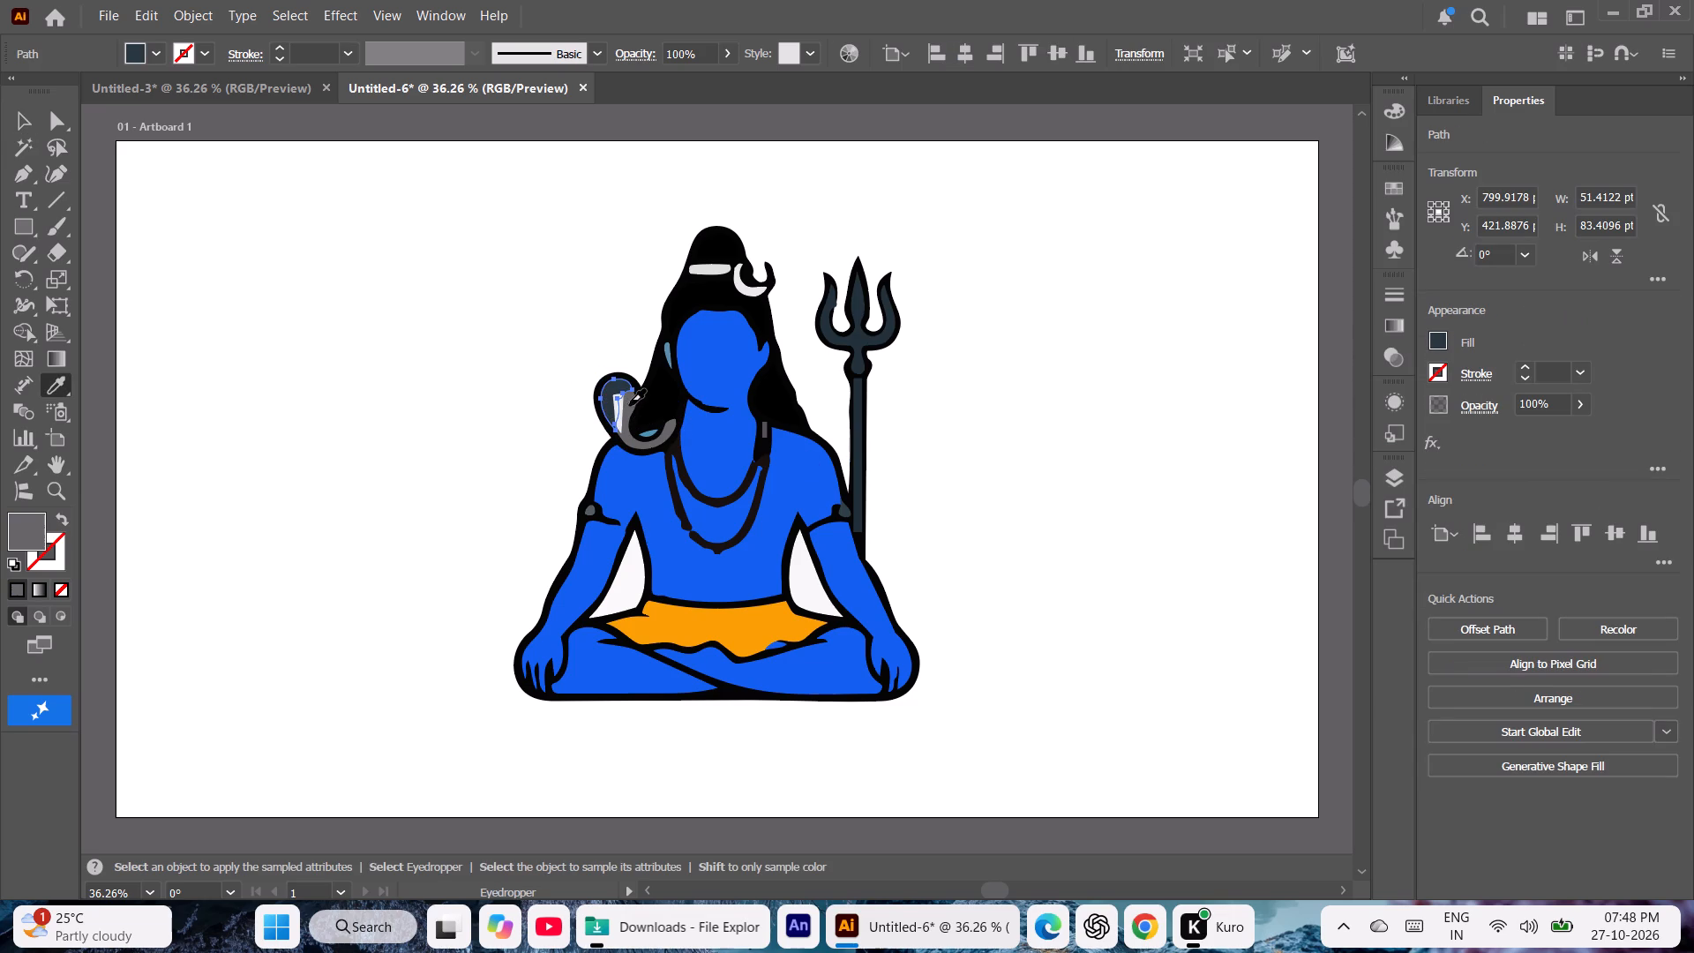
left_click(34, 116)
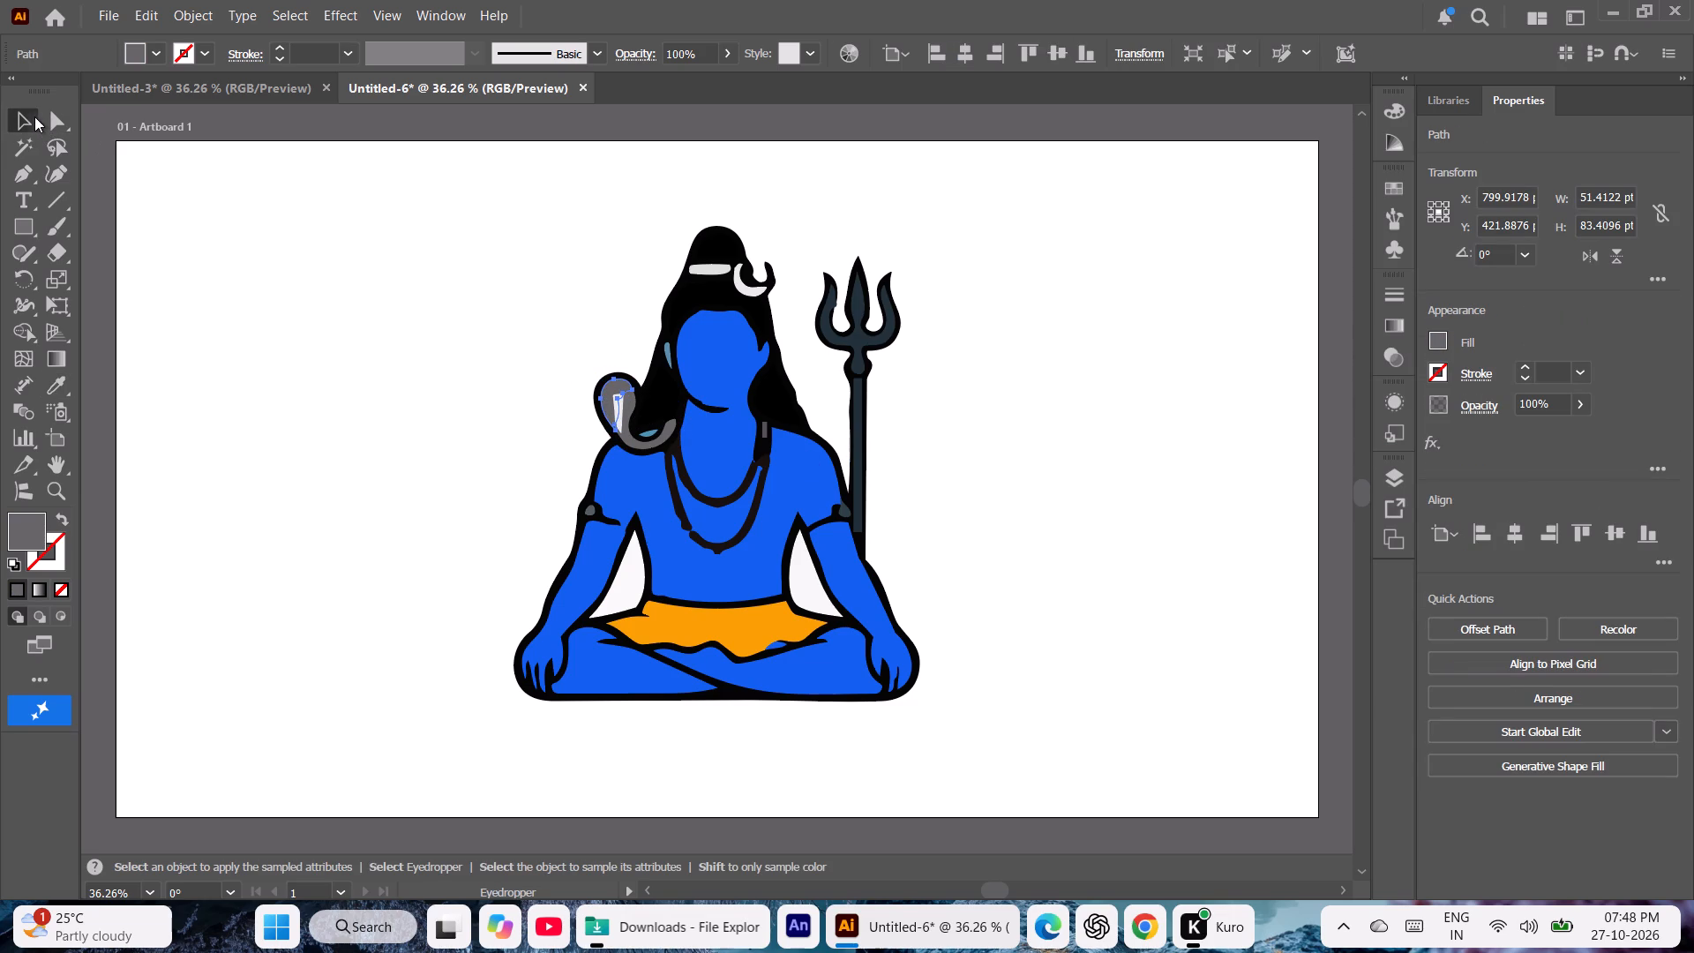
left_click(226, 269)
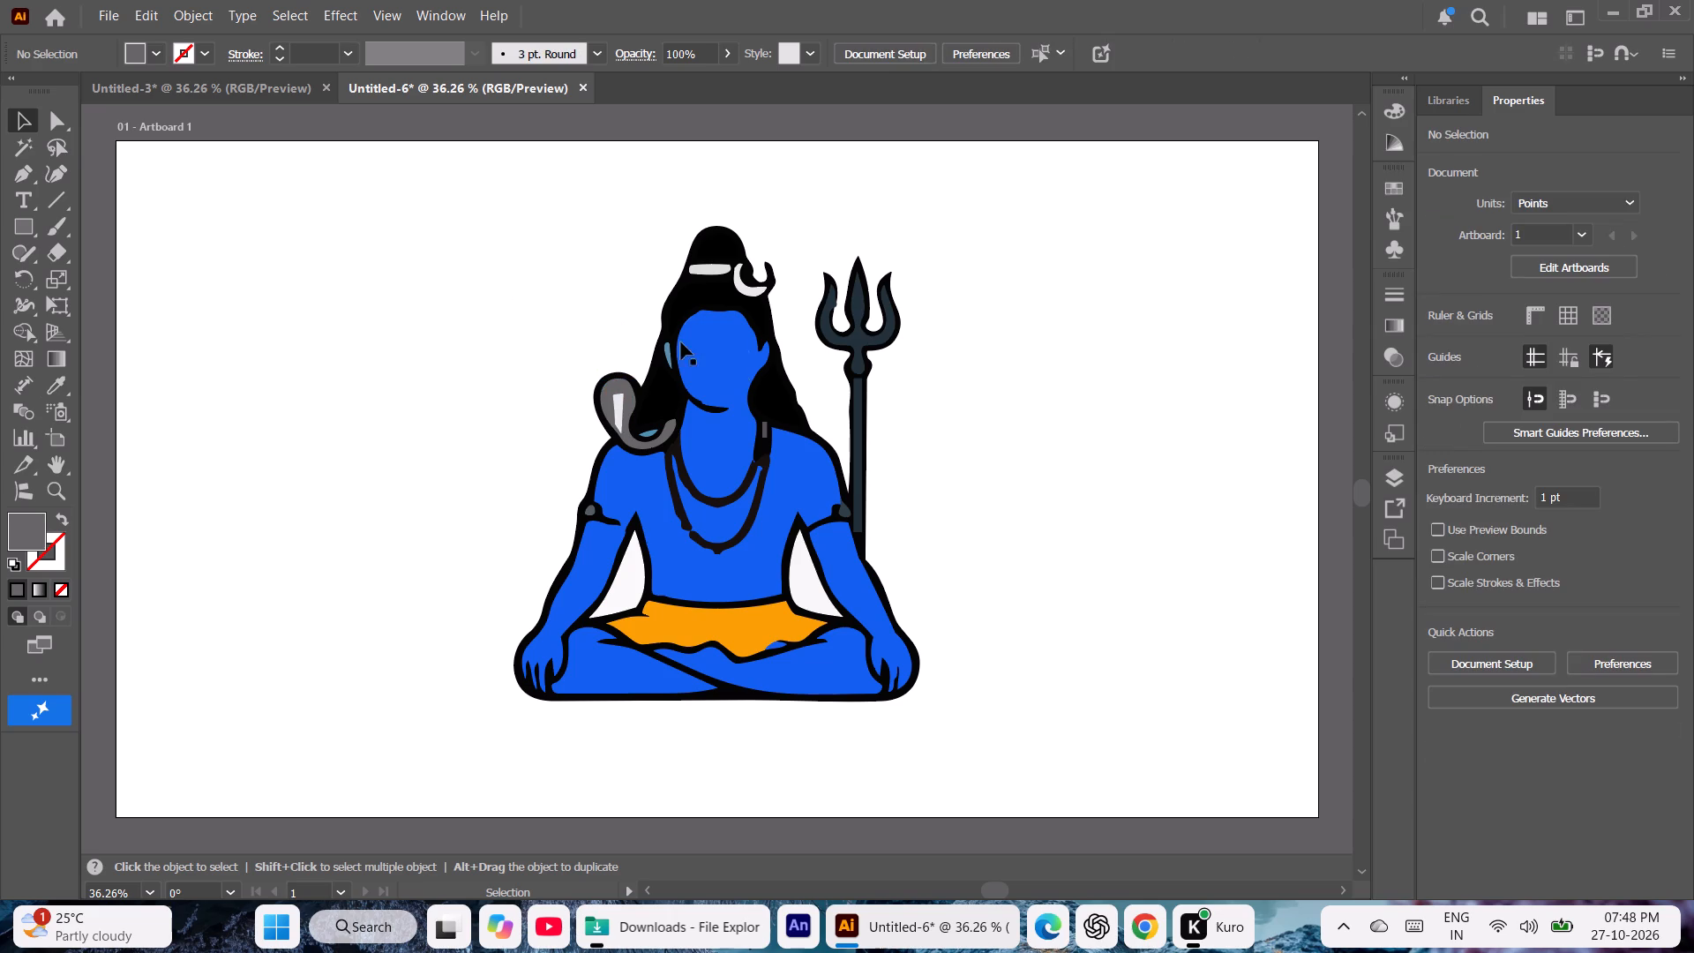
Recolour the orange waist cloth with a slightly soft lemon yellow from the recent colours.
left_click(733, 633)
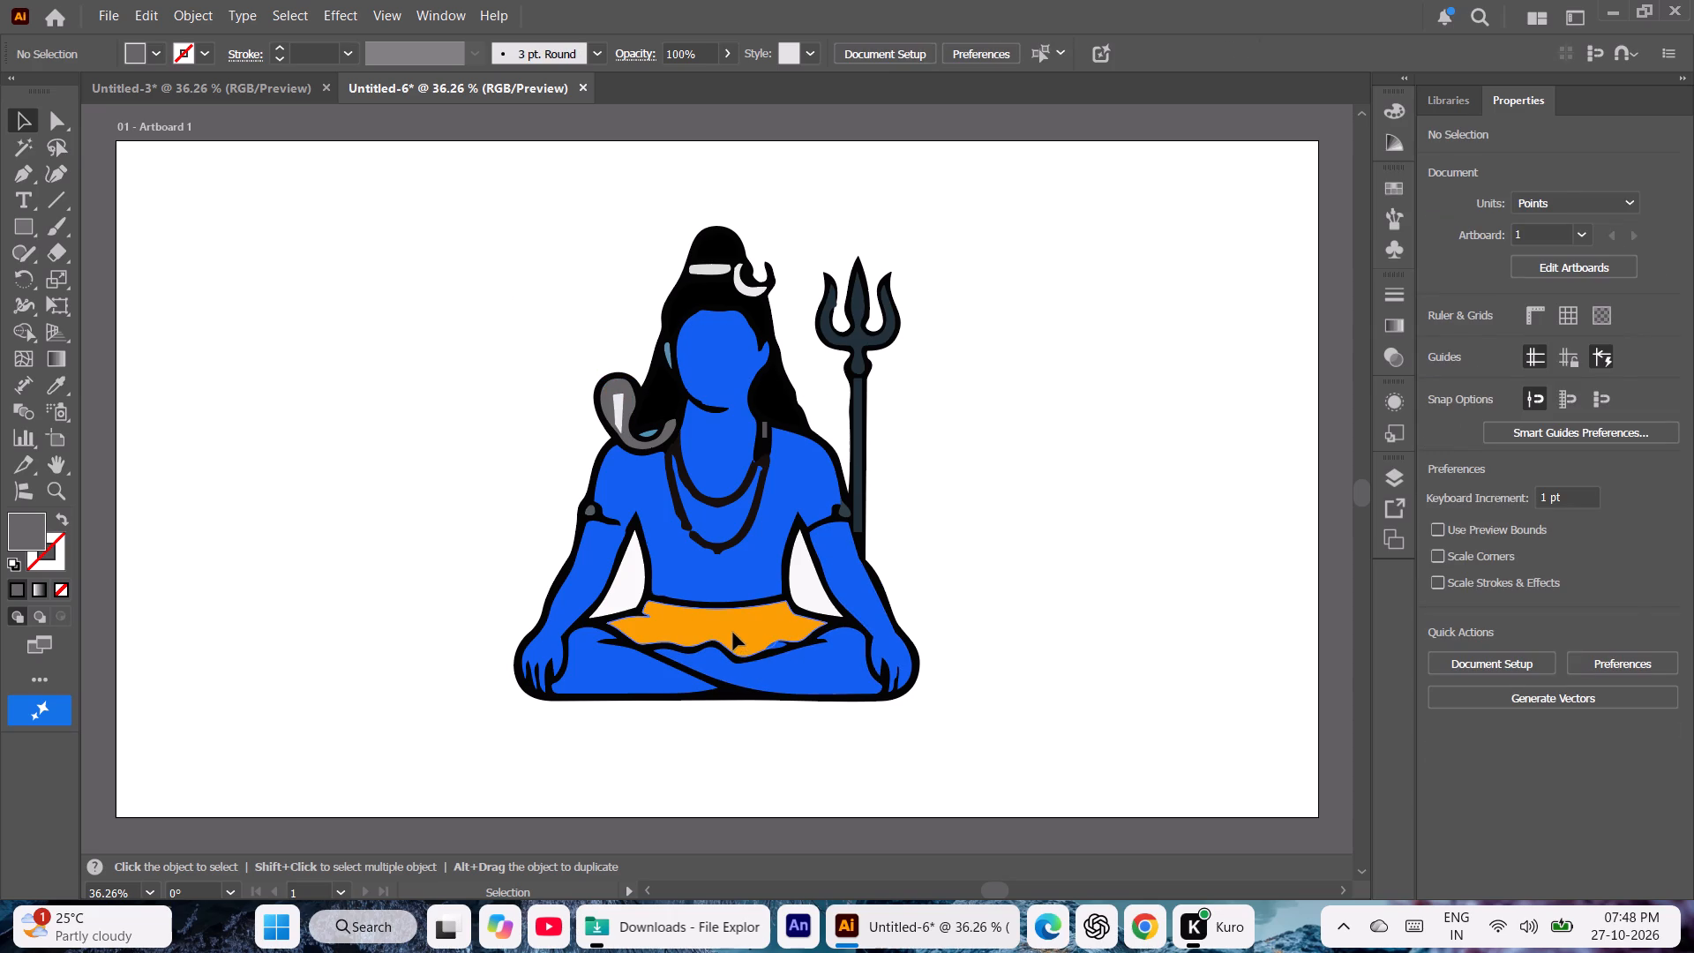
left_click(1438, 332)
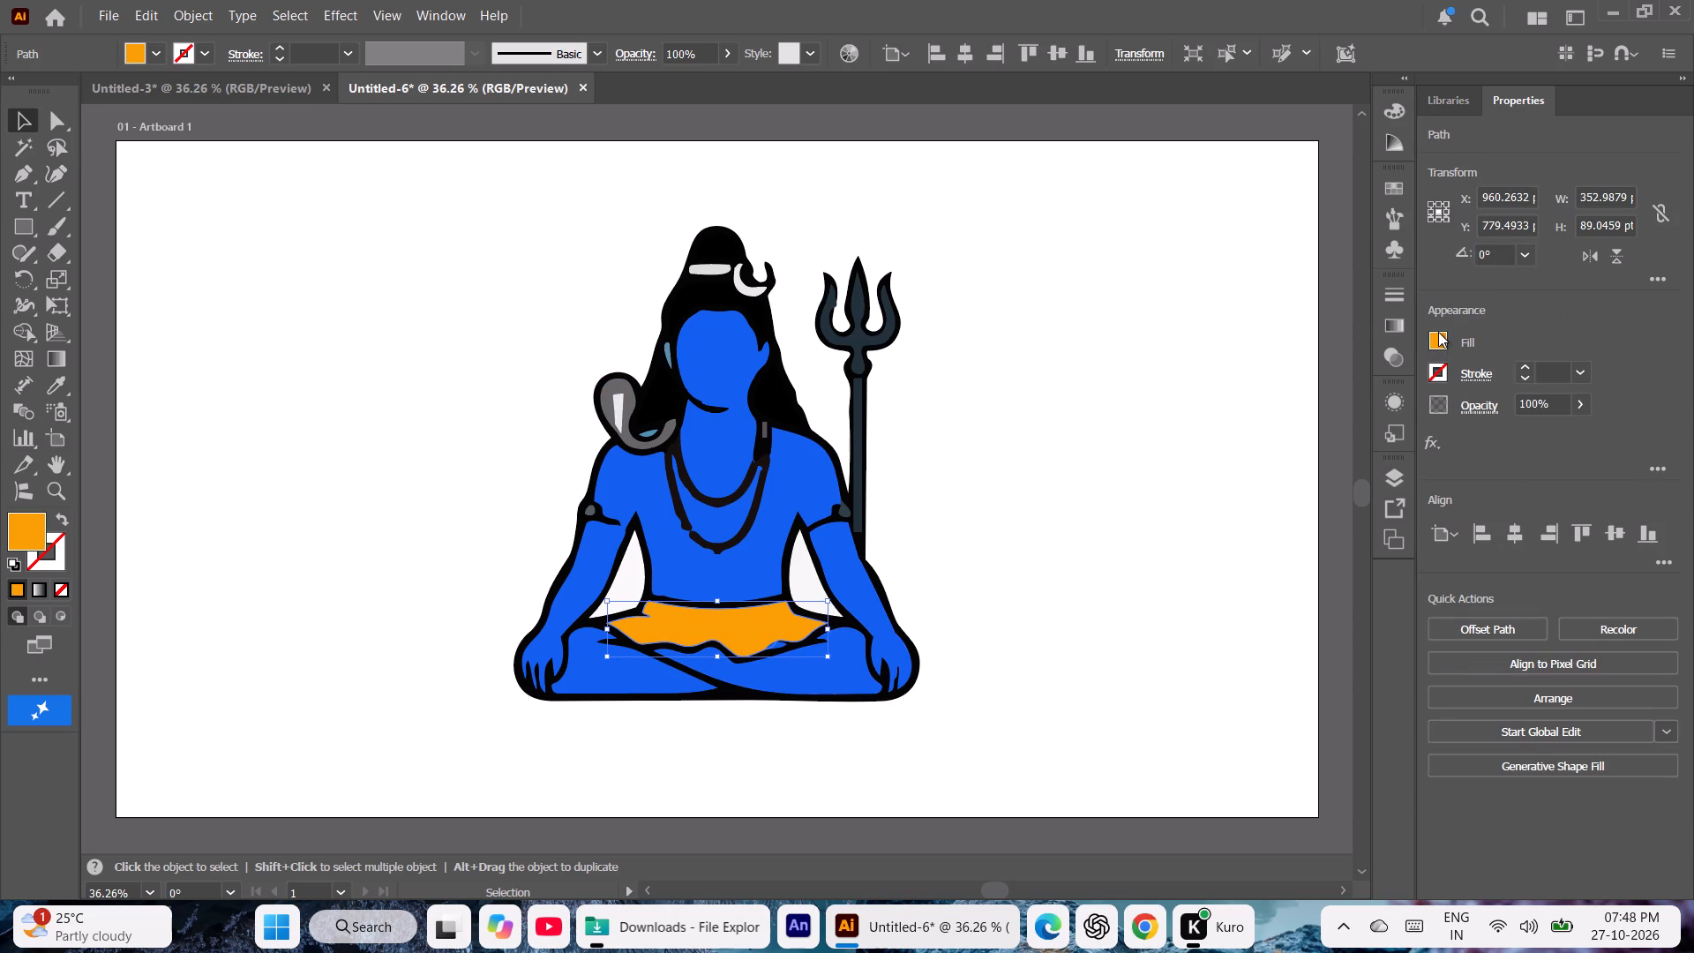
left_click(1312, 442)
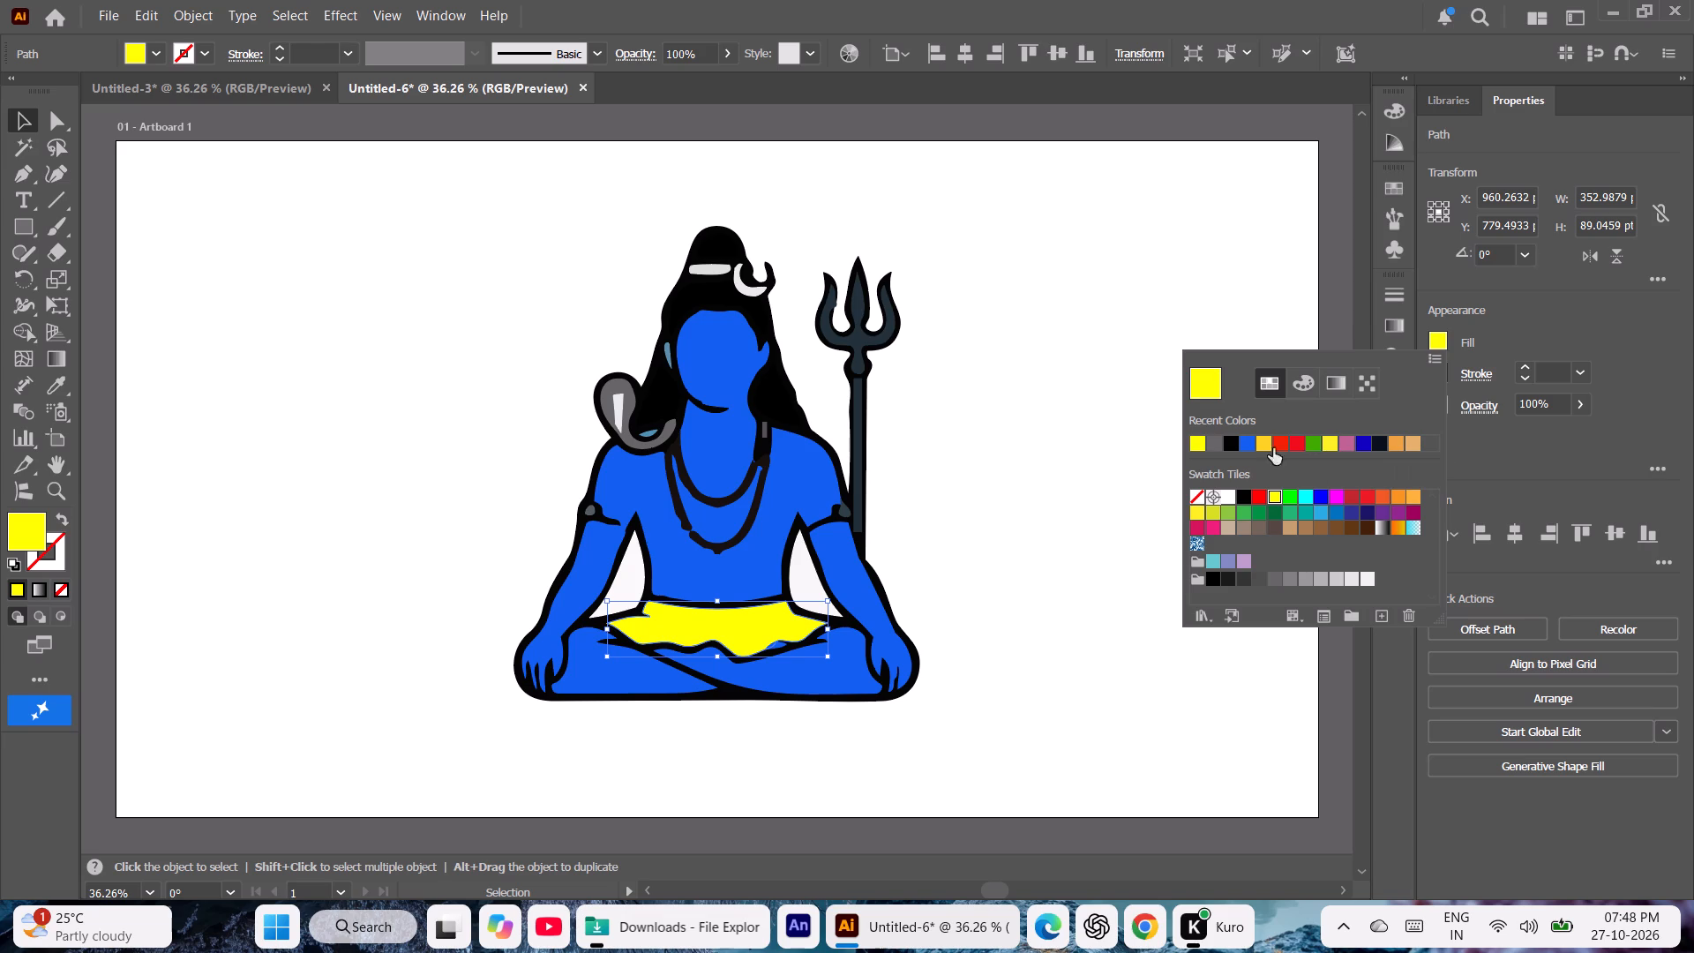
left_click(1266, 446)
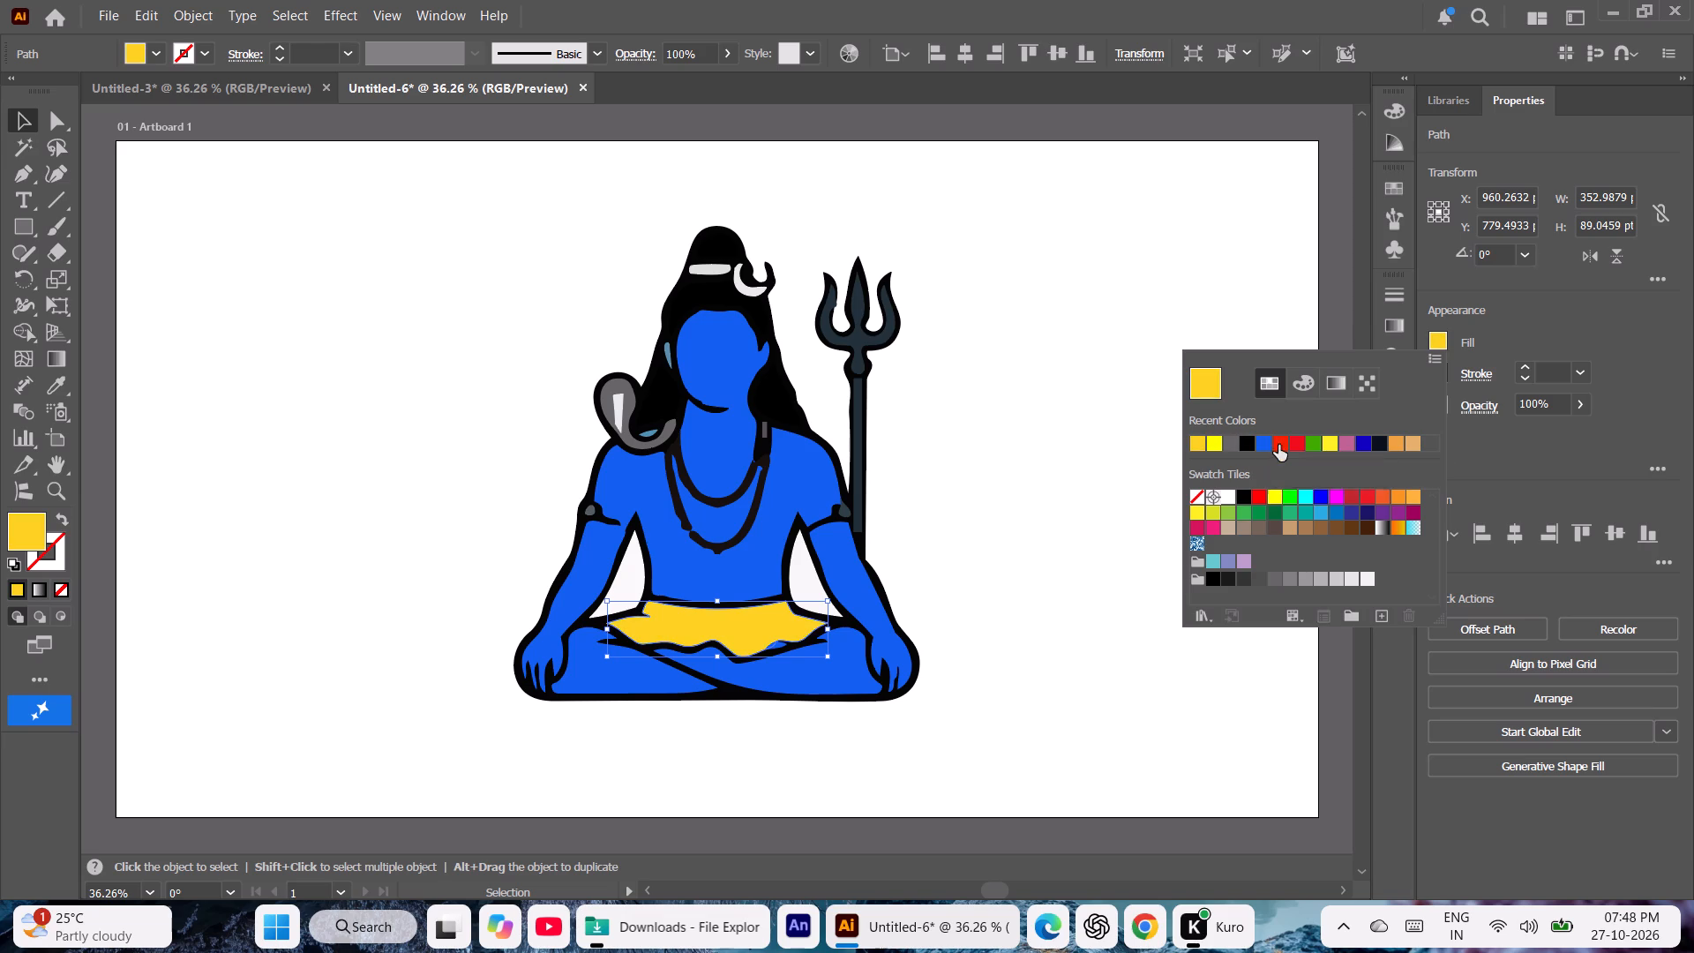
left_click(1328, 445)
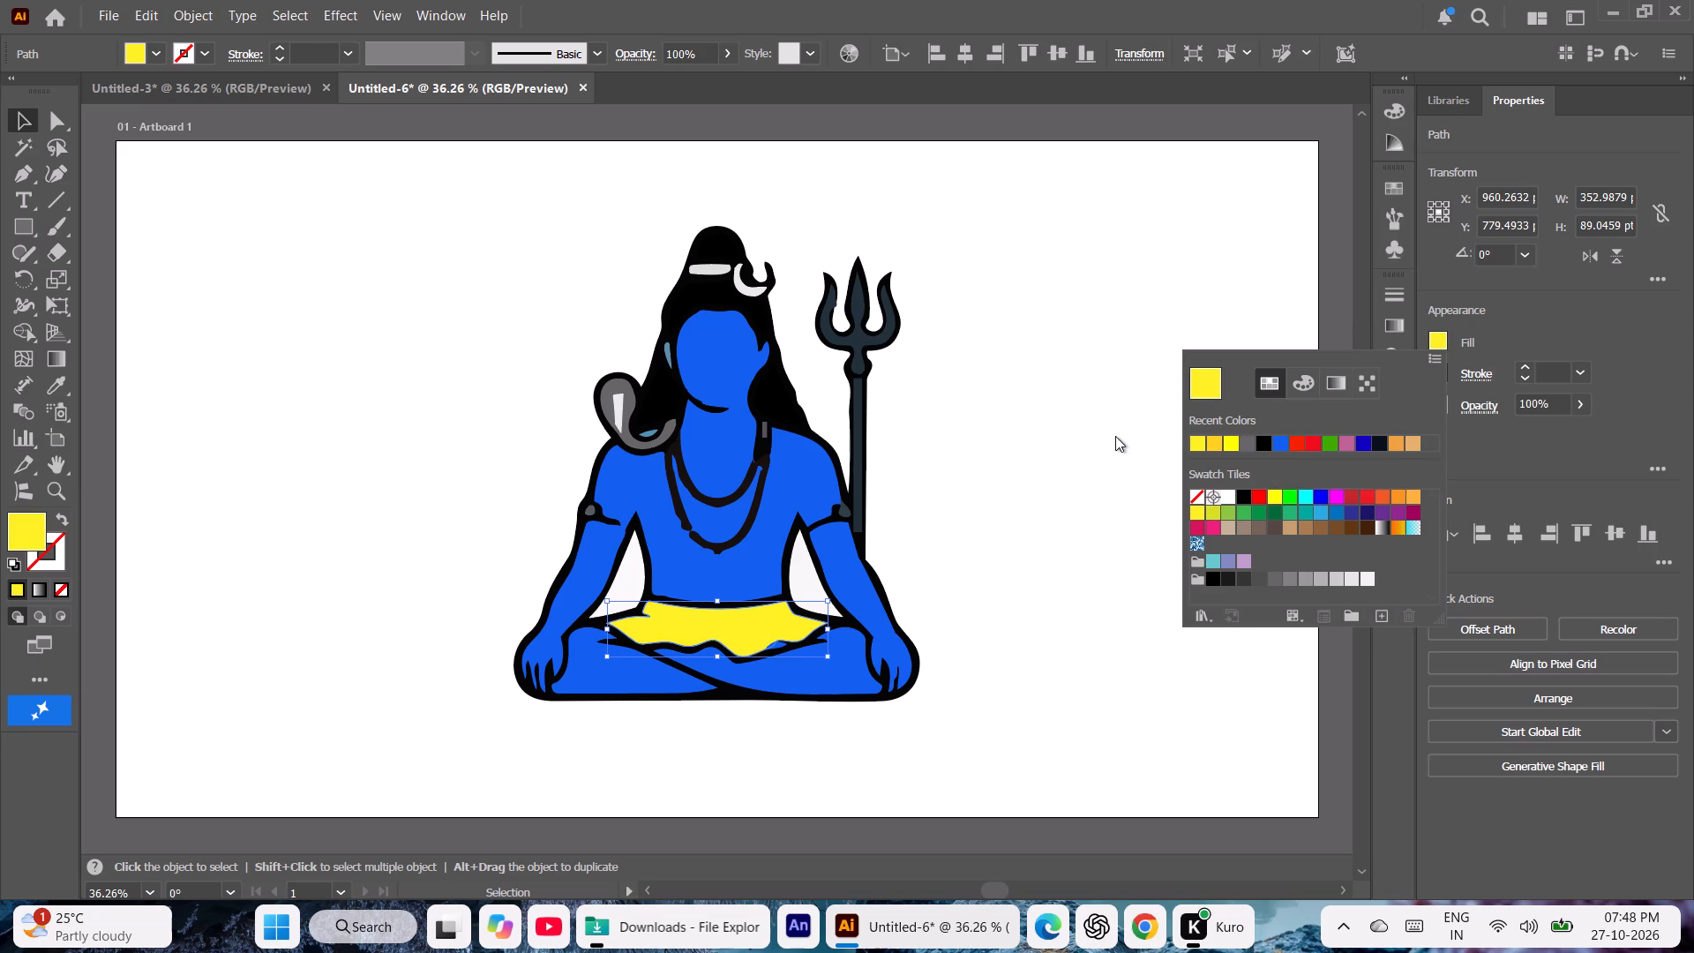
double_click(1115, 436)
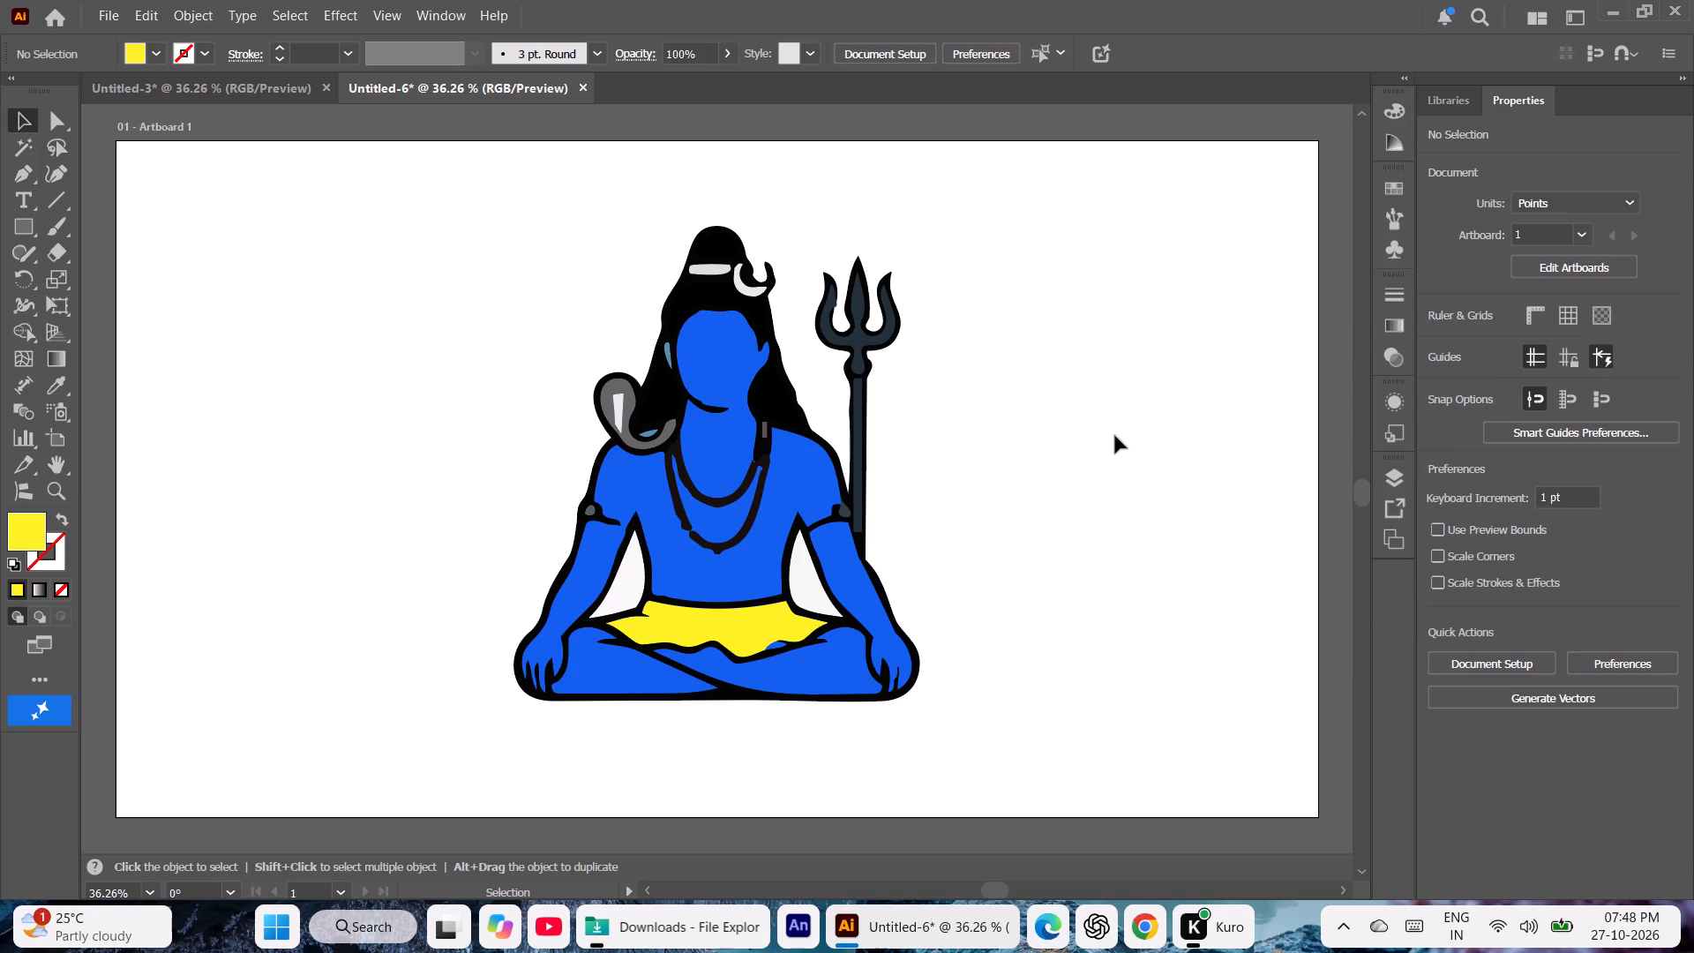
Enlarge the artboard proportionally from its lower corner to about 8584 × 4829 pt.
key("shift+minus")
key("ctrl+minus")
key("ctrl+minus")
key("ctrl+minus")
key("ctrl+minus")
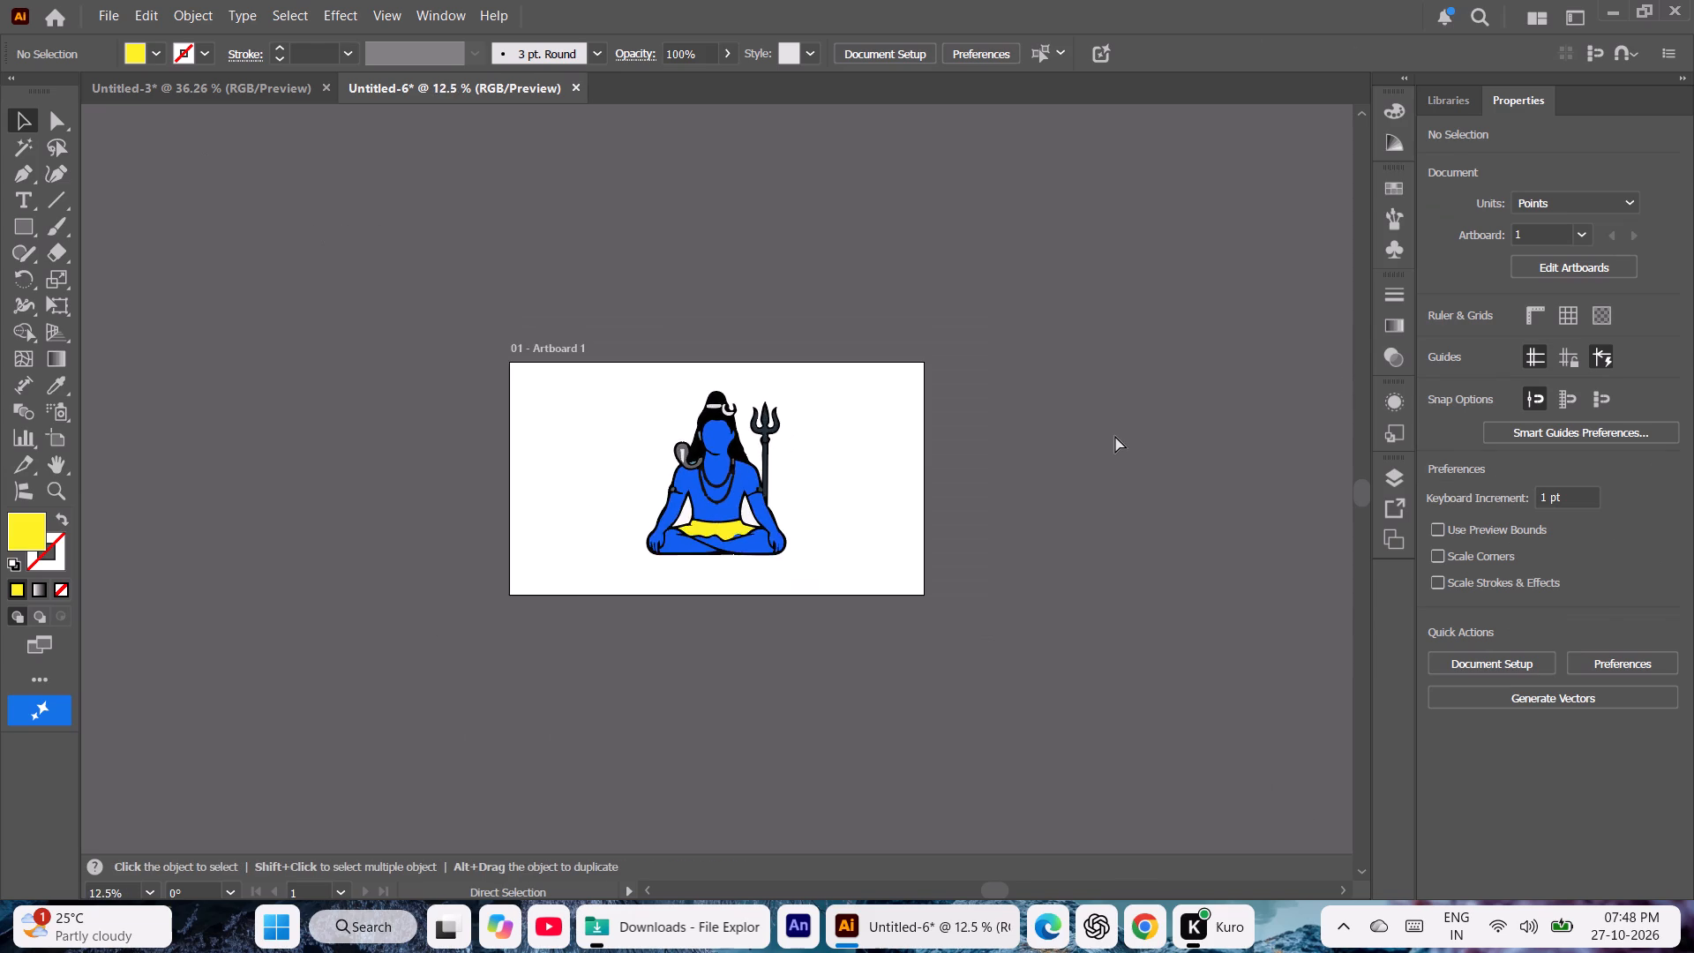
key("ctrl+minus")
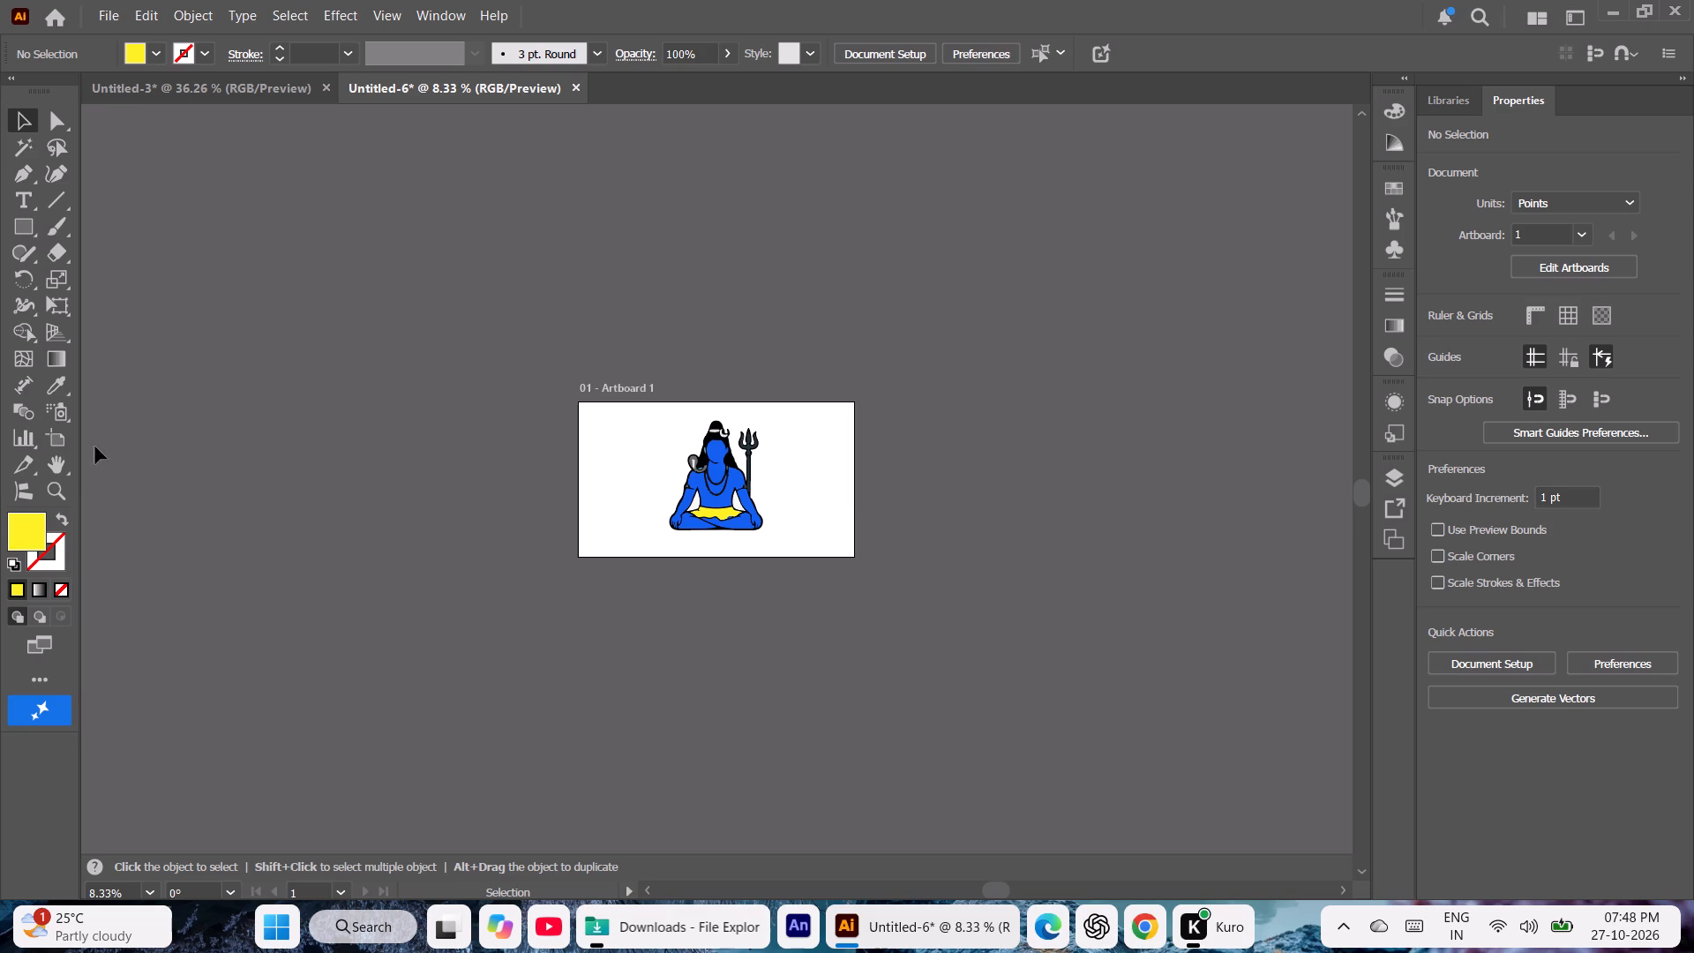
left_click(68, 470)
left_click_drag(584, 416, 97, 133)
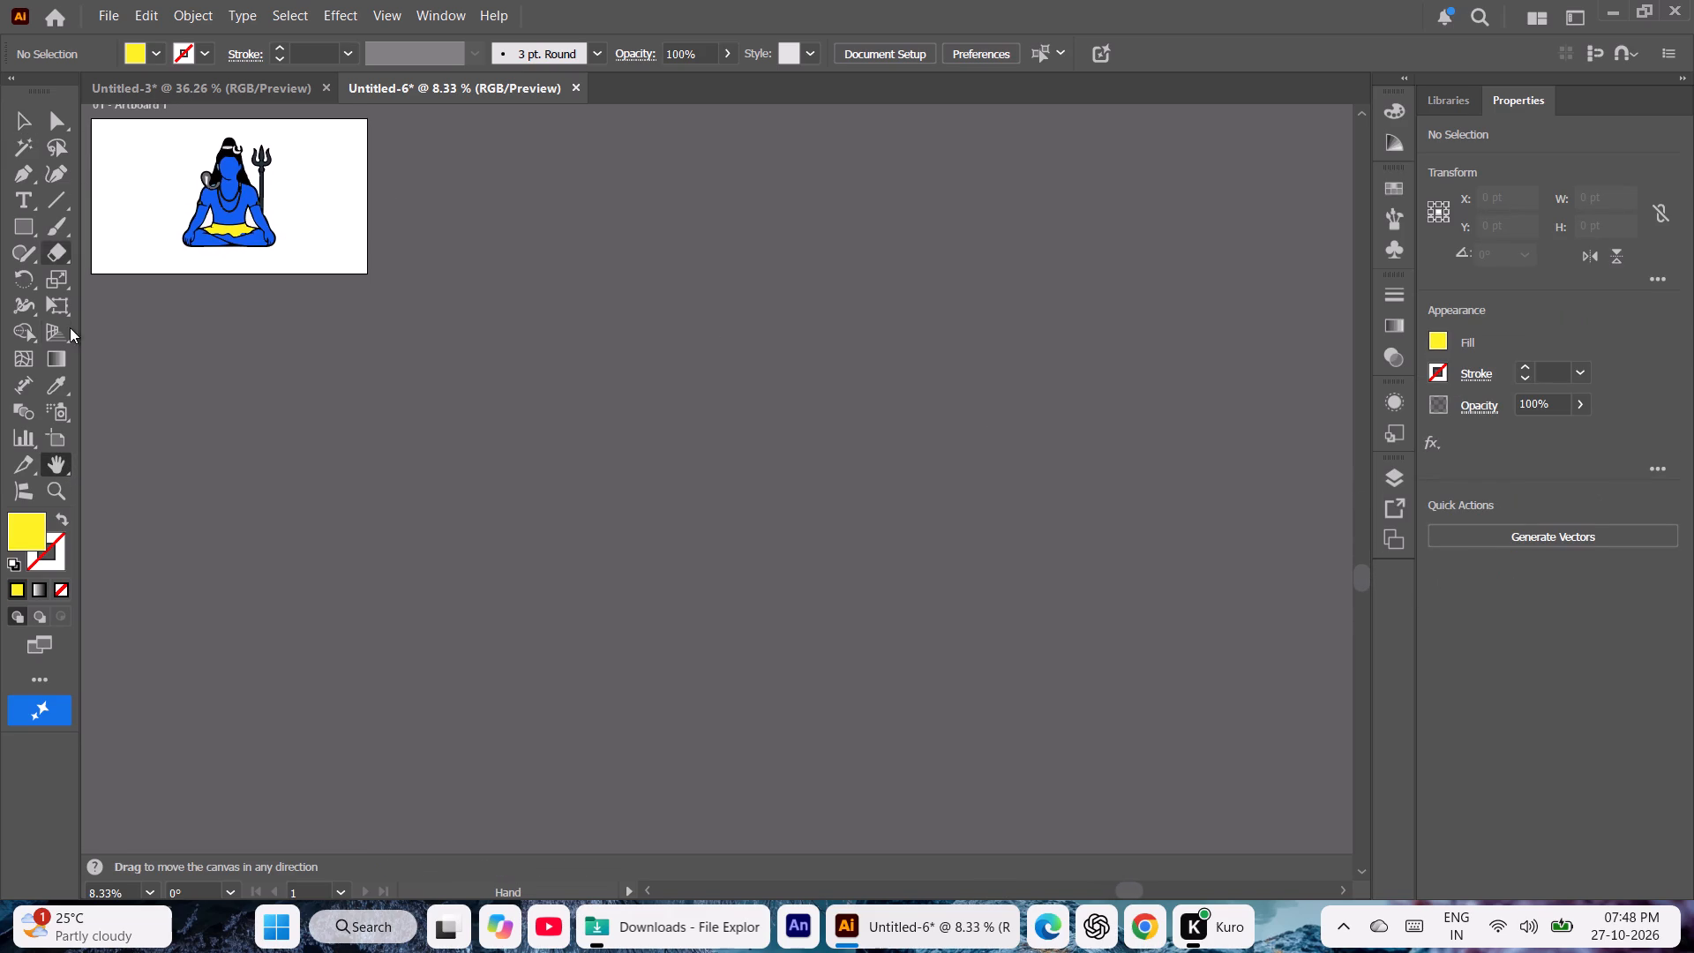
left_click(56, 429)
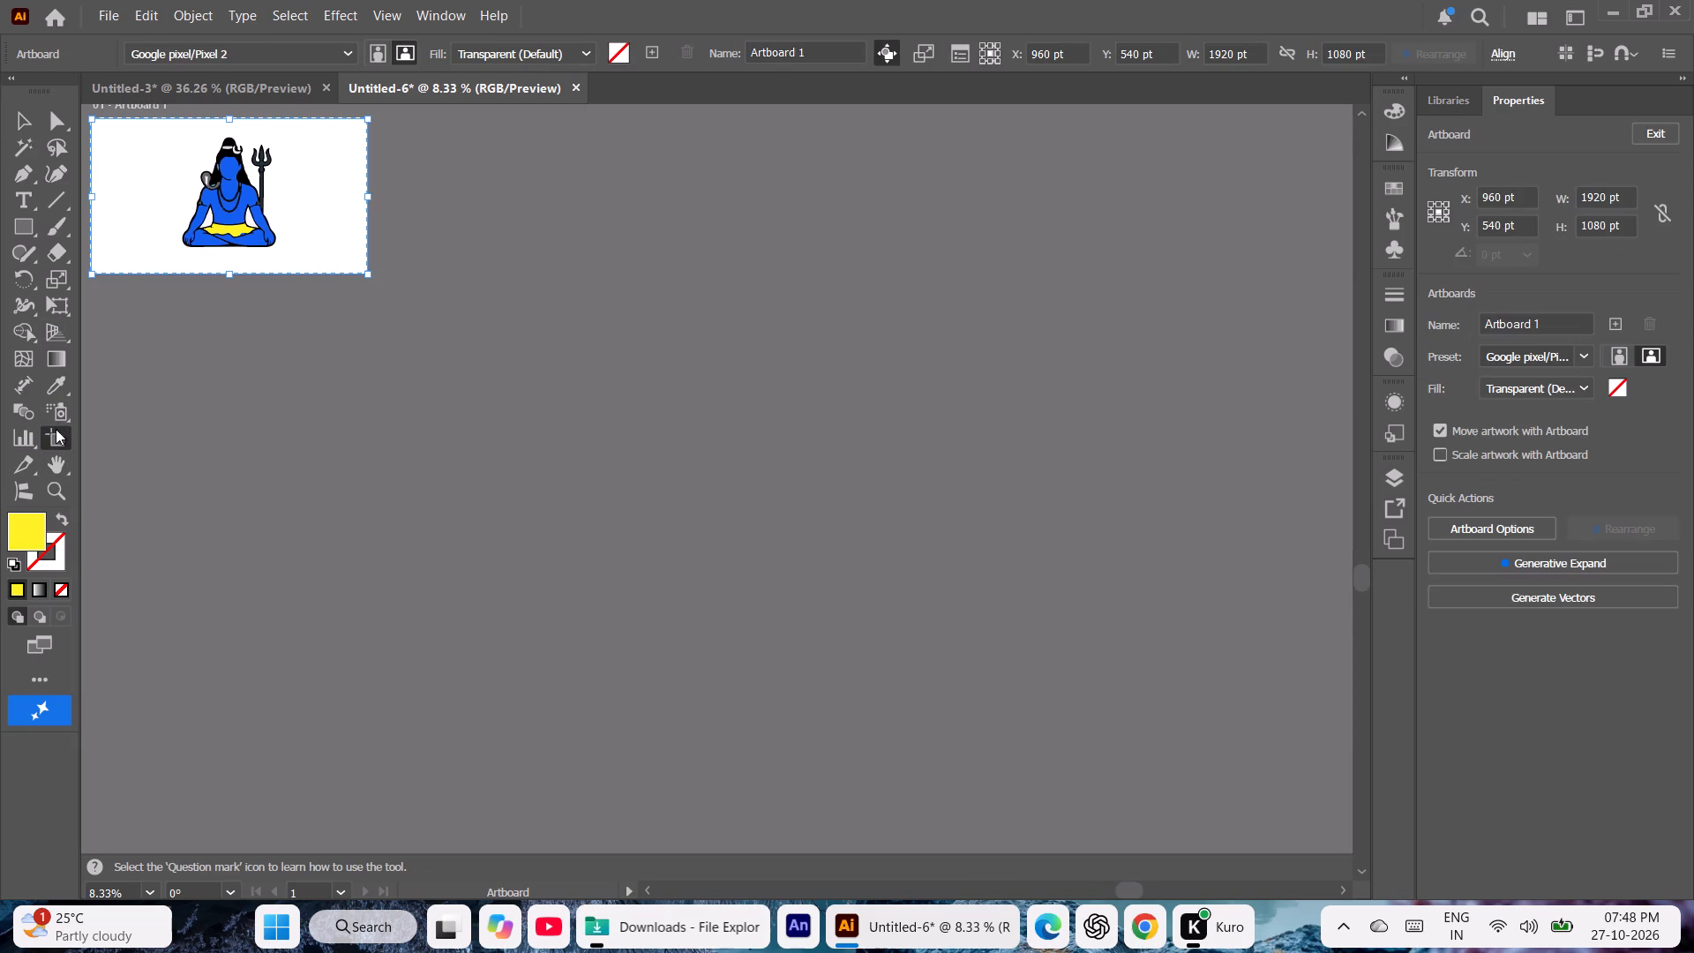
left_click_drag(364, 271, 513, 393, "shift")
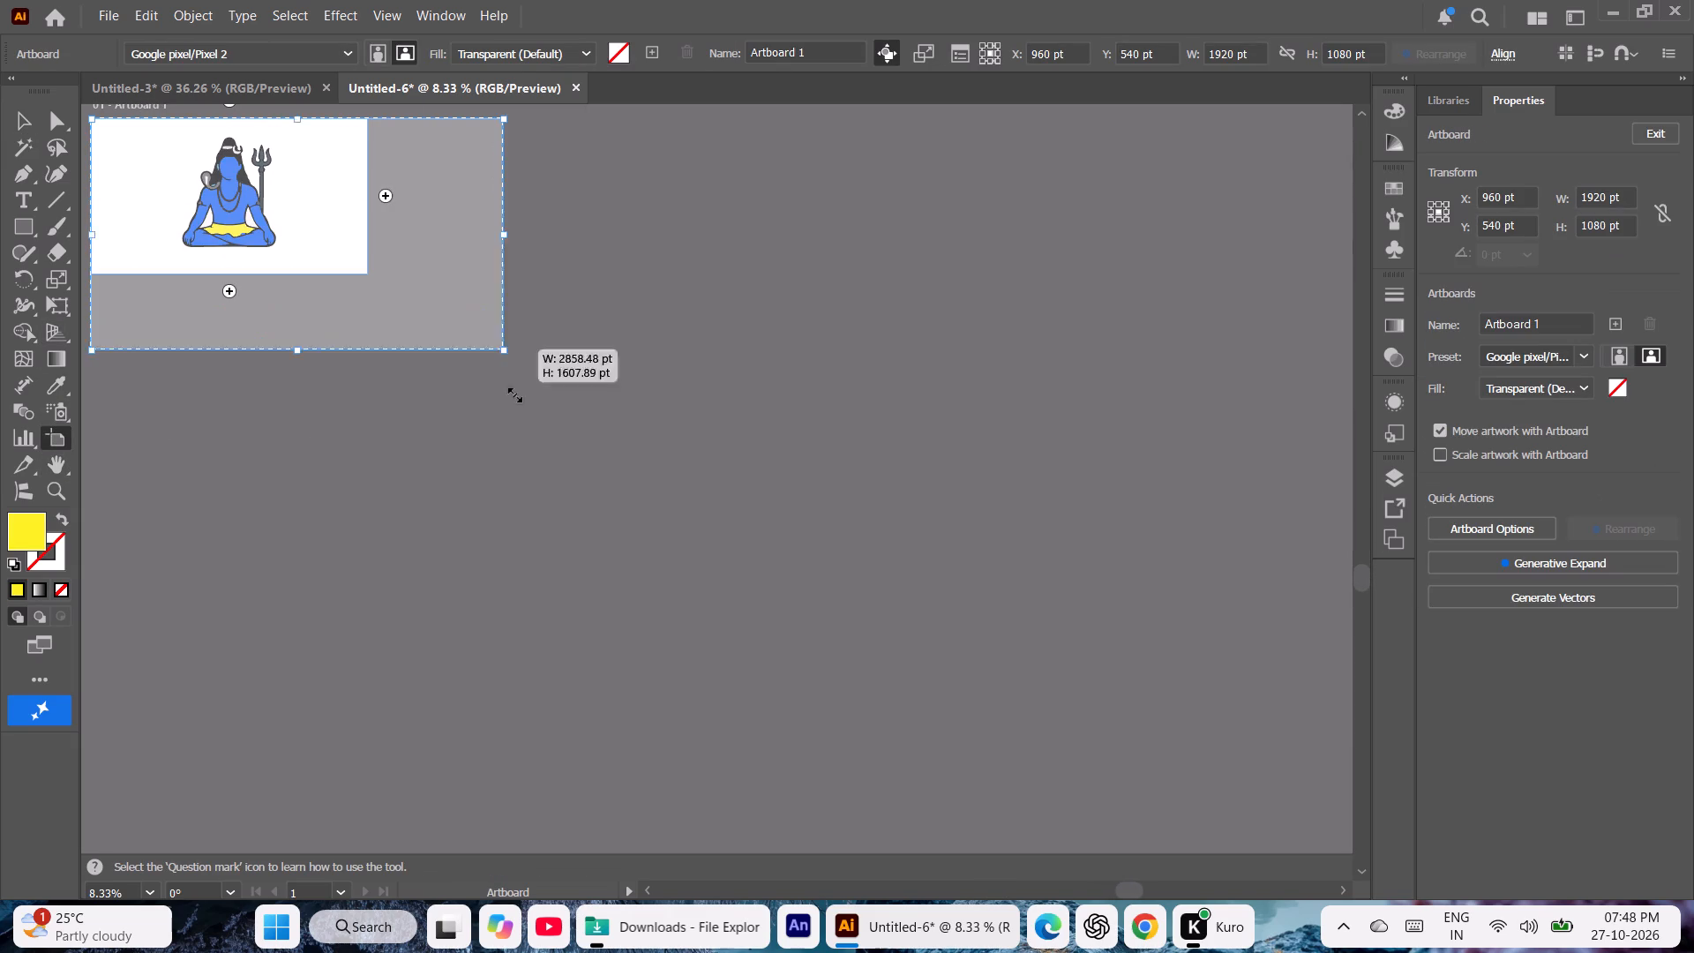
left_click_drag(513, 393, 1332, 702, "shift")
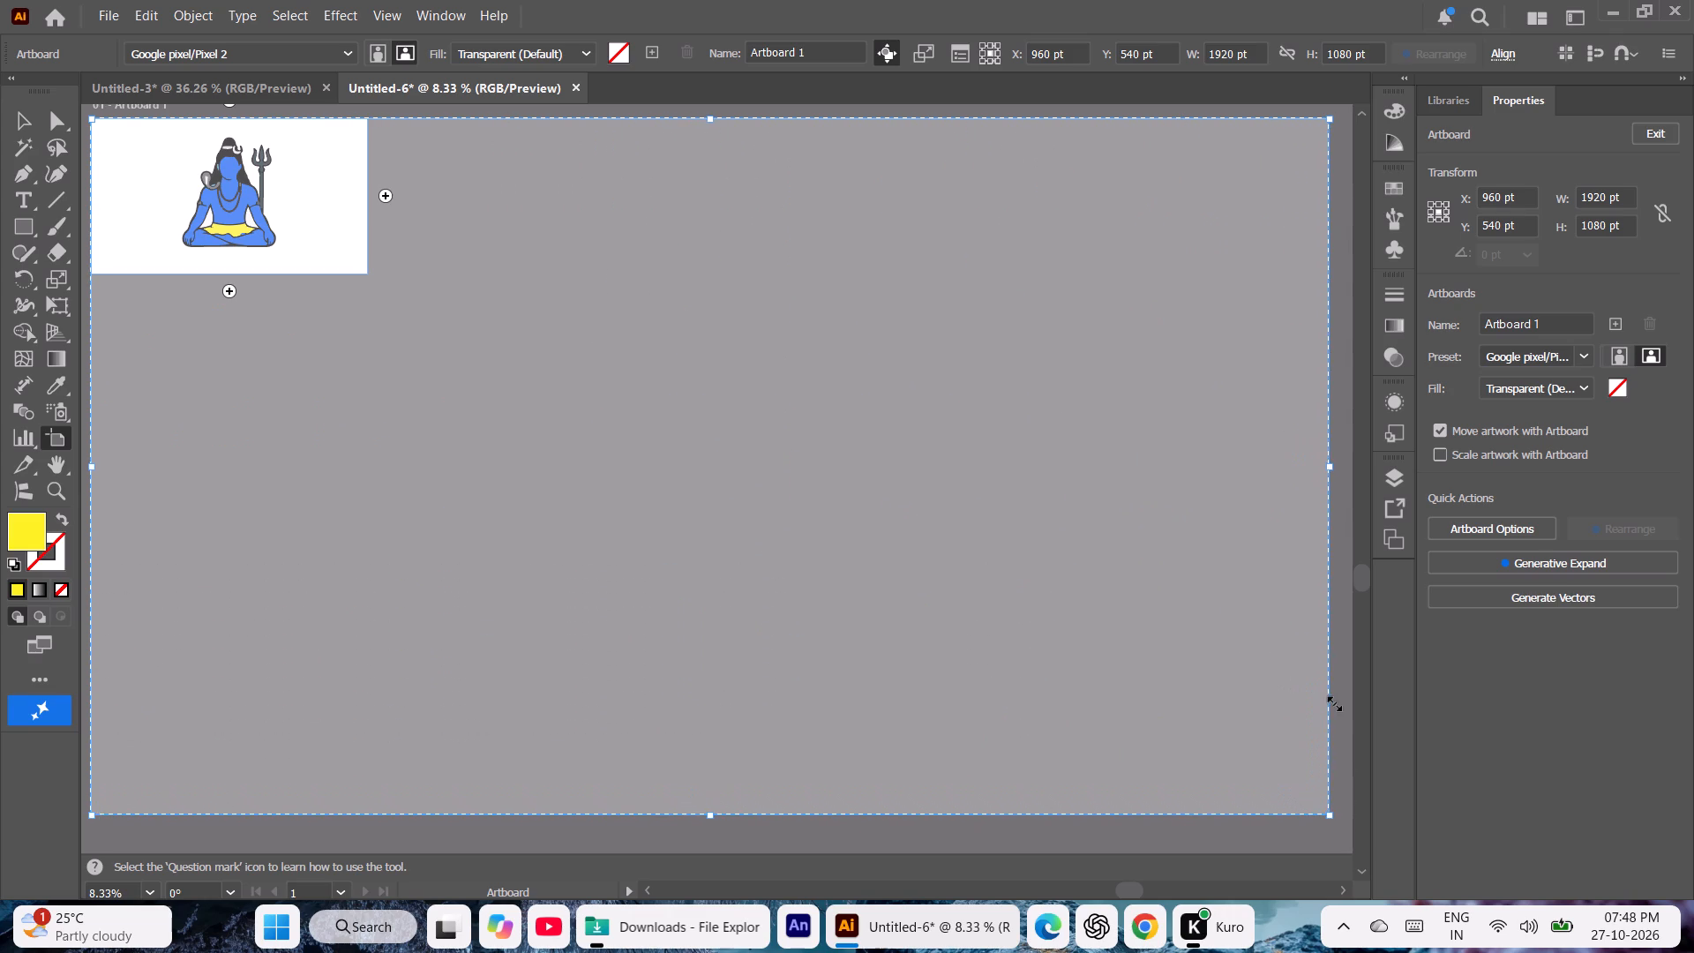
left_click_drag(1332, 702, 1327, 704, "shift")
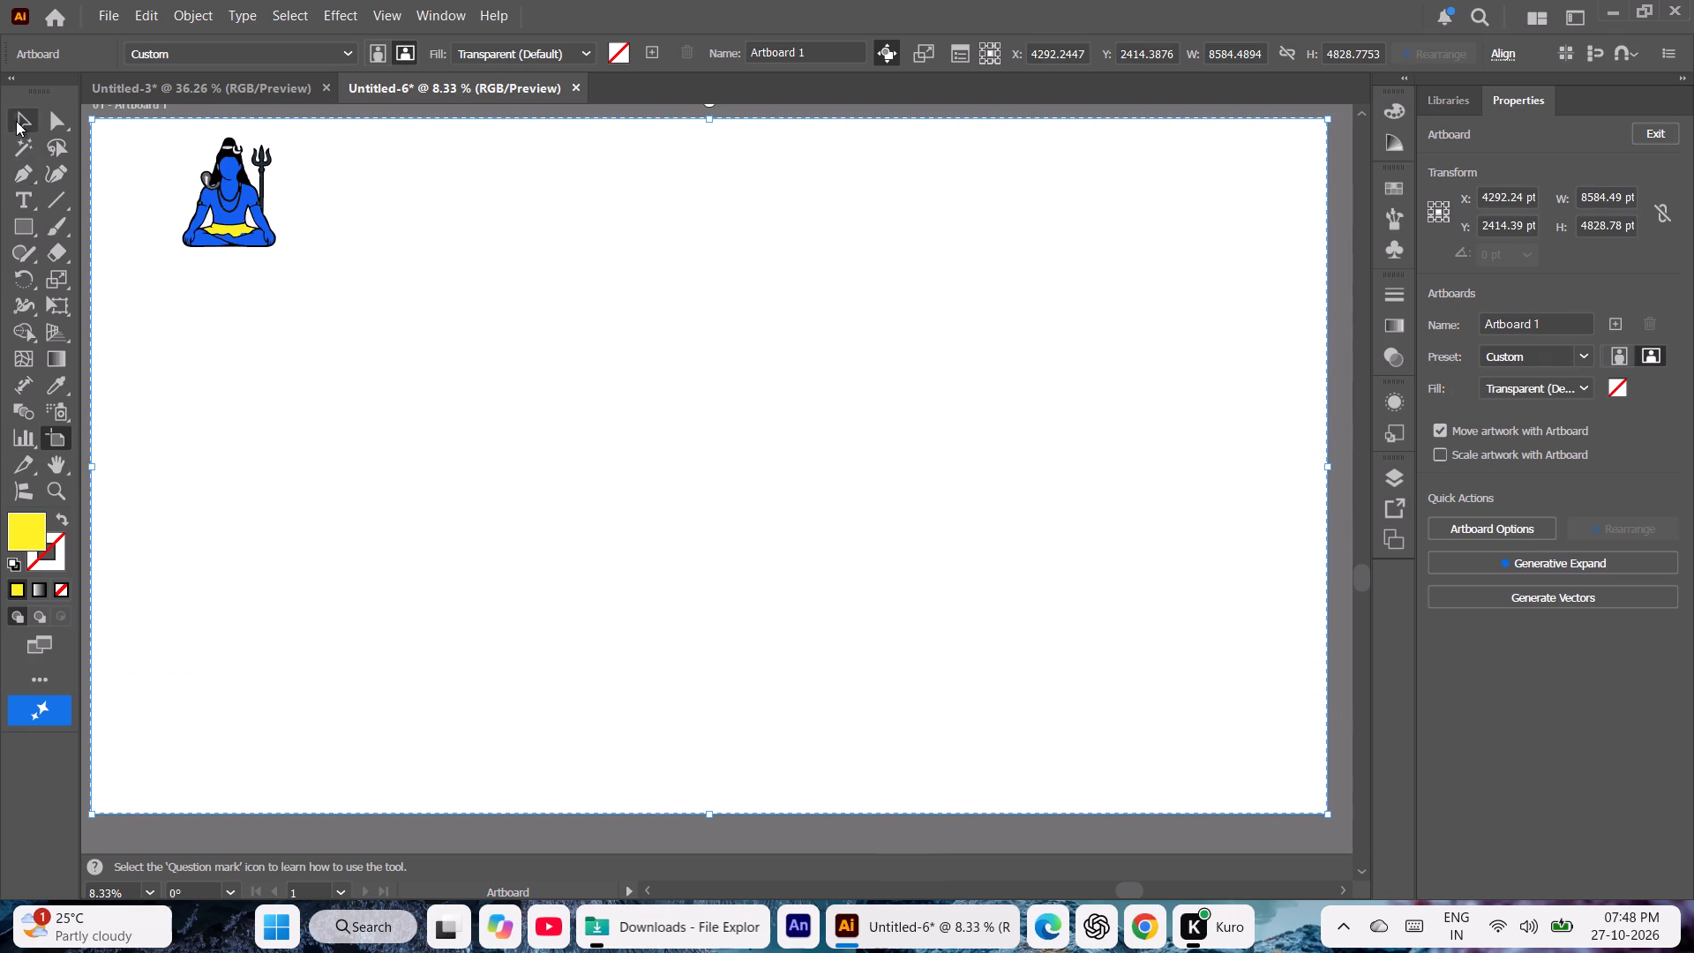
Scale the whole Shiva figure up proportionally to about 3222 × 3775 pt and place it near the middle of the artboard.
left_click(16, 118)
key("ctrl+a")
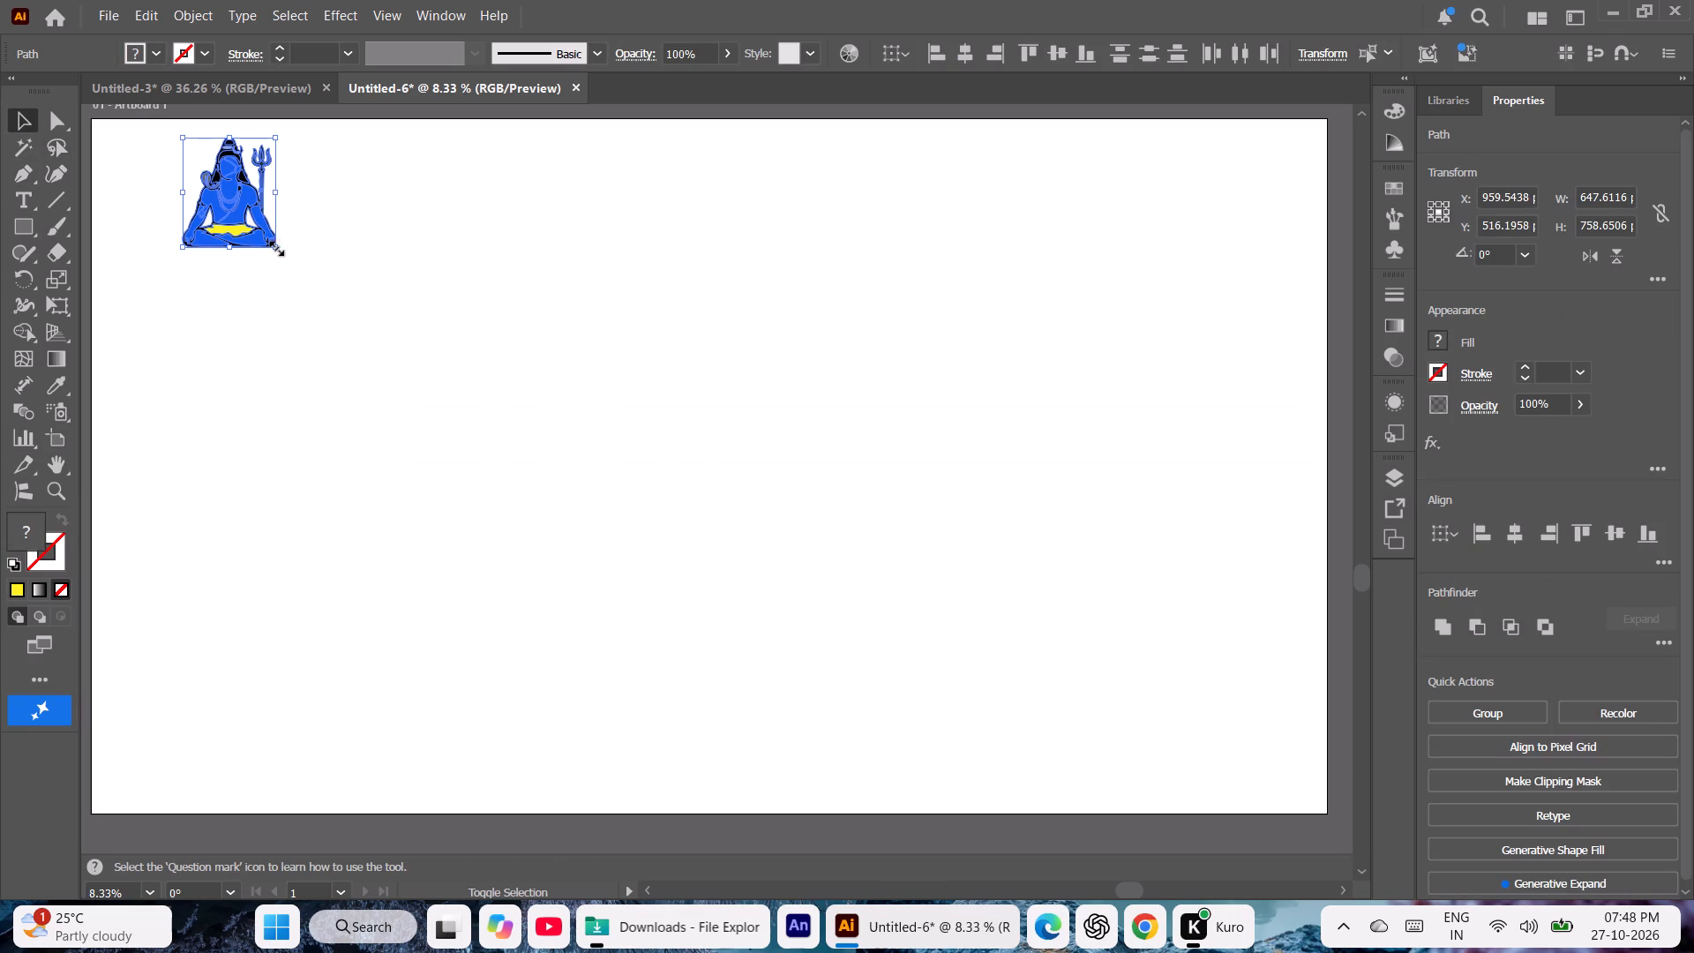
left_click_drag(274, 246, 715, 608, "shift")
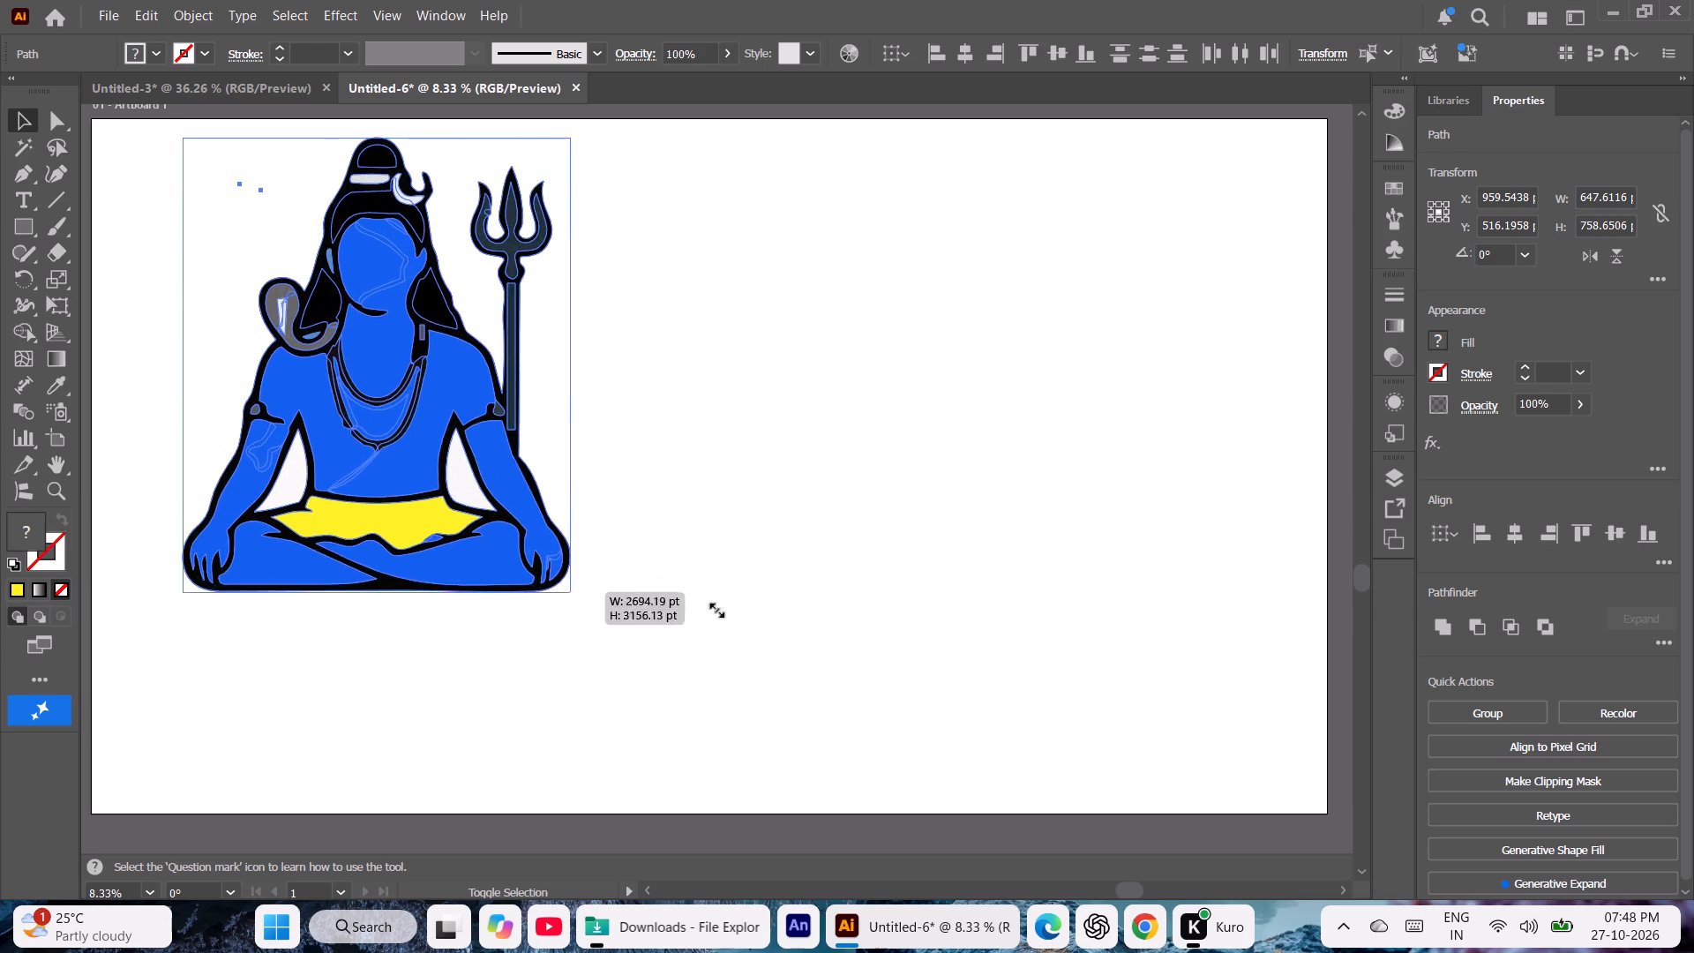
left_click_drag(715, 608, 807, 681, "shift")
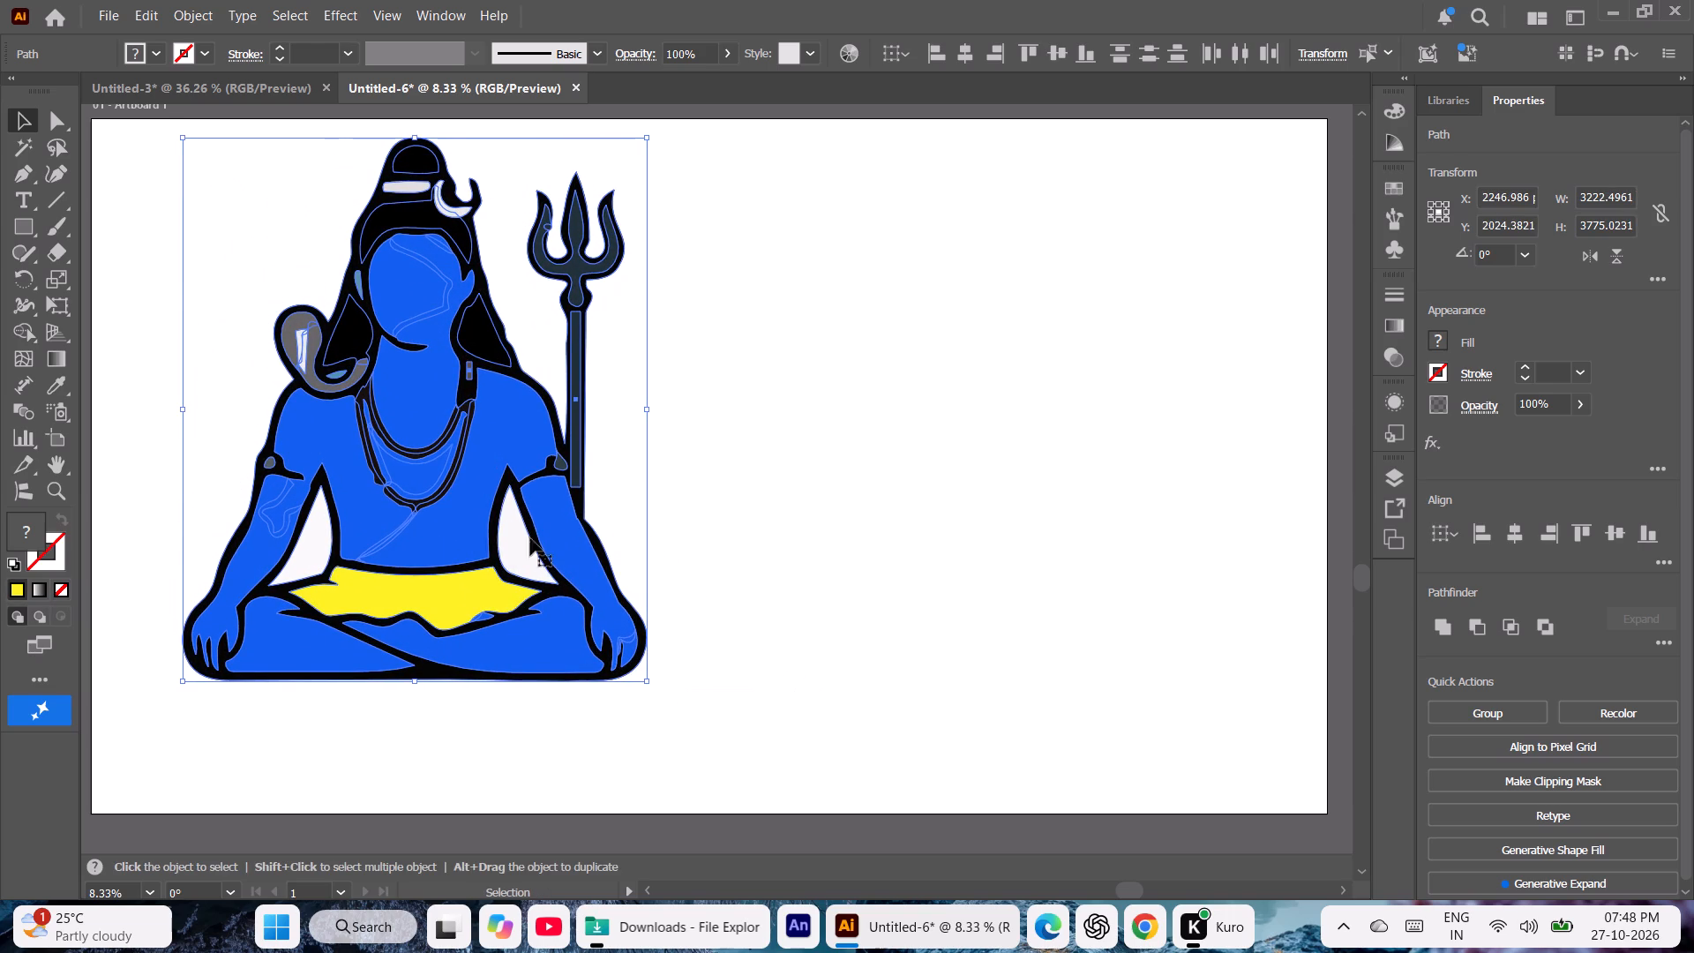
left_click_drag(459, 519, 721, 558)
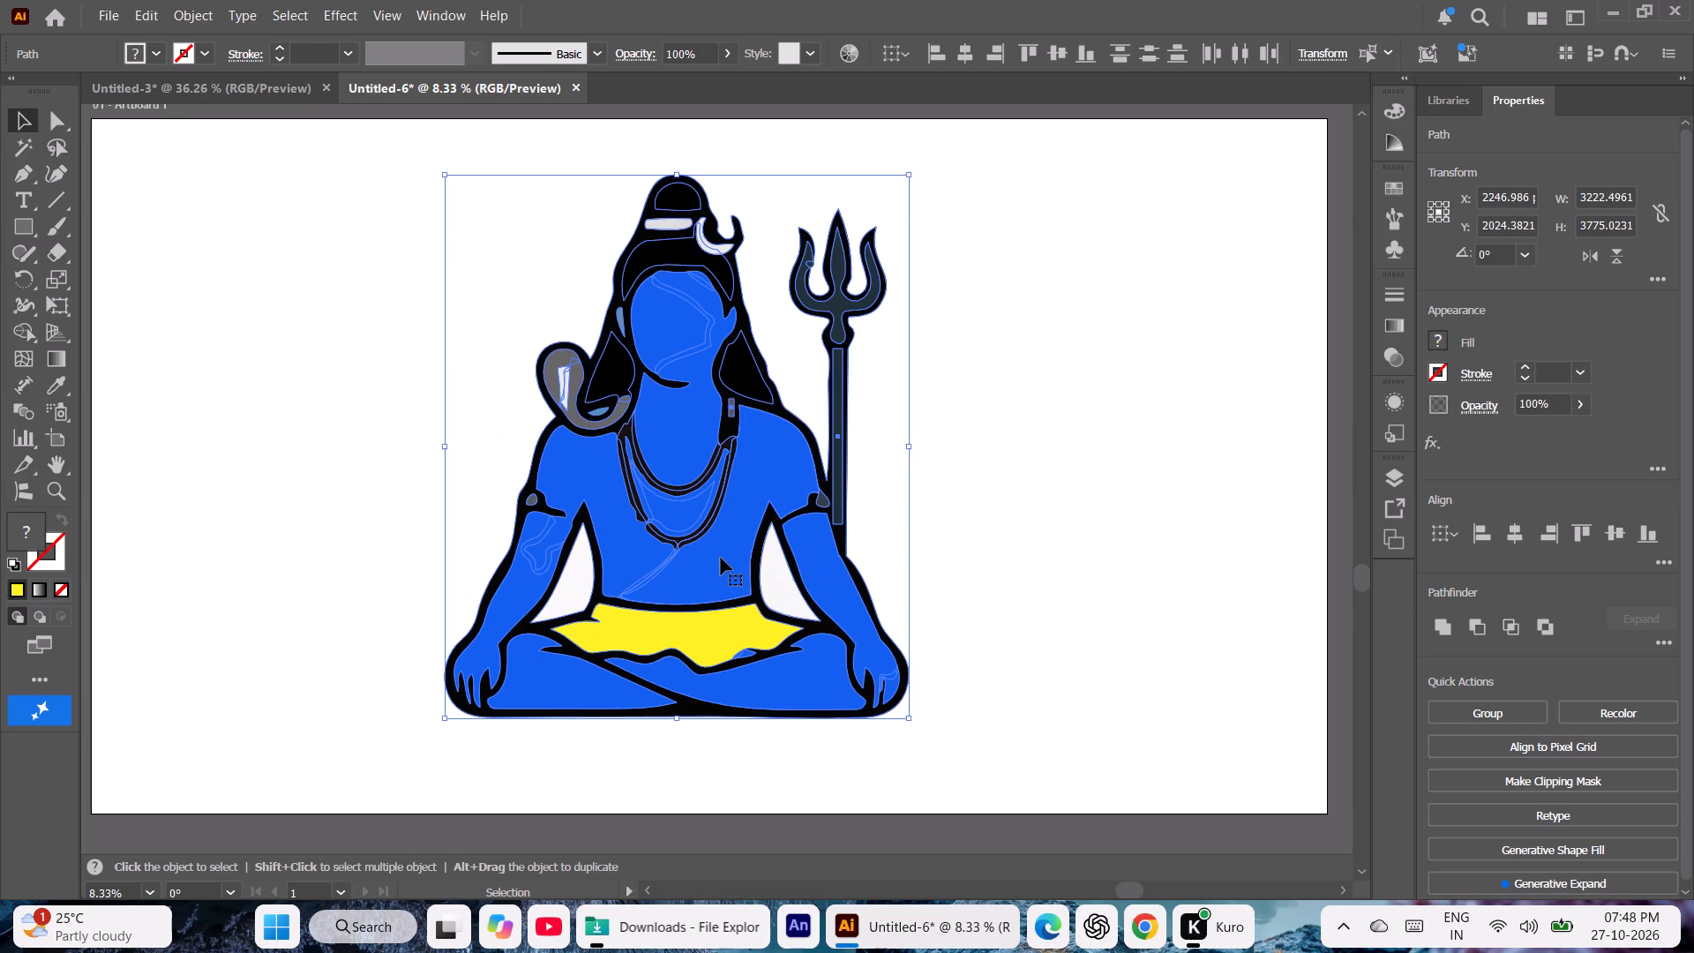
left_click(1029, 502)
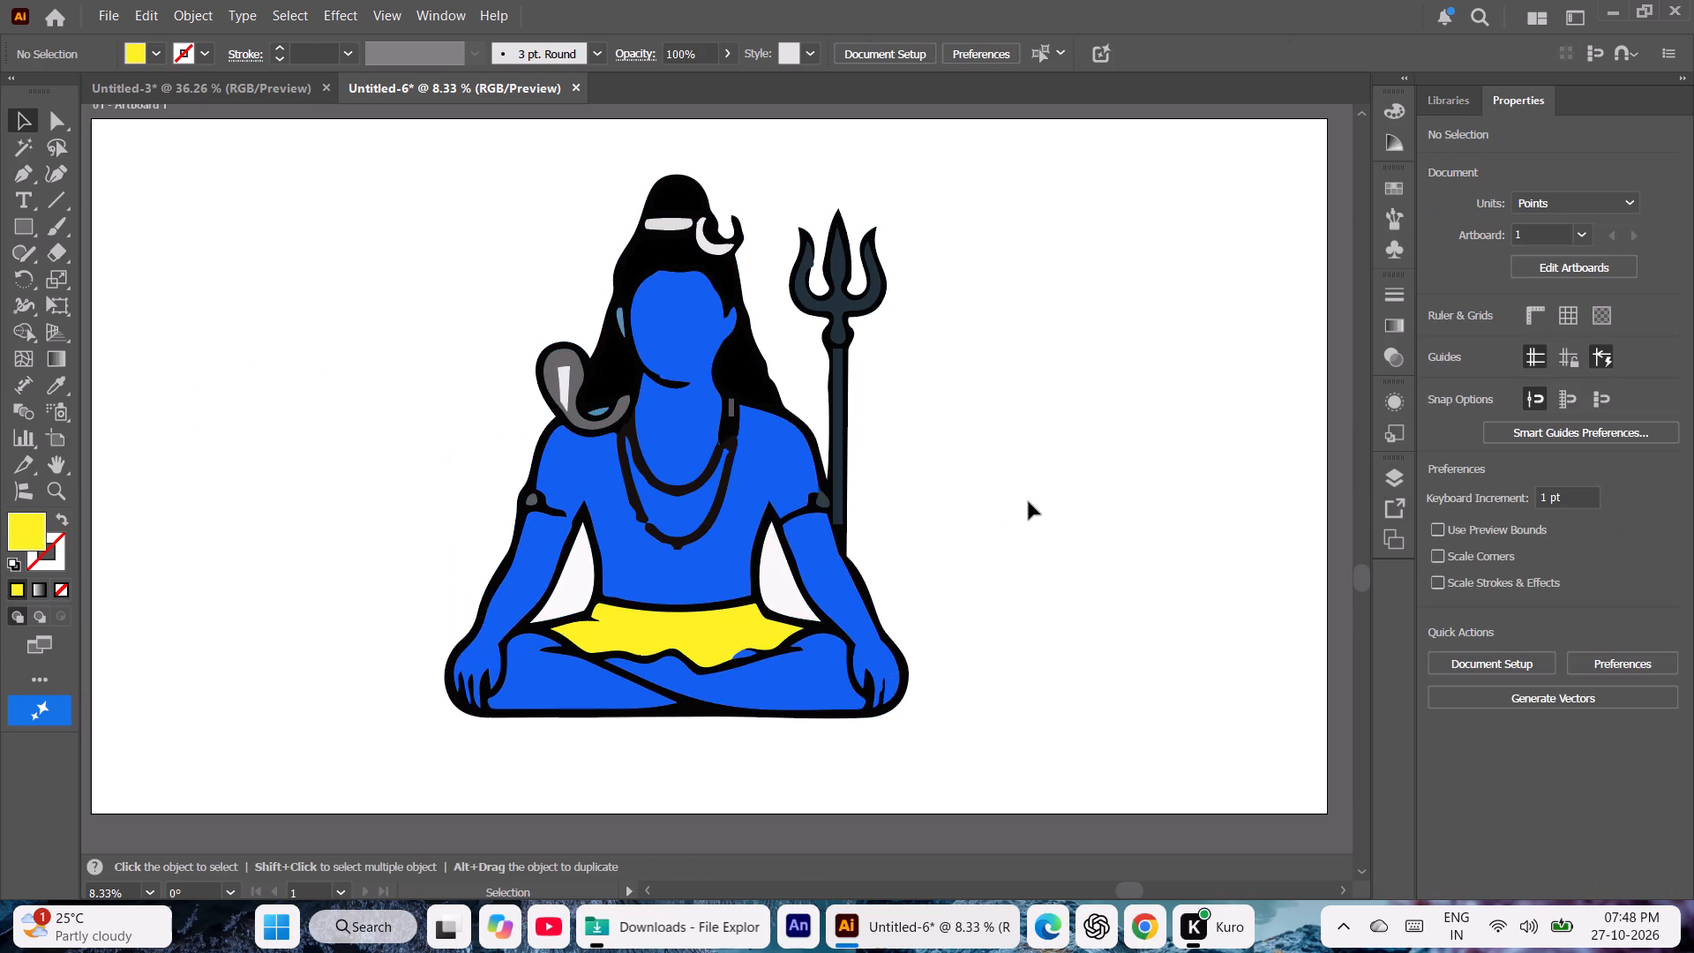
Save the document in Downloads as "Lord shiva medation pose" in Illustrator EPS format.
key("ctrl+s")
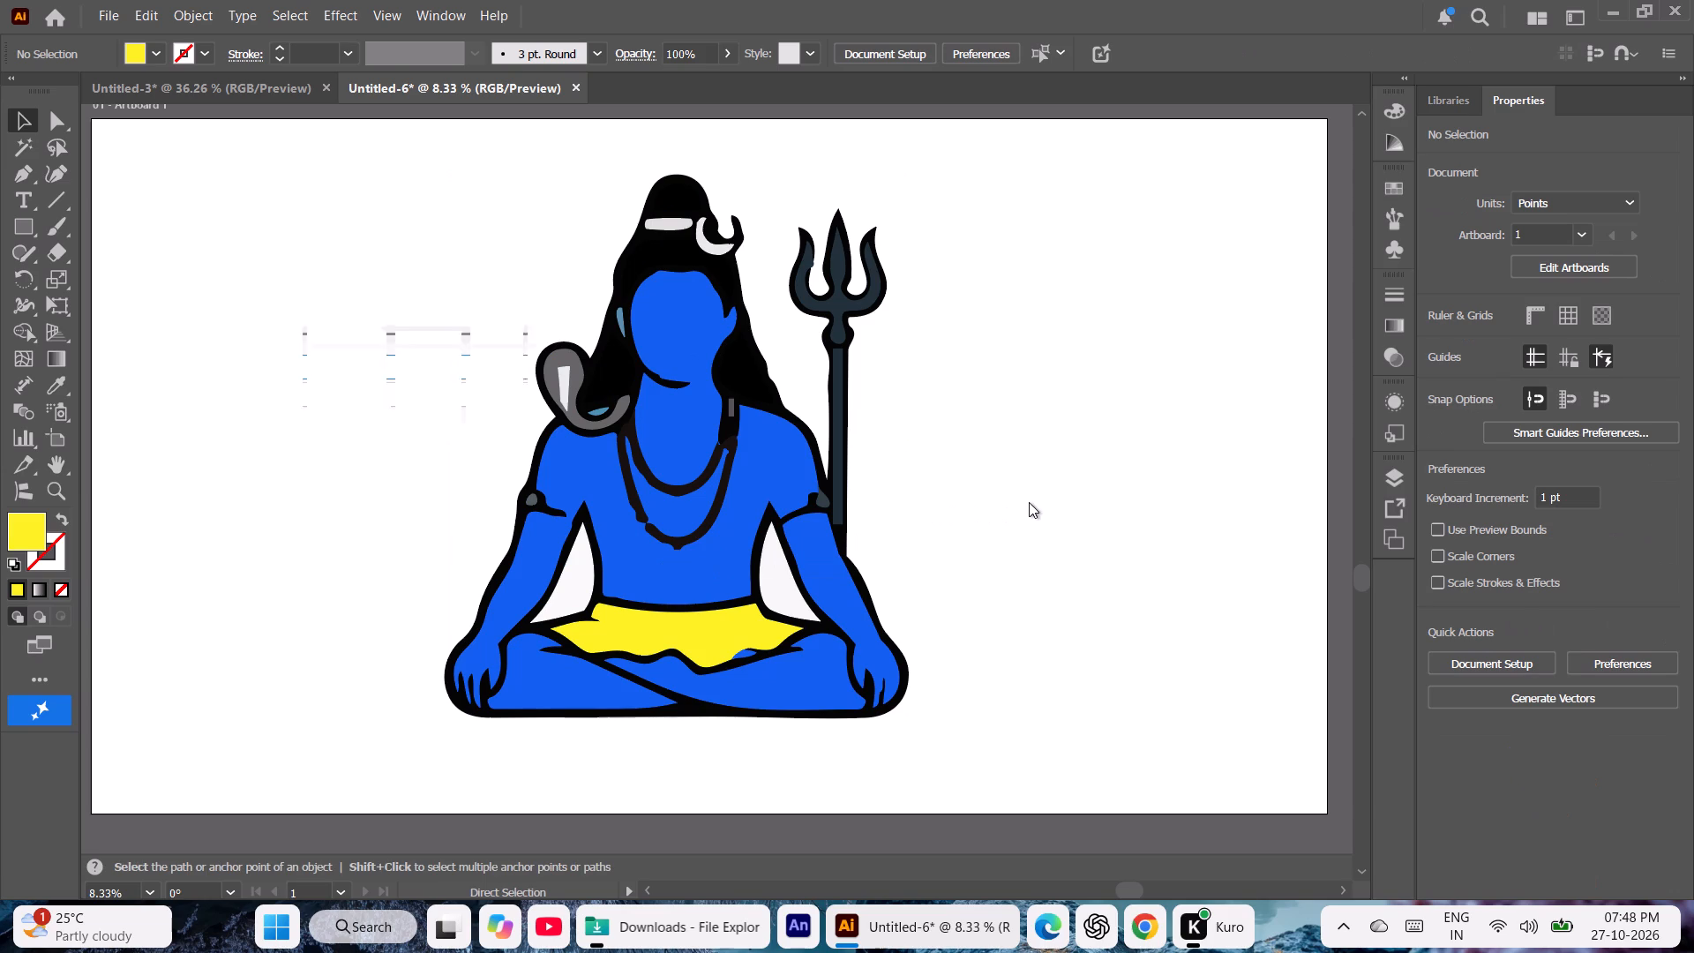
left_click(71, 244)
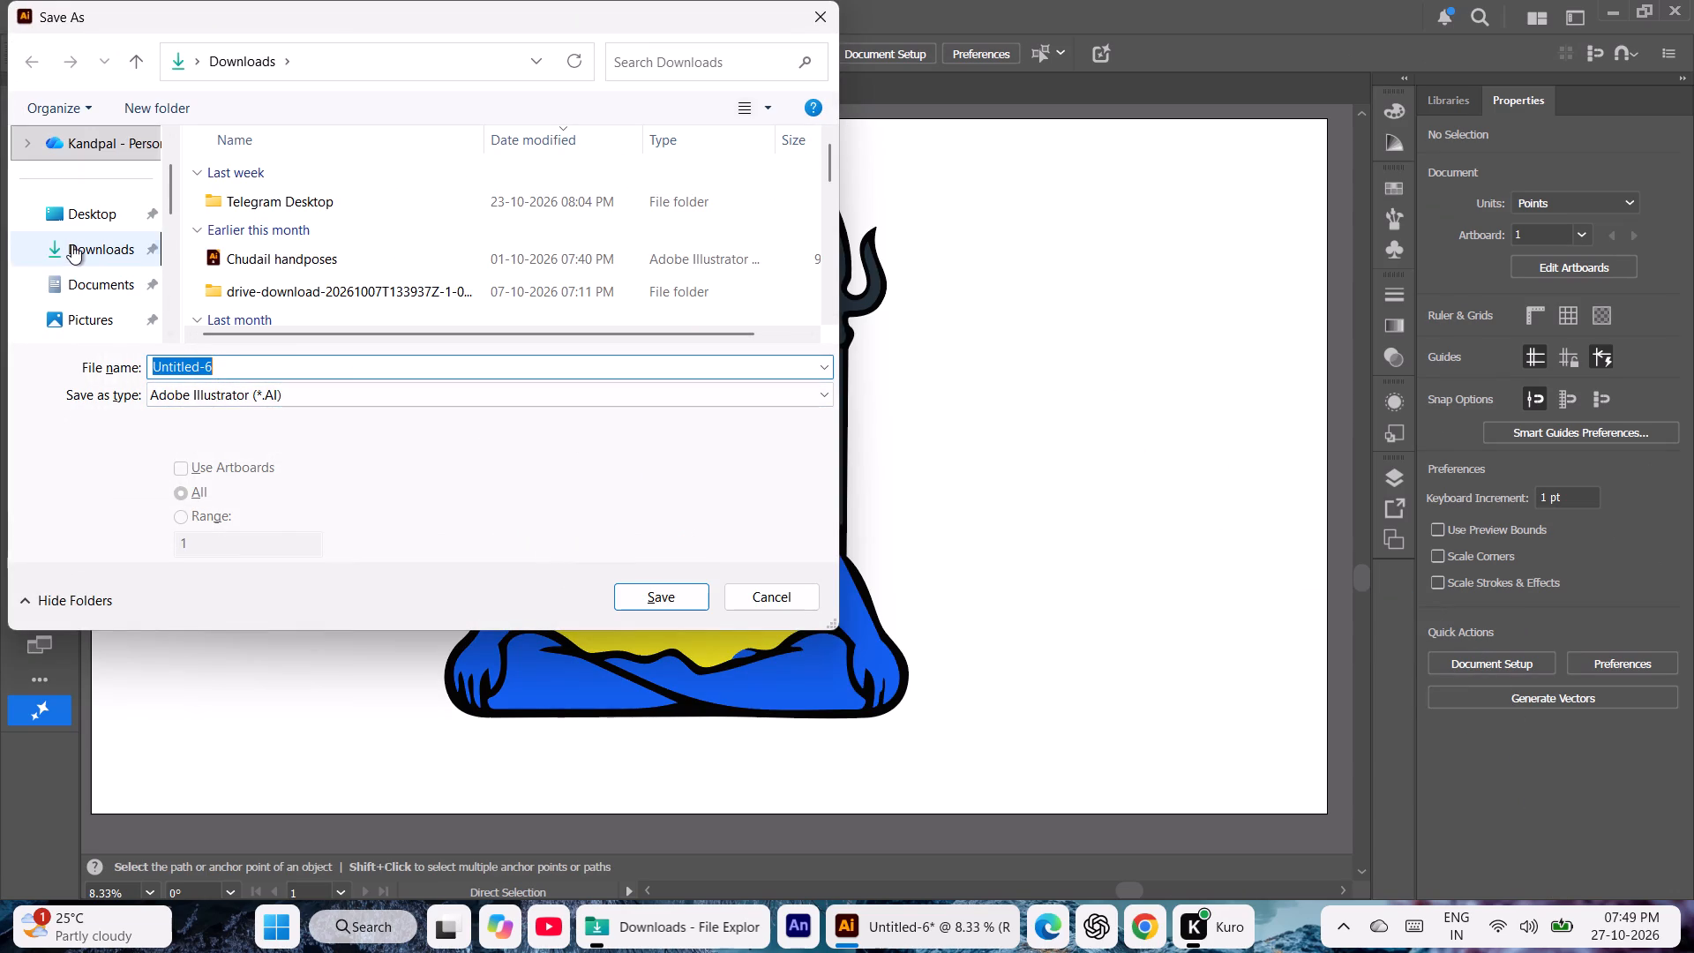
left_click(224, 355)
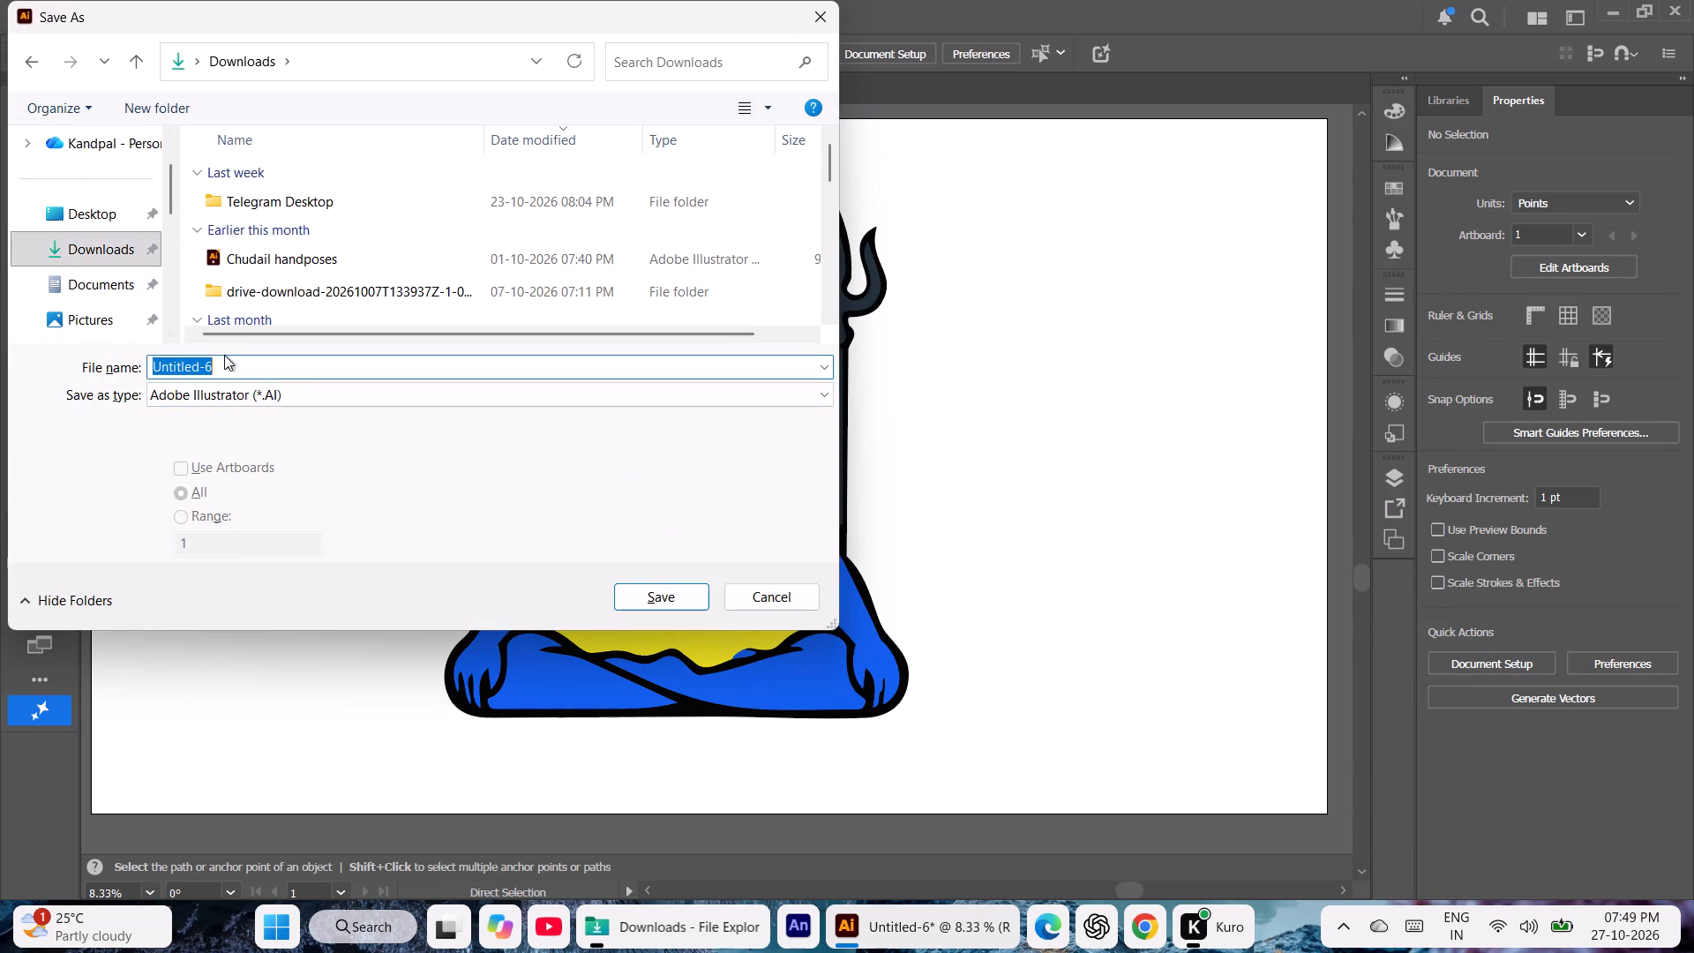
key("BackSpace")
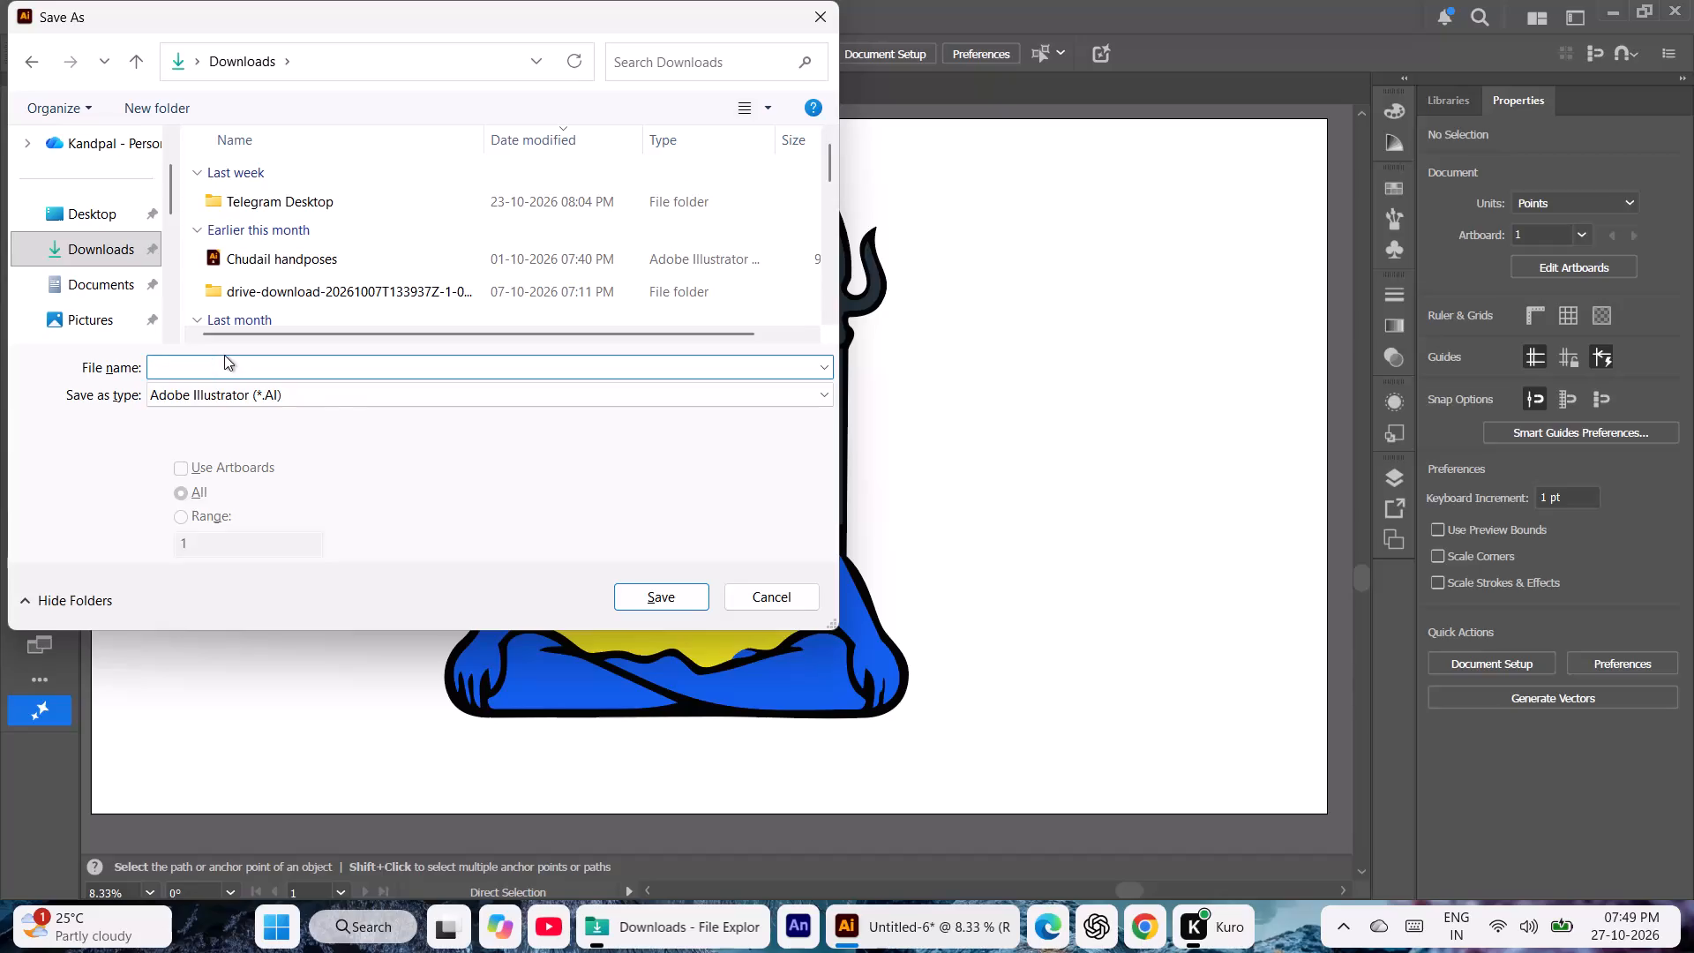
type("Lord shiva")
key("space")
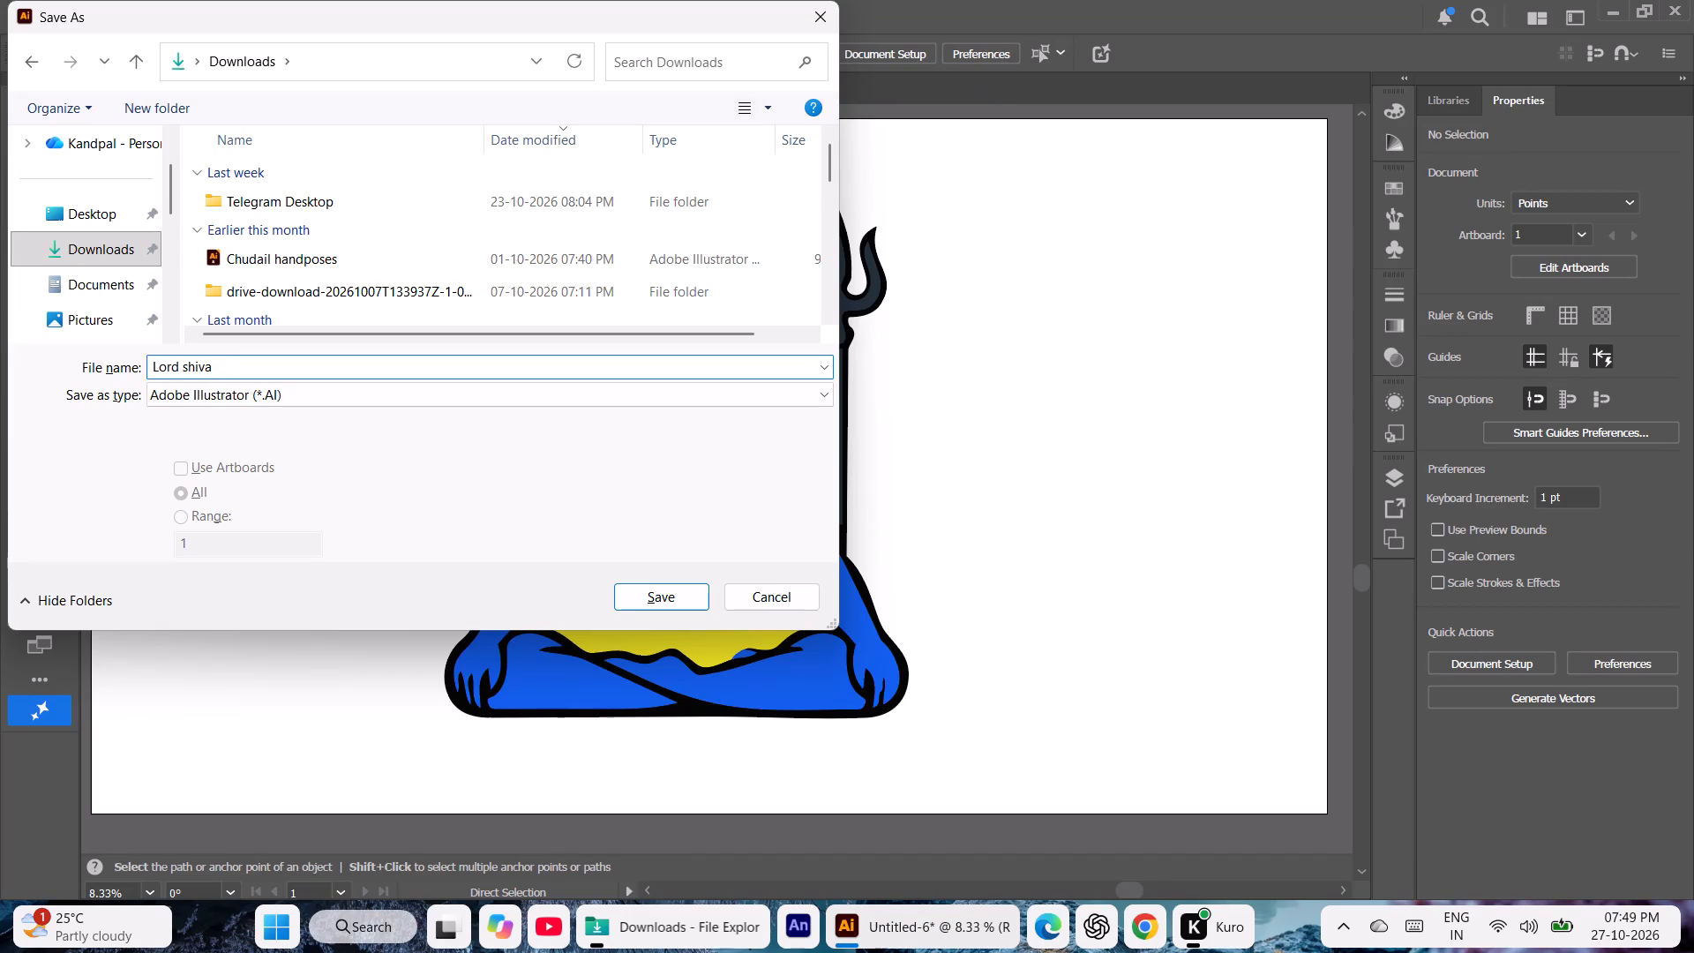
type("medation pose")
key("space")
left_click(295, 395)
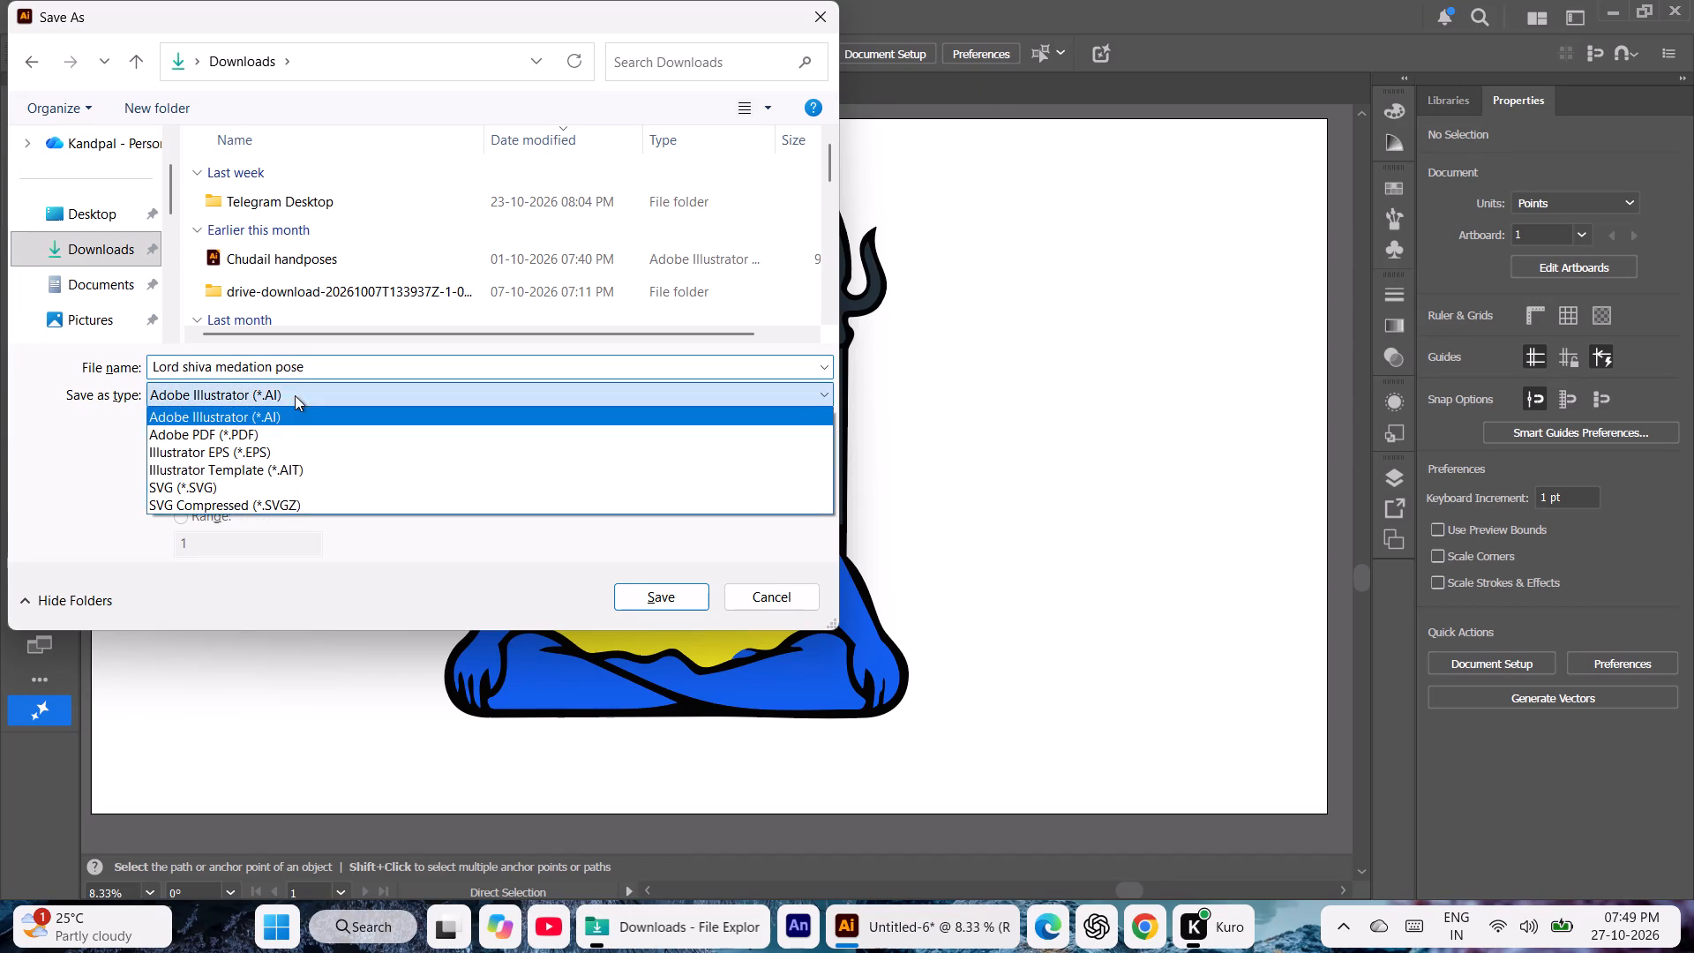
left_click(243, 457)
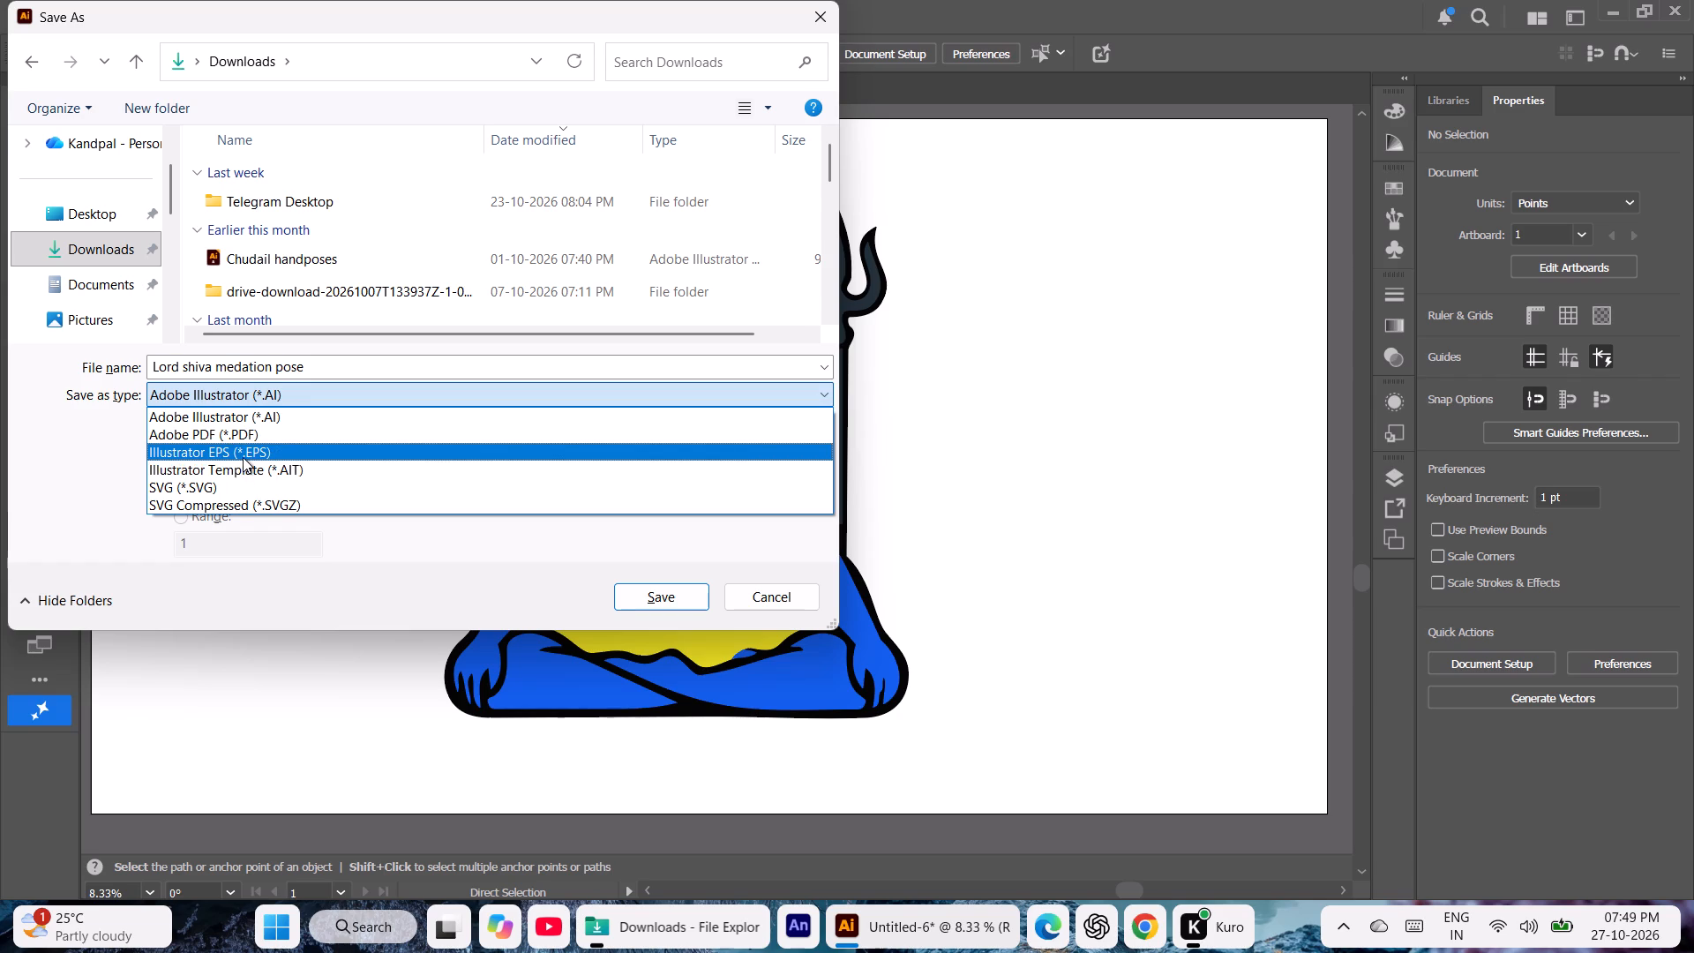
left_click(648, 600)
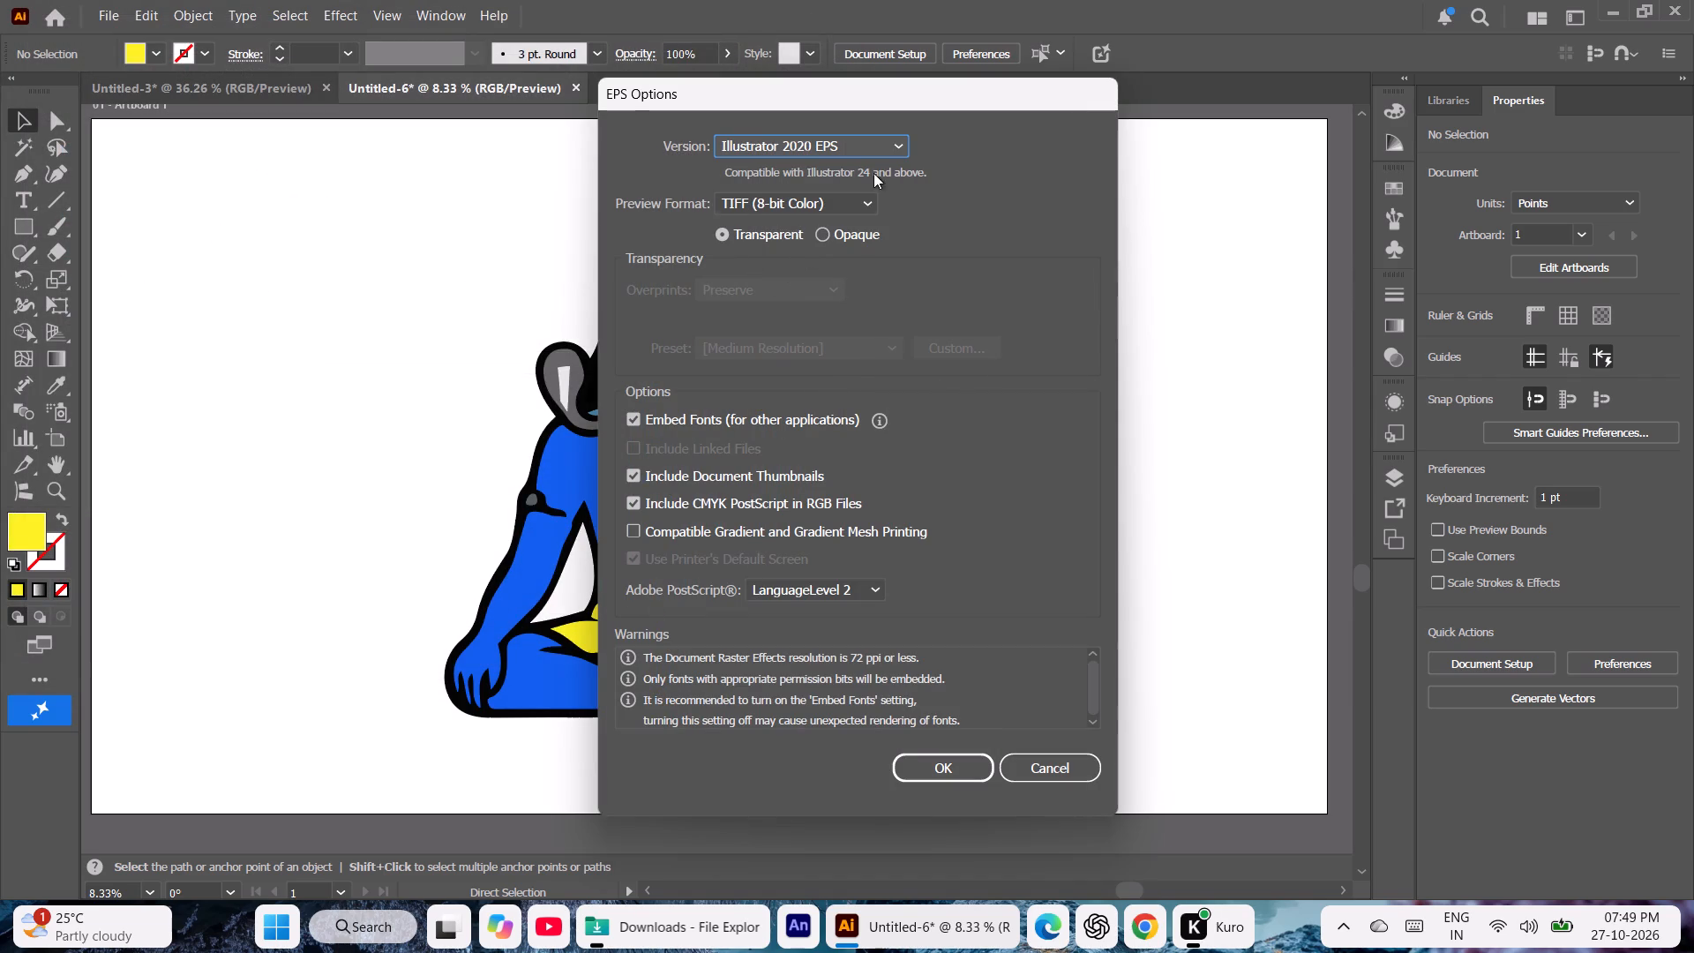
Set the EPS version to Illustrator 10 EPS, complete the save, and close the Shiva document.
left_click(884, 149)
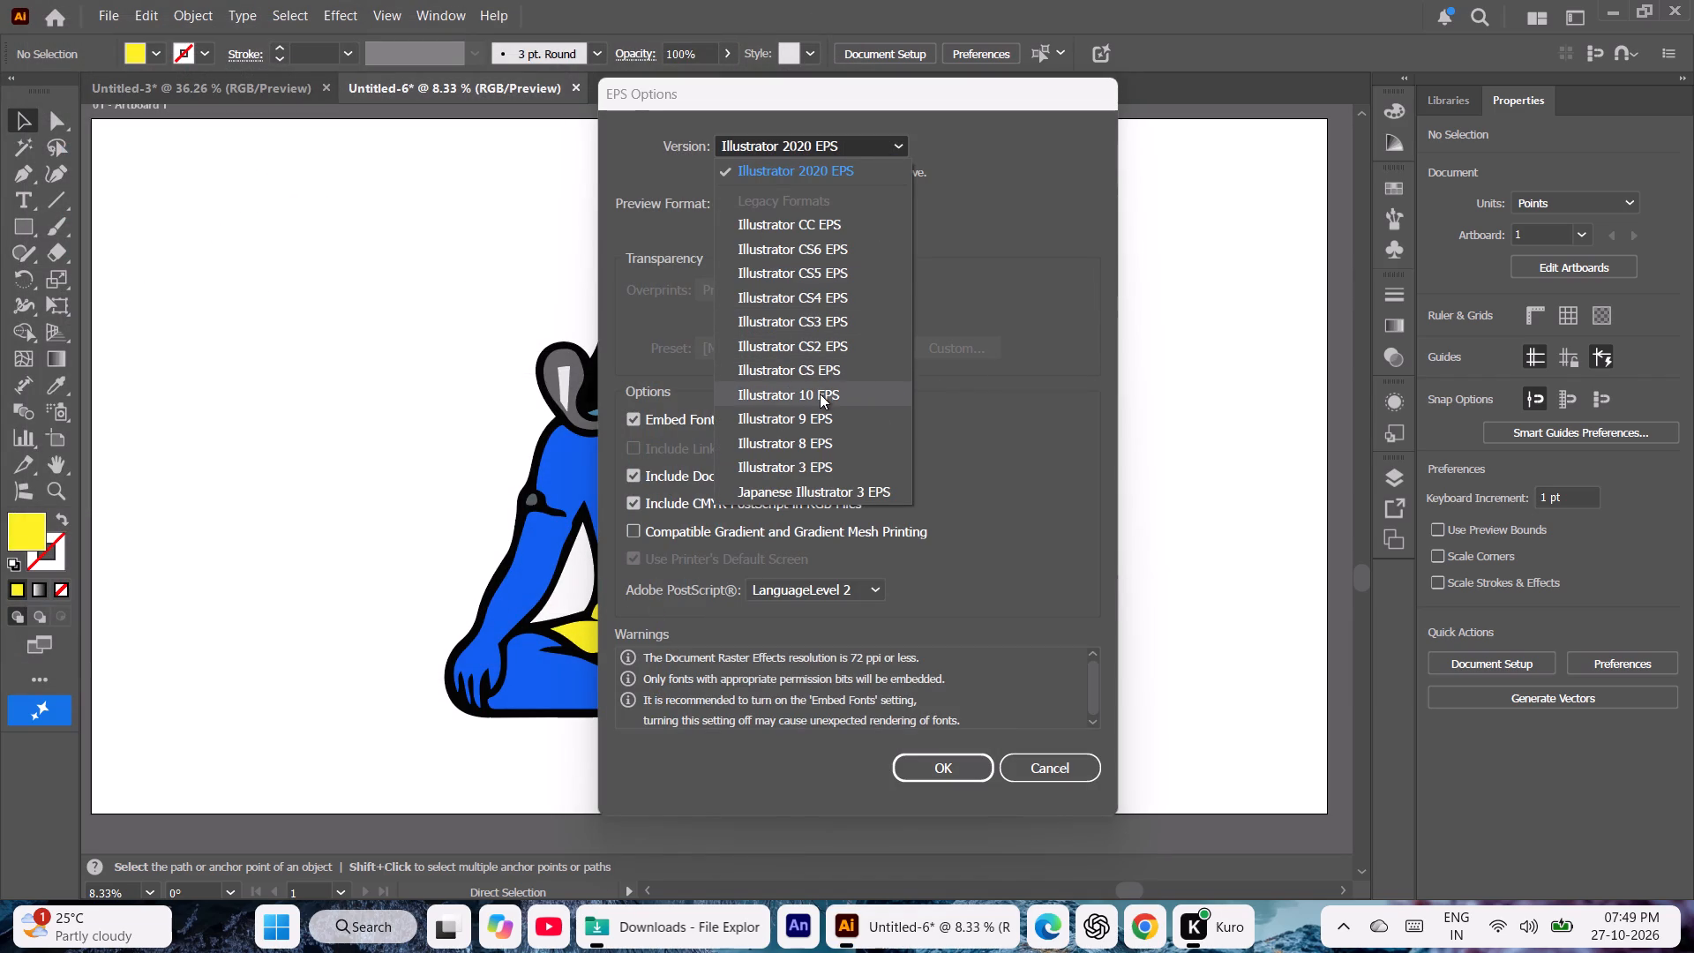
left_click(820, 394)
key("Return")
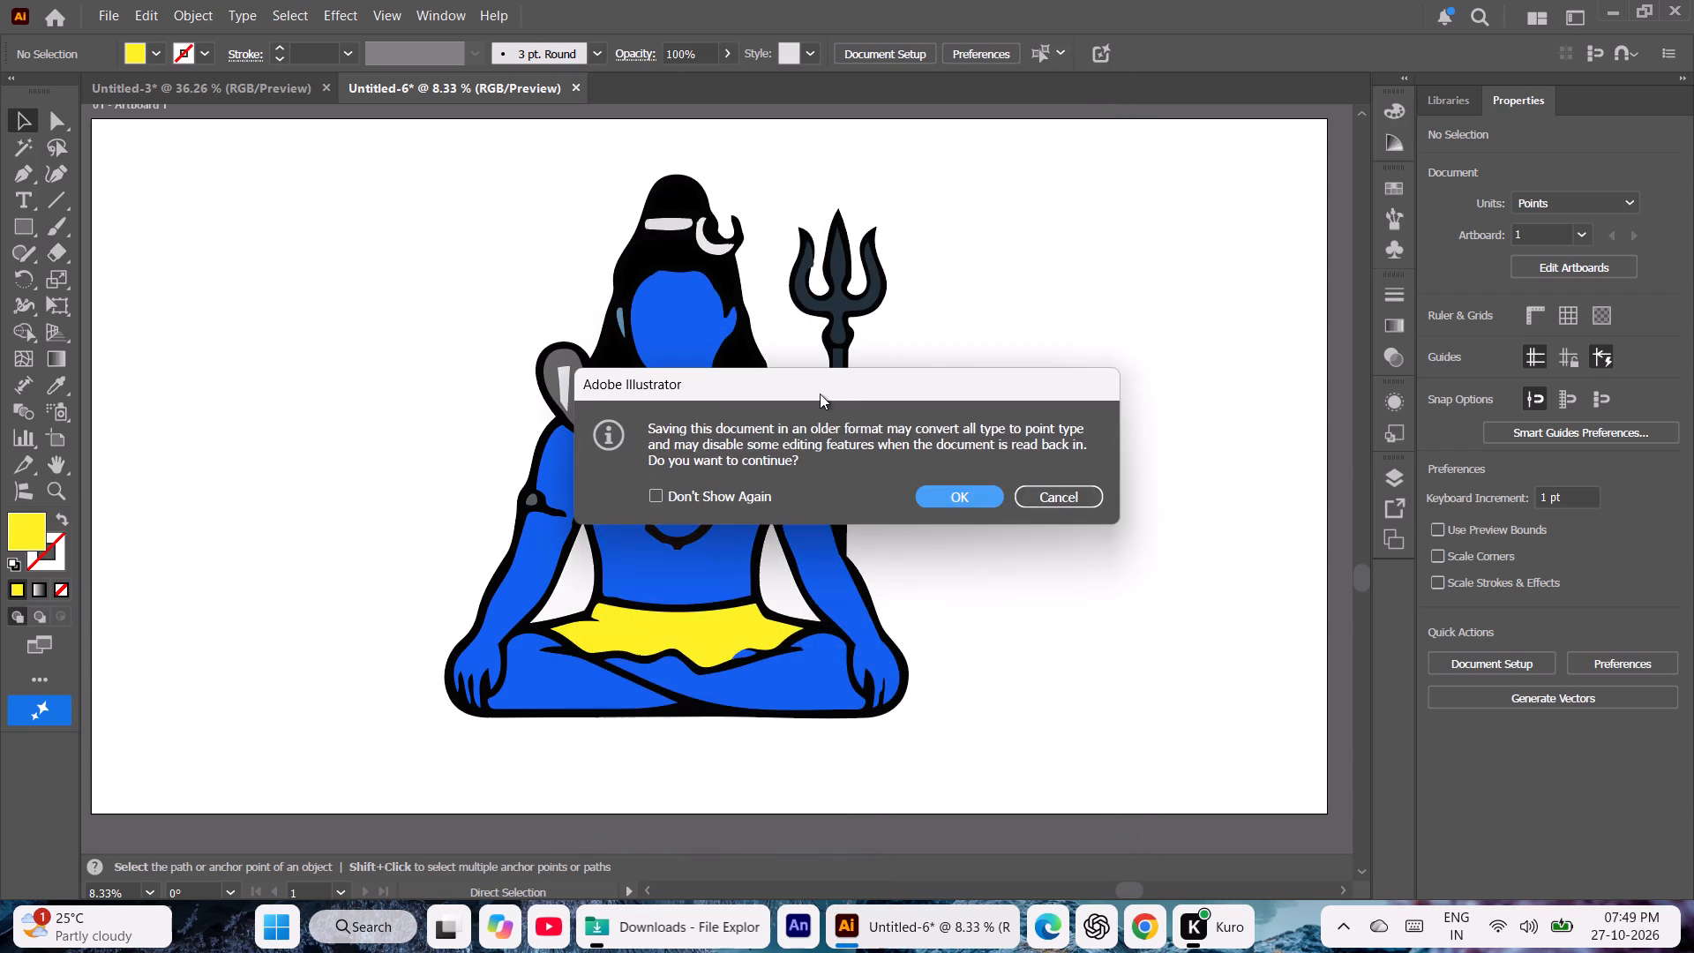
key("Return")
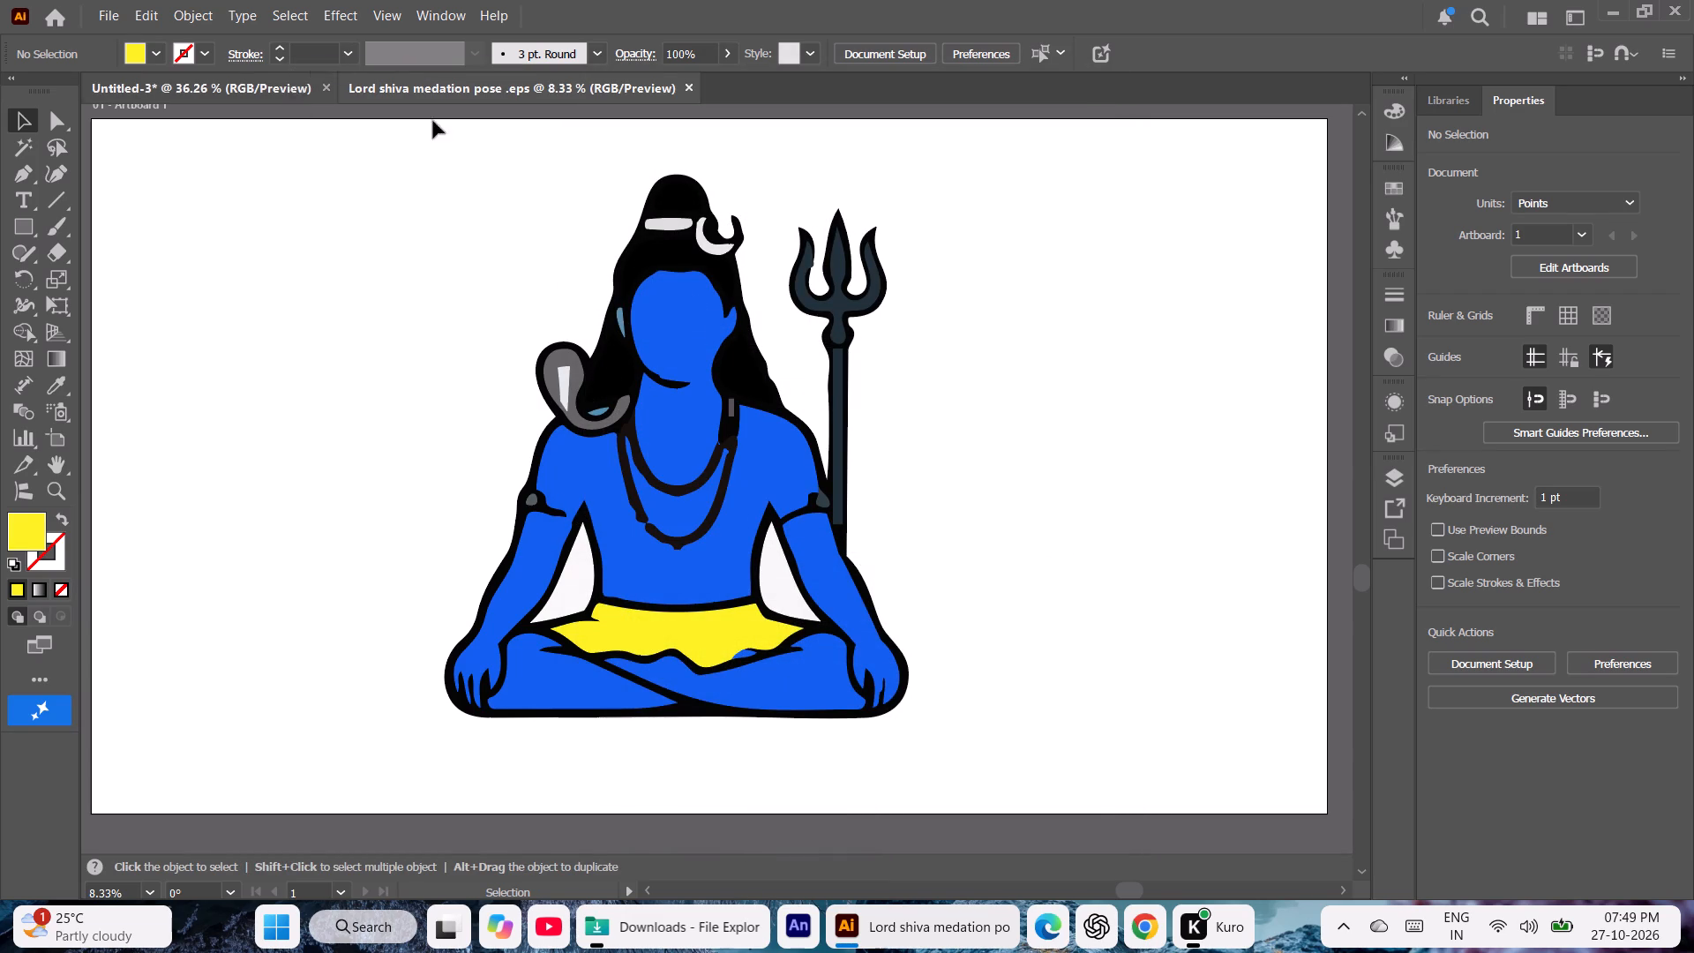
left_click(693, 87)
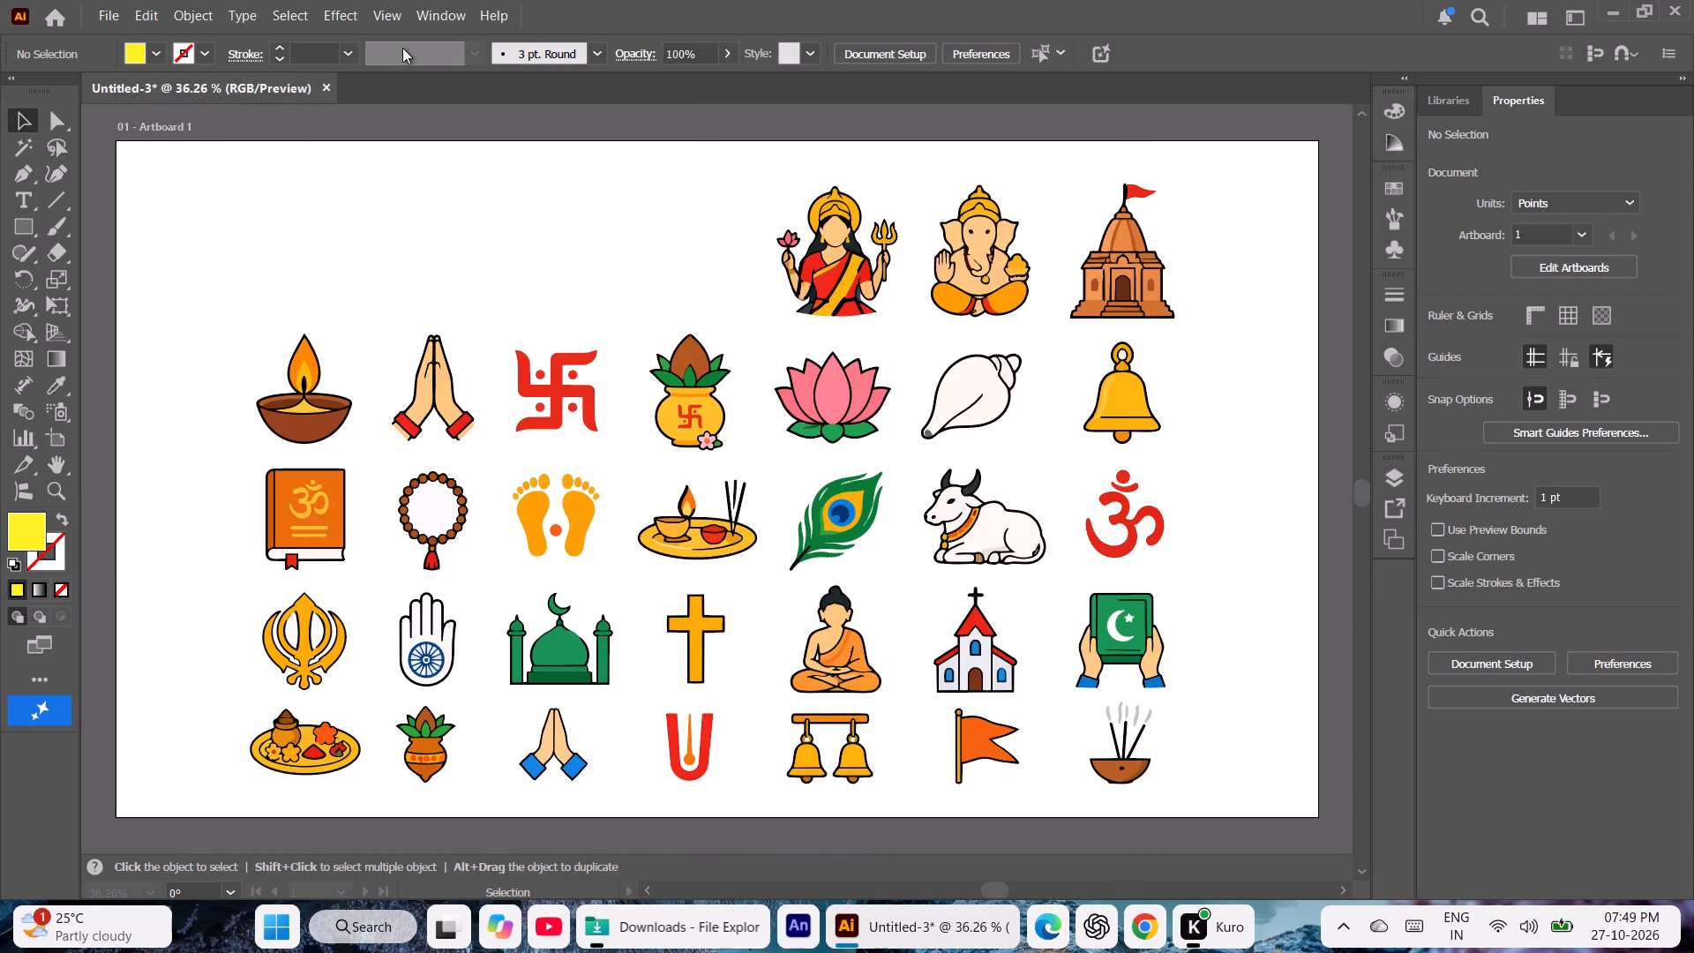
Create a new blank 1920 × 1080 pt RGB document from the recent preset.
left_click(109, 19)
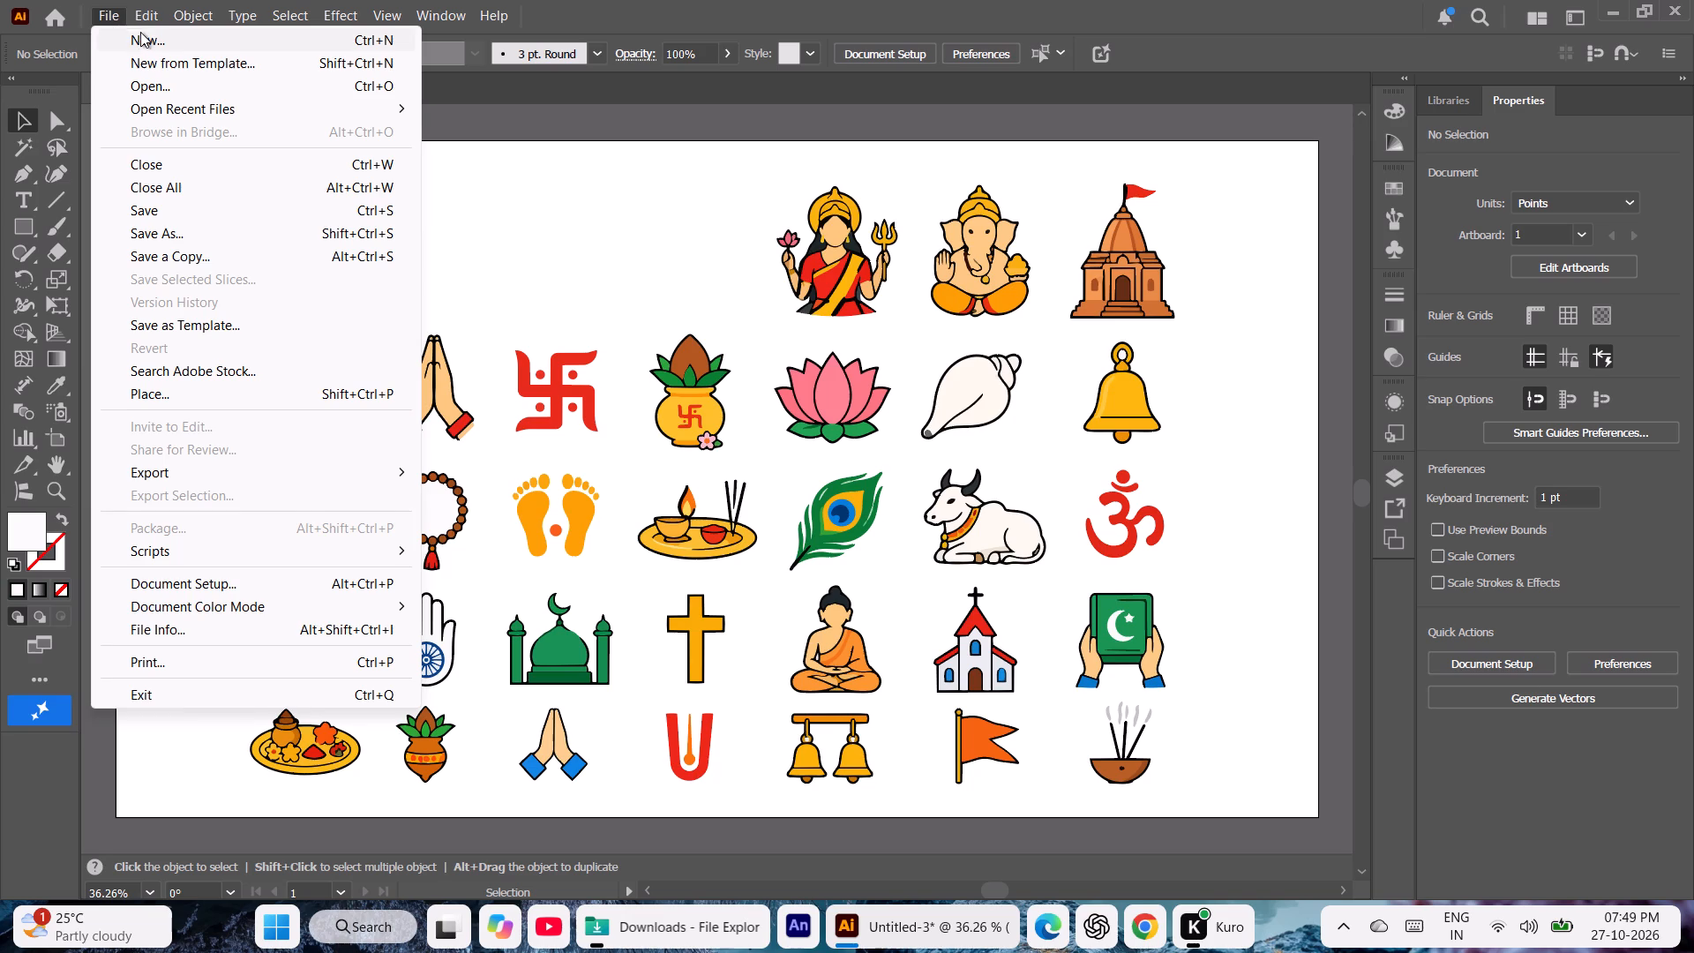
left_click(143, 35)
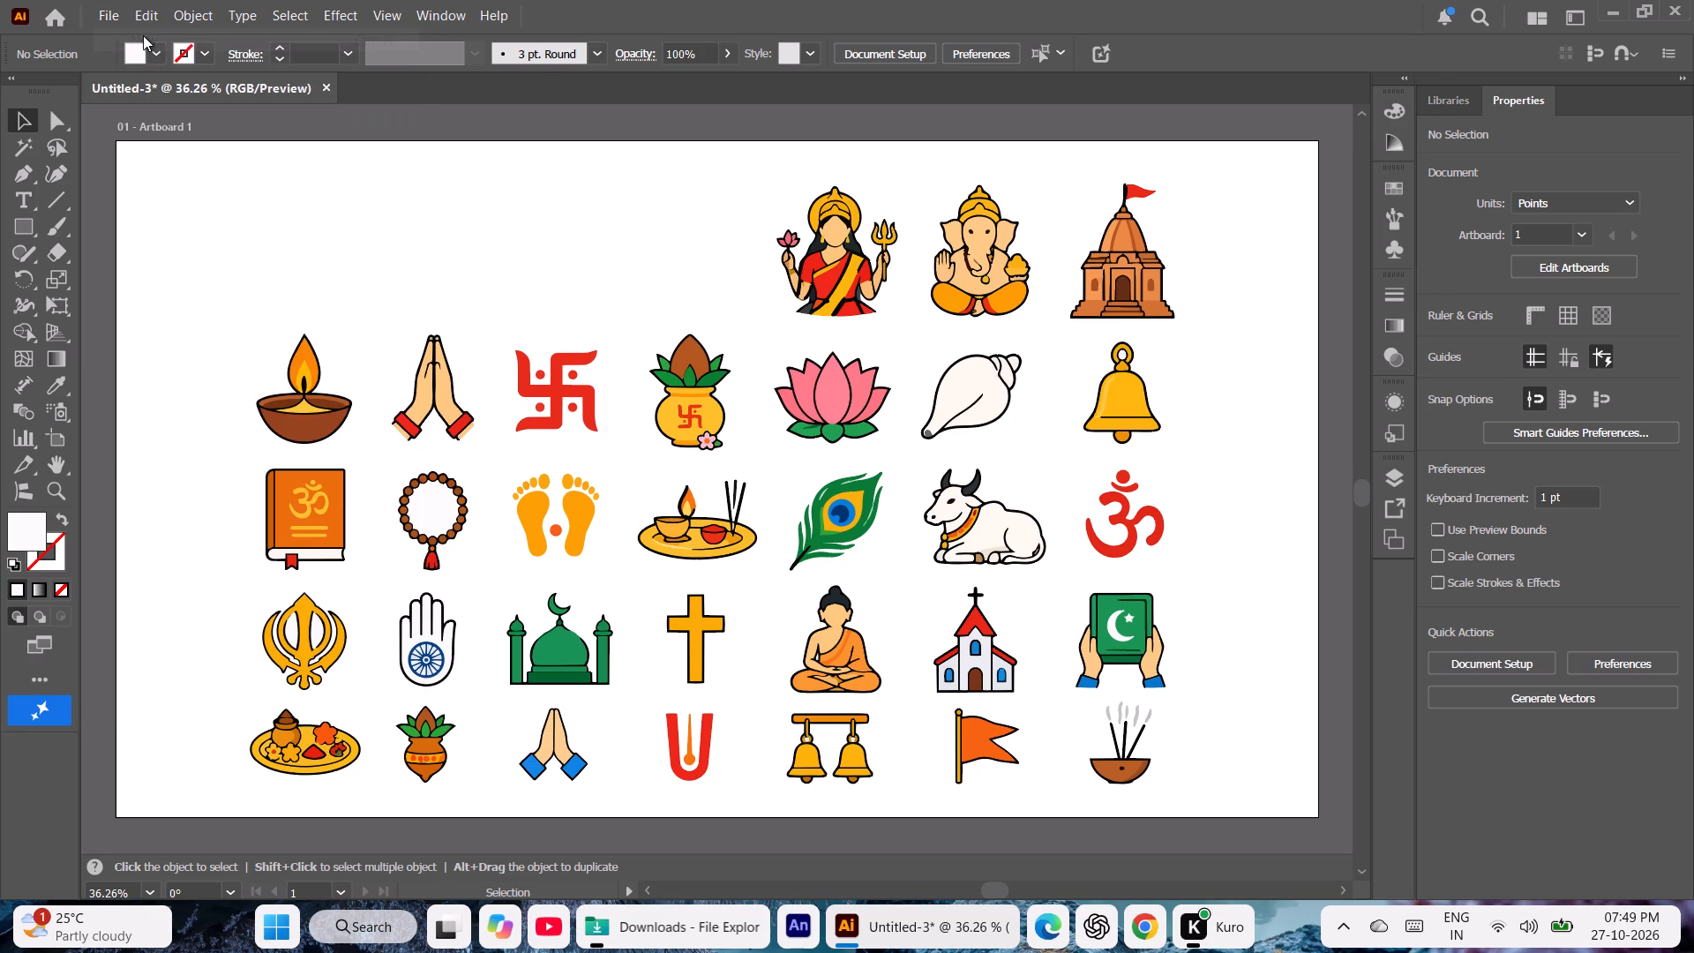
key("Return")
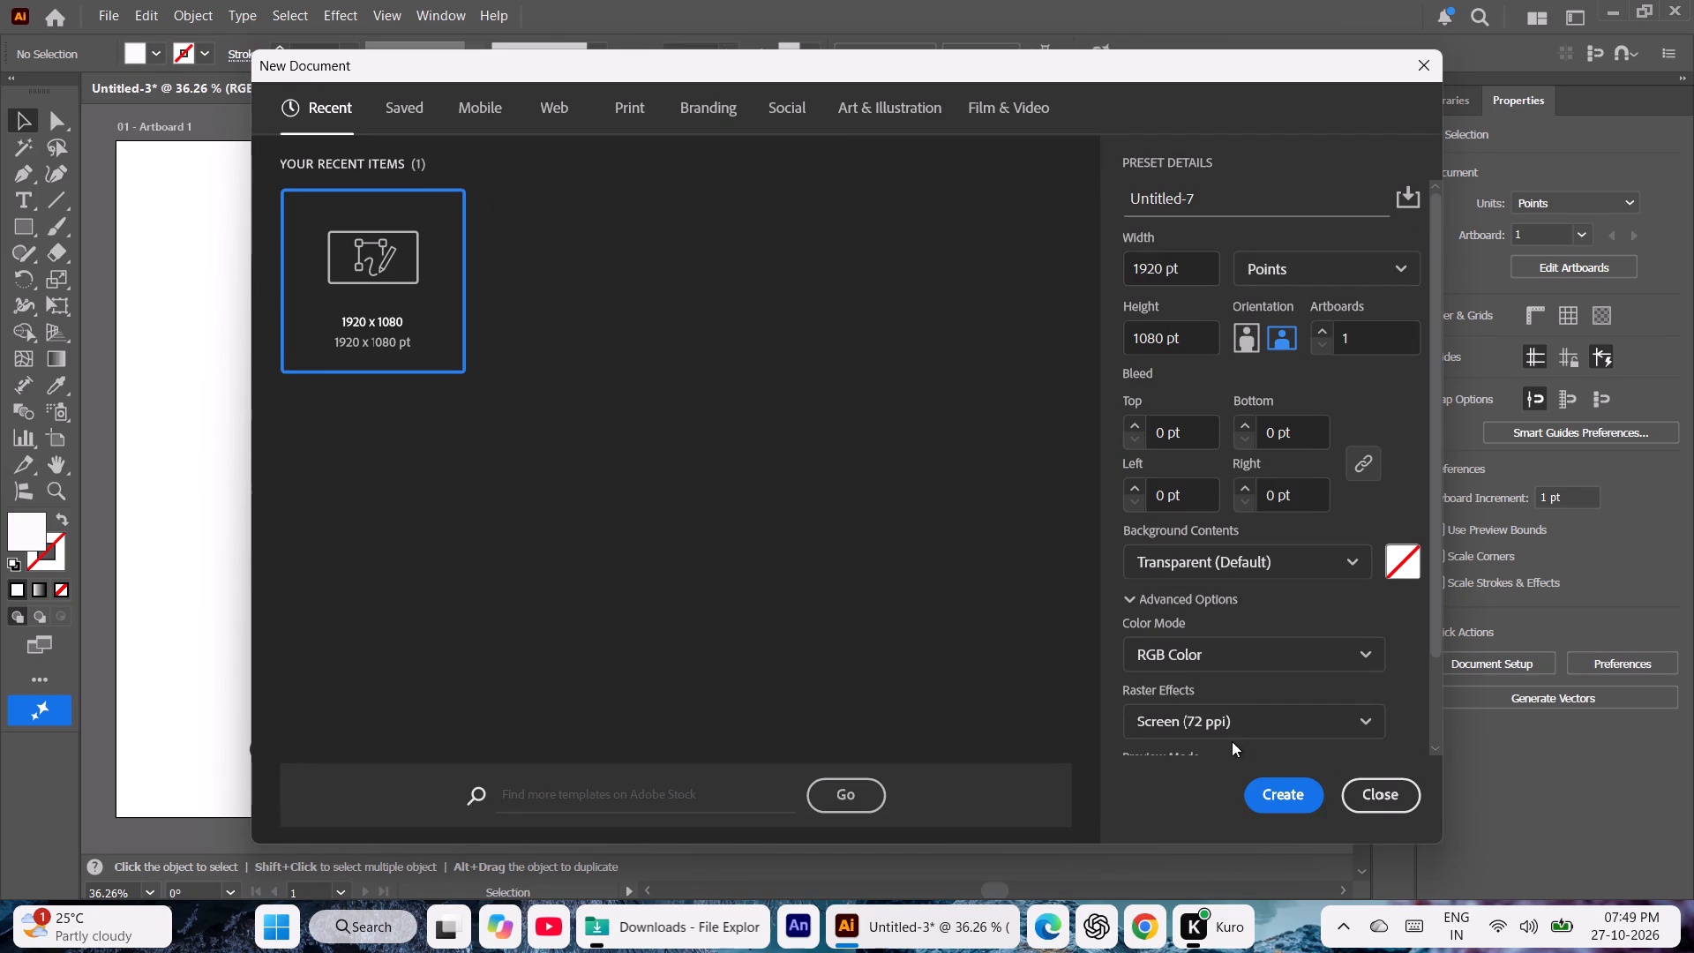
left_click(1270, 796)
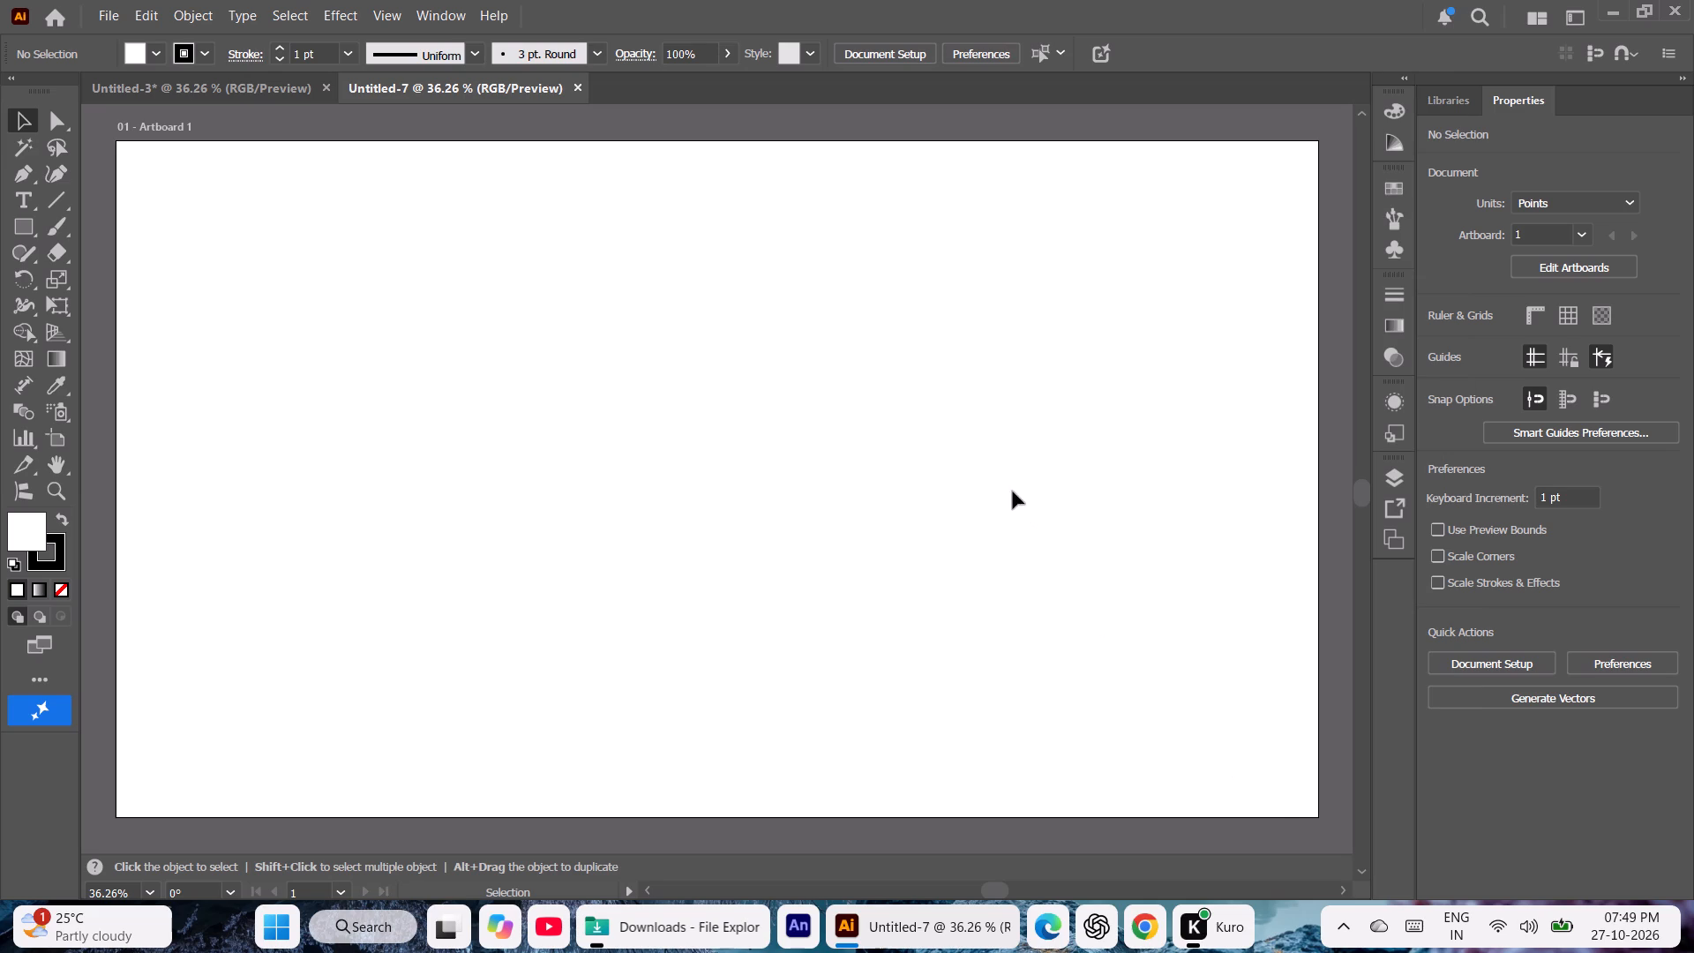
Cut the goddess holding a lotus and trident from the icon grid in Untitled-3 and paste her into the blank Untitled-7 document.
left_click(468, 91)
left_click(281, 86)
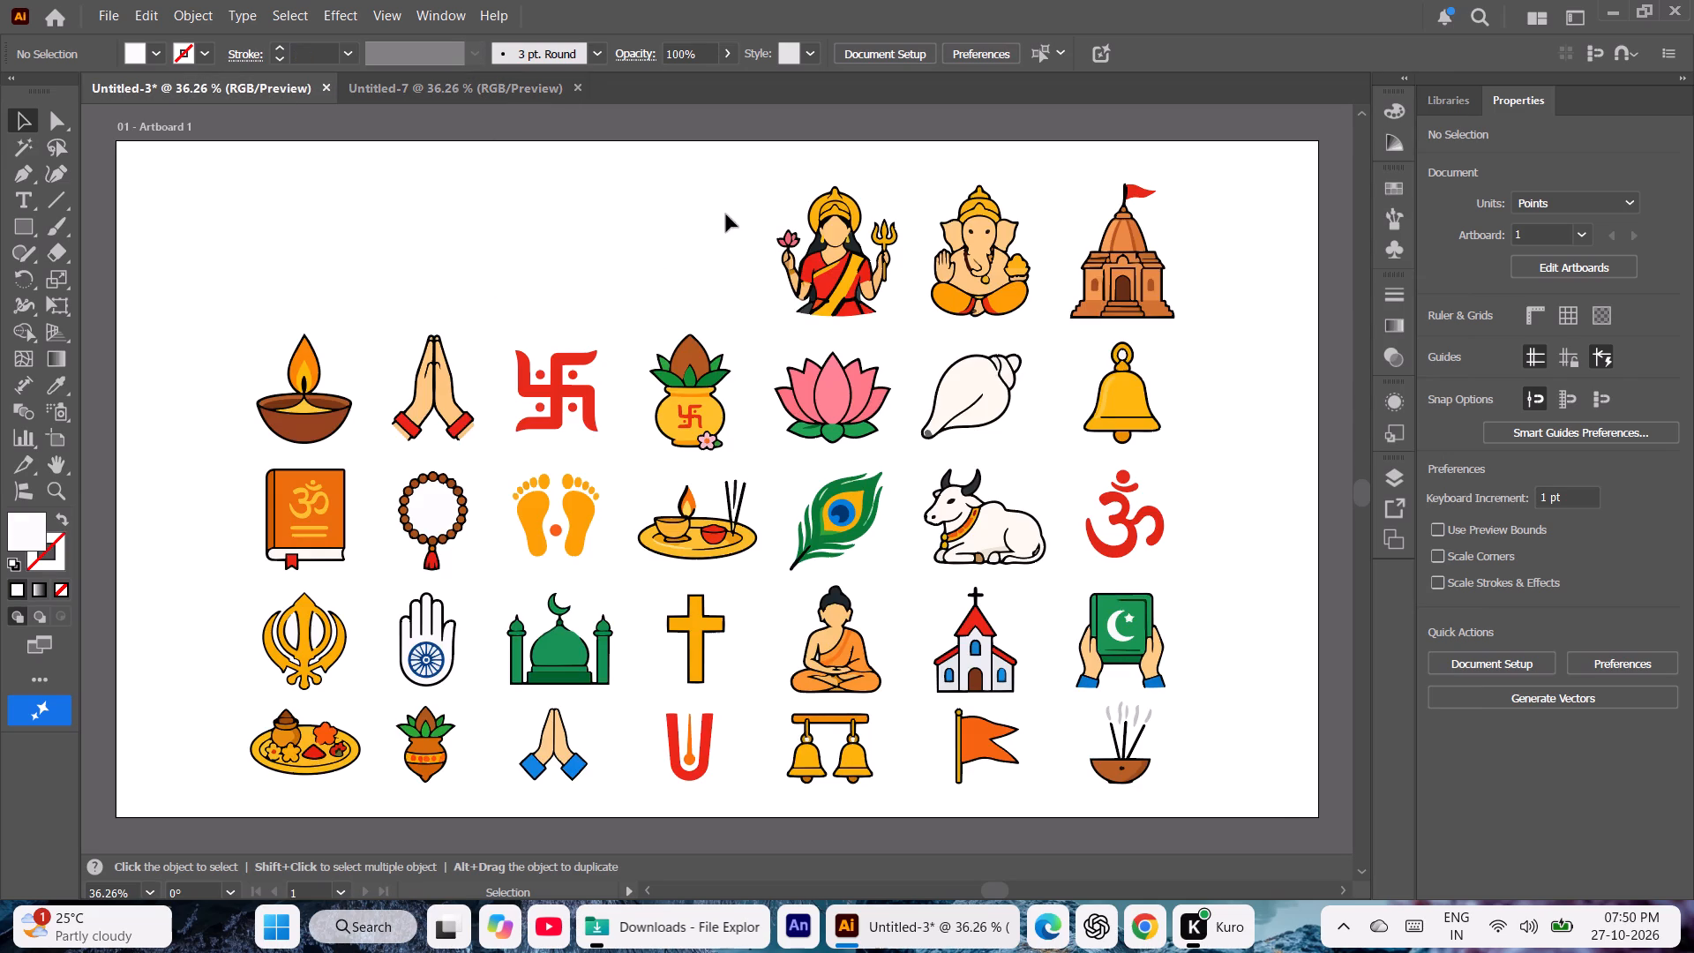
left_click_drag(731, 163, 896, 324)
left_click_drag(896, 324, 902, 334)
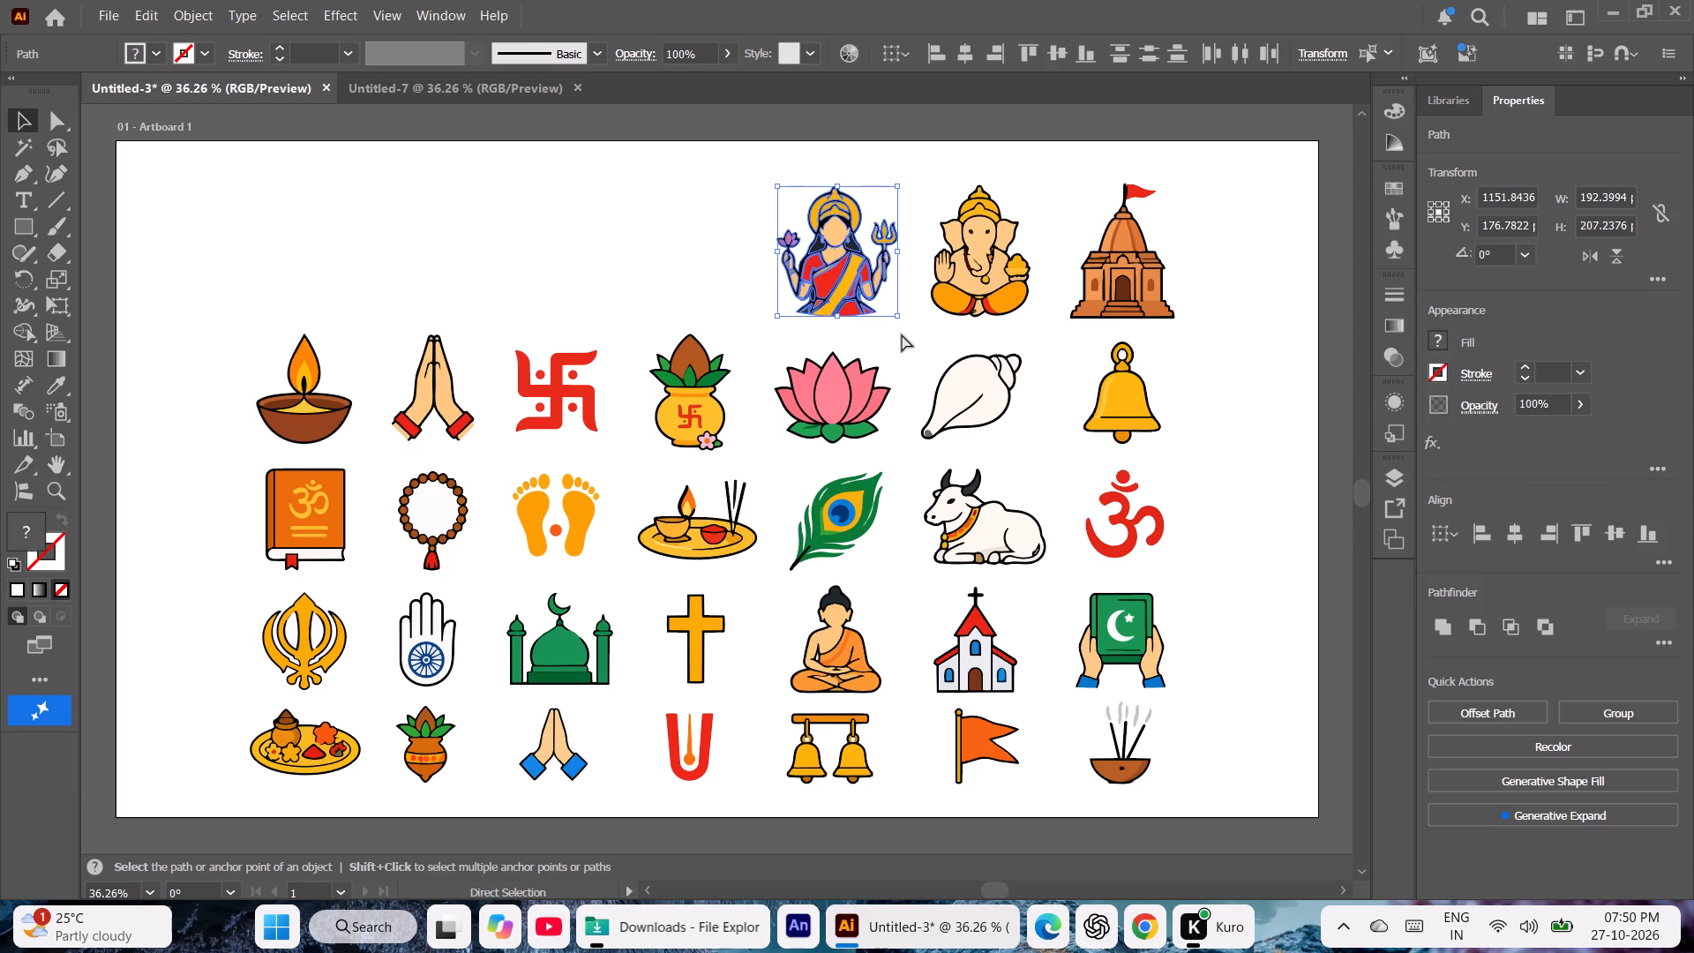
key("ctrl+x")
left_click(432, 86)
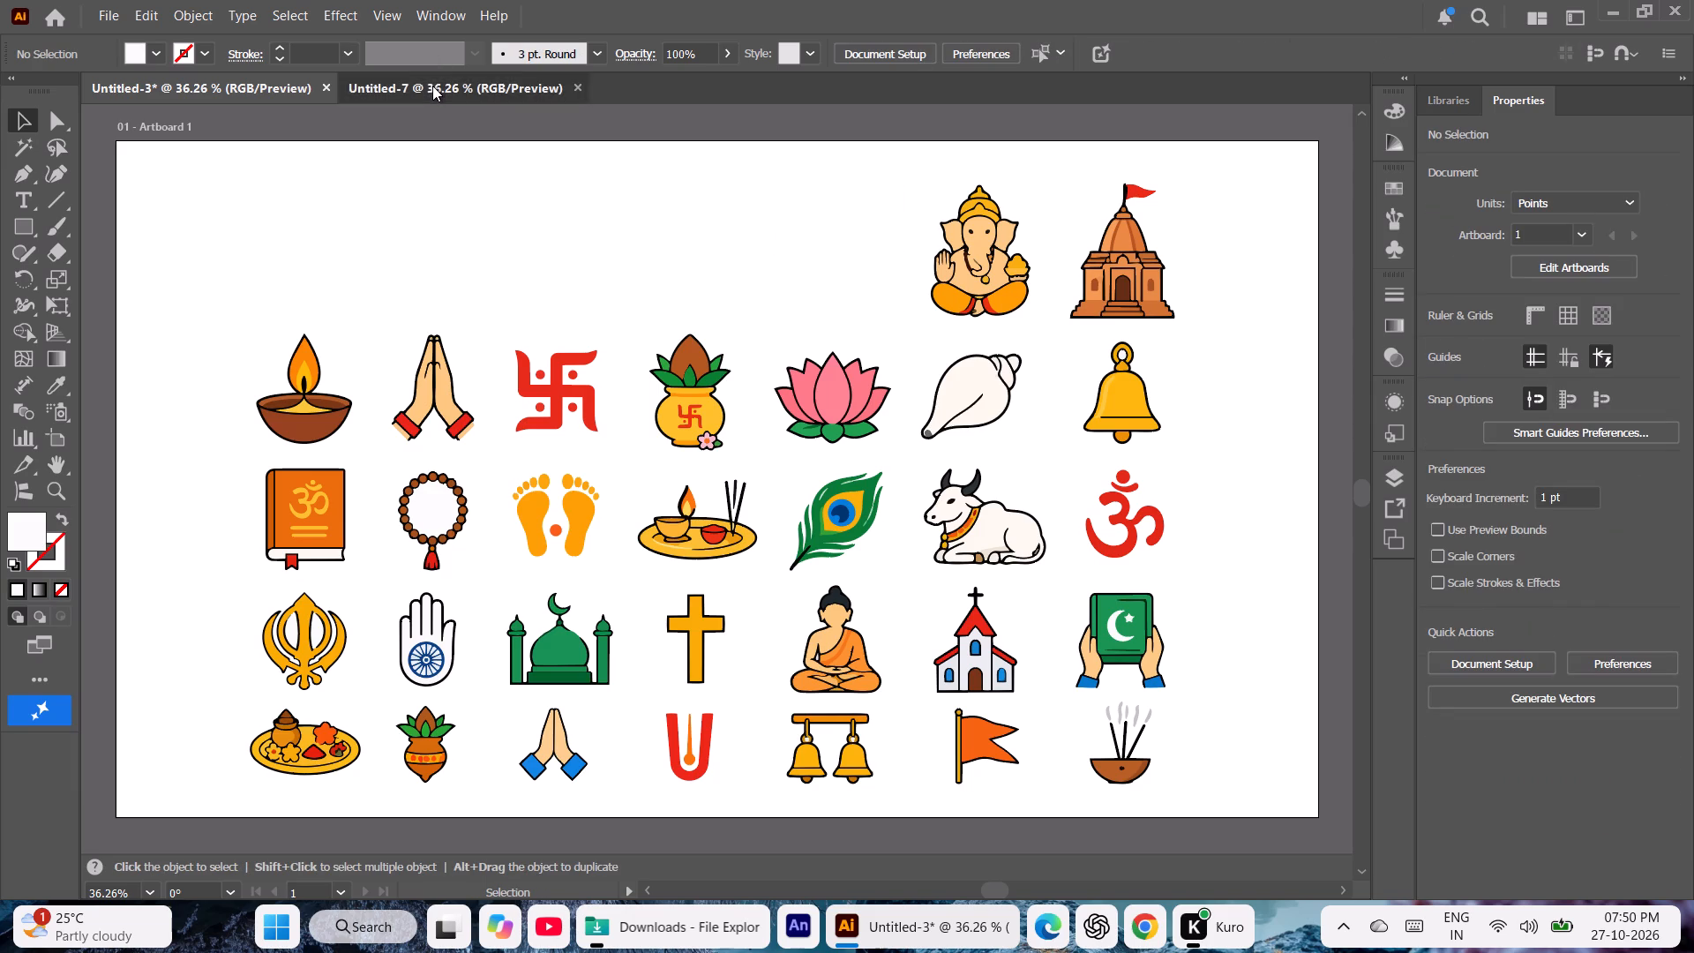
key("ctrl+v")
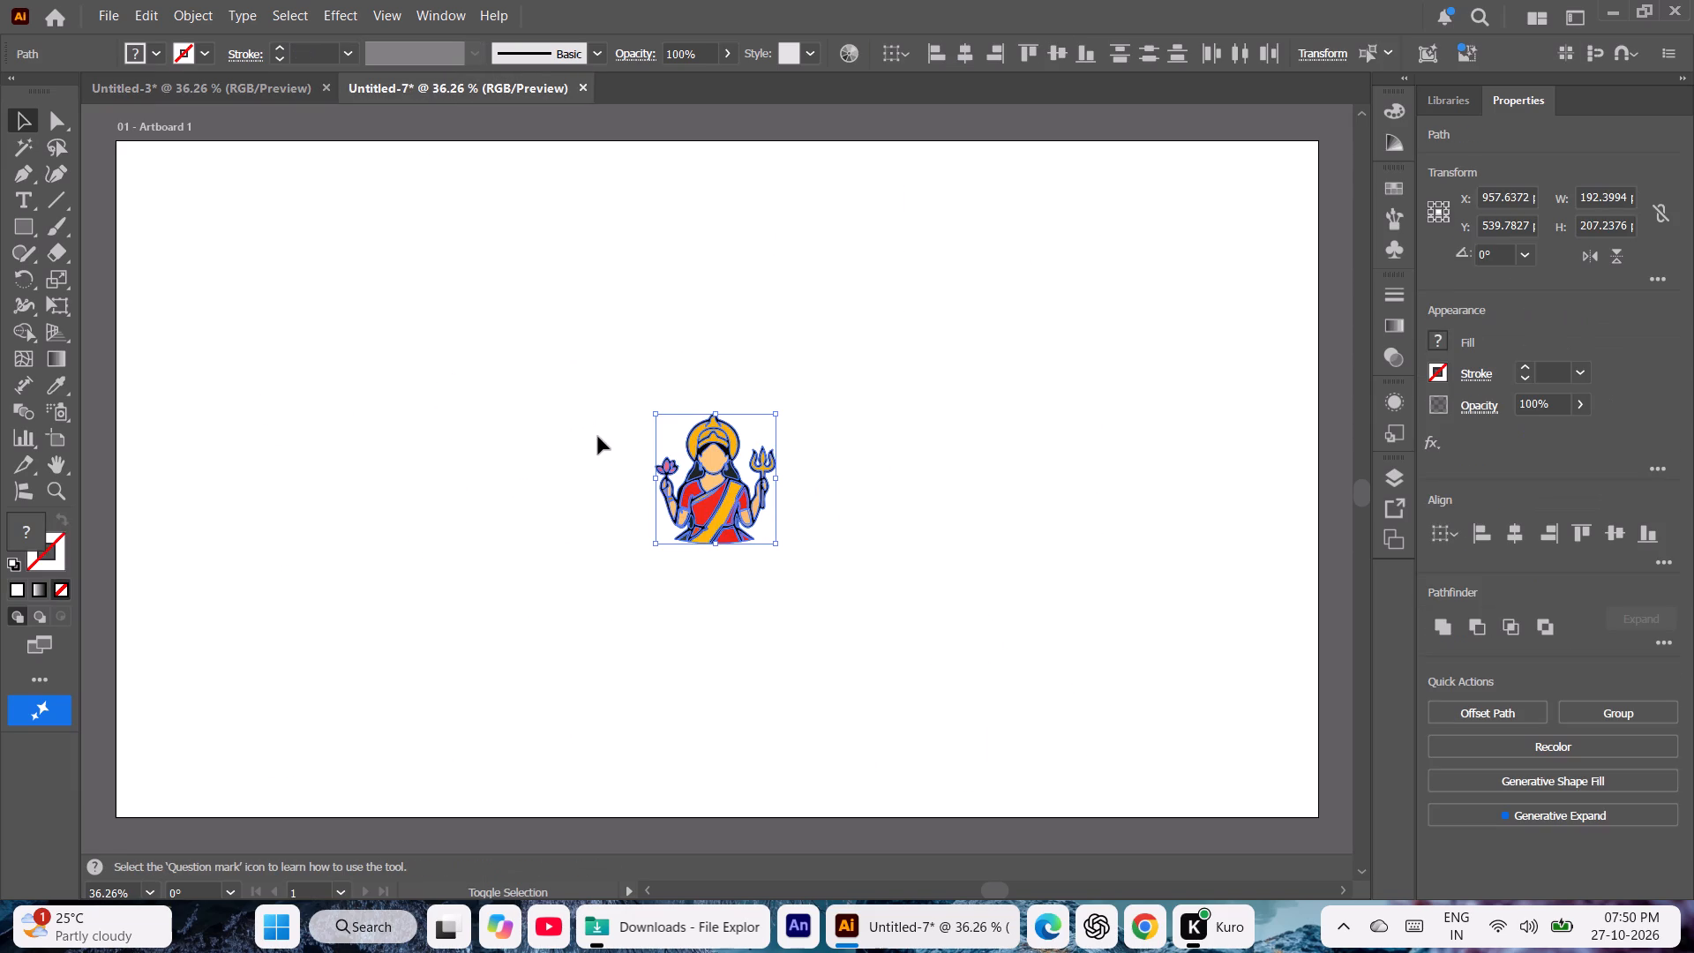
Scale the goddess figure up proportionally to about 744 × 801 pt and place it near the middle of the artboard.
left_click_drag(777, 546, 933, 662, "shift")
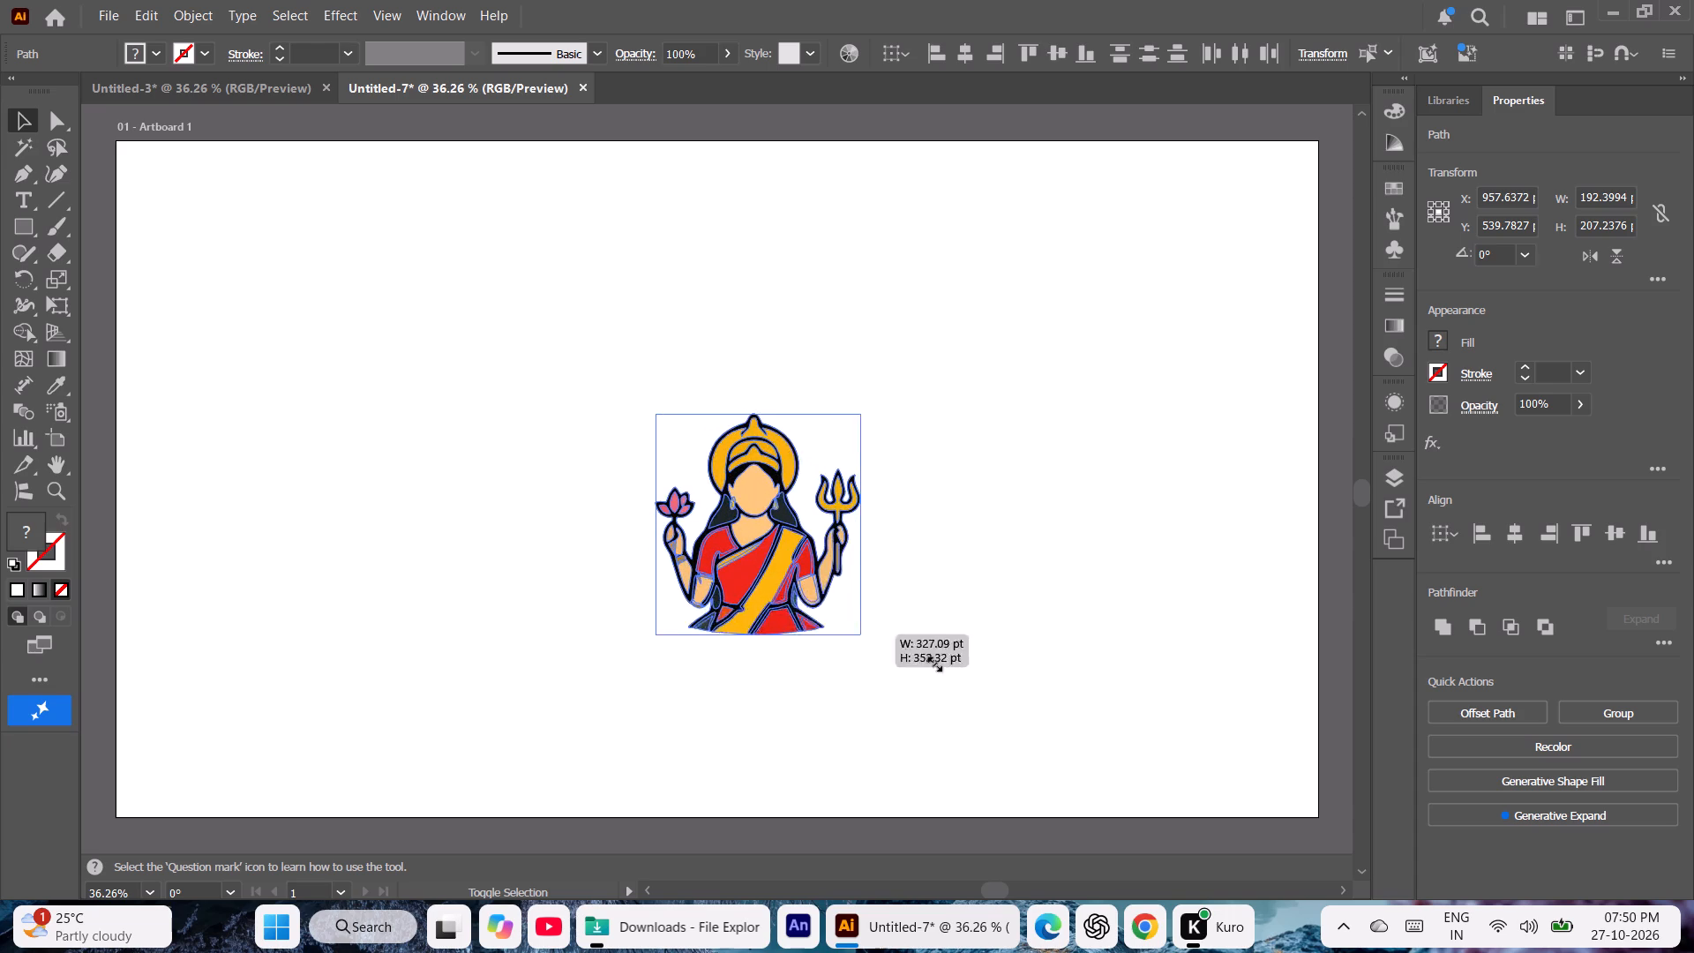
left_click_drag(933, 662, 1024, 725, "shift")
left_click_drag(797, 642, 673, 452)
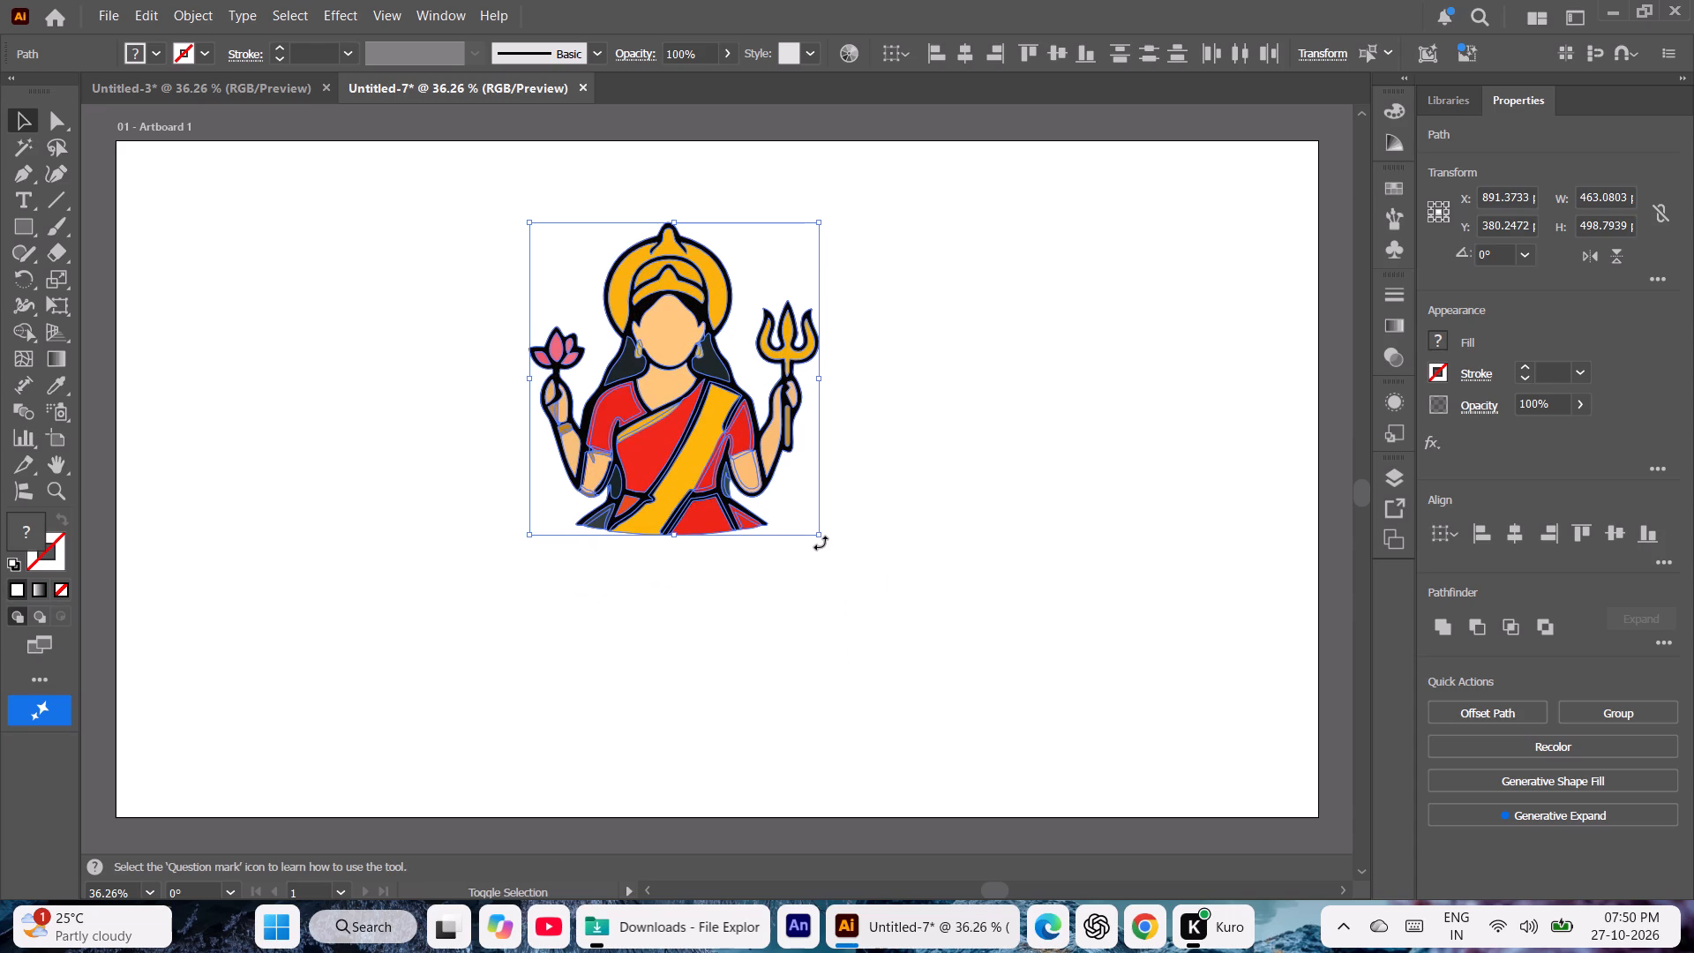
left_click_drag(816, 535, 883, 612, "shift")
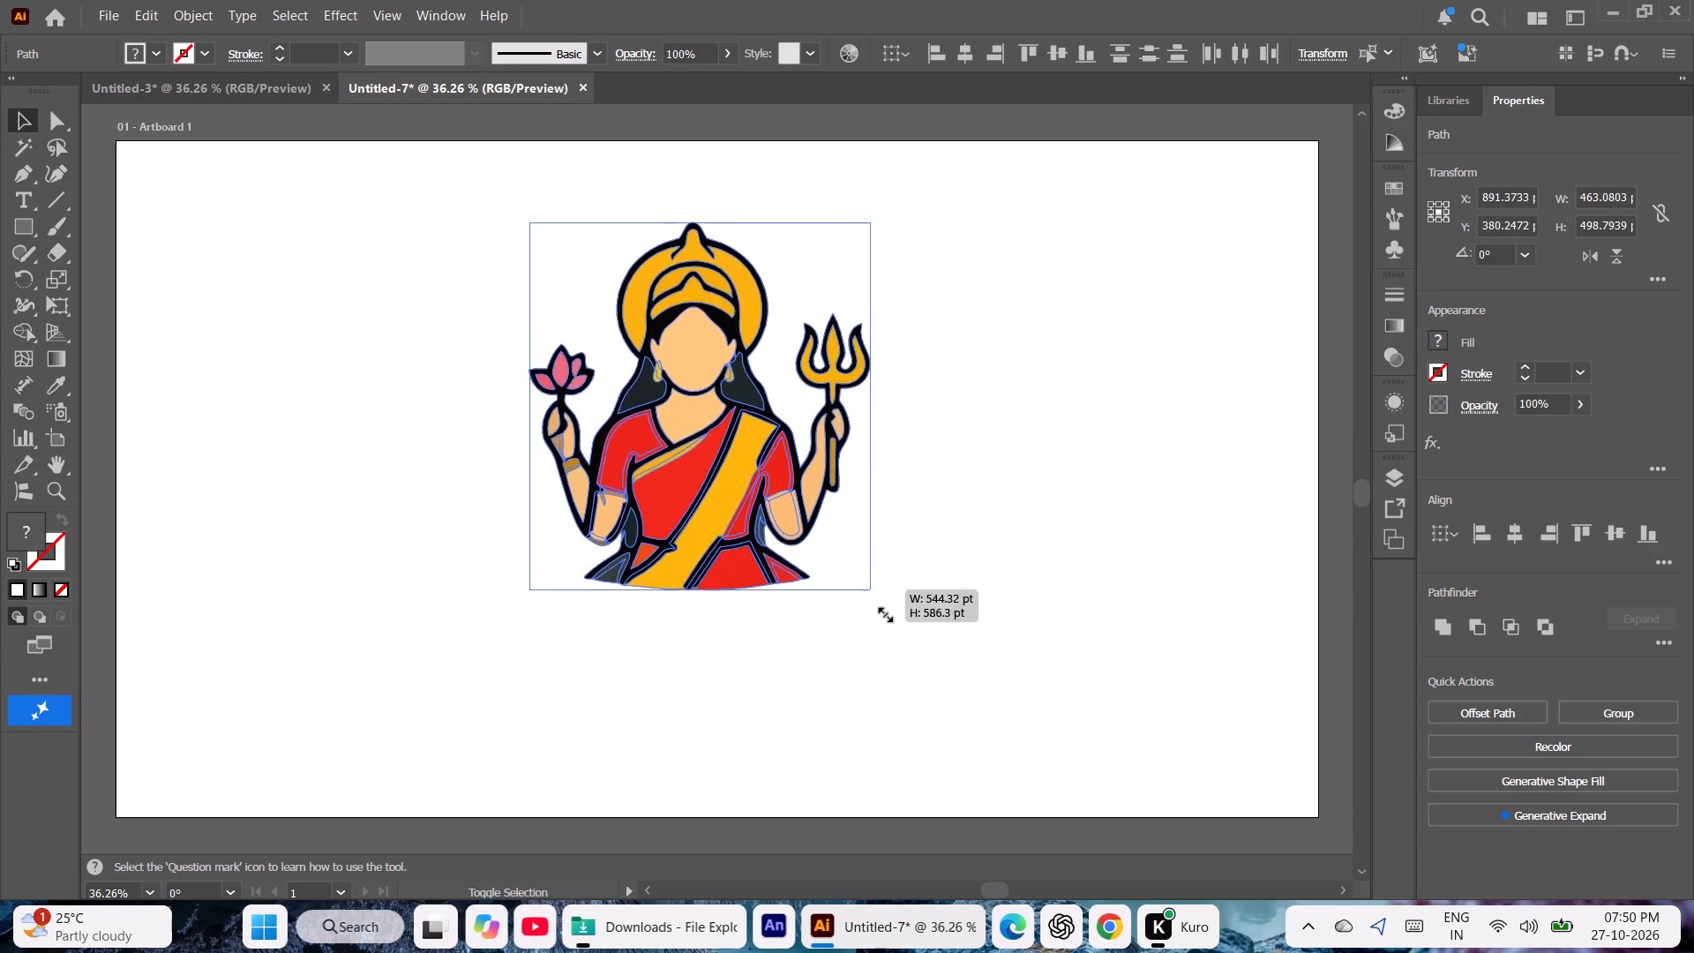
left_click_drag(883, 612, 998, 724, "shift")
left_click_drag(745, 582, 681, 567)
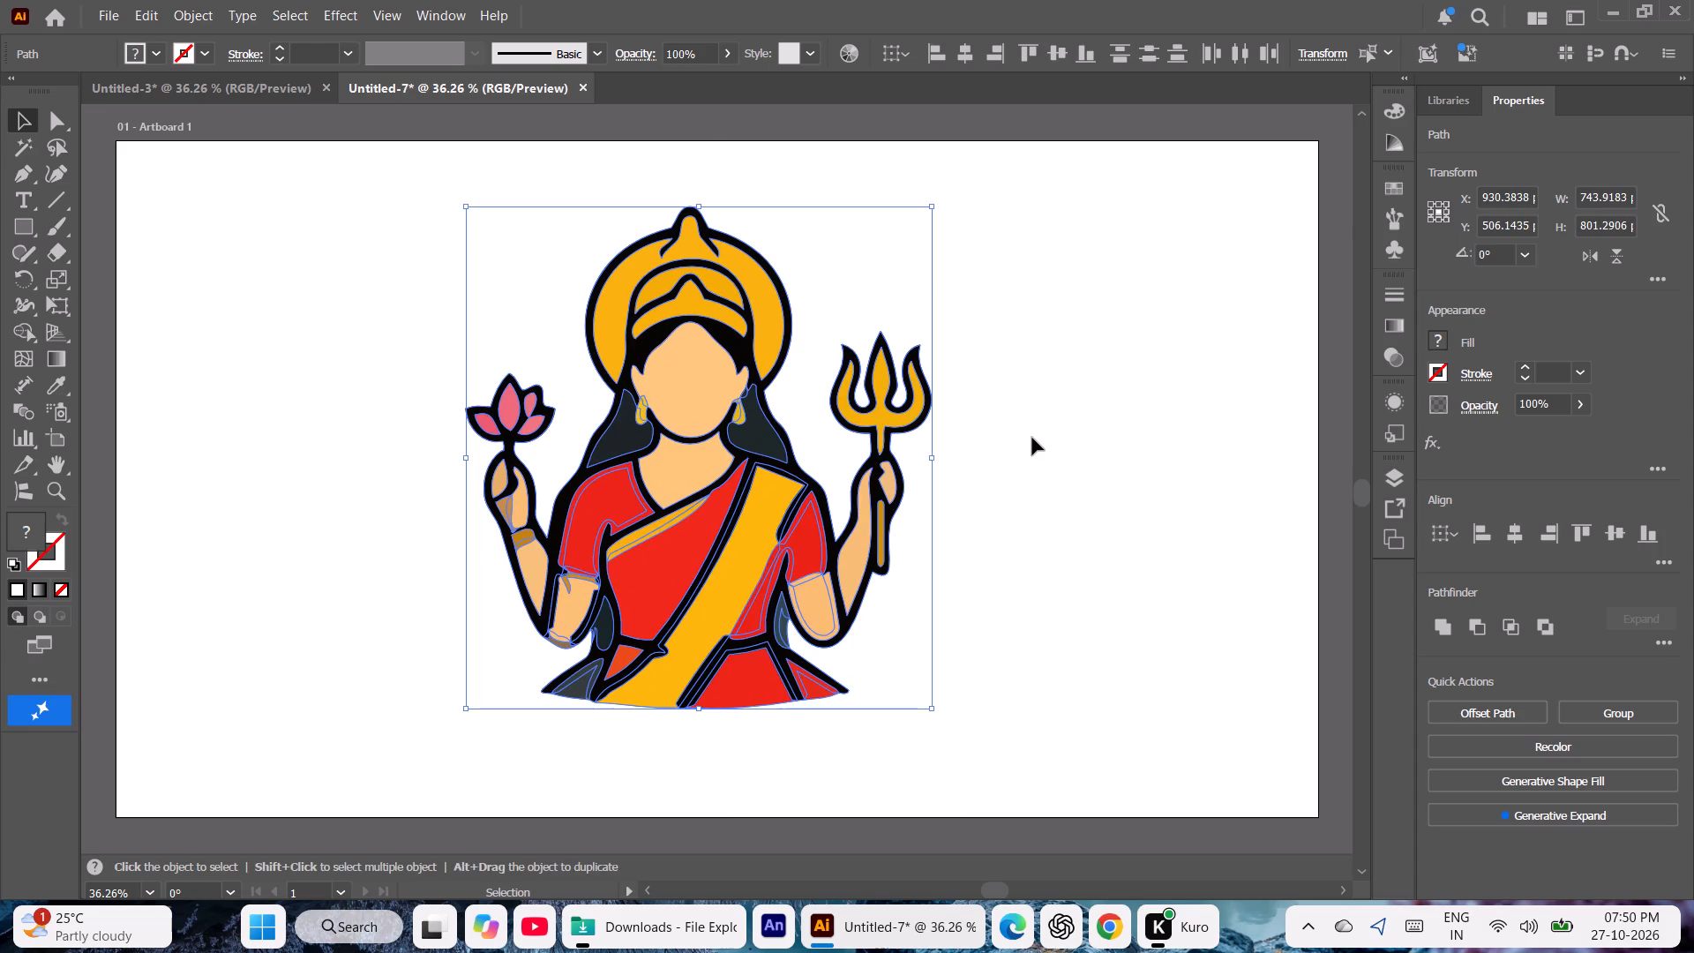
left_click(1032, 438)
Recolour the goddess's orange halo with the golden yellow from the recent colours.
left_click(607, 305)
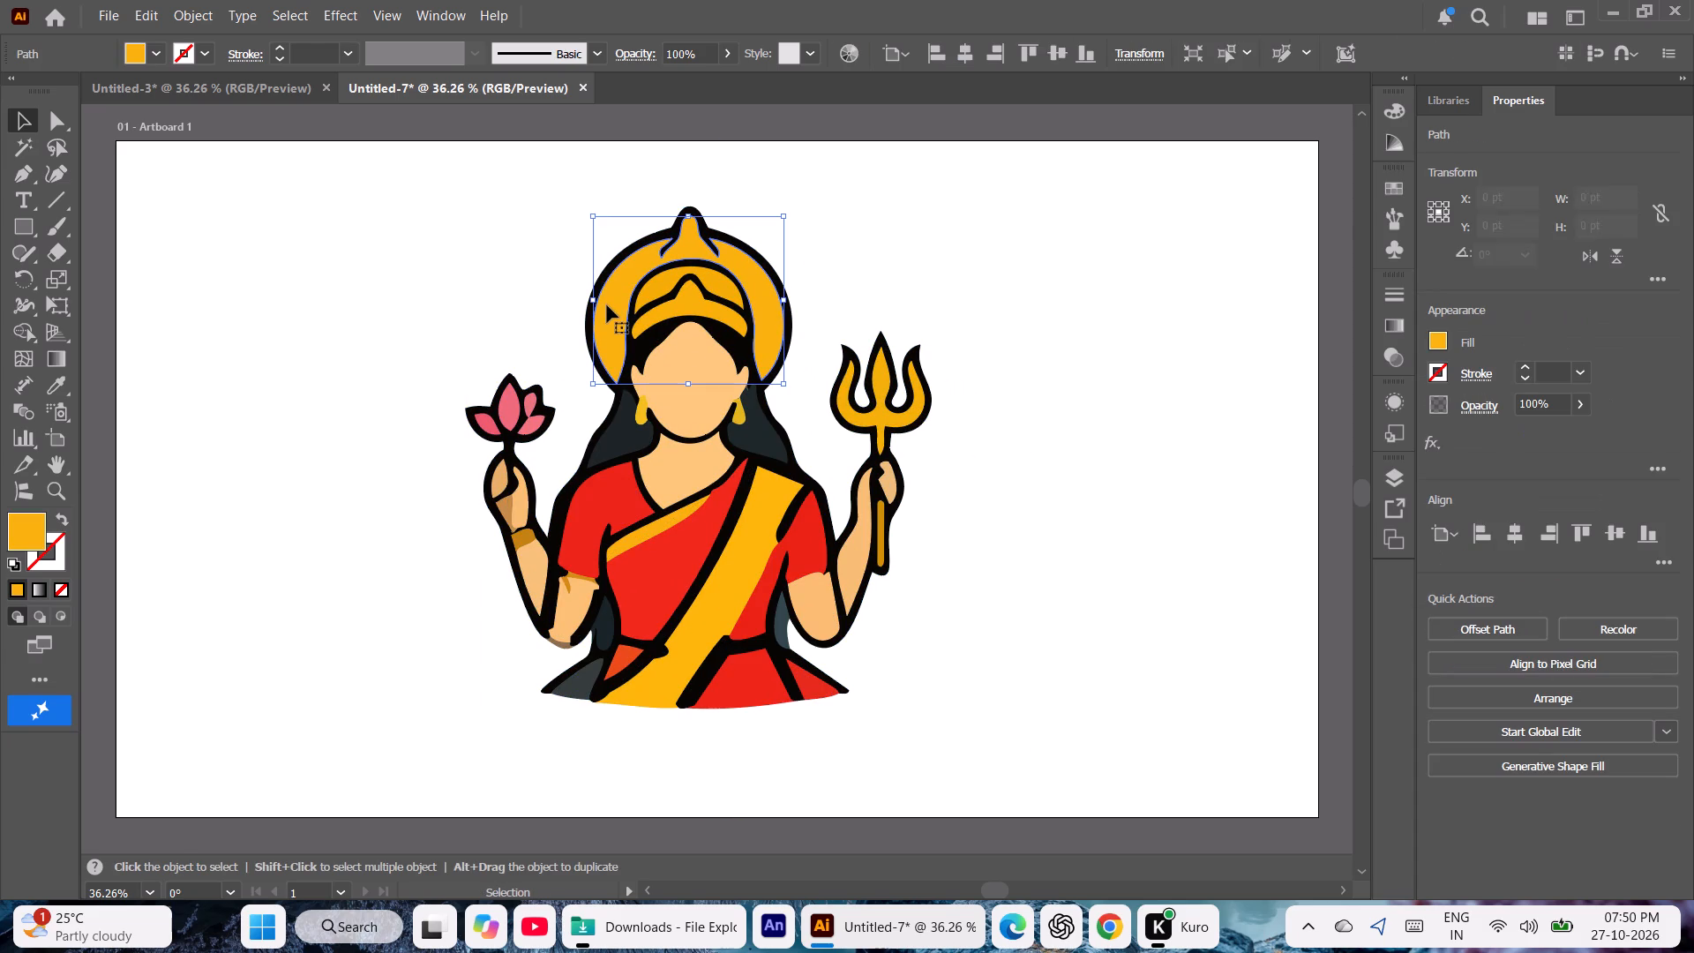
left_click(1444, 345)
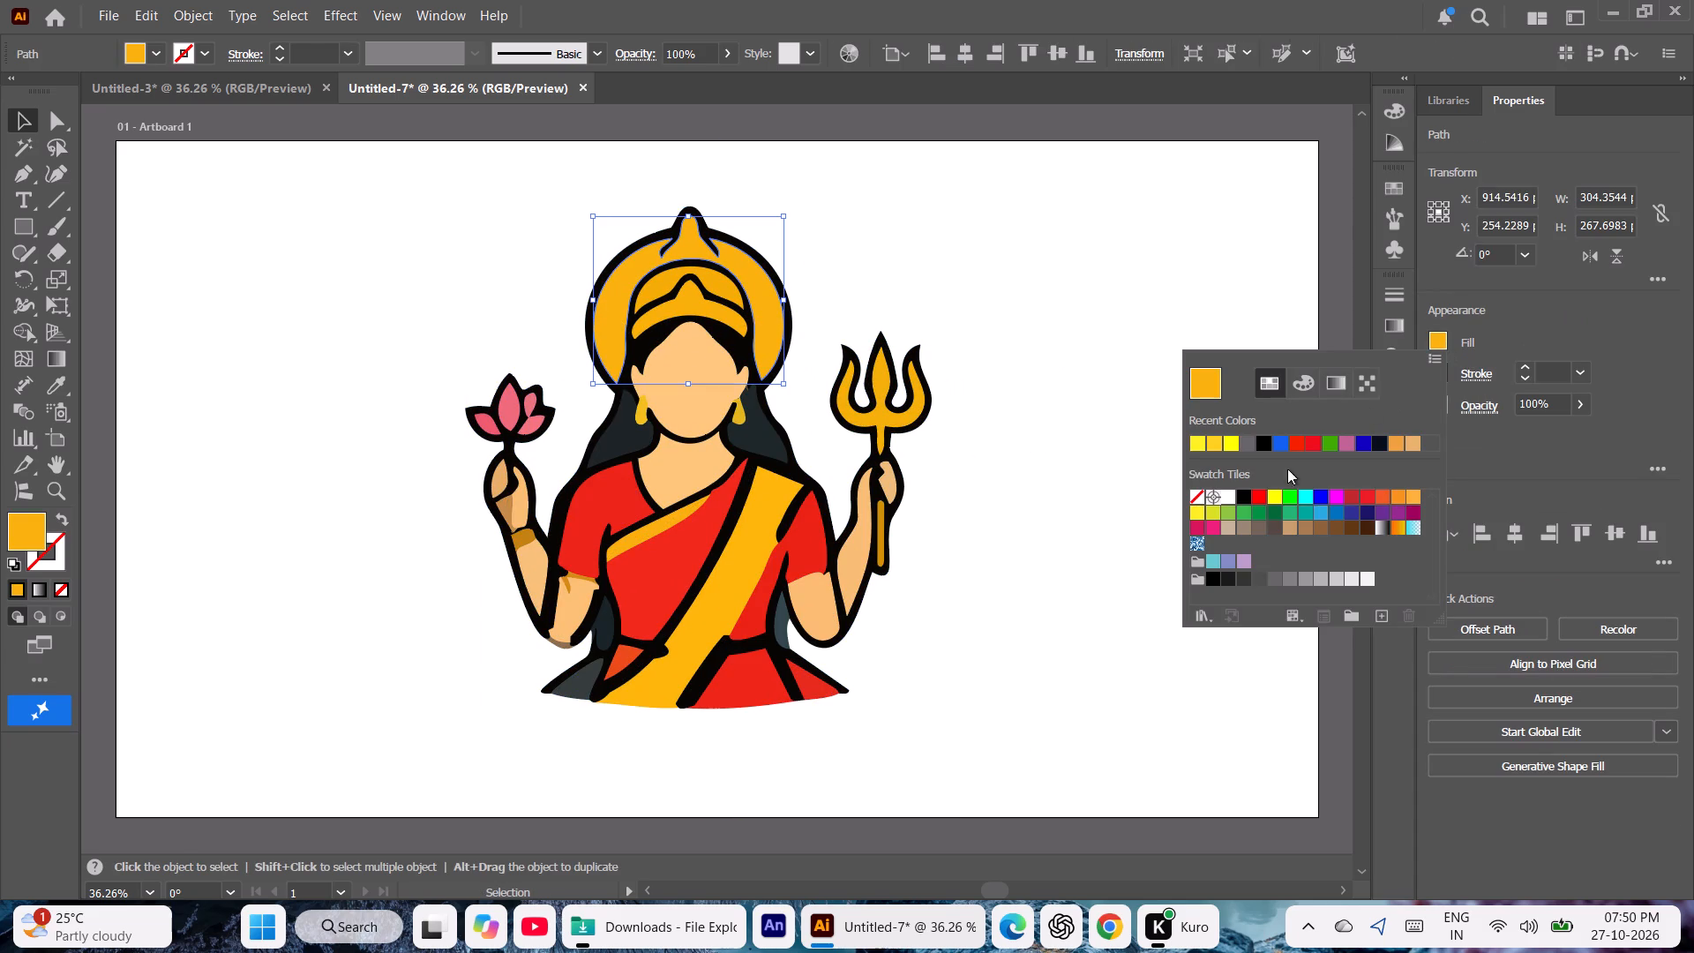
left_click(1210, 440)
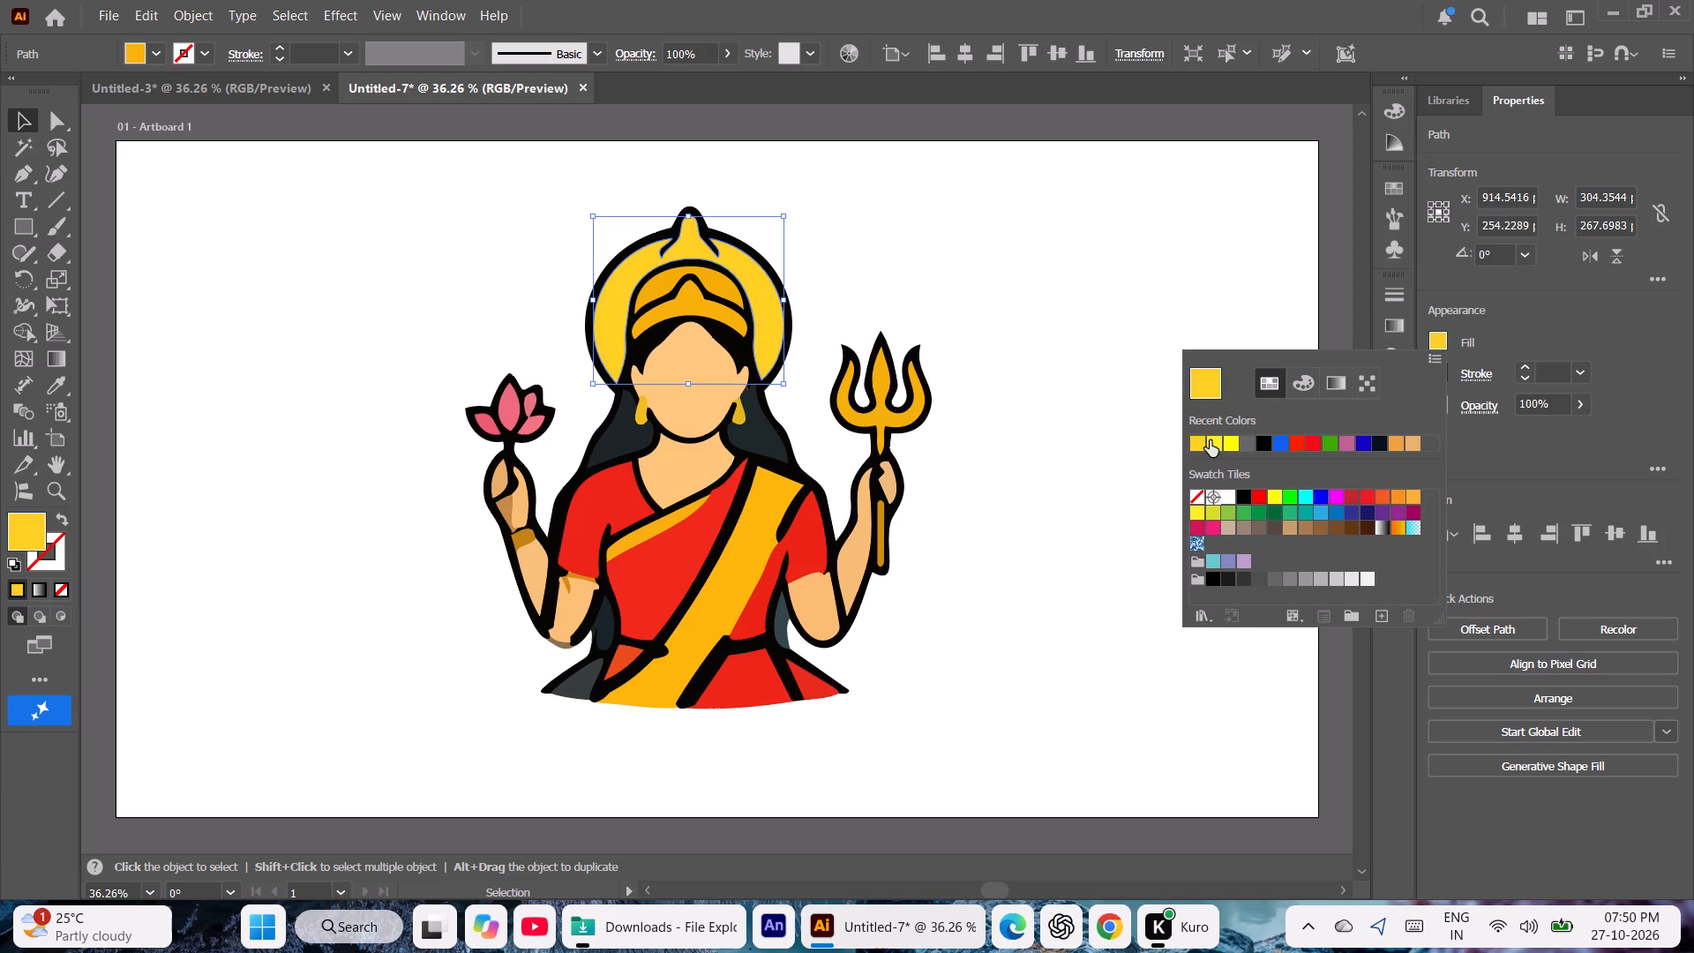
double_click(988, 267)
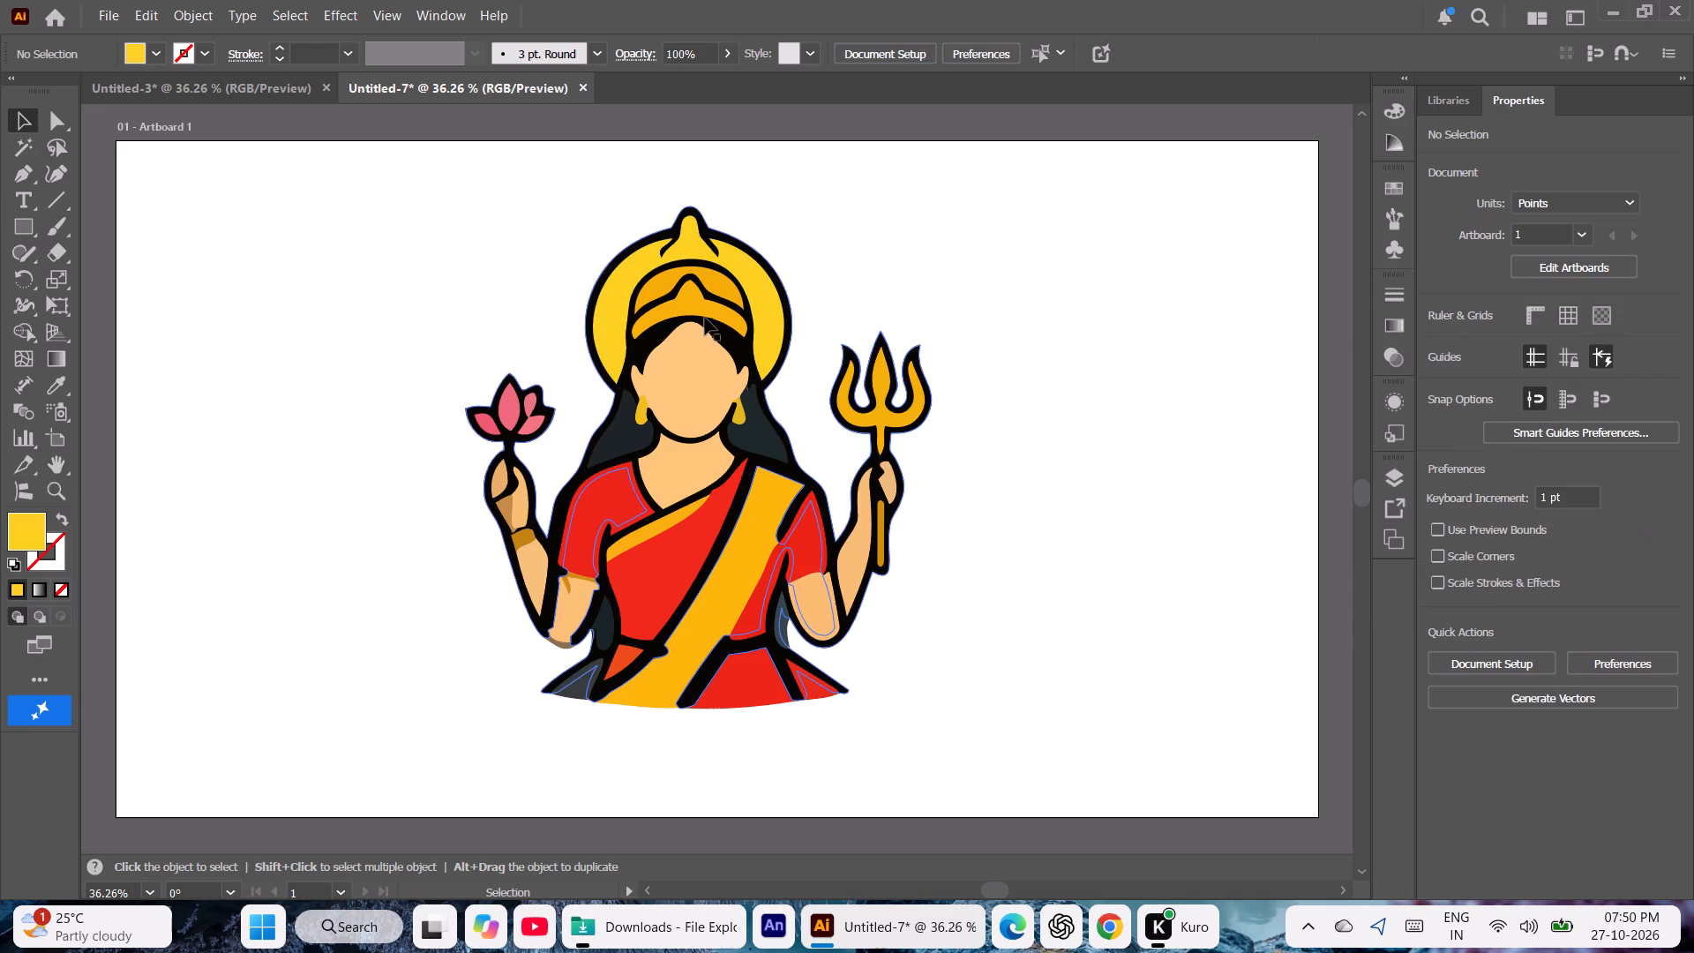
Match the crown's lower band and the inner crown section to the halo's golden yellow with the Eyedropper.
left_click(703, 318)
key("i")
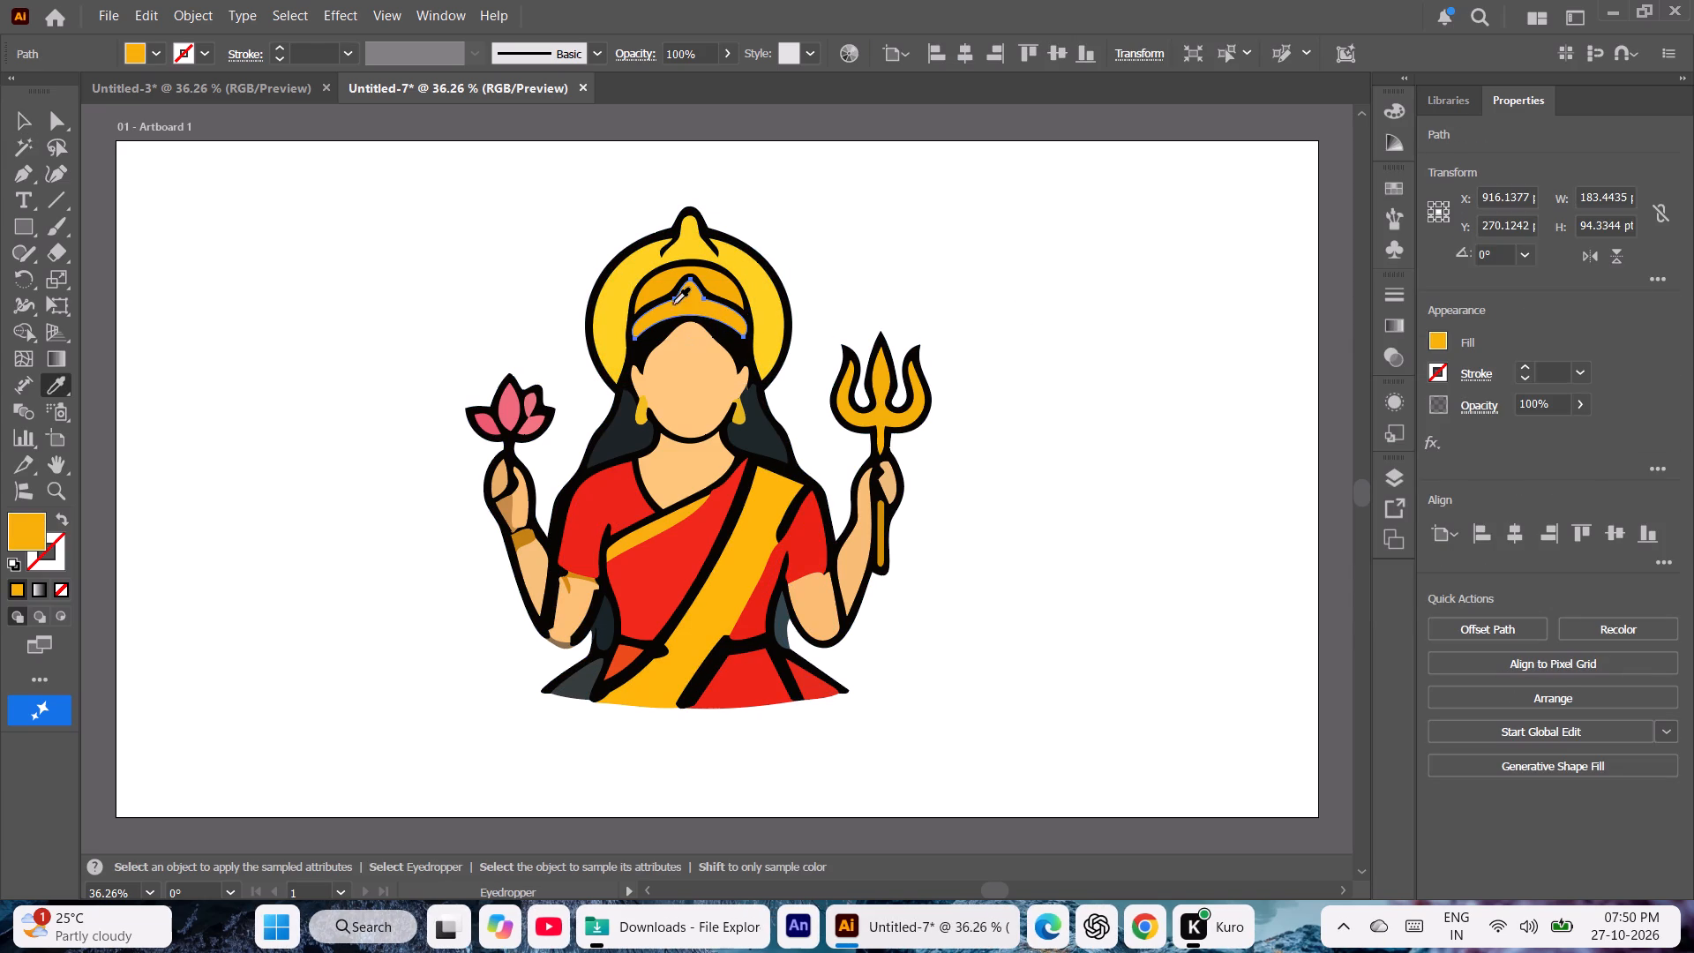
left_click(609, 317)
left_click(17, 110)
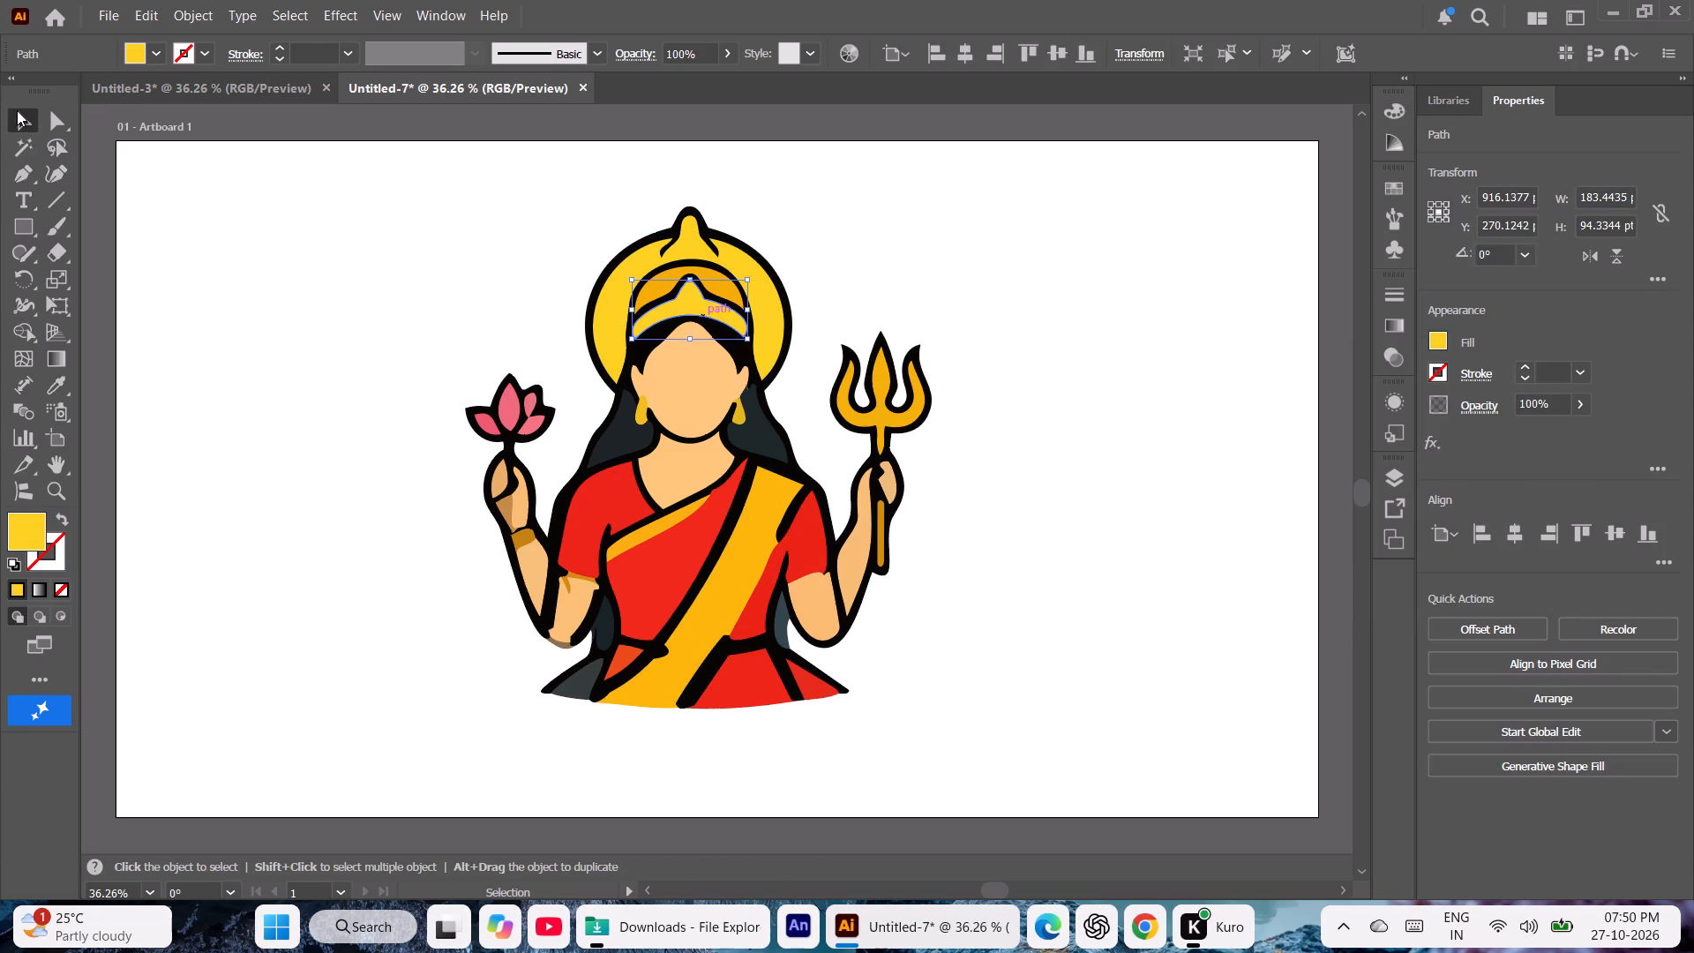
left_click(266, 265)
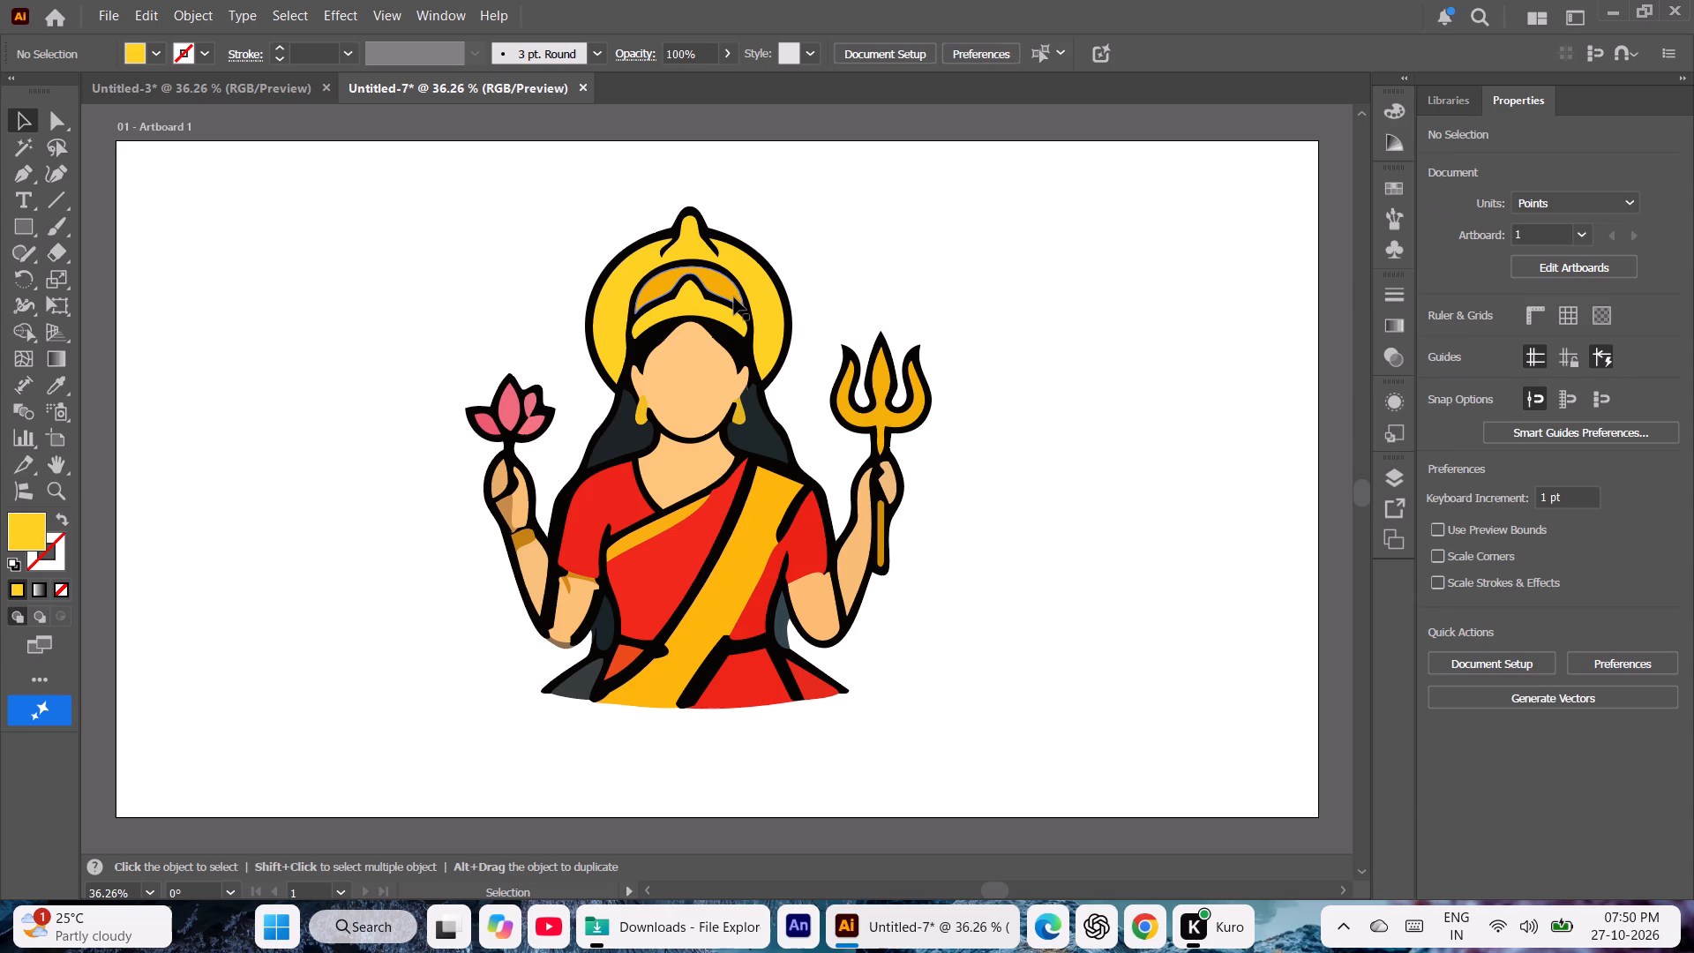
left_click(734, 297)
key("i")
left_click(769, 311)
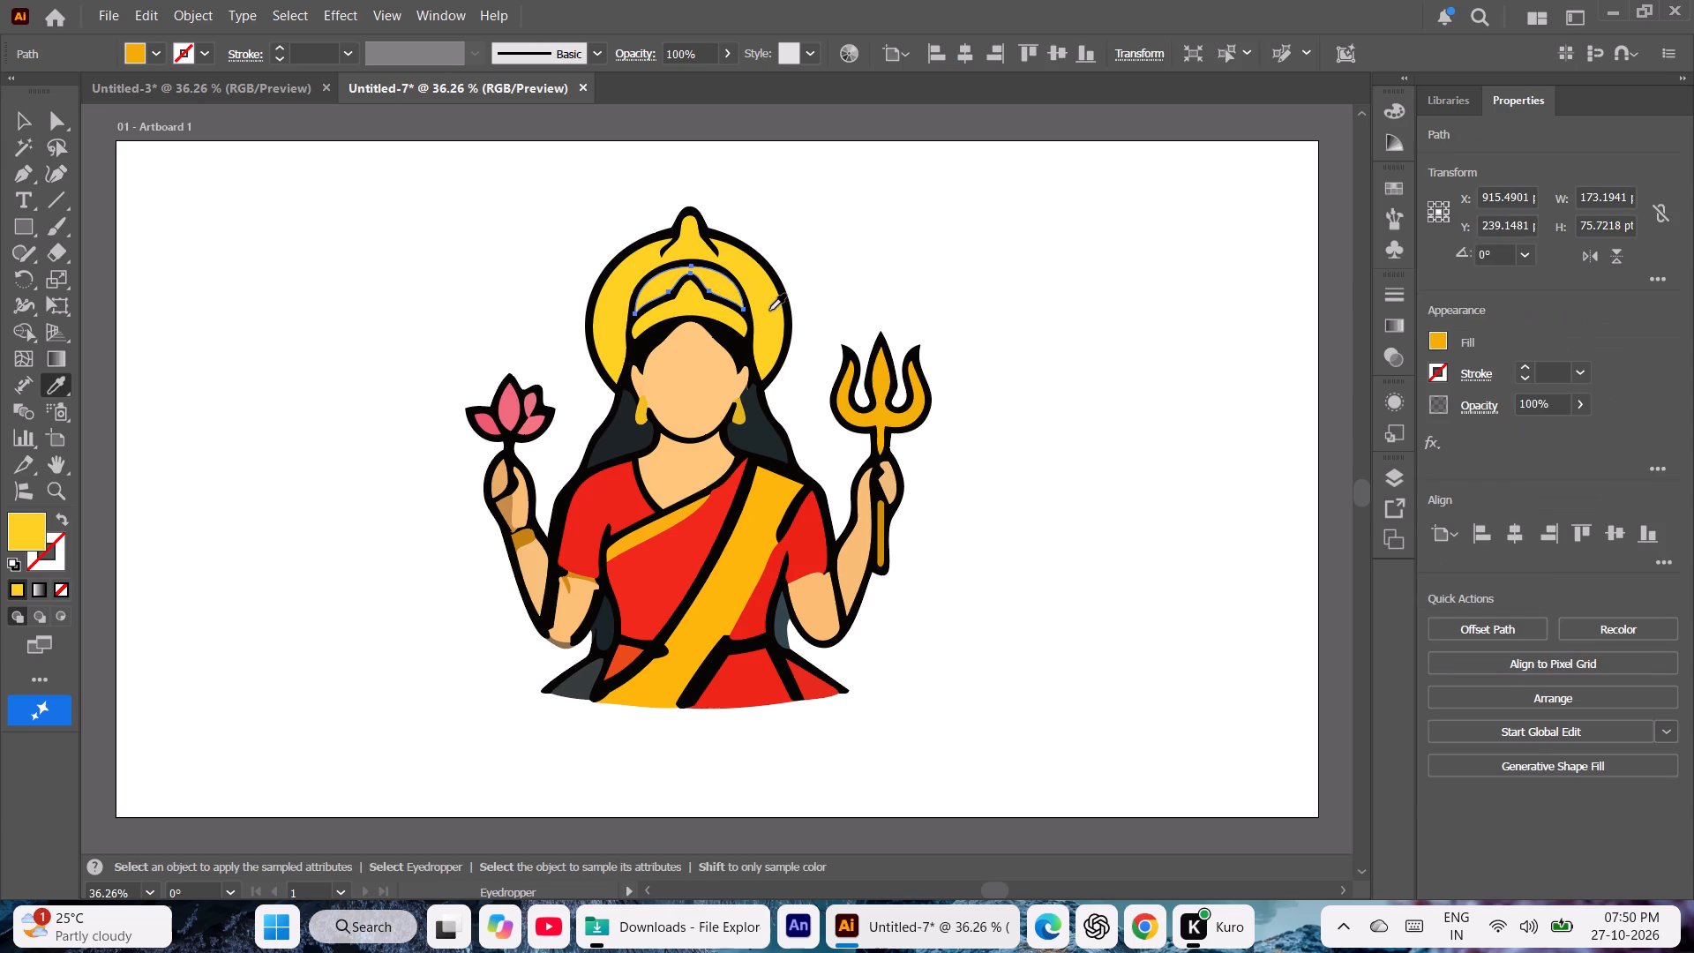
left_click(21, 129)
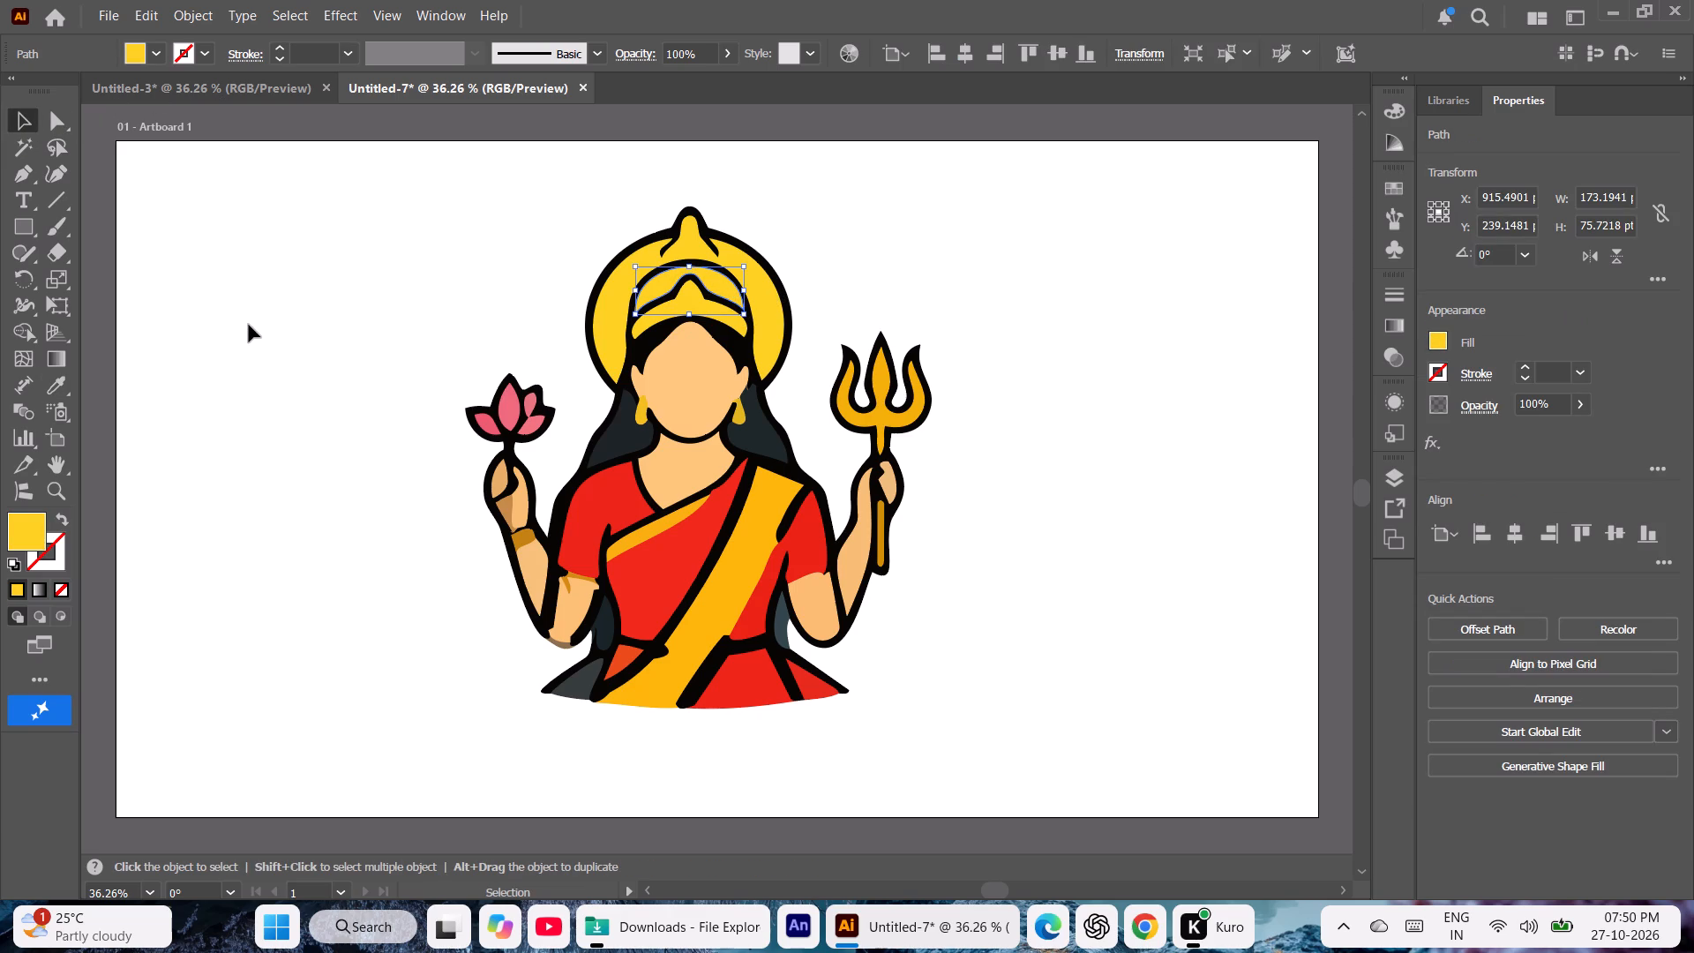
left_click(249, 325)
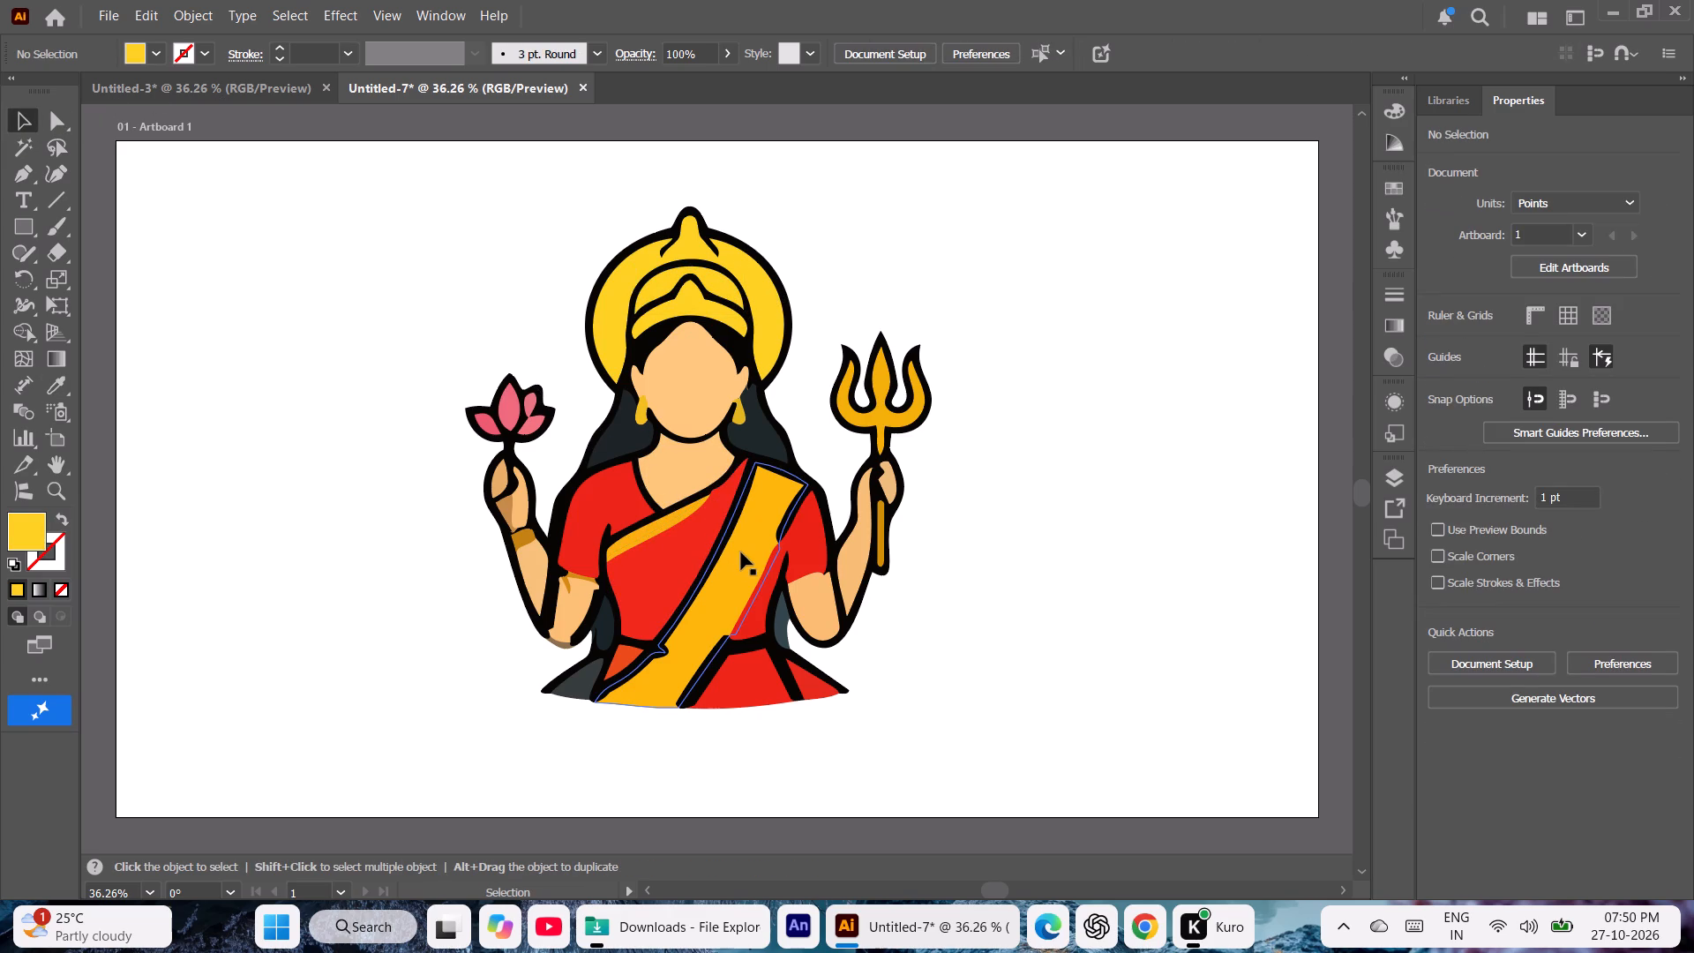
Match the wide diagonal sash and the narrow trim across the red blouse to the halo's golden yellow with the Eyedropper.
left_click(741, 552)
key("i")
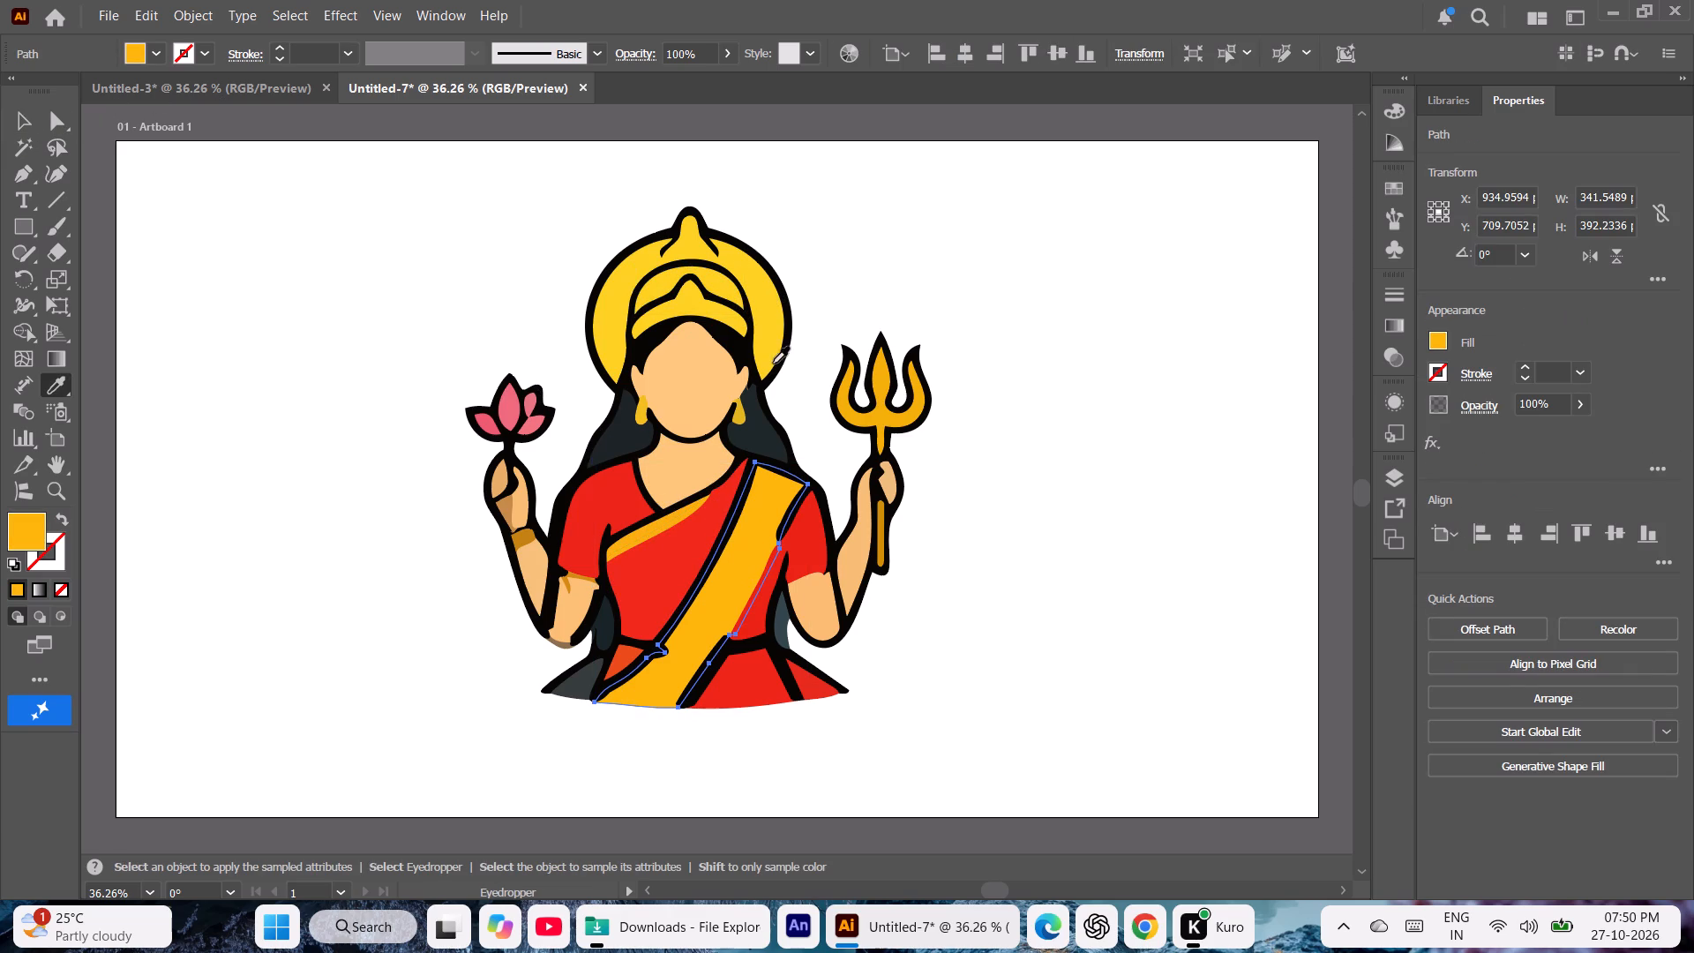
left_click(769, 351)
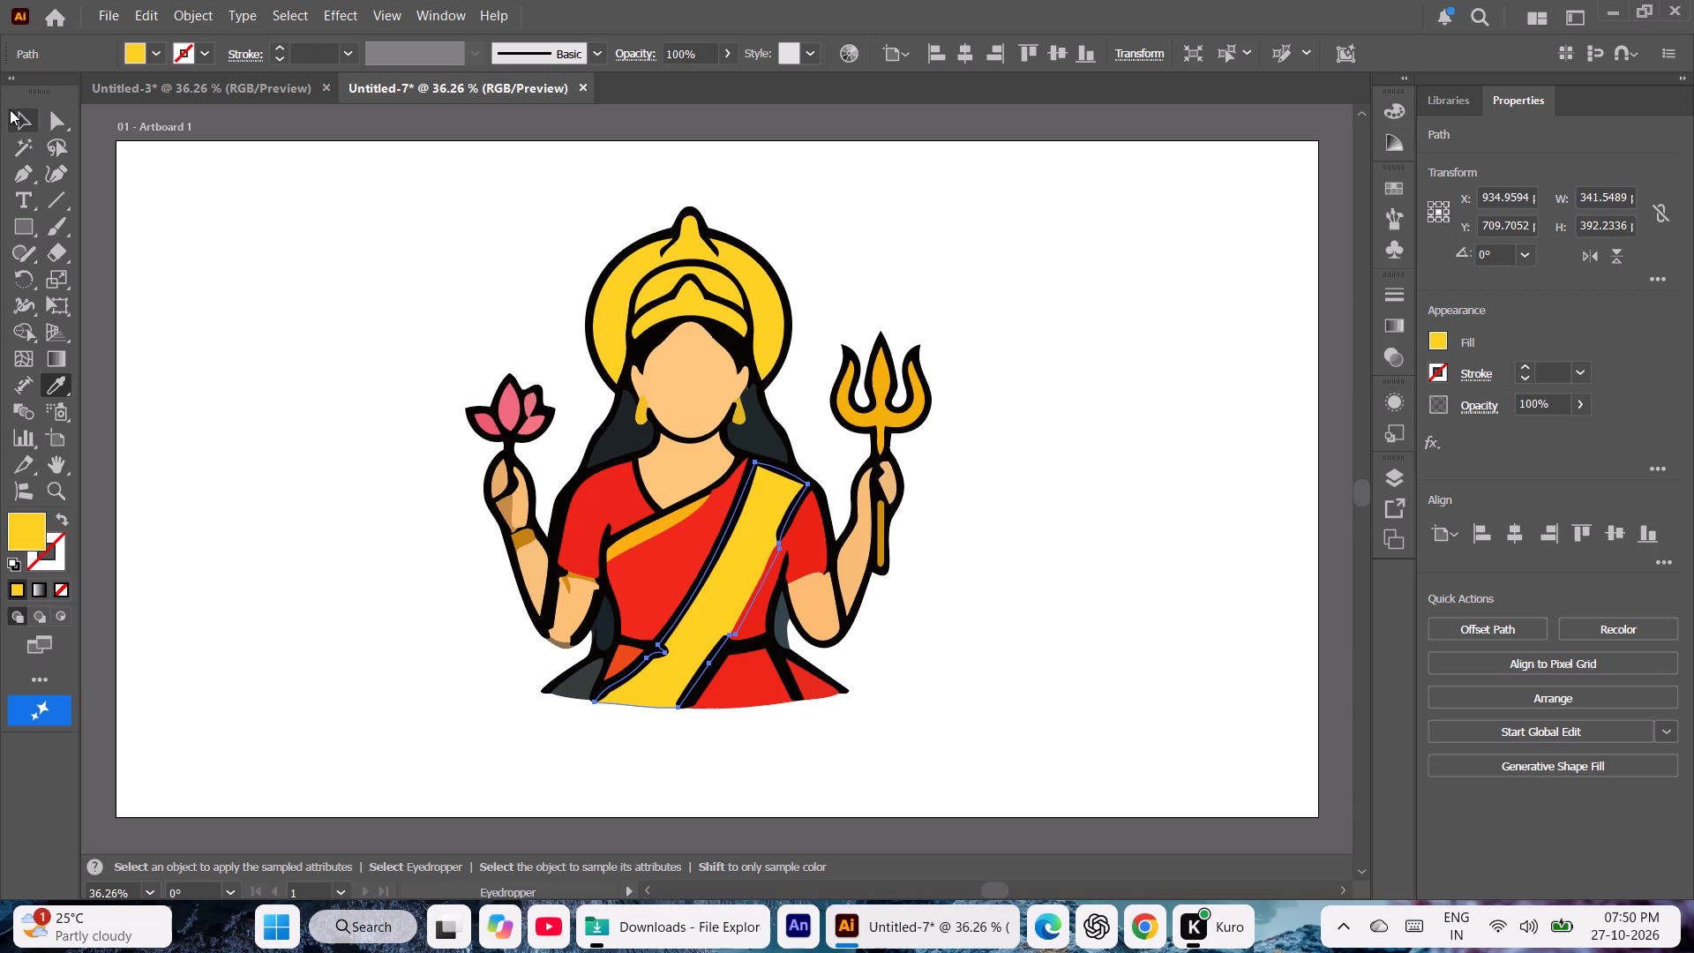
left_click(13, 111)
left_click(223, 326)
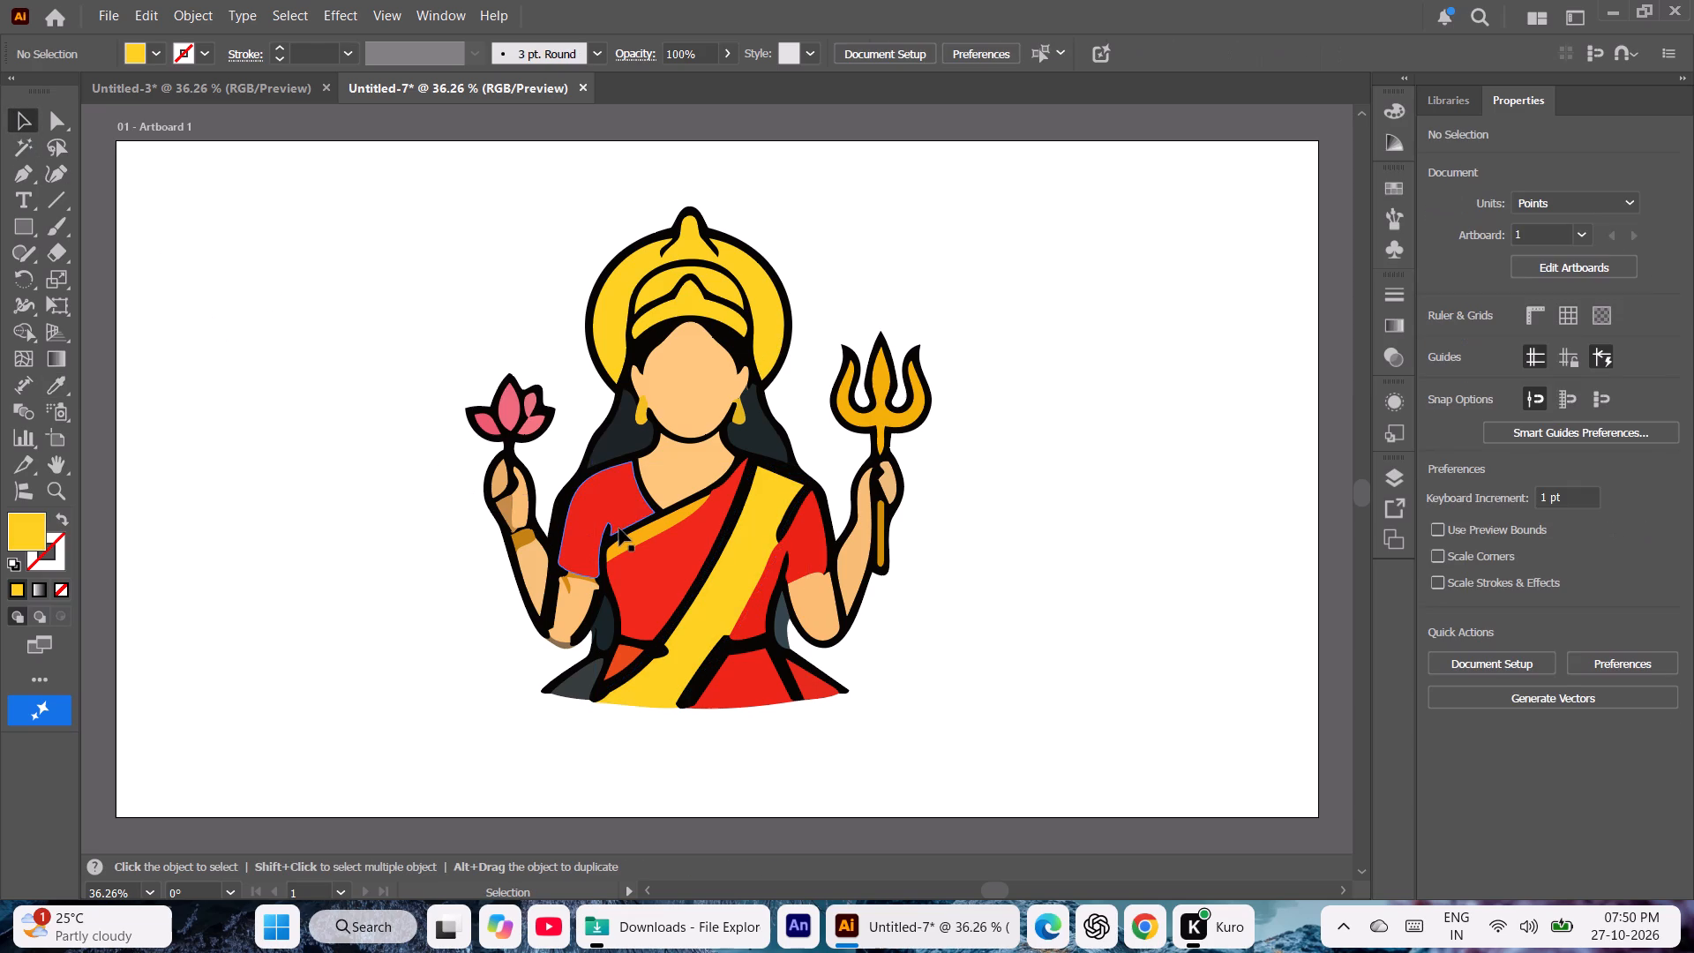
left_click(634, 536)
key("i")
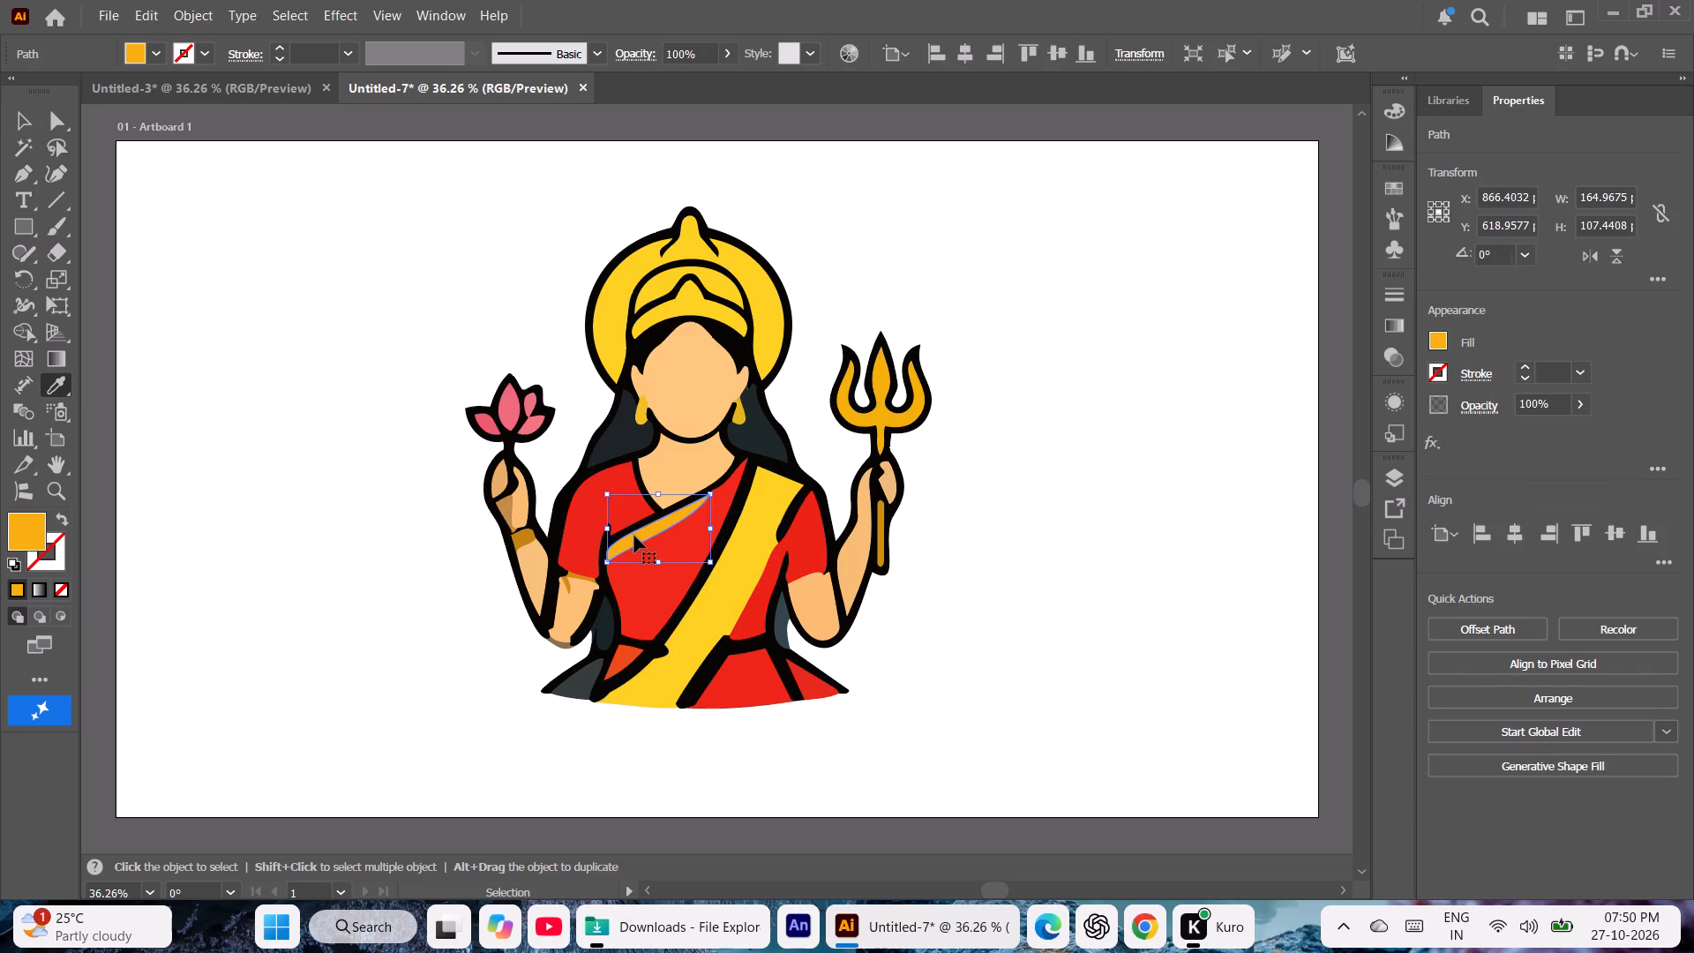
left_click(762, 325)
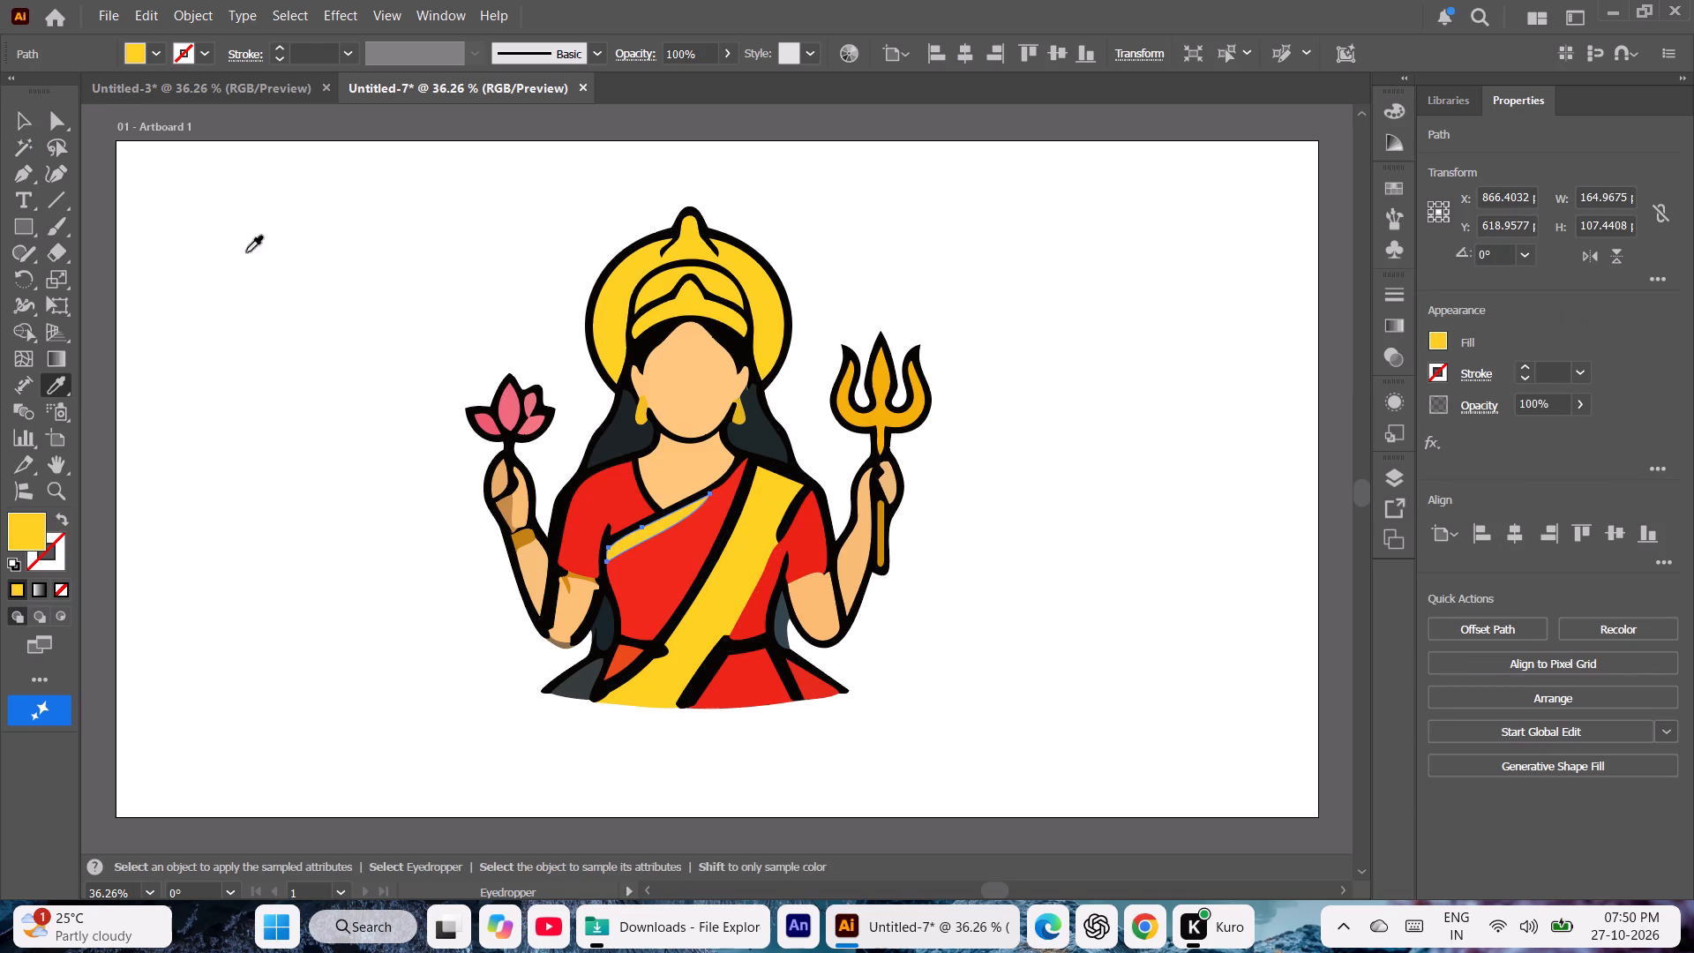
left_click(27, 129)
left_click(237, 277)
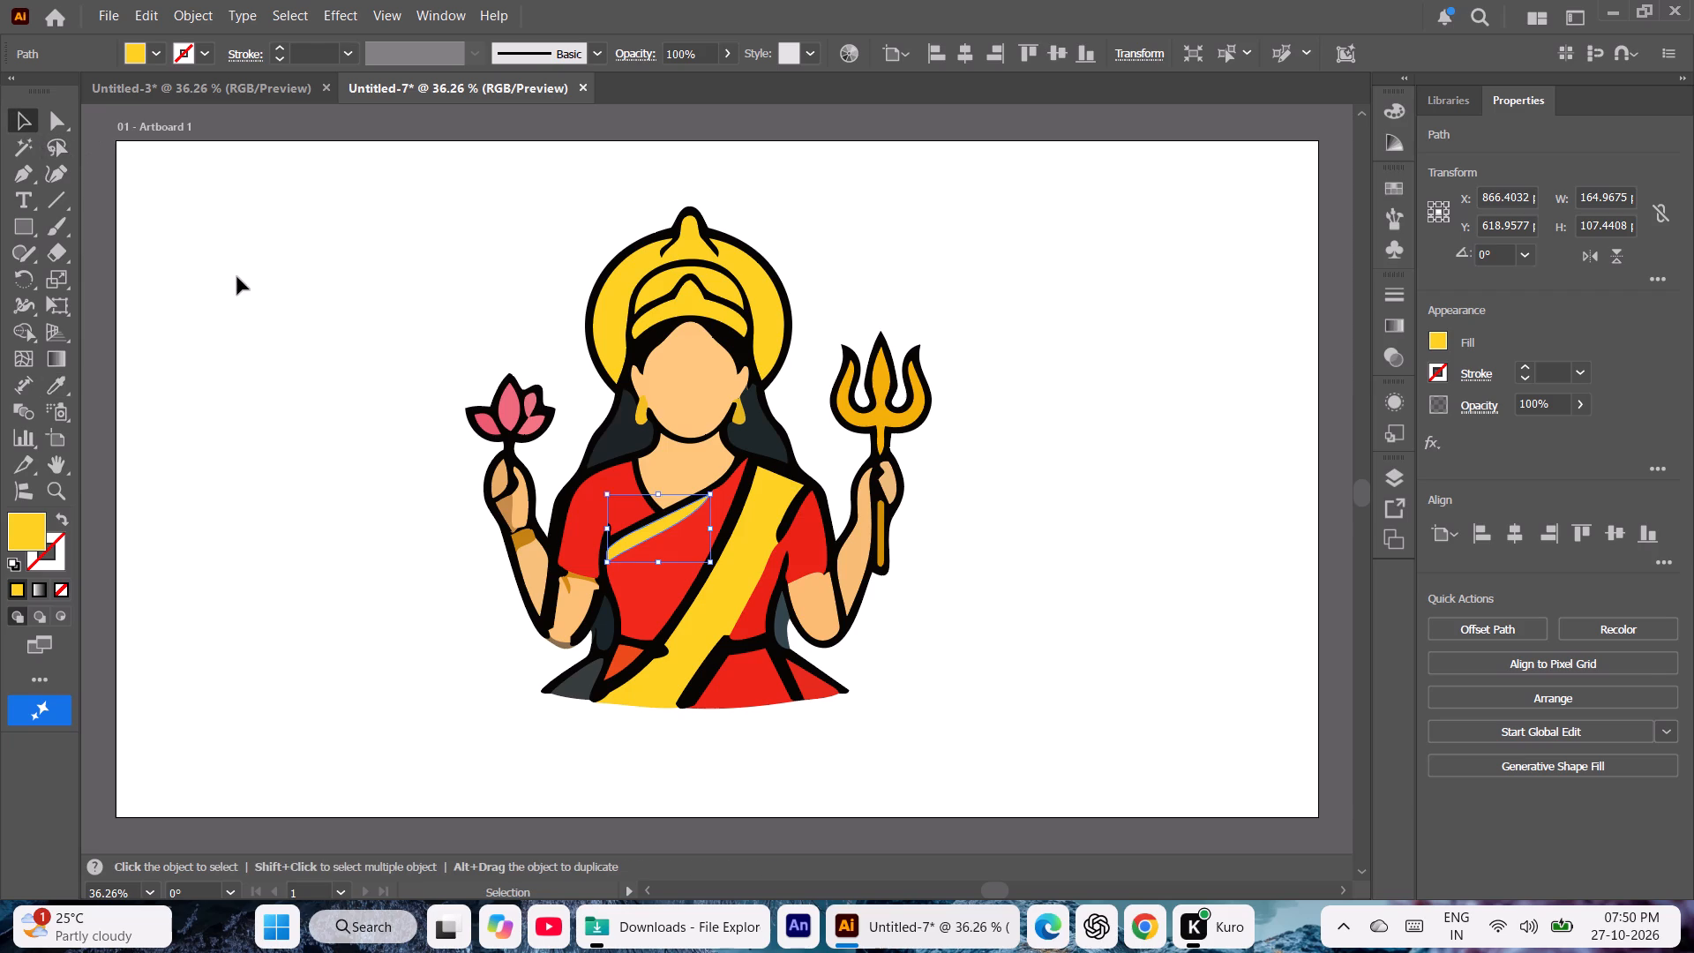
Fill the trident head with bright yellow from the recent colours and match the shaft below the hand to it.
left_click(878, 420)
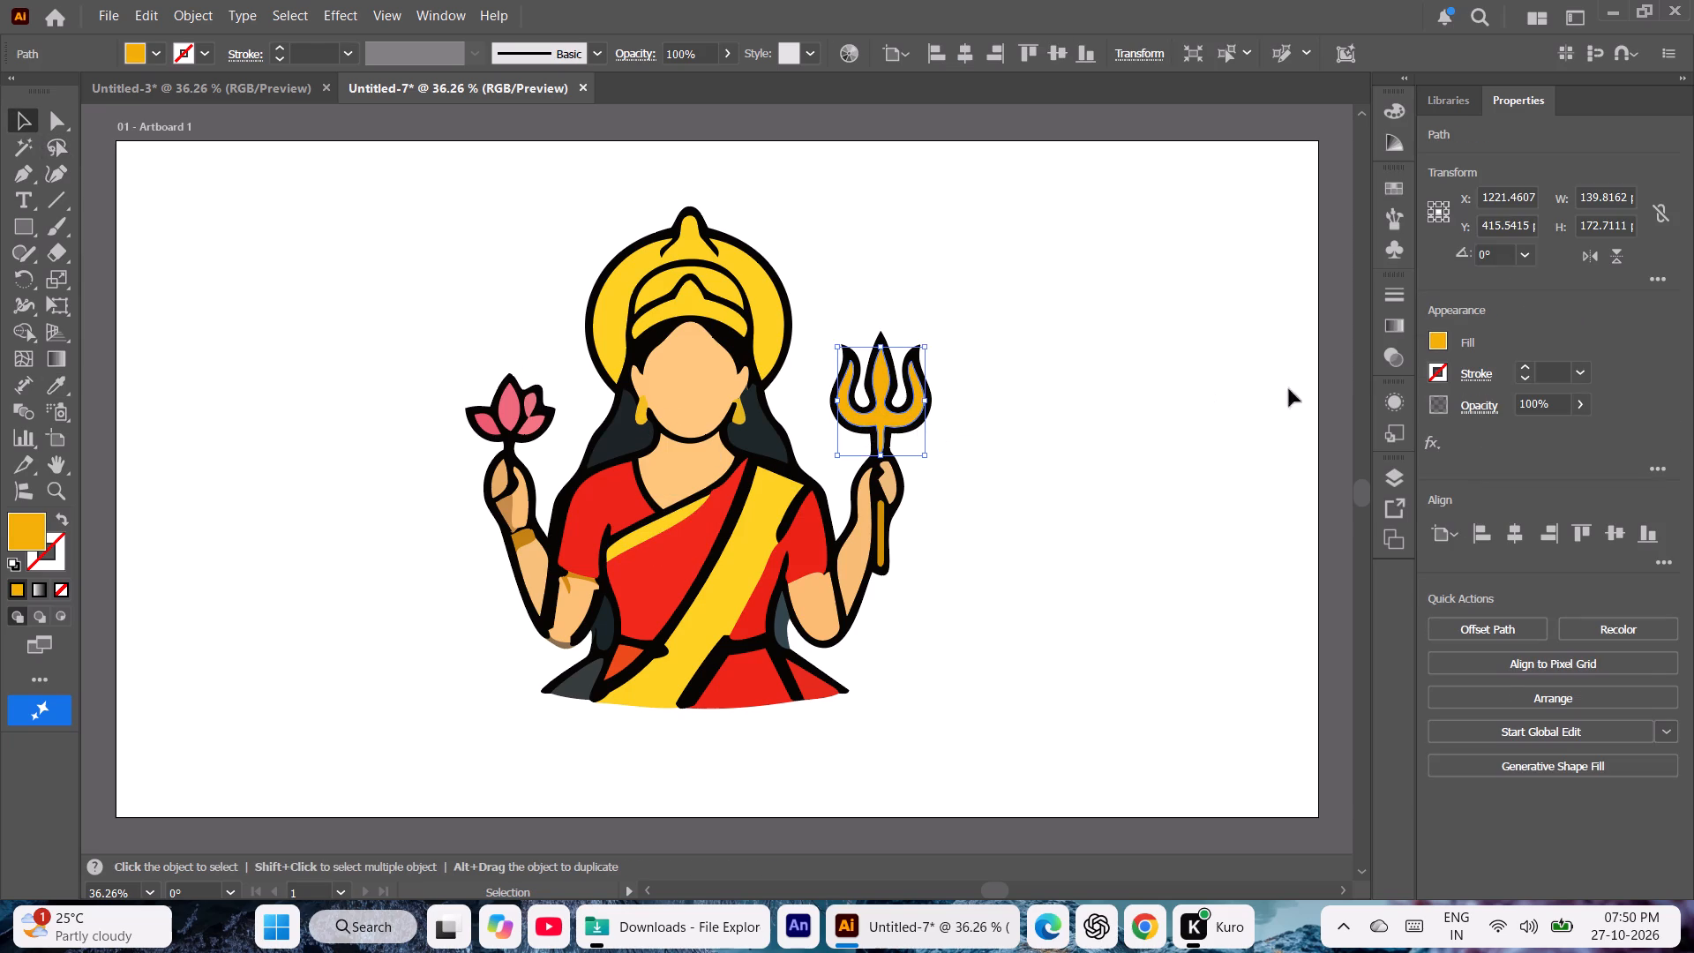
left_click(1436, 341)
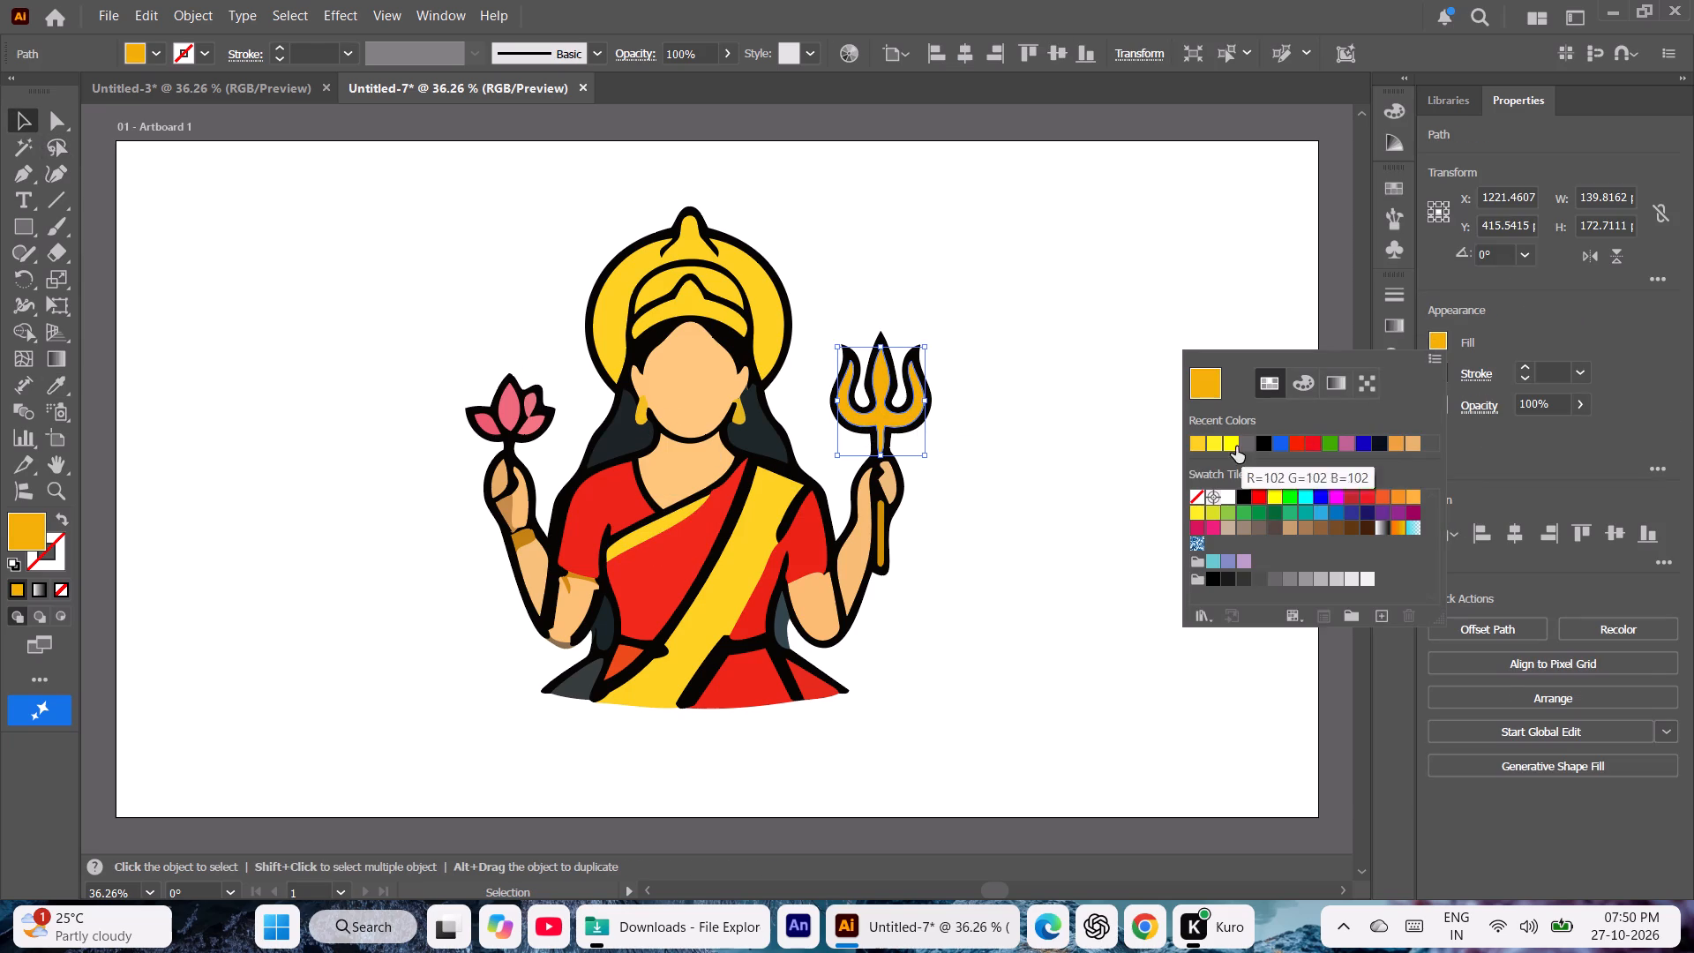
left_click(1231, 441)
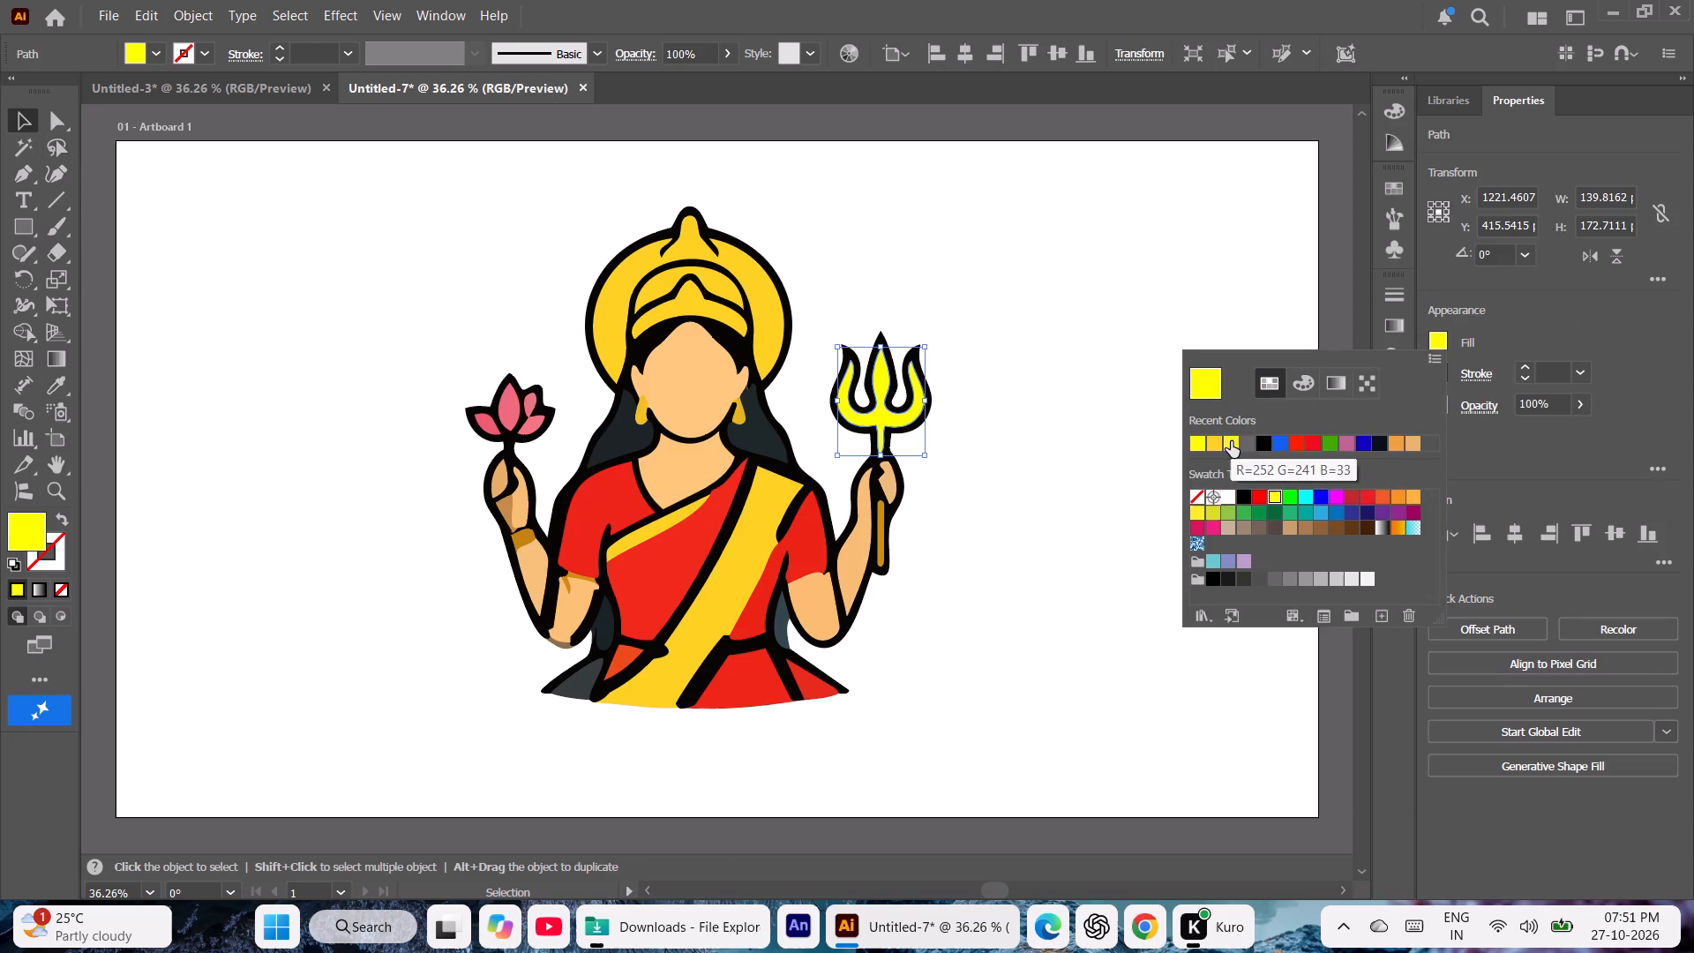
double_click(964, 268)
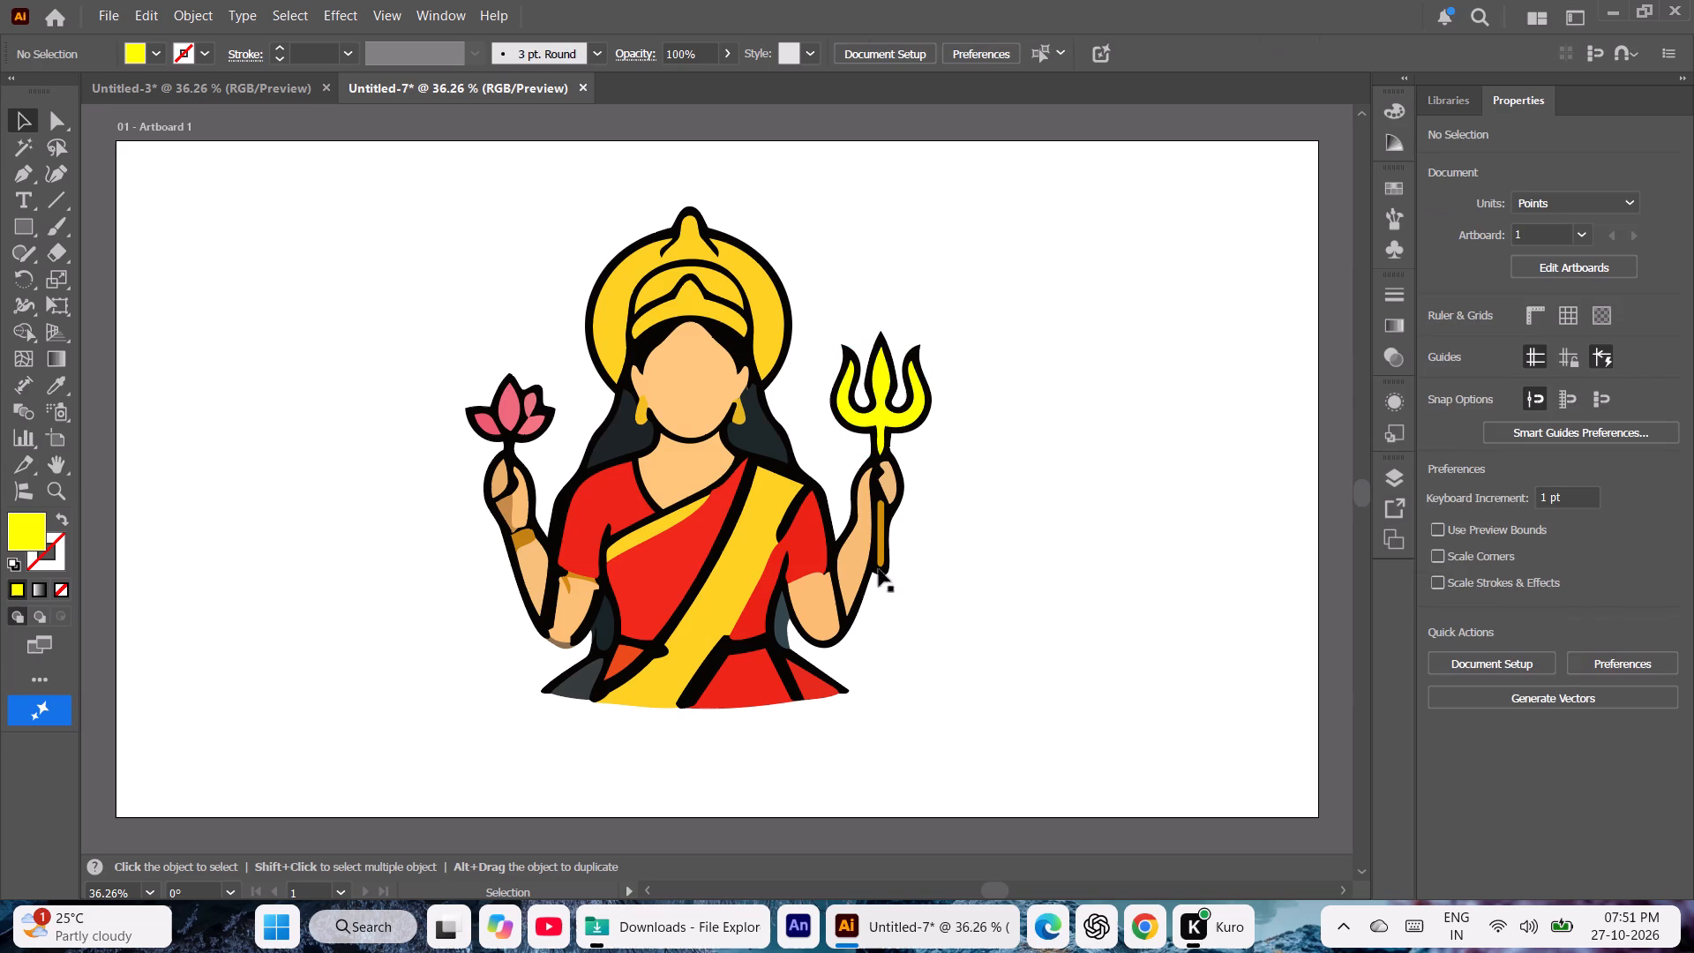
left_click(882, 558)
key("i")
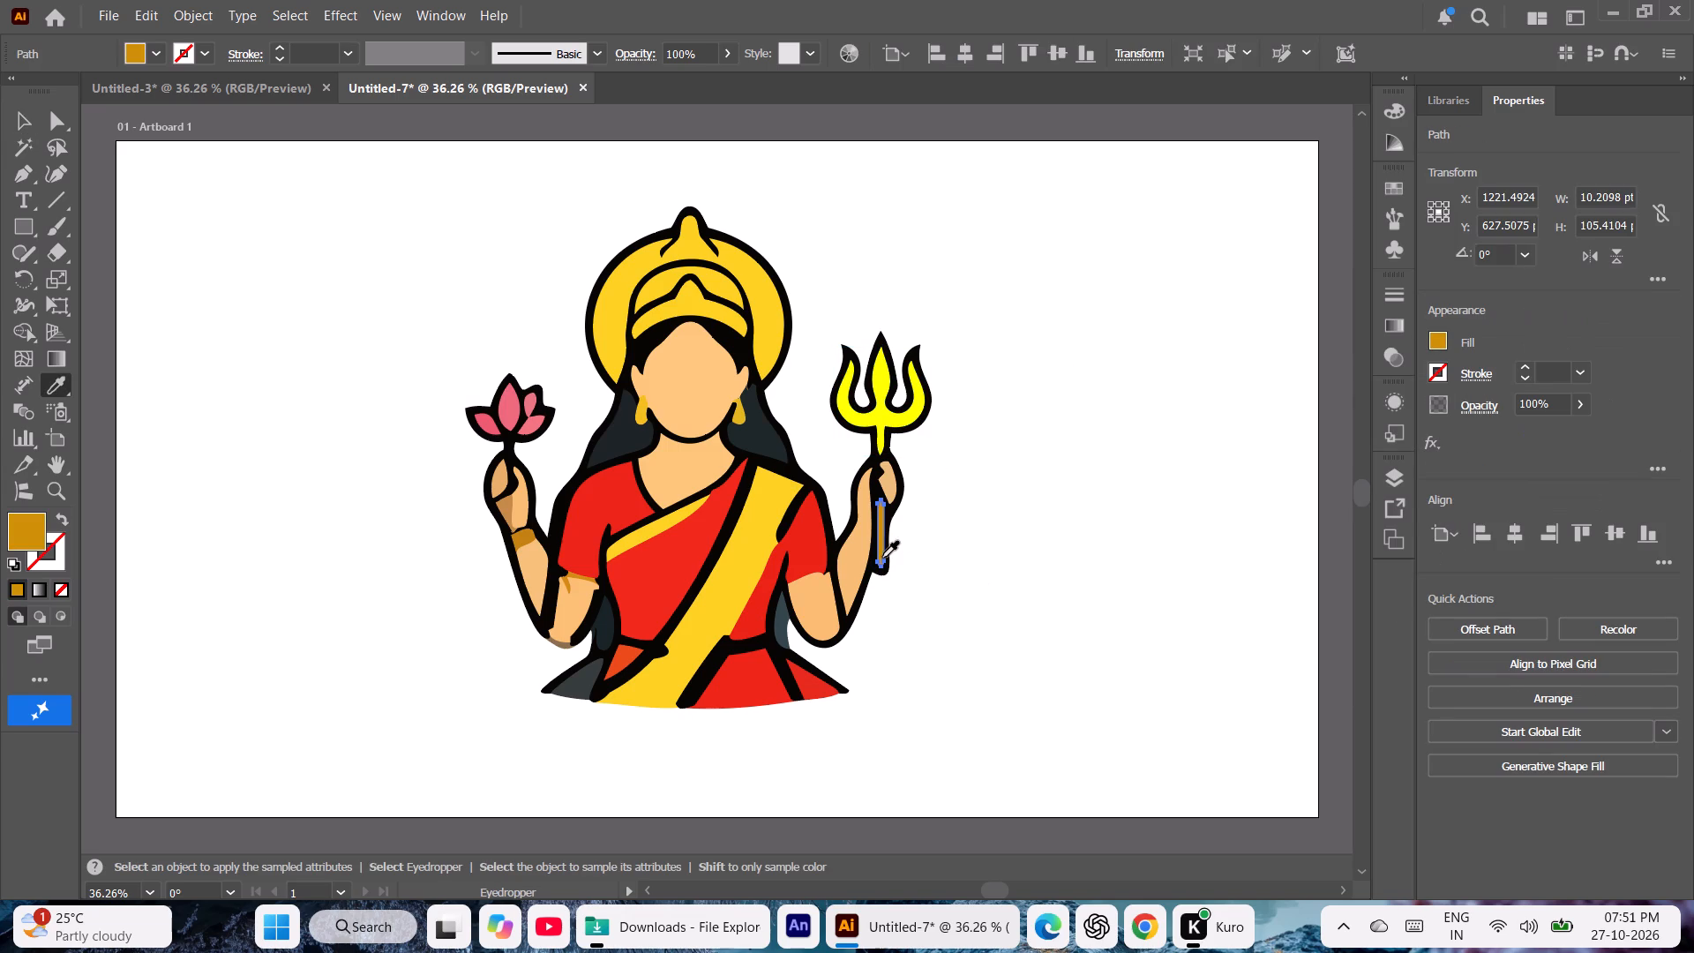
left_click(885, 416)
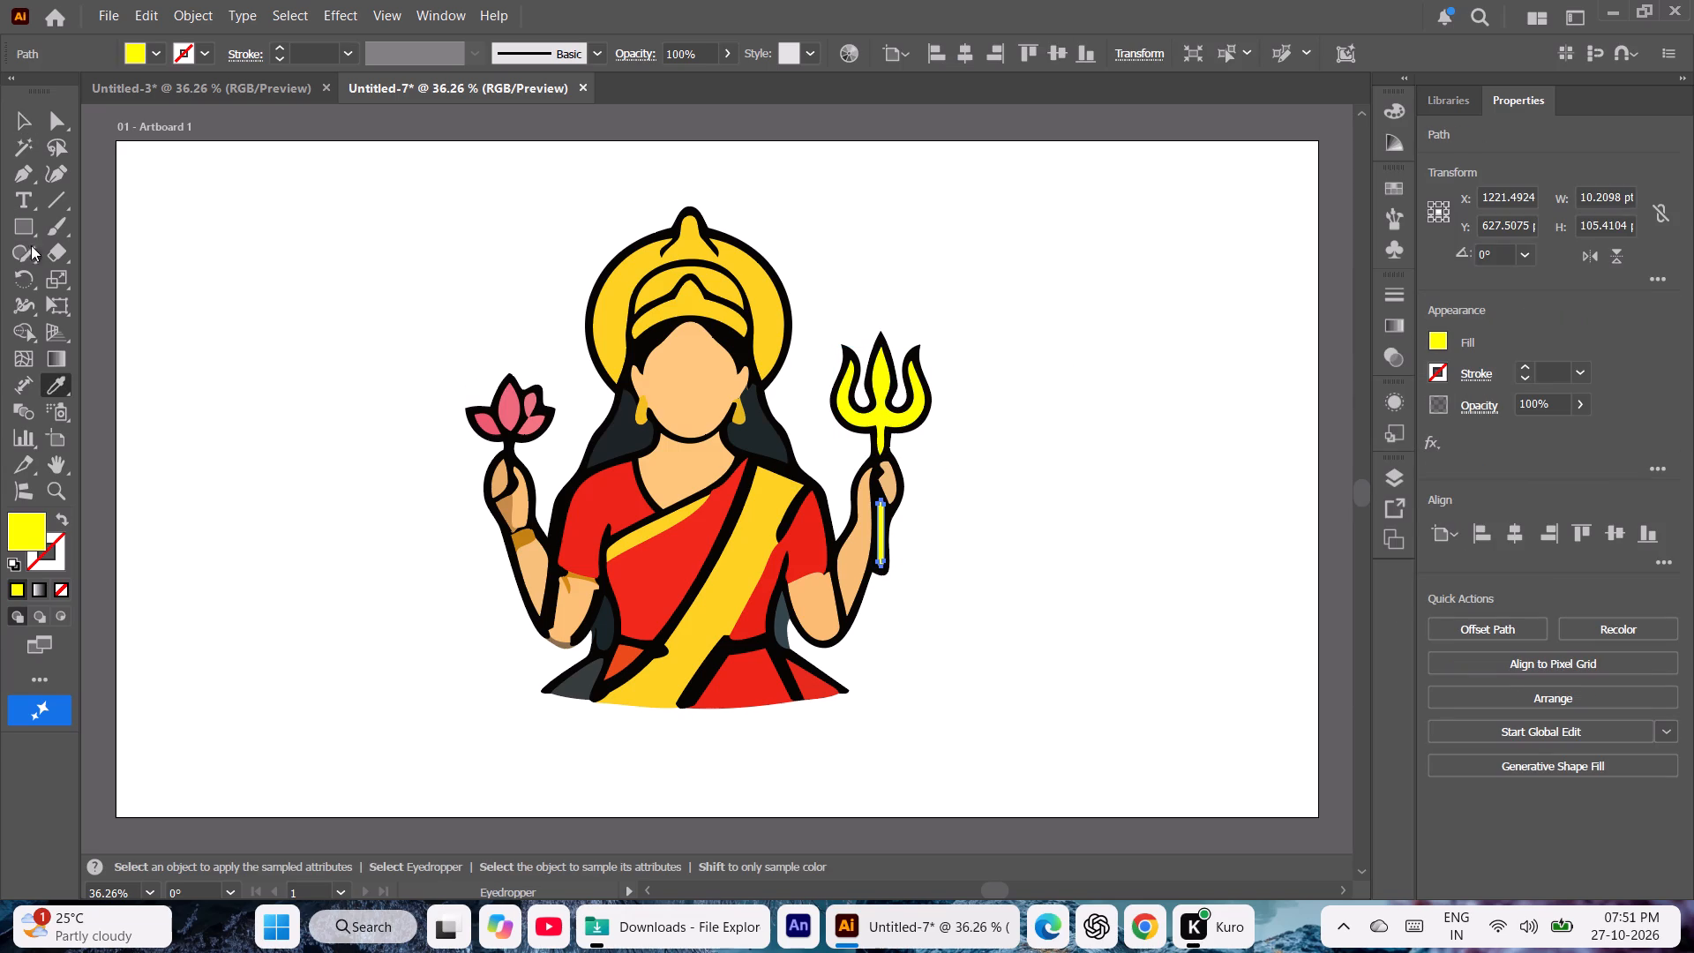
left_click(26, 125)
left_click(210, 341)
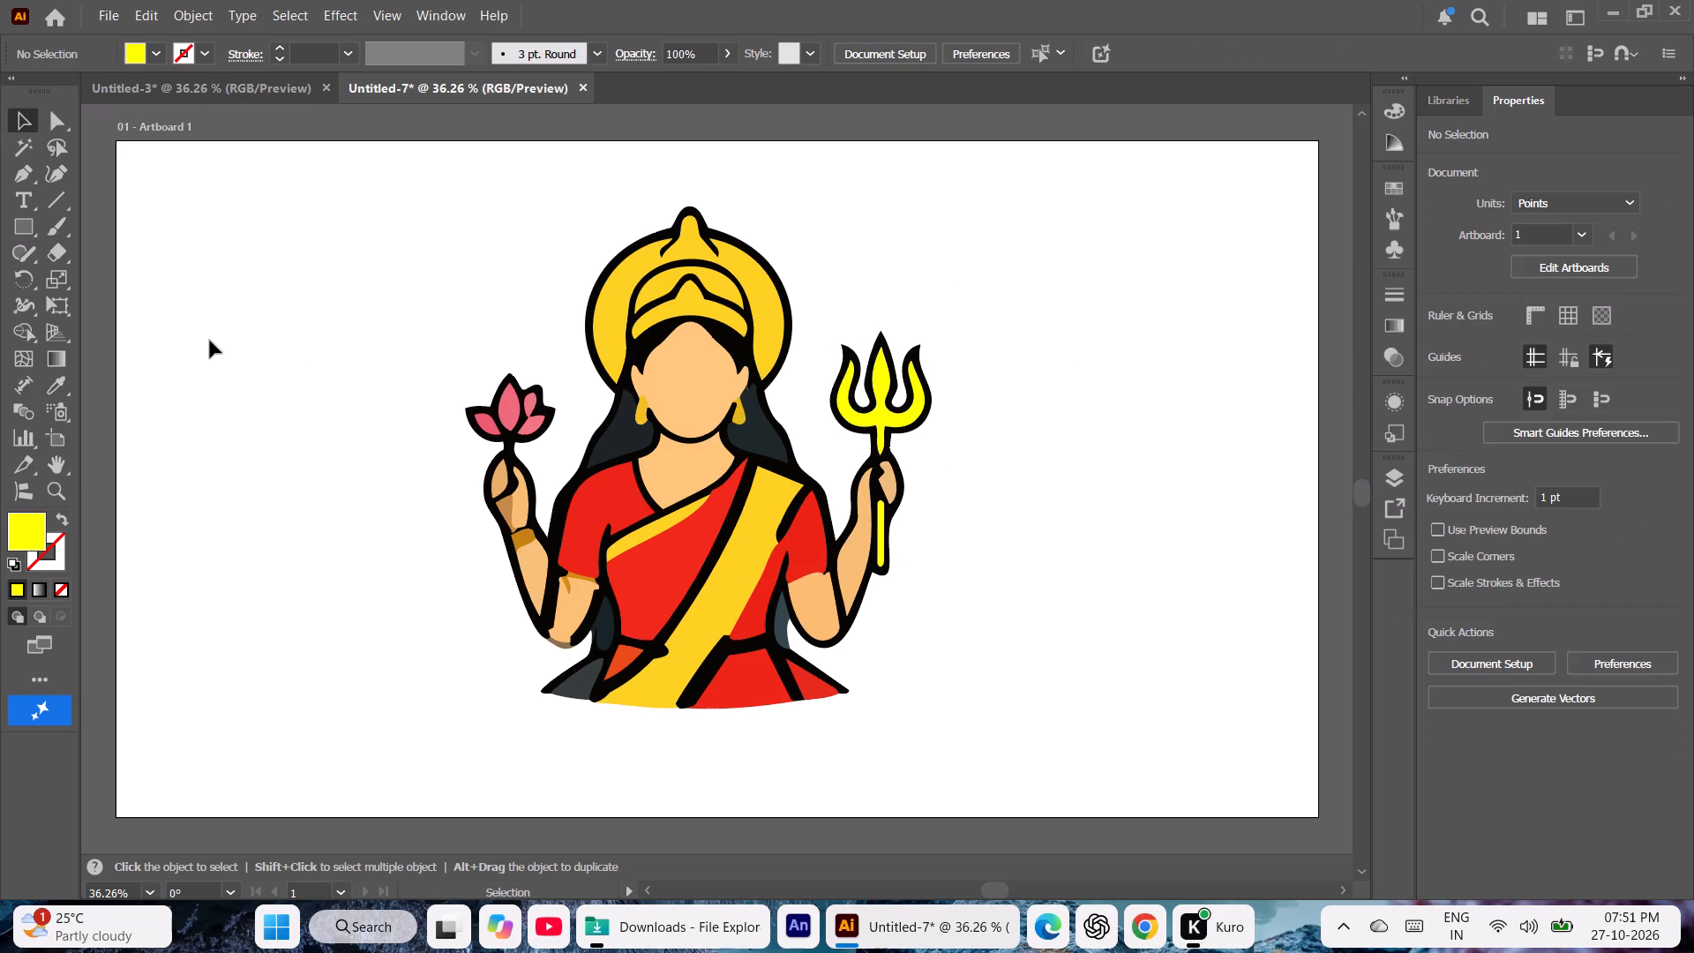
Match both of the goddess's earrings to the trident's bright yellow with the Eyedropper.
left_click(641, 424)
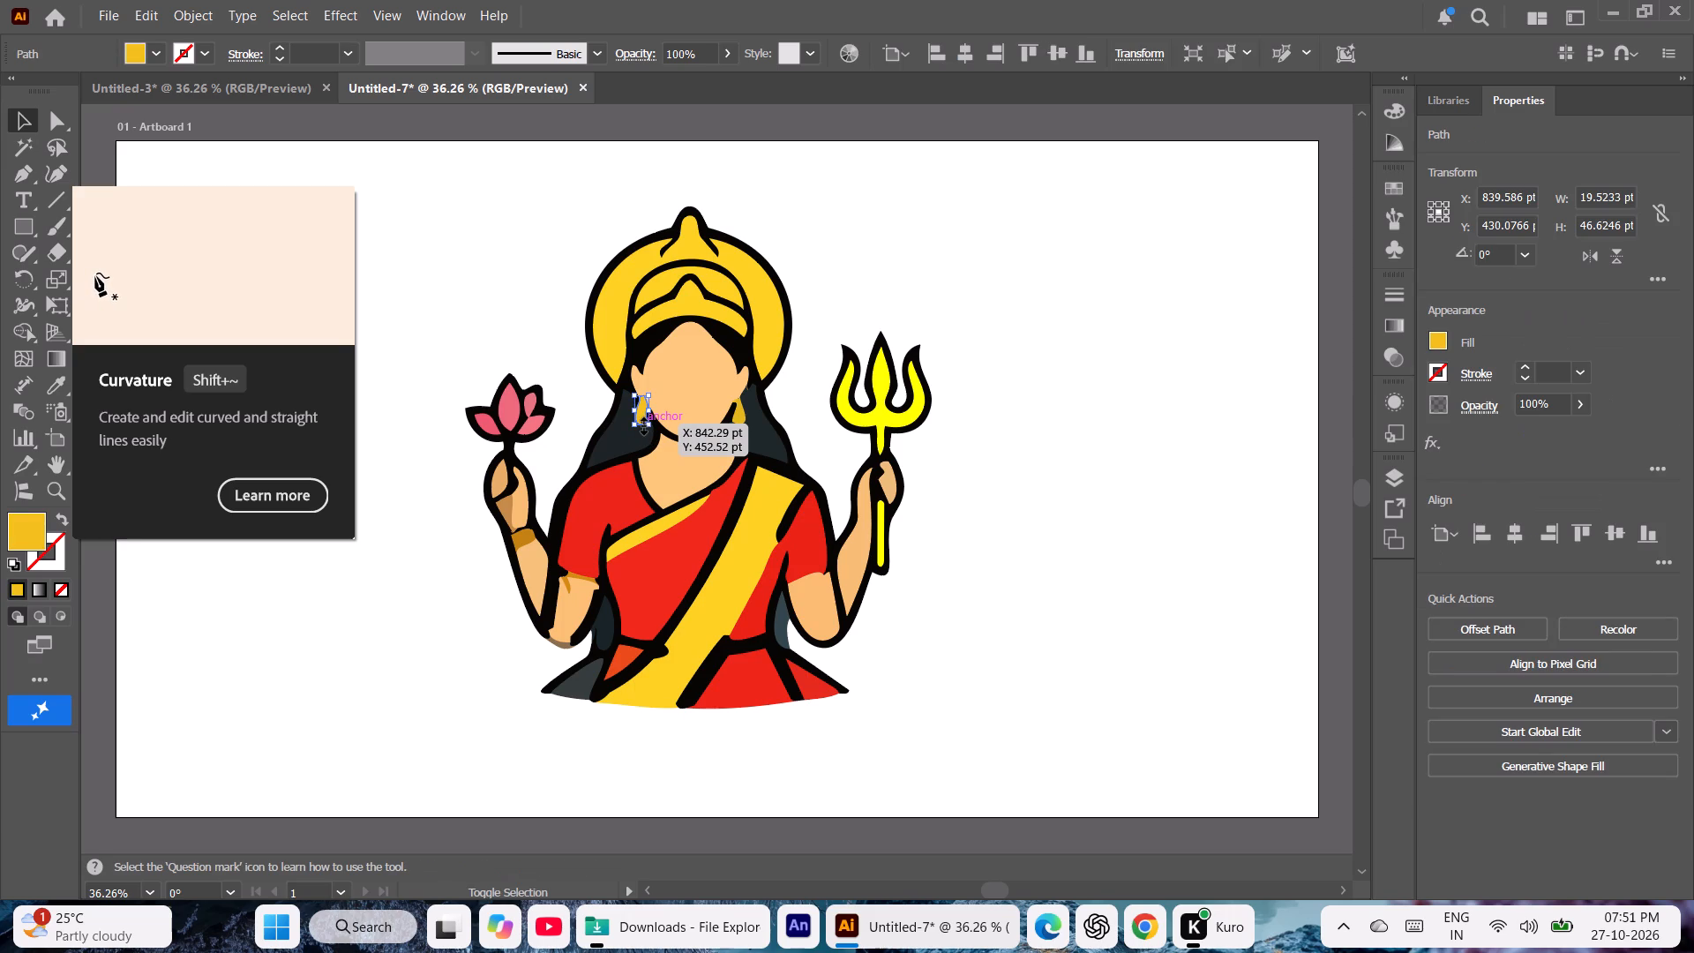
left_click(742, 420, "shift")
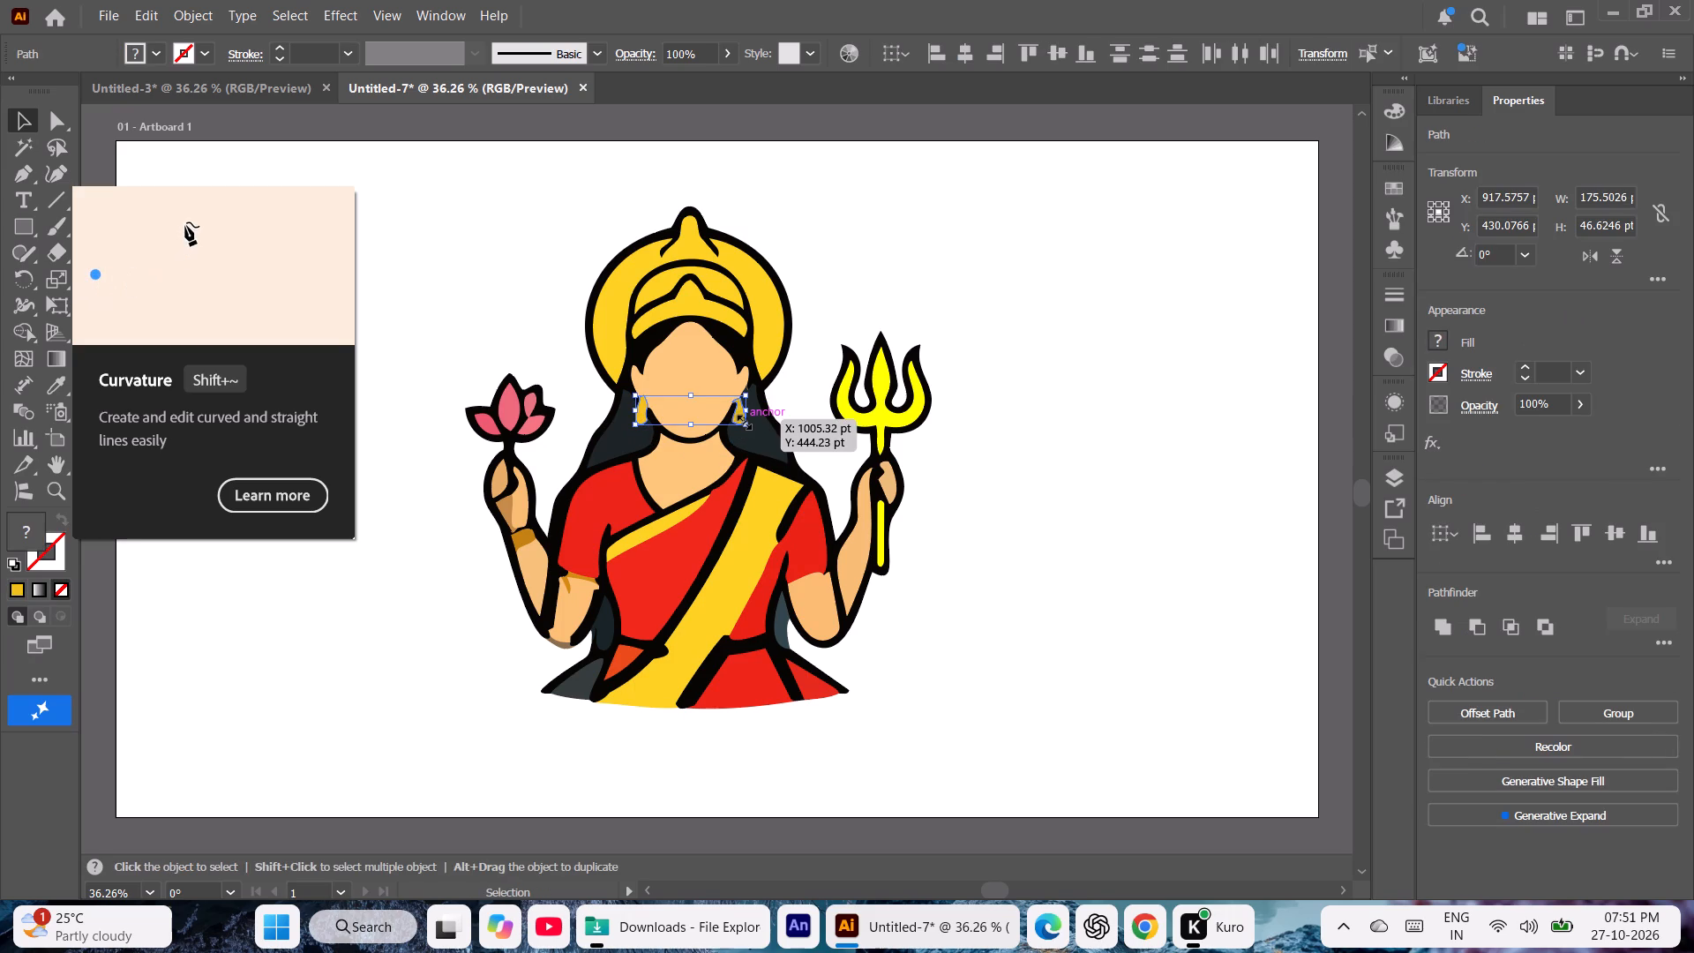
key("i")
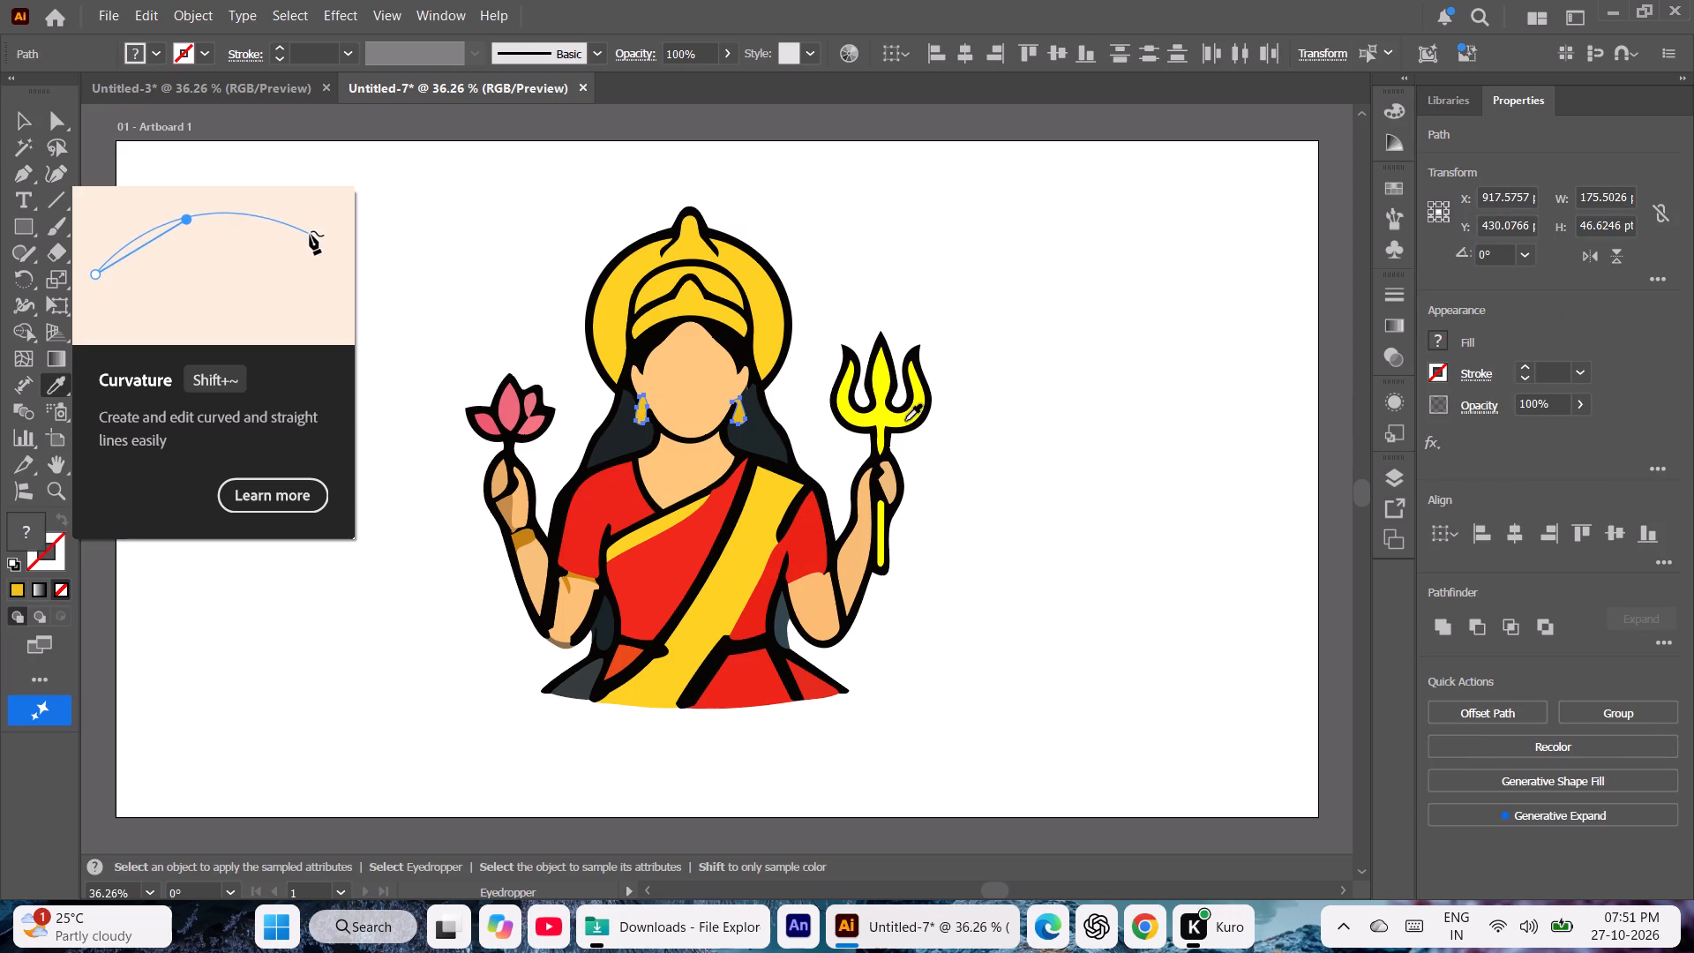
left_click(905, 421)
left_click(34, 115)
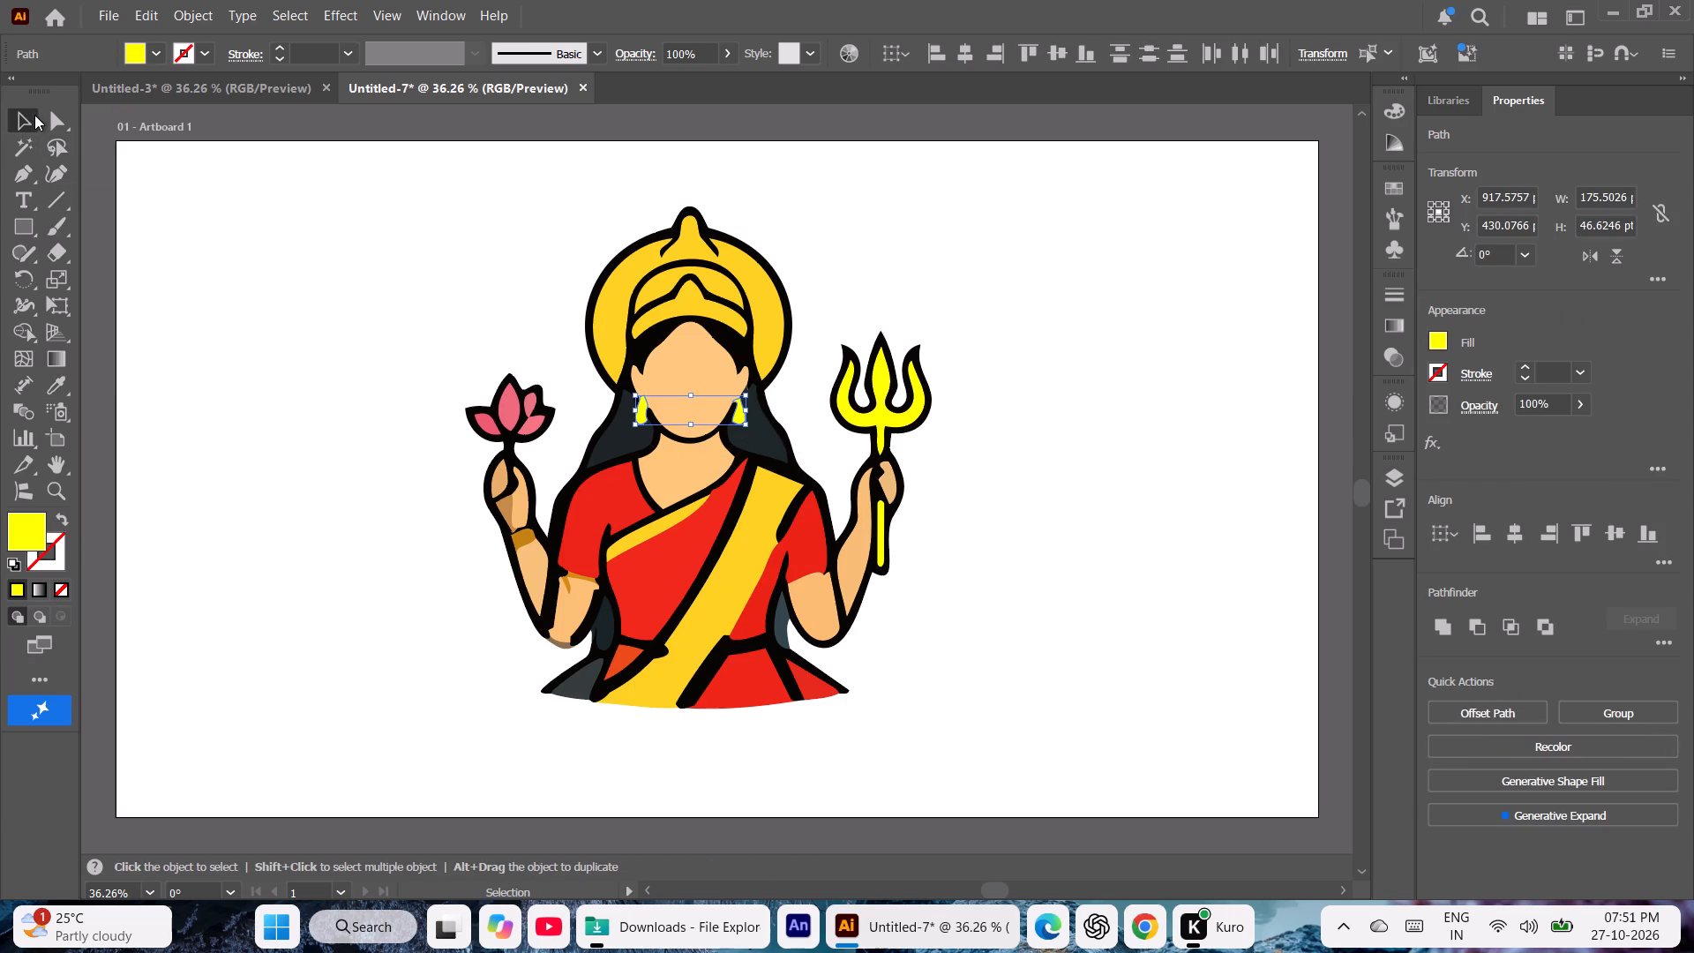
left_click(191, 236)
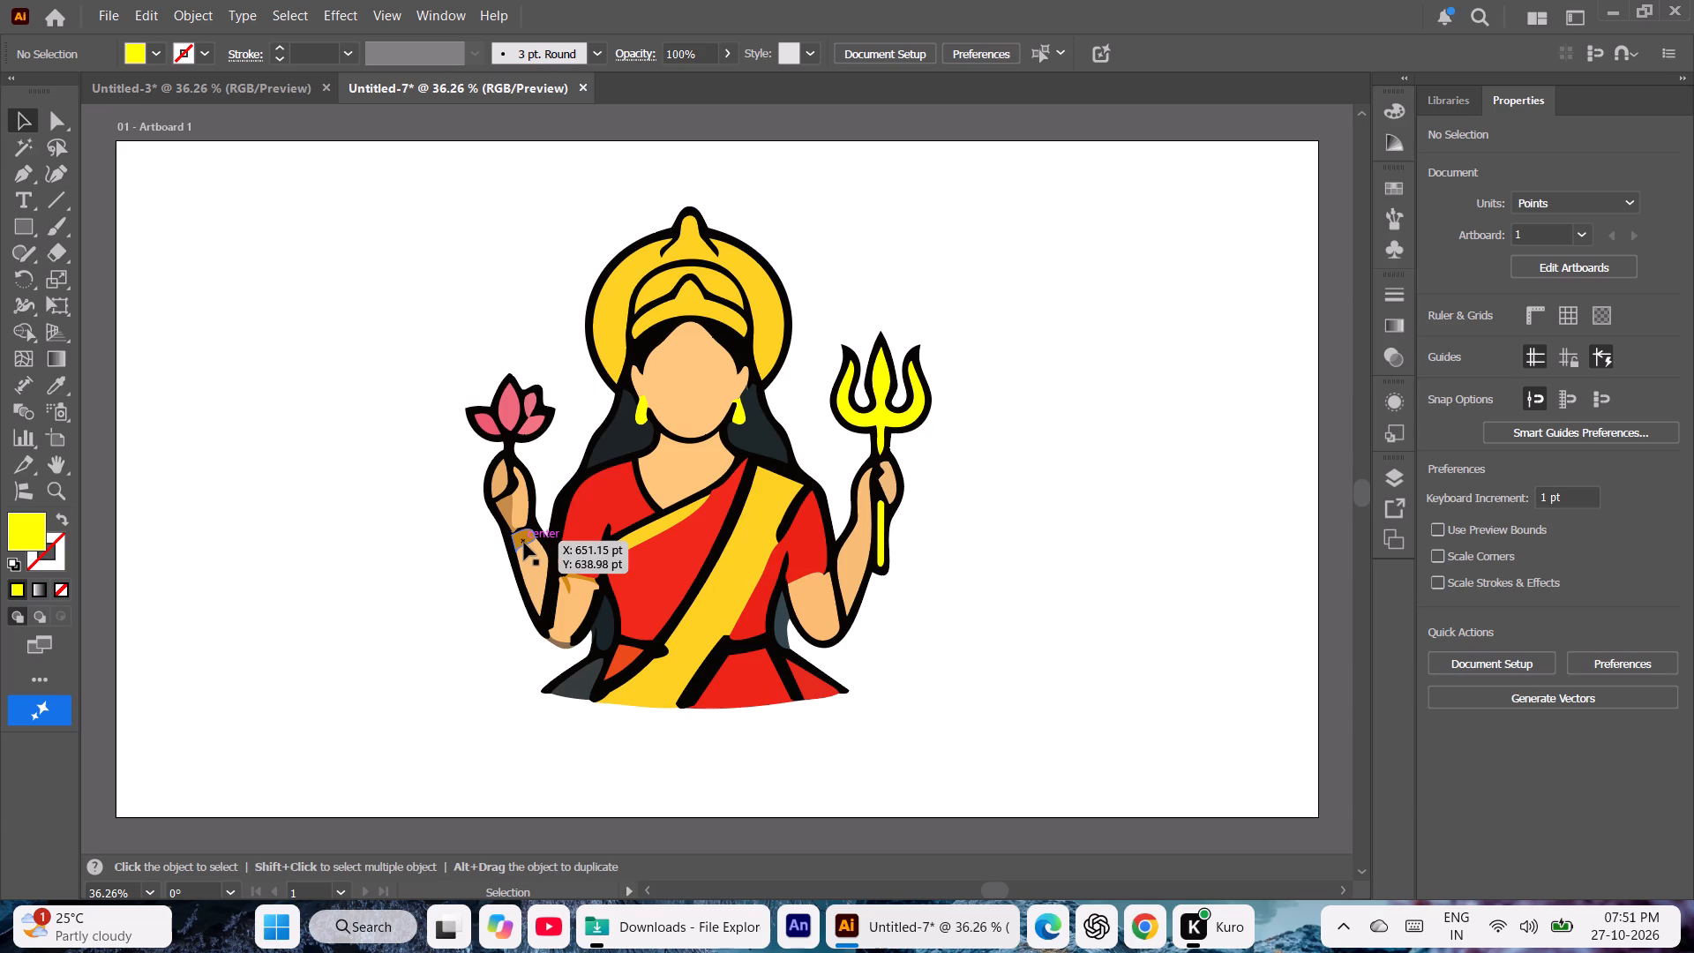
Match the wrist bangle and the upper-arm band on the lotus-side arm to the trident's bright yellow with the Eyedropper.
left_click(524, 543)
key("i")
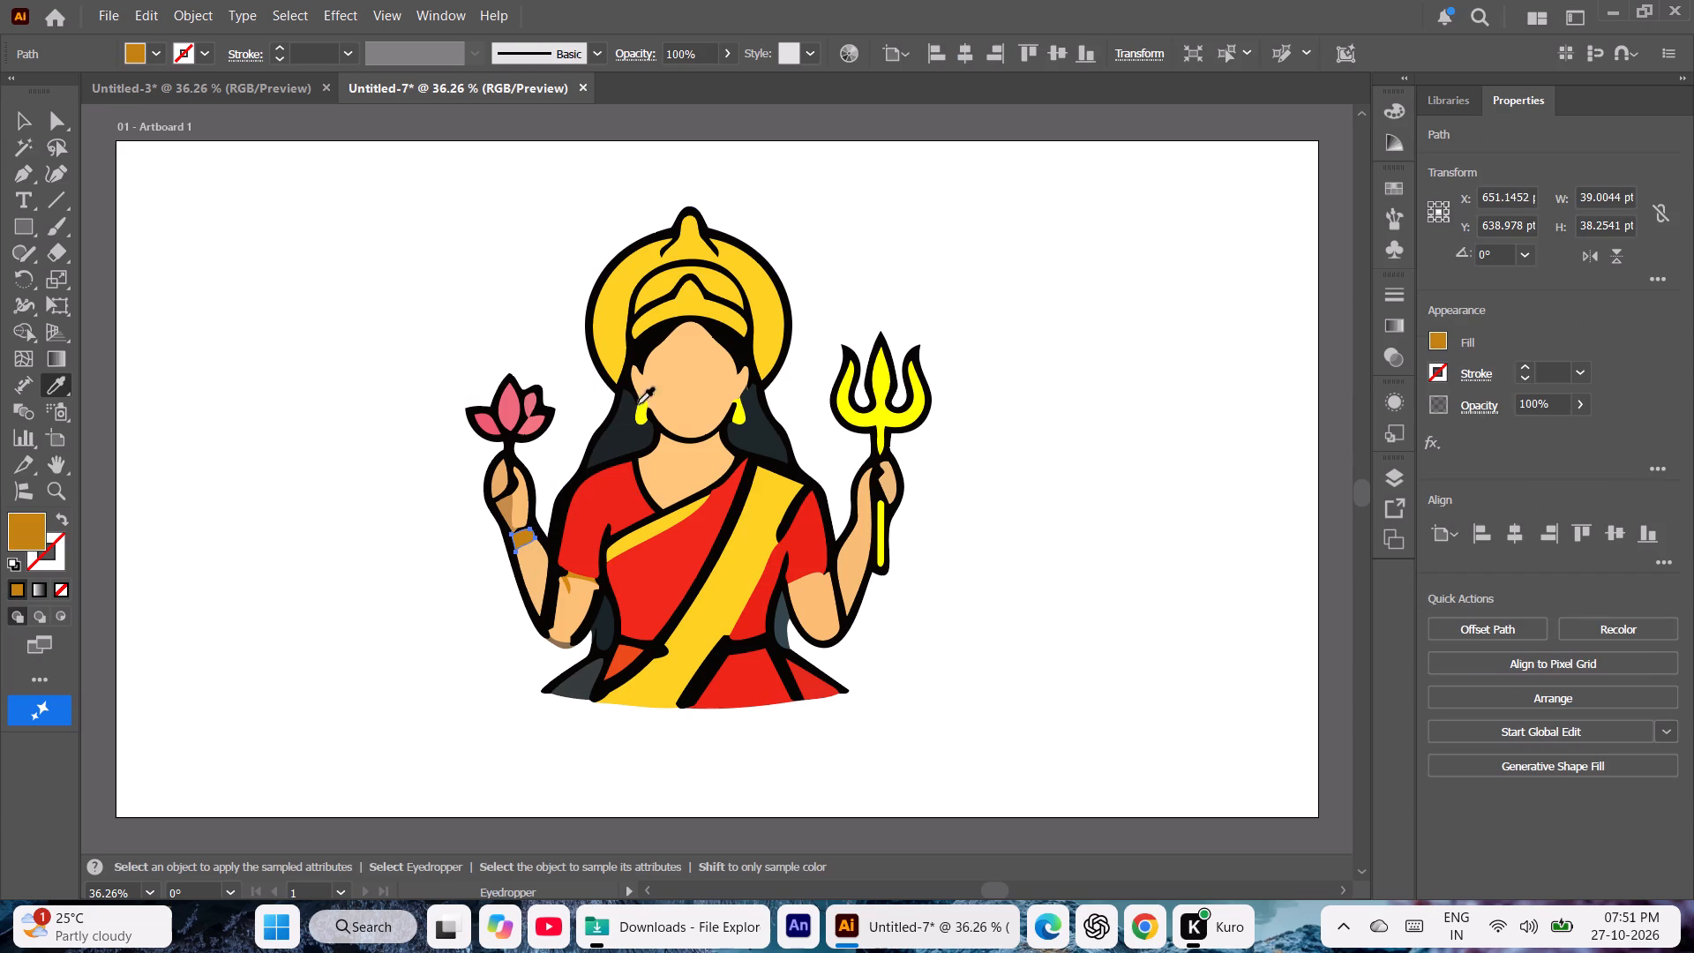
left_click(886, 421)
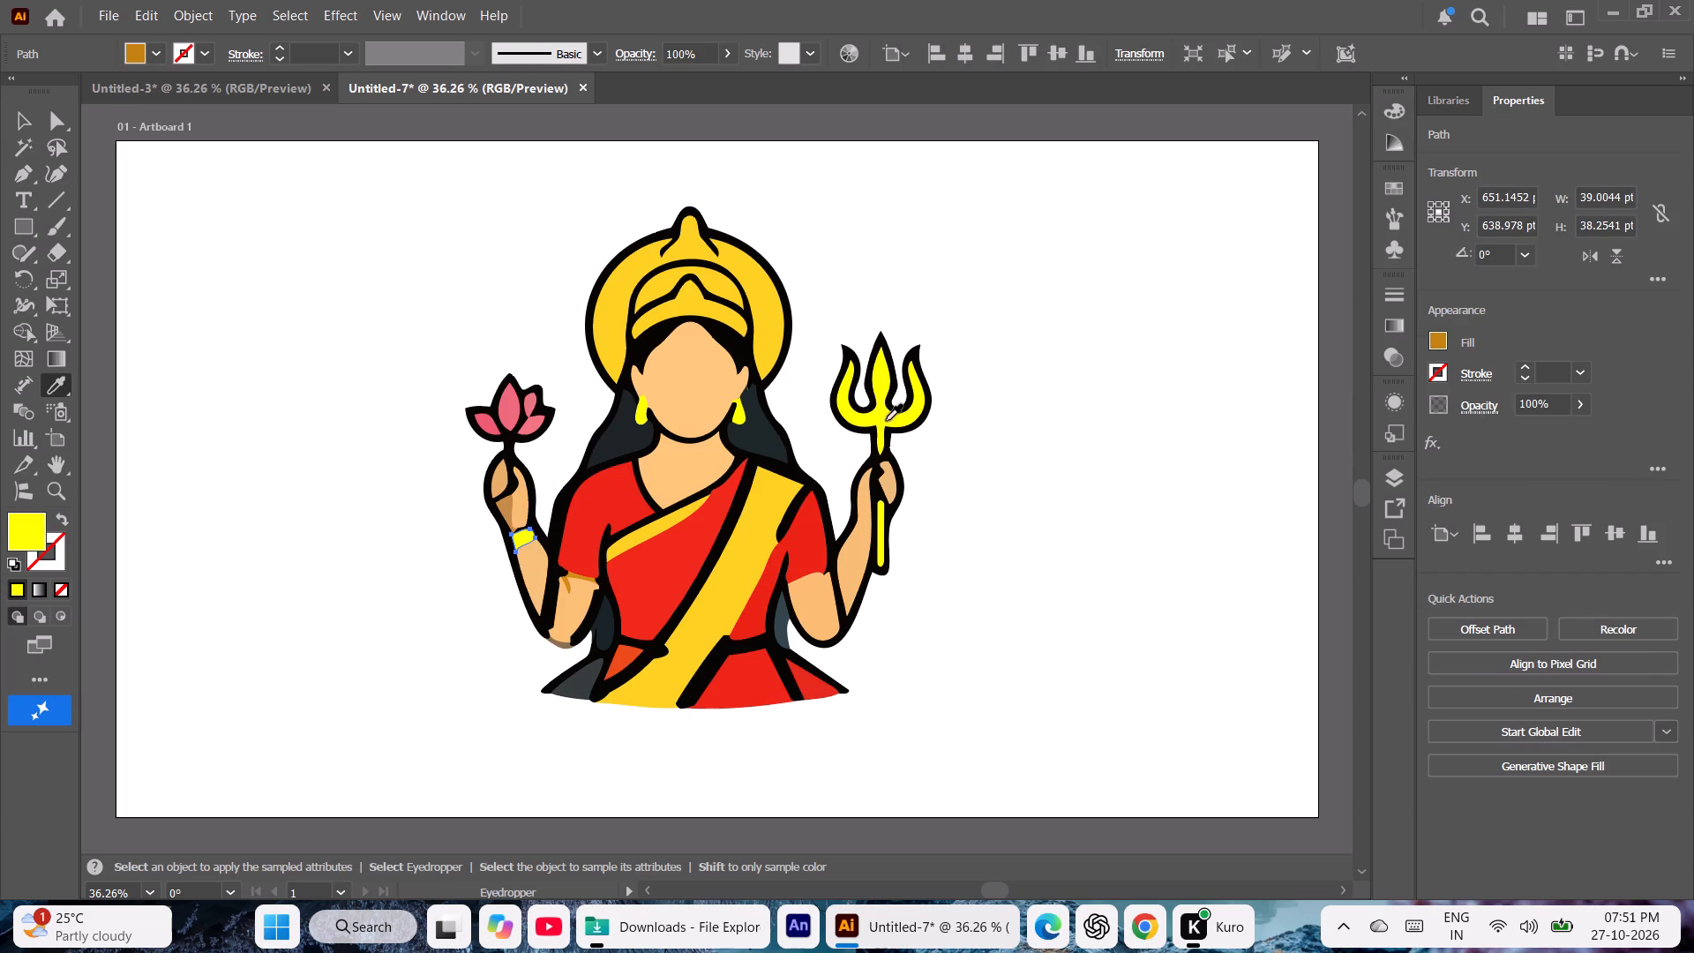
left_click(21, 116)
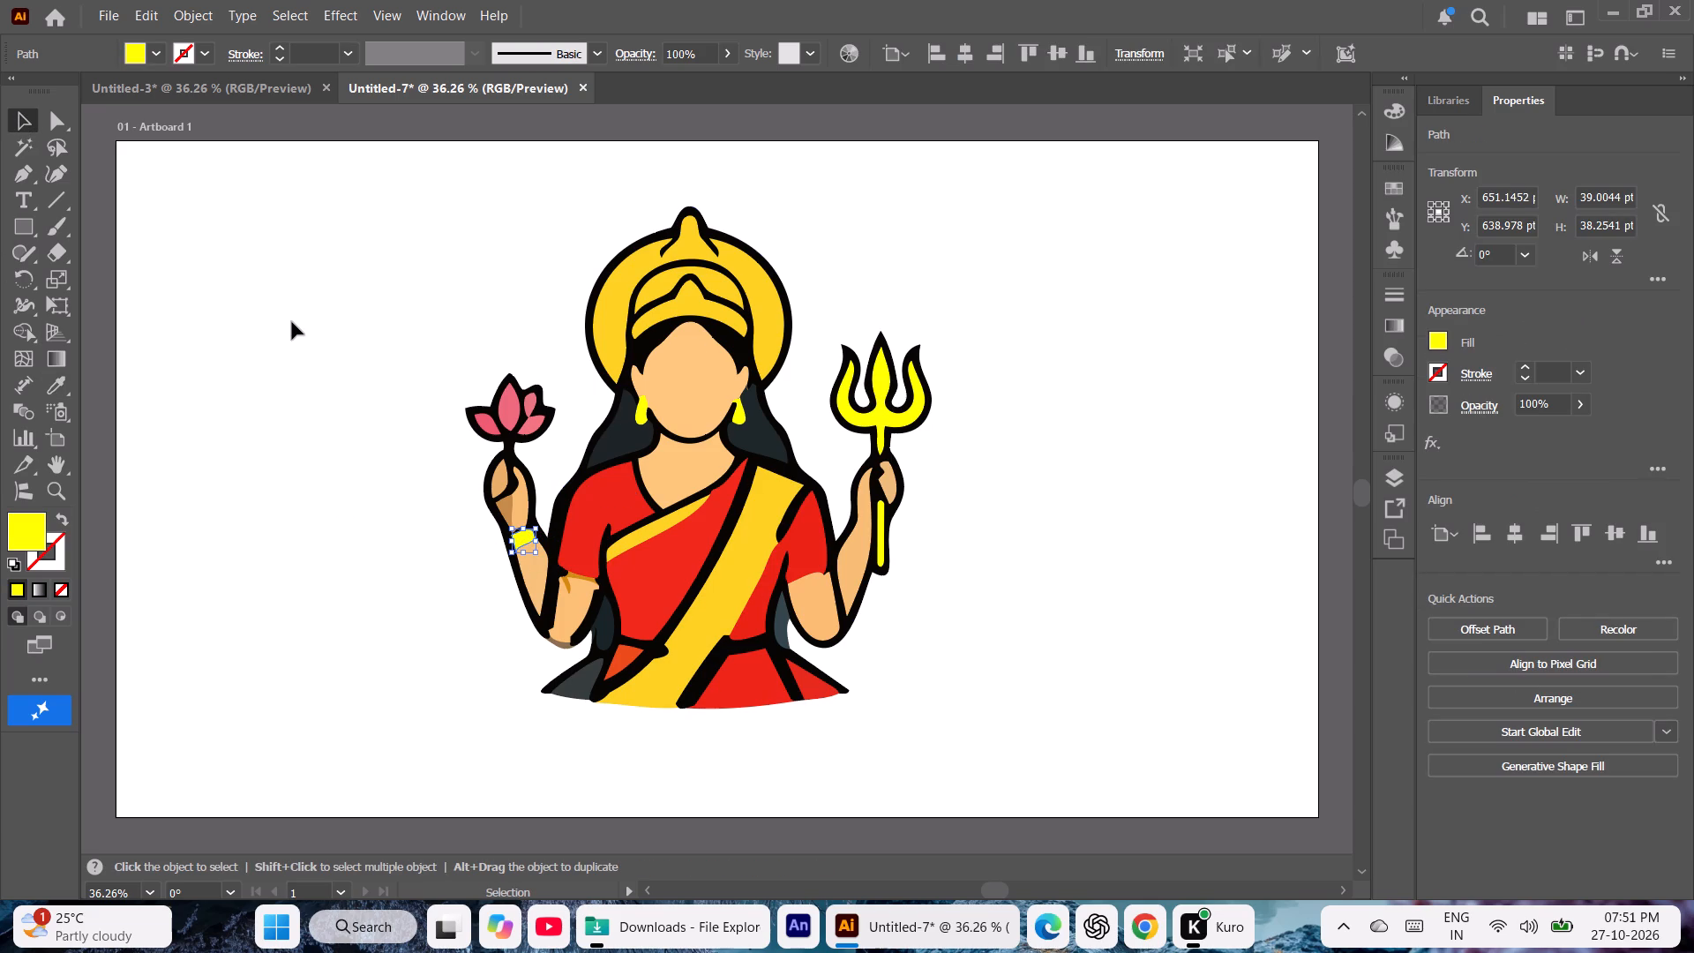
left_click(292, 322)
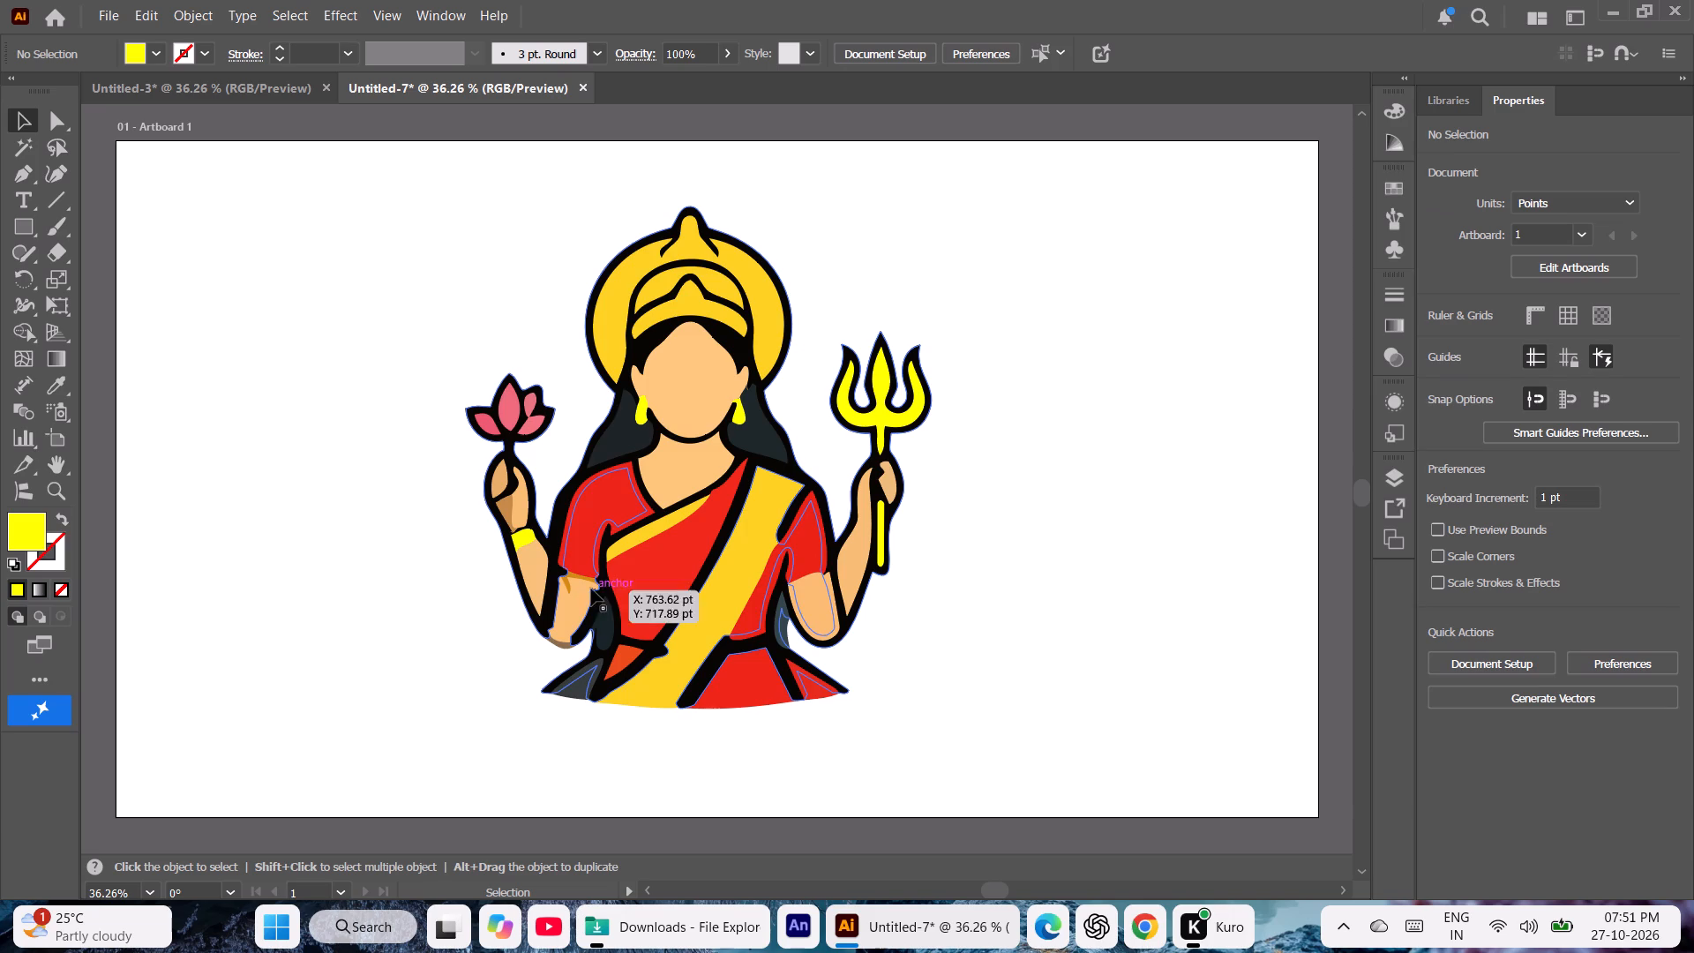
left_click(583, 583)
key("i")
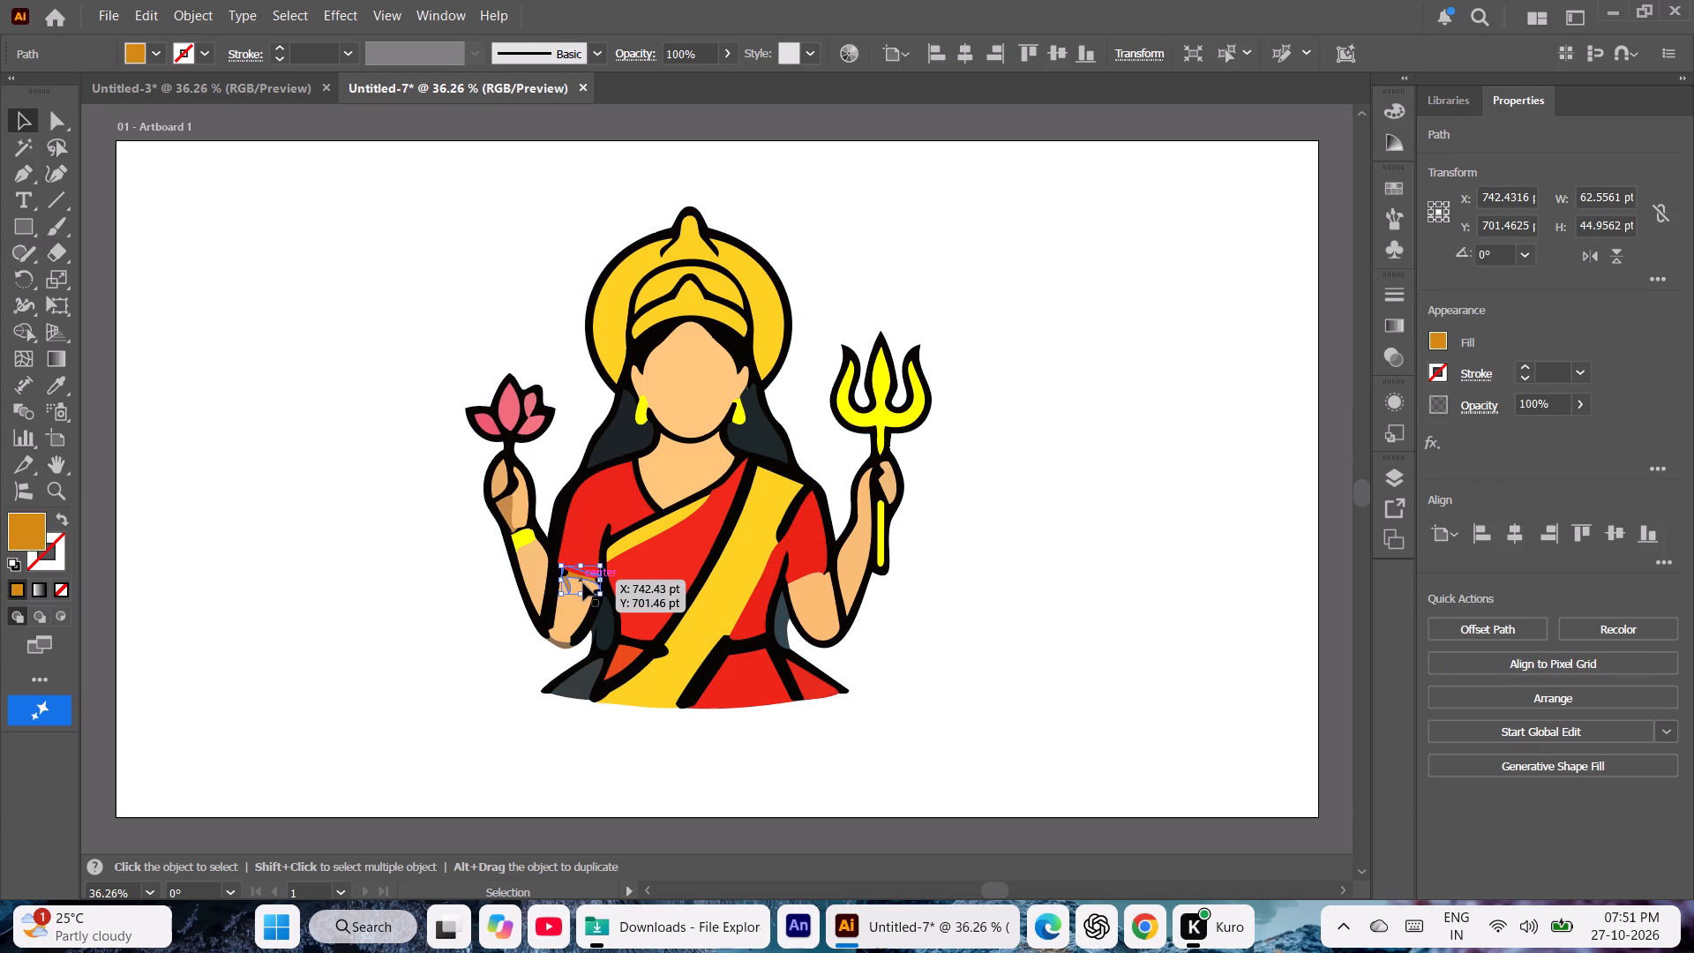
left_click(883, 378)
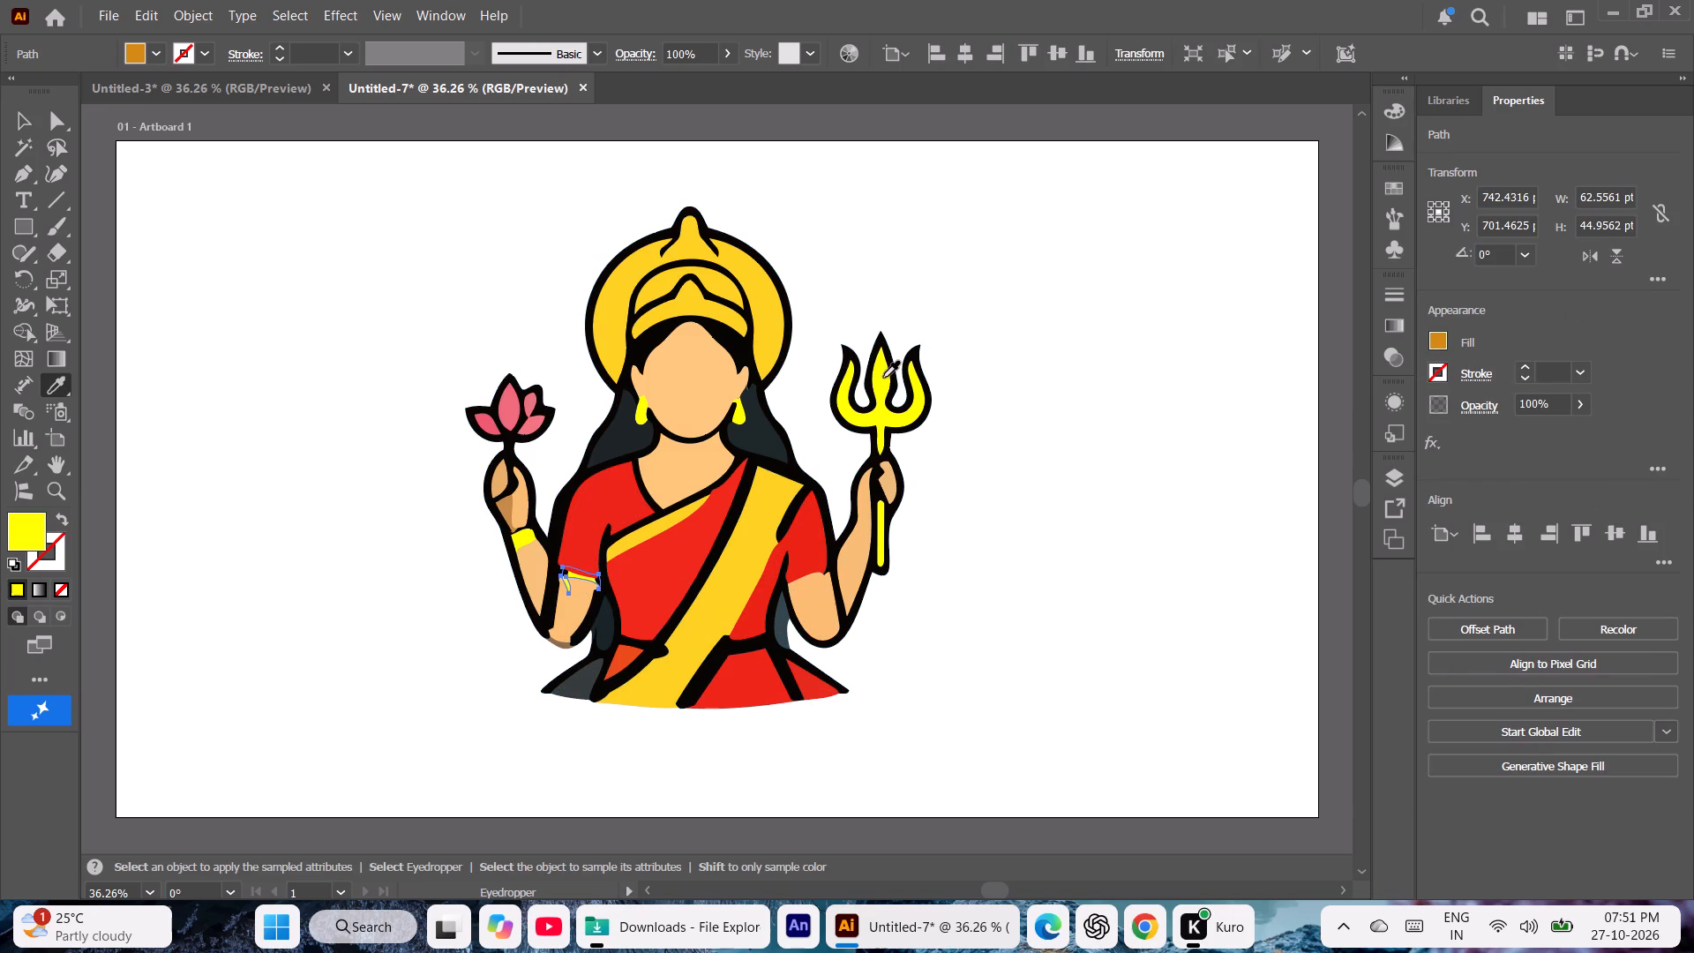
left_click(16, 124)
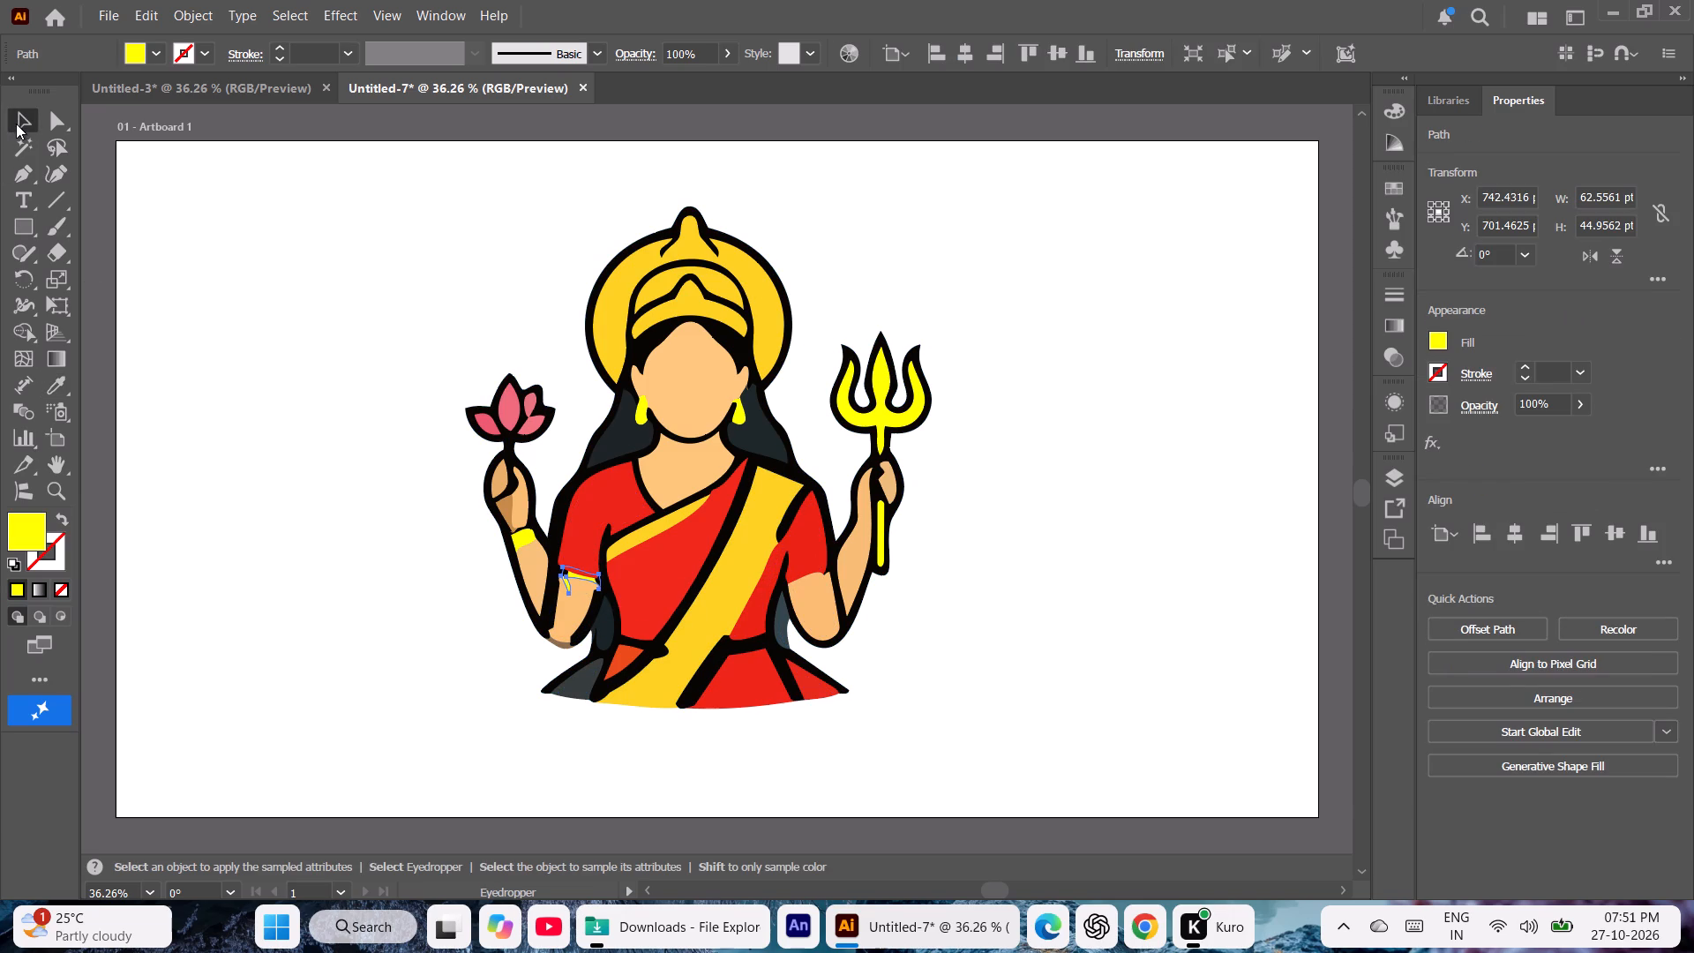
left_click(240, 332)
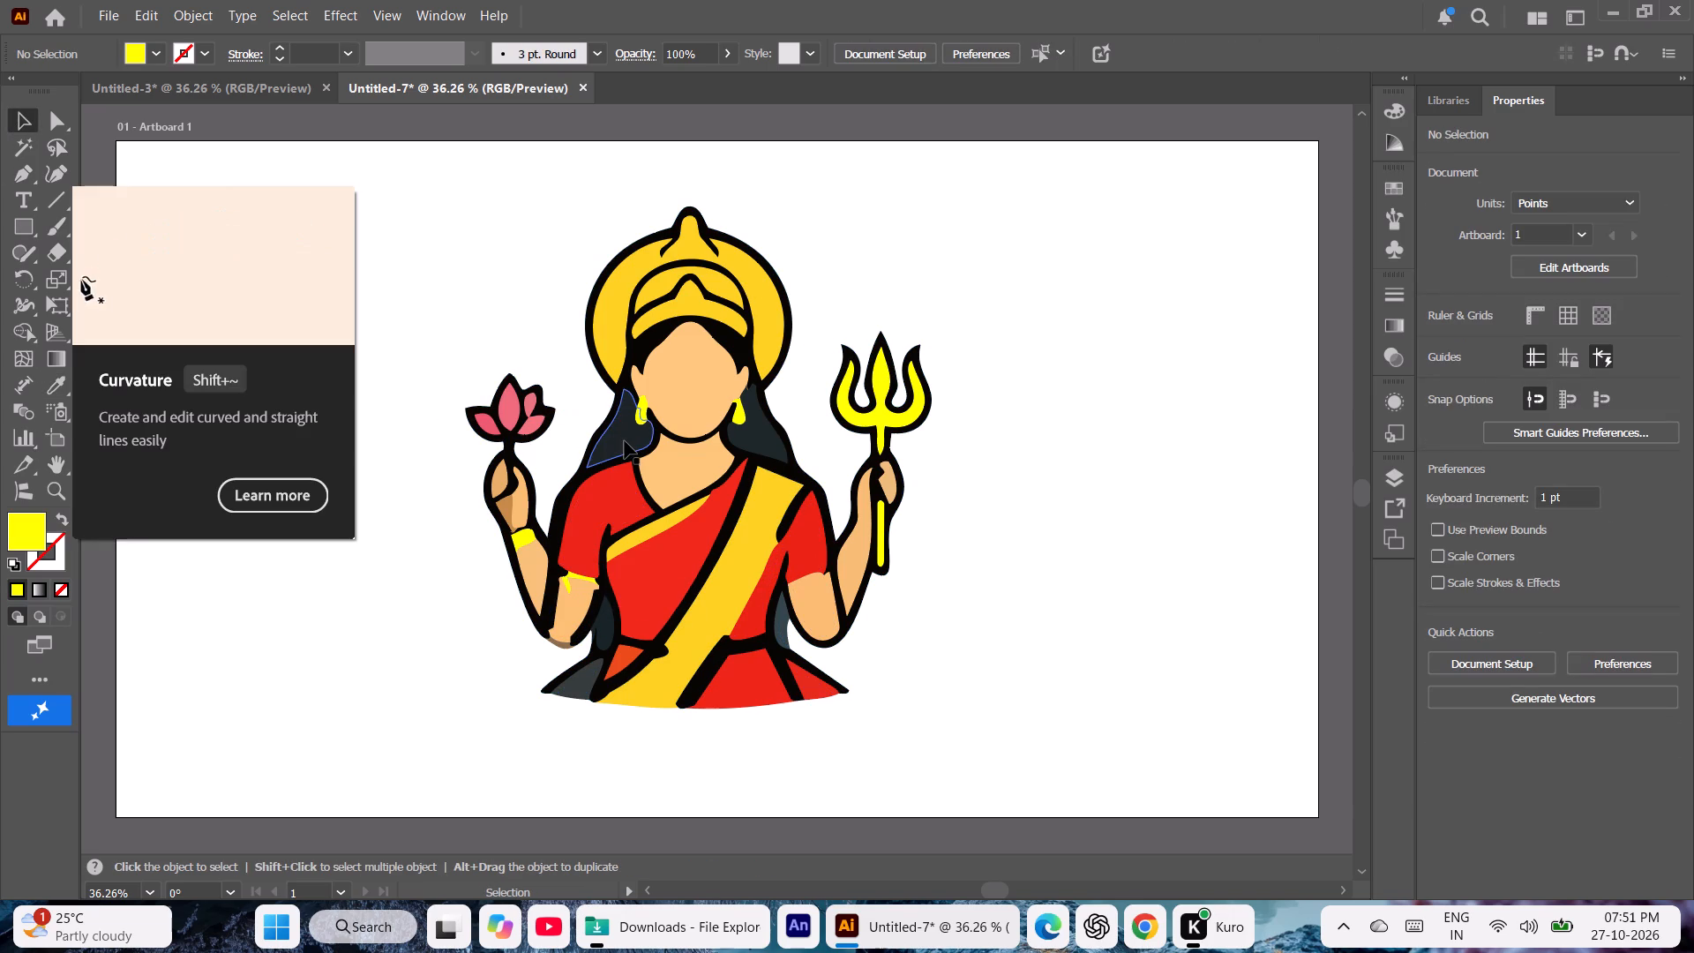
Fill the dark hair section beside the lotus-side earring with black and match the hair section on the trident side to it.
left_click(625, 441)
key("i")
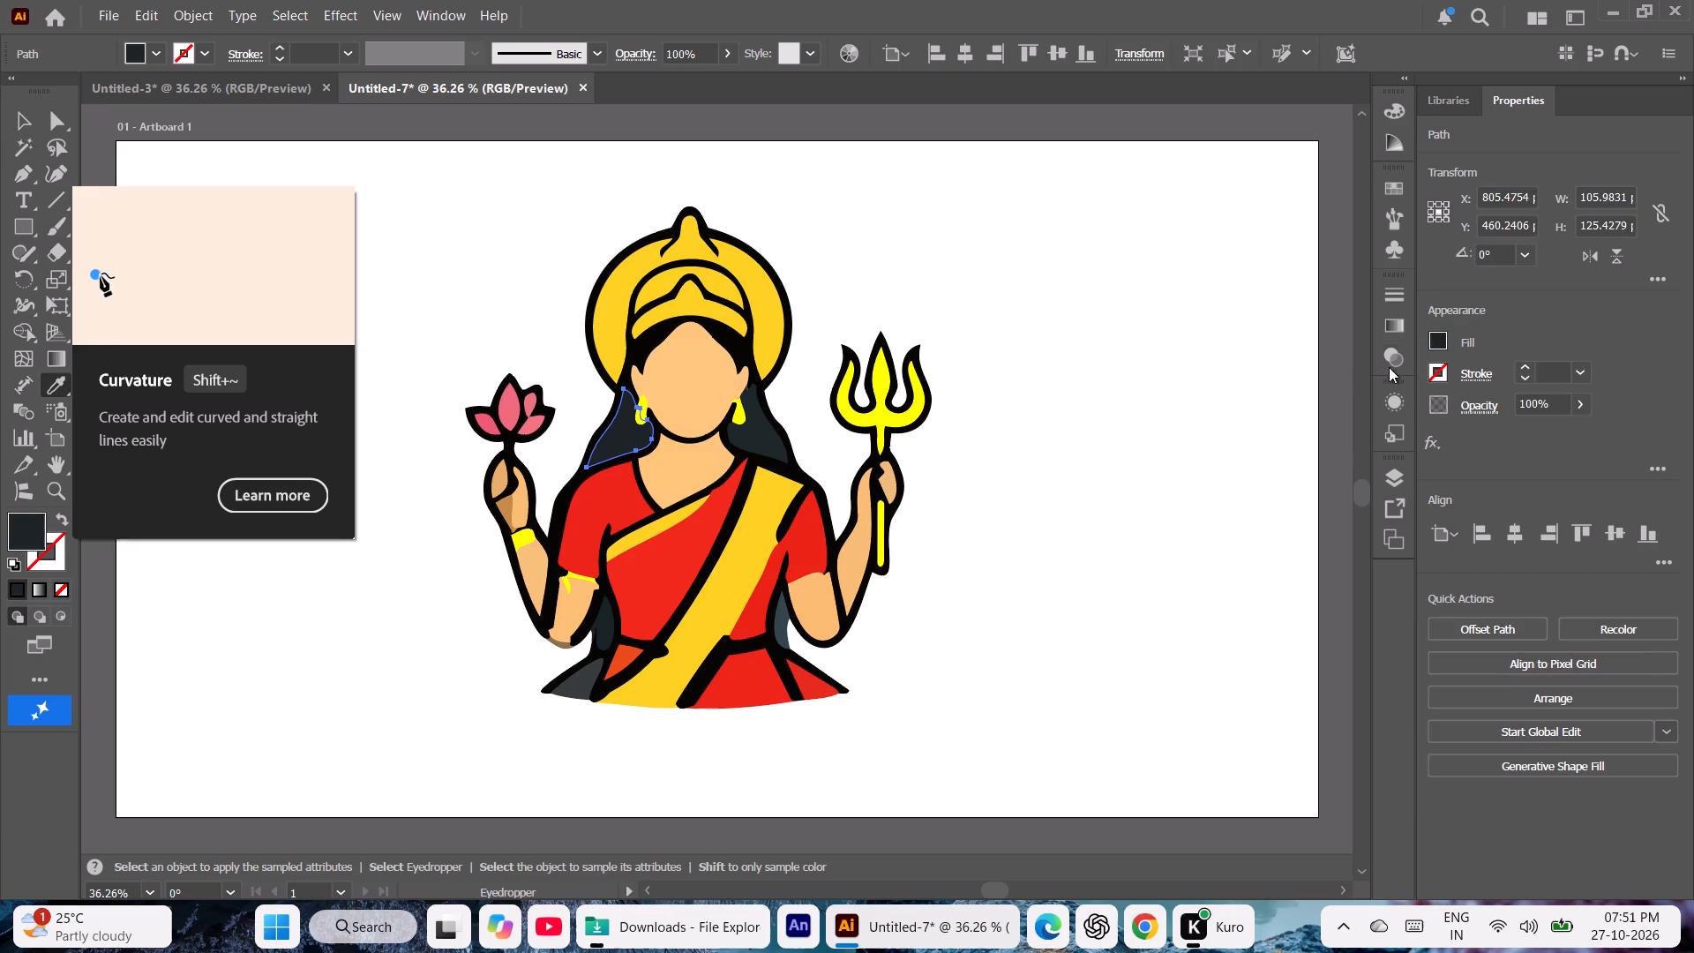
left_click(1440, 341)
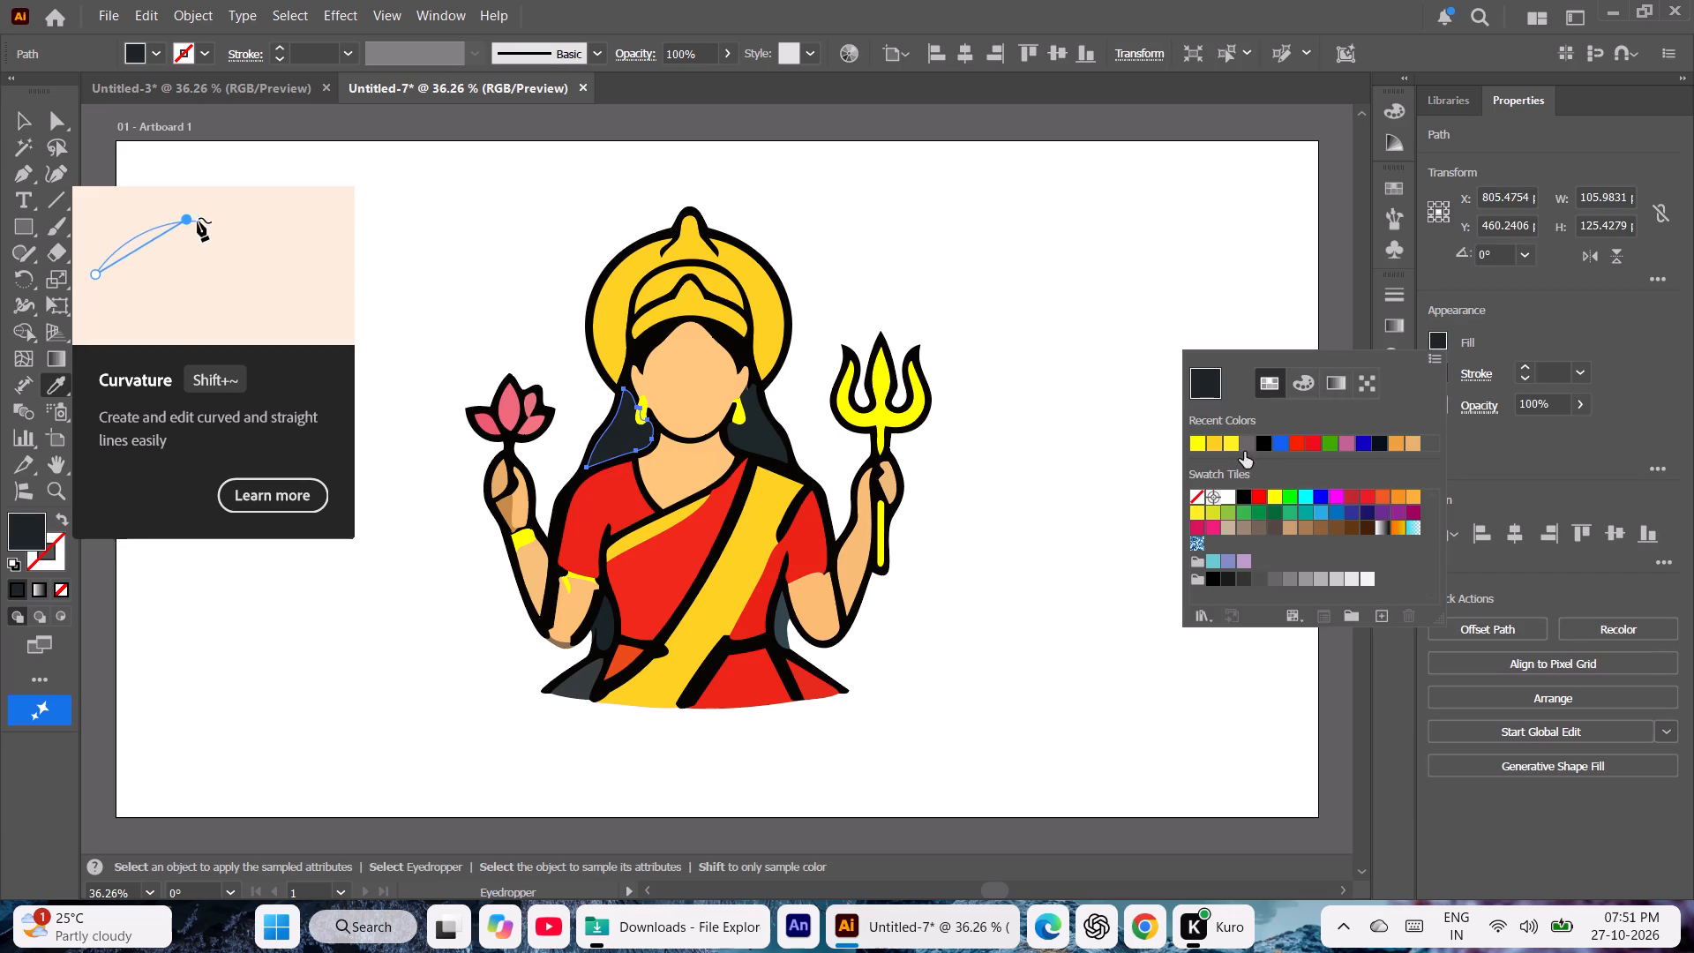
left_click(1246, 497)
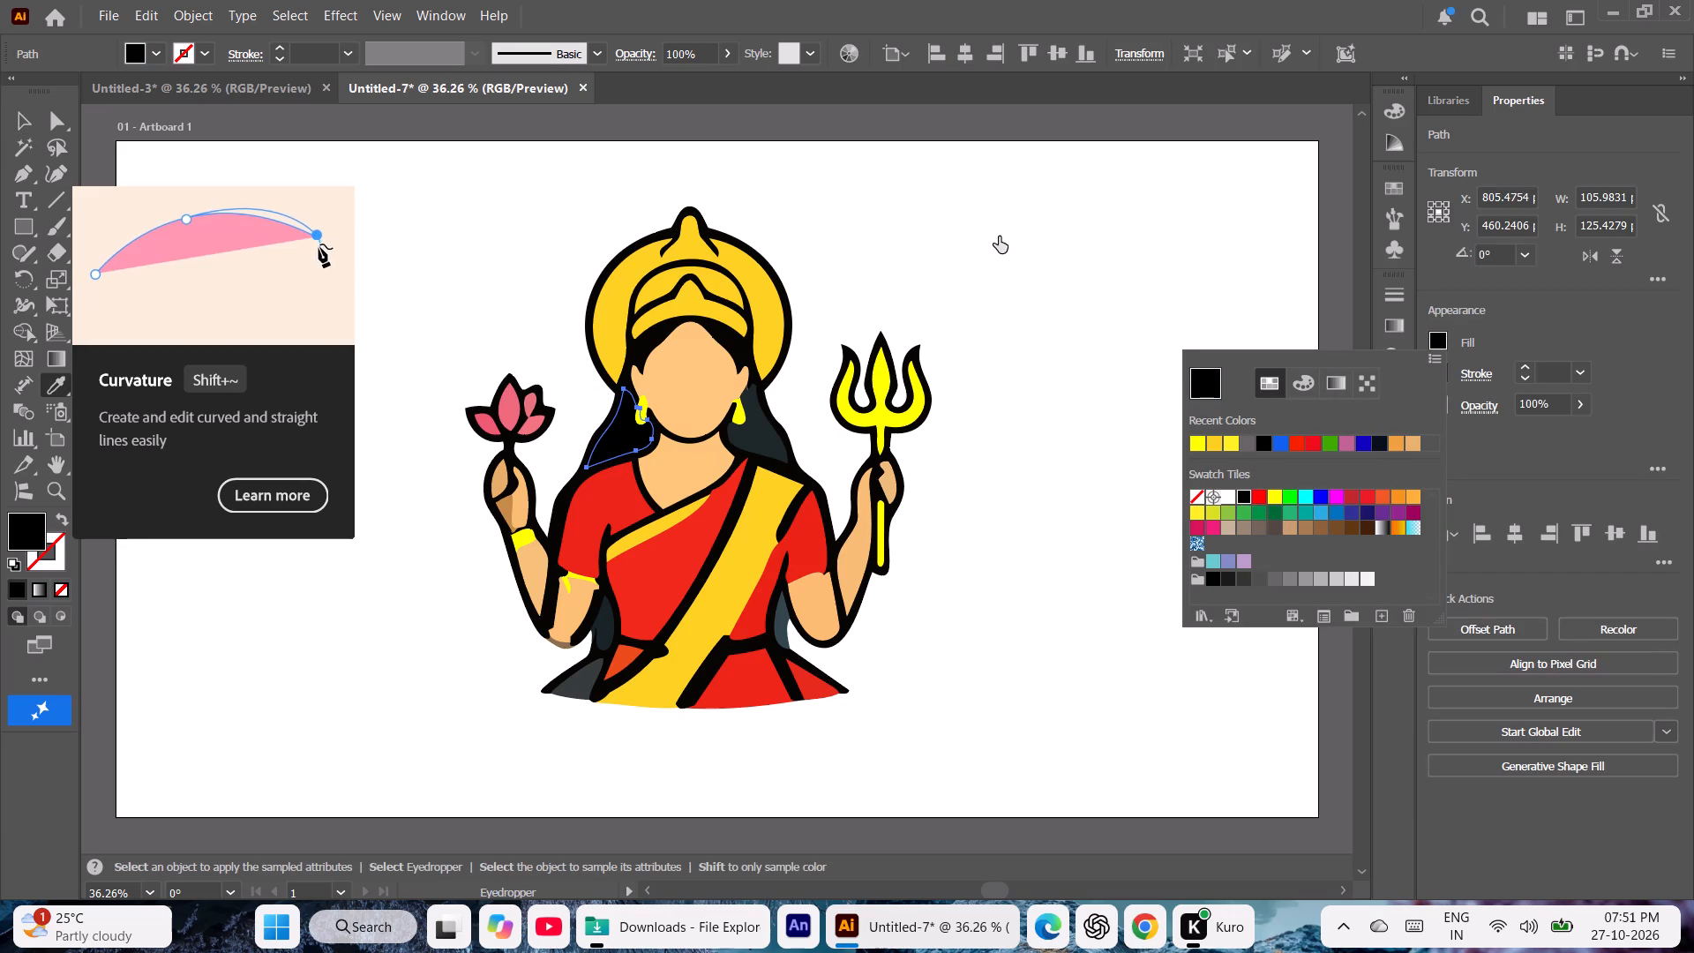
double_click(999, 236)
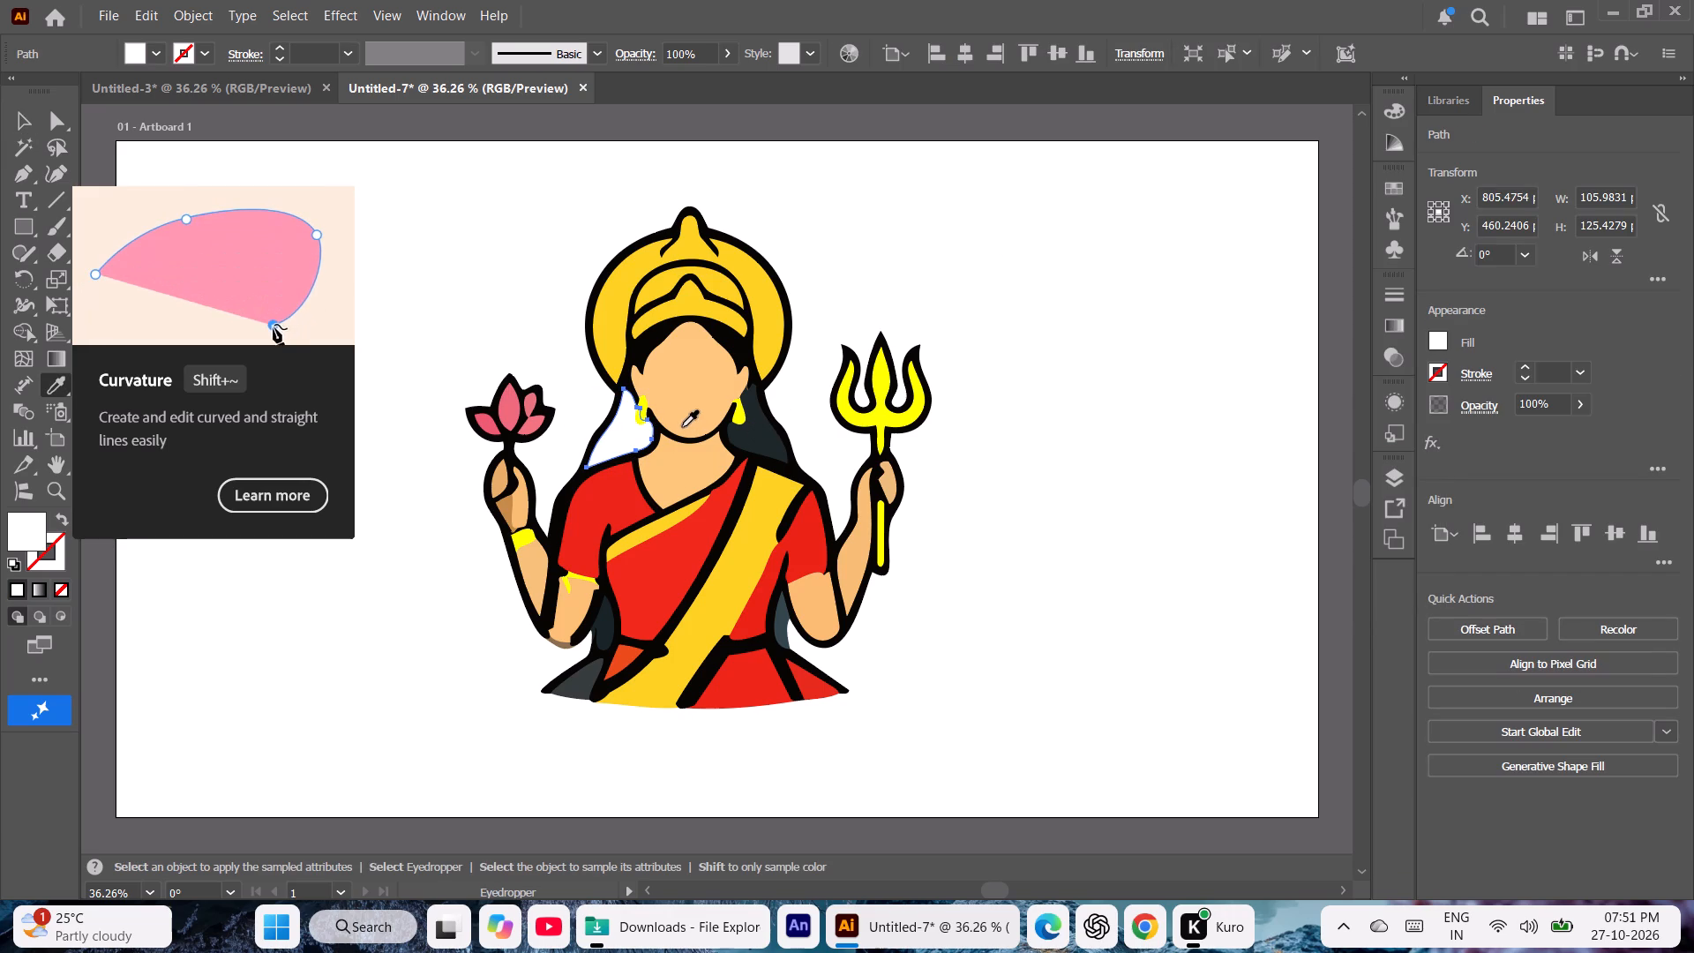
key("ctrl+z")
left_click(22, 121)
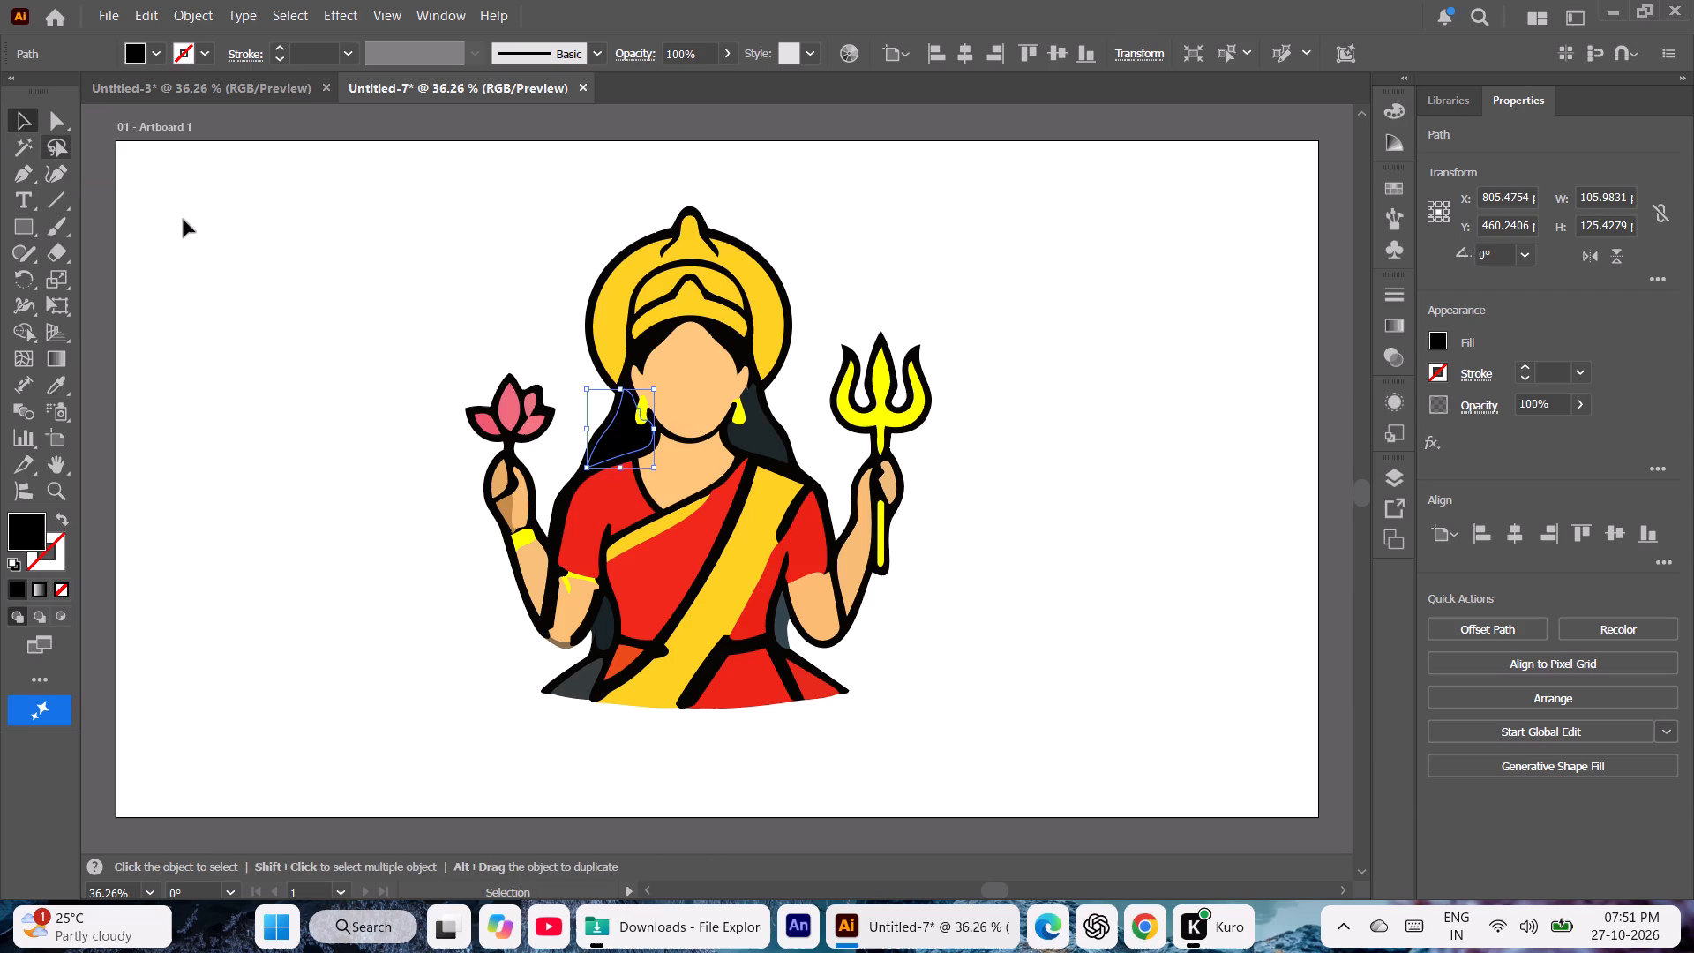
left_click(236, 260)
left_click(760, 428)
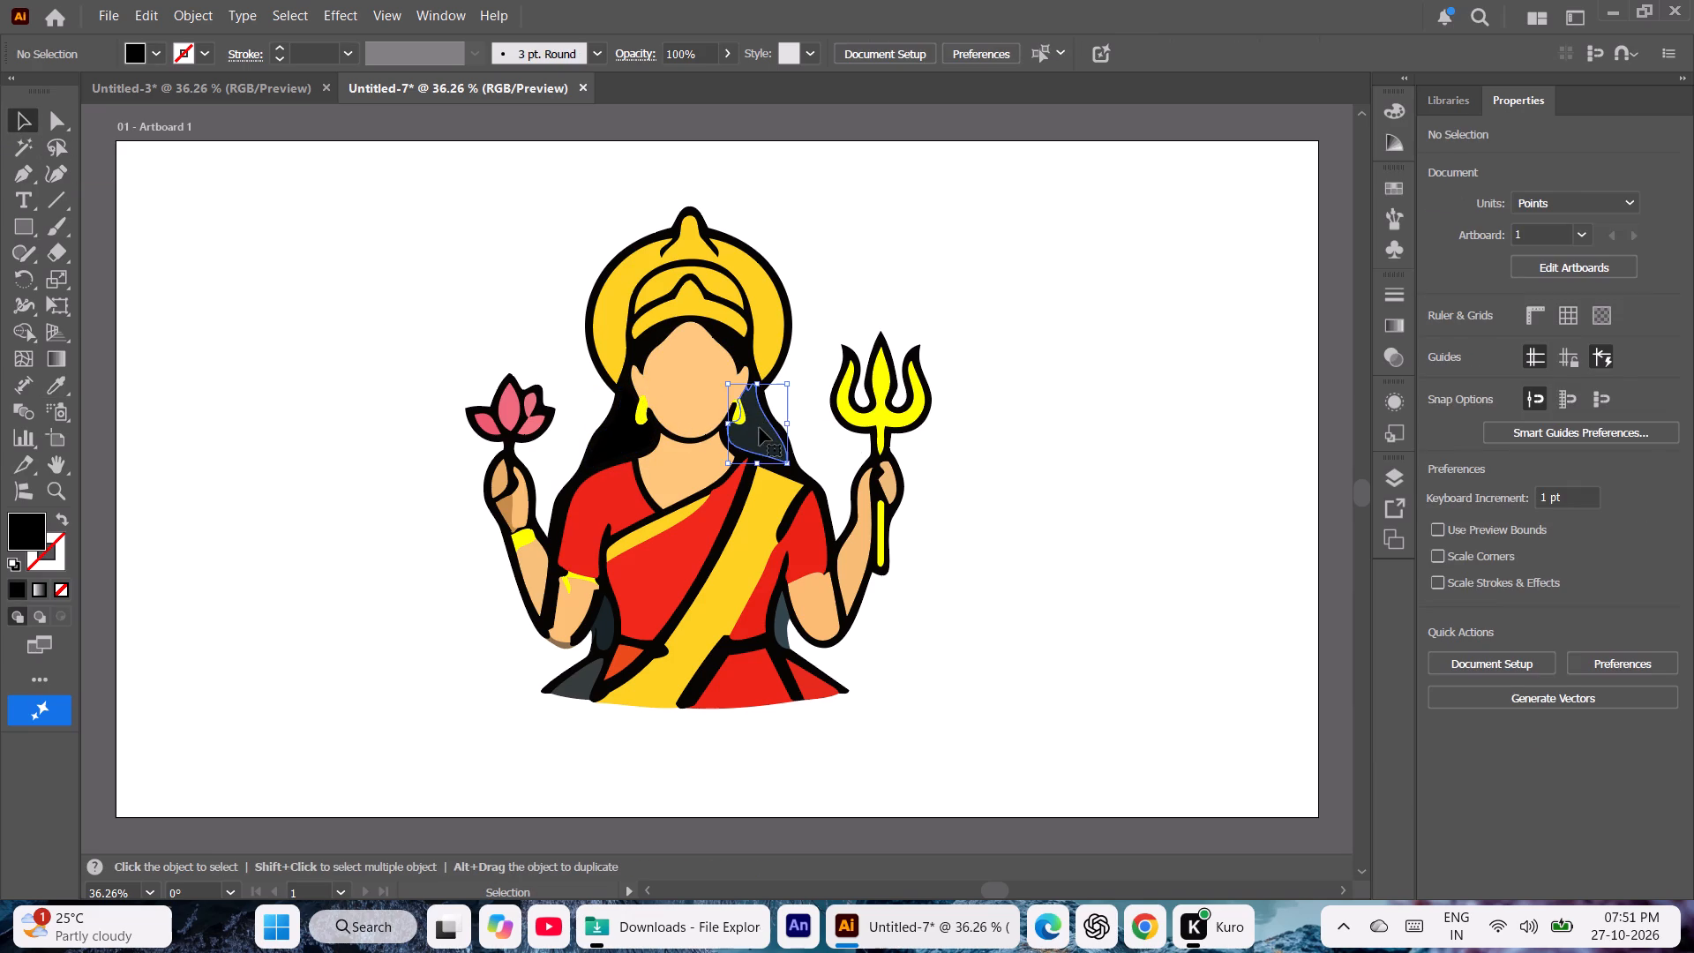
key("i")
left_click(634, 446)
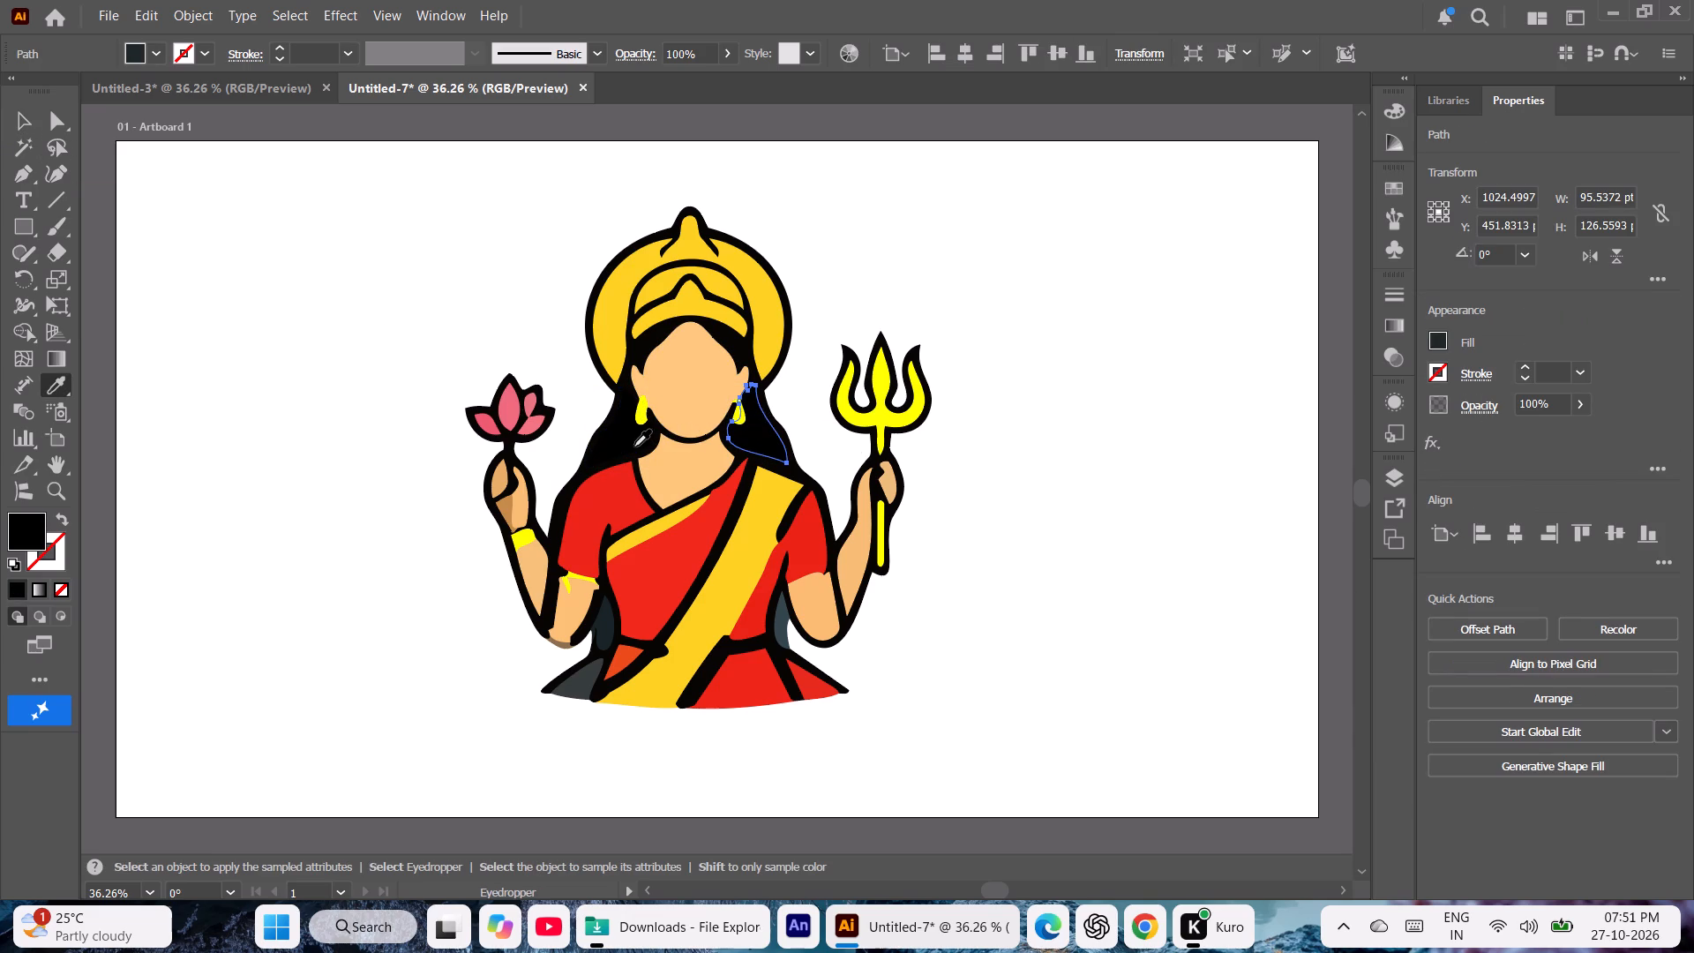
left_click(19, 116)
left_click(240, 277)
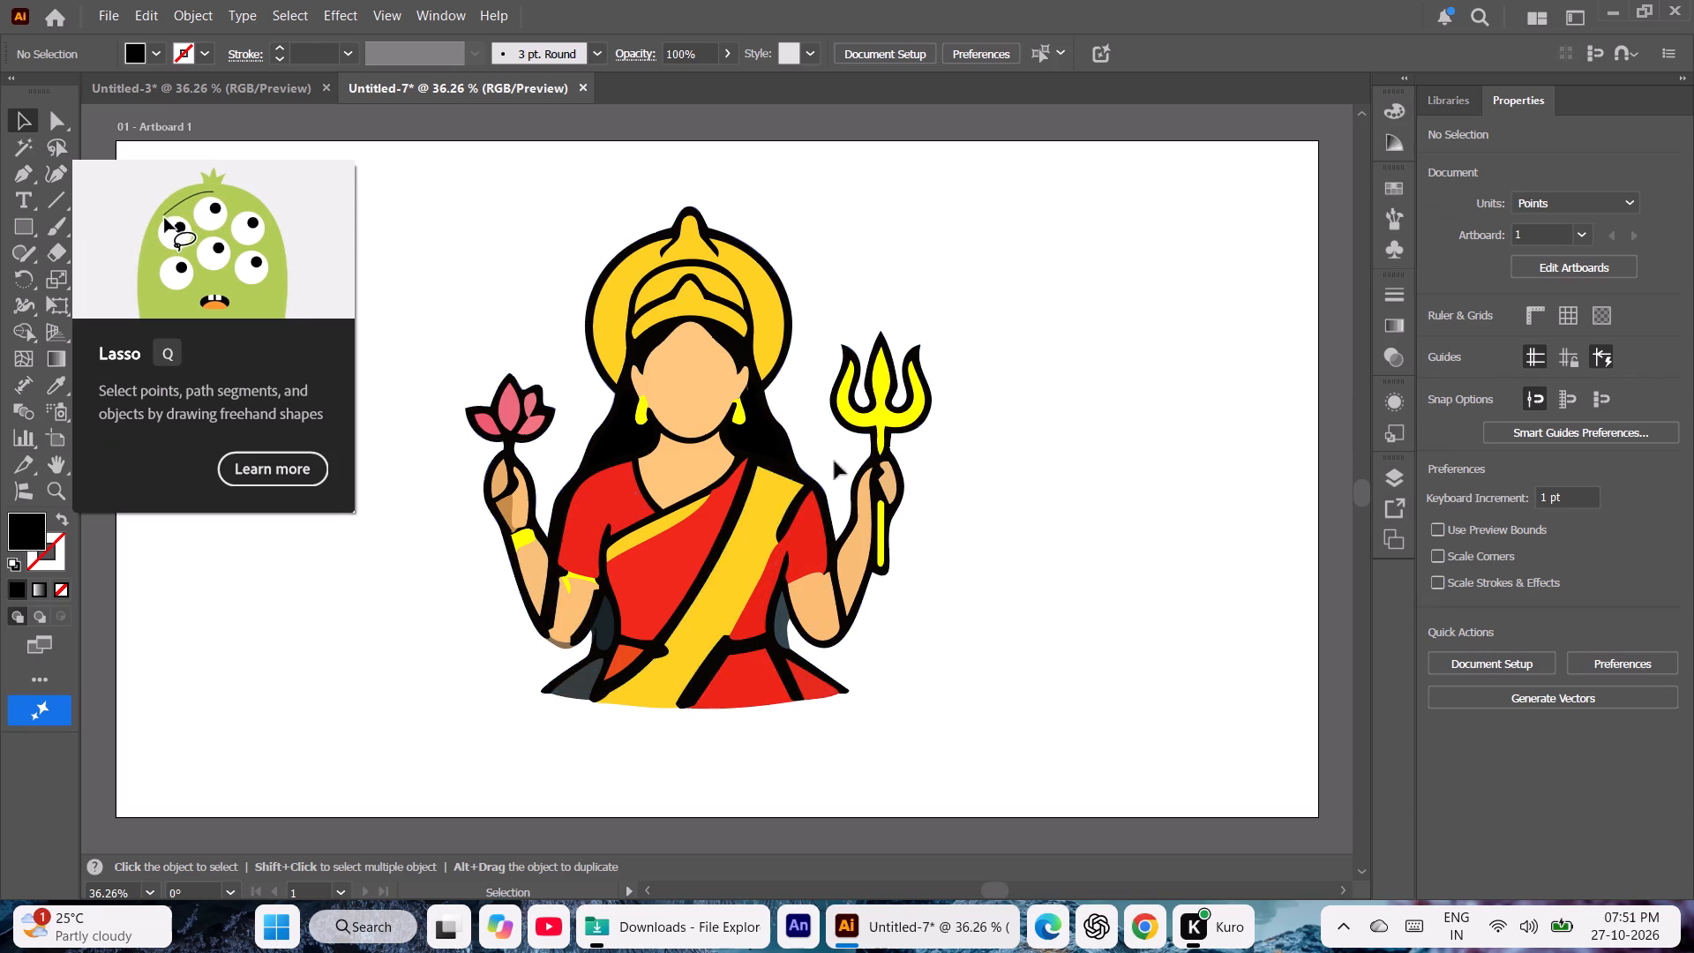
Recolour the blouse's central panel with the brighter red from the recent colours and match the lotus-side shoulder and sleeve to it.
left_click(661, 563)
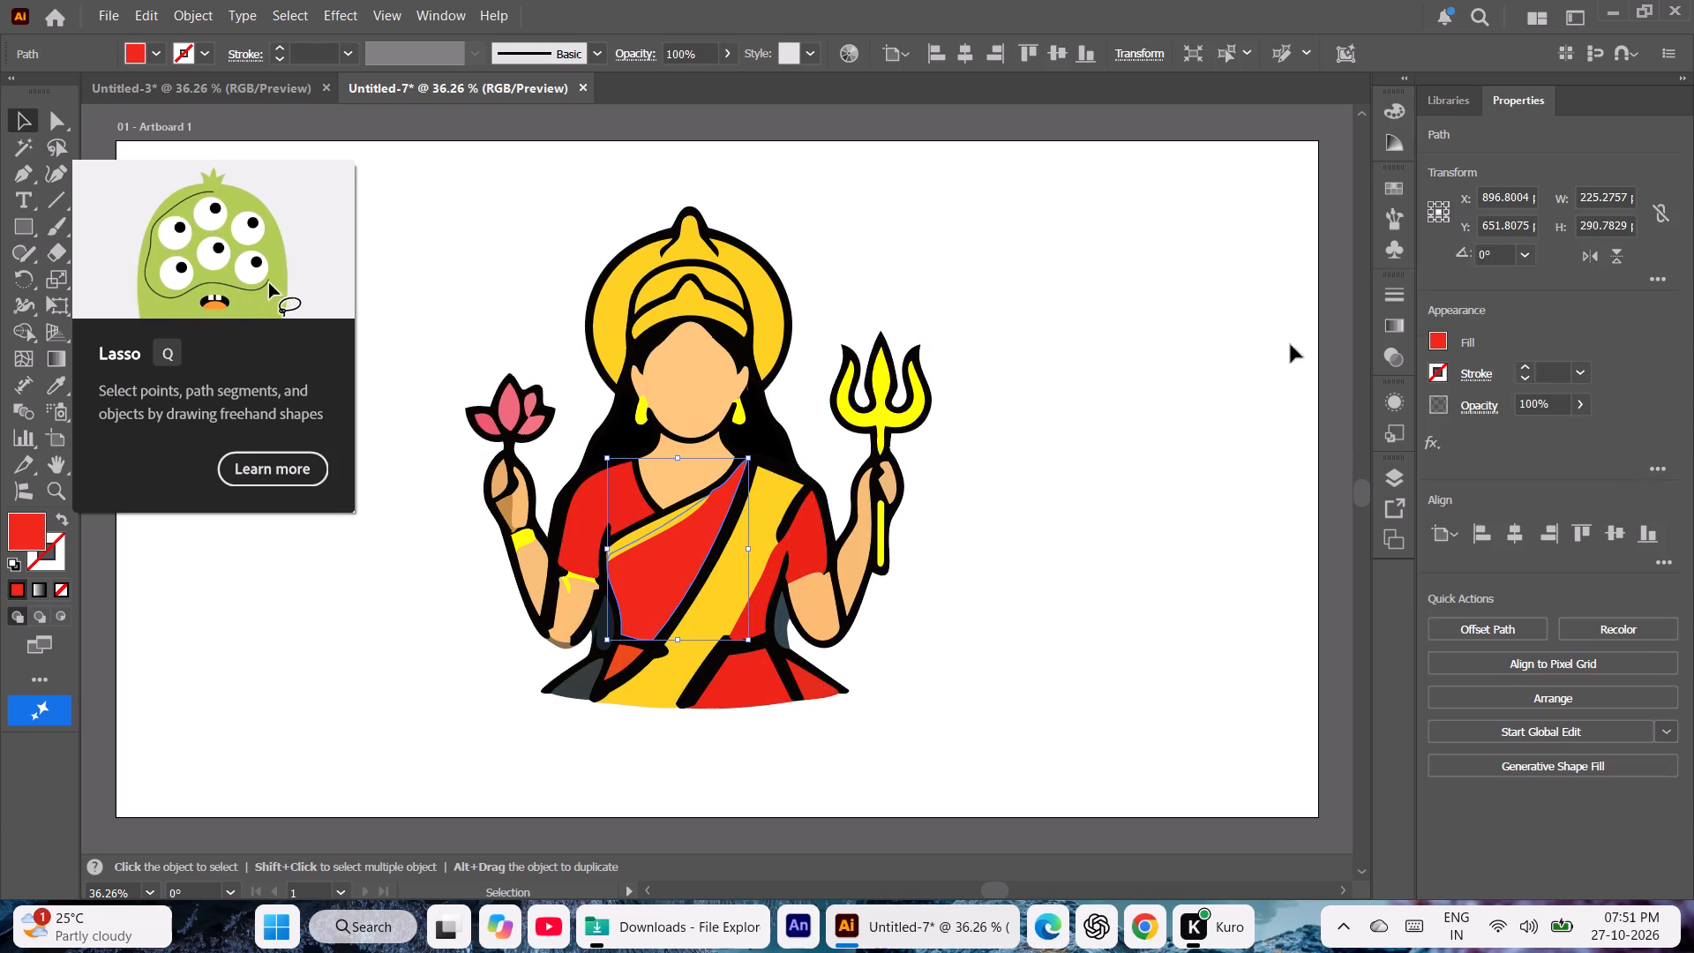
left_click(1434, 341)
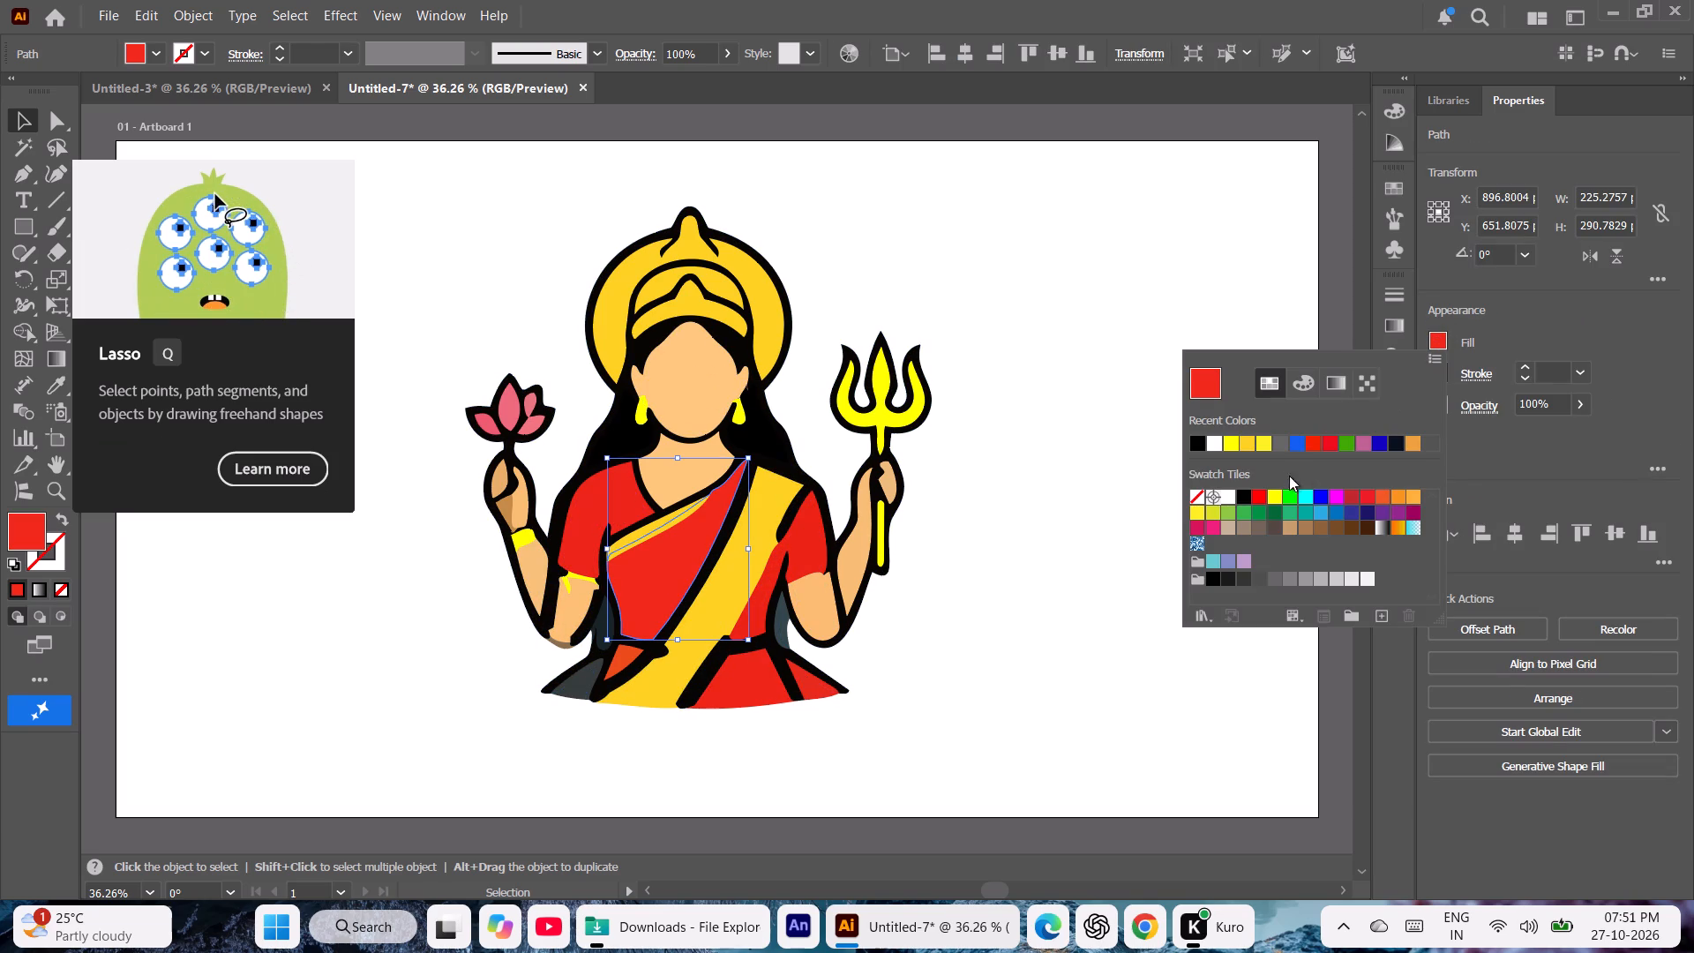
left_click(1310, 444)
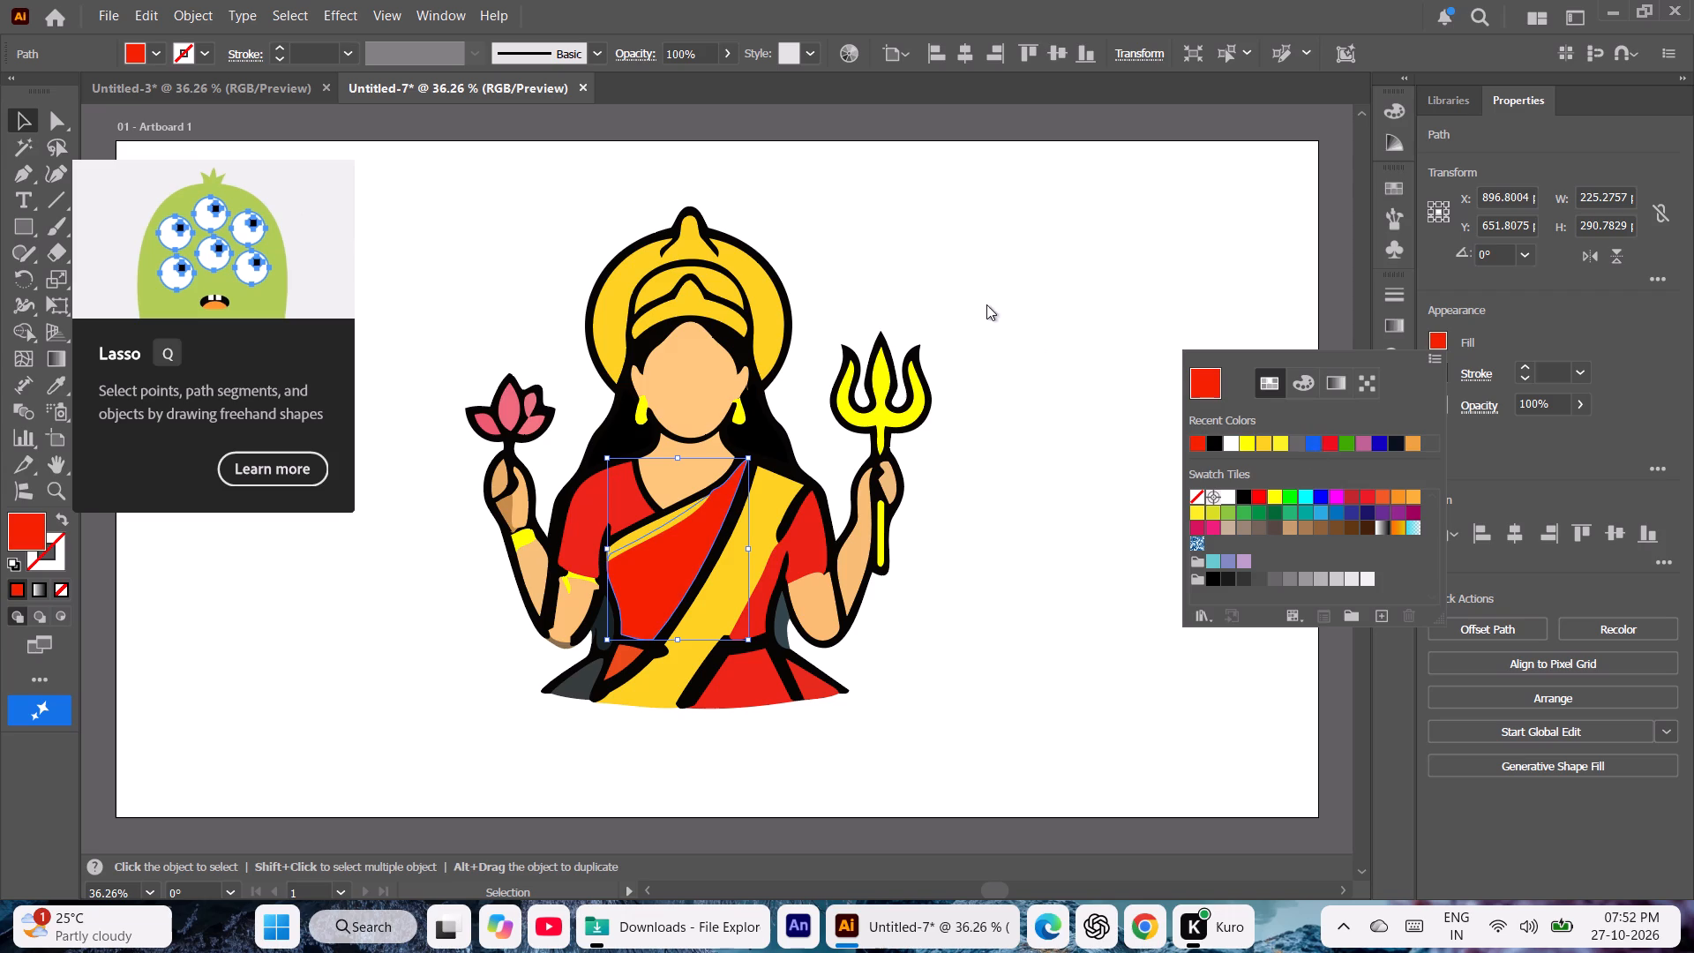
double_click(981, 301)
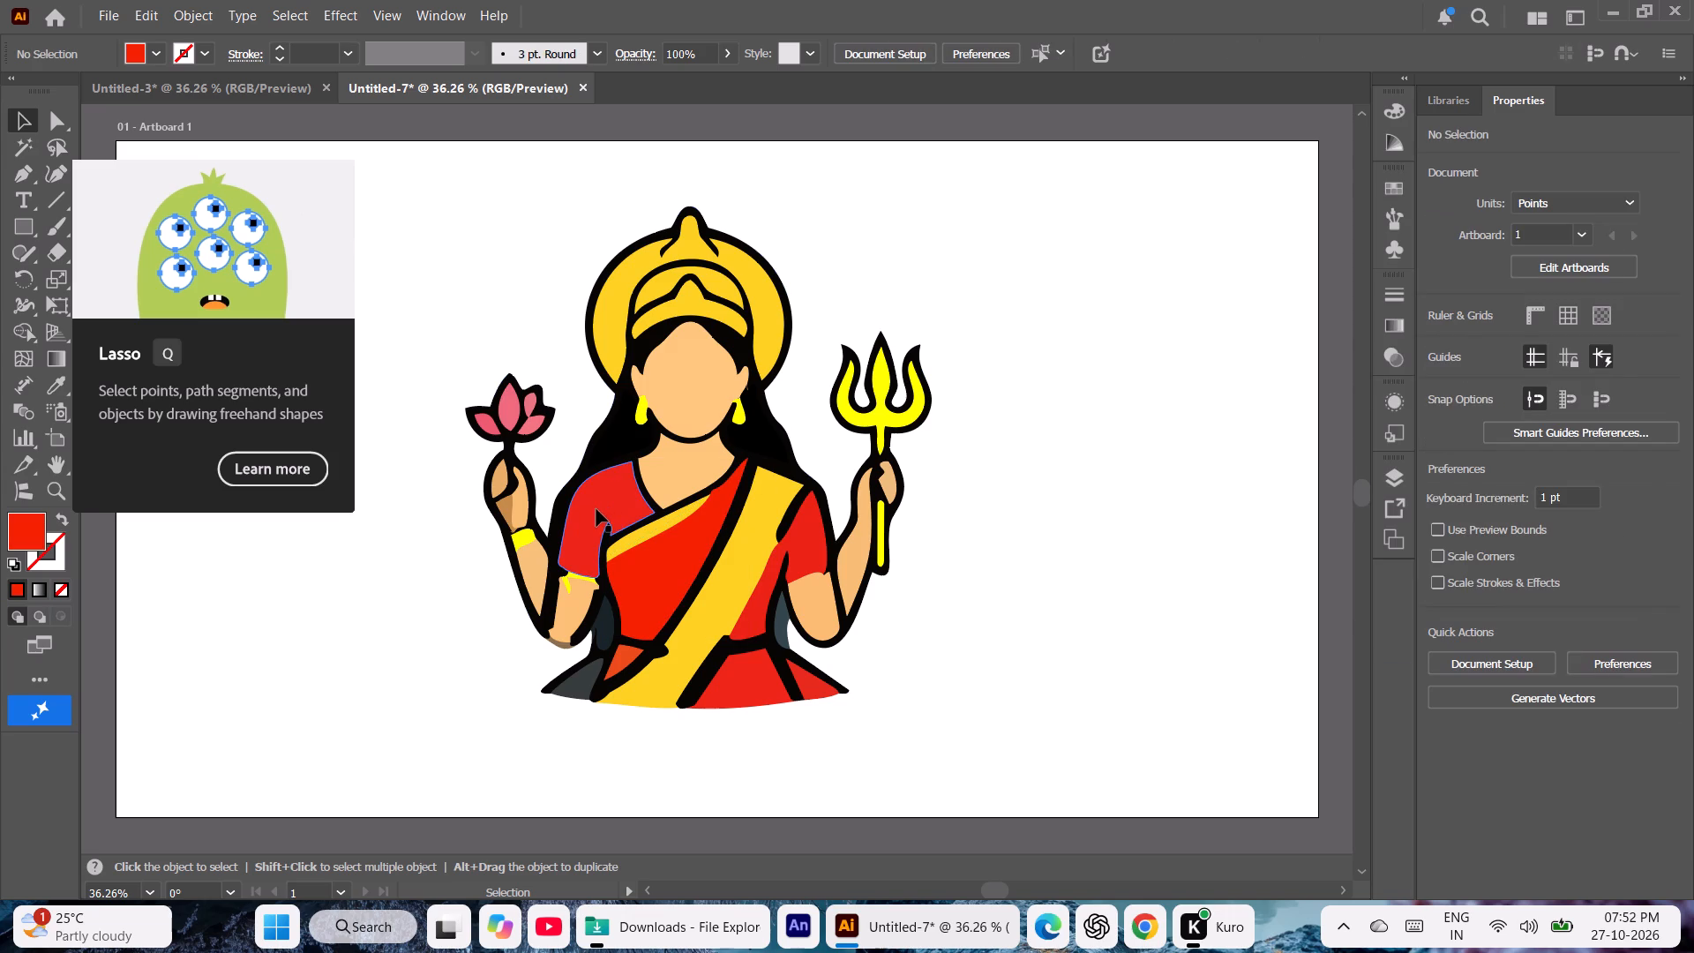
left_click(596, 509)
key("i")
left_click(667, 570)
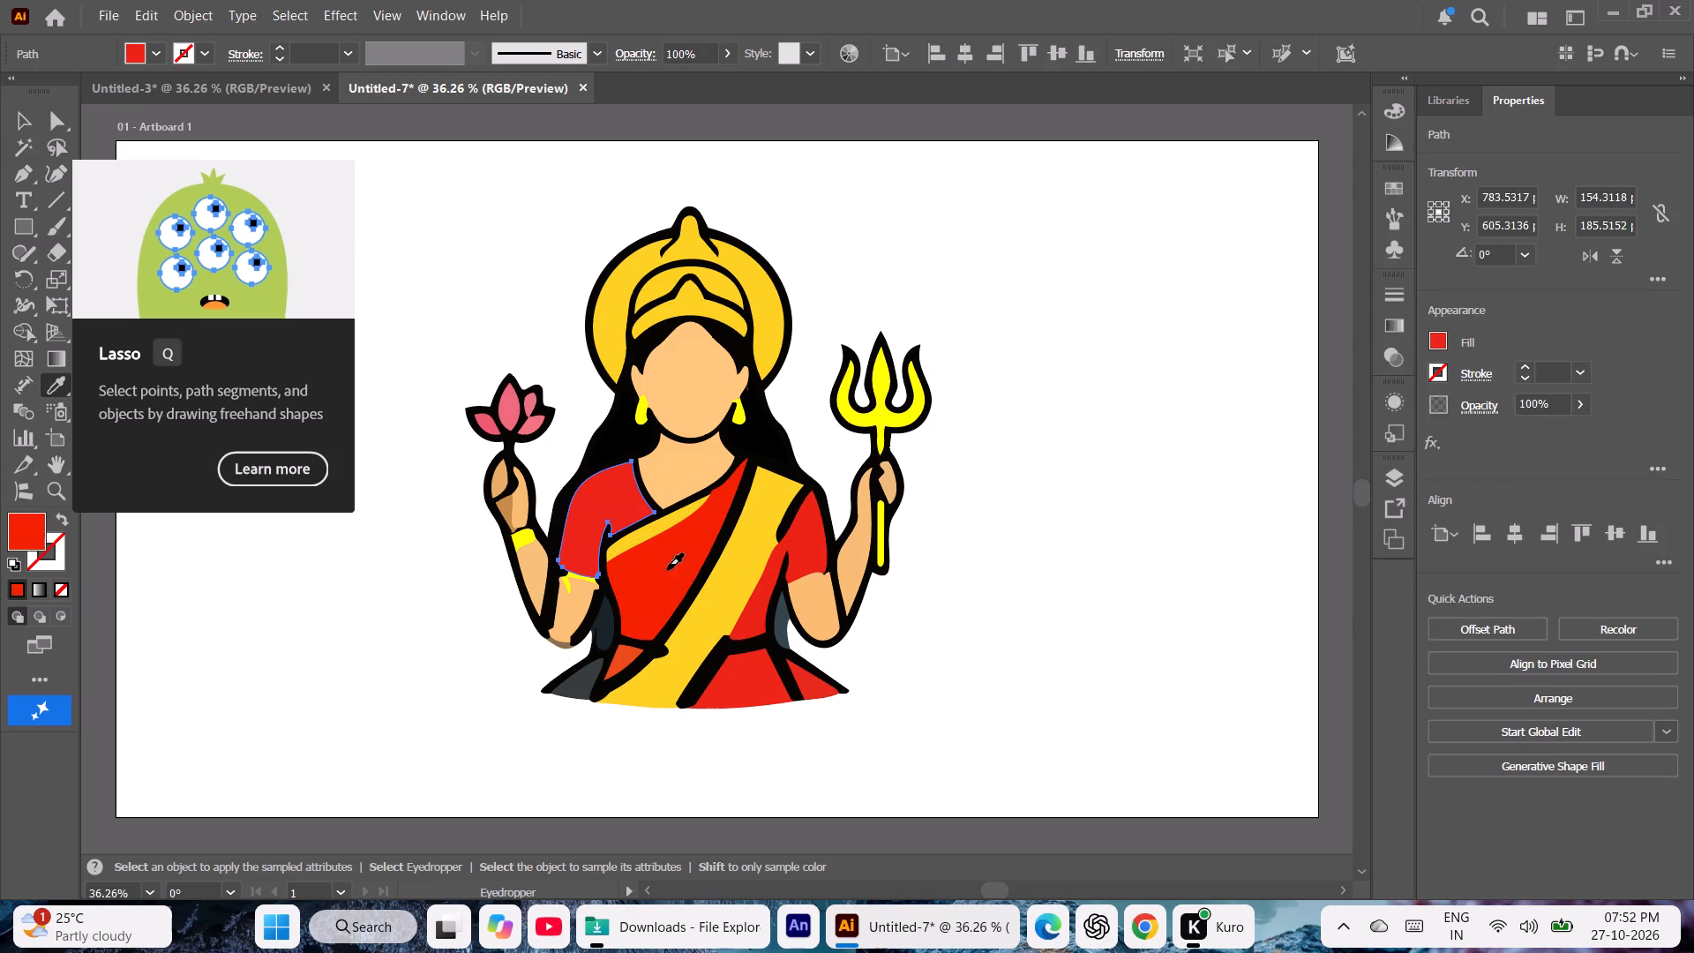
left_click(11, 114)
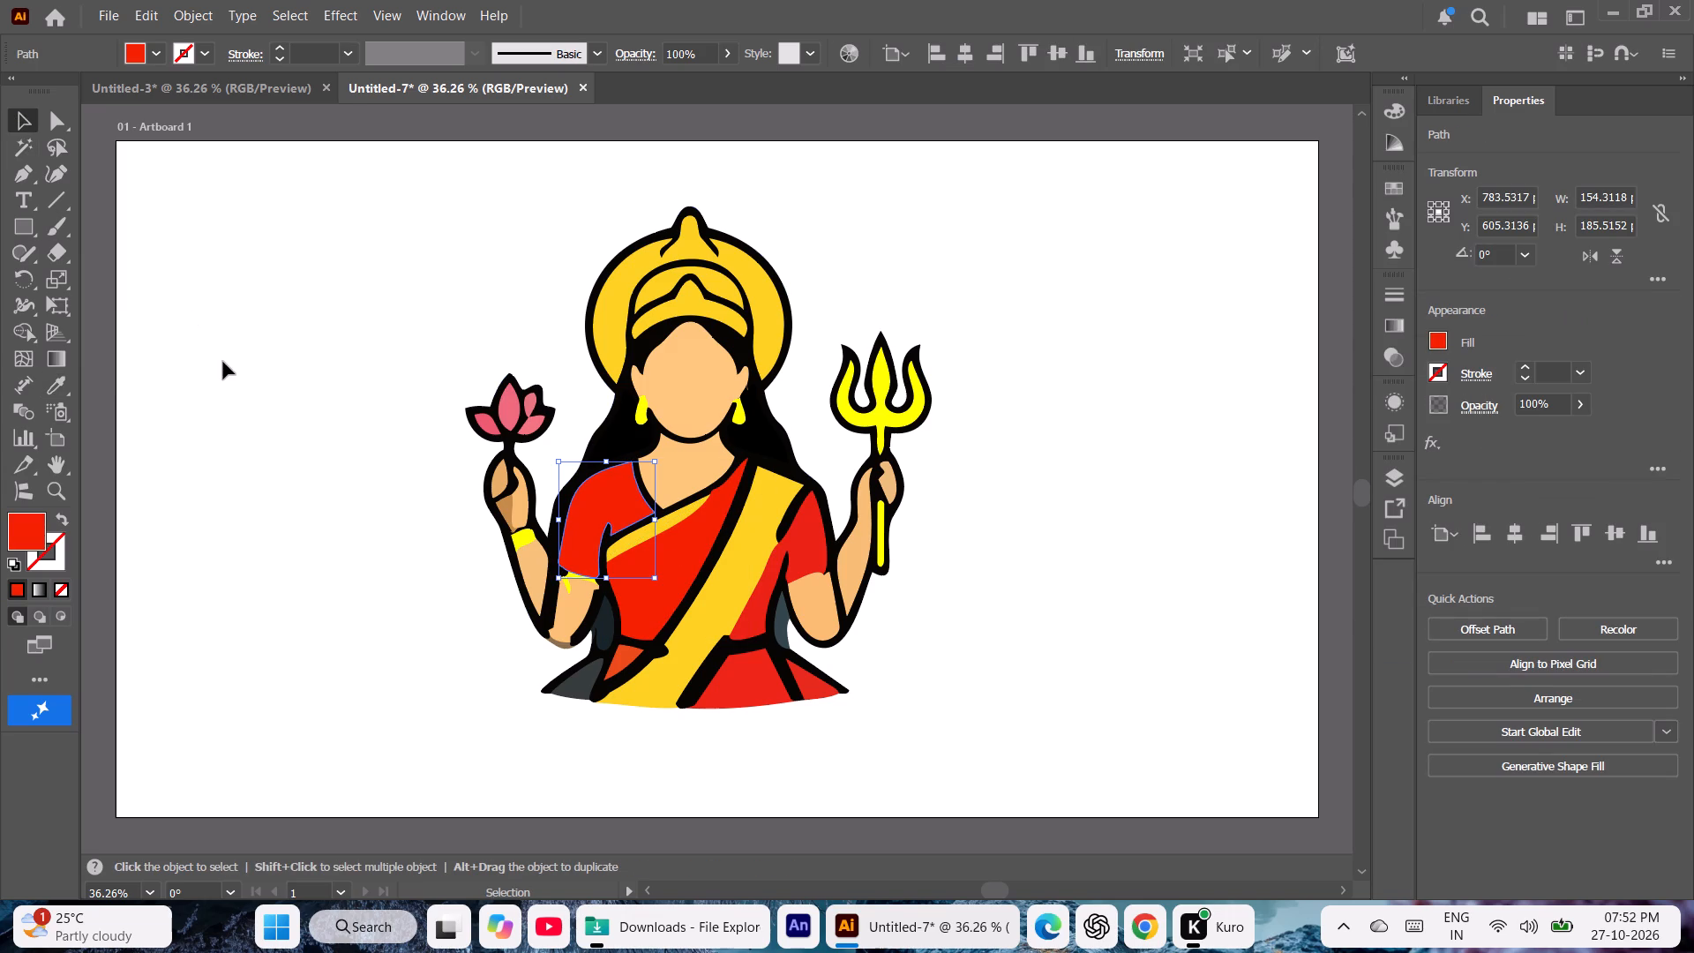
left_click(223, 362)
Match the skirt's front panel and the small orange piece below the waist to the blouse's brighter red with the Eyedropper.
left_click(750, 688)
key("i")
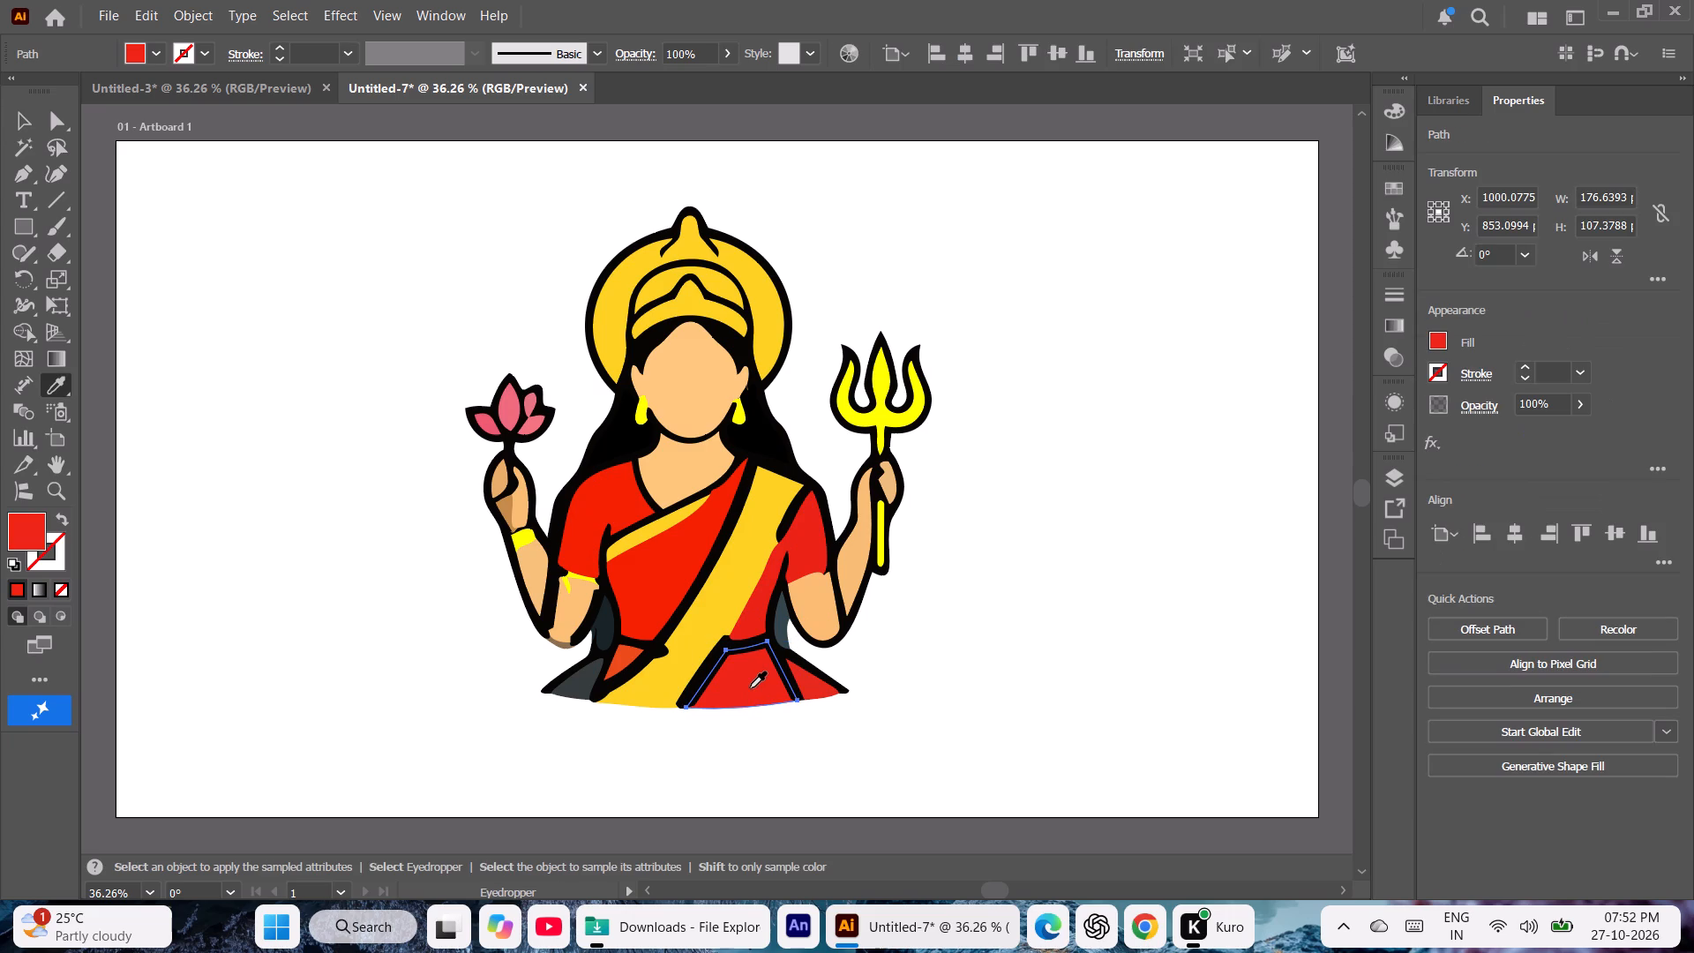
left_click(660, 567)
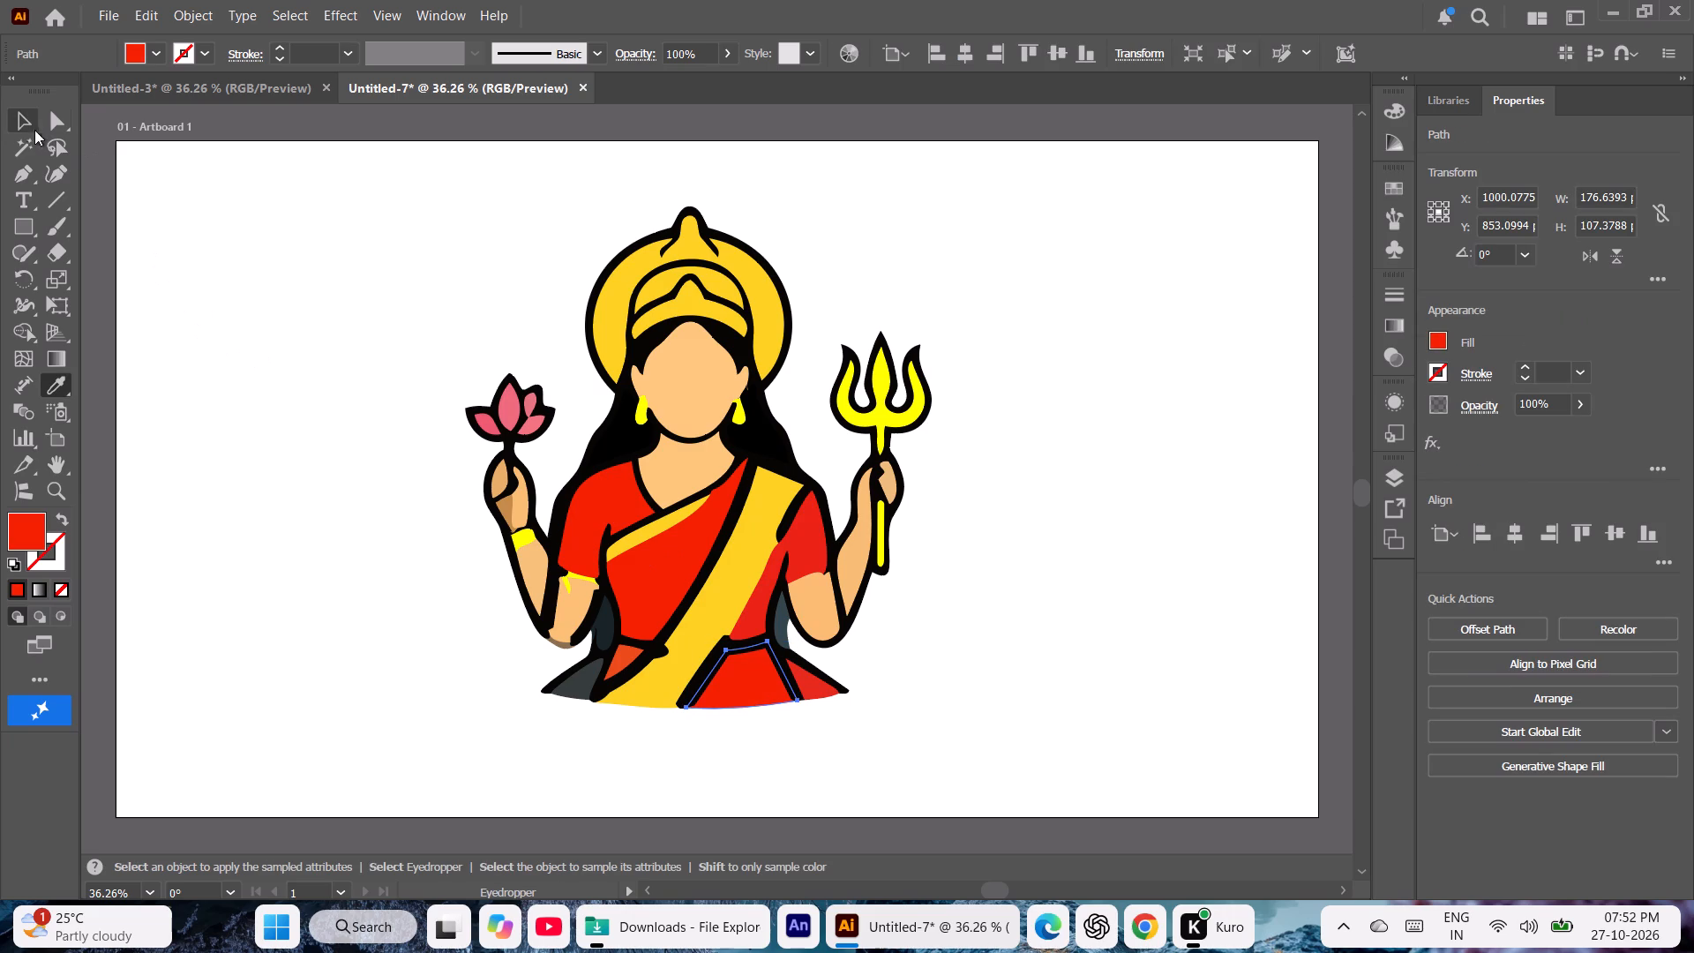
left_click(18, 124)
left_click(282, 366)
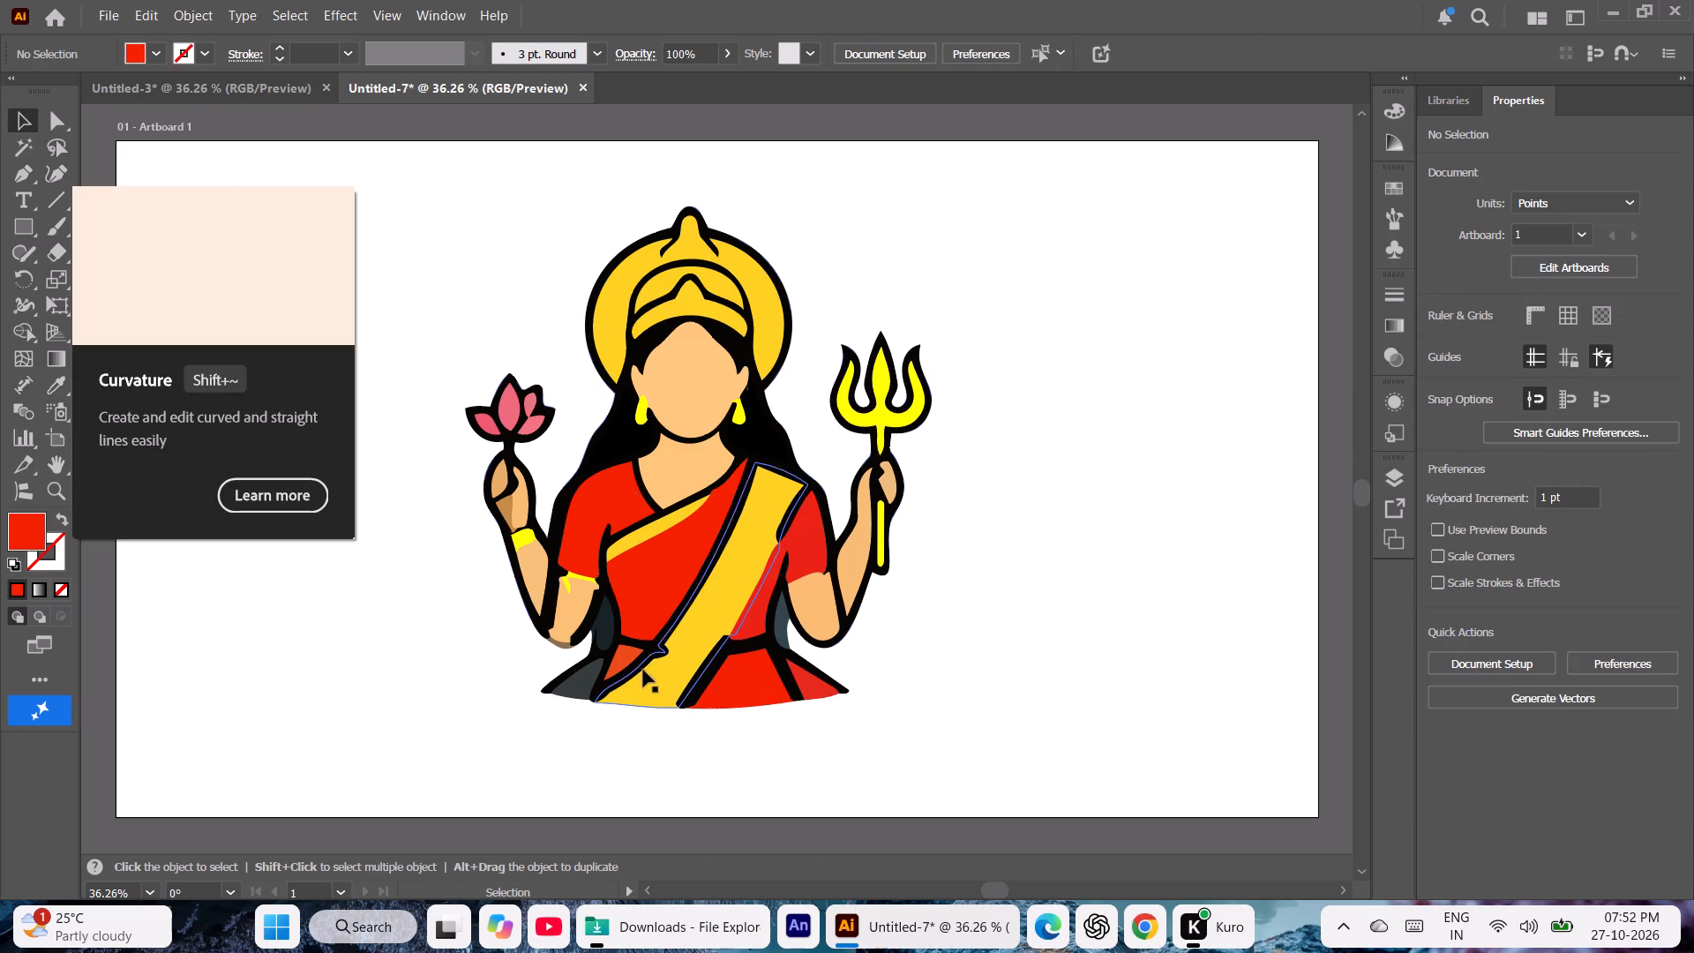
left_click(627, 657)
key("i")
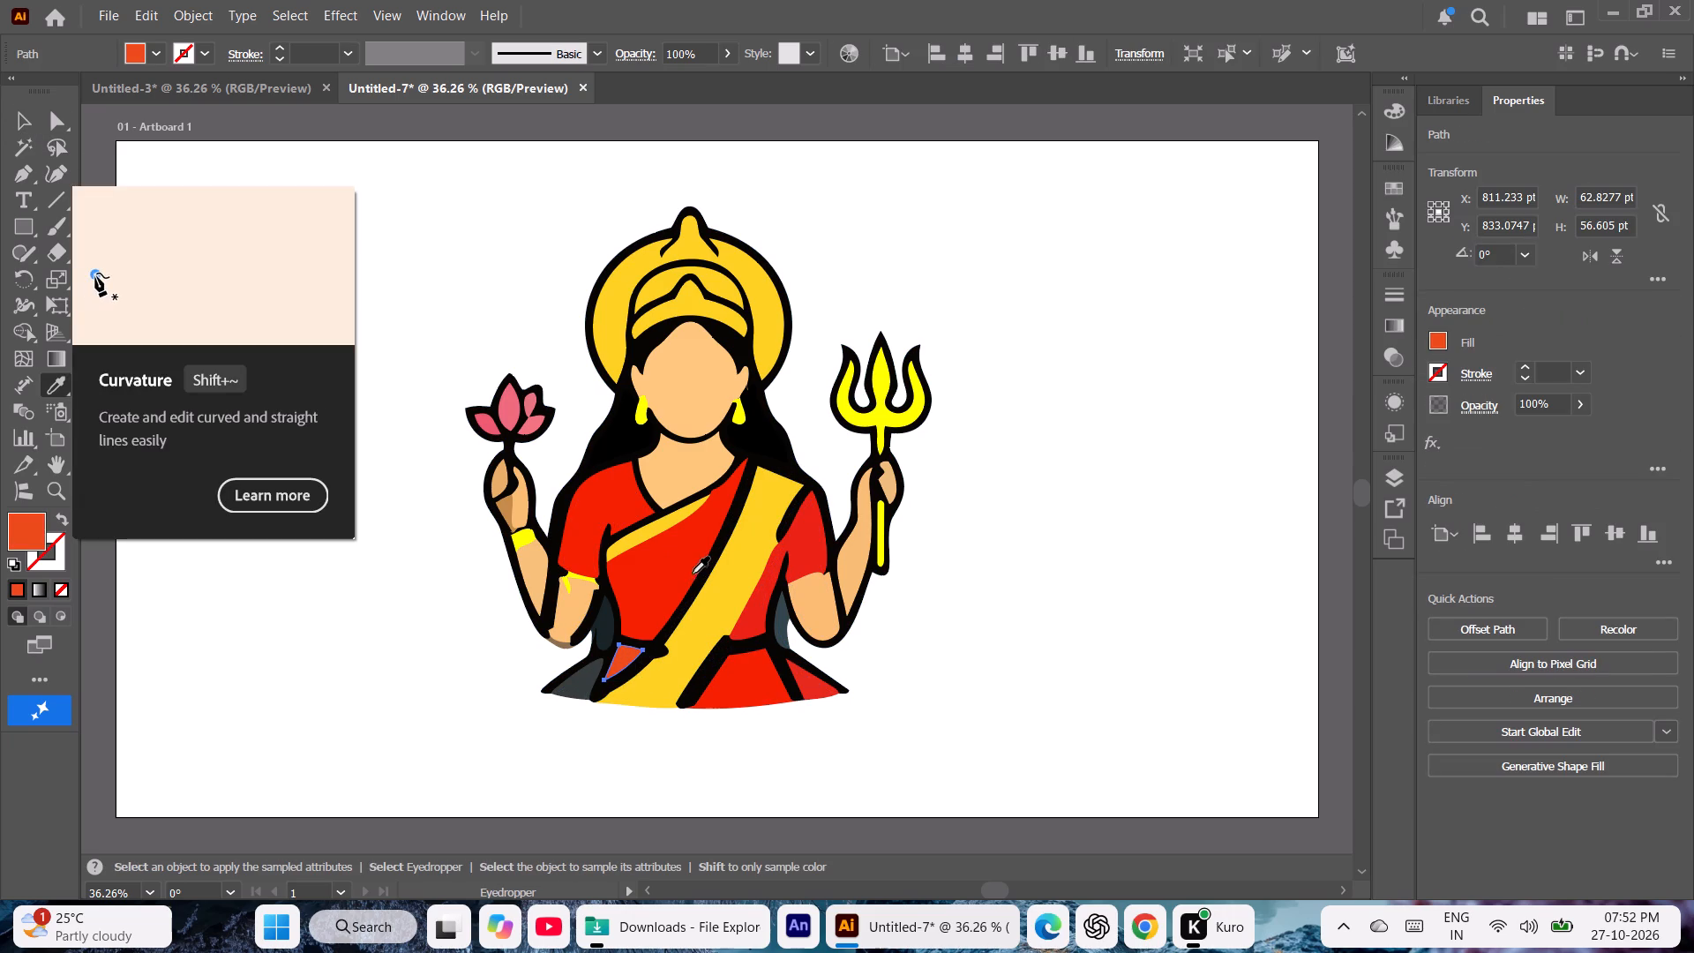
left_click(693, 574)
left_click(11, 120)
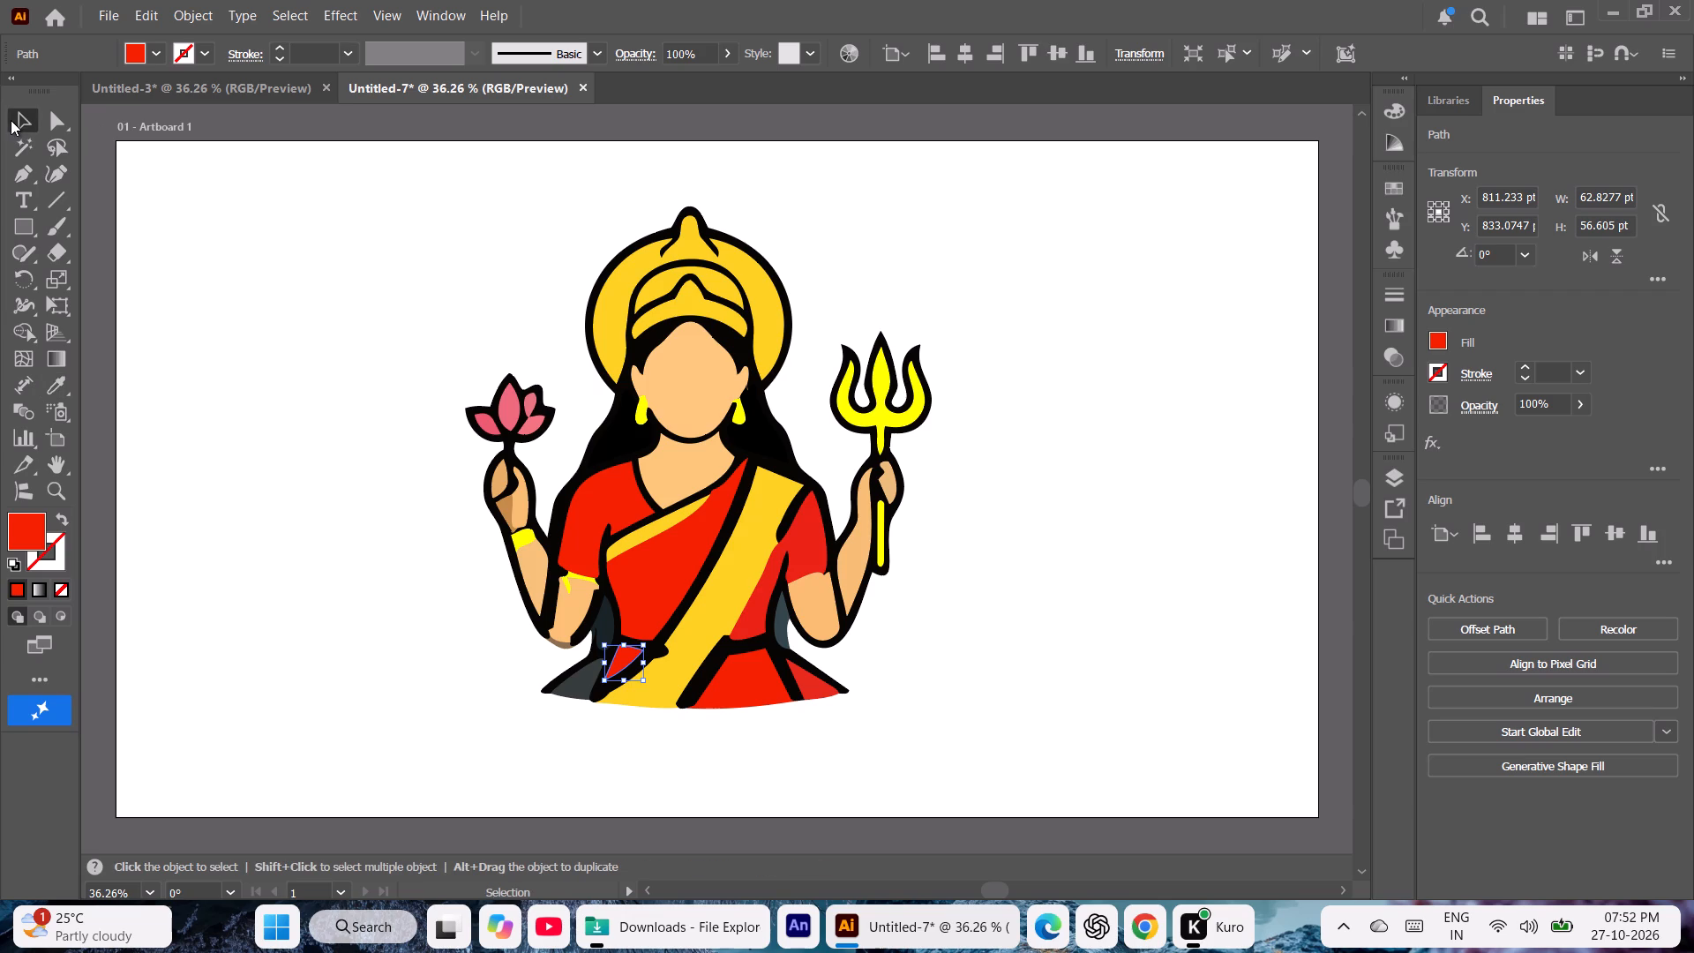
left_click(278, 323)
Match the trident-side sleeve and blouse section to the central panel's brighter red with the Eyedropper.
left_click(756, 616)
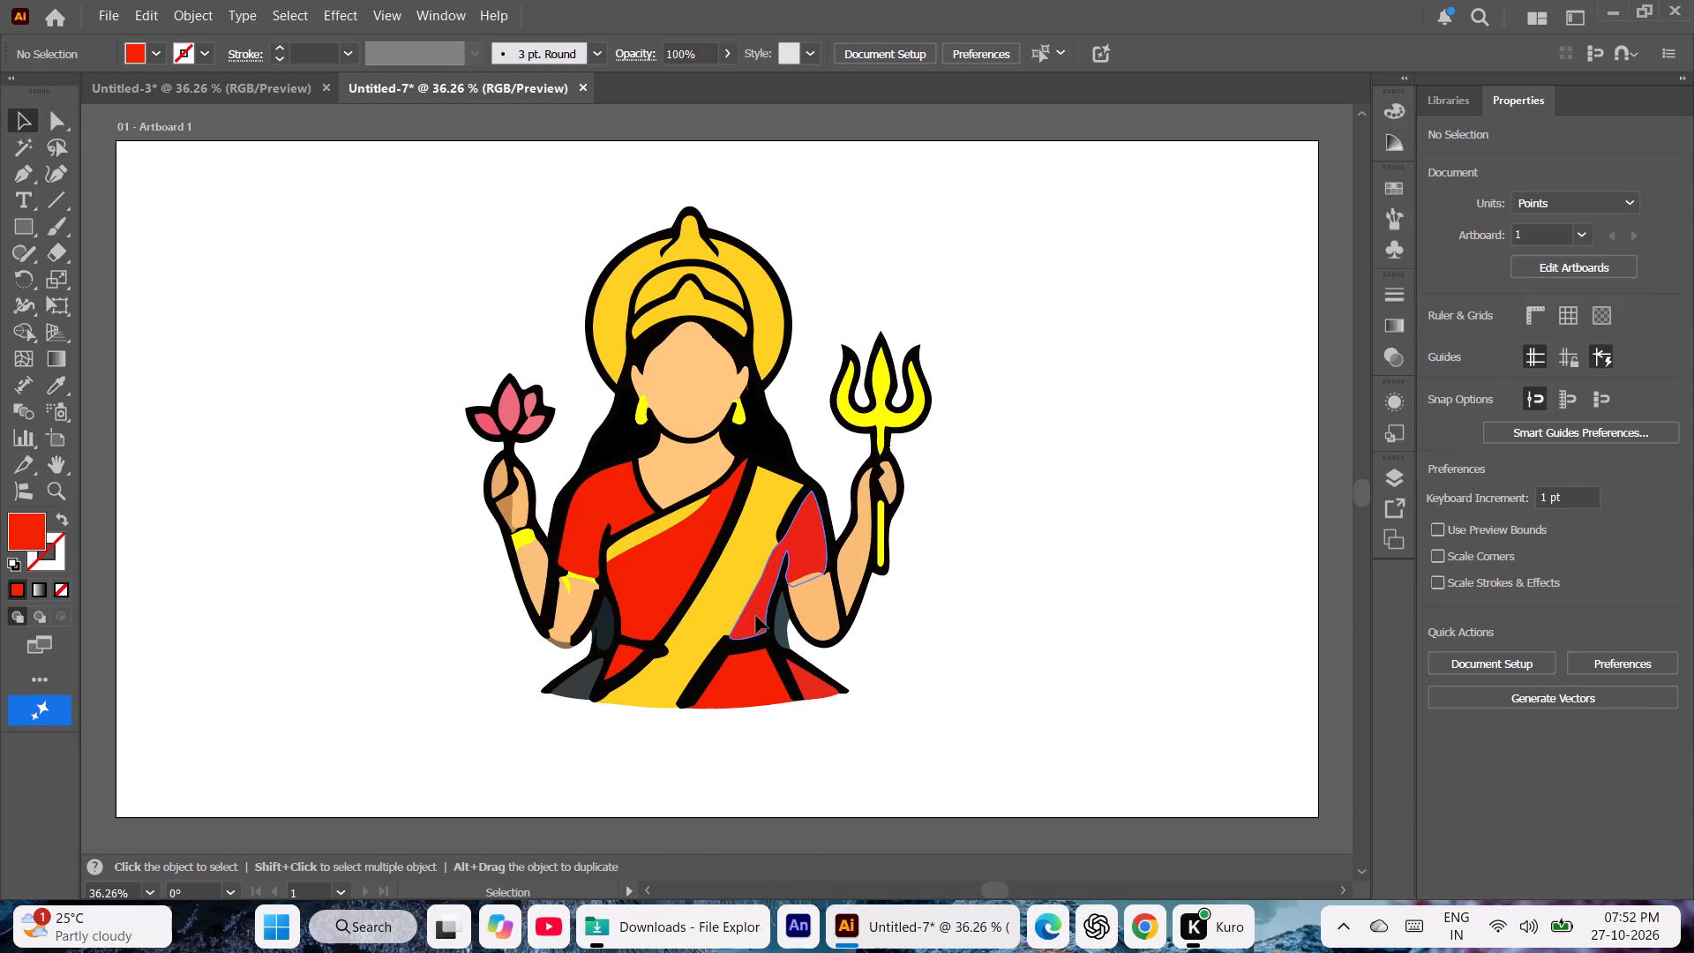
key("i")
left_click(671, 581)
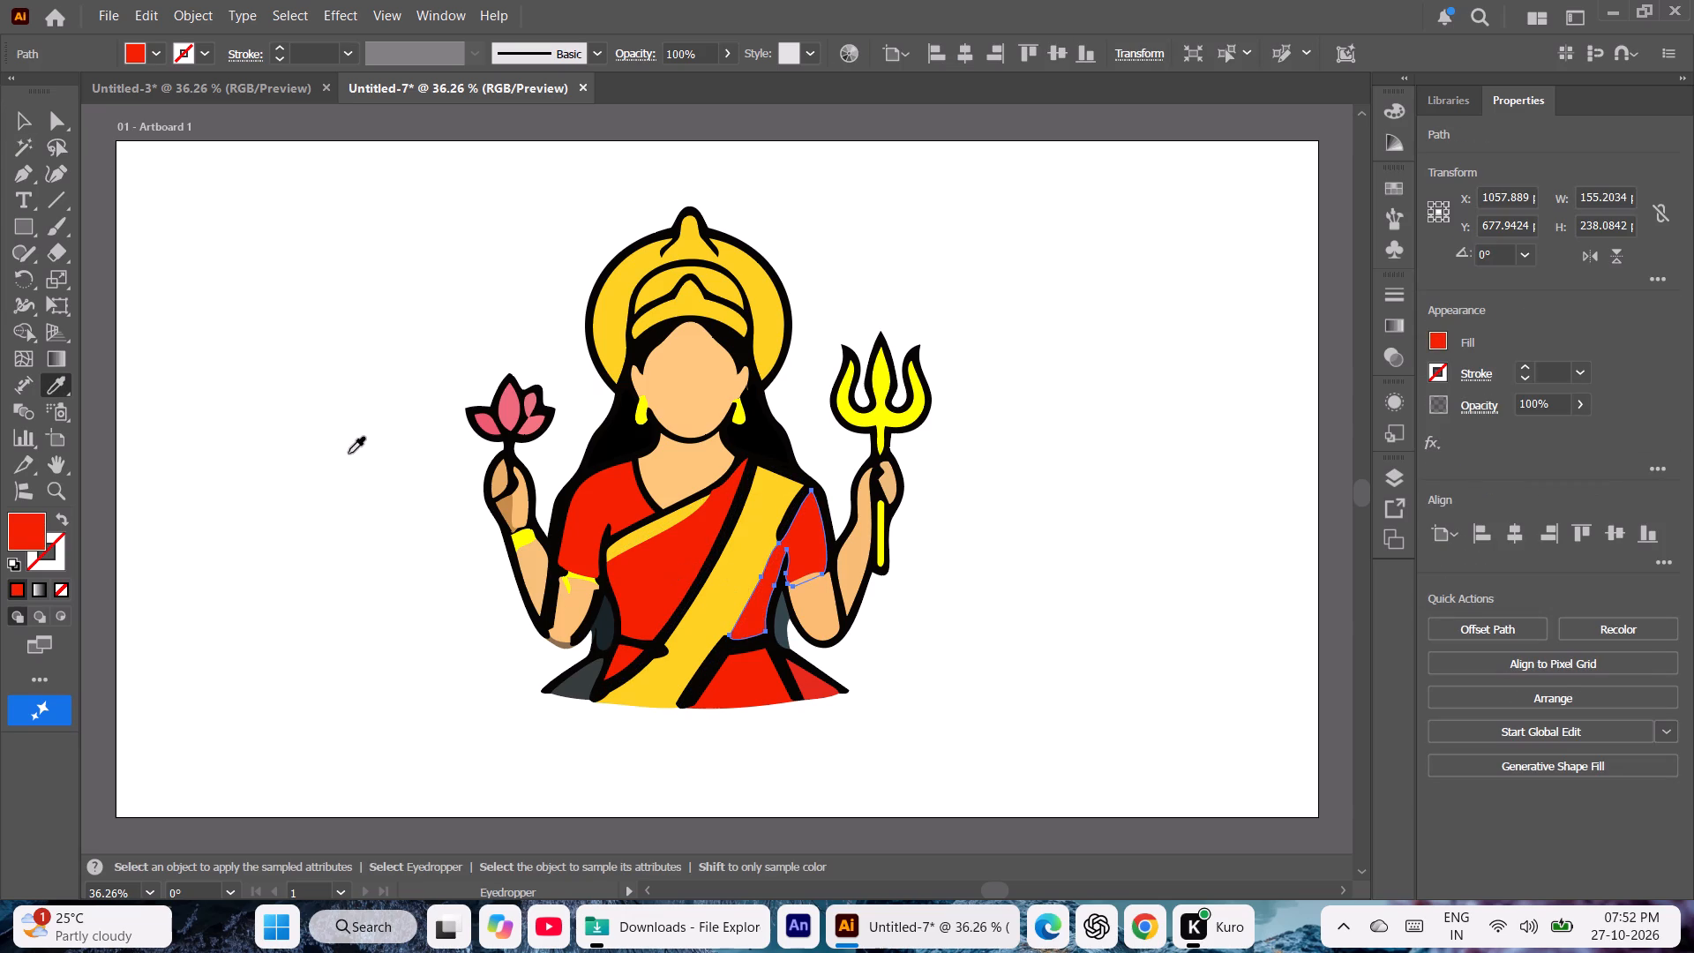
left_click(20, 117)
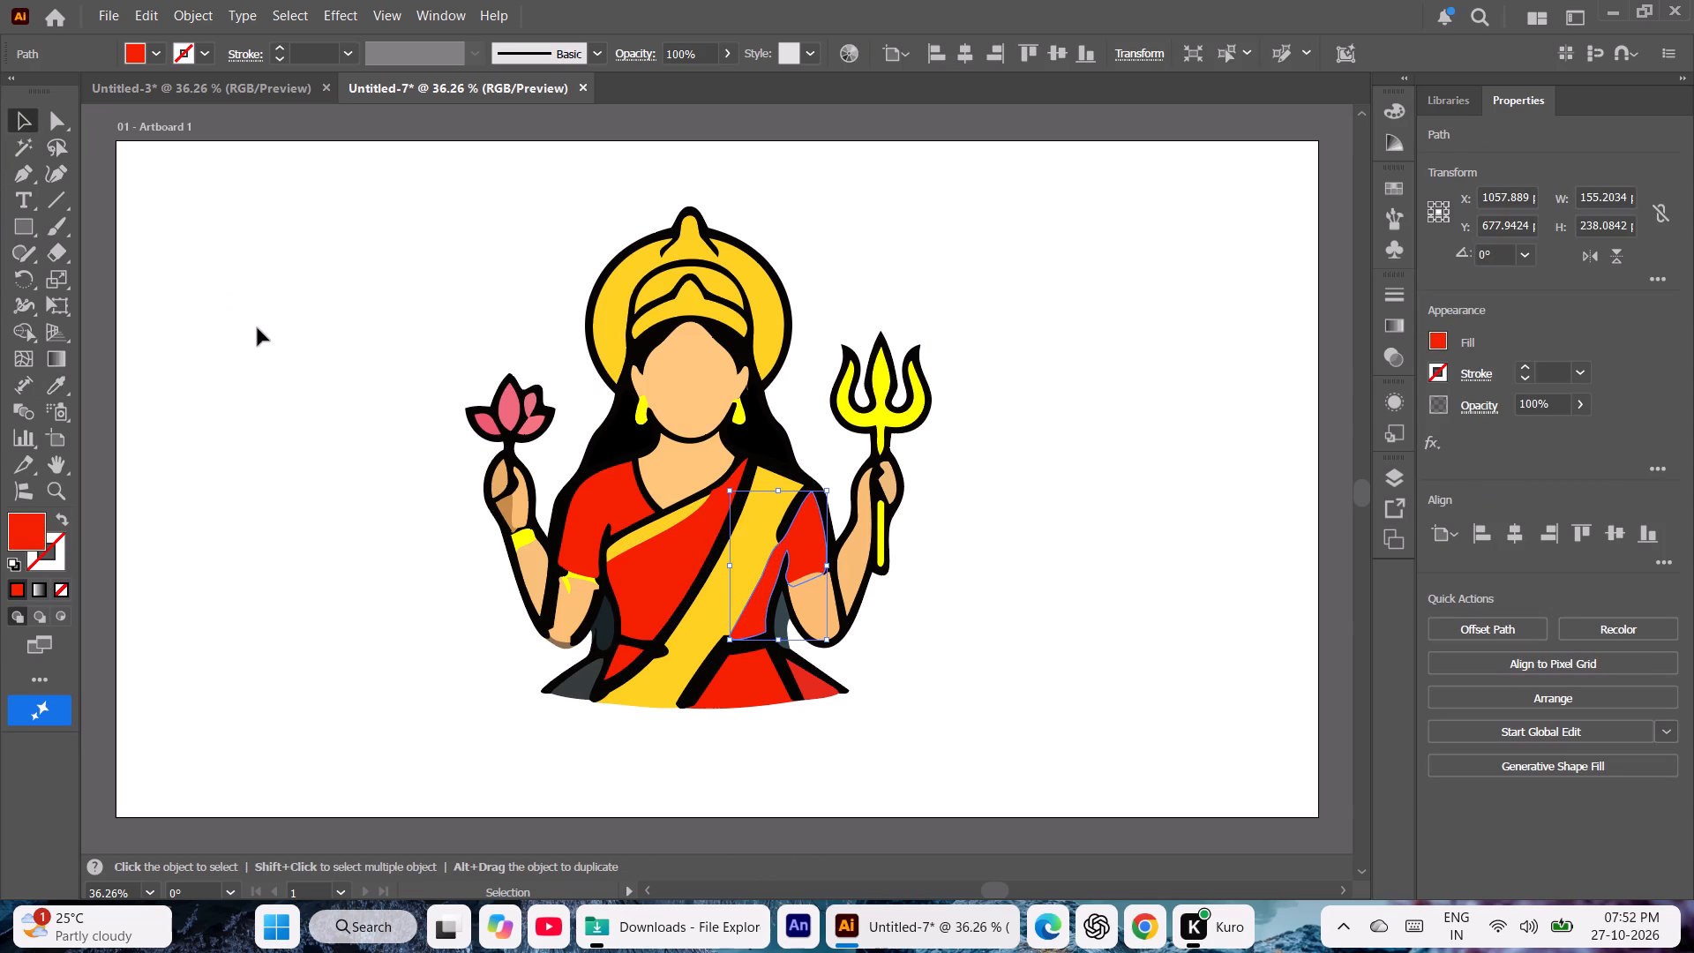
Match the trident-side corner piece of the skirt to the blouse's brighter red with the Eyedropper.
left_click(258, 328)
left_click(811, 686)
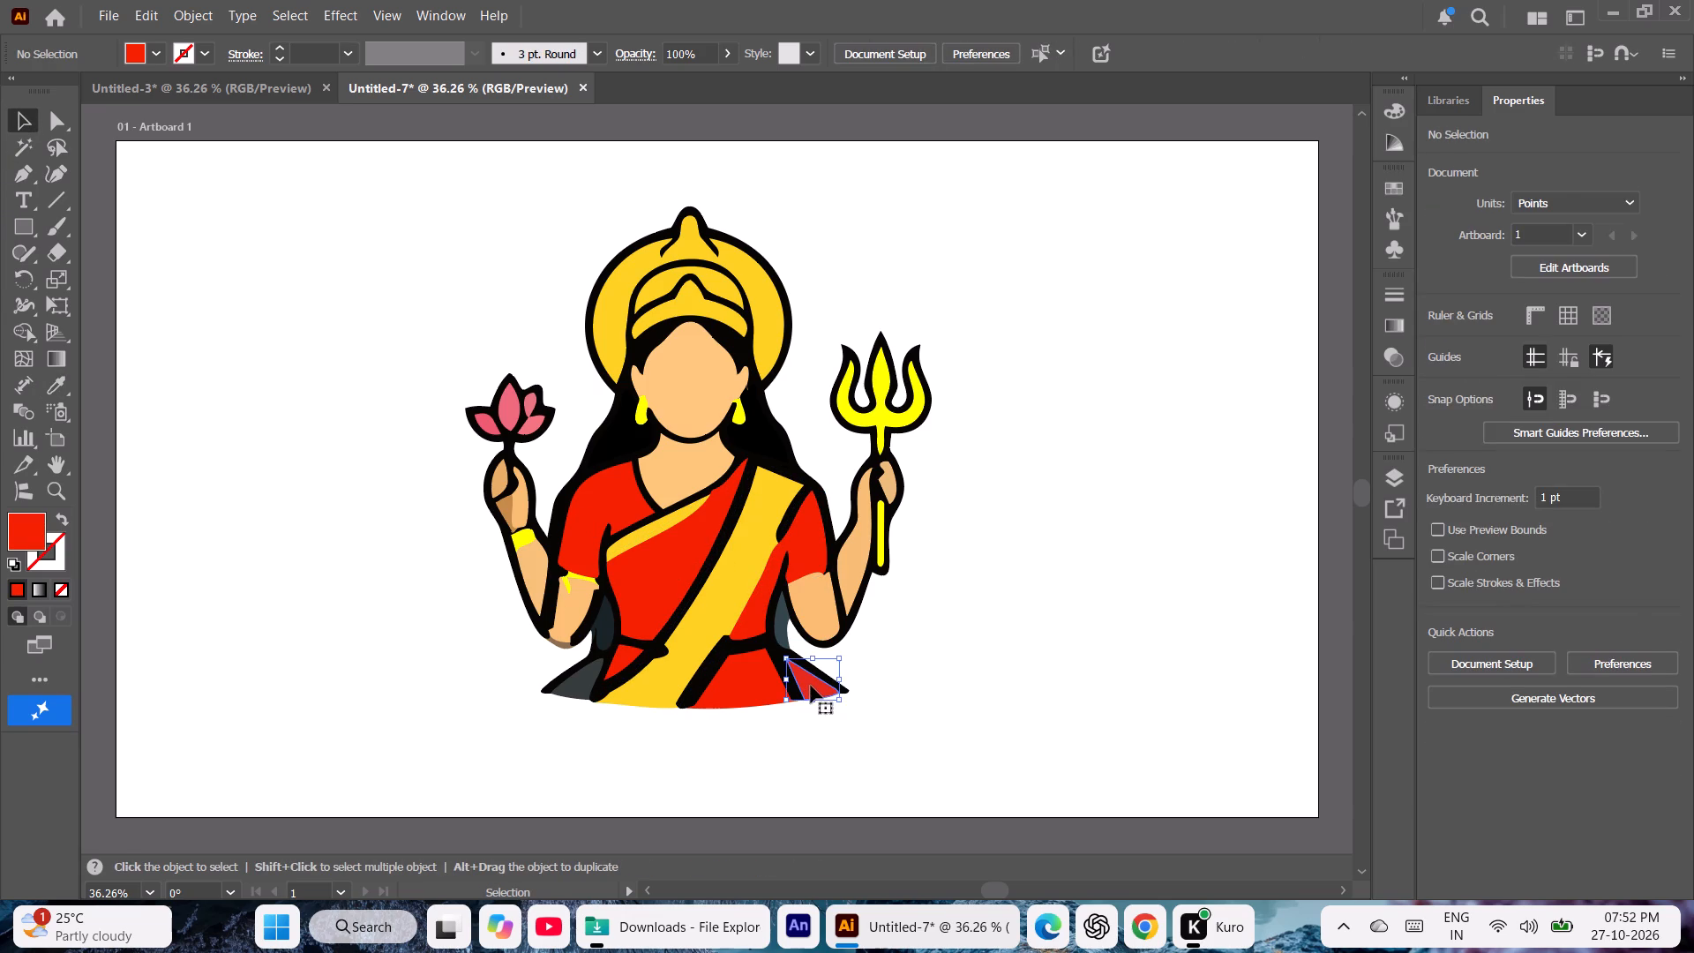
key("i")
left_click(662, 582)
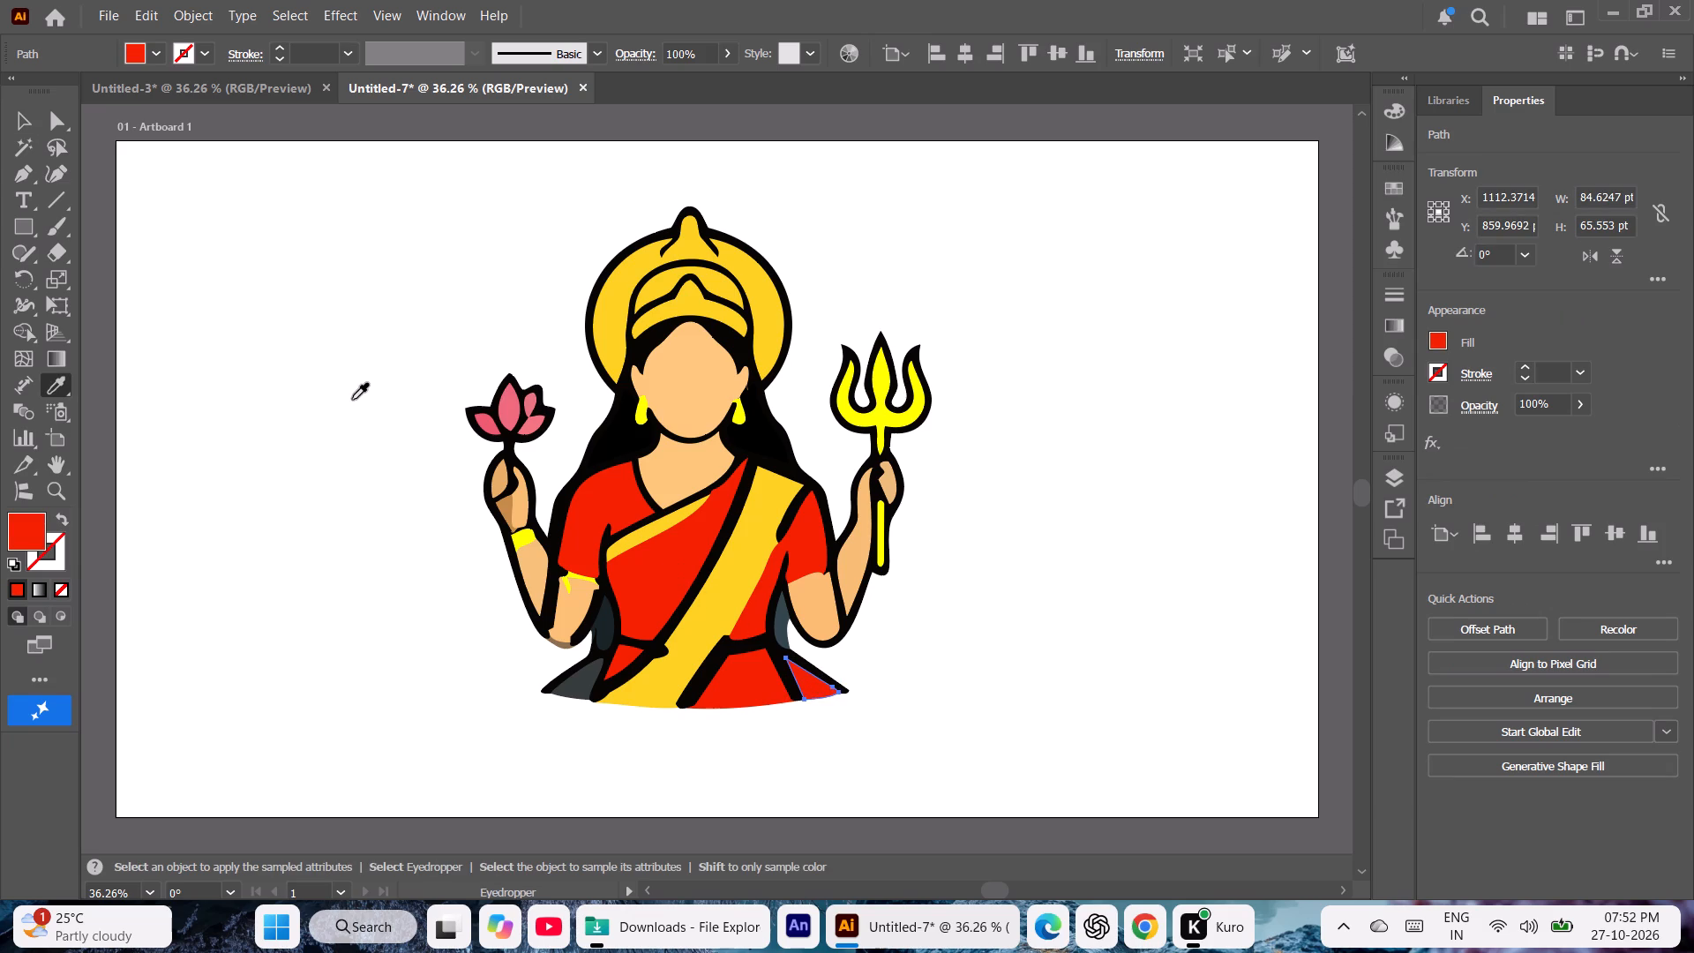
left_click(14, 116)
left_click(234, 370)
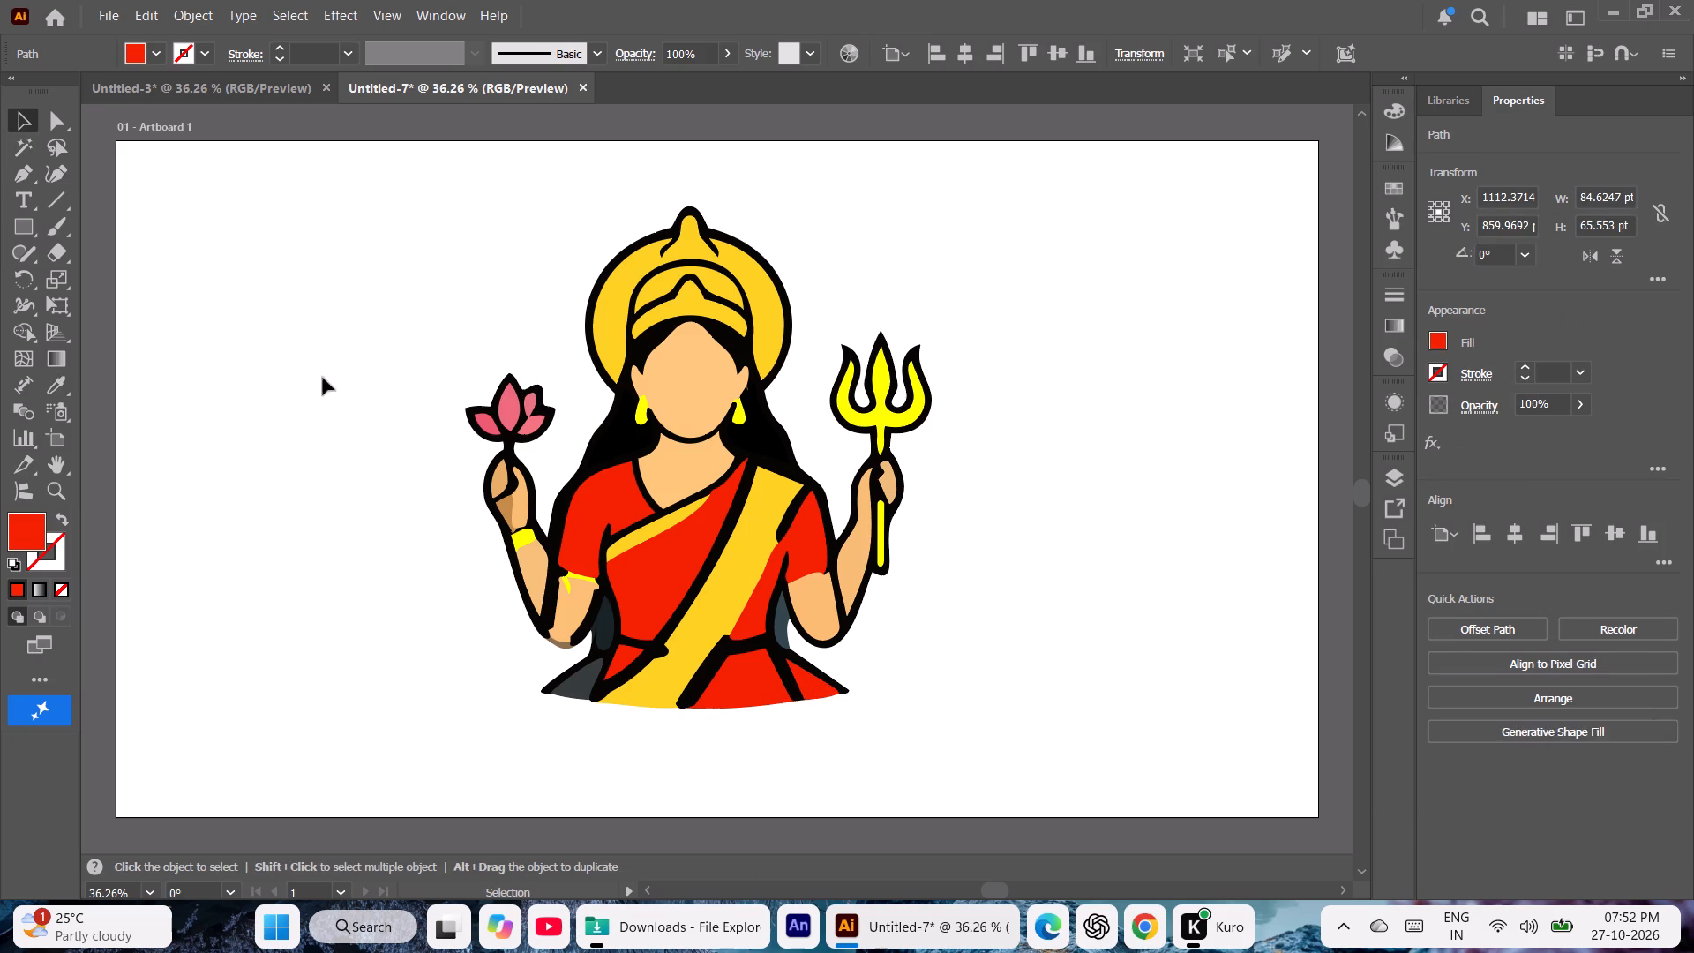
Fill the lotus petals with the magenta swatch, matching the remaining small upper petal to them with the Eyedropper.
left_click(485, 431)
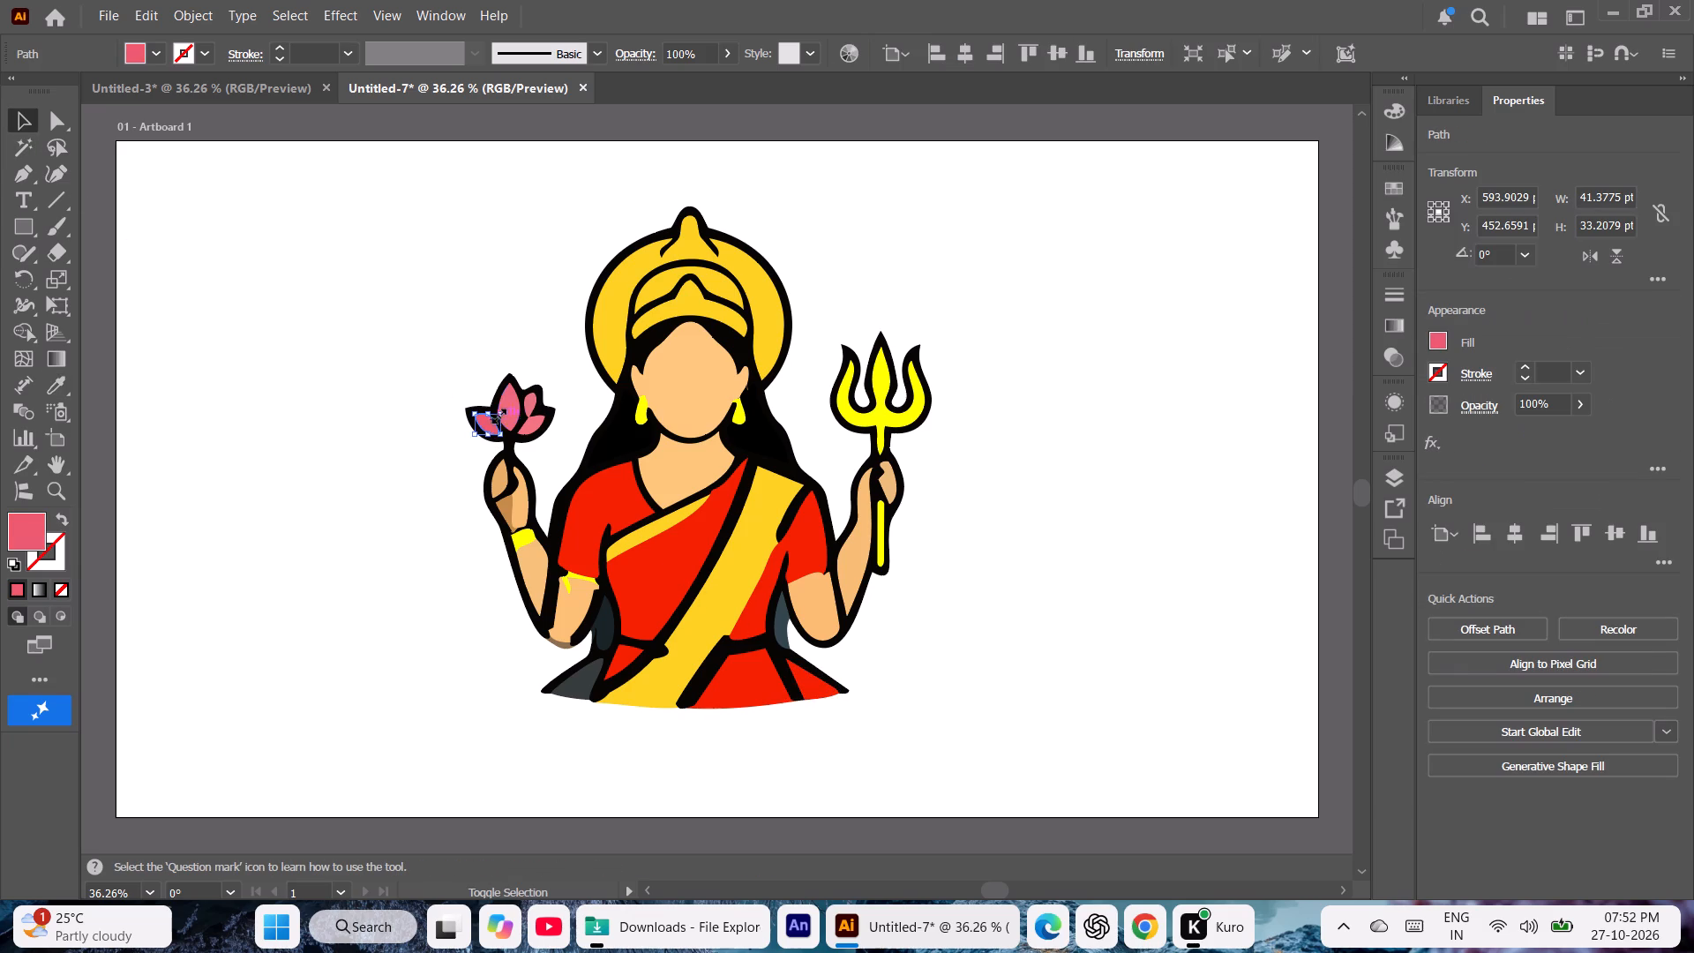
left_click(508, 398, "shift")
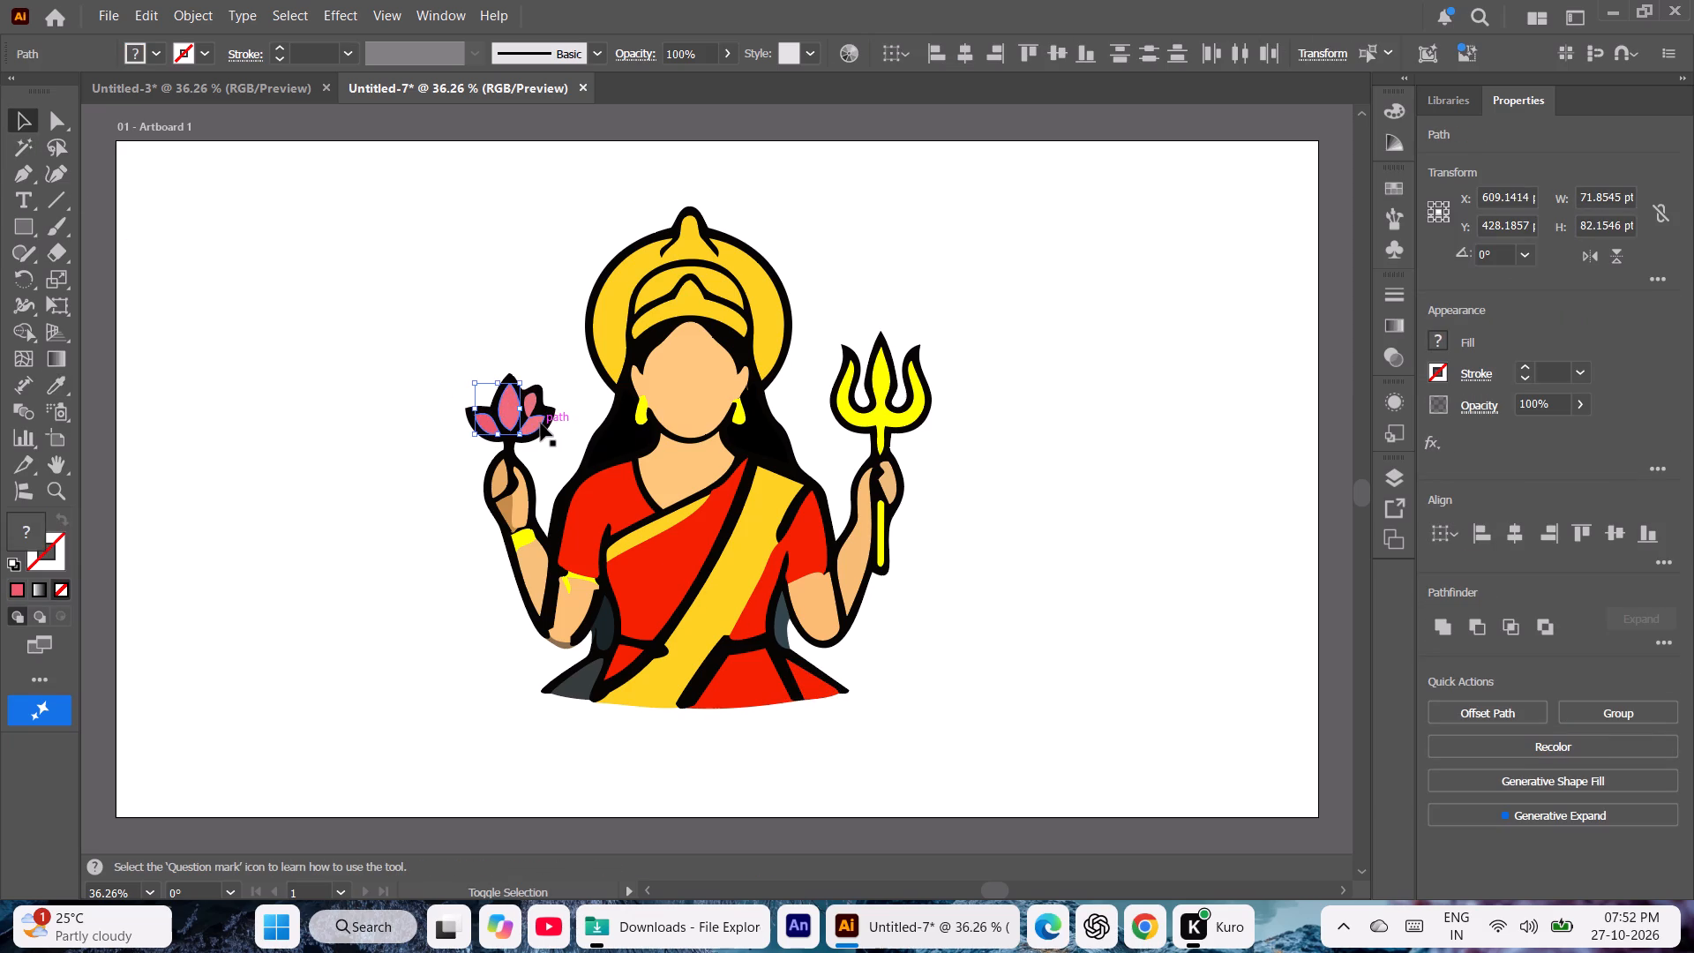
left_click(541, 424, "shift")
left_click(527, 403, "shift")
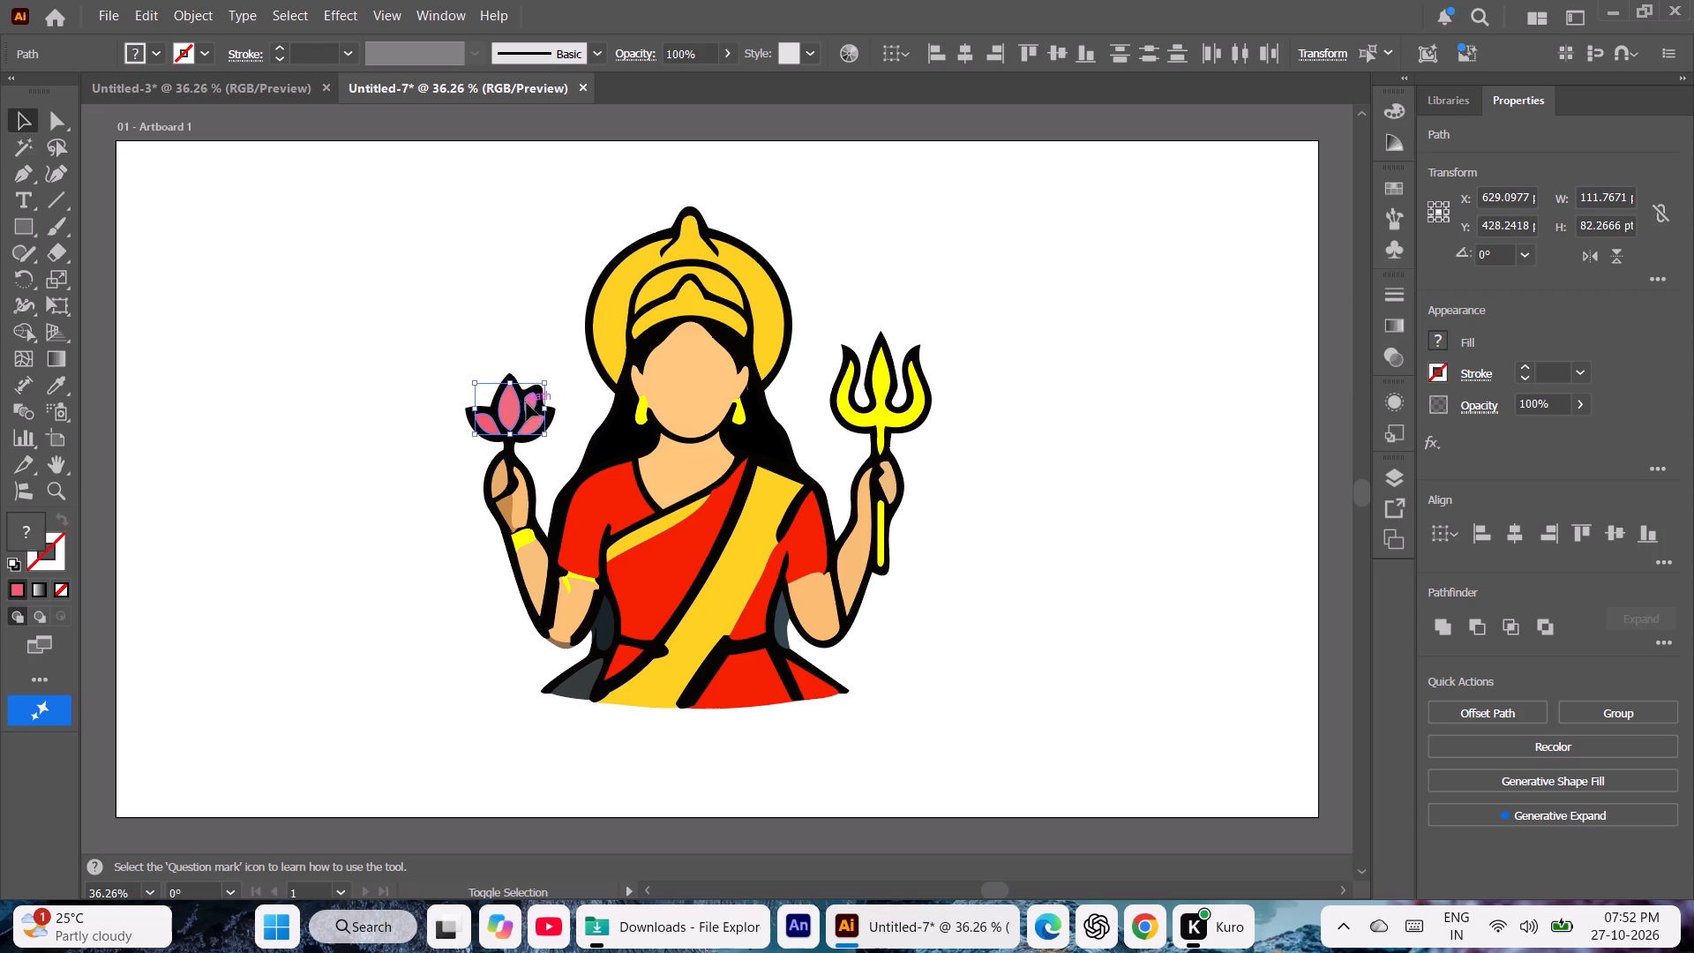
left_click(535, 408, "shift")
left_click(1433, 339)
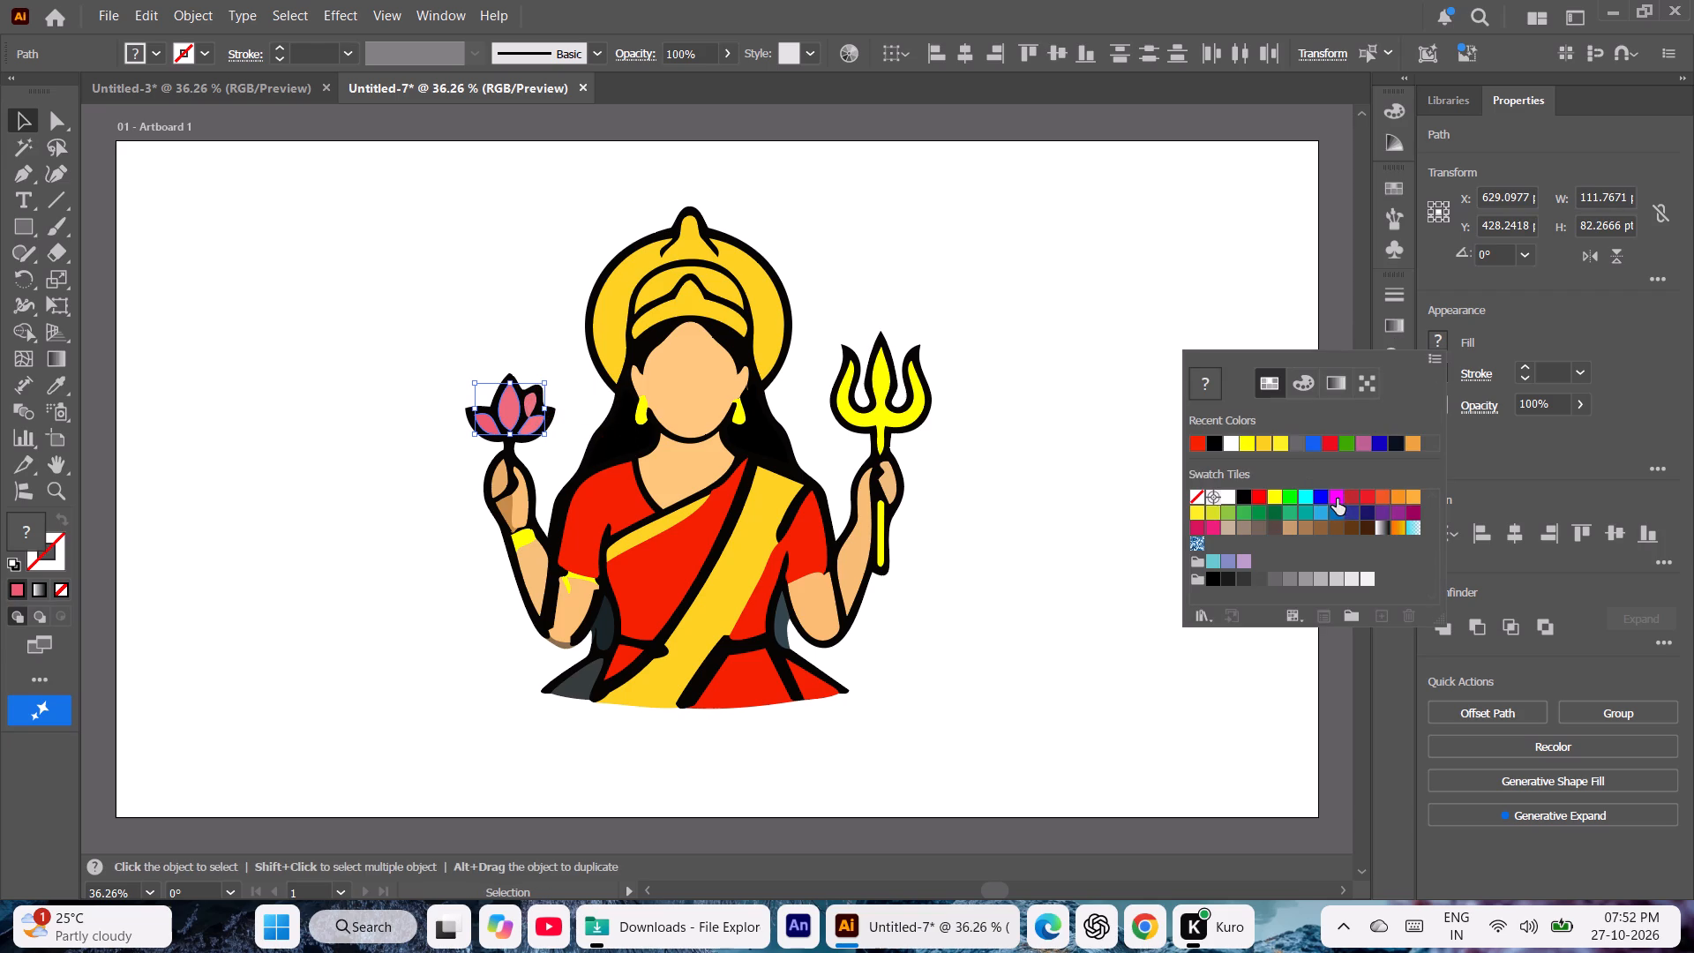
left_click(1337, 499)
double_click(985, 196)
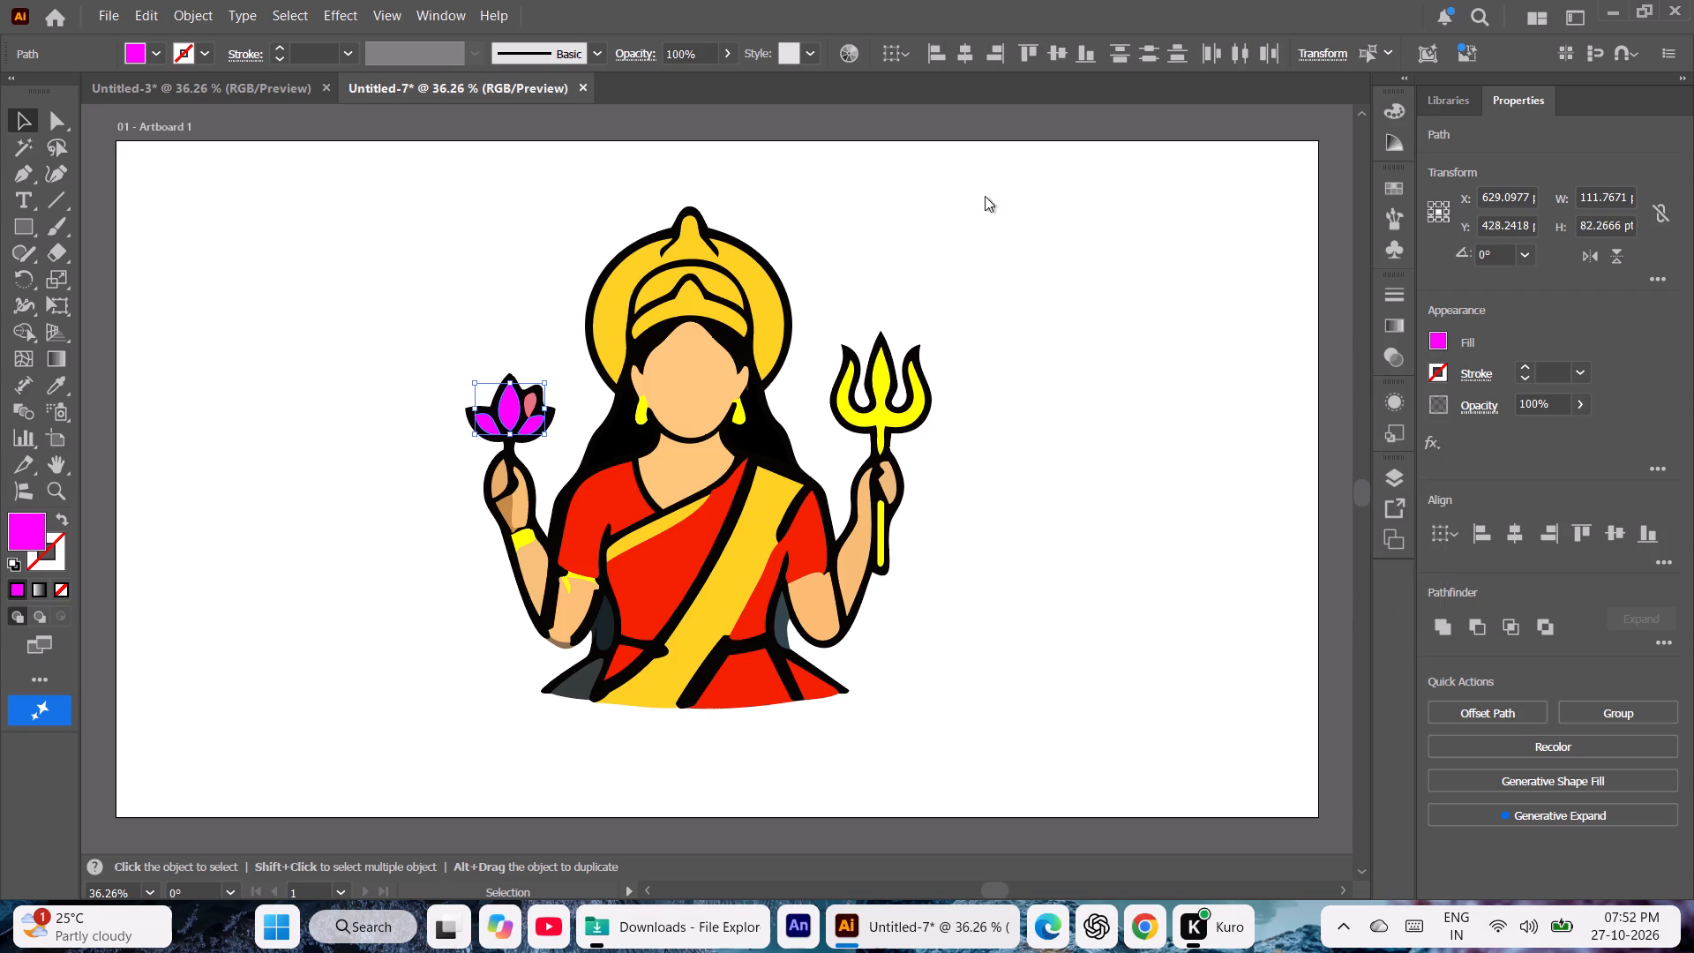
left_click(536, 407)
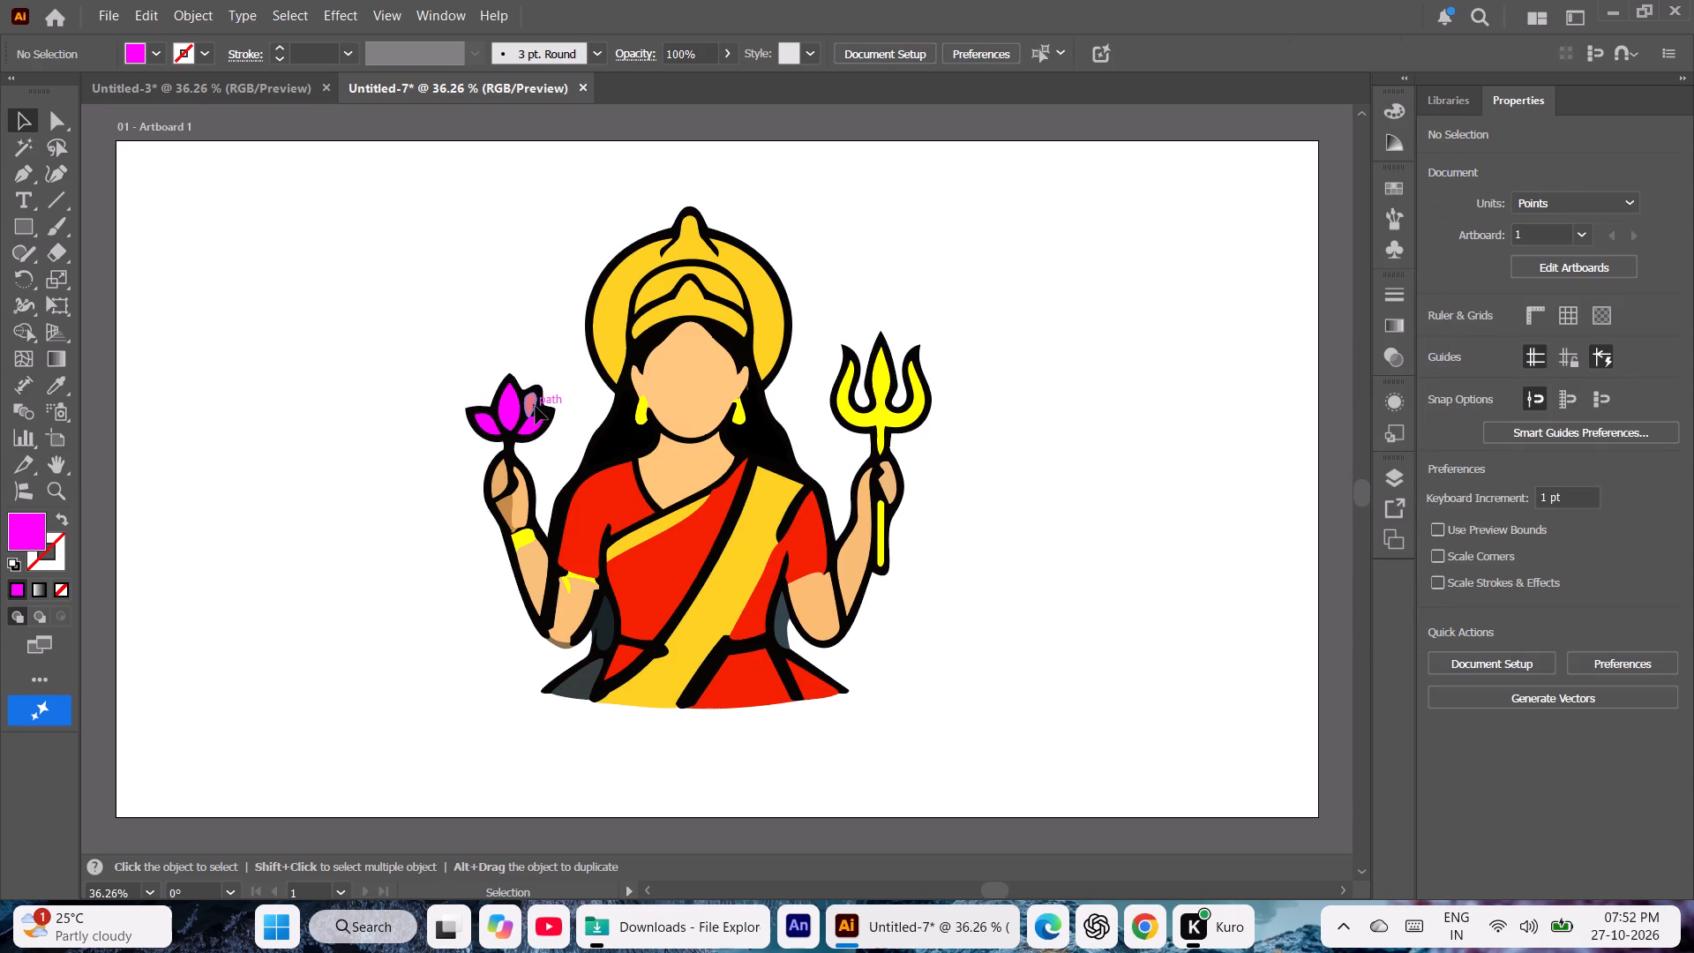
key("i")
left_click(505, 413)
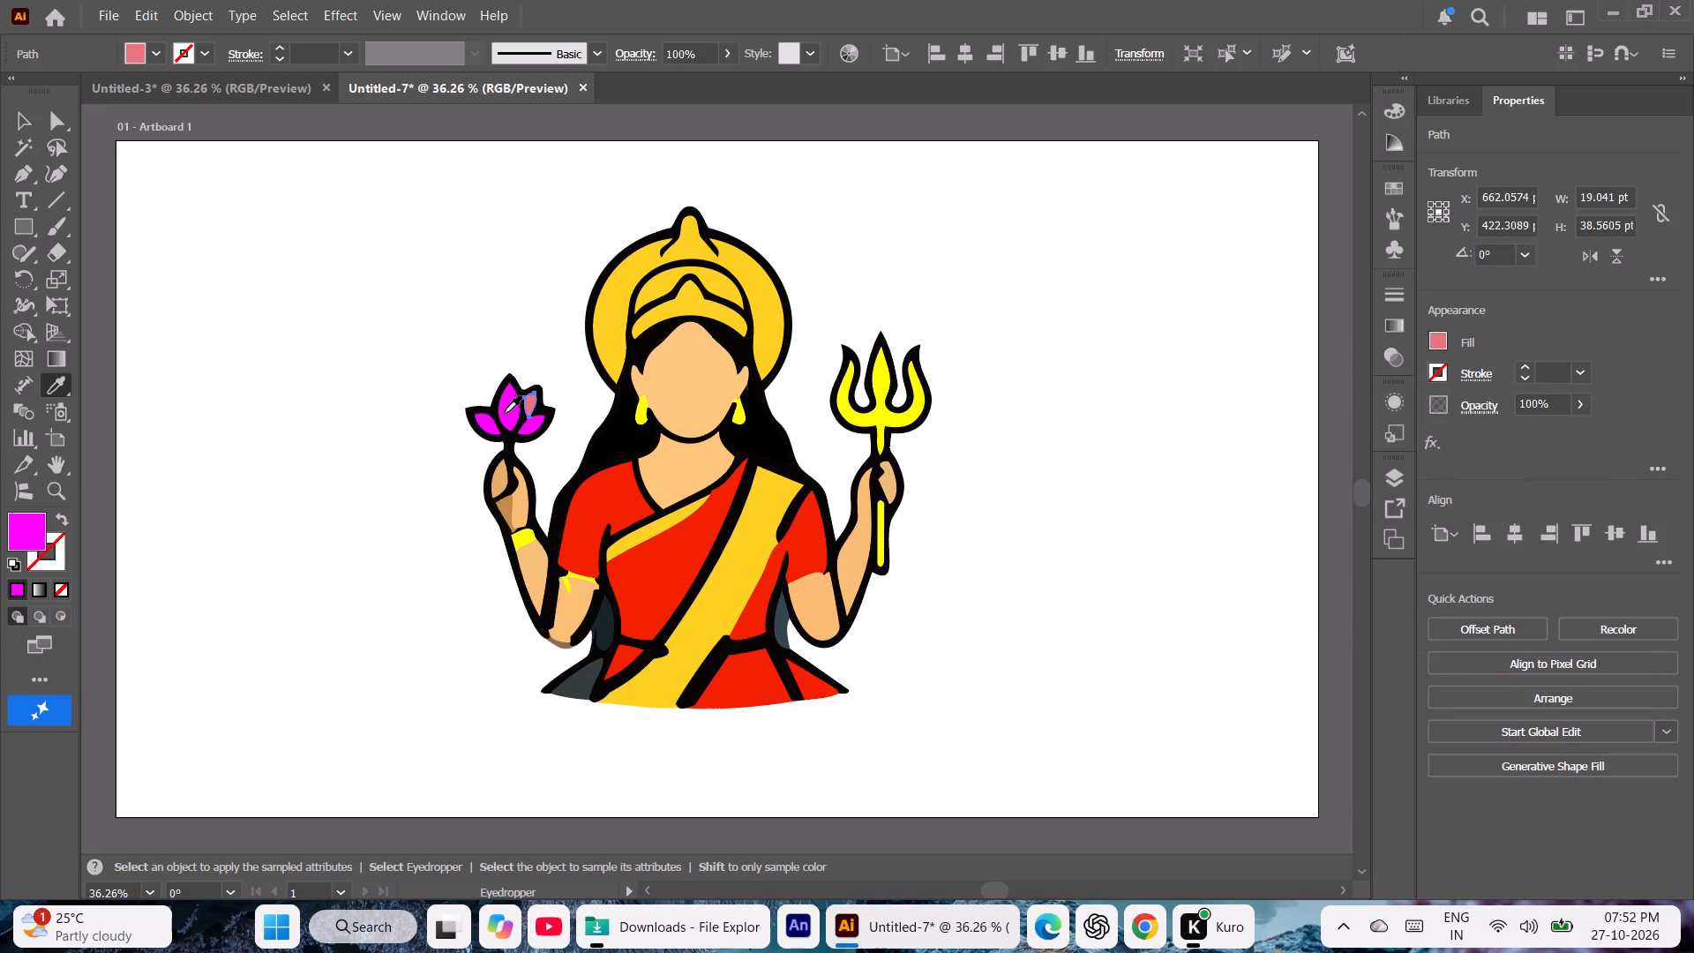
left_click(26, 121)
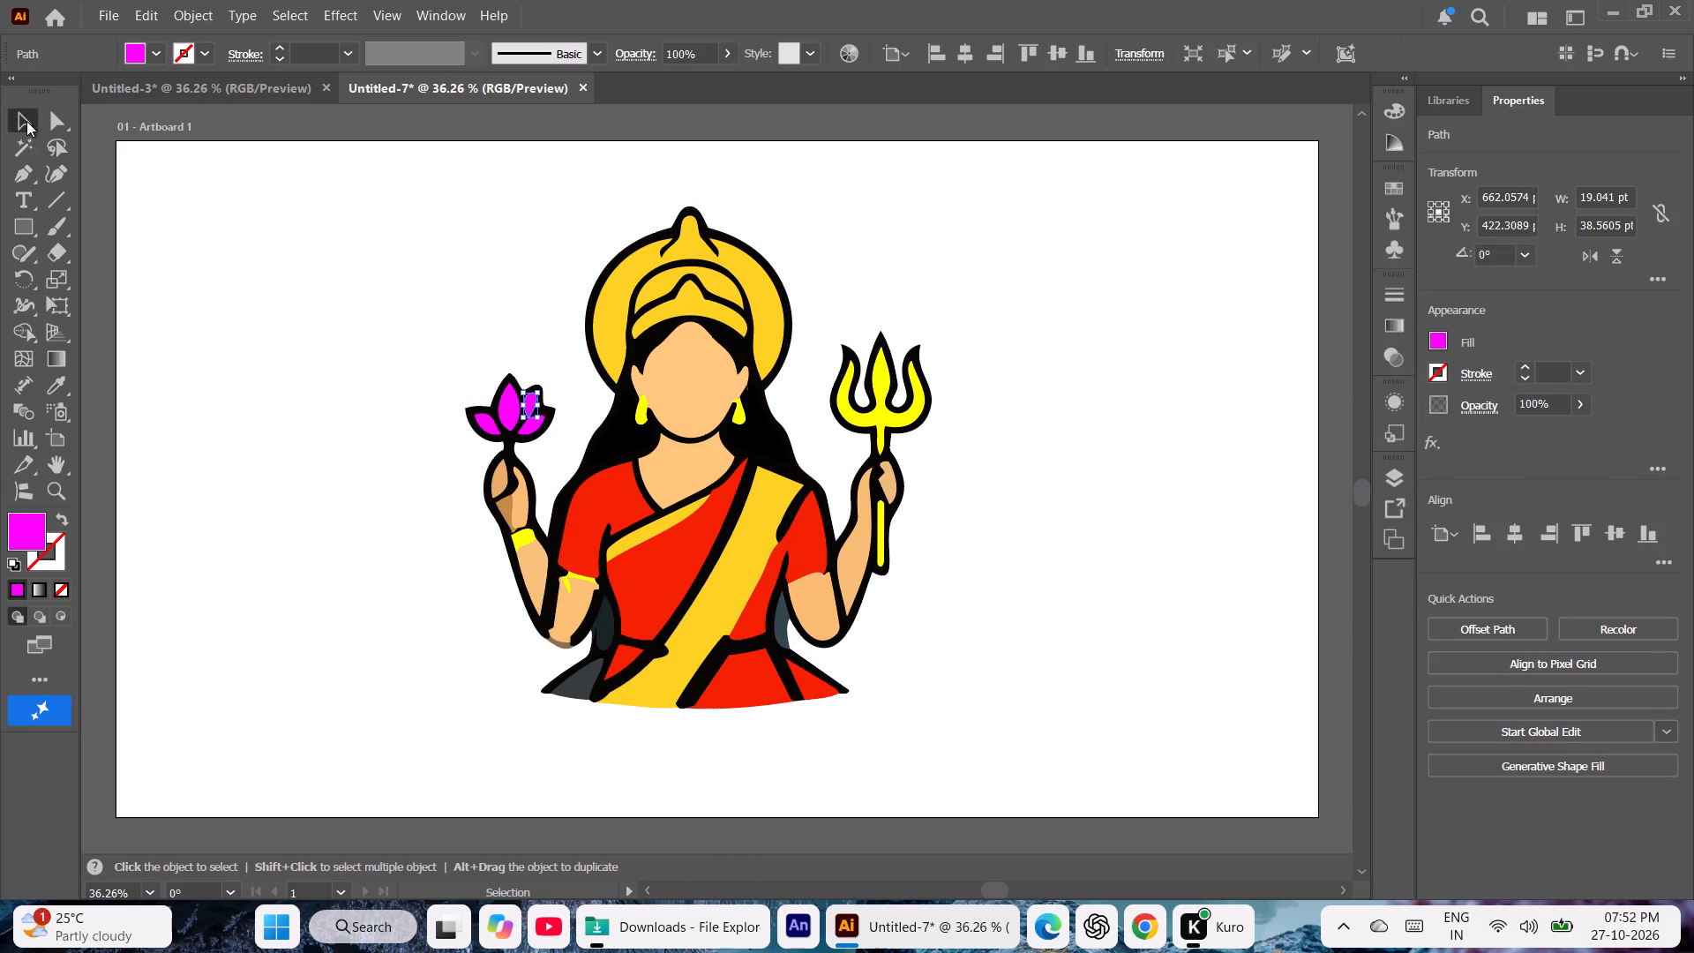
left_click(196, 373)
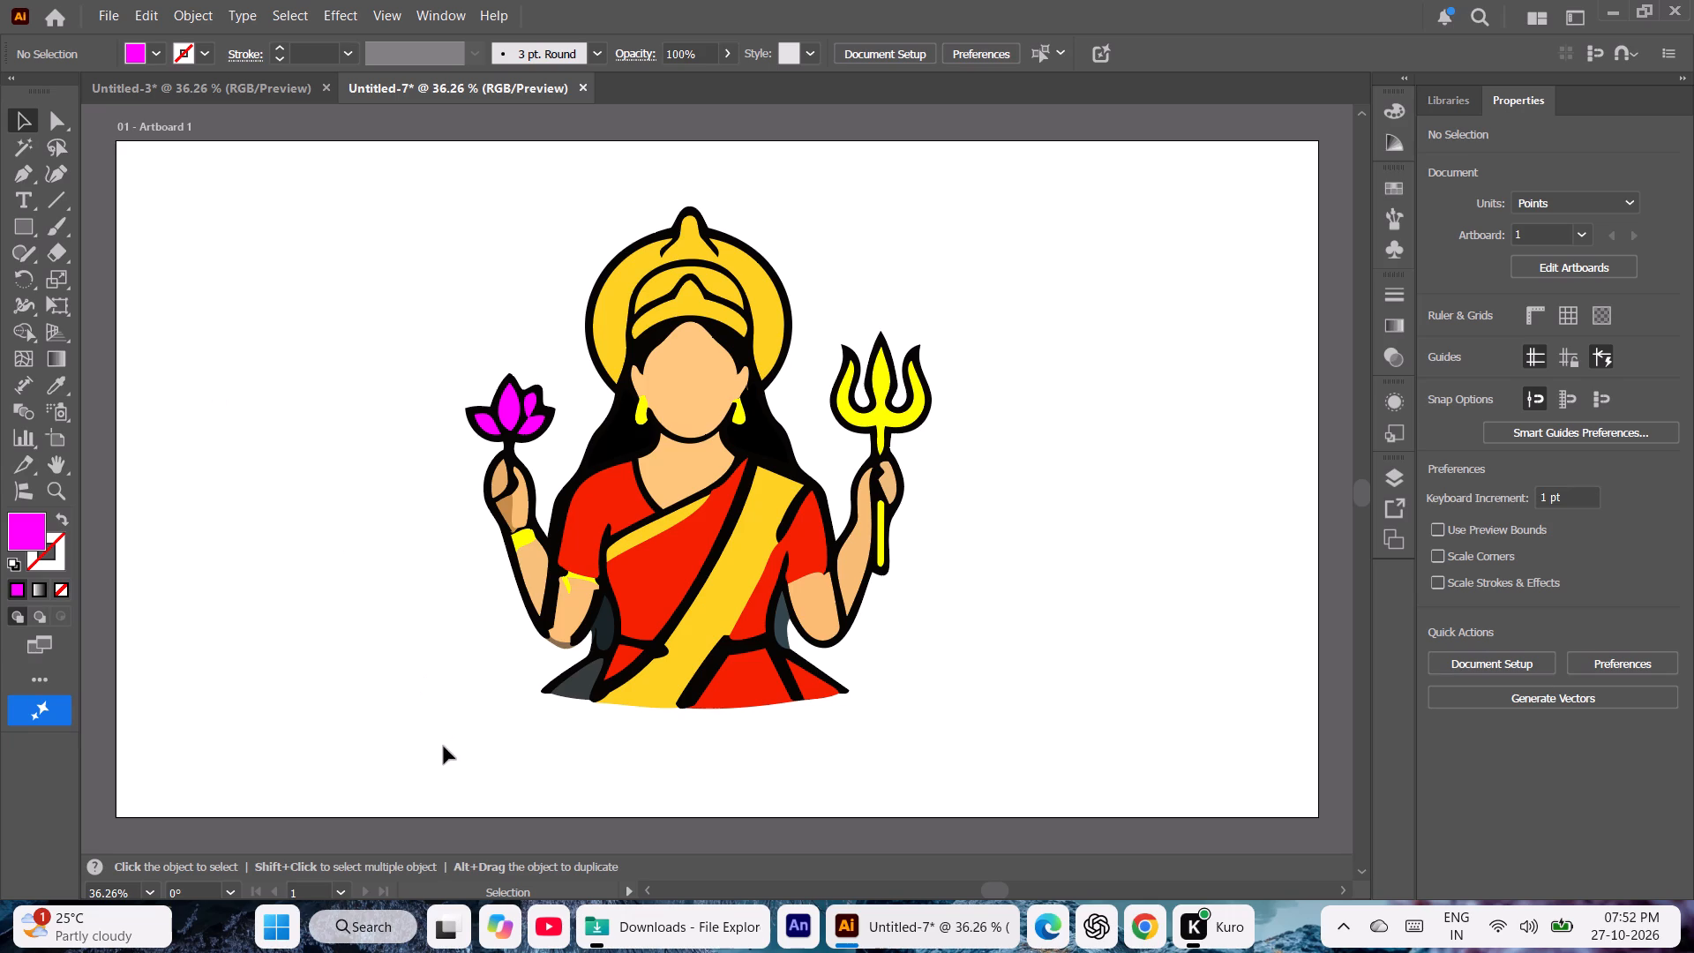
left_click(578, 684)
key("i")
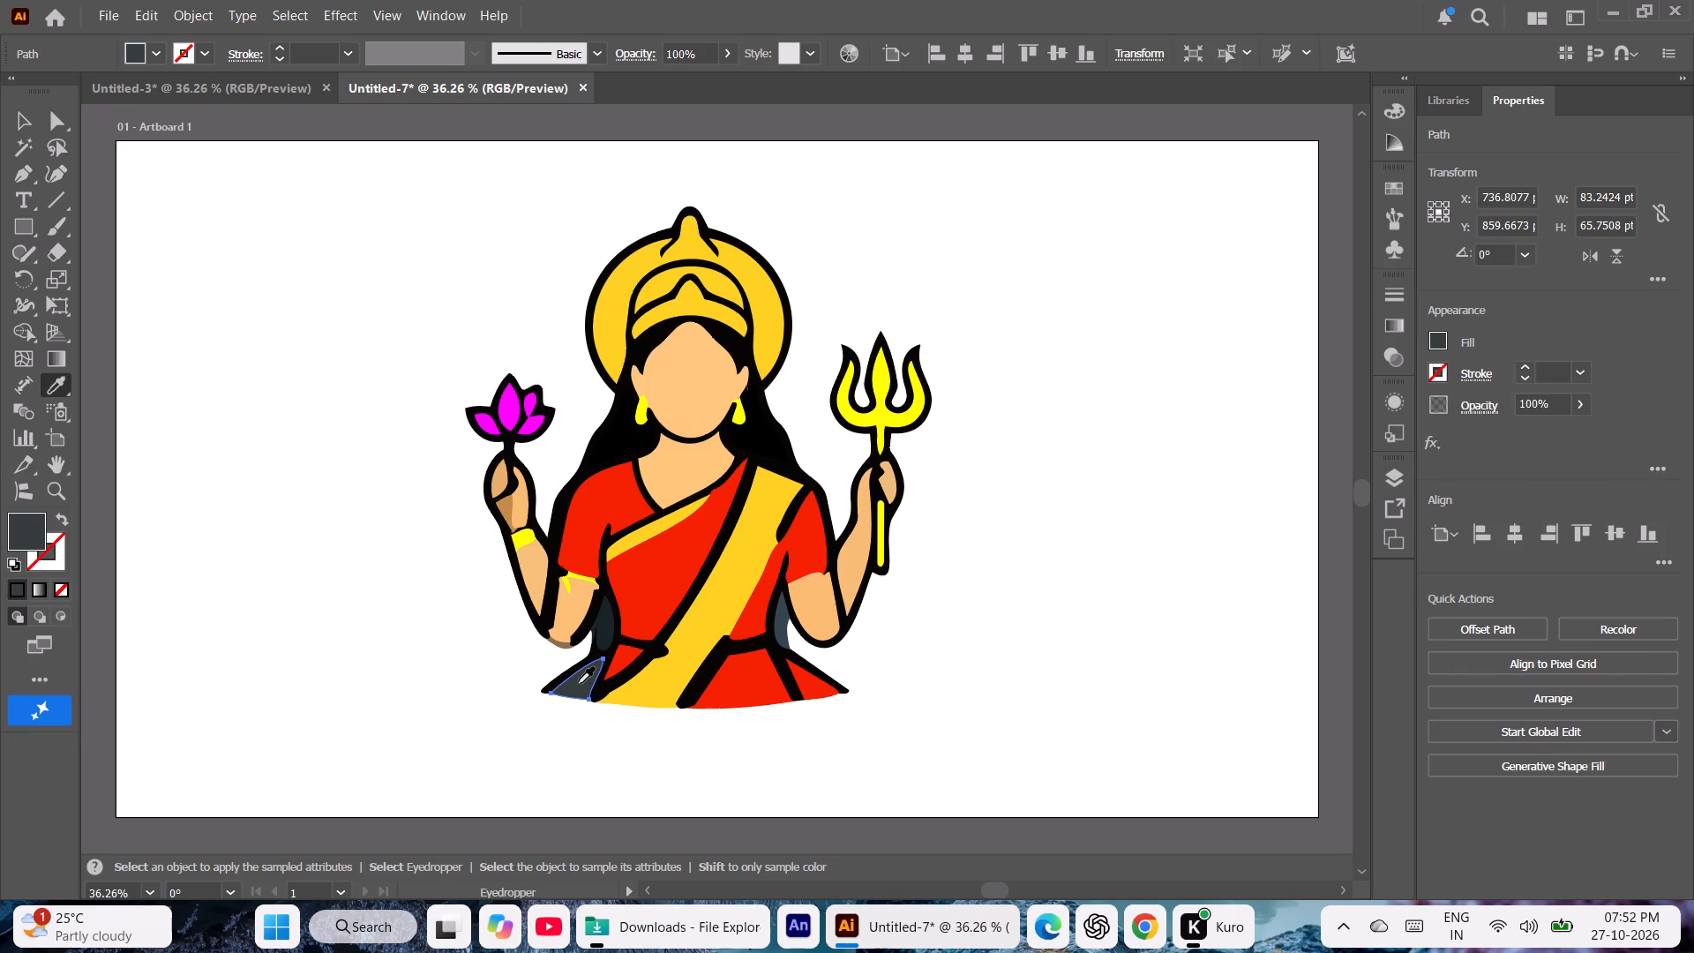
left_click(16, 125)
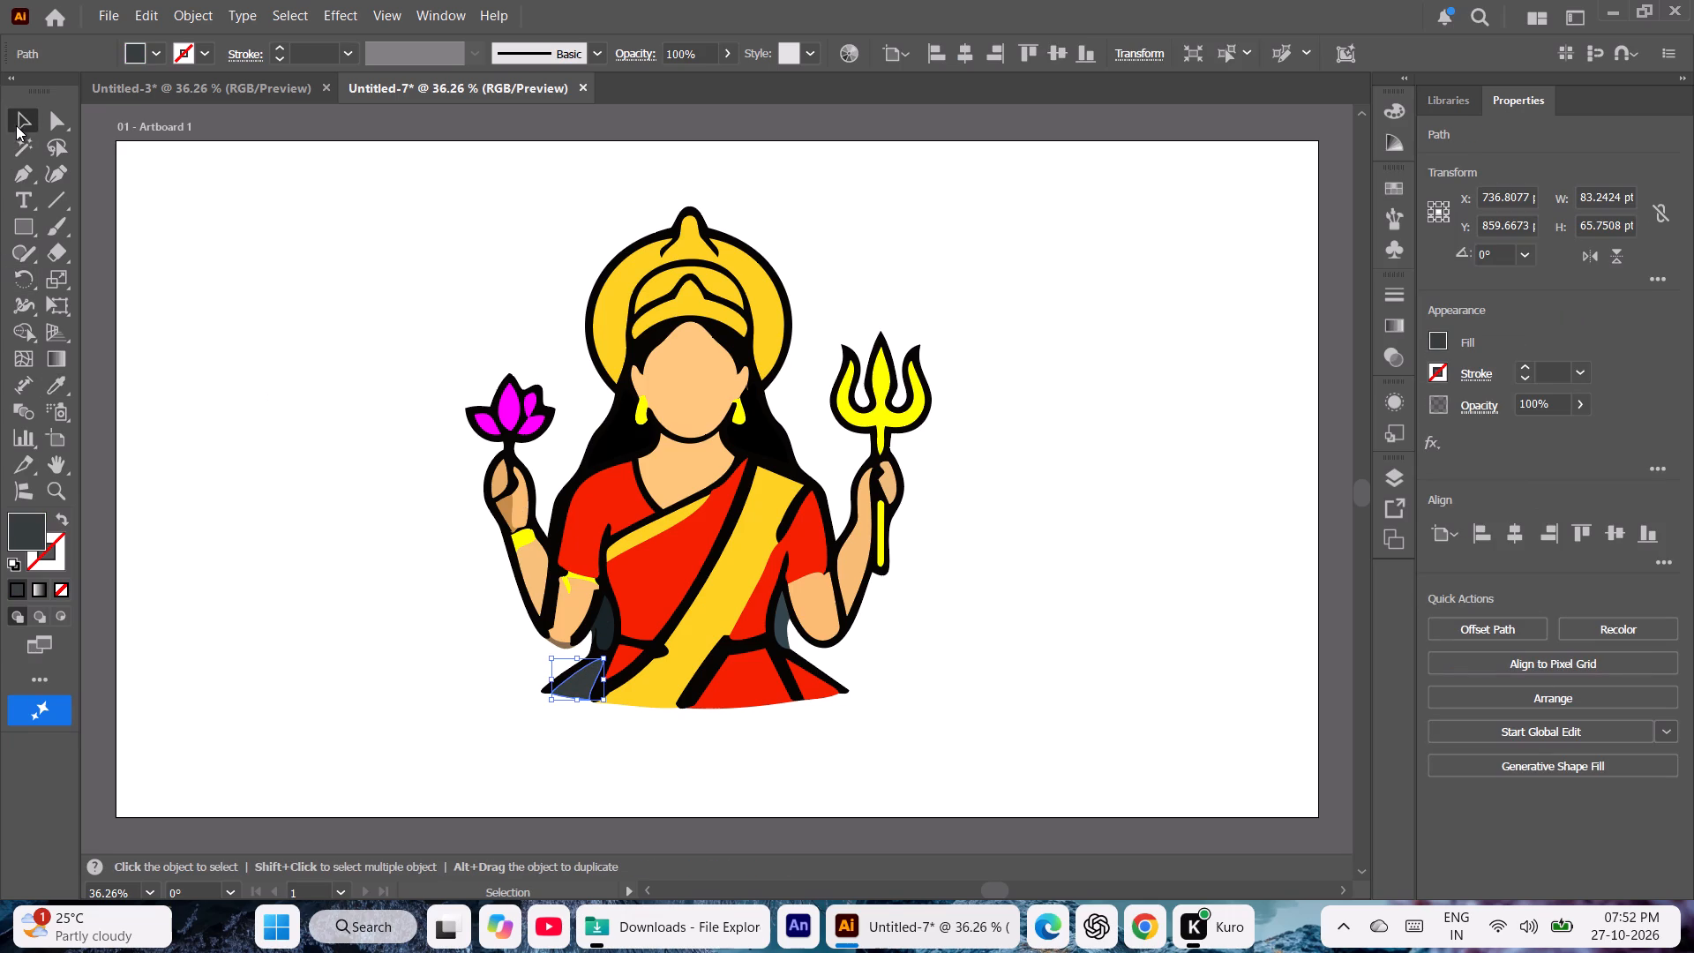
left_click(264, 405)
Recolour the goddess's face to orange skin tone FB893D (R 251, G 137, B 61), starting from the R=198 G=156 B=109 swatch.
left_click(677, 402)
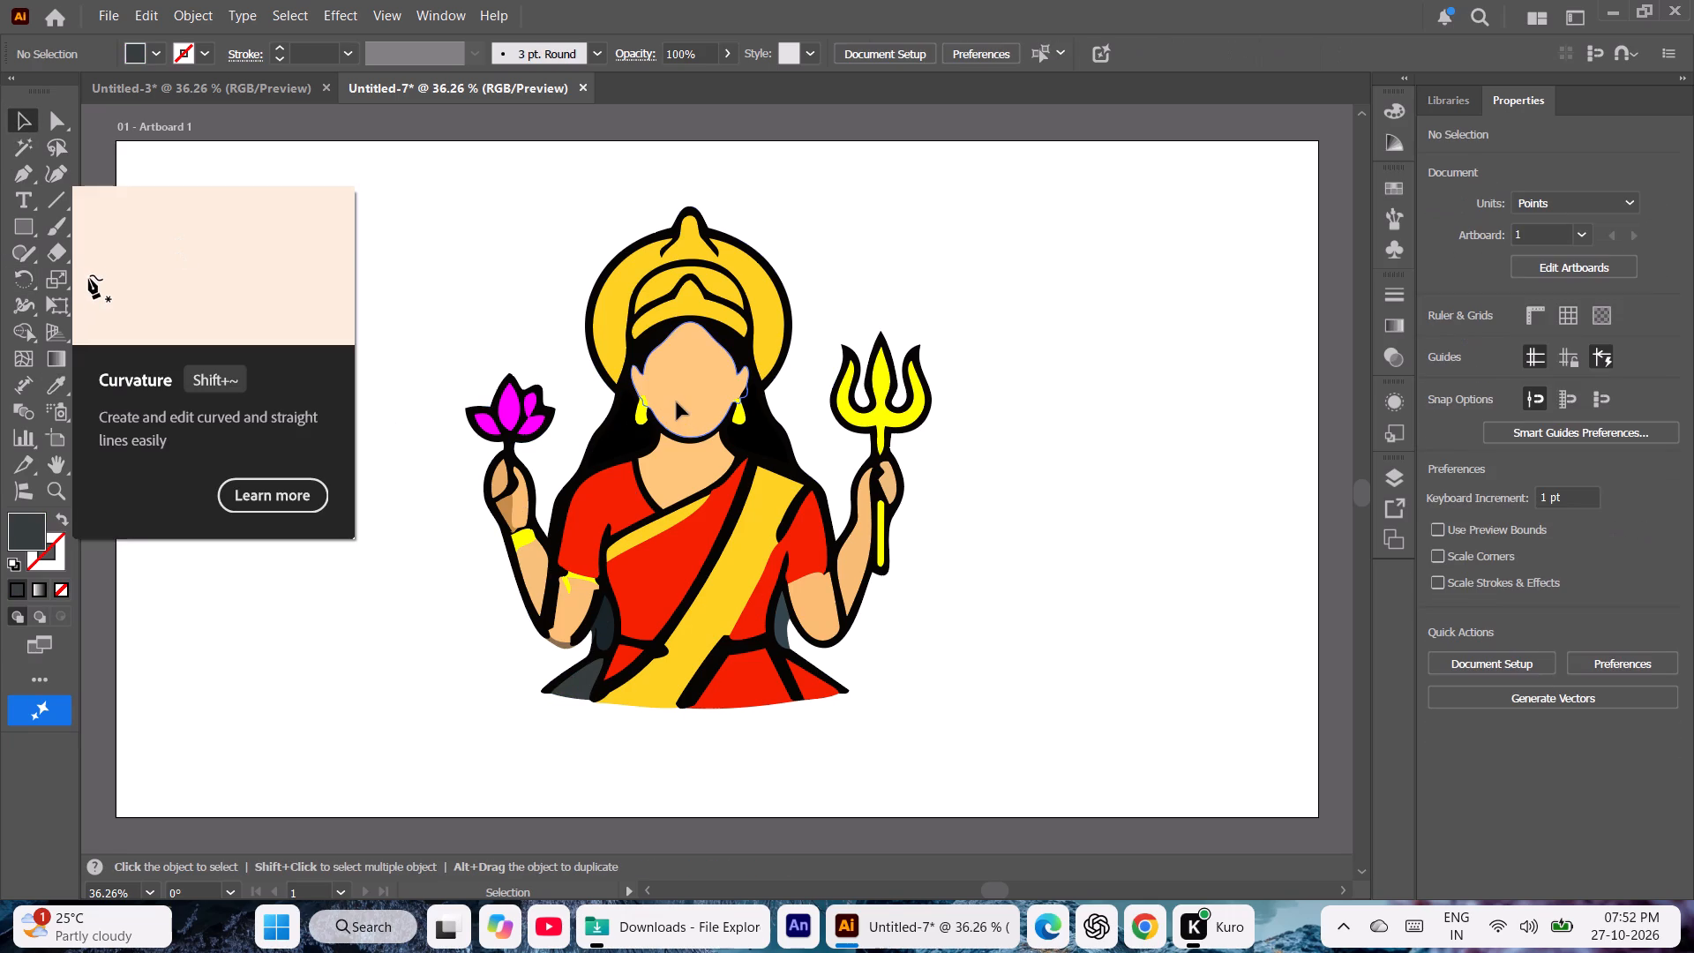
left_click(1430, 336)
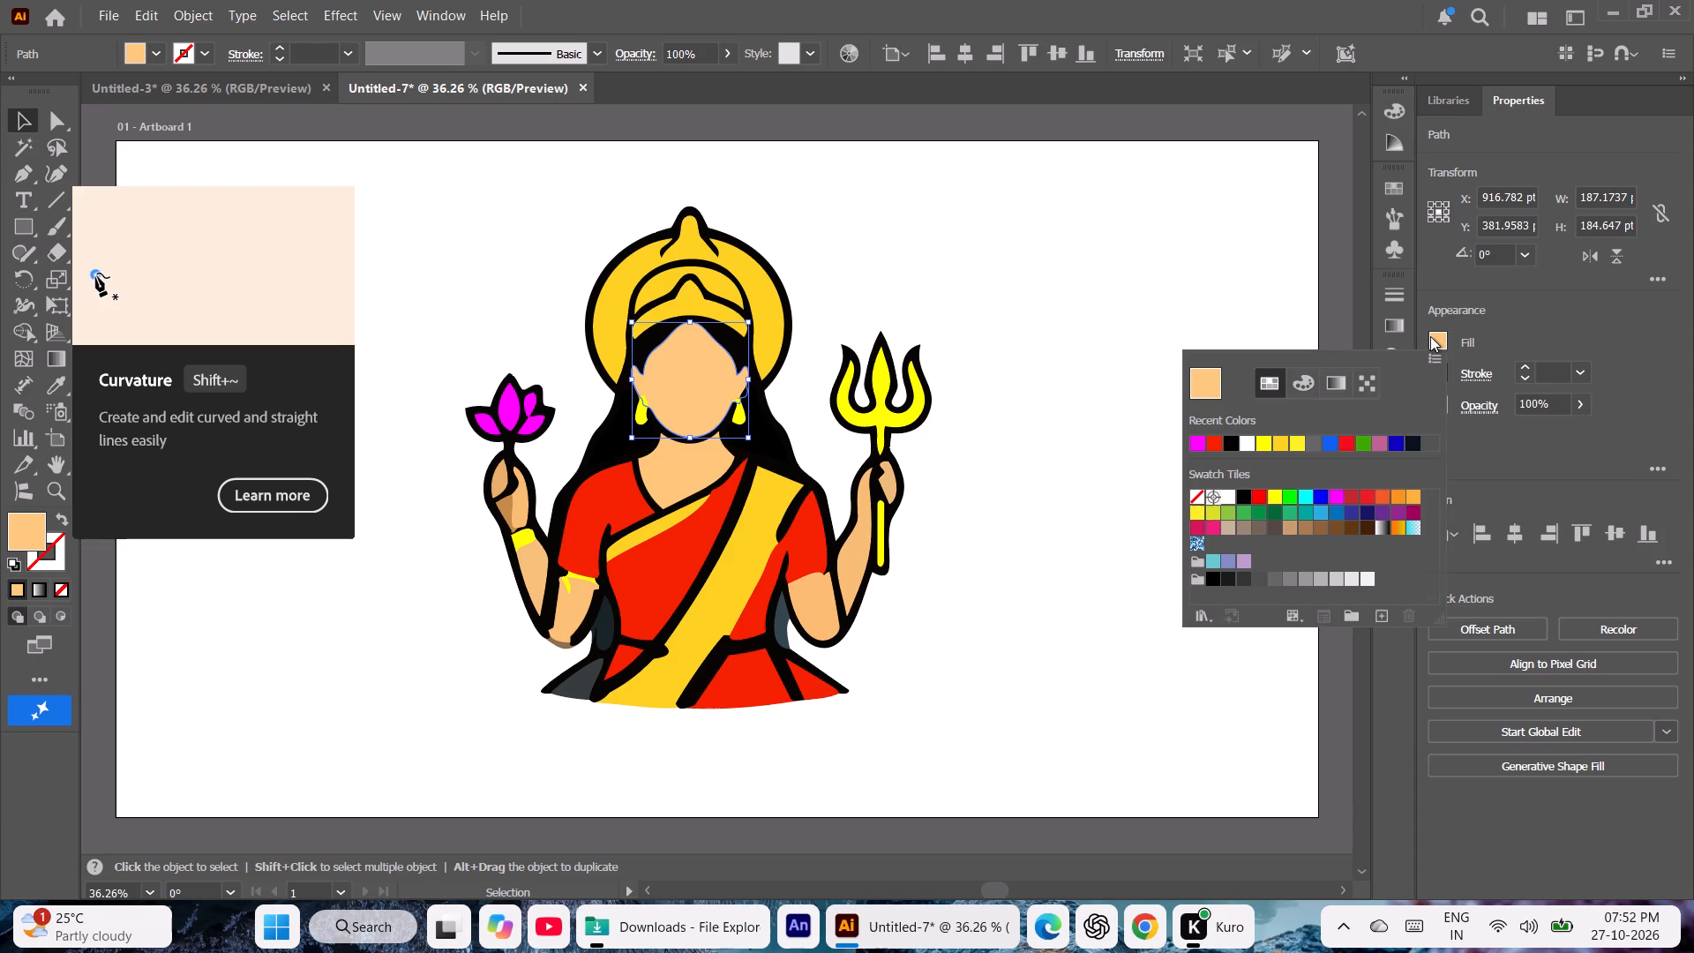
left_click(1289, 524)
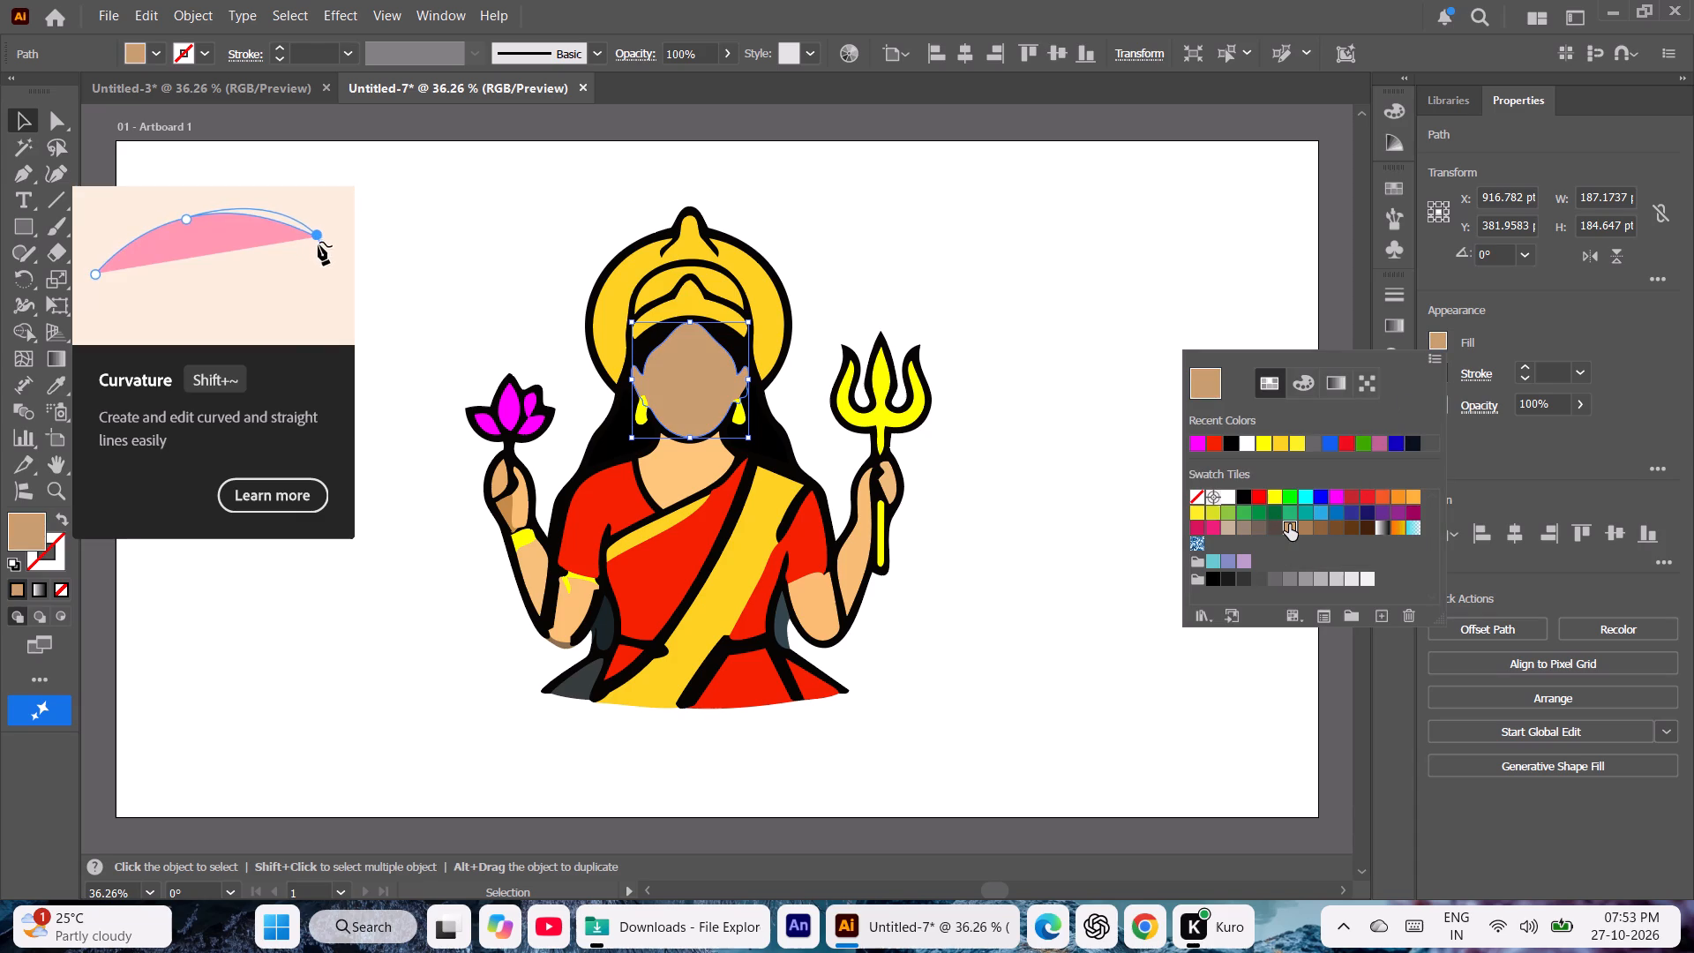
left_click(1297, 382)
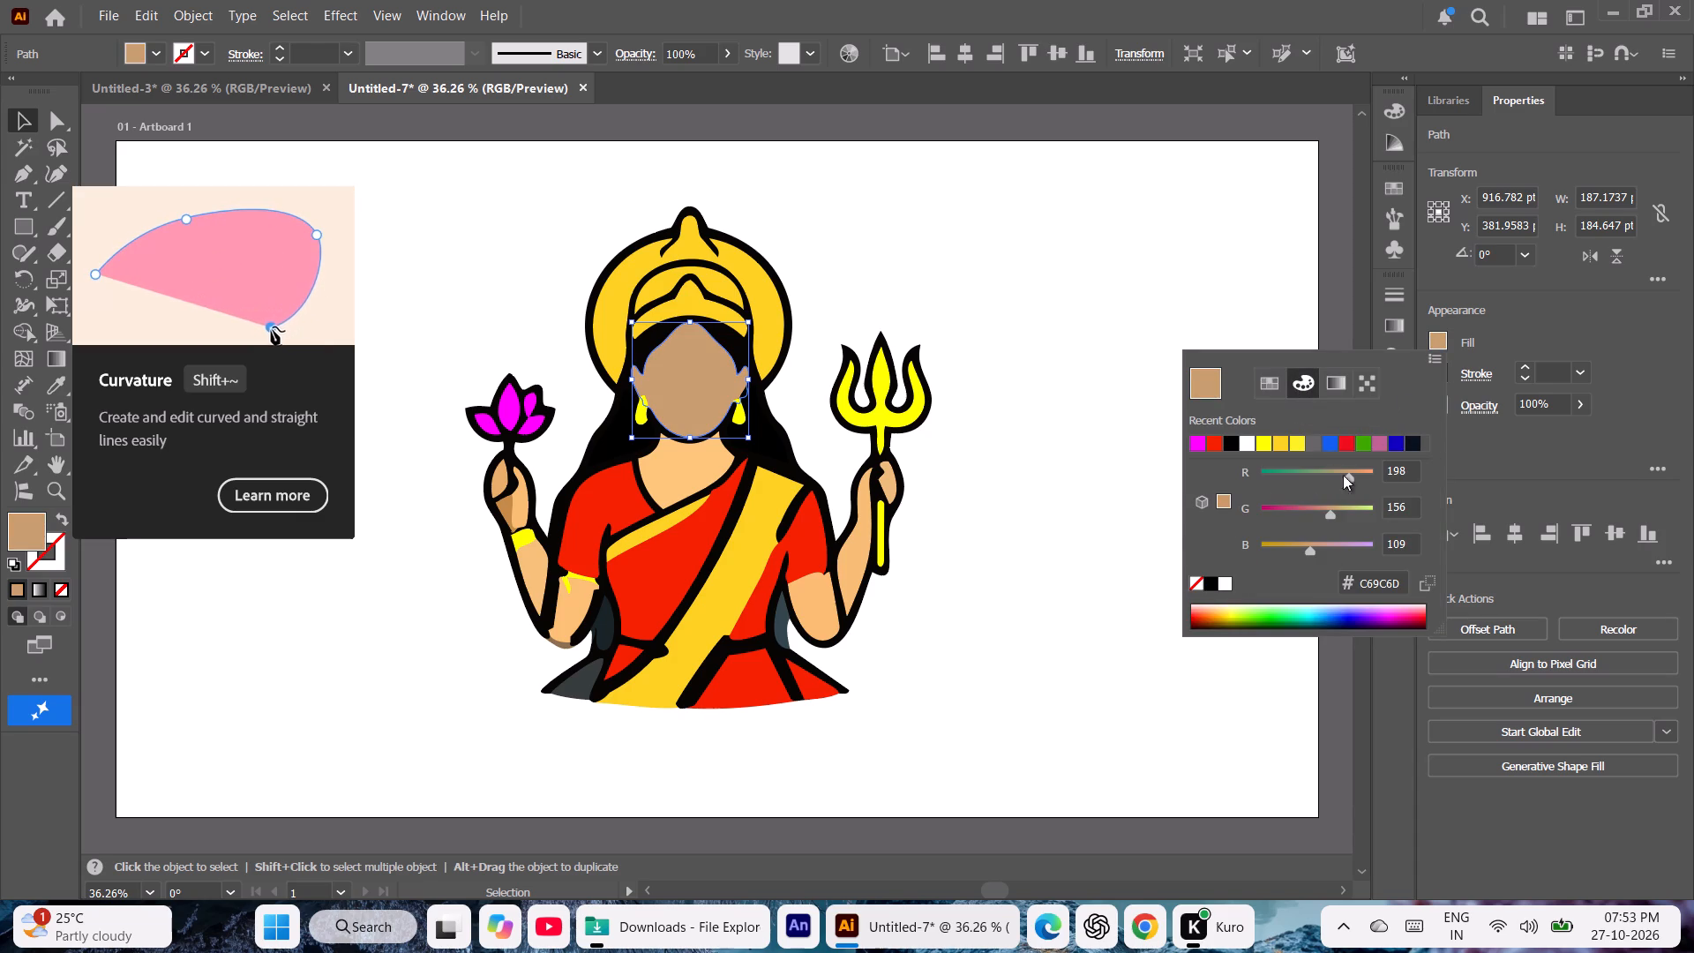
left_click(1367, 472)
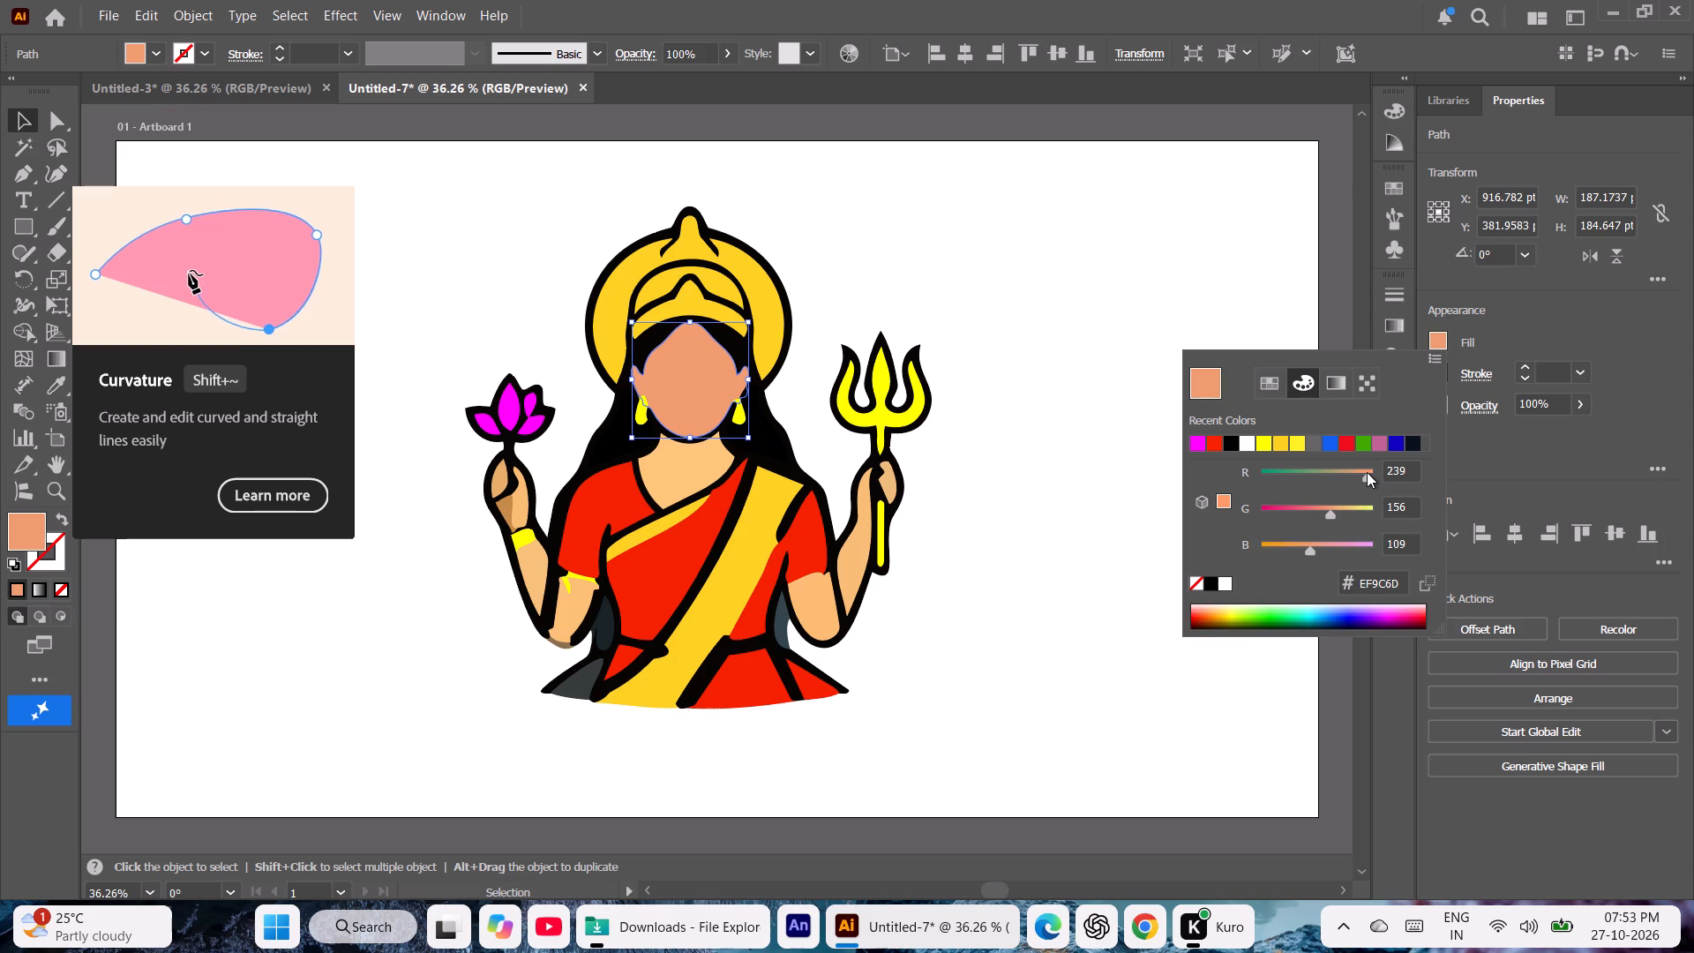
left_click(1322, 507)
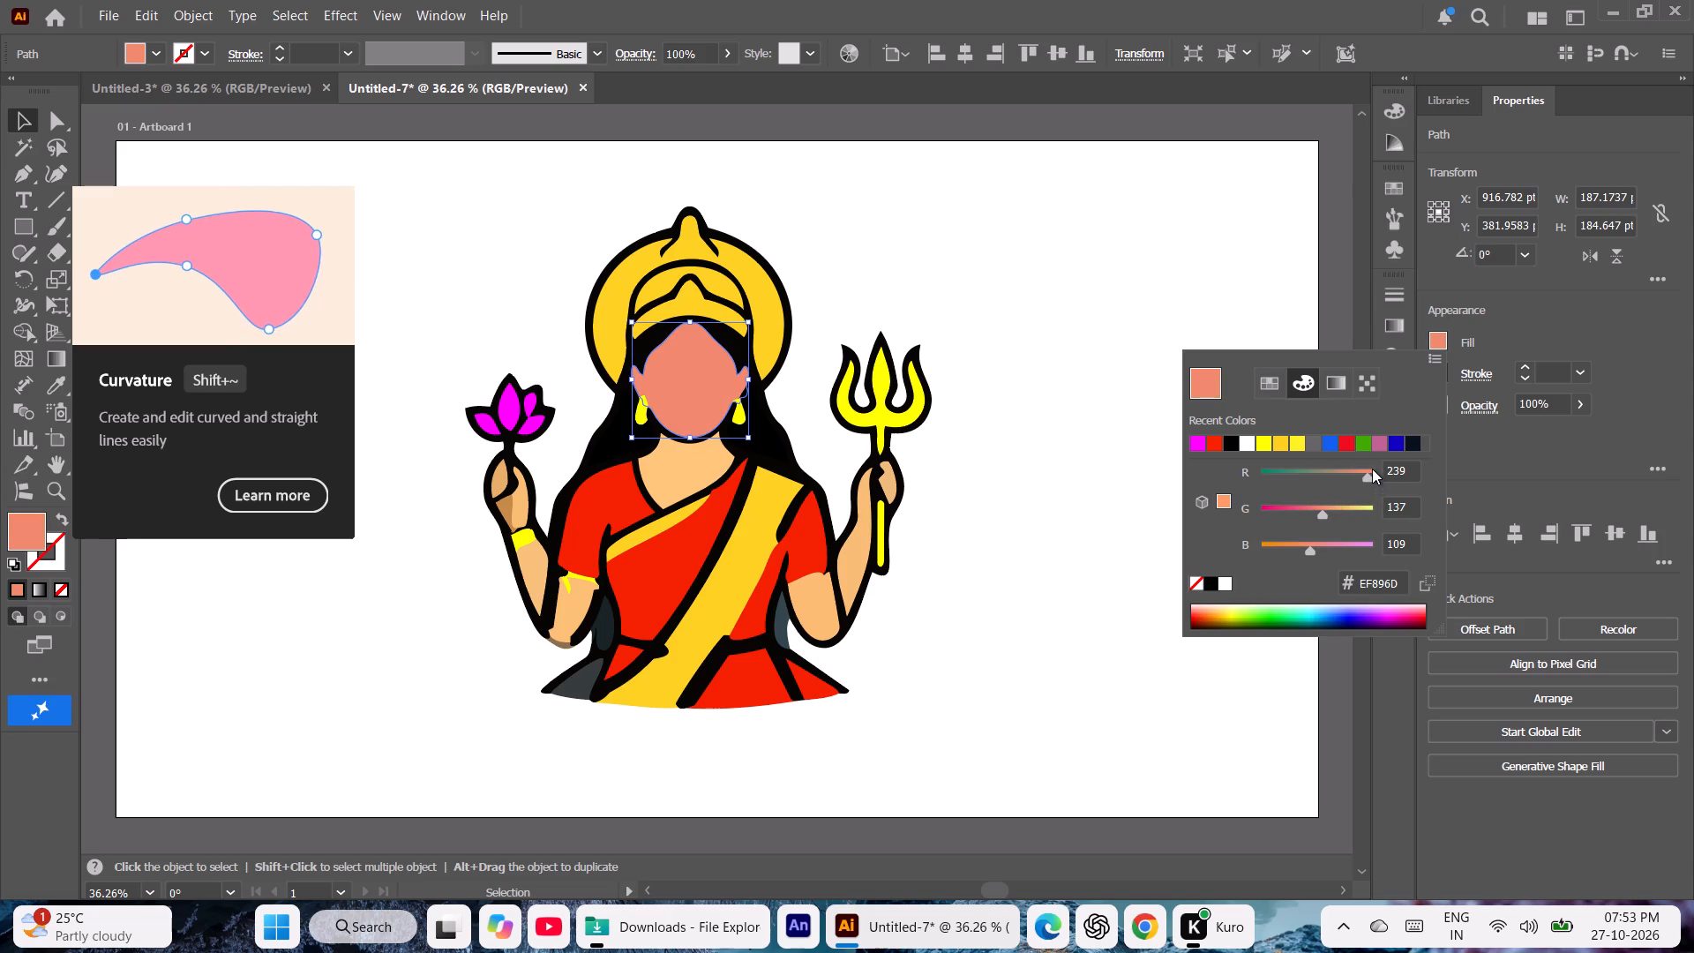
left_click(1372, 469)
left_click(1292, 542)
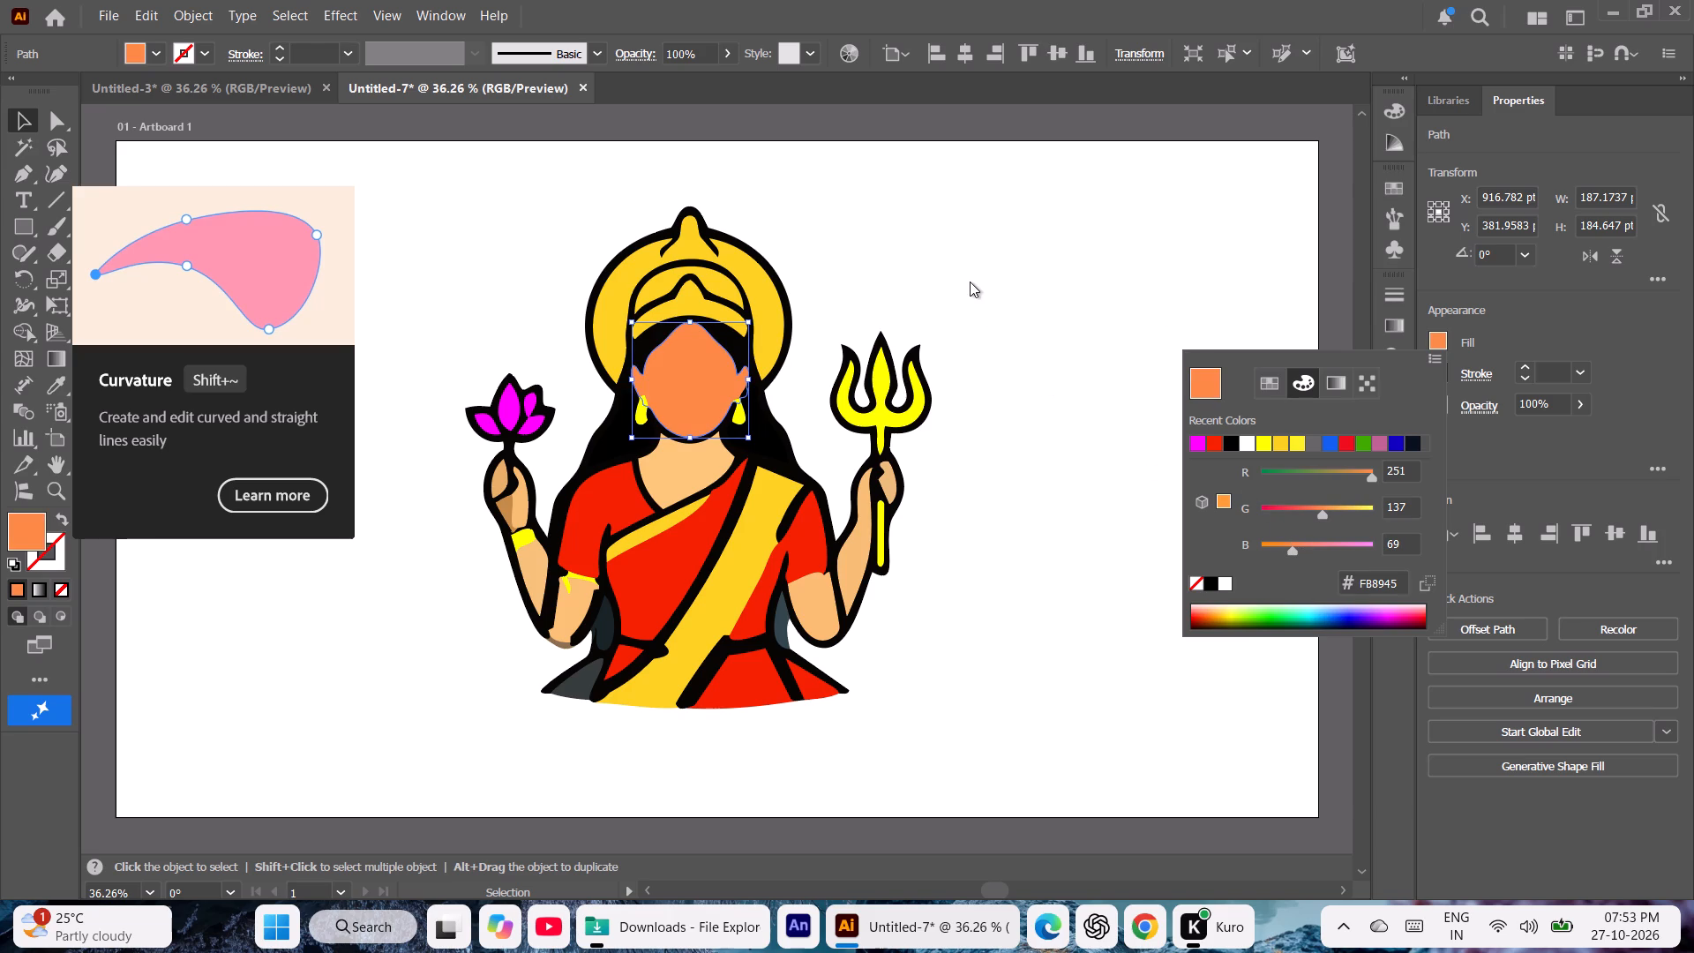
left_click(1278, 547)
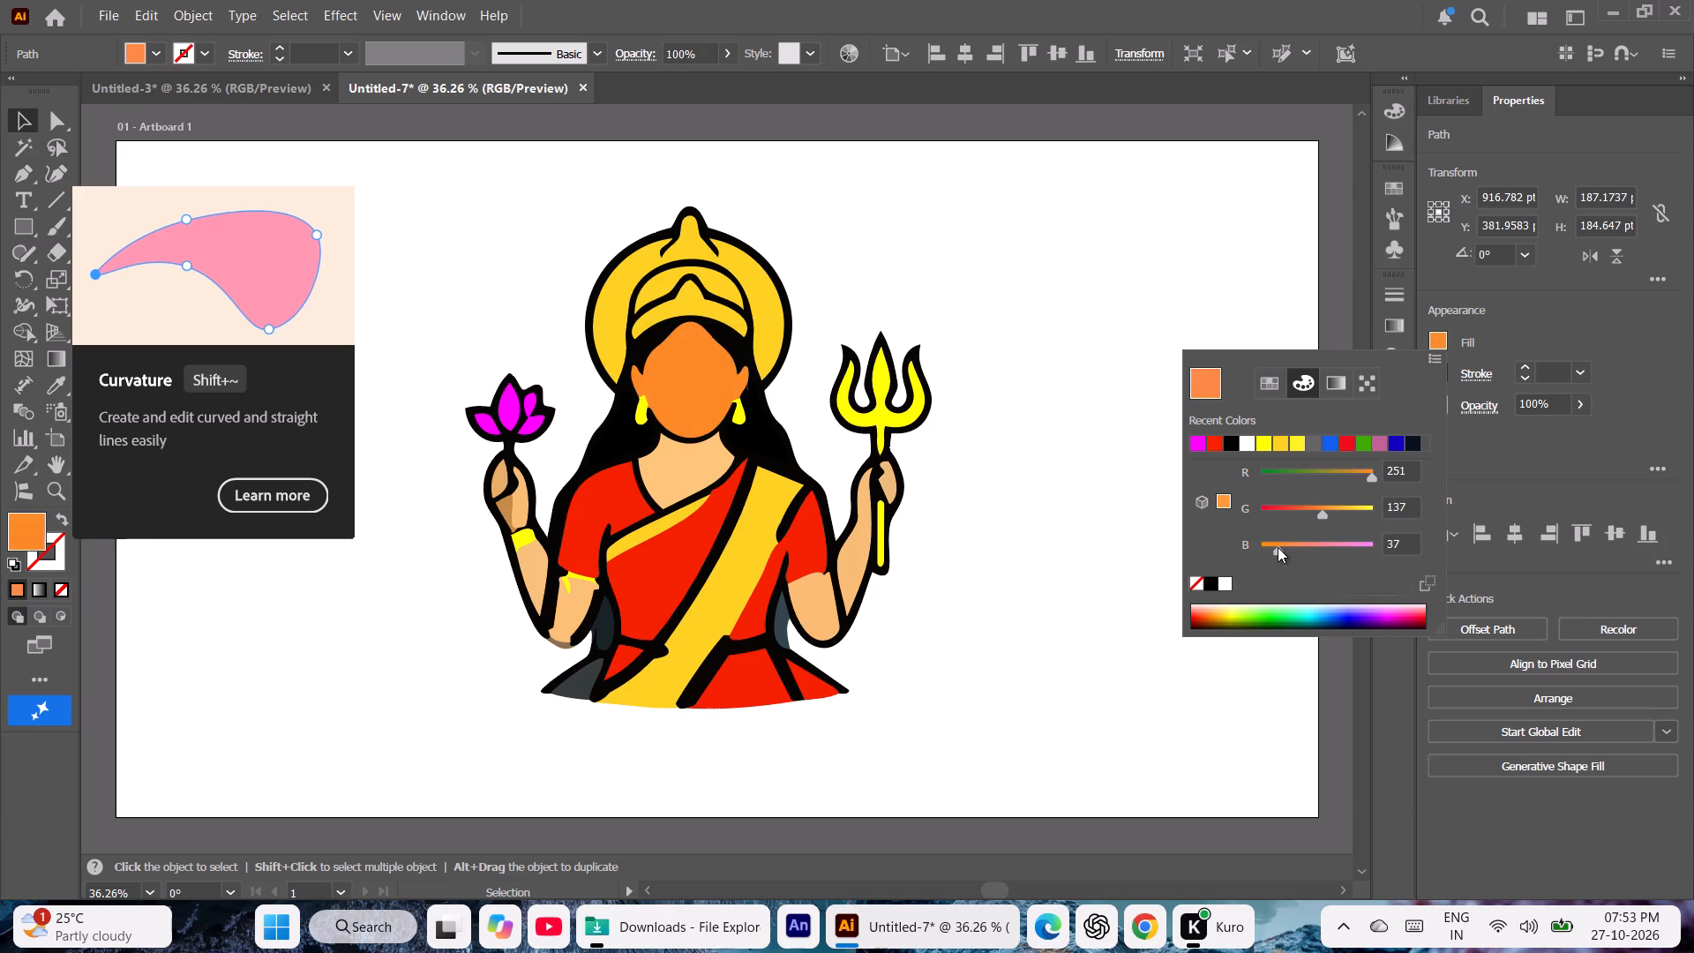
left_click(1288, 544)
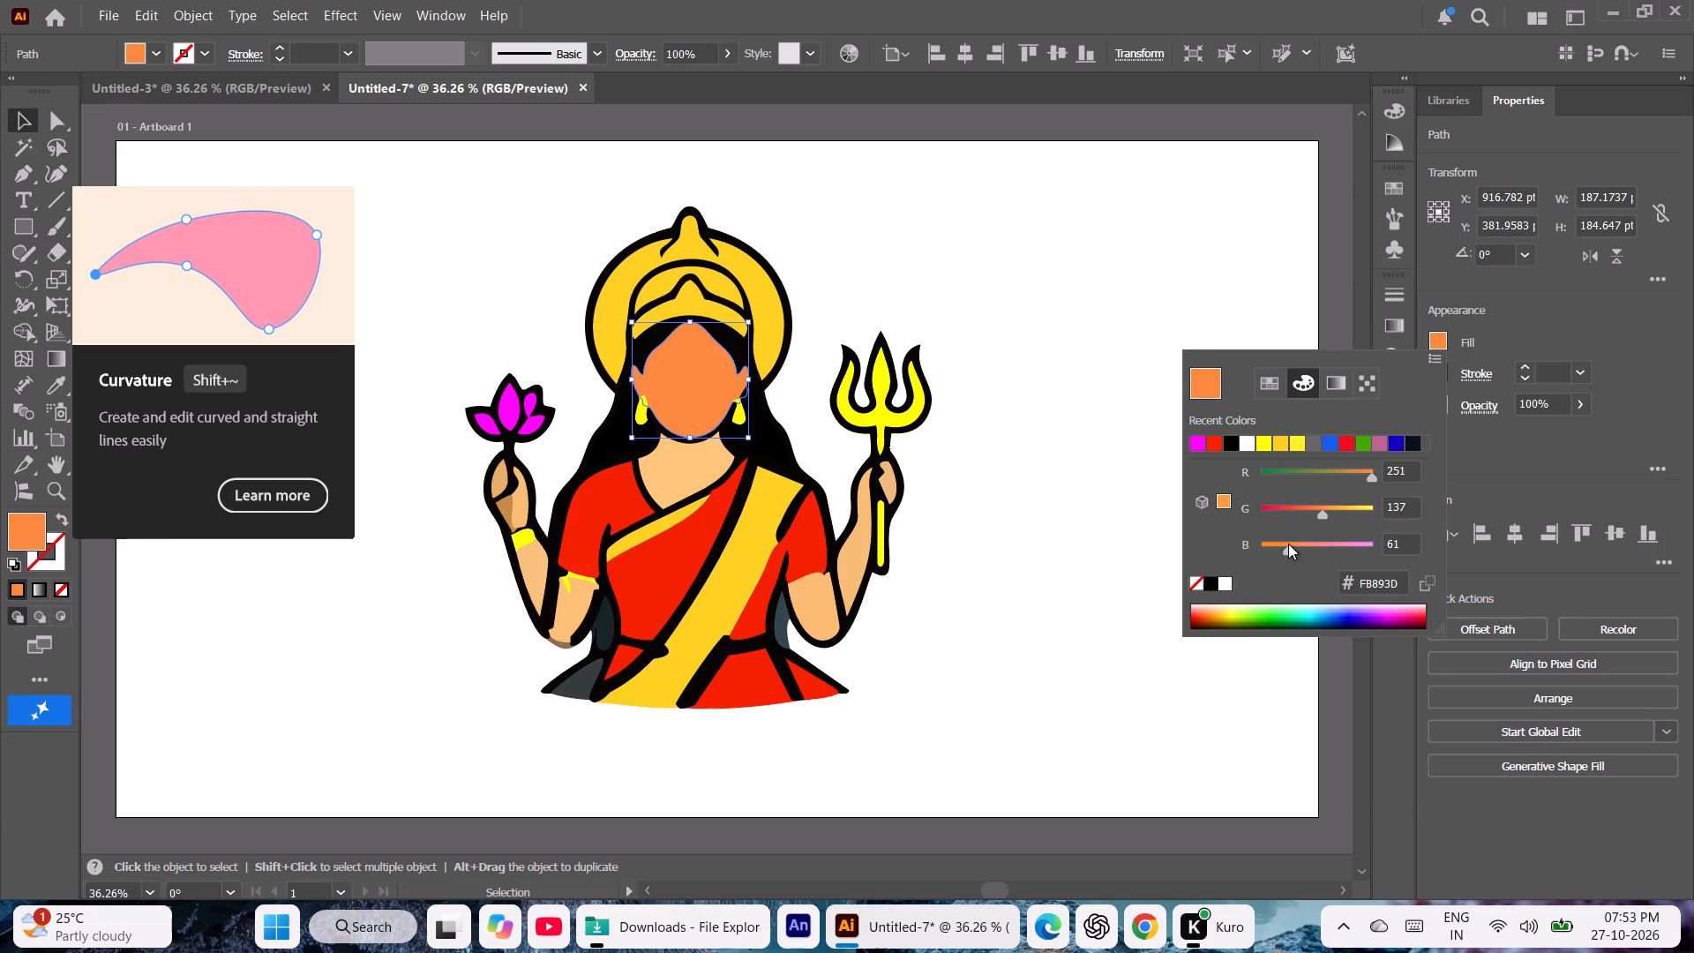
double_click(1019, 265)
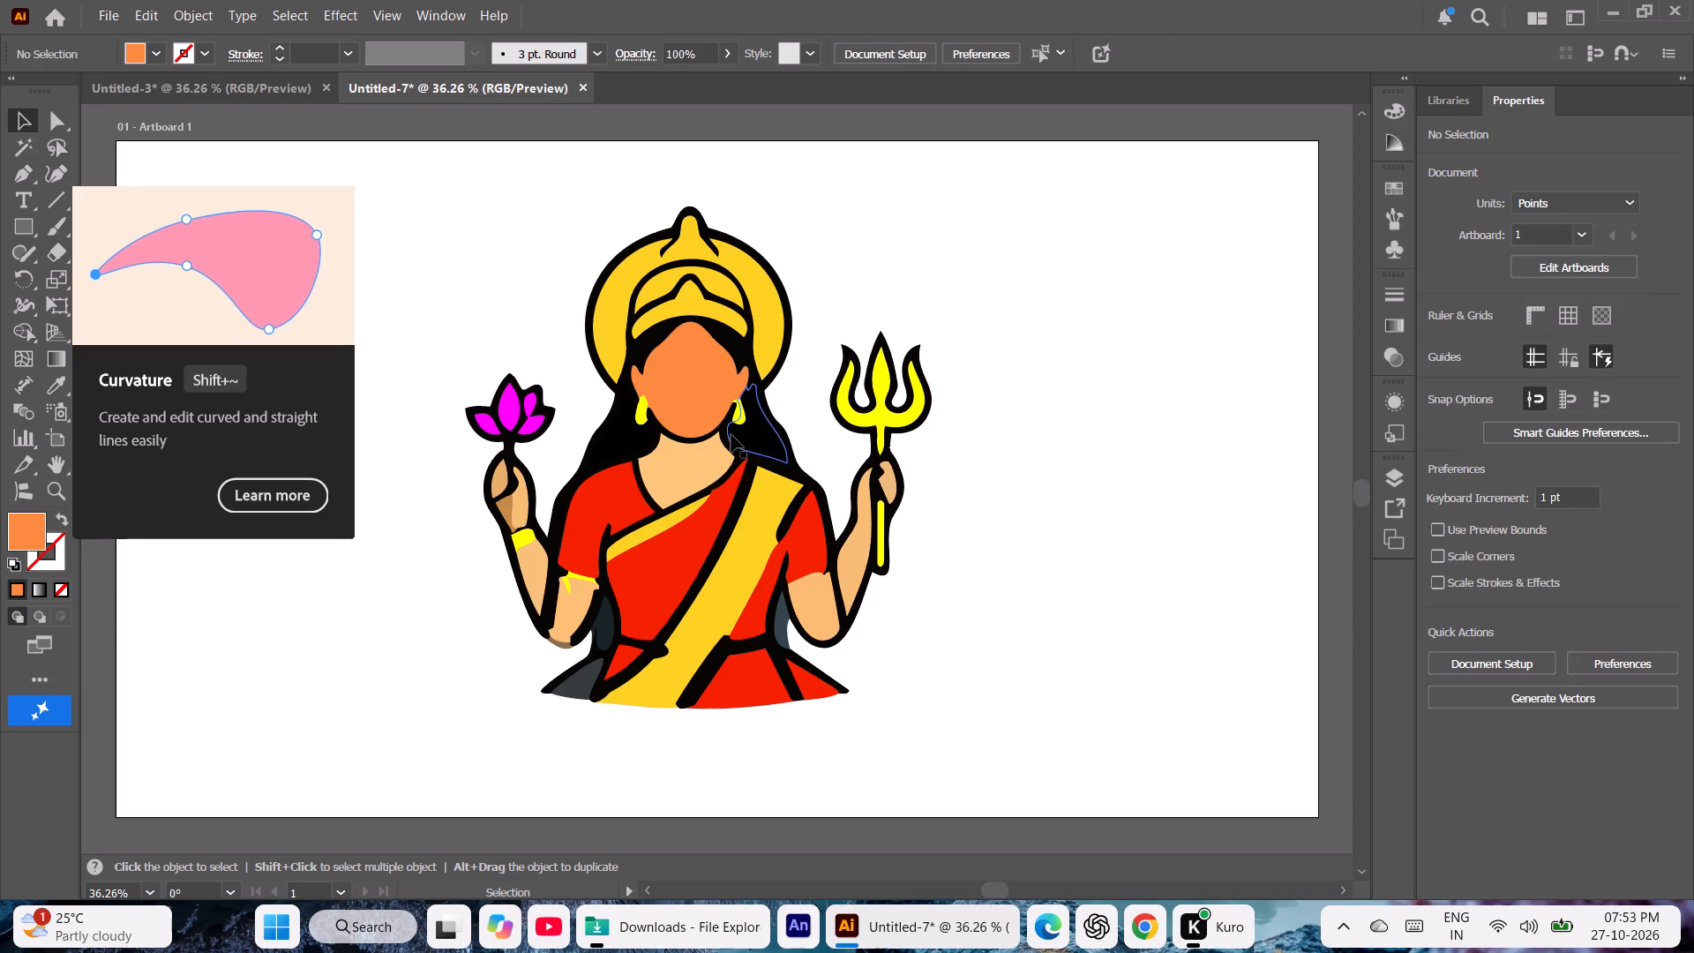
Match the neck and upper chest area to the face's orange skin tone with the Eyedropper.
left_click(681, 481)
key("i")
left_click(697, 368)
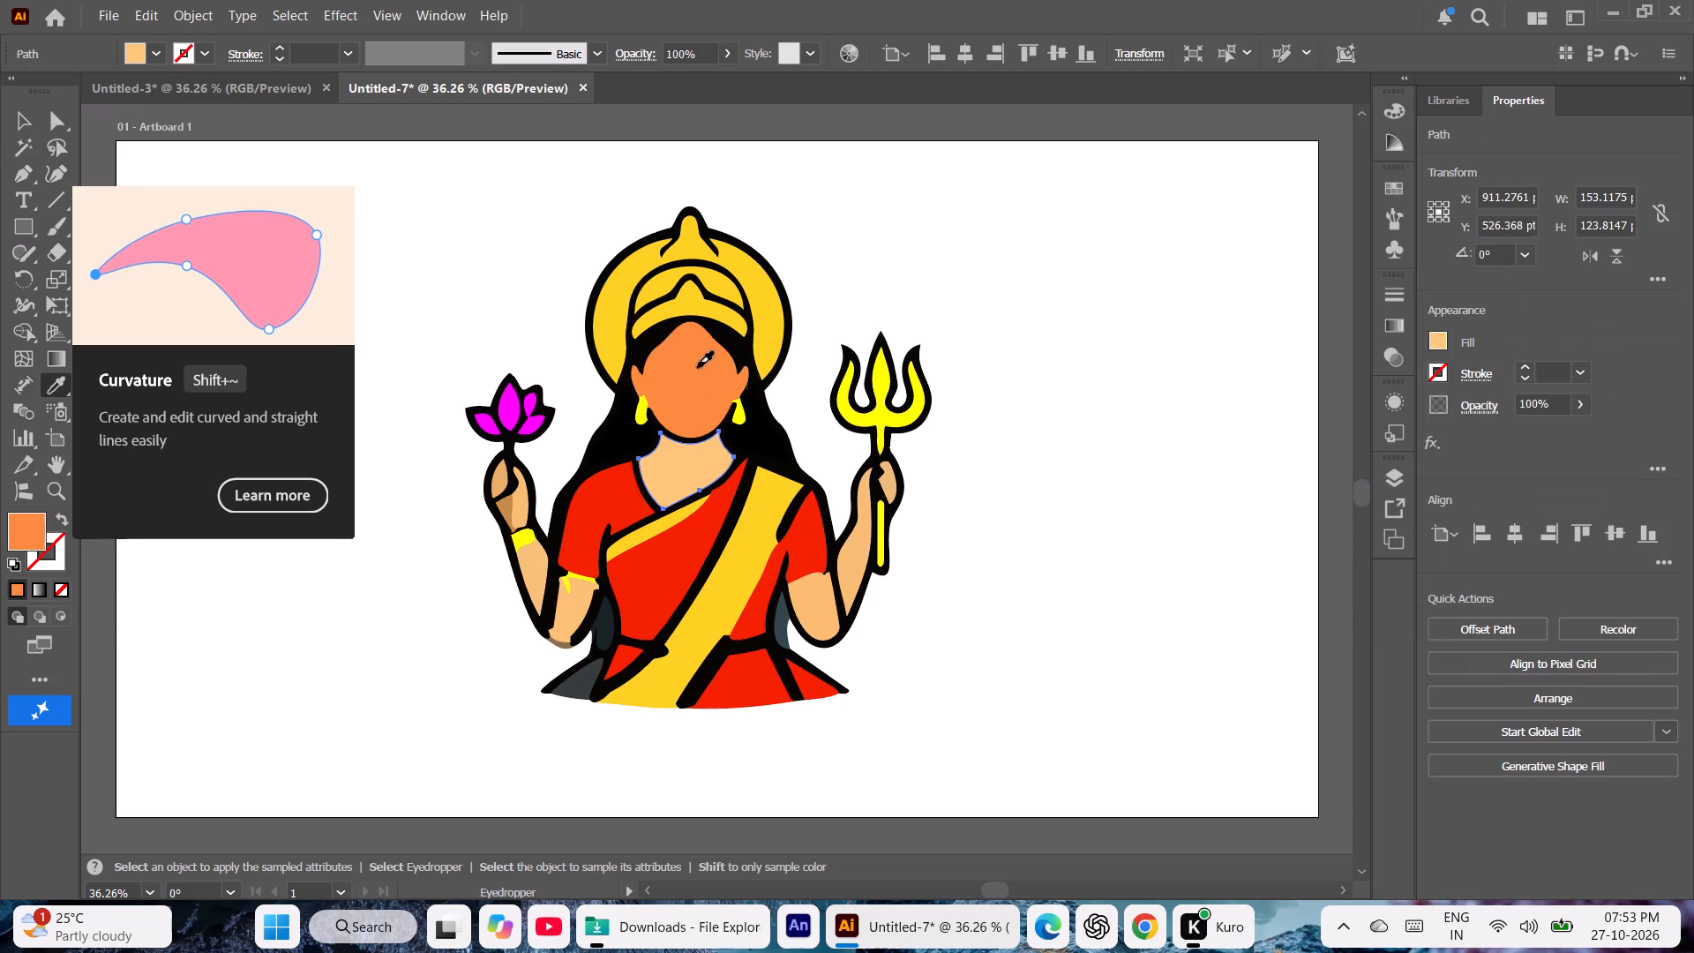
left_click(13, 126)
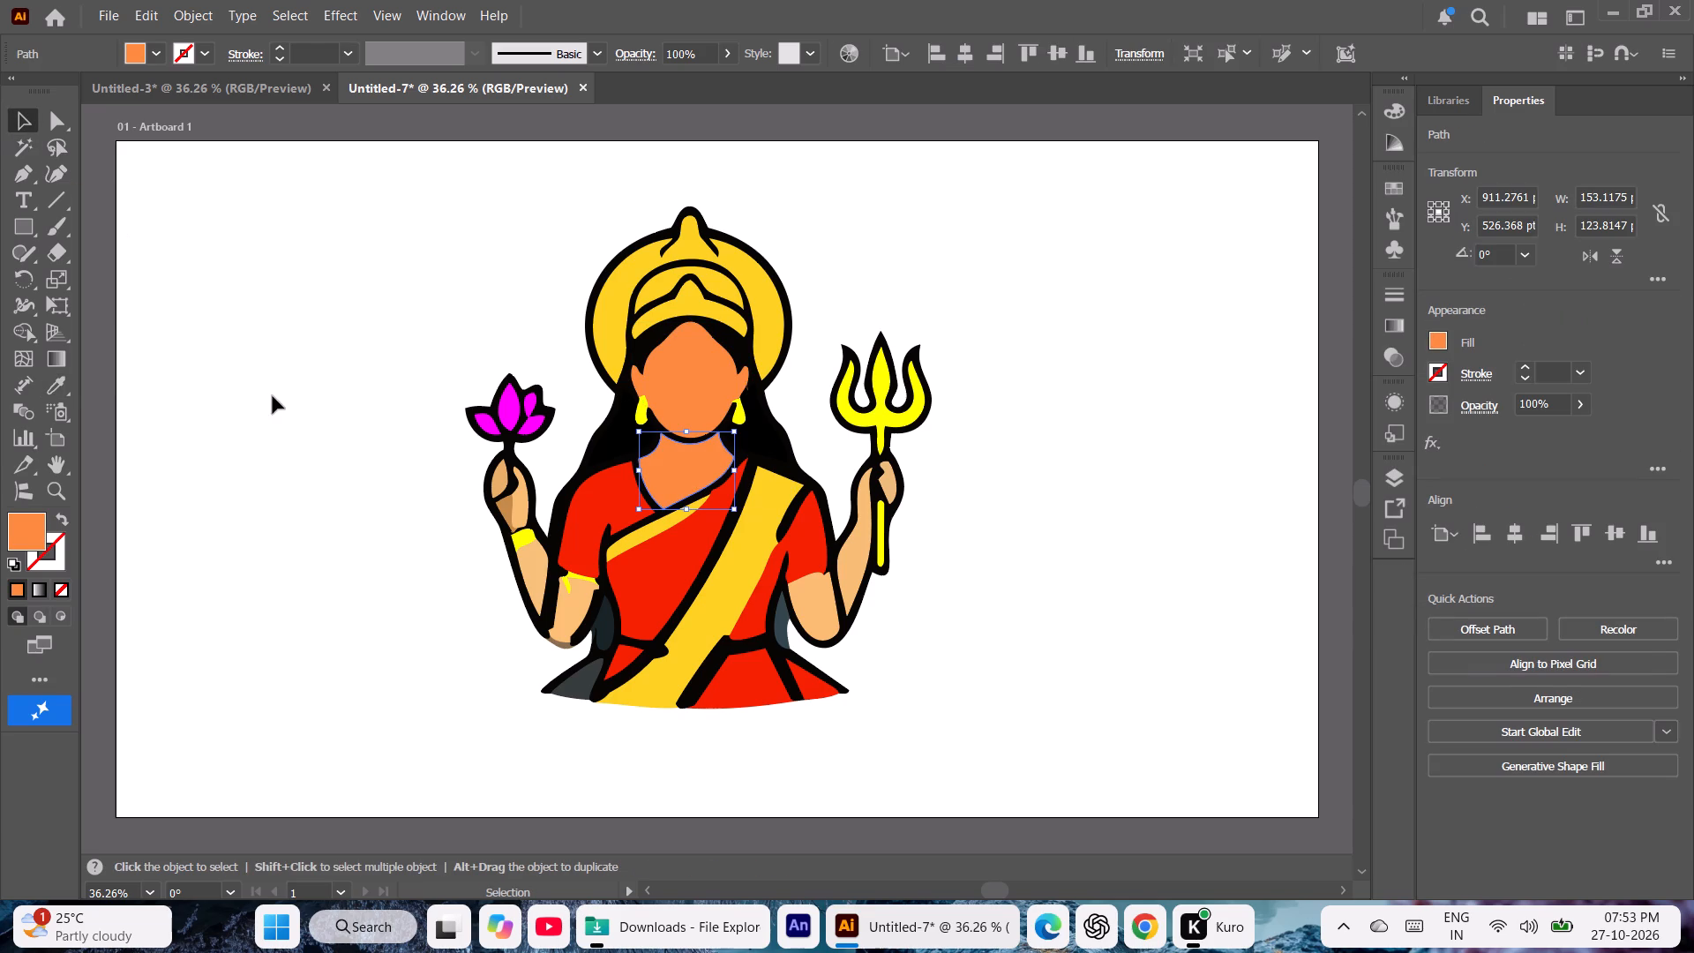
left_click(273, 396)
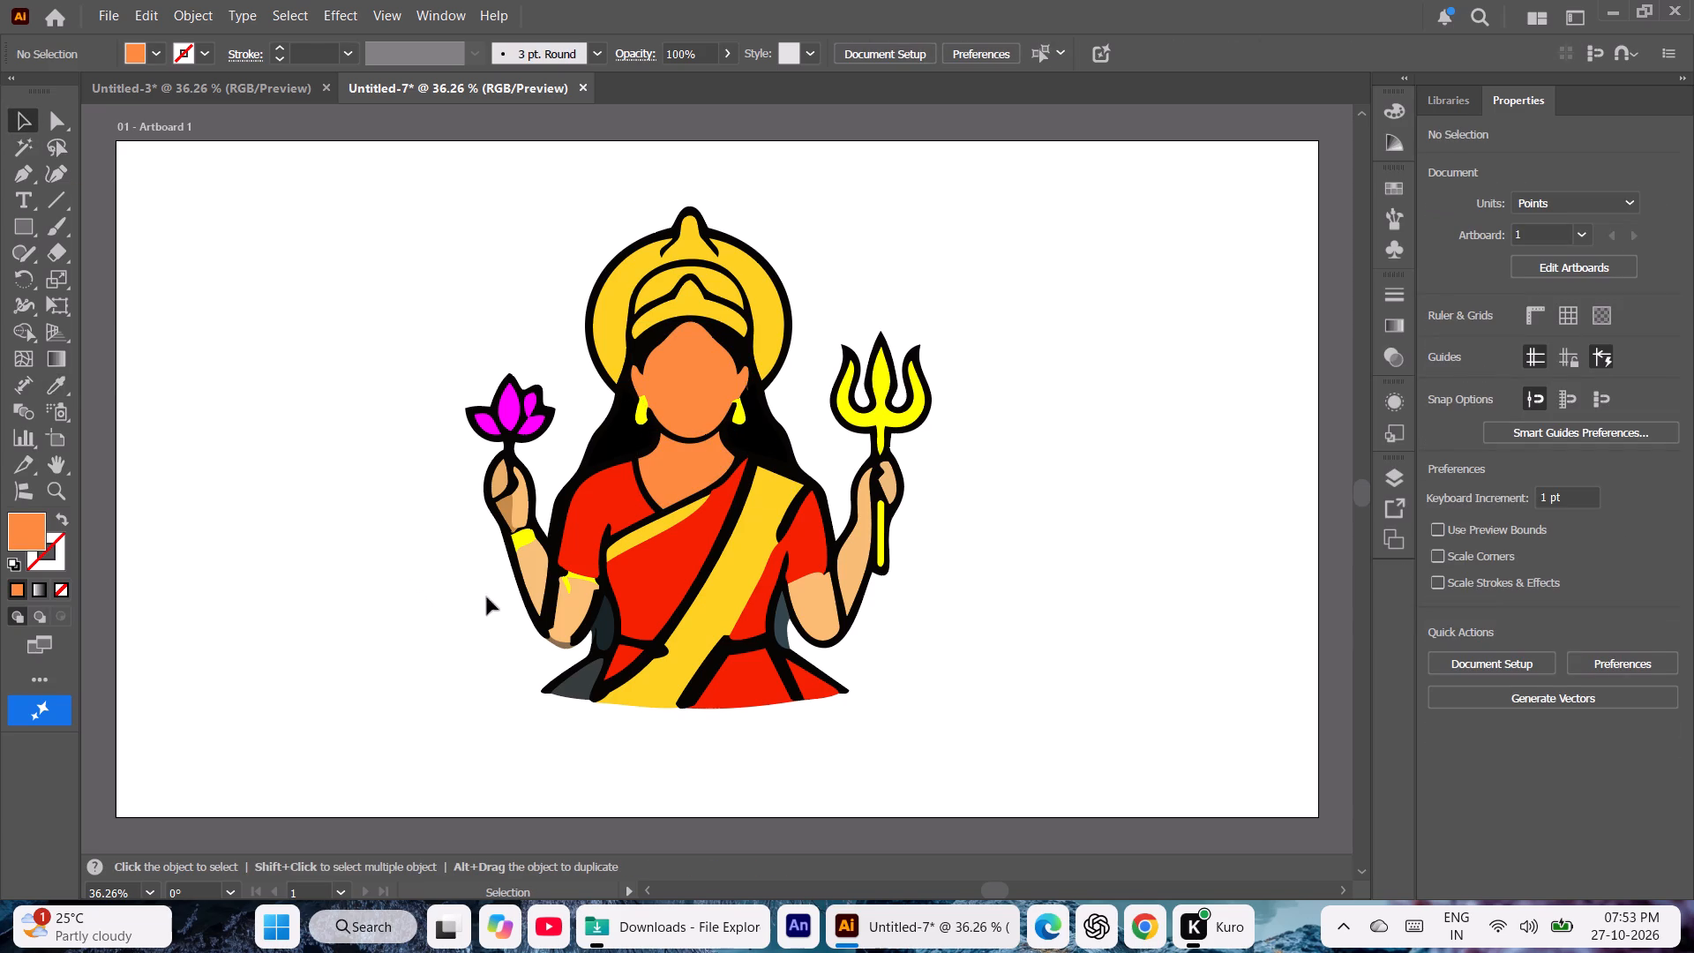
Match the lotus-side forearm and the hand section above the bangle to the orange skin tone with the Eyedropper.
left_click(536, 574)
key("i")
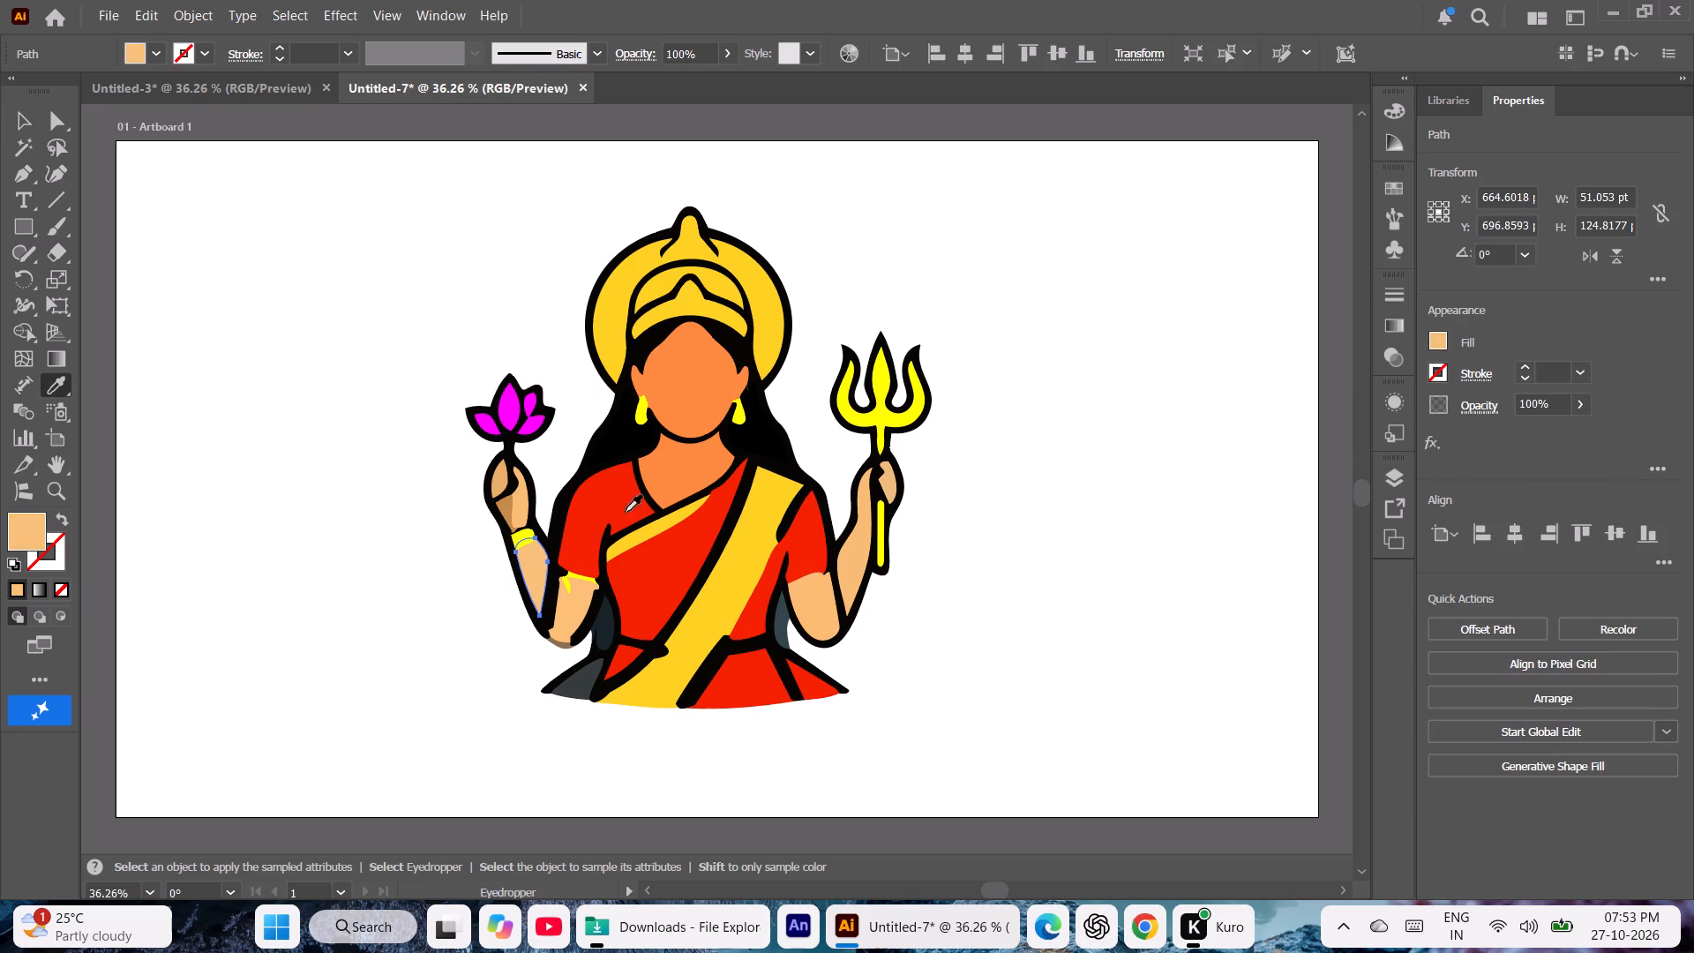
left_click(663, 477)
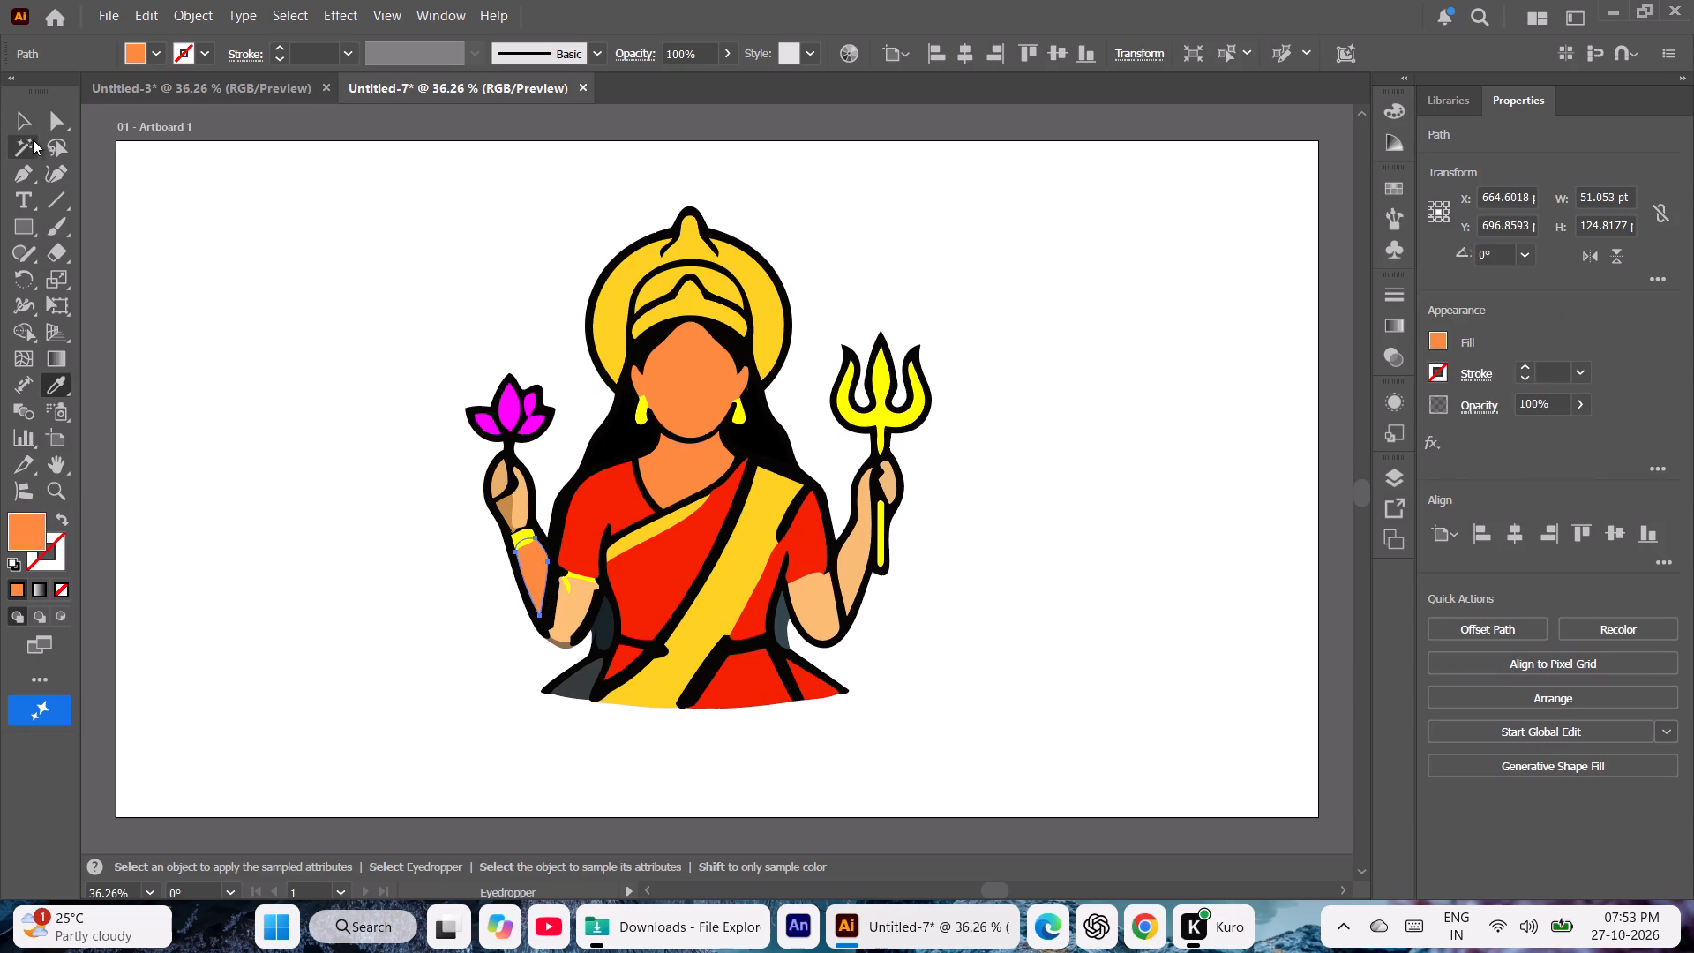
left_click(27, 128)
left_click(189, 329)
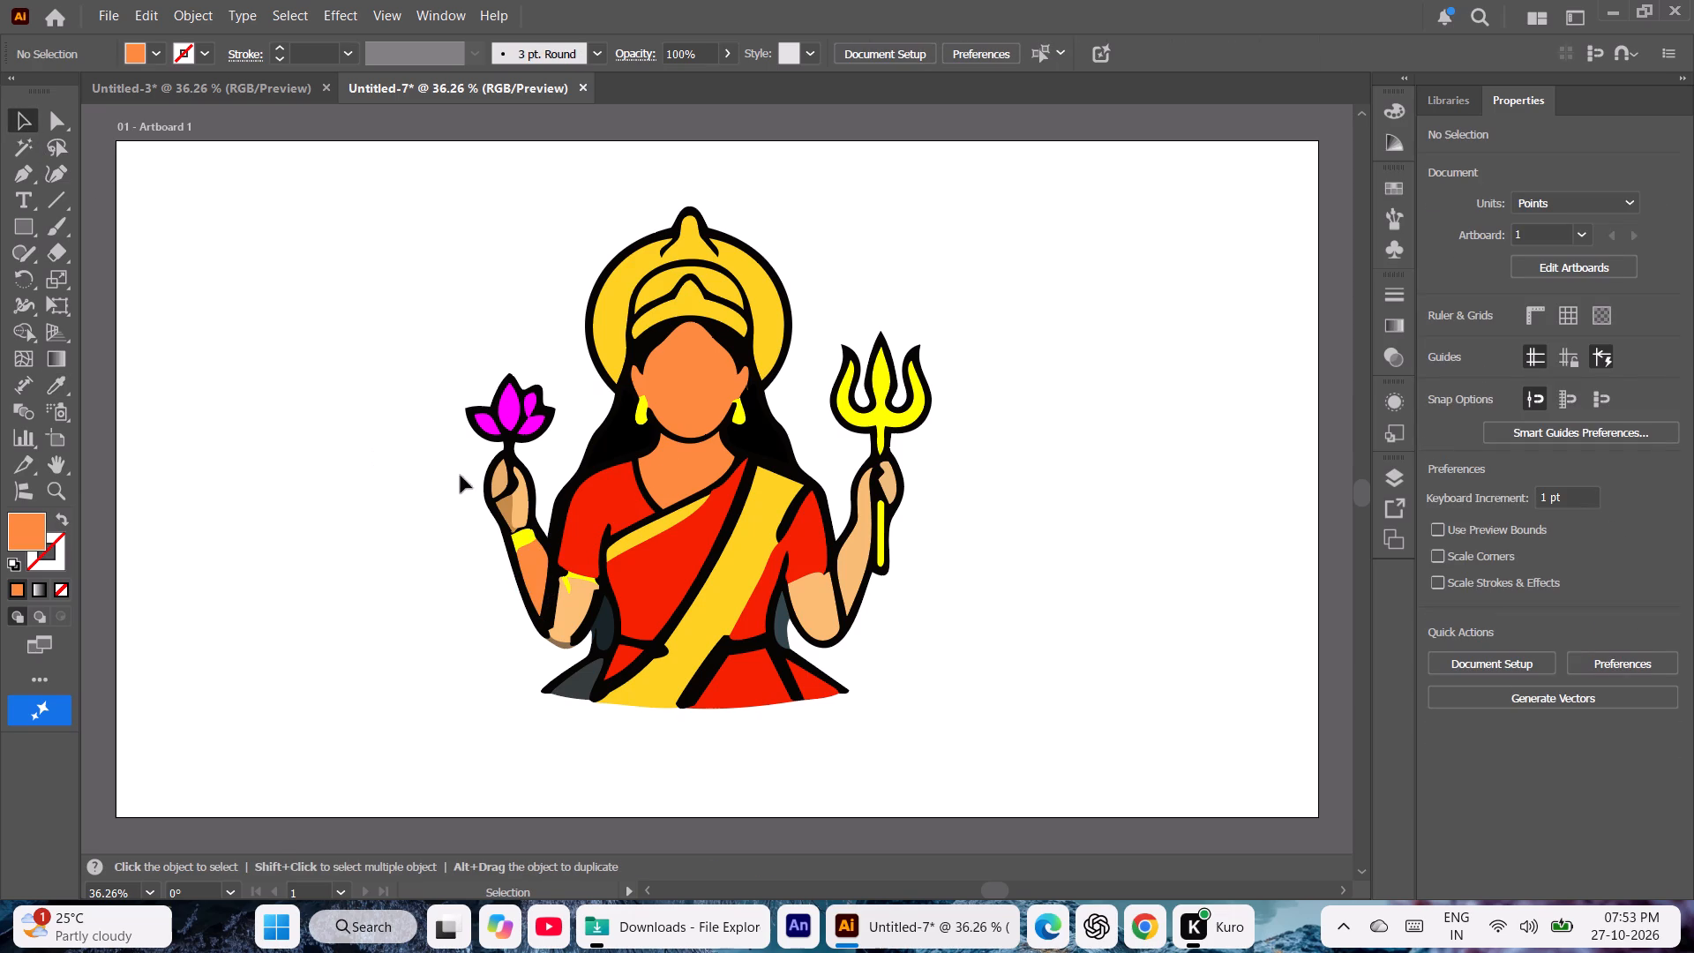
left_click(518, 511)
key("i")
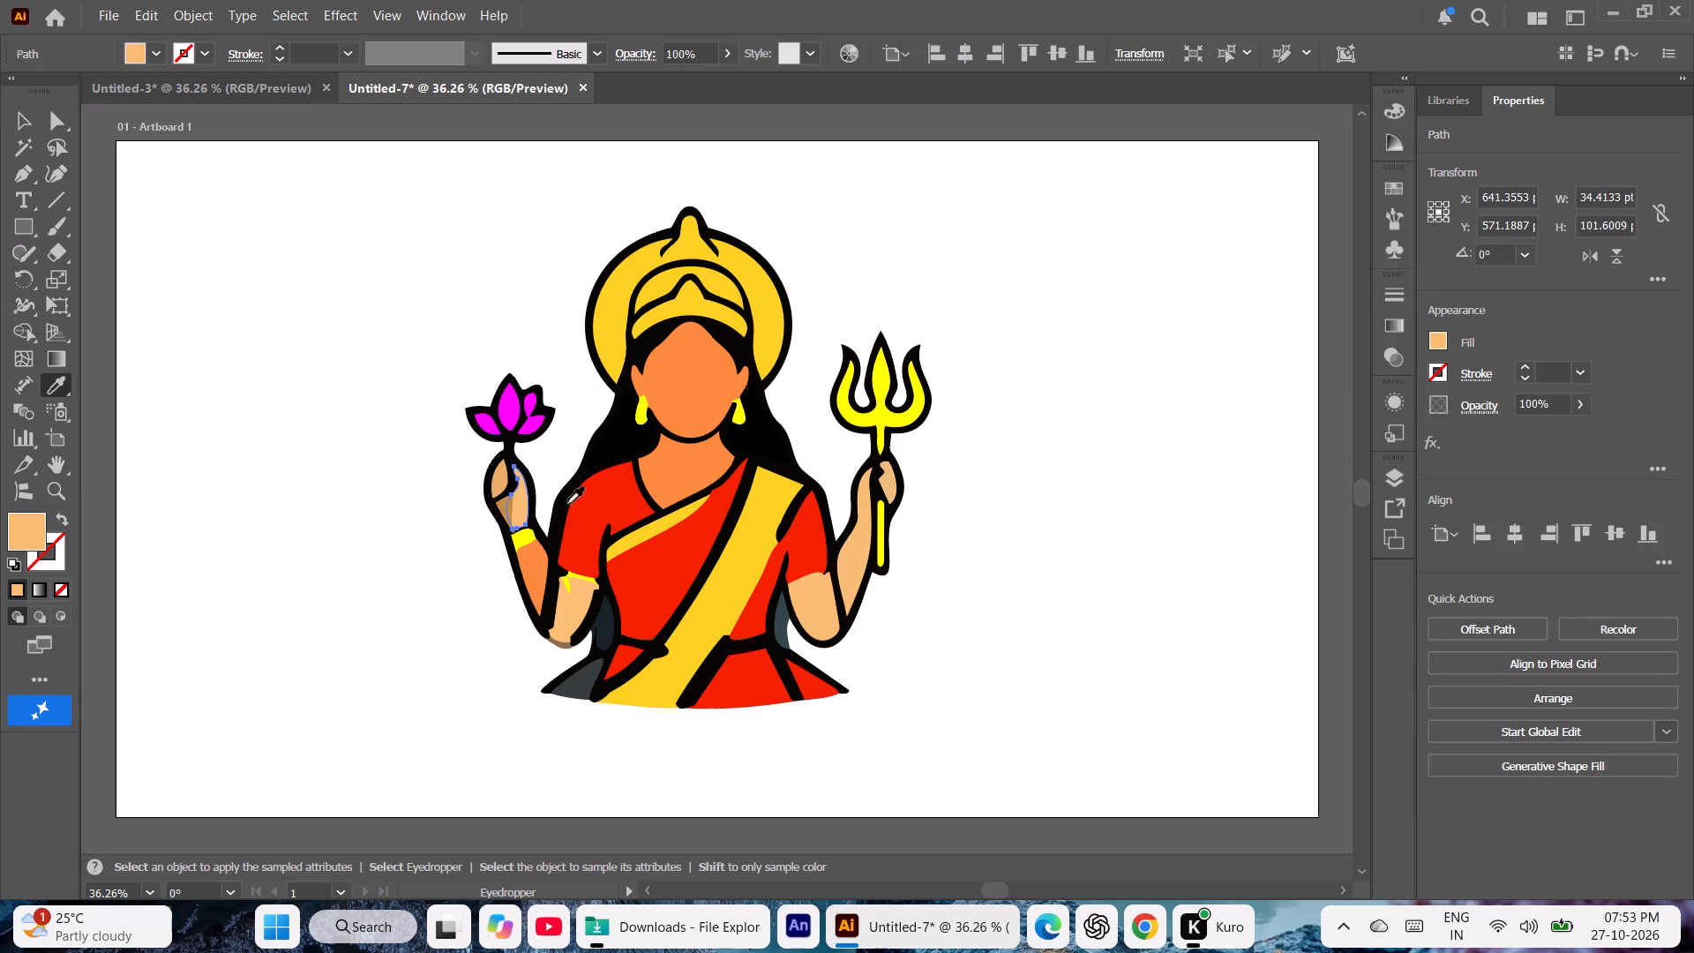
left_click(676, 403)
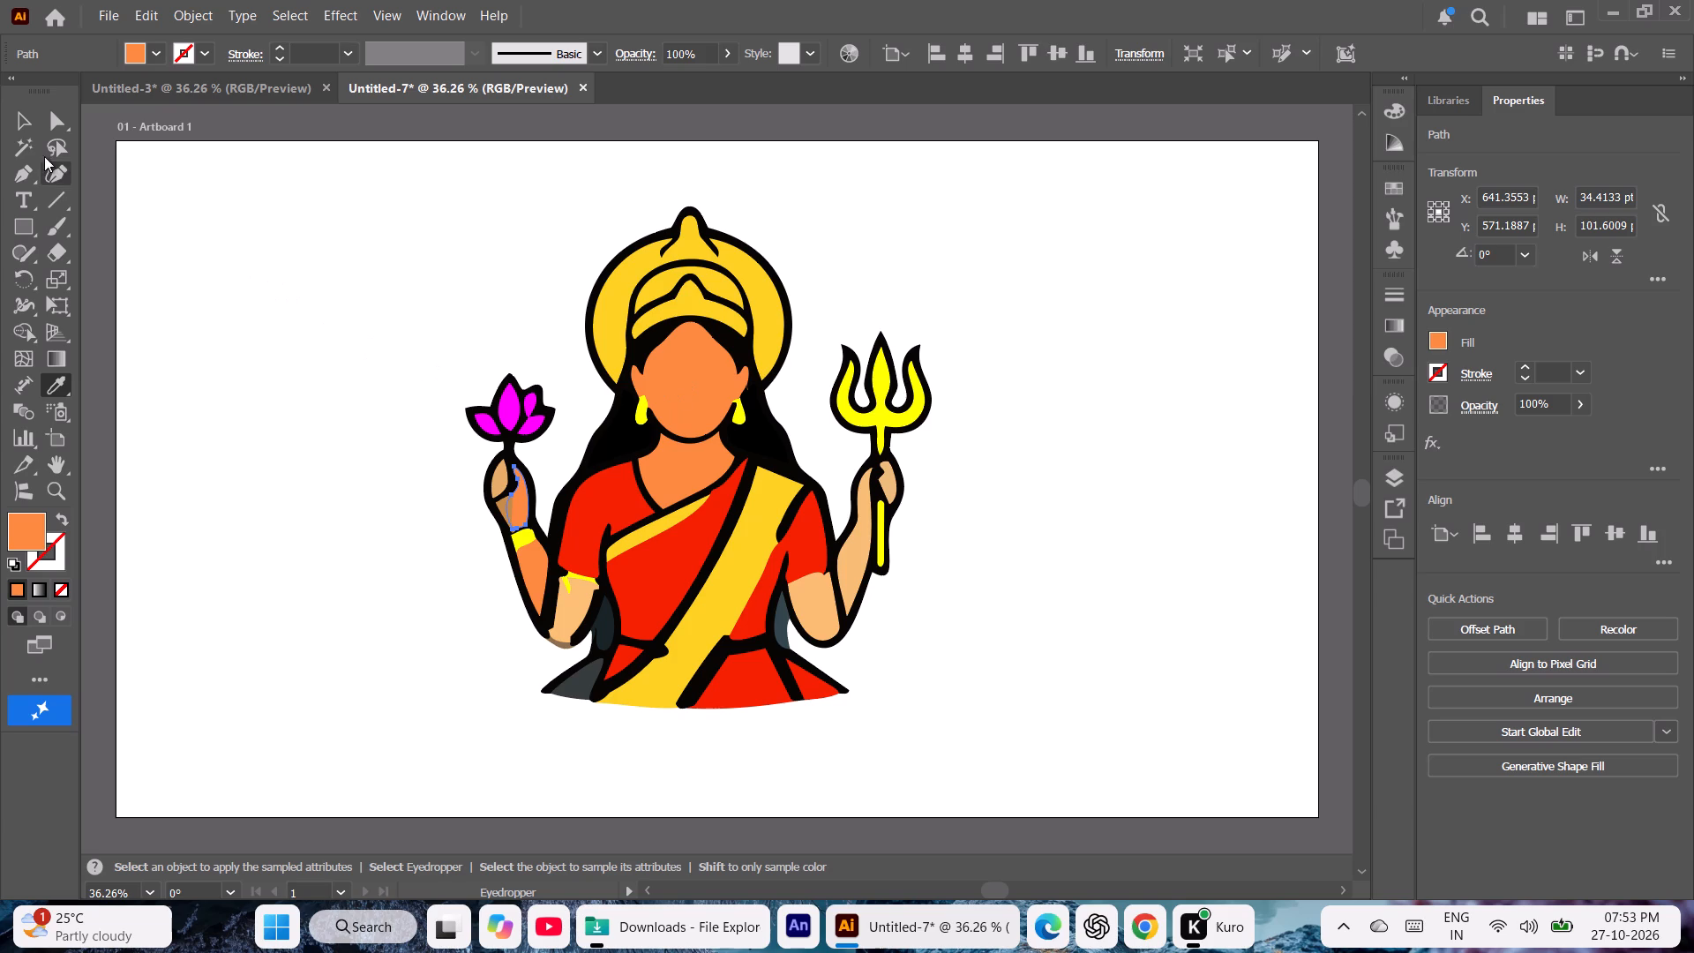
left_click(22, 125)
left_click(252, 350)
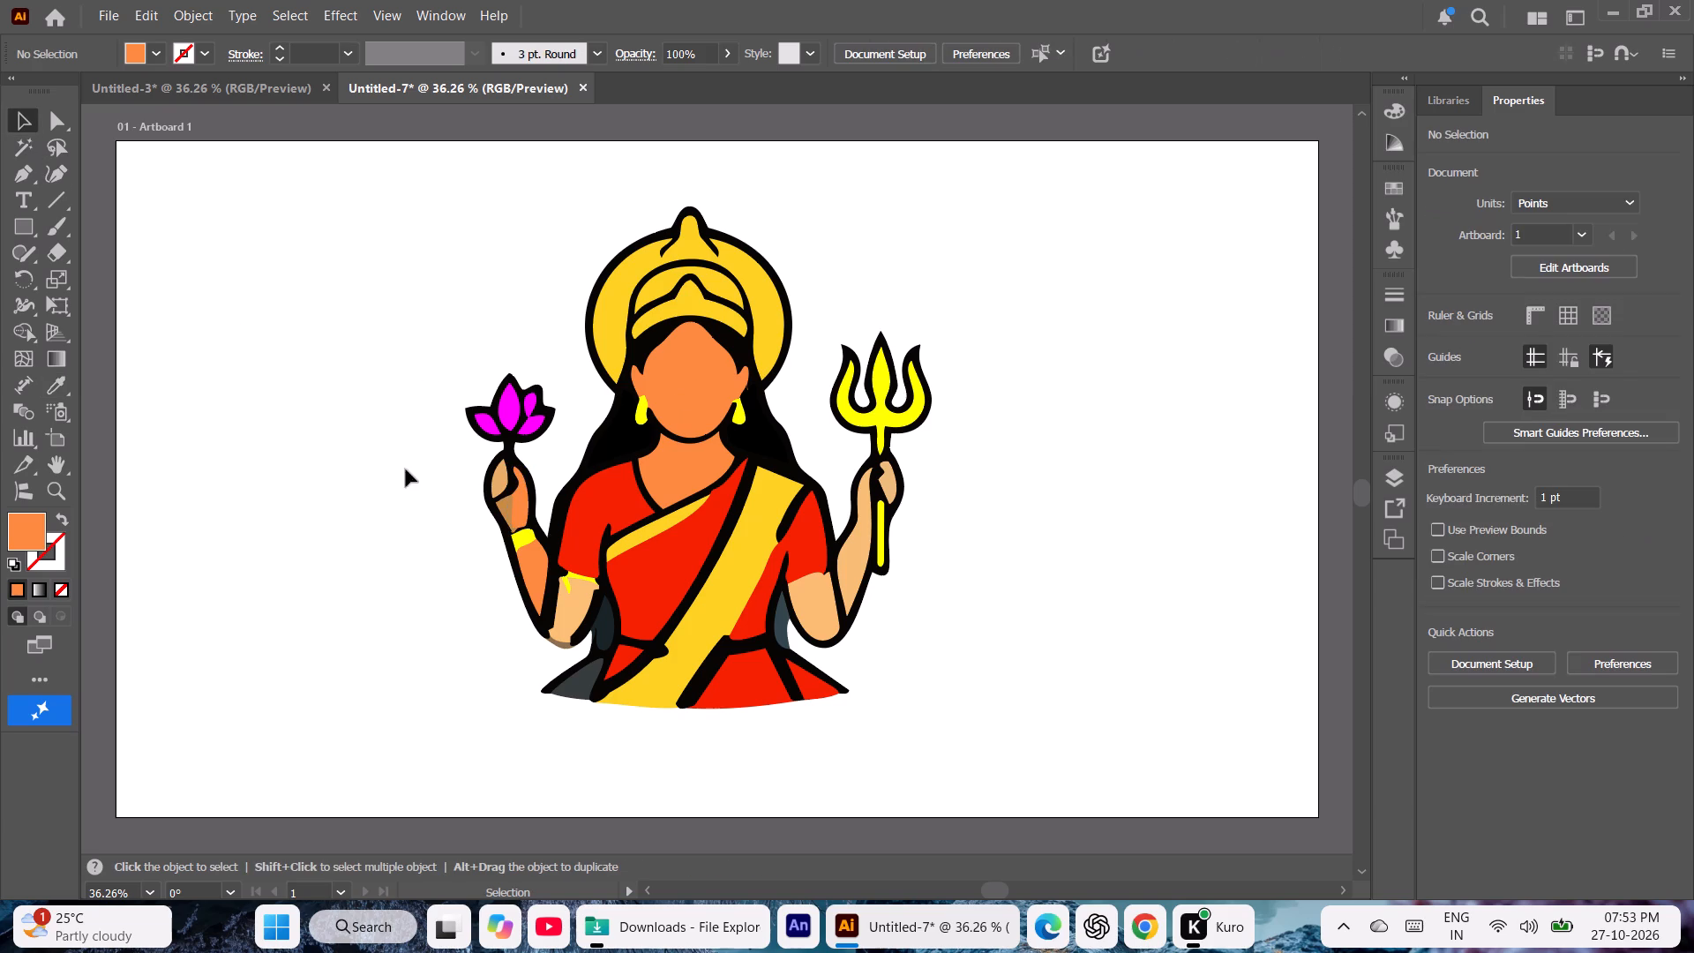
Match the lotus-side thumb section and the shaded wrist section to the orange skin tone with the Eyedropper.
left_click(494, 488)
key("i")
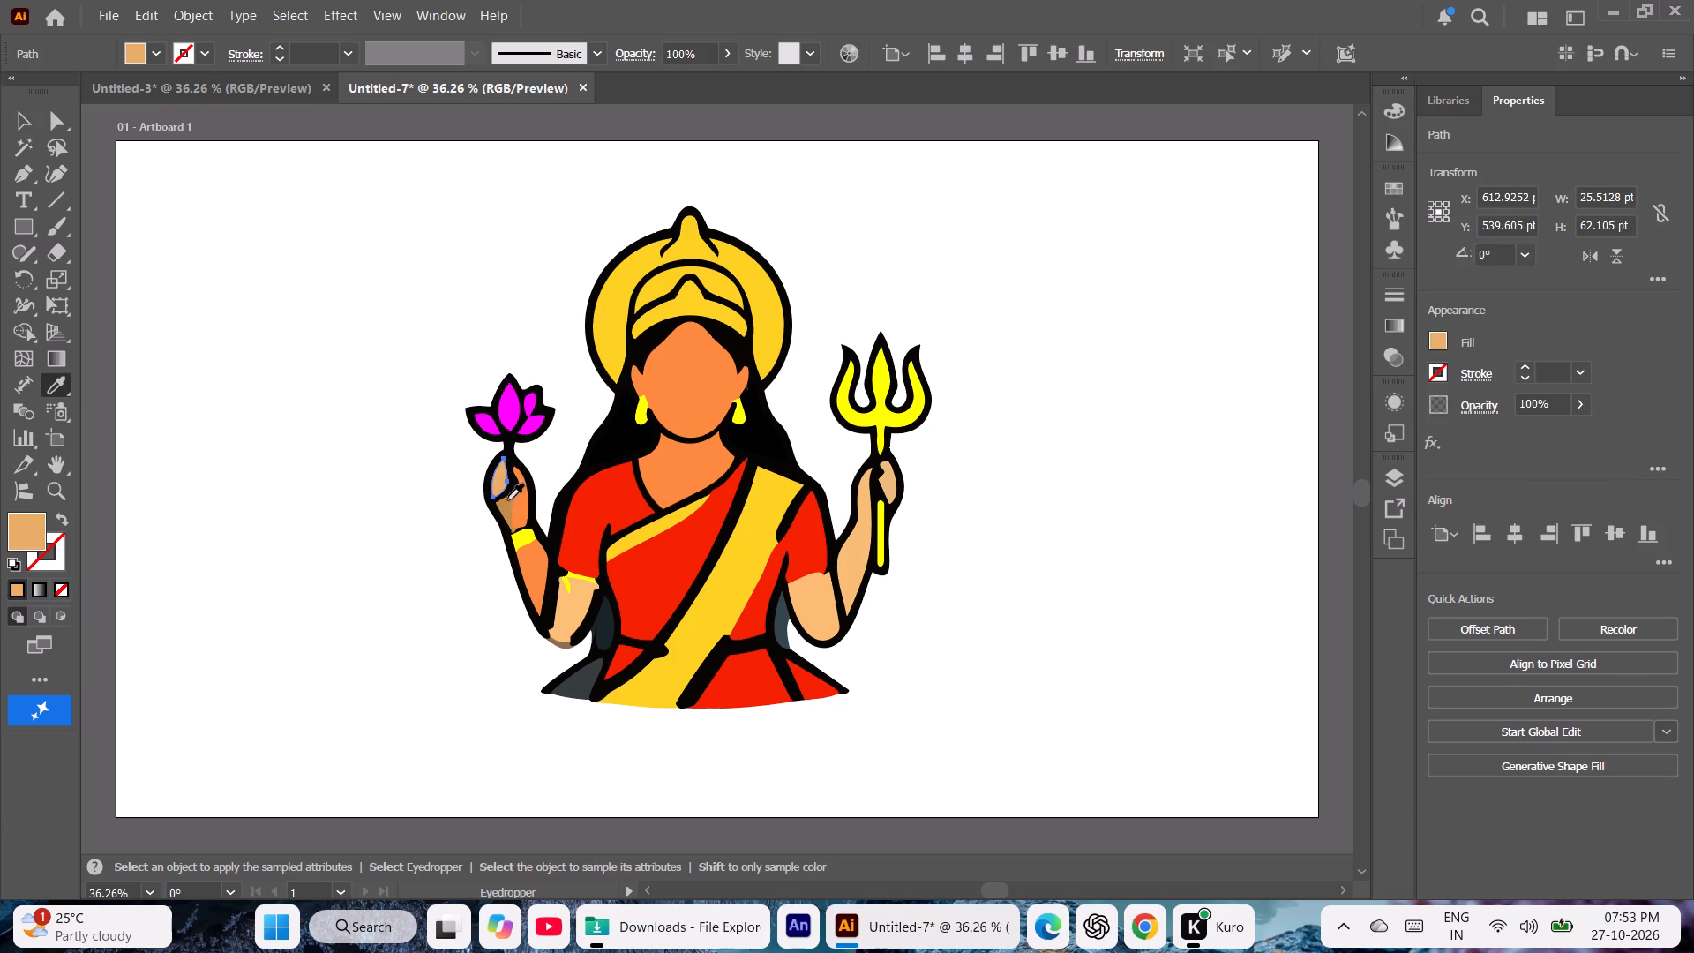
left_click(519, 512)
left_click(20, 111)
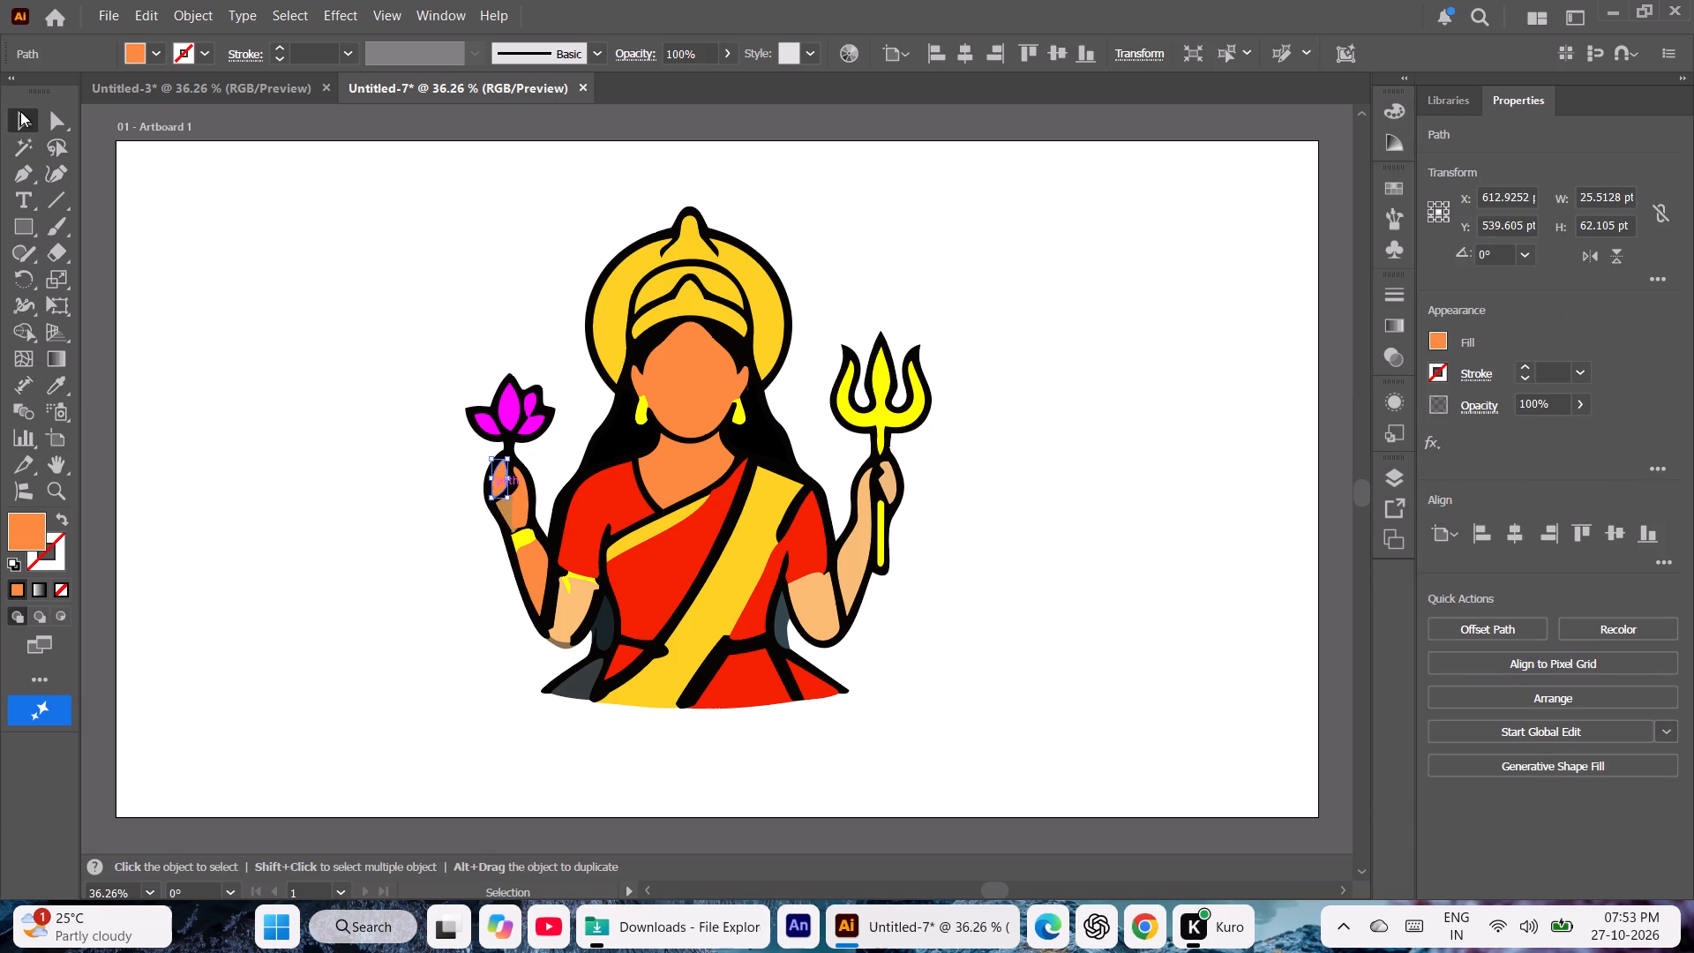
left_click(225, 321)
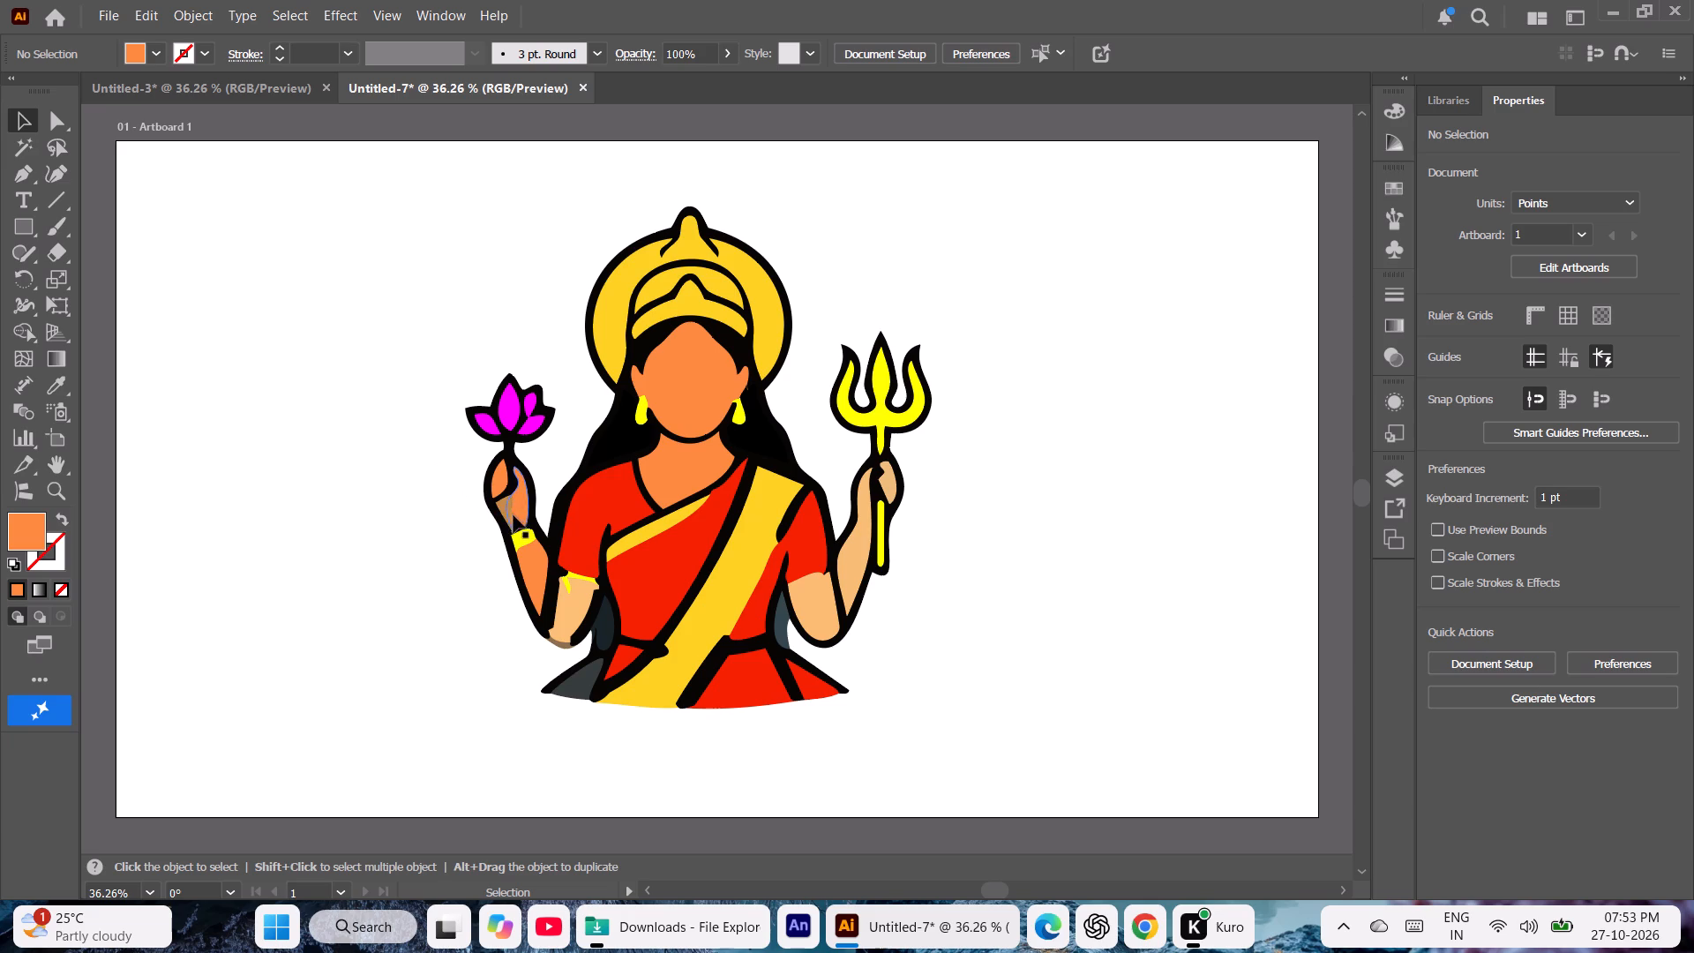
left_click(506, 517)
key("i")
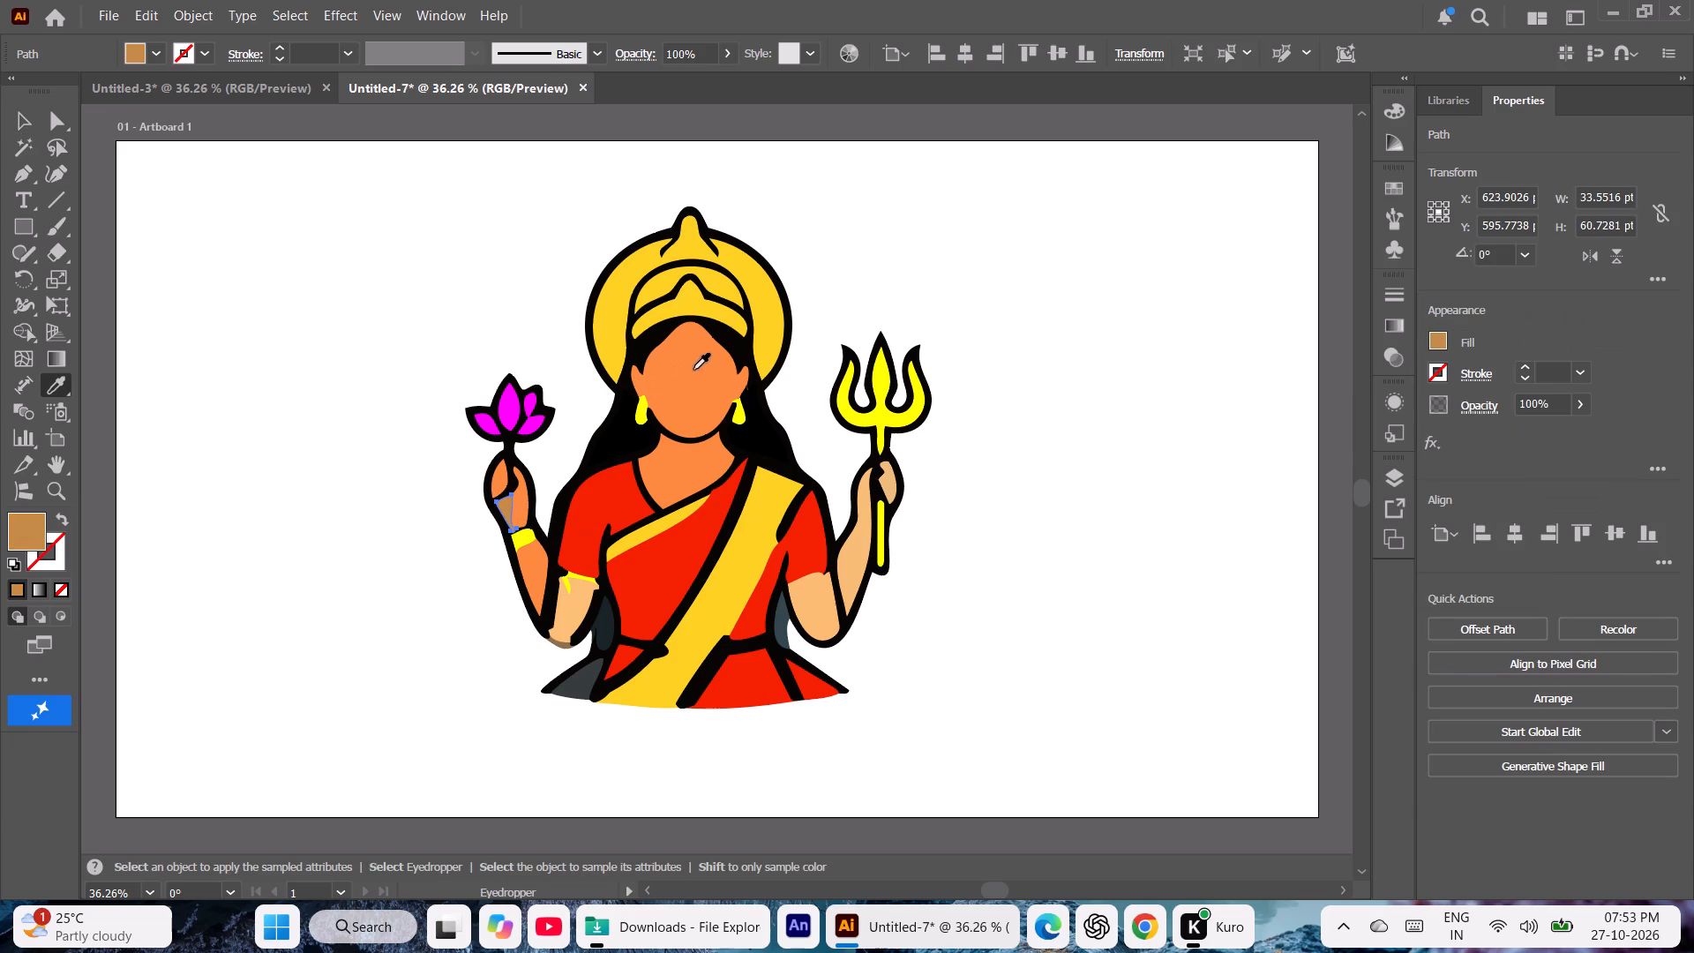
left_click(694, 371)
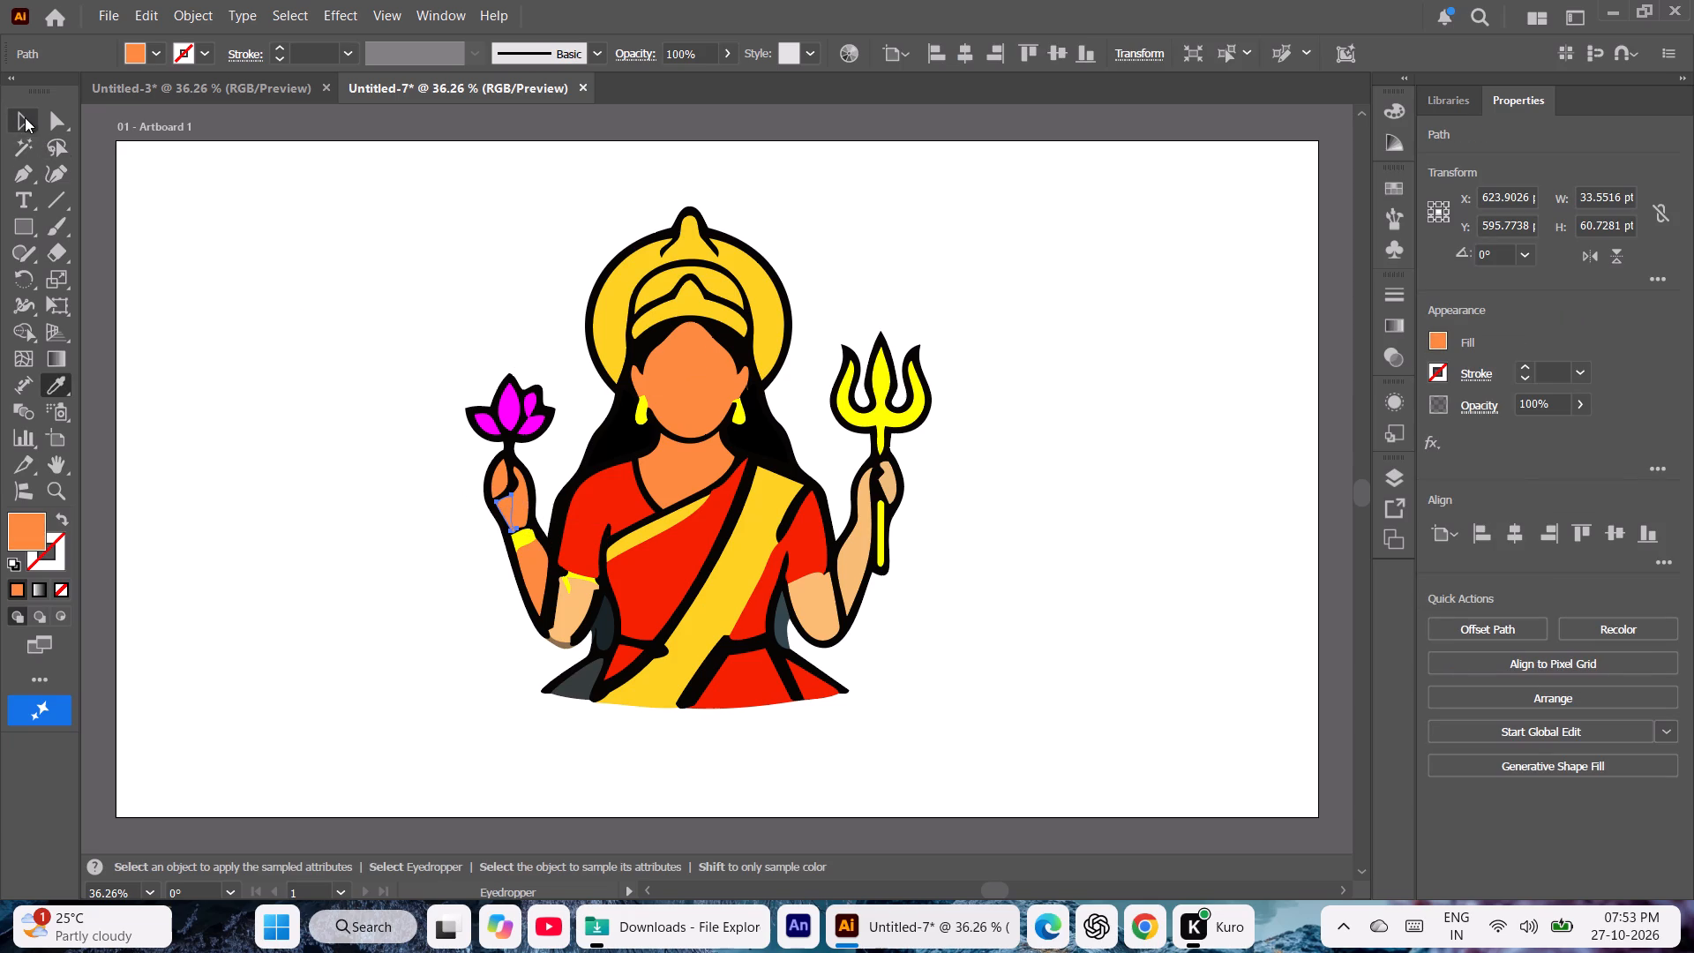
left_click(25, 117)
left_click(247, 417)
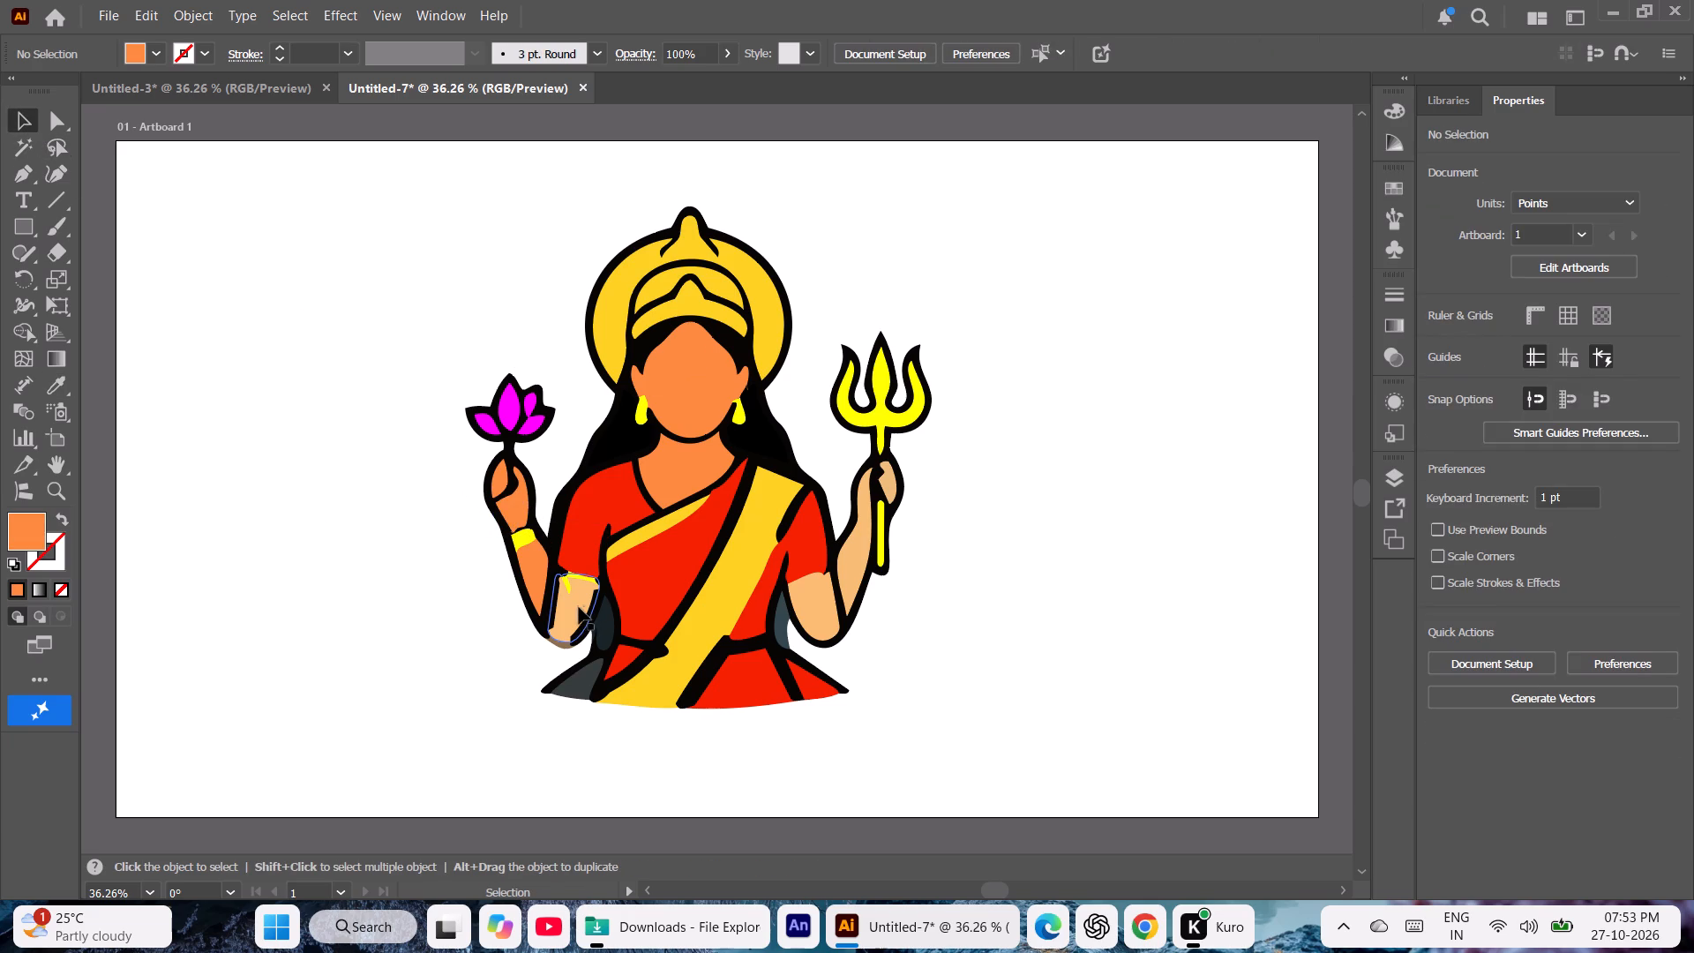
Match the lotus-side upper arm below the yellow armlet to the face's orange skin tone with the Eyedropper.
left_click(577, 607)
key("i")
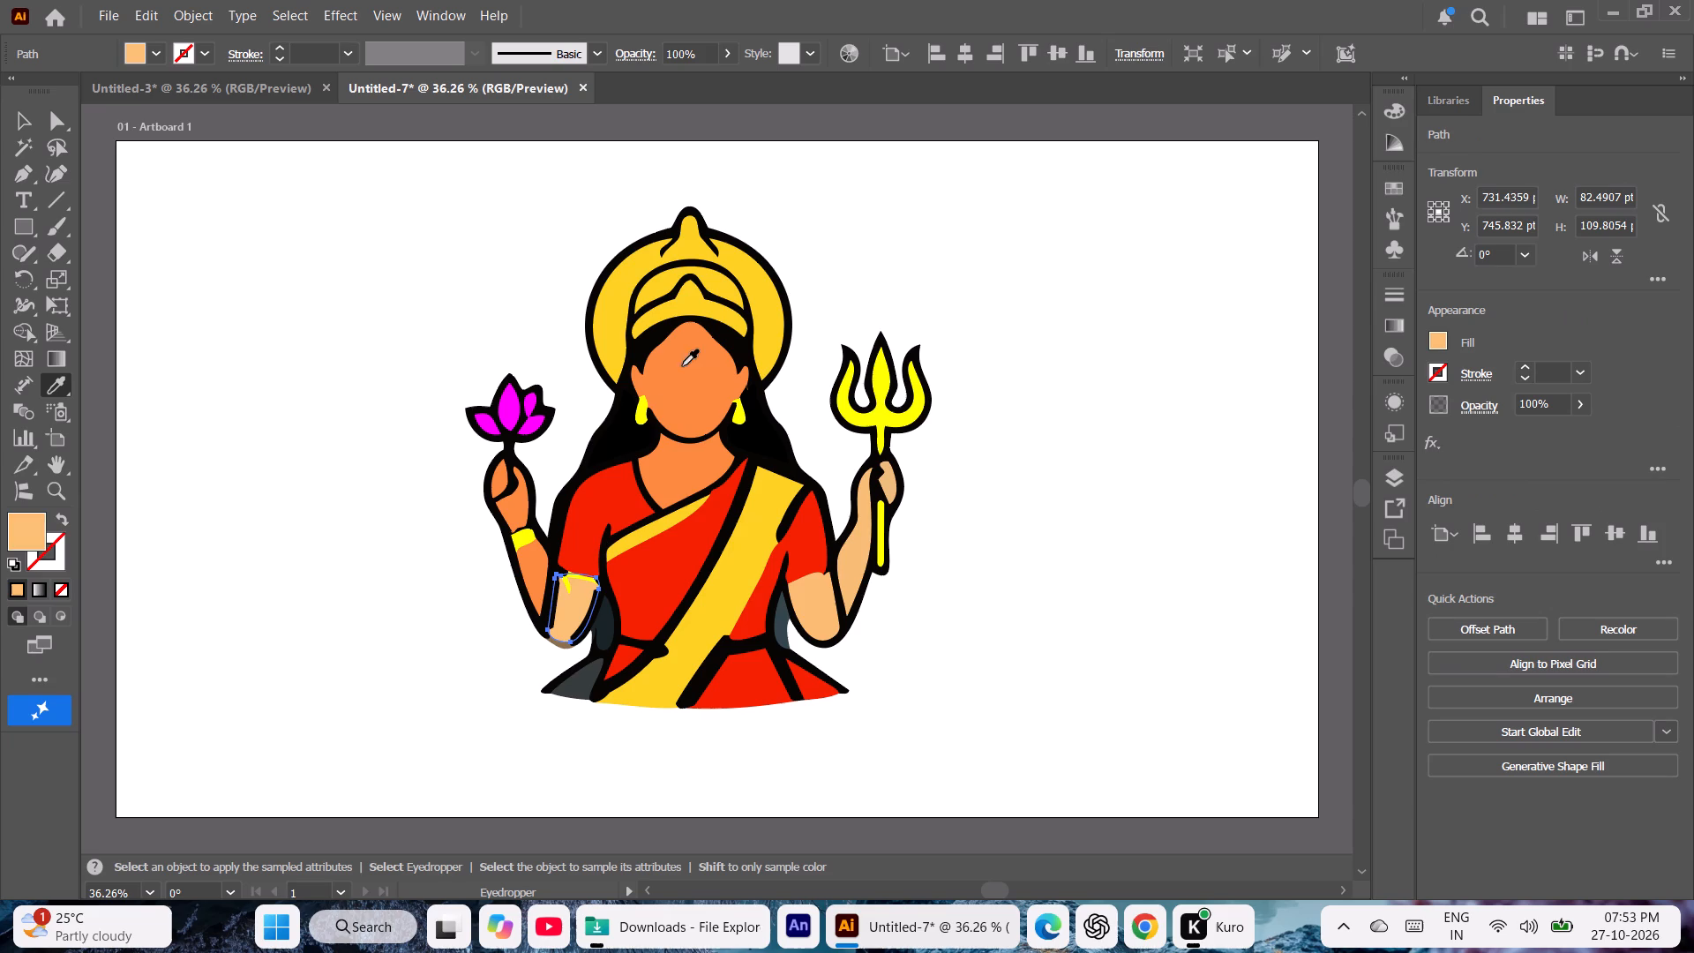
left_click(682, 379)
left_click(15, 123)
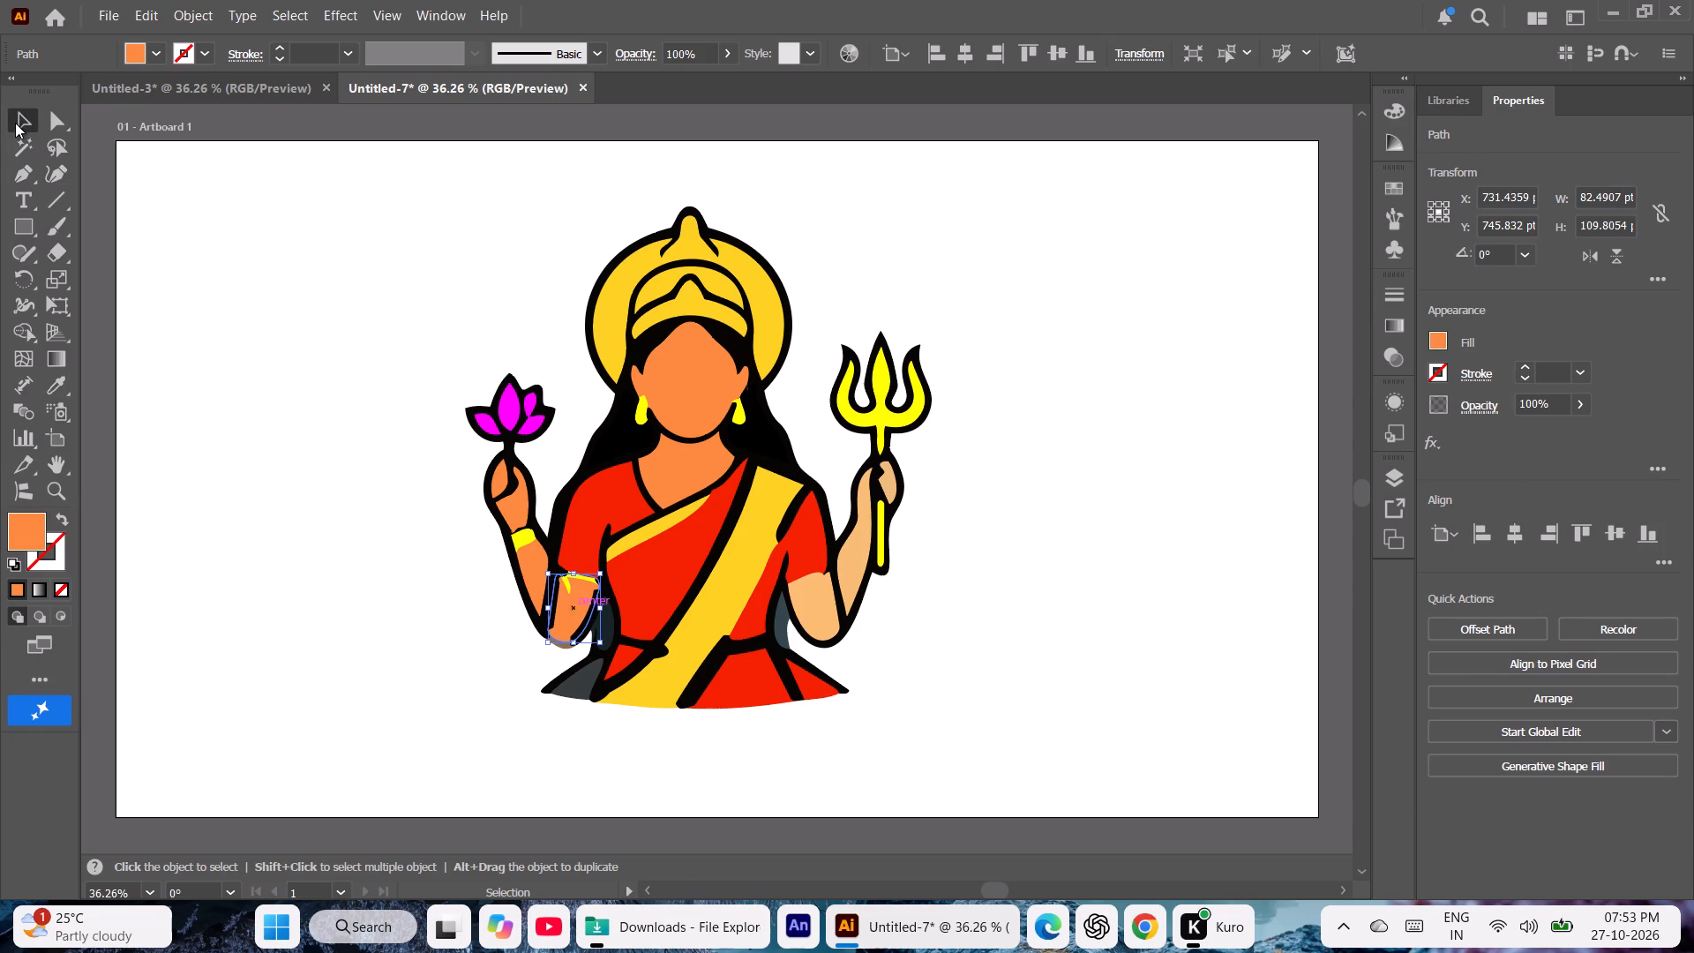
left_click(276, 426)
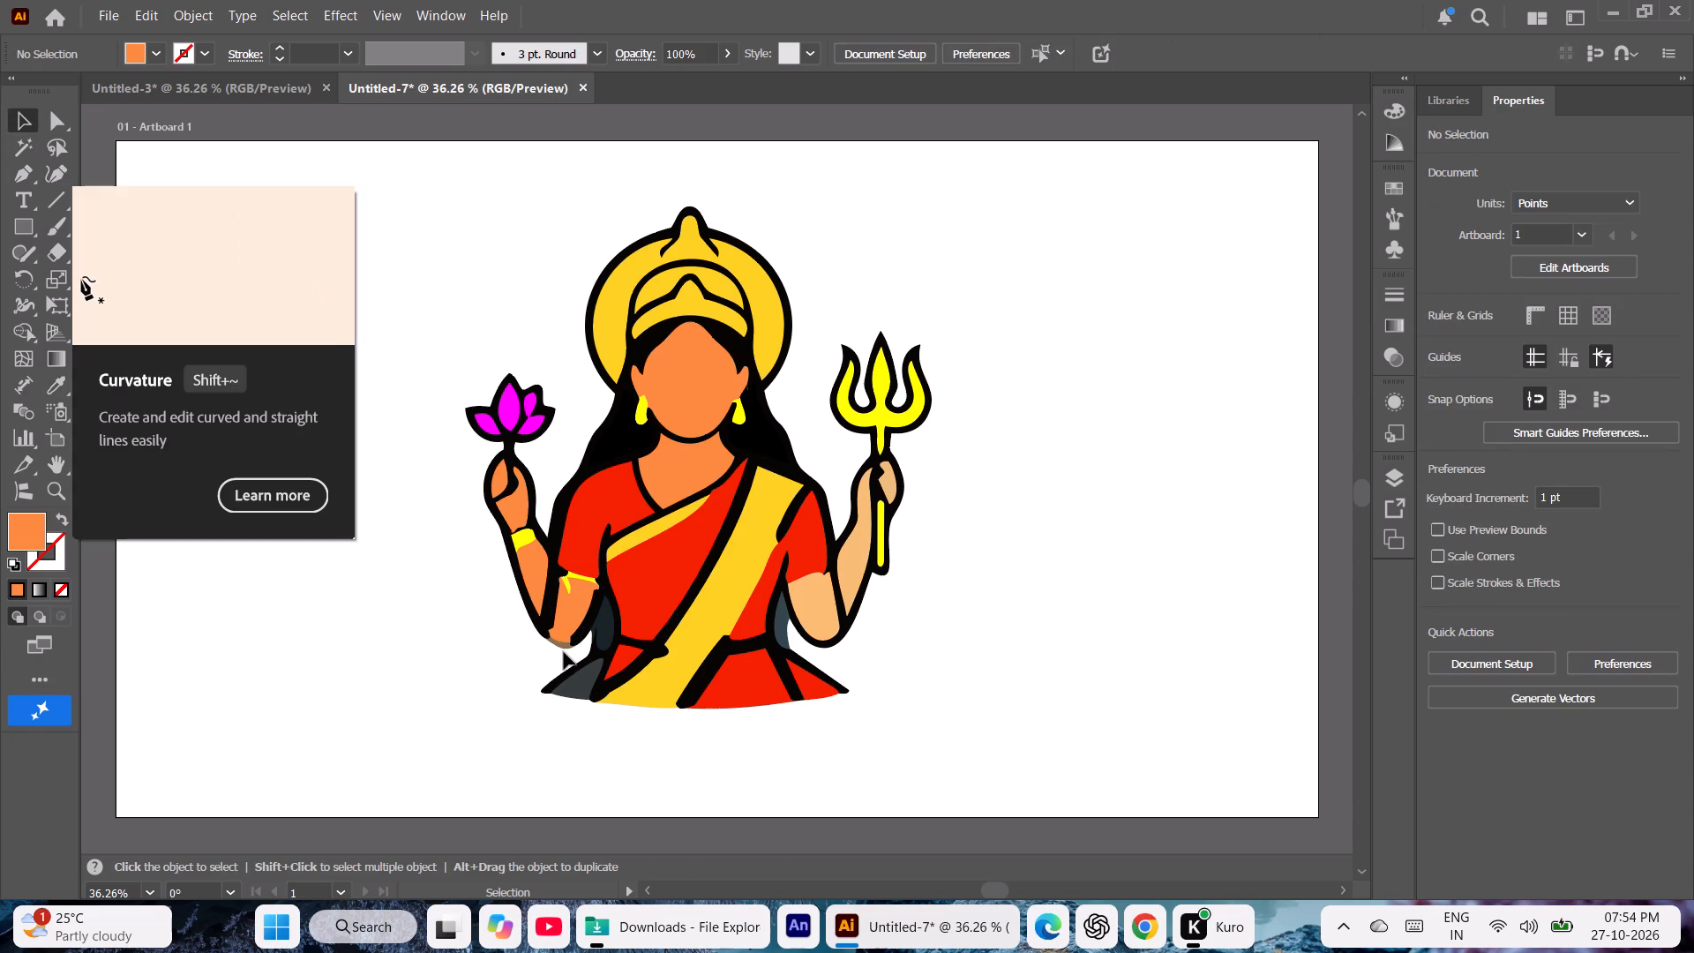
Fill the small brown shadow sliver under the lotus-side elbow with the hair's black using the Eyedropper.
left_click(564, 648)
key("i")
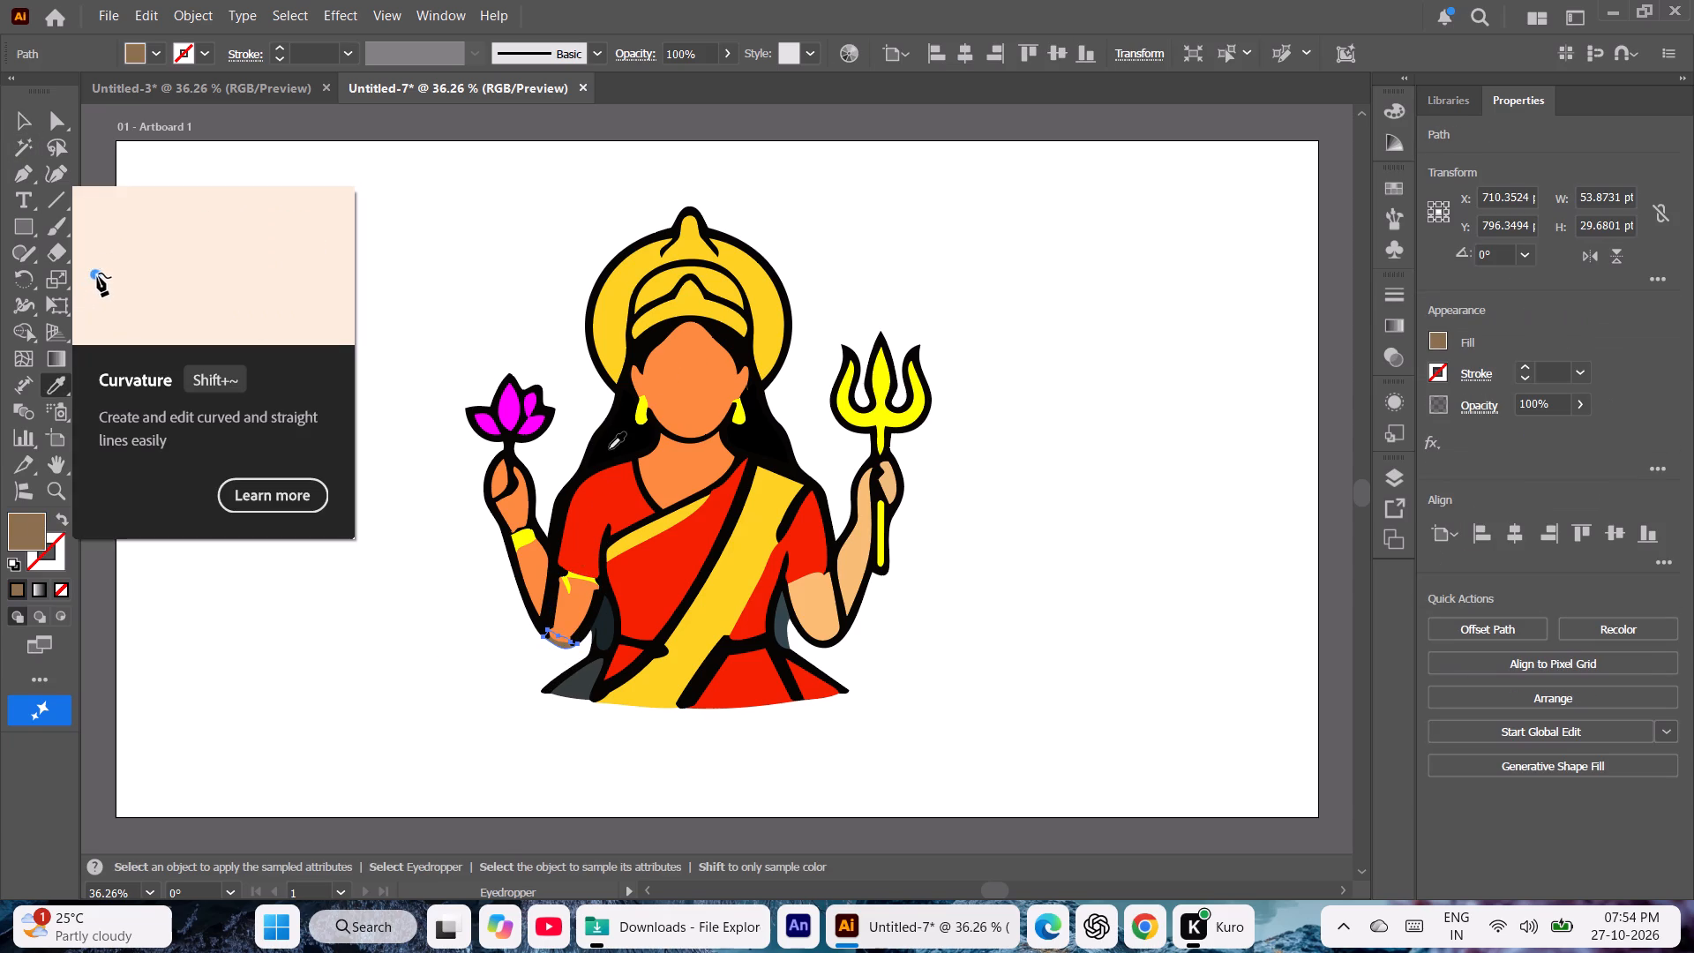
left_click(609, 444)
left_click(20, 131)
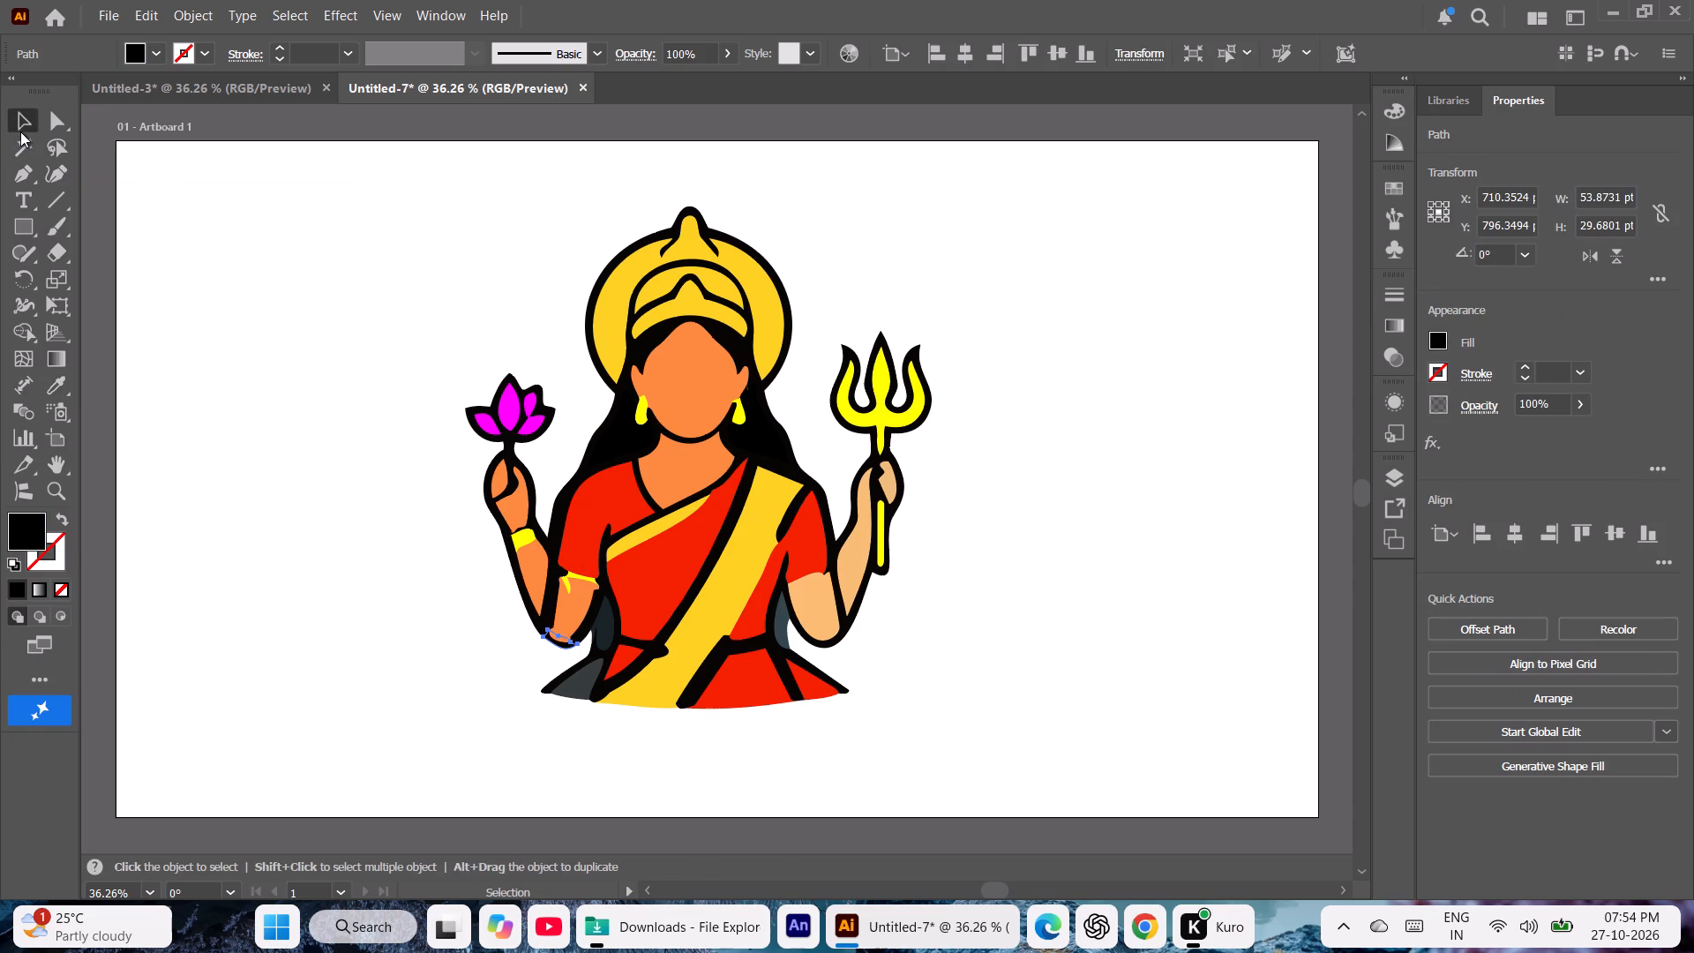
left_click(231, 370)
Match the trident-side upper arm and forearm to the face's orange skin tone with the Eyedropper.
left_click(819, 611)
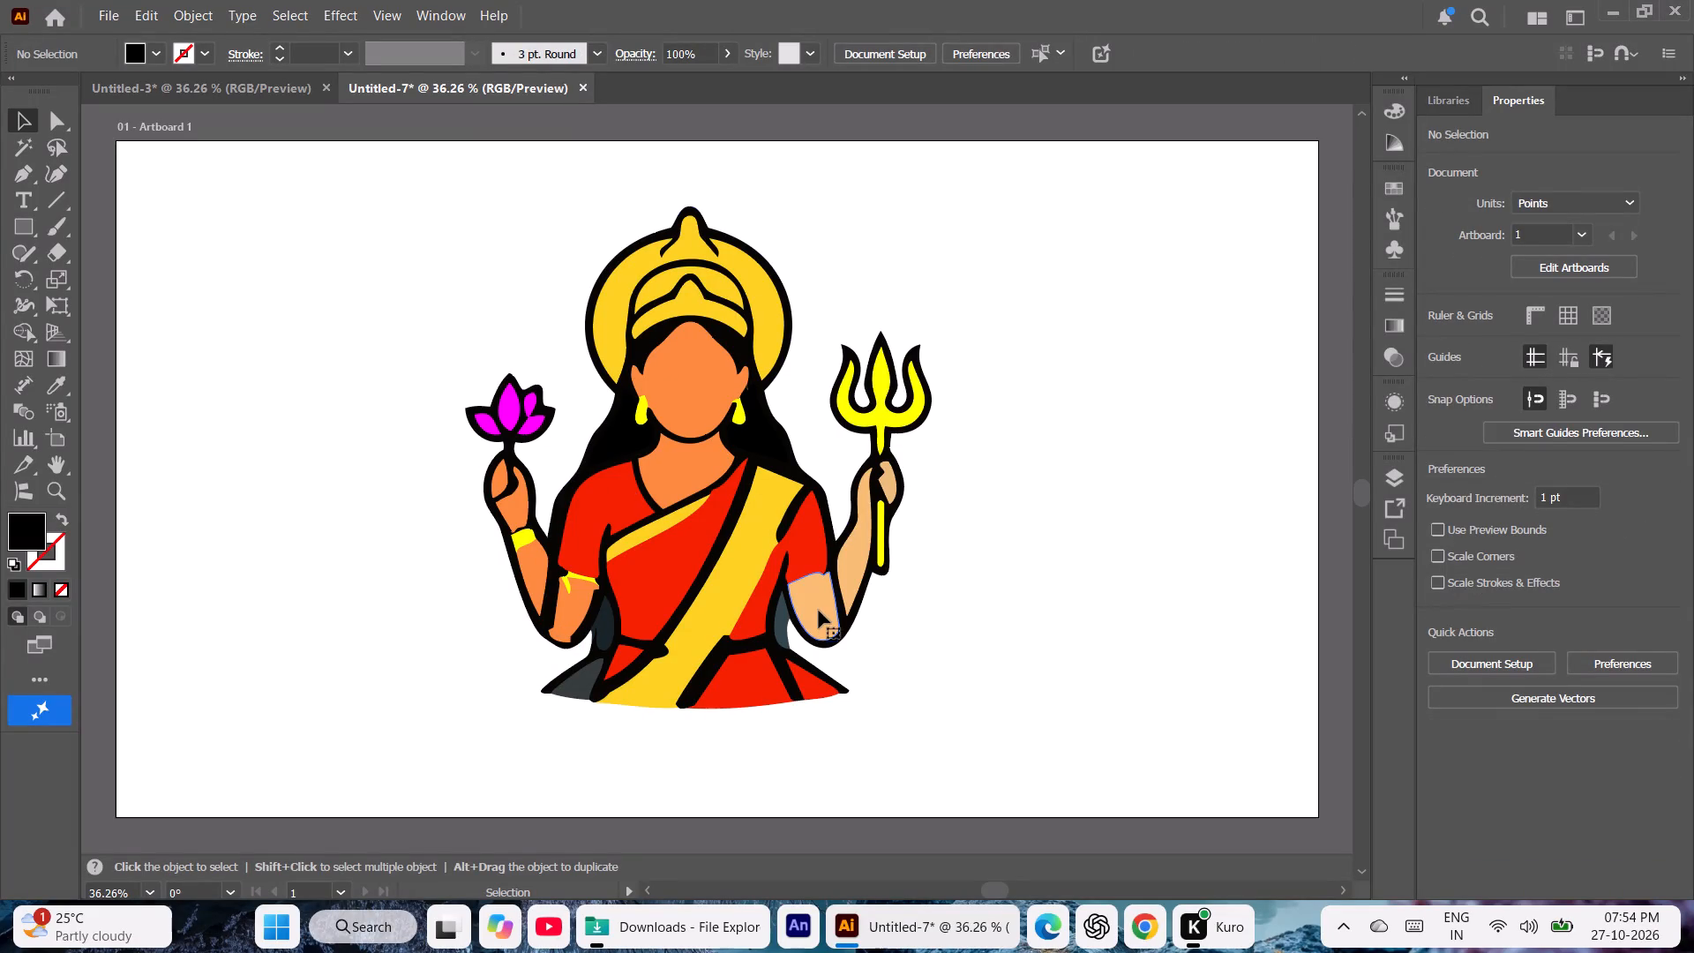
key("i")
left_click(695, 400)
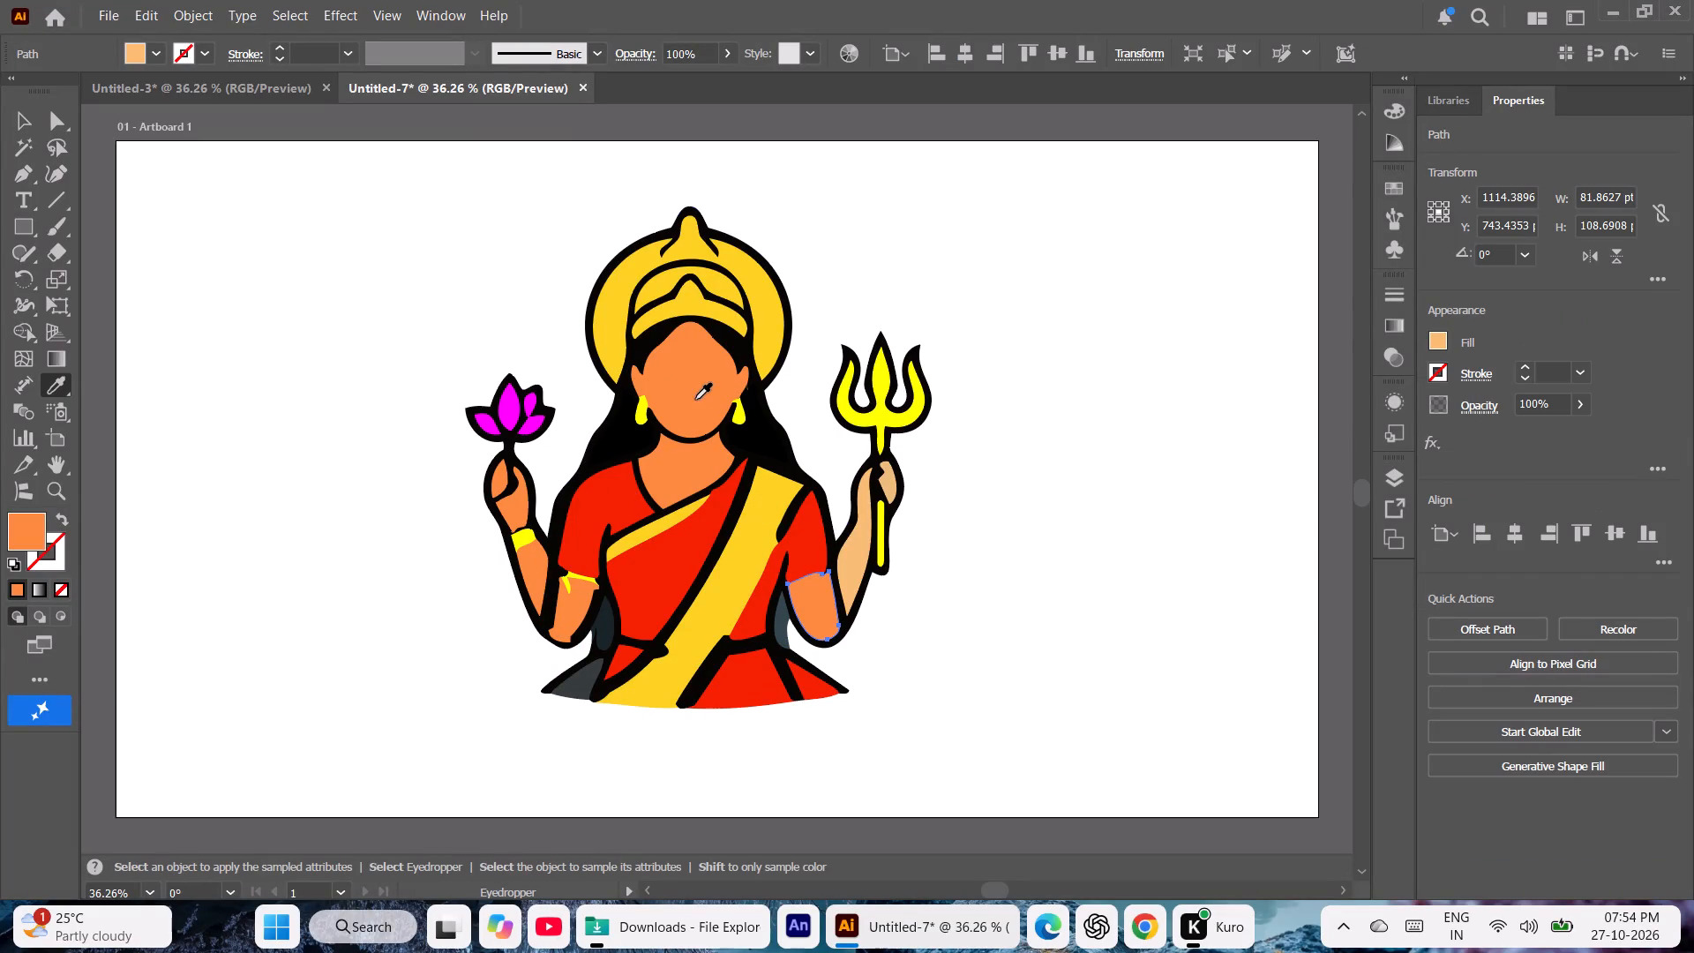
left_click(31, 115)
left_click(271, 374)
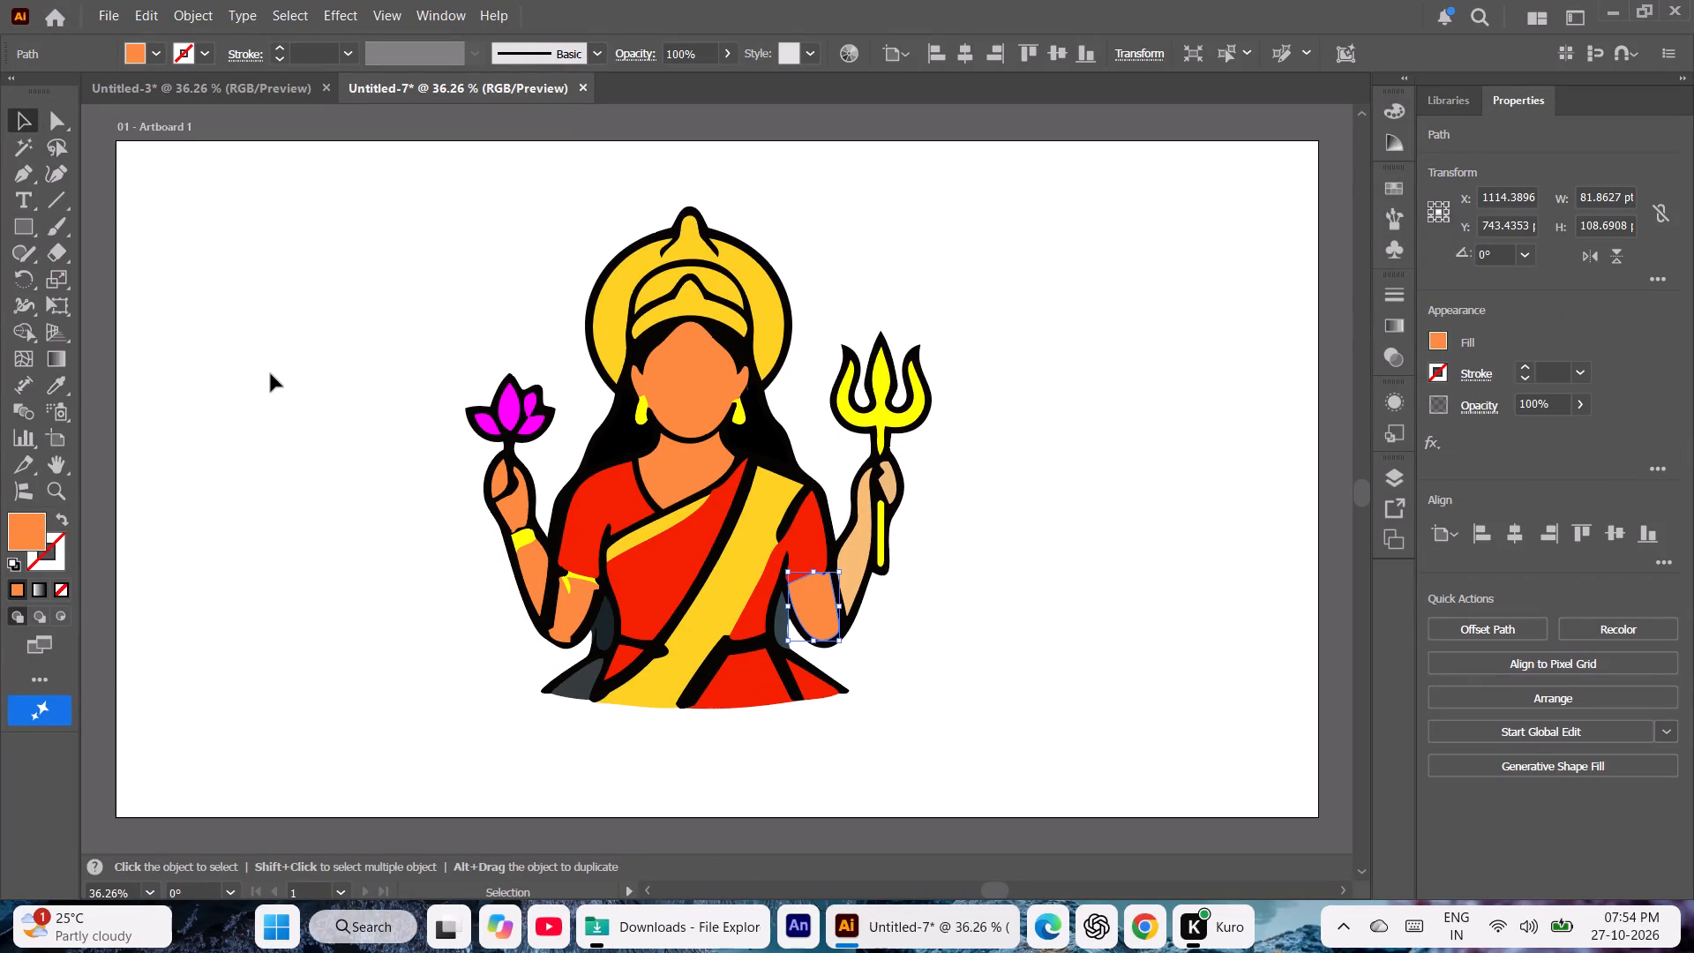
left_click(851, 572)
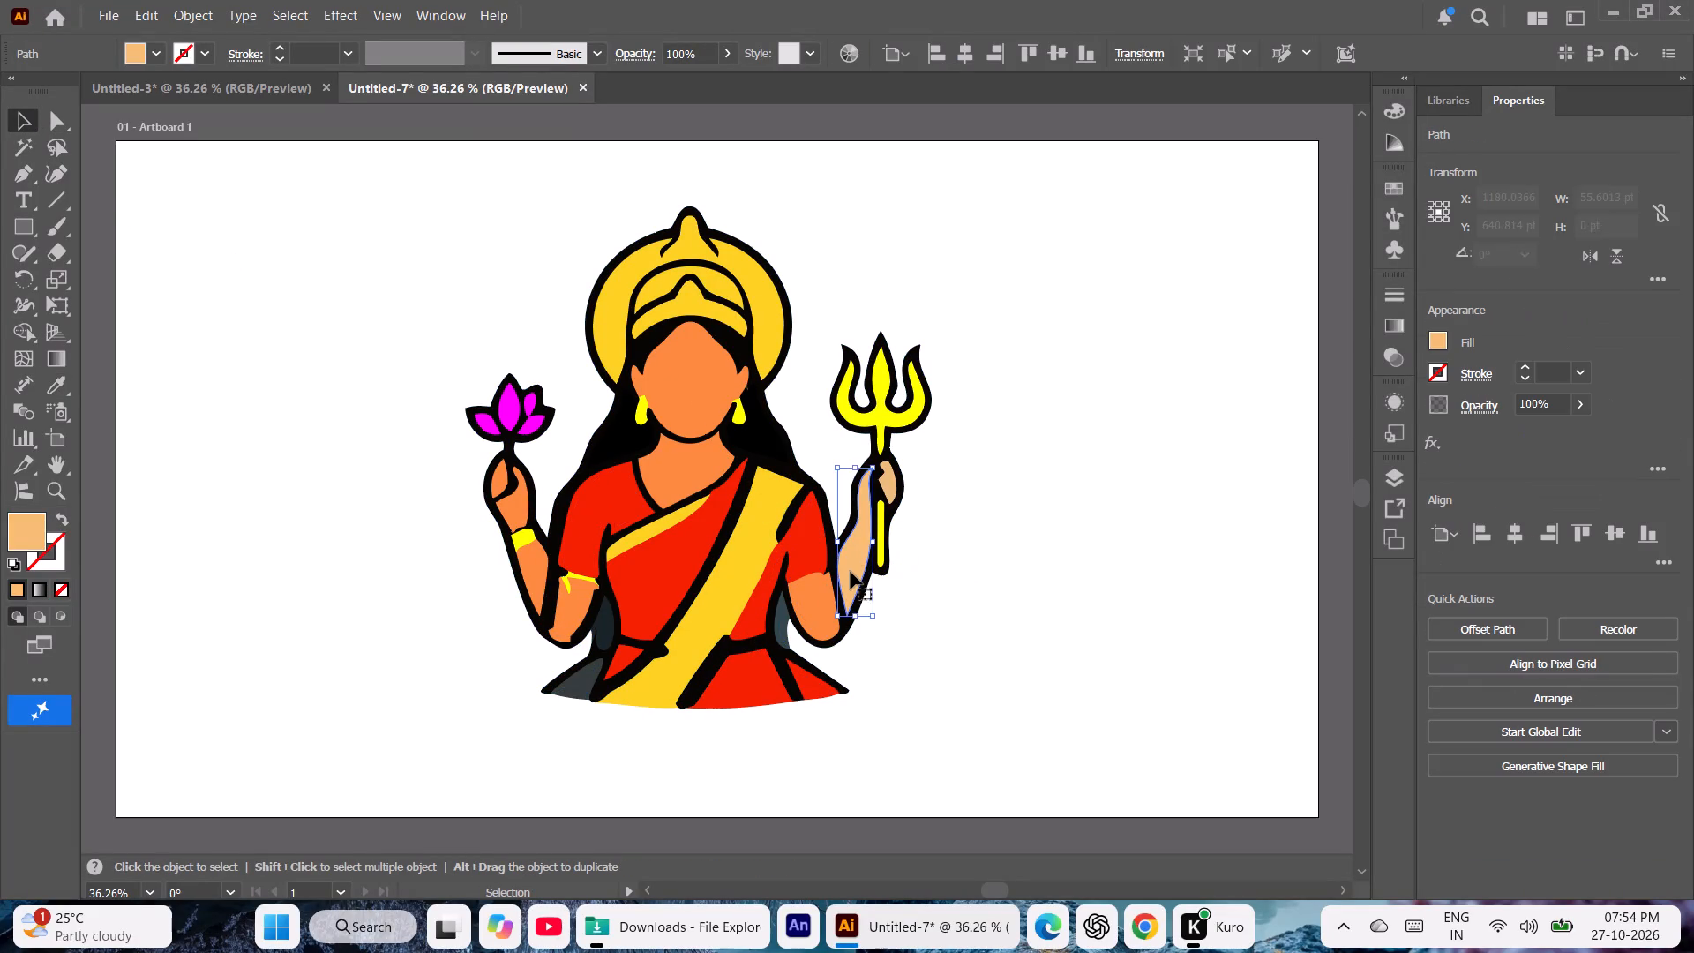
key("i")
left_click(689, 403)
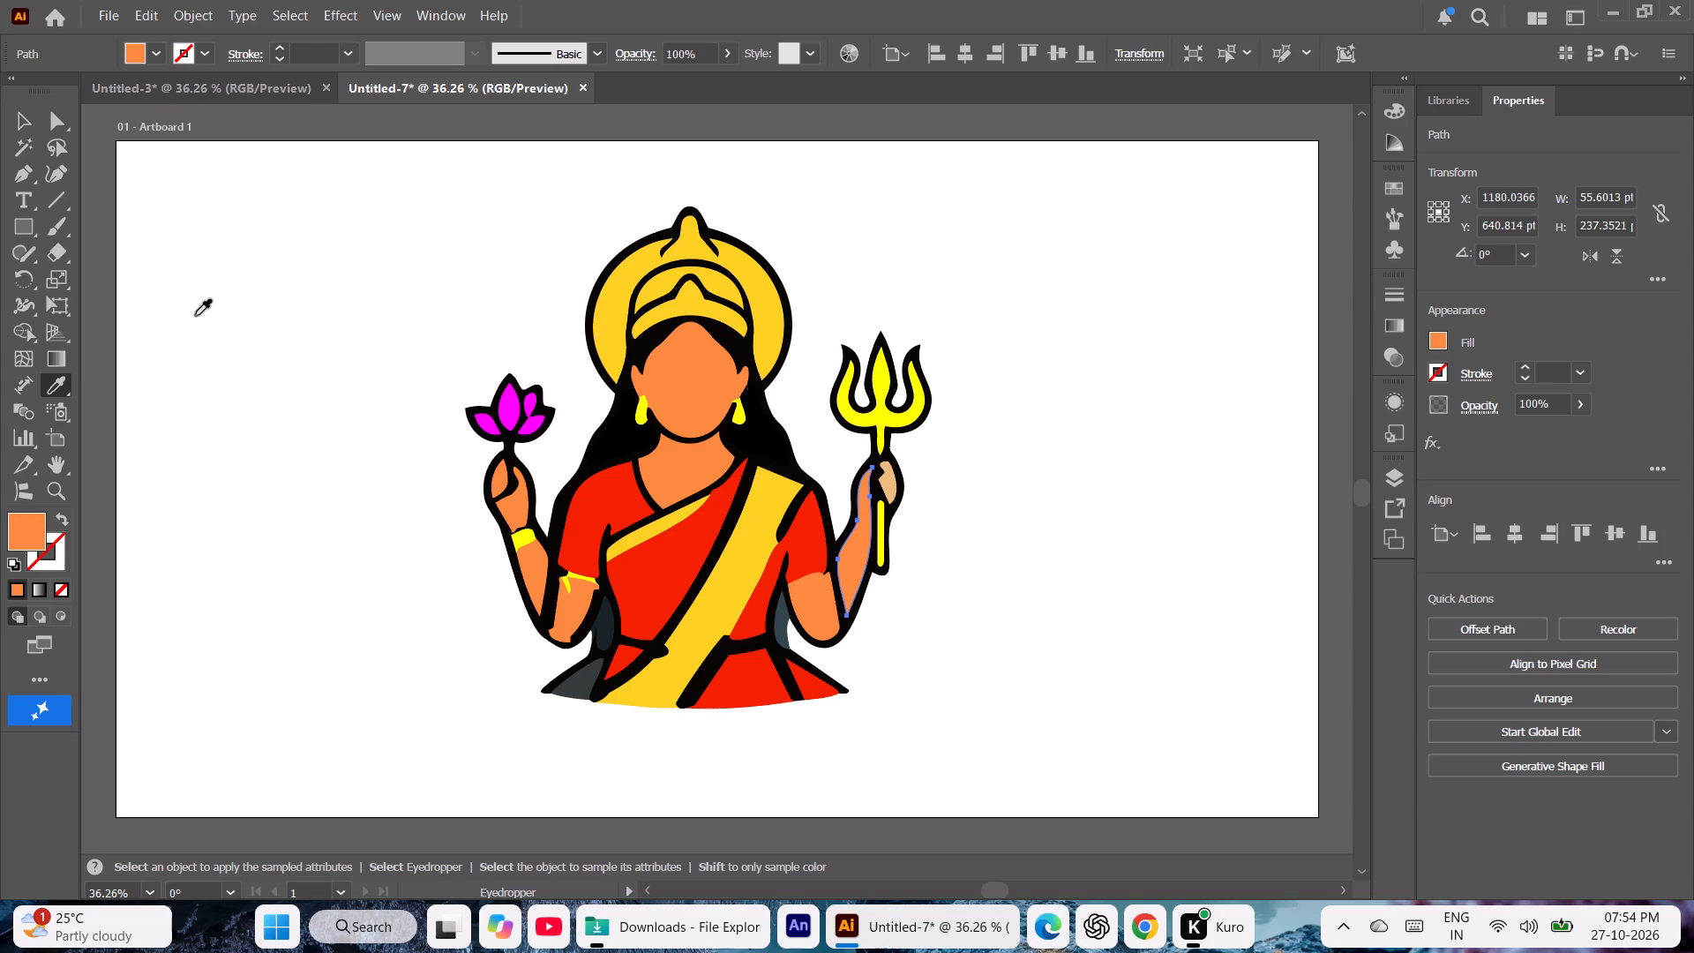
left_click(19, 121)
left_click(214, 280)
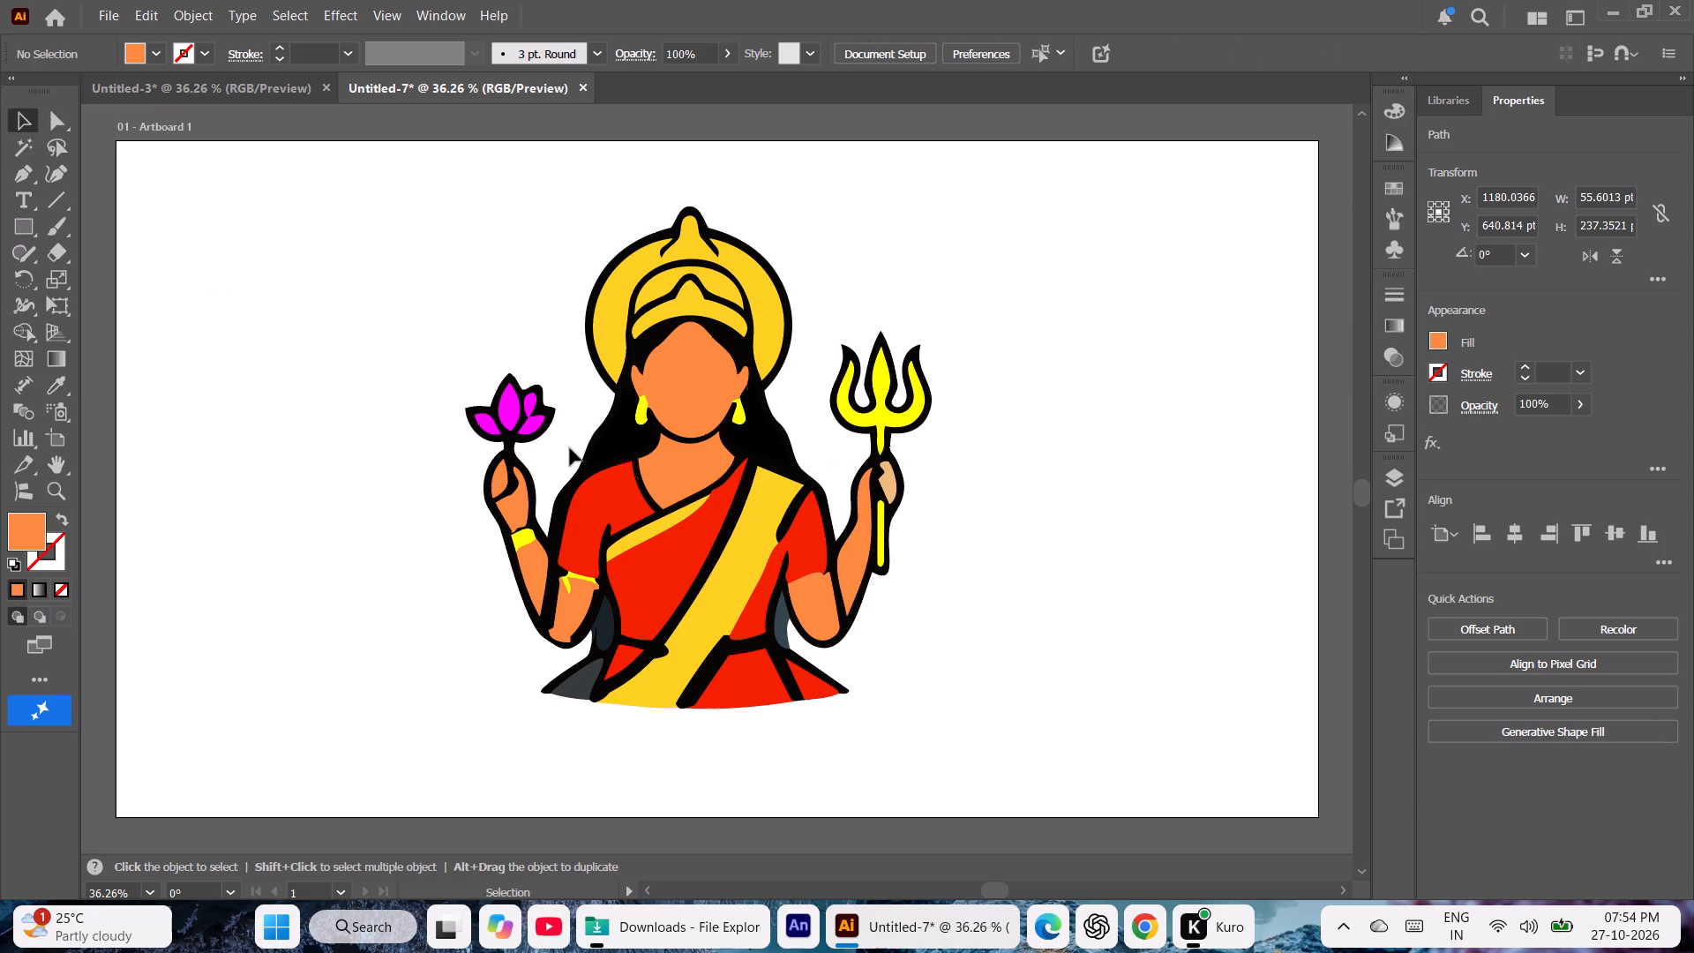
Match the fingers holding the trident to the face's orange skin tone with the Eyedropper.
left_click(888, 485)
key("i")
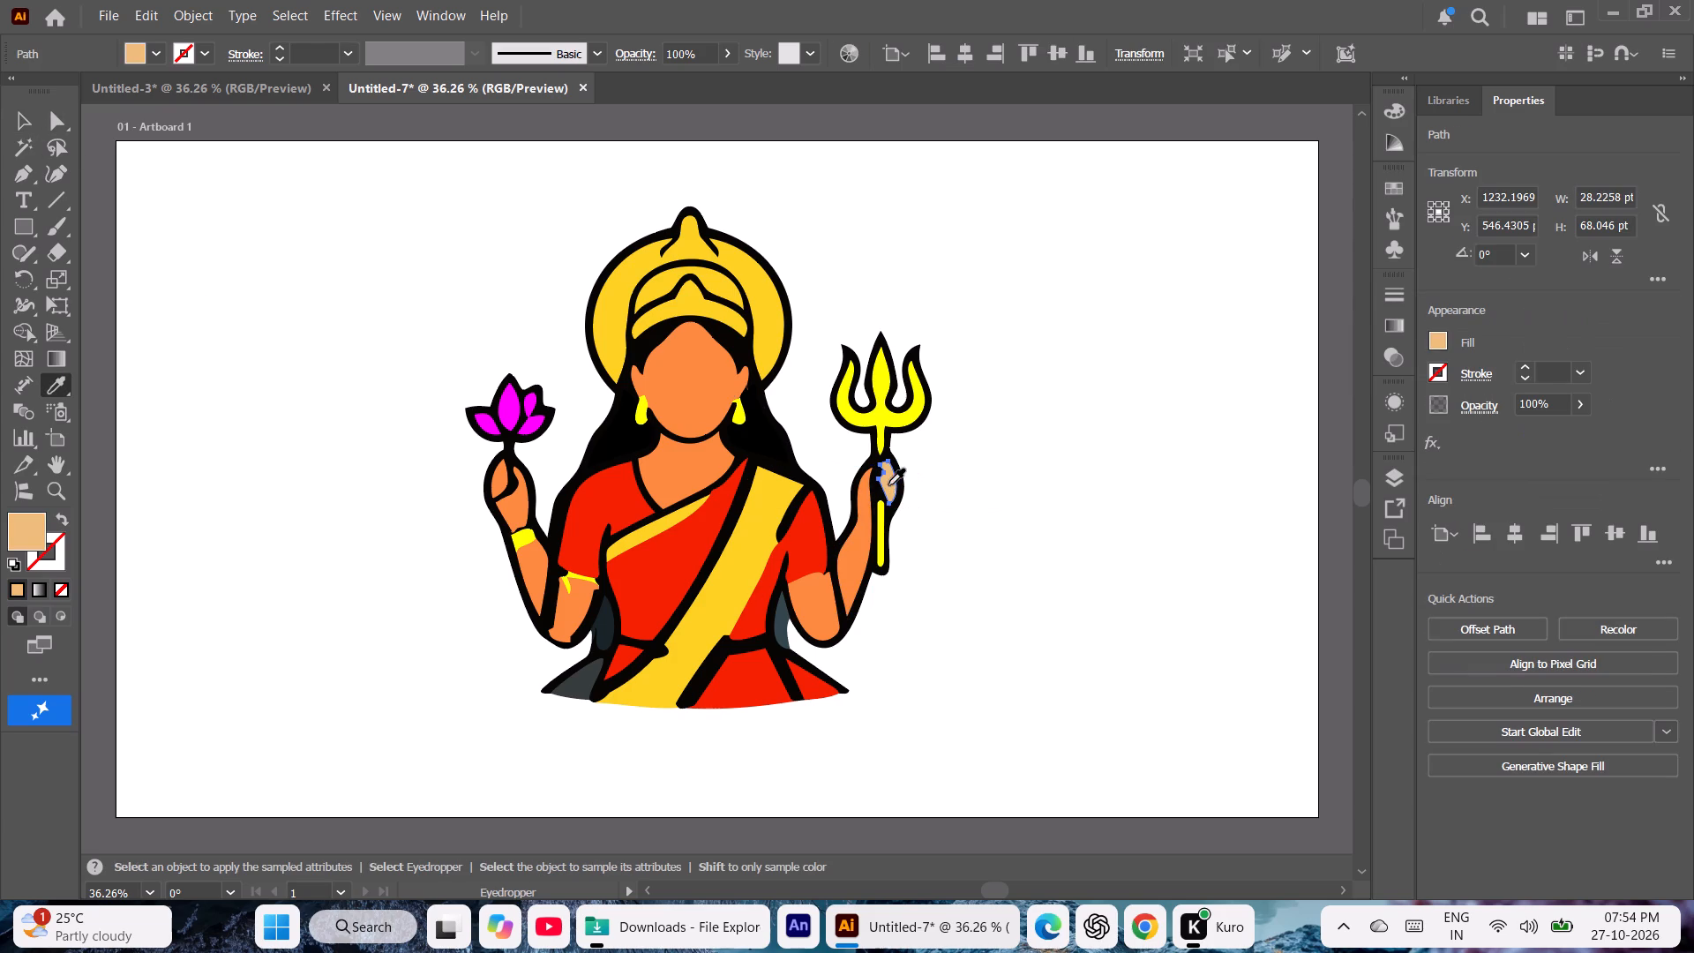
left_click(699, 406)
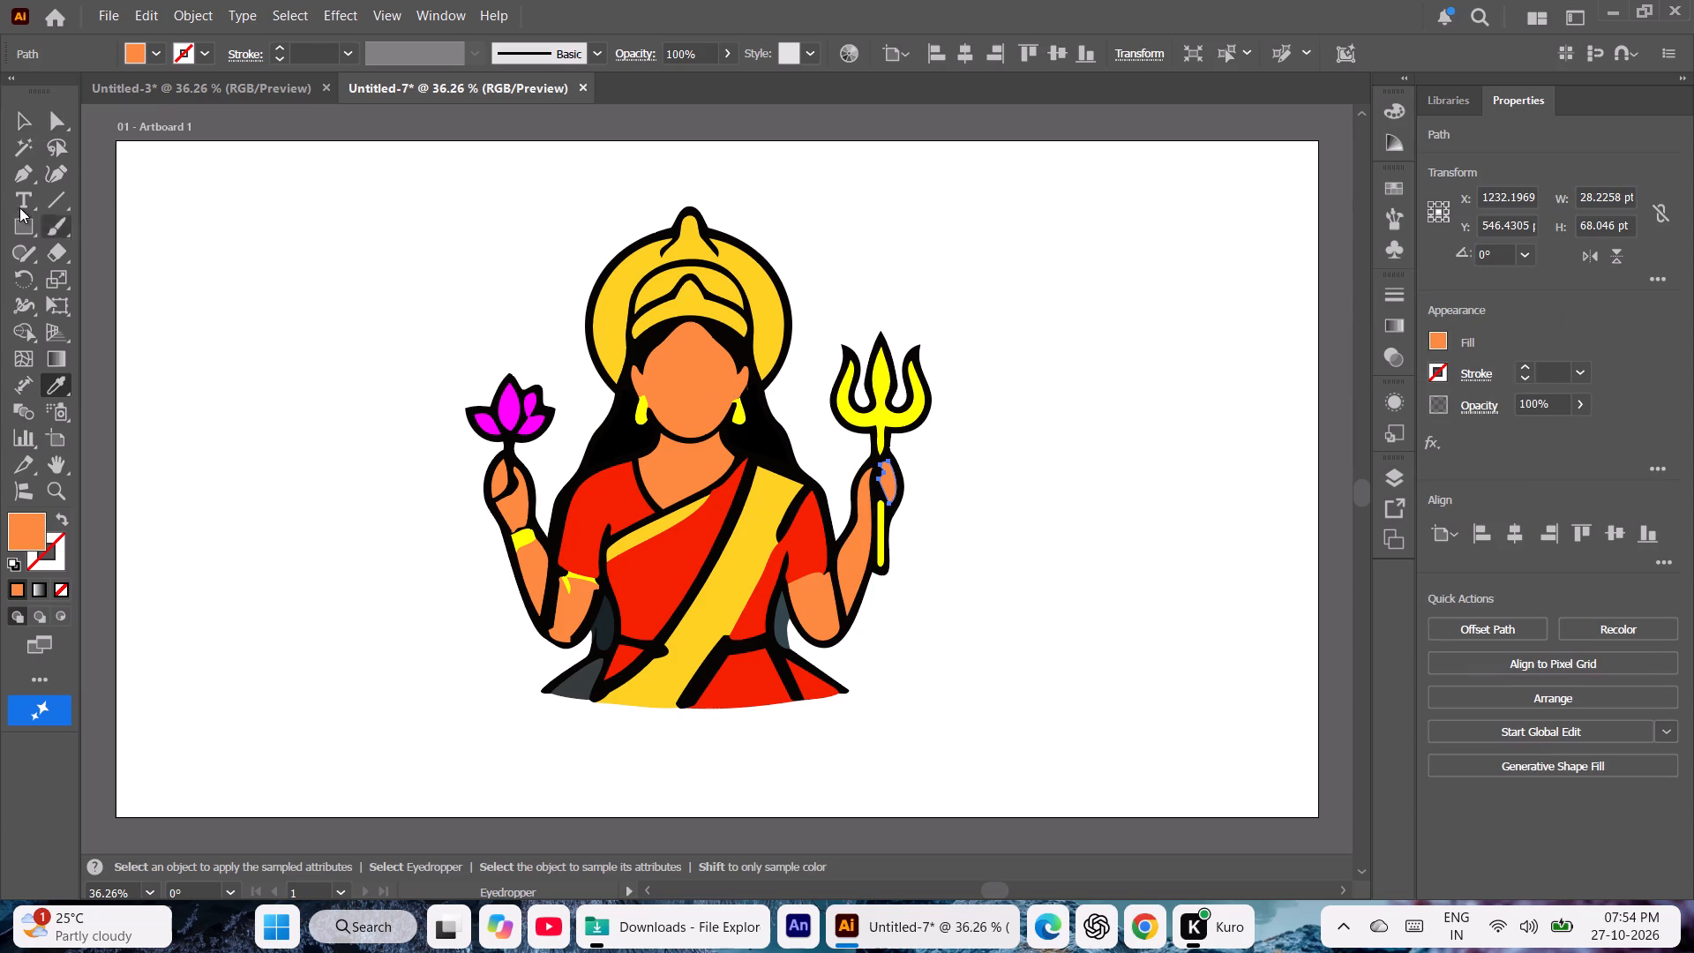
left_click(20, 116)
left_click(286, 311)
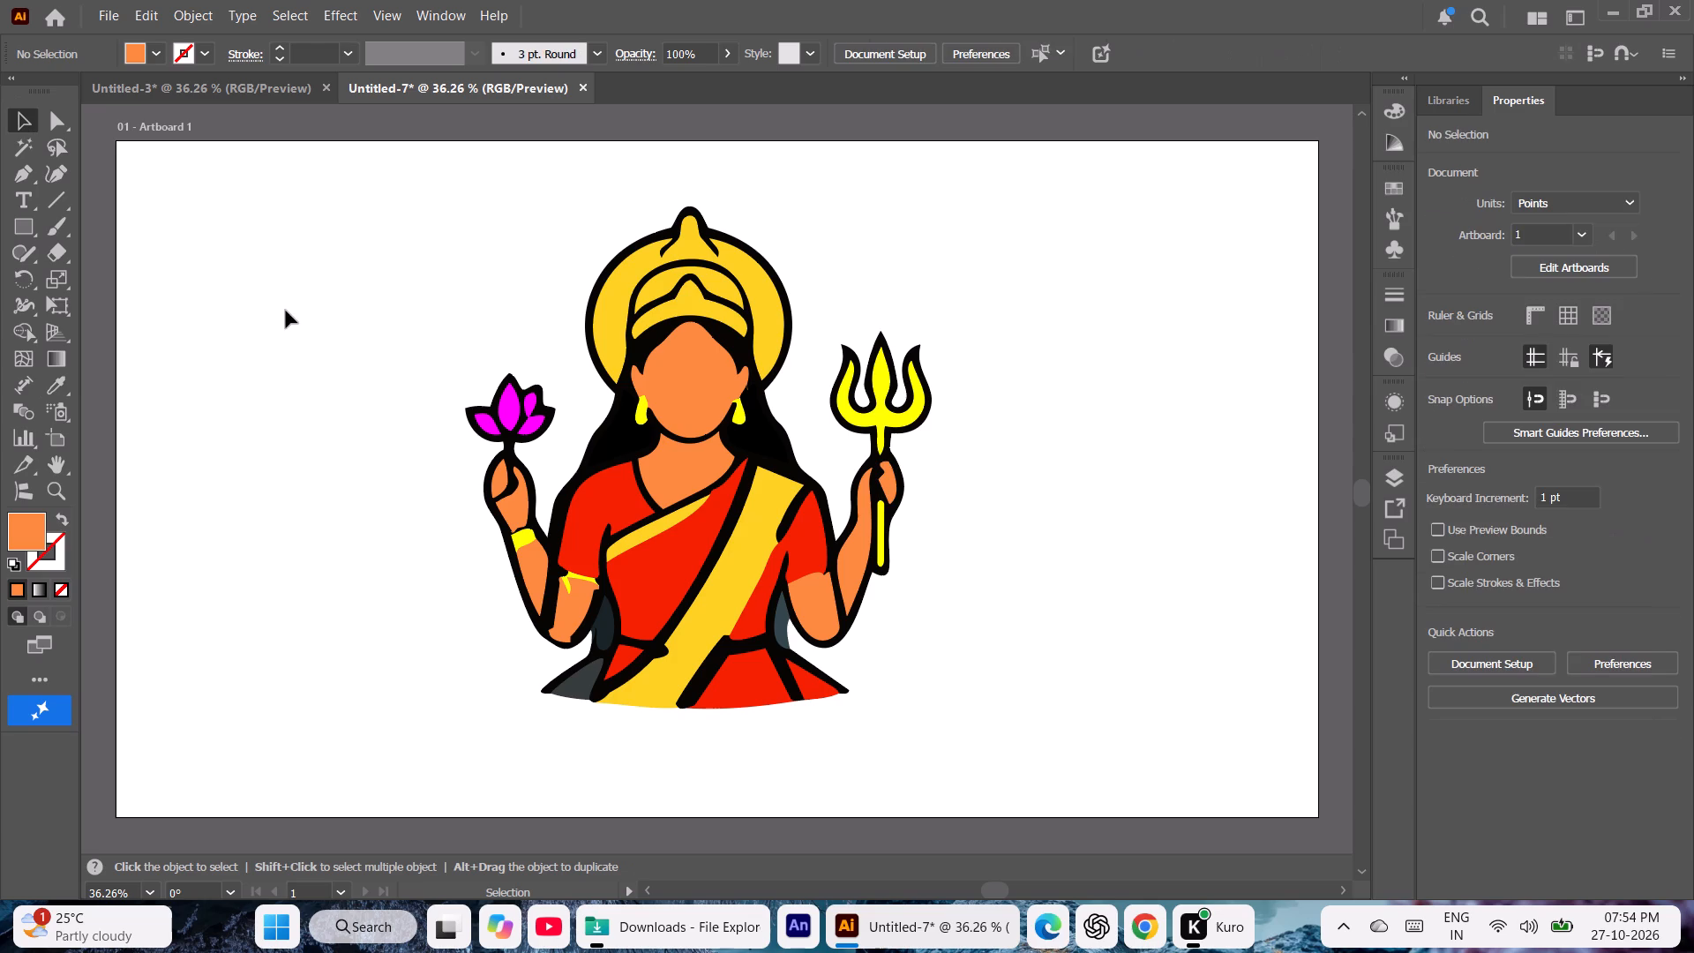
Enlarge the artboard proportionally from its lower corner to about 8654 x 4868 pt.
key("ctrl+minus")
key("ctrl+minus")
key("ctrl+minus")
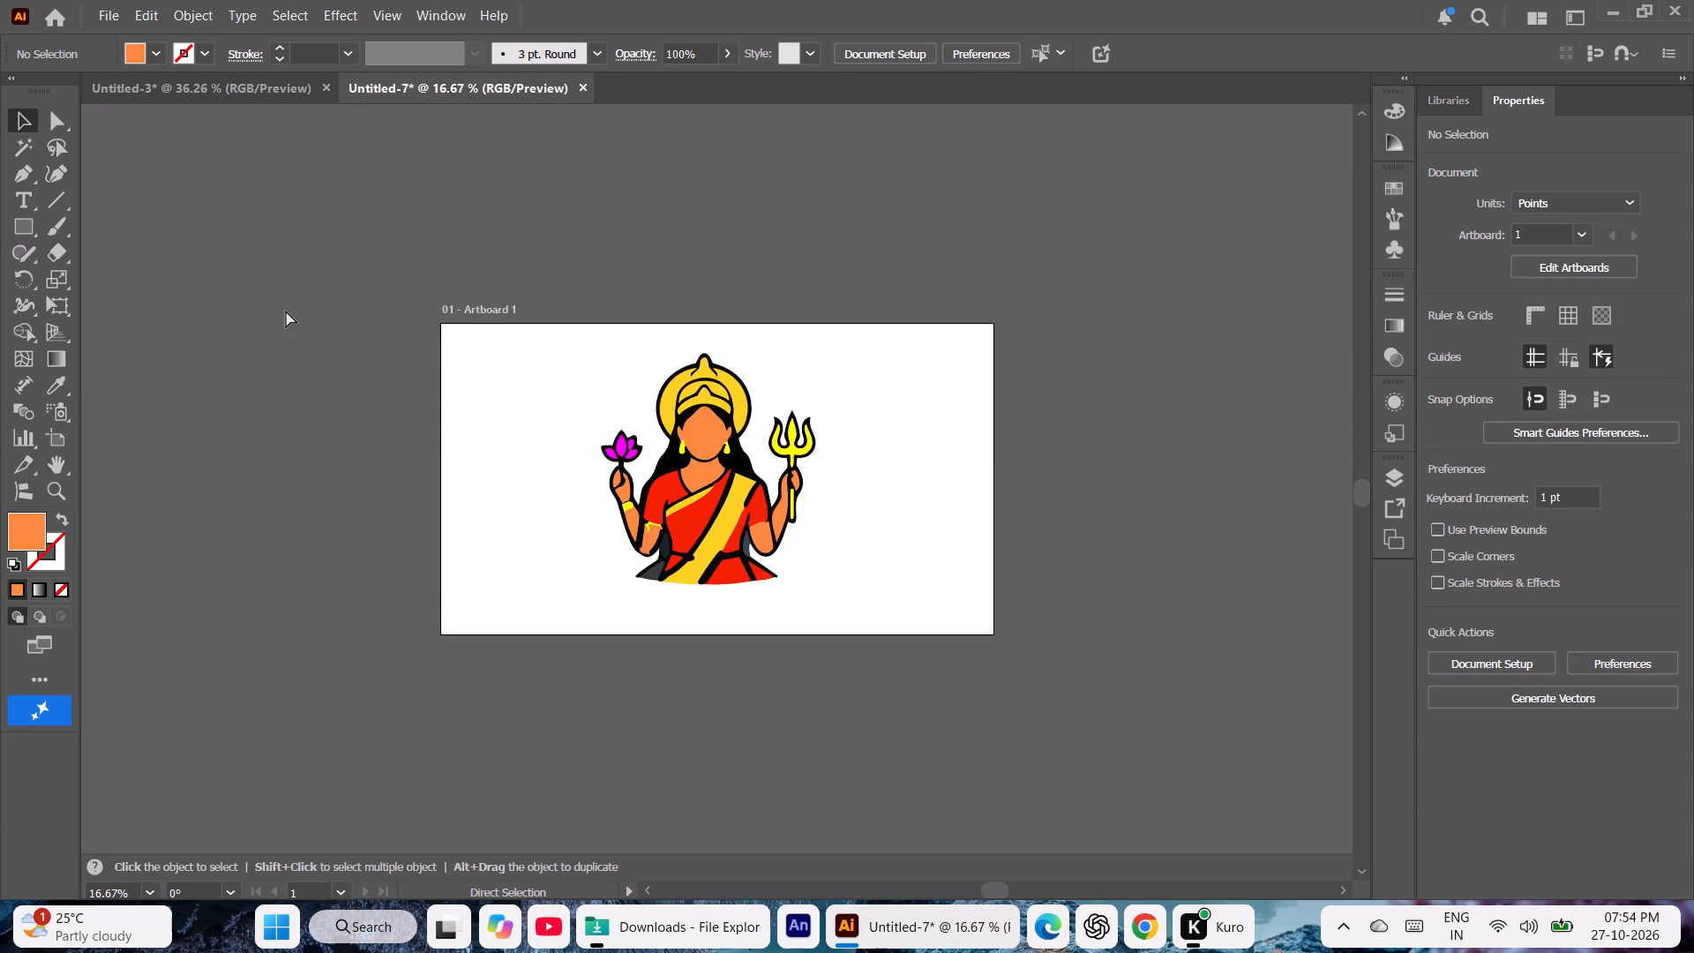
key("ctrl+minus")
key("ctrl+minus")
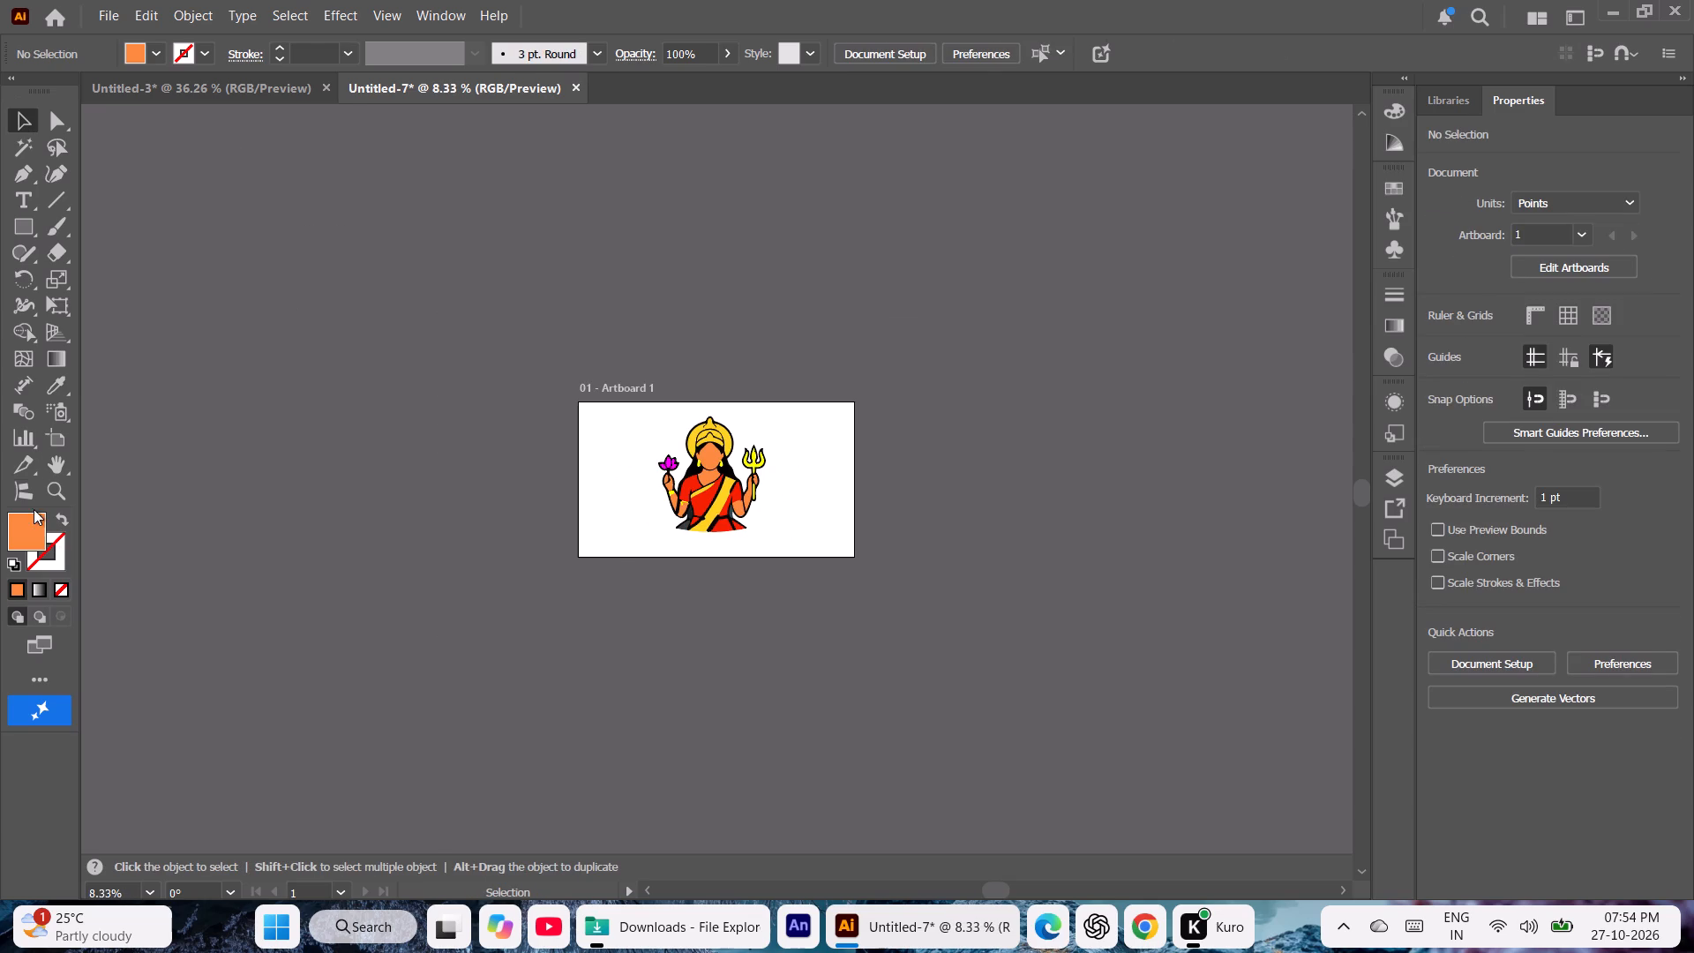
left_click(49, 468)
left_click_drag(603, 427, 409, 392)
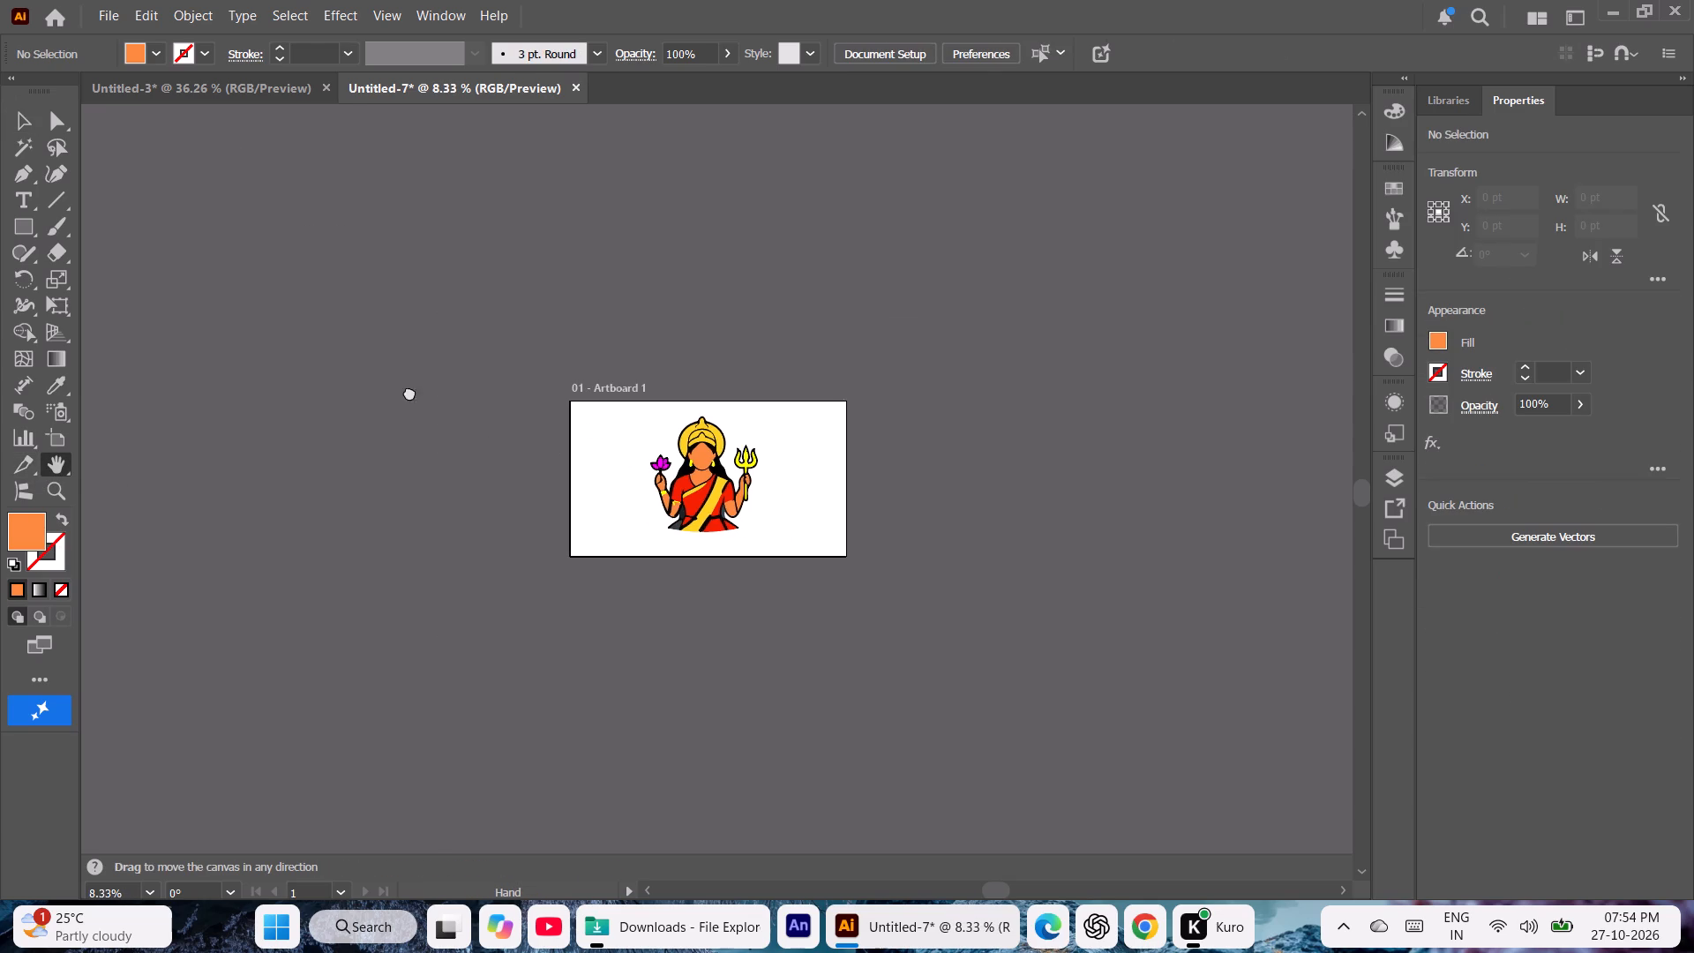
left_click_drag(409, 392, 112, 144)
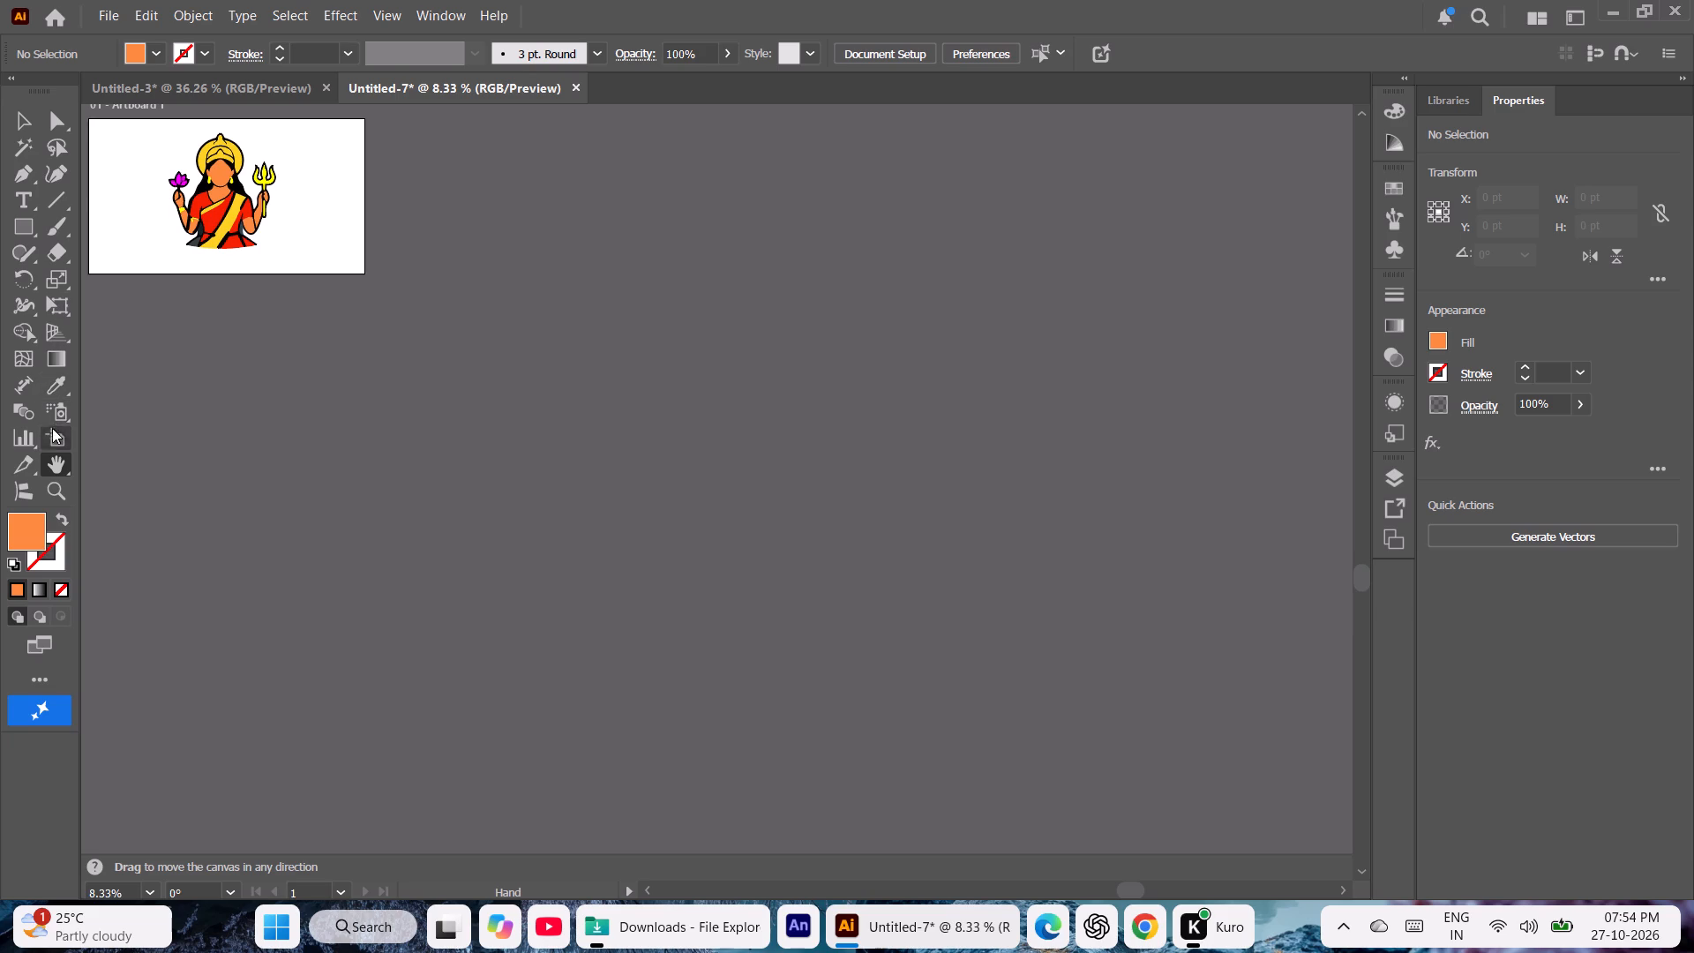
left_click(53, 432)
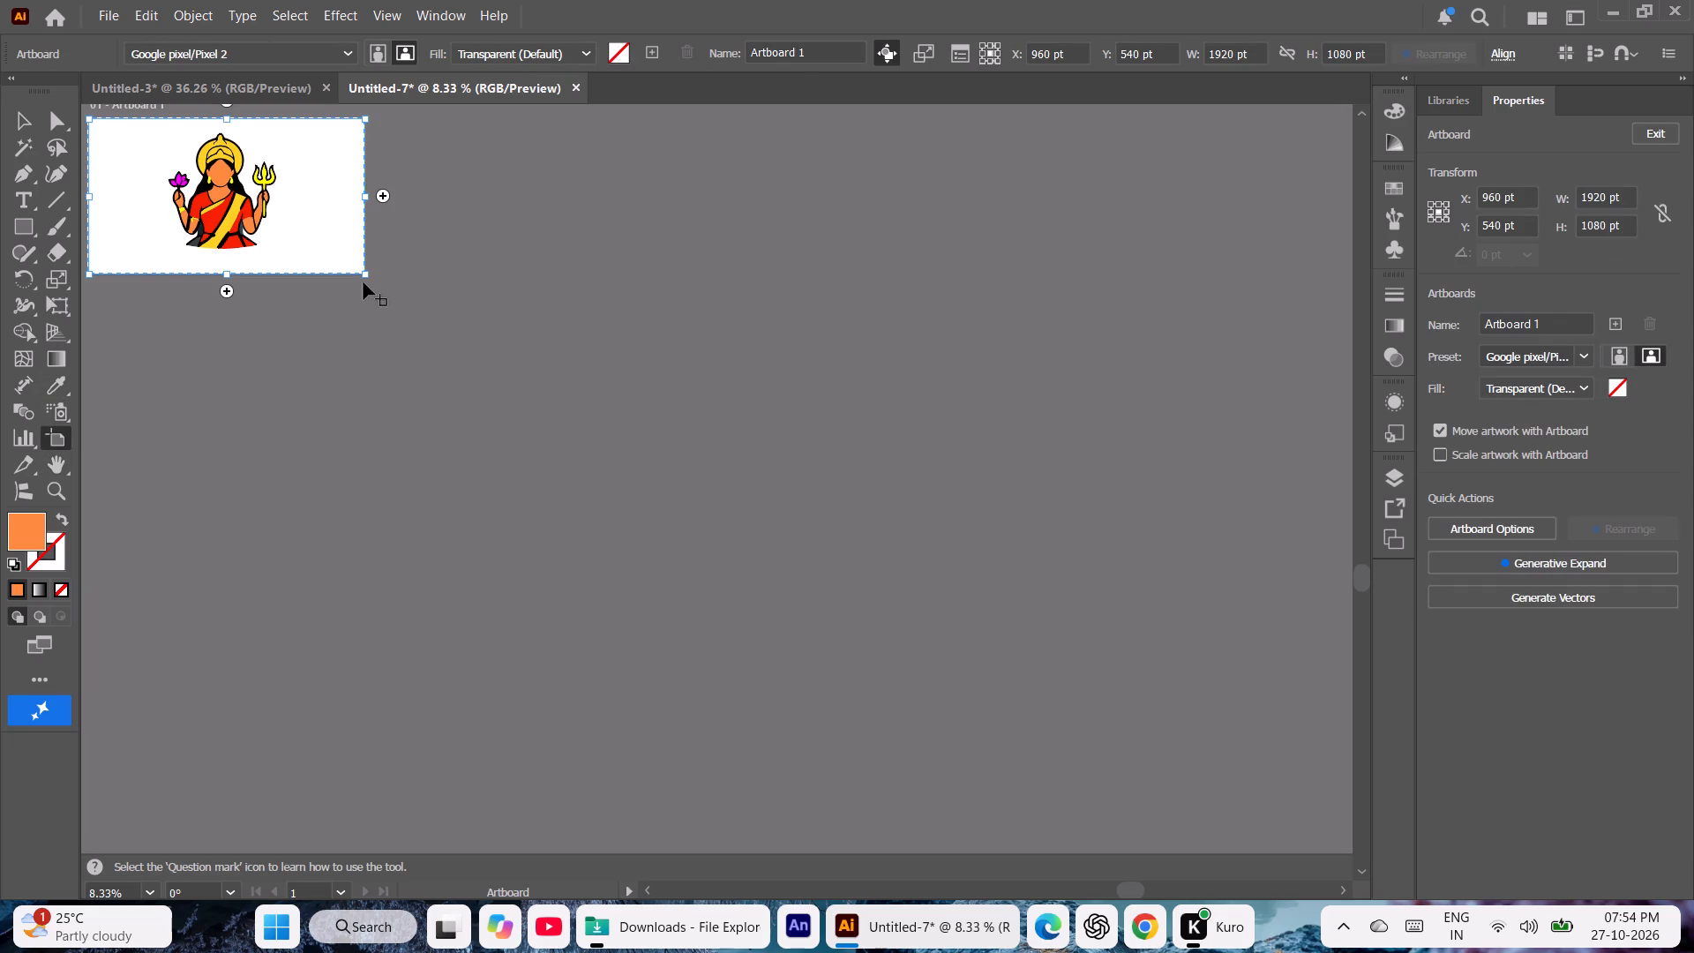
left_click_drag(362, 273, 918, 719, "shift")
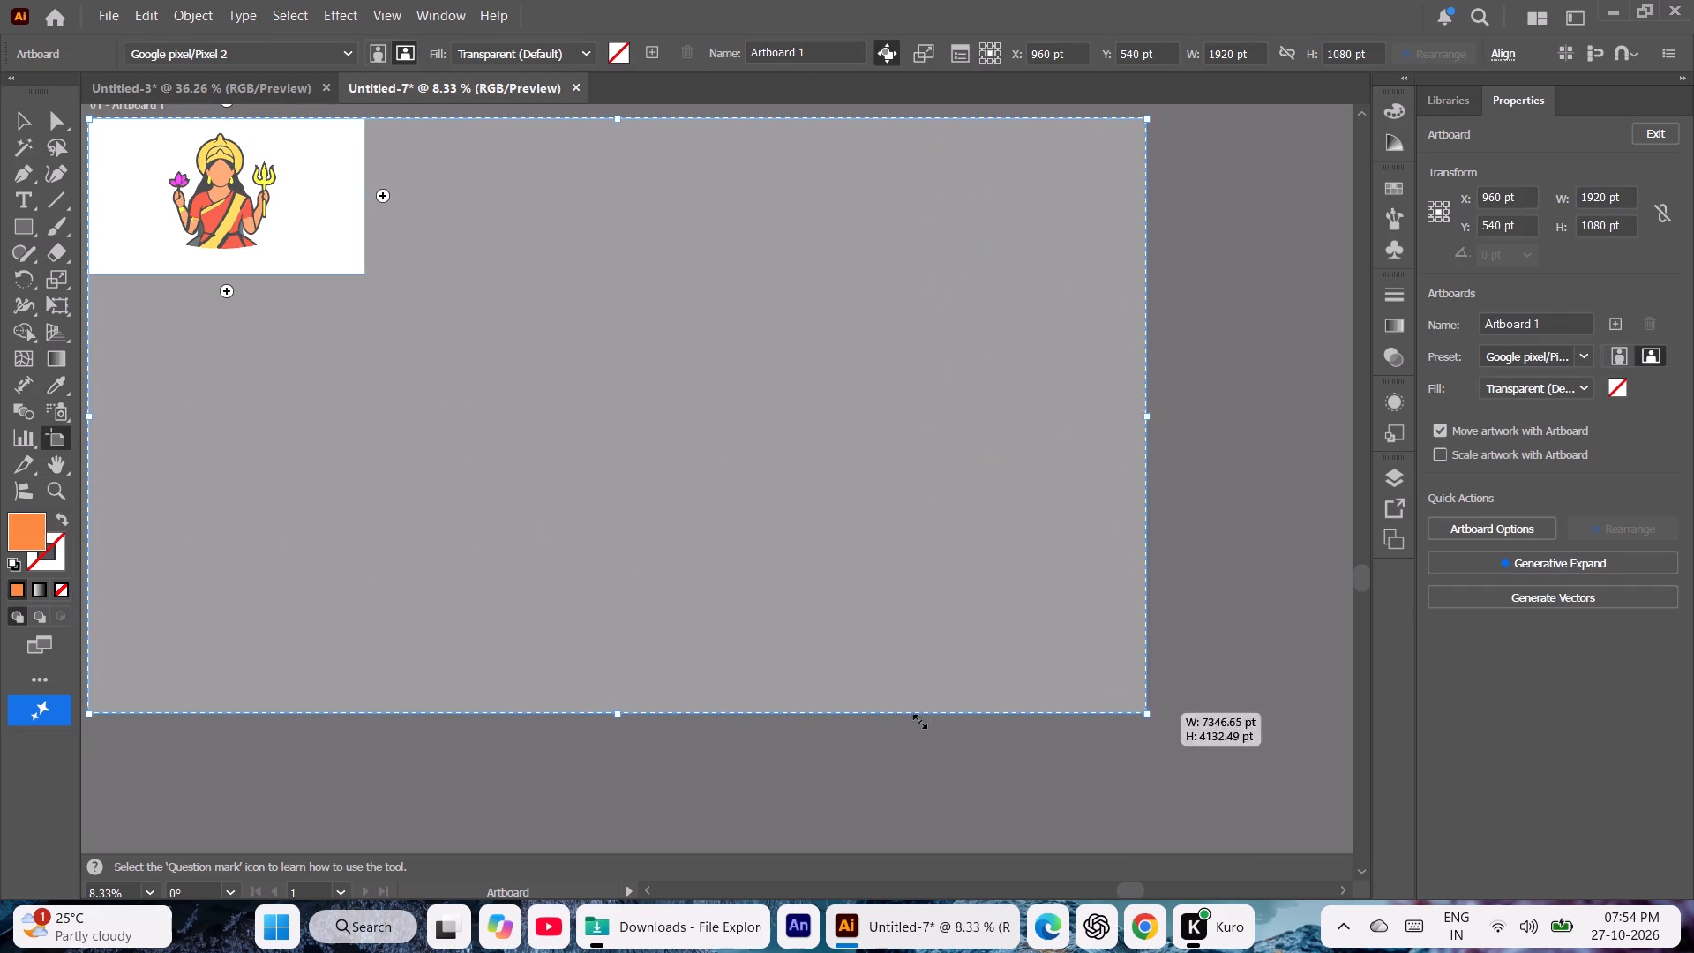
left_click_drag(918, 719, 1082, 821, "shift")
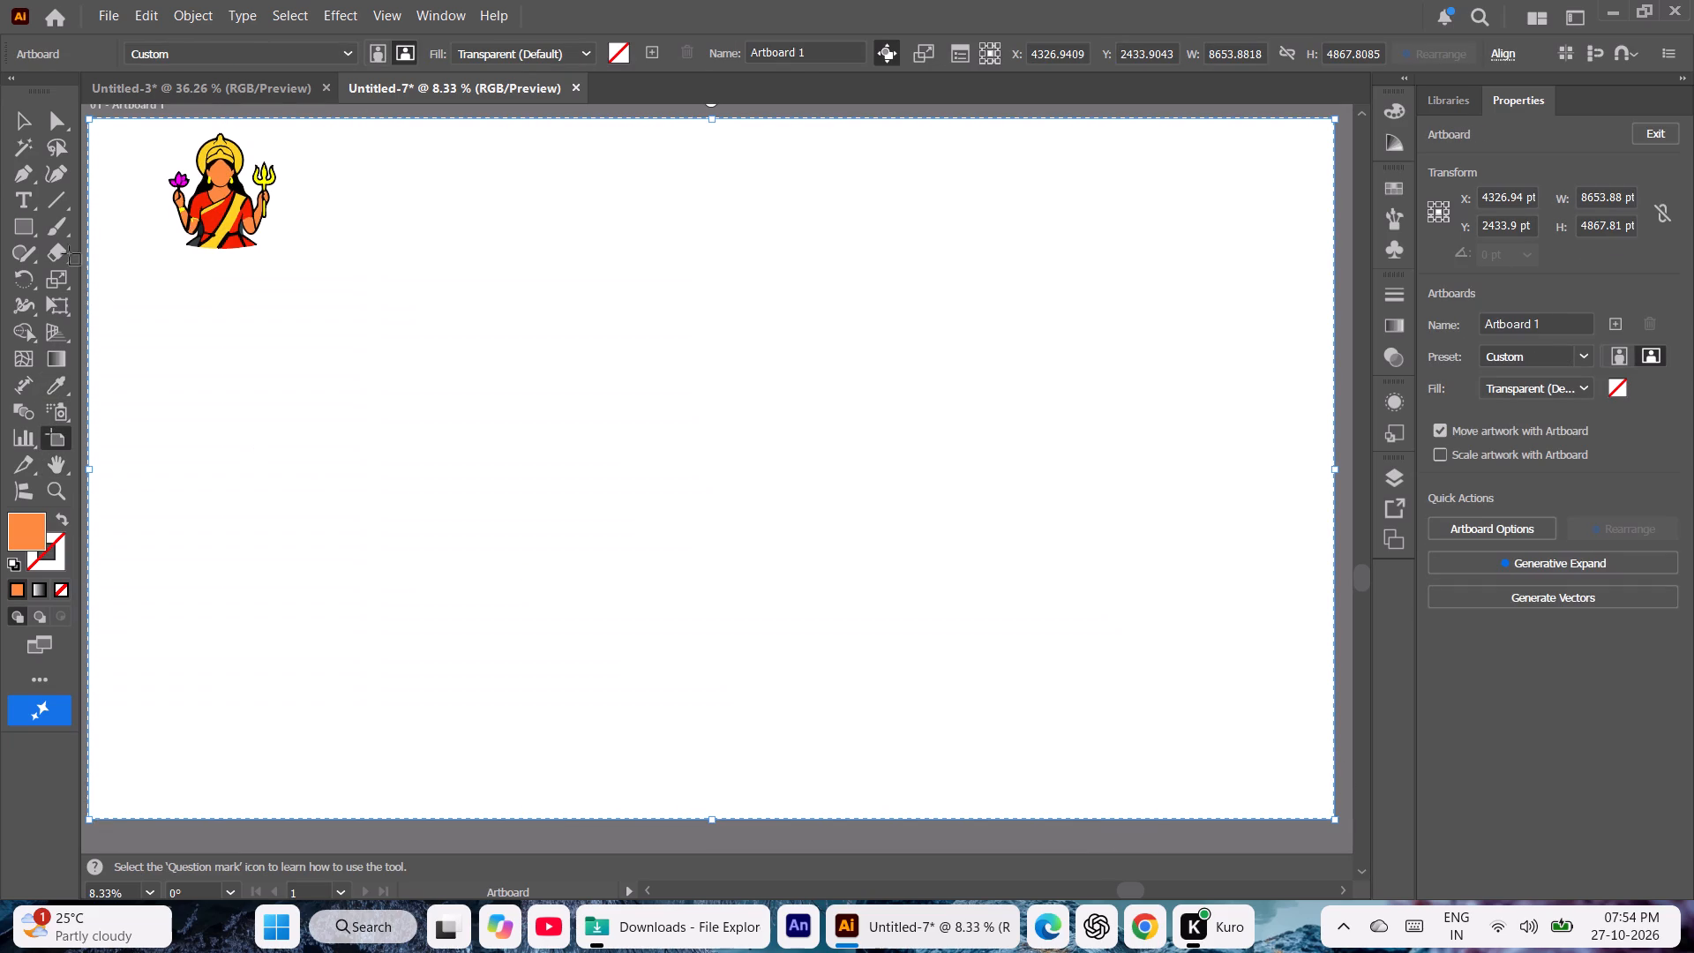
left_click(14, 124)
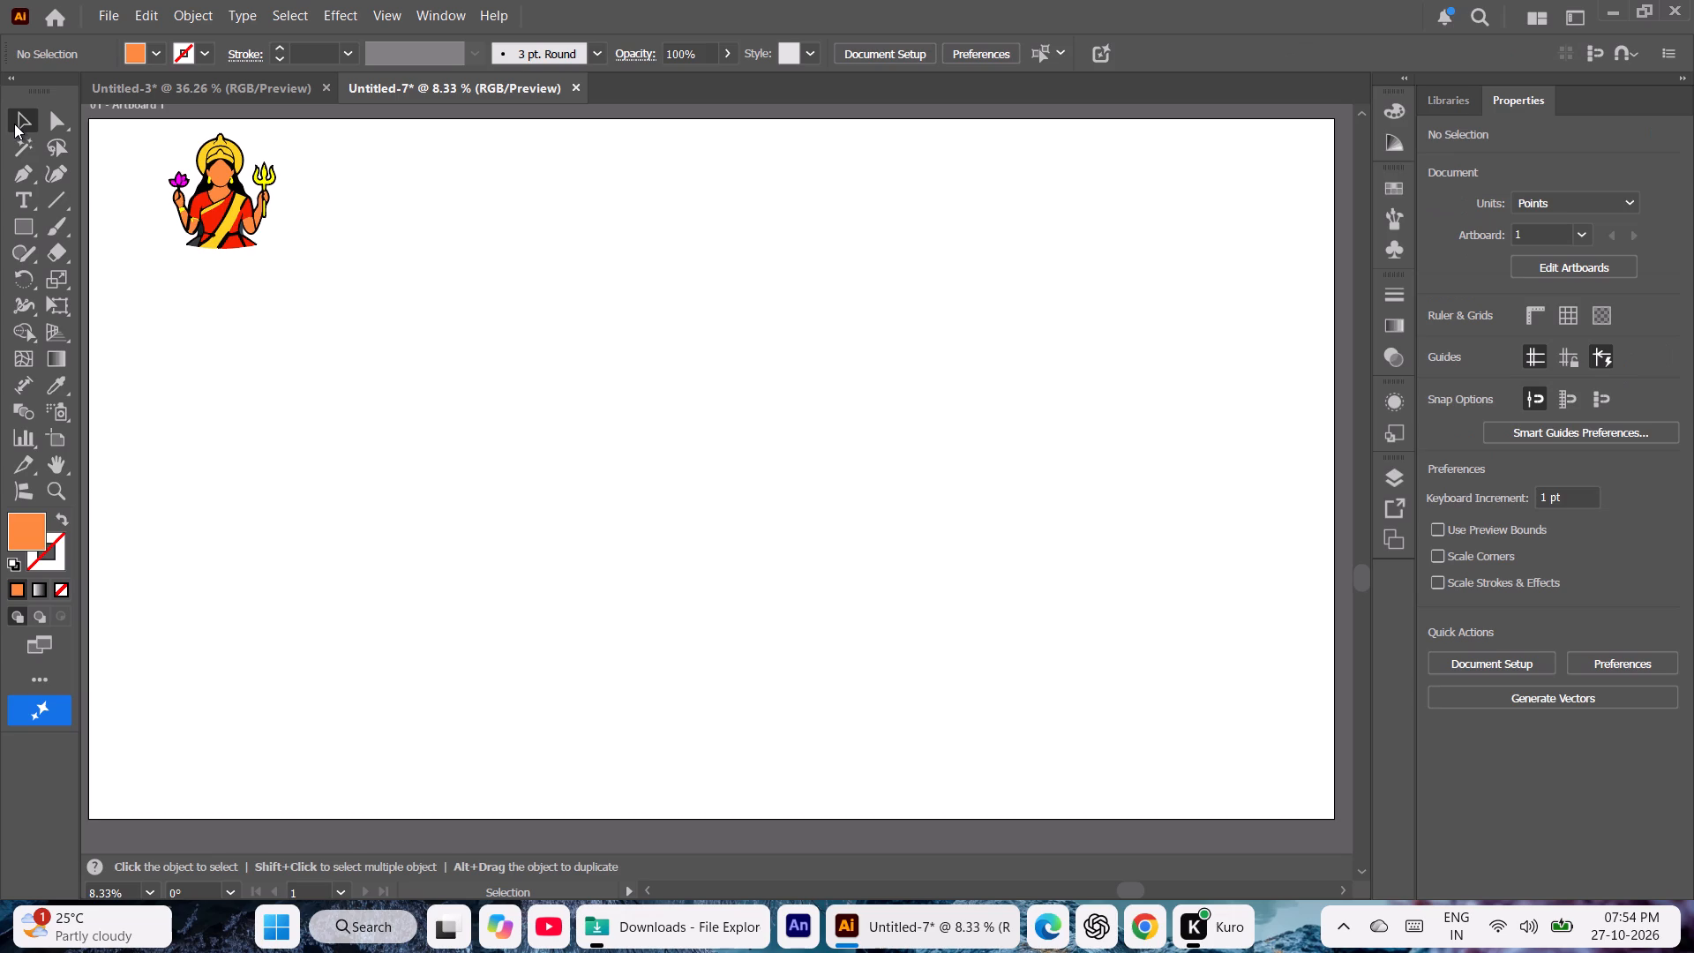
Scale the whole goddess artwork proportionally to about 3625 x 3904 pt and centre it horizontally on the enlarged artboard.
key("ctrl+a")
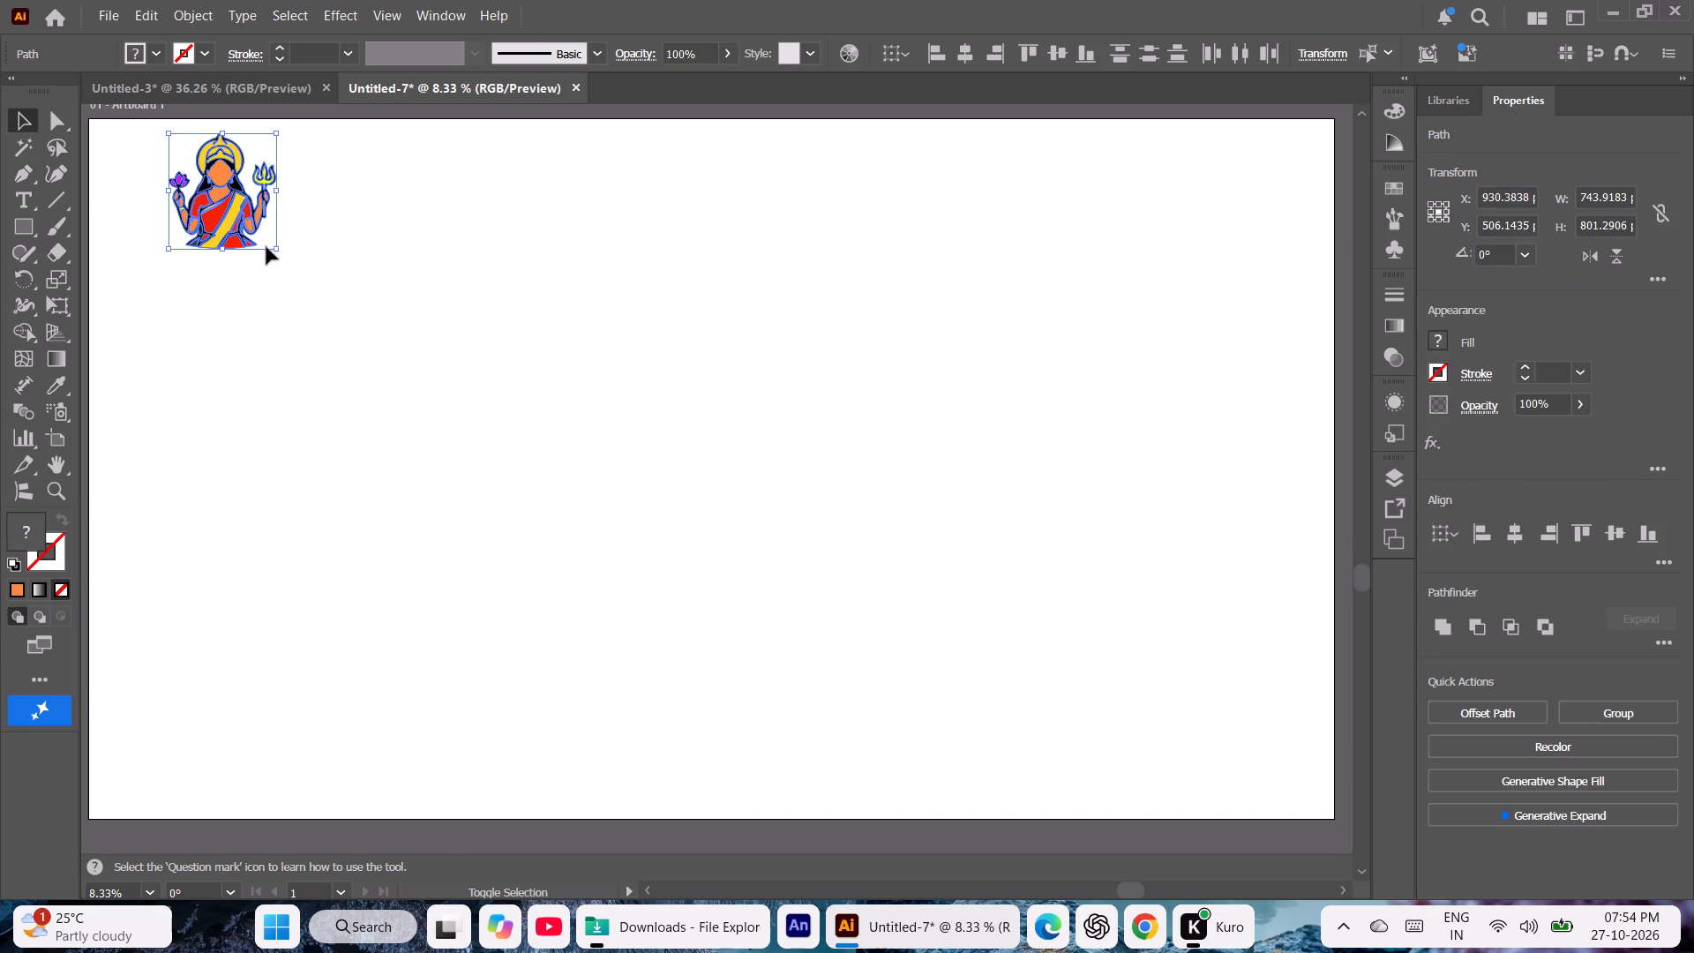
left_click_drag(277, 247, 559, 545, "shift")
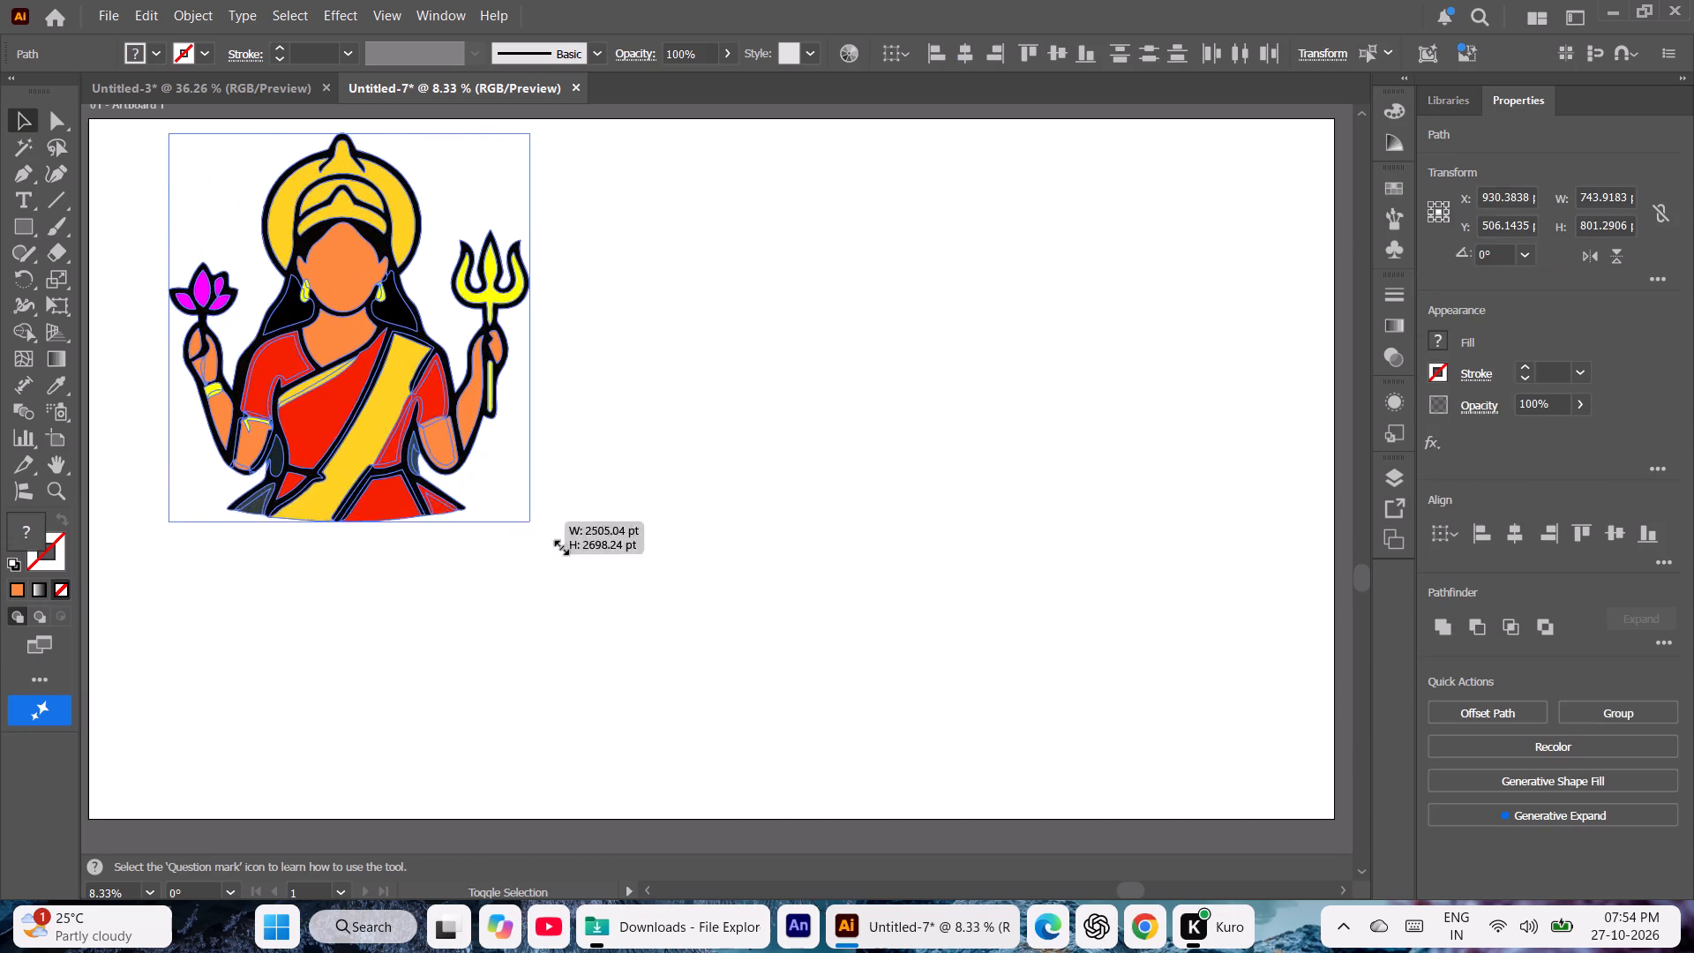
left_click_drag(559, 545, 710, 698, "shift")
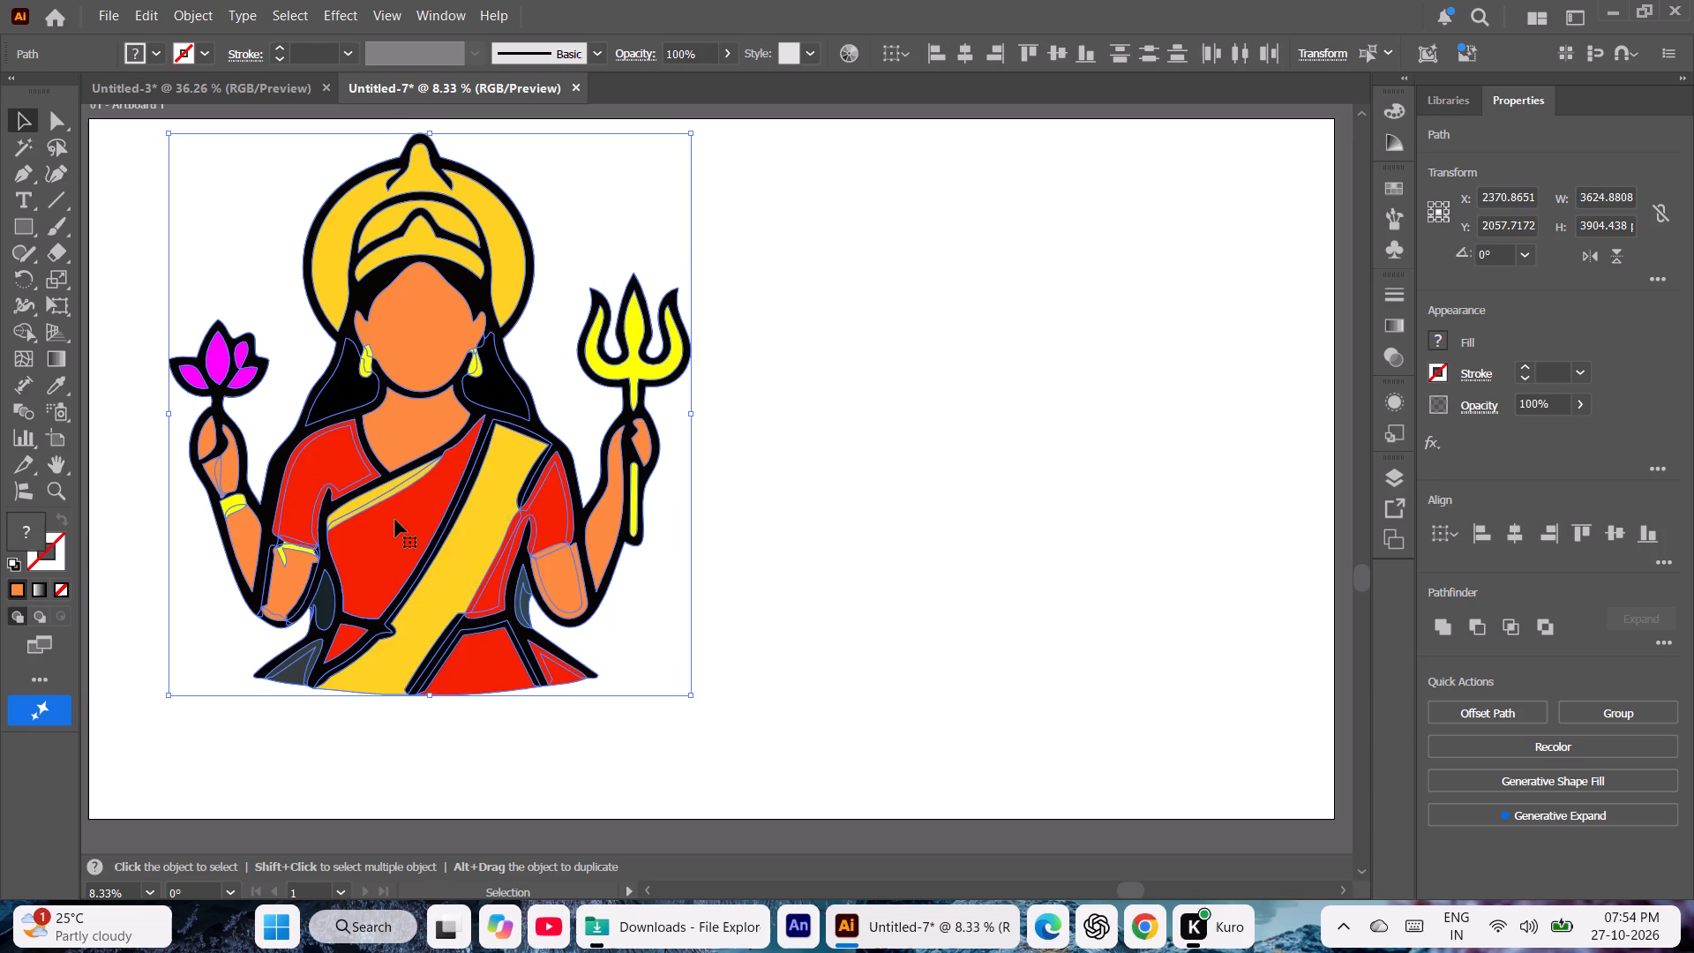
left_click_drag(395, 522, 676, 552)
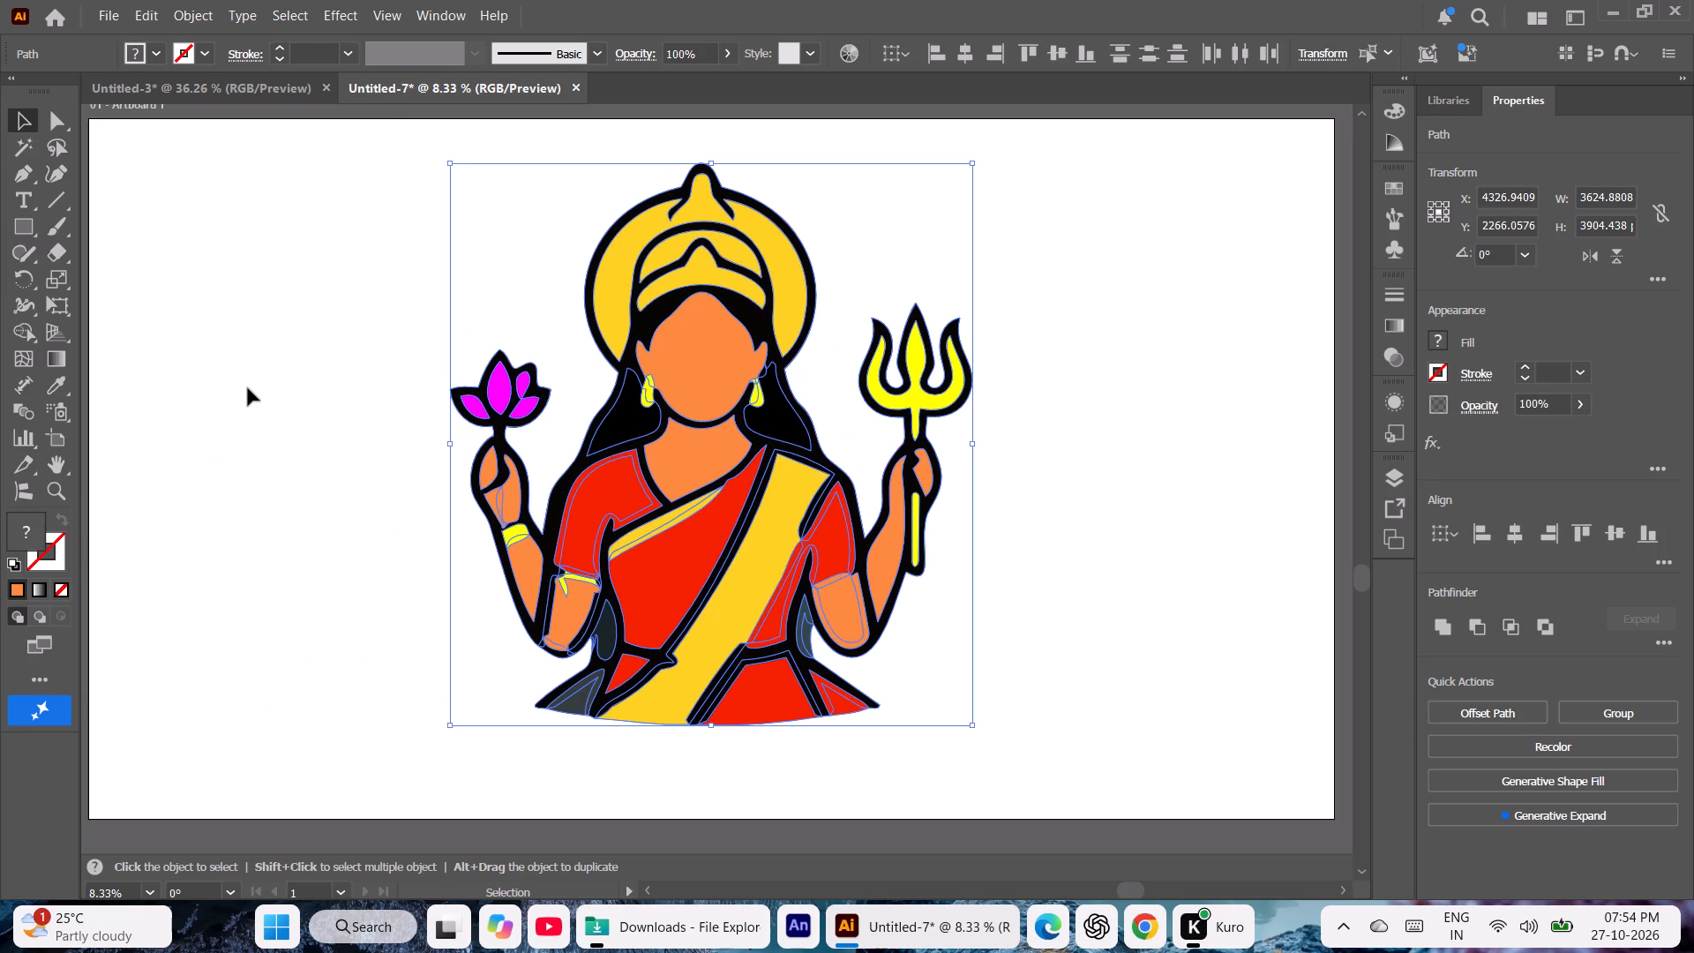
left_click(248, 388)
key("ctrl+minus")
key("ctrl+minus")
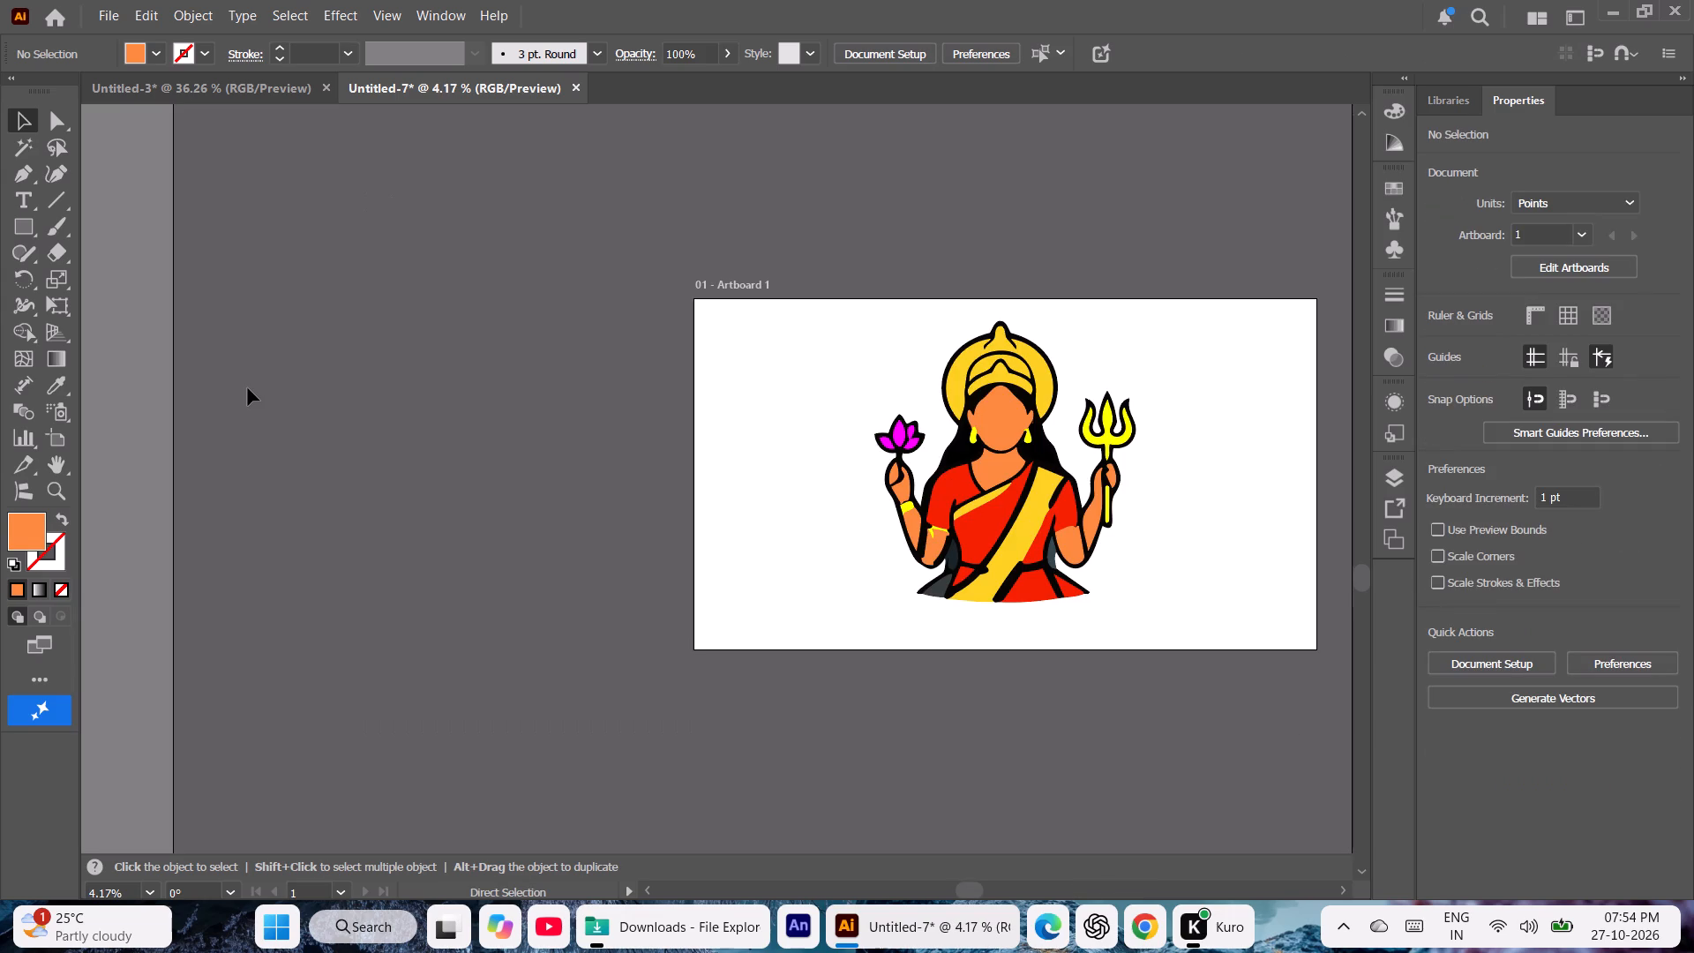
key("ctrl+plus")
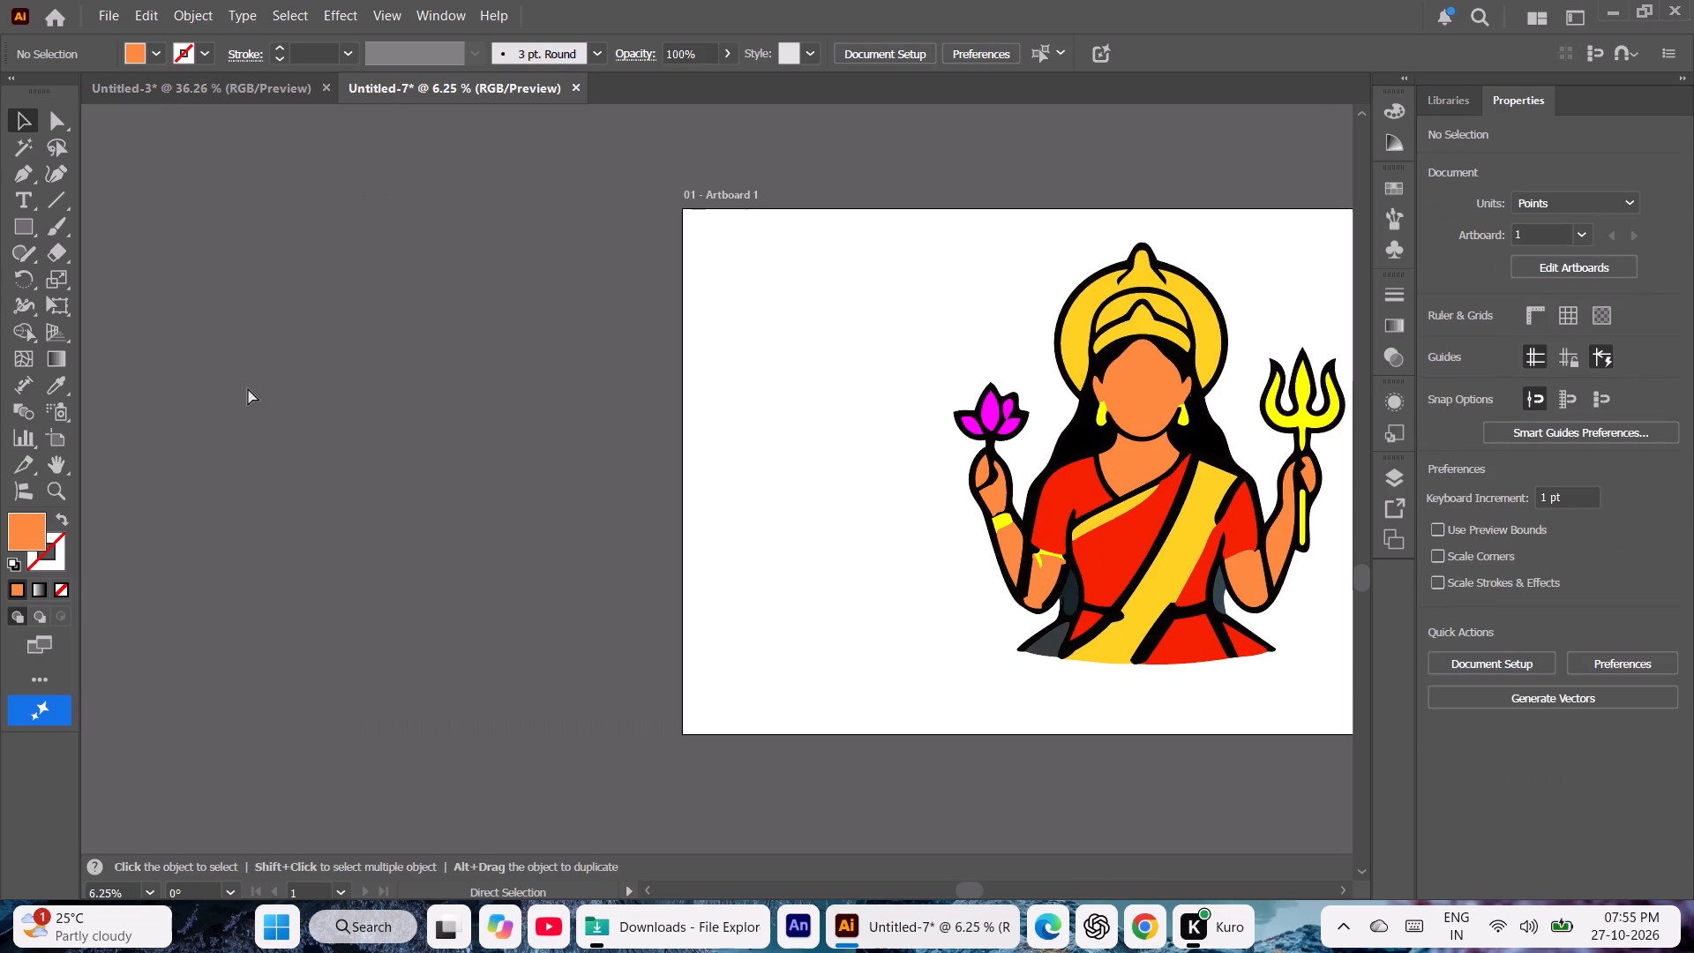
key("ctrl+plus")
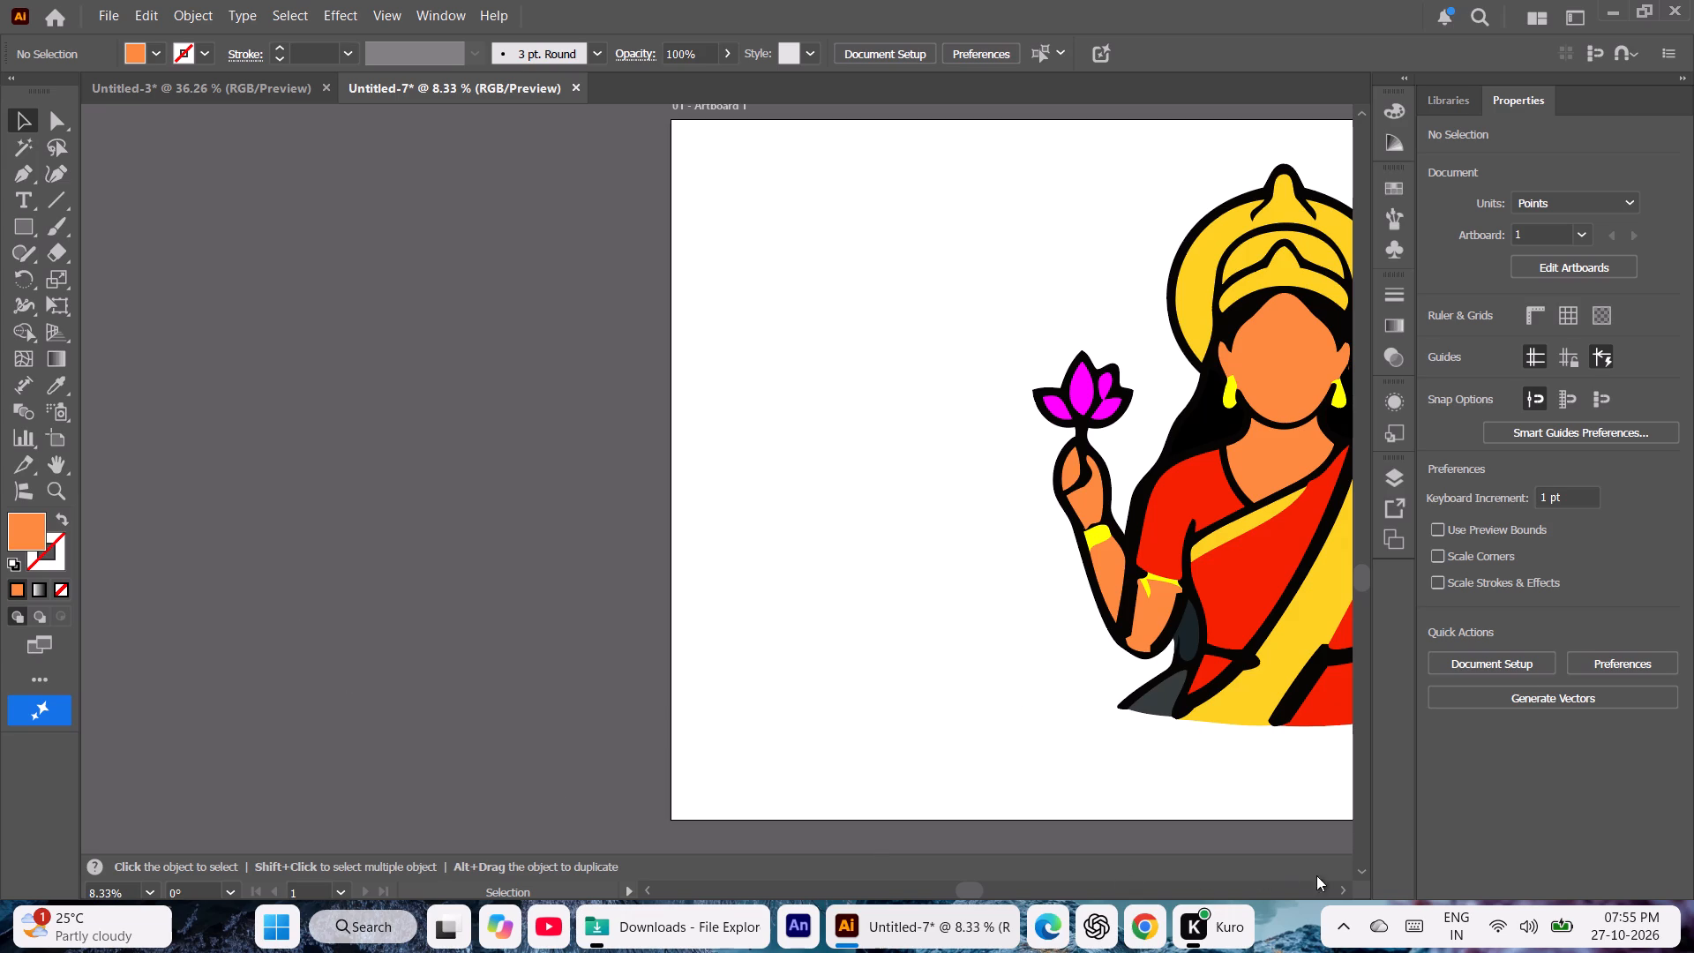
Save the goddess document in the Downloads folder as "goddess laxmi" in the Illustrator EPS format.
left_click_drag(968, 890, 987, 895)
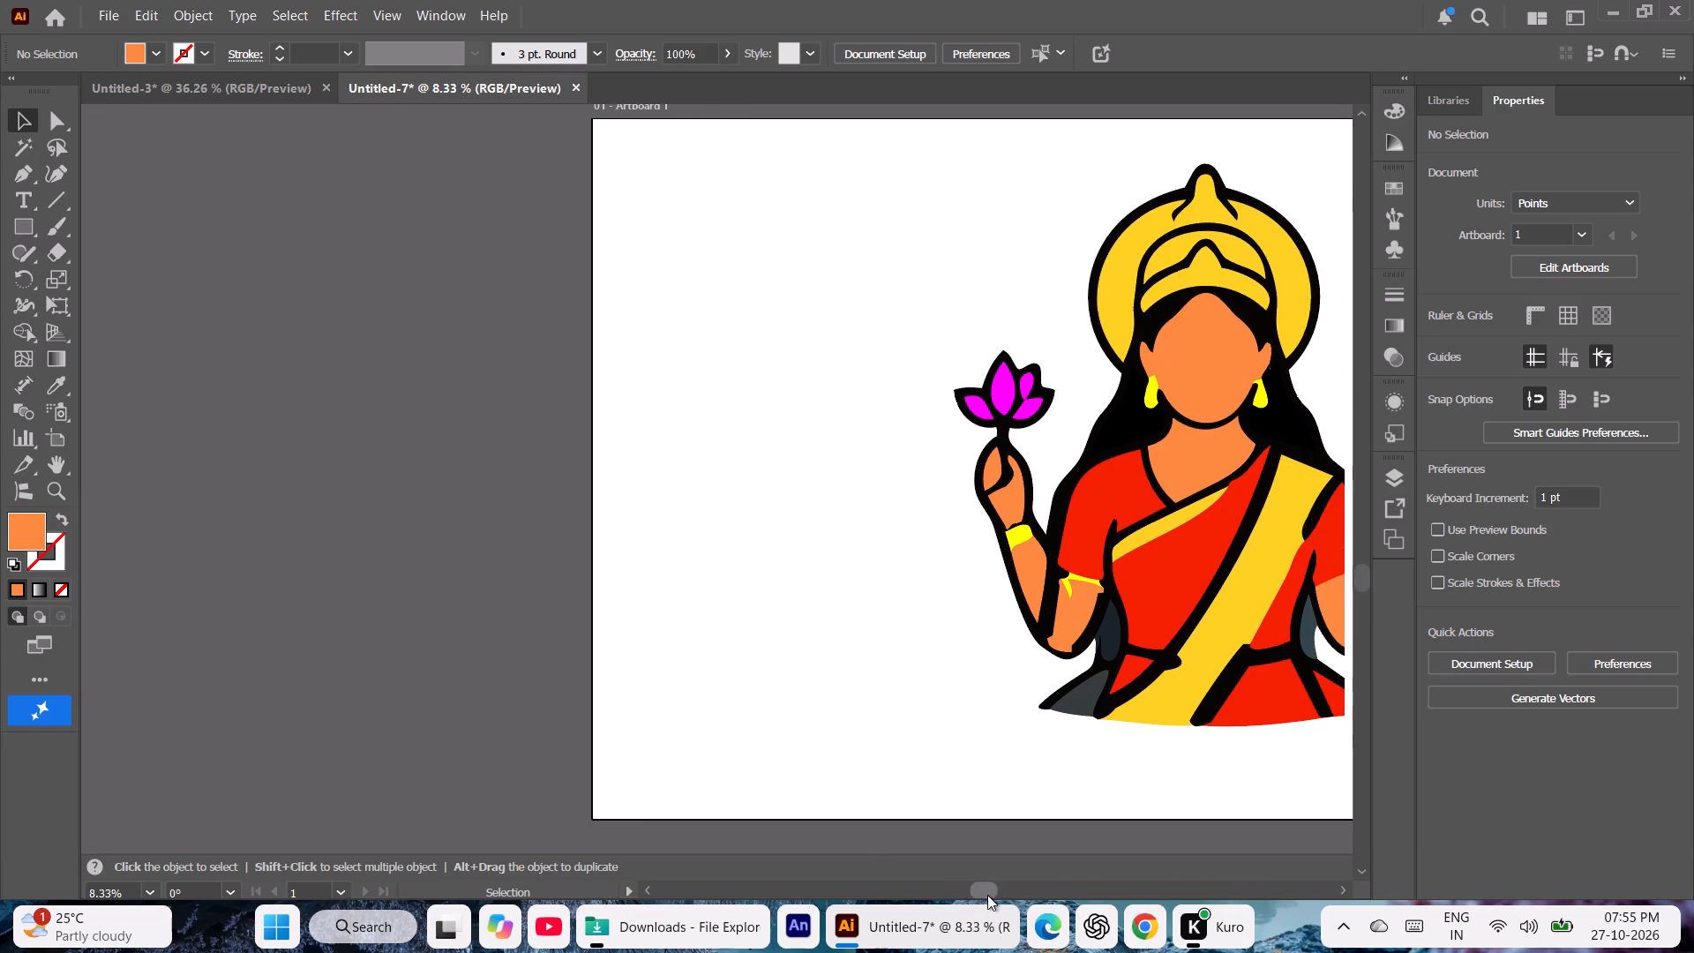
left_click_drag(987, 895, 1100, 905)
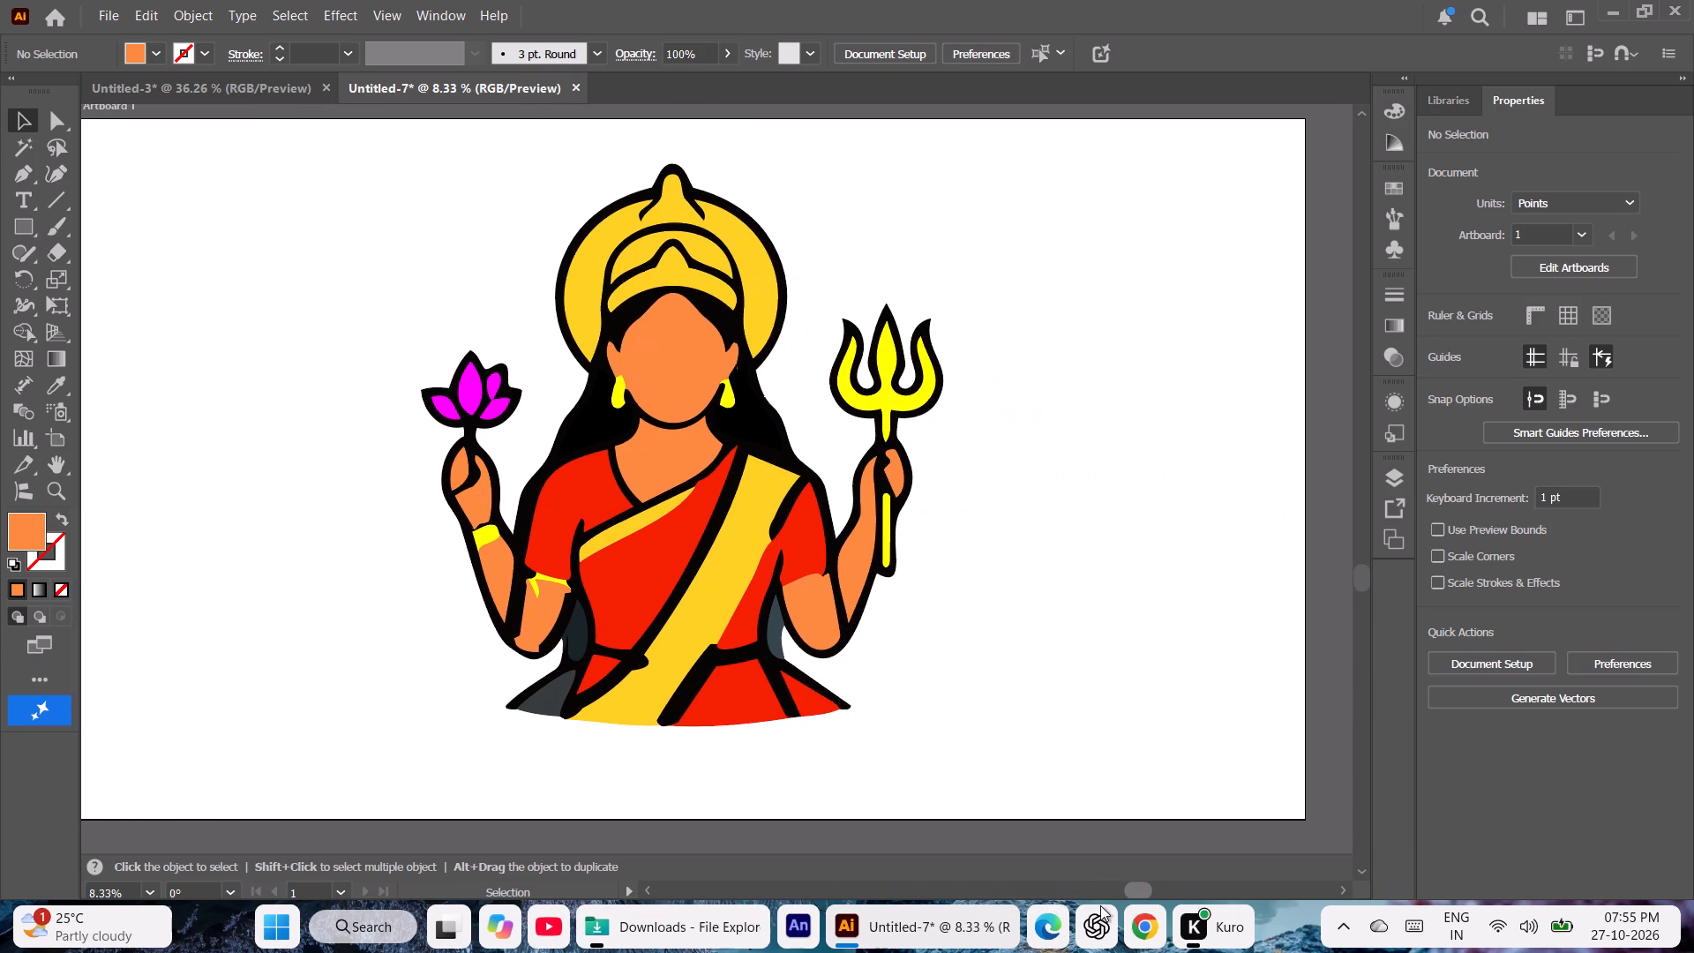
left_click_drag(1100, 905, 1095, 906)
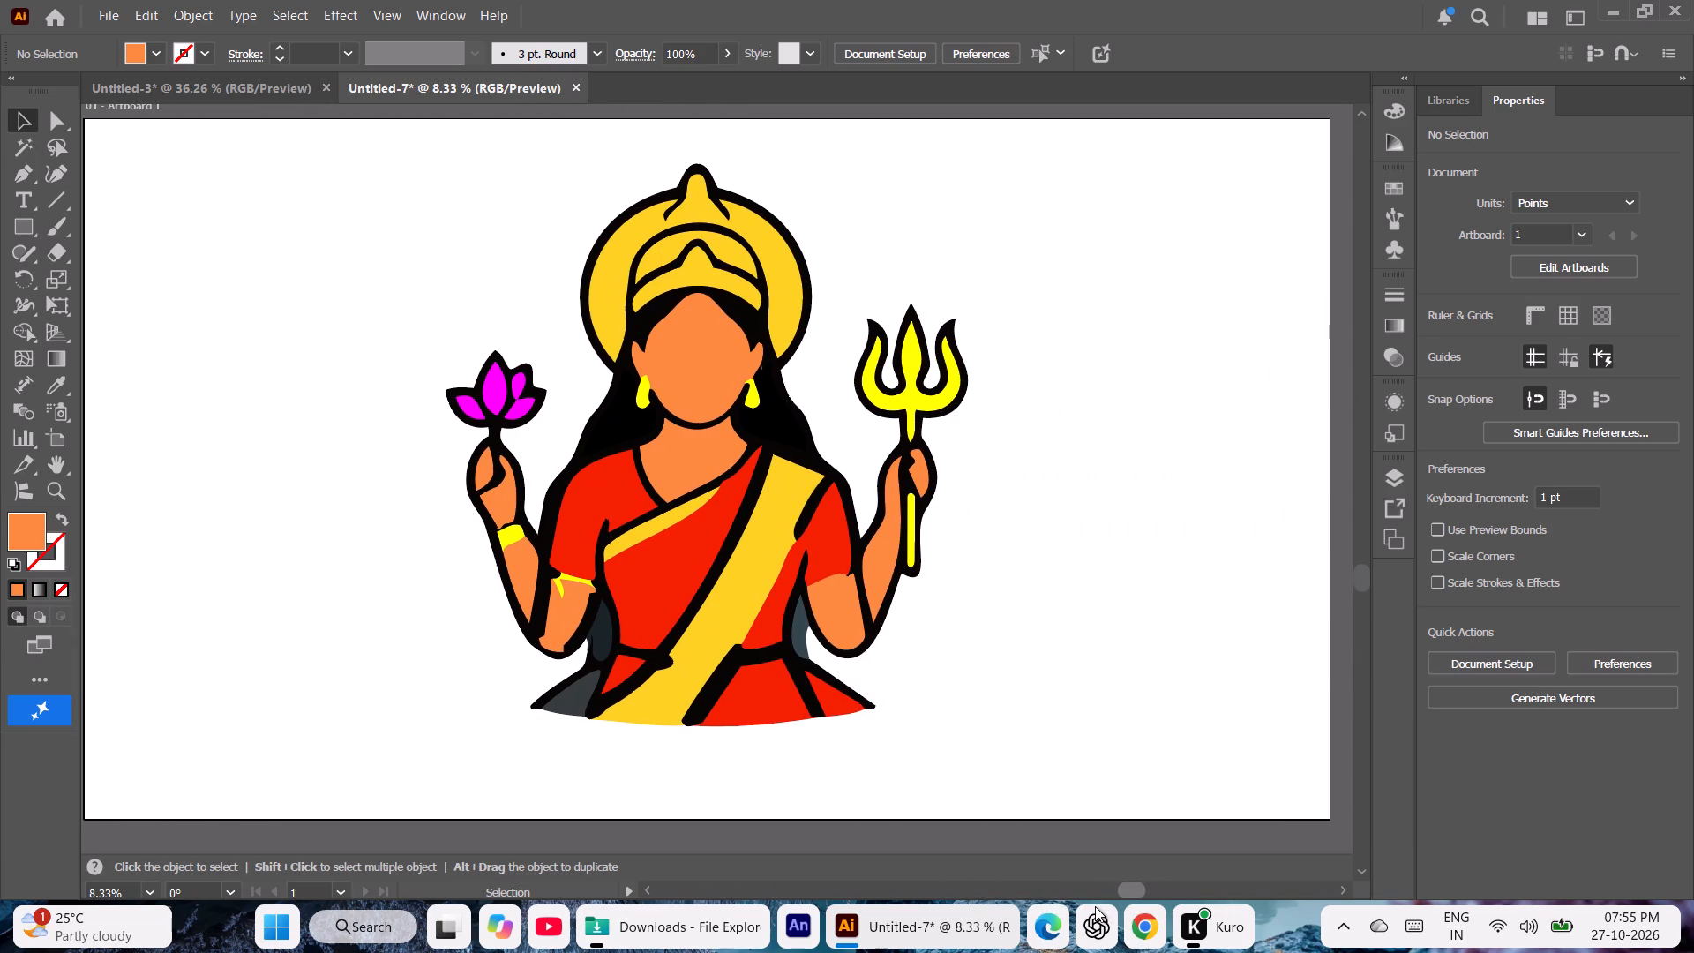
left_click_drag(1095, 906, 1094, 907)
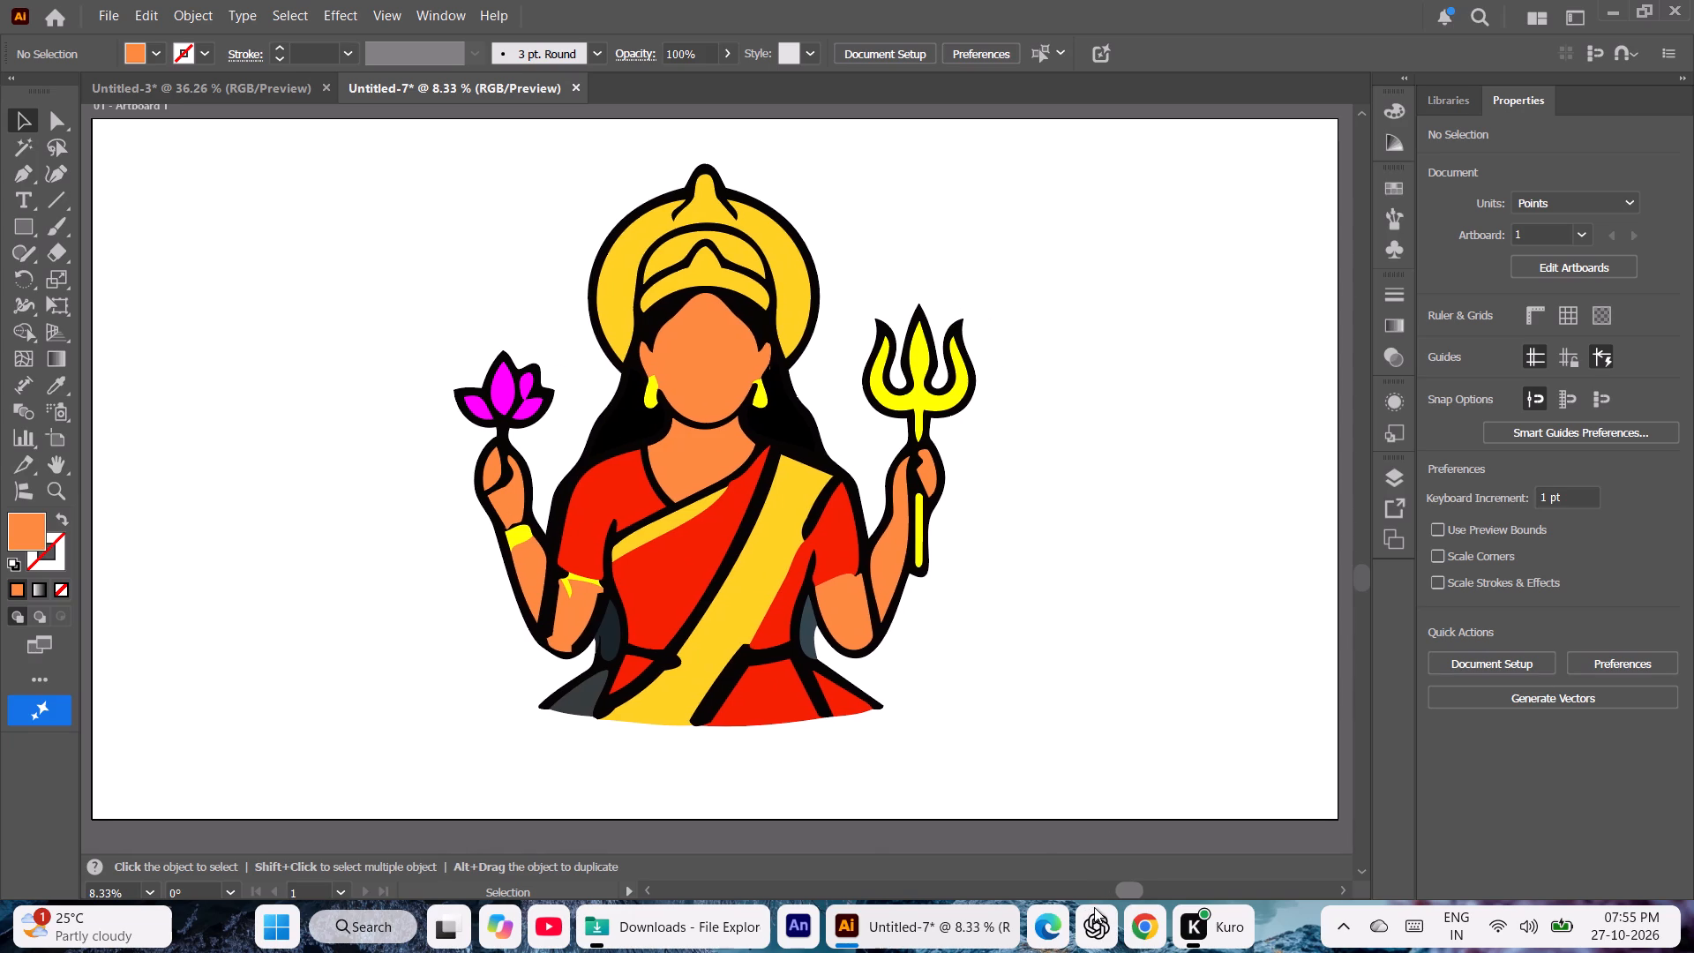
left_click_drag(1094, 907, 1094, 906)
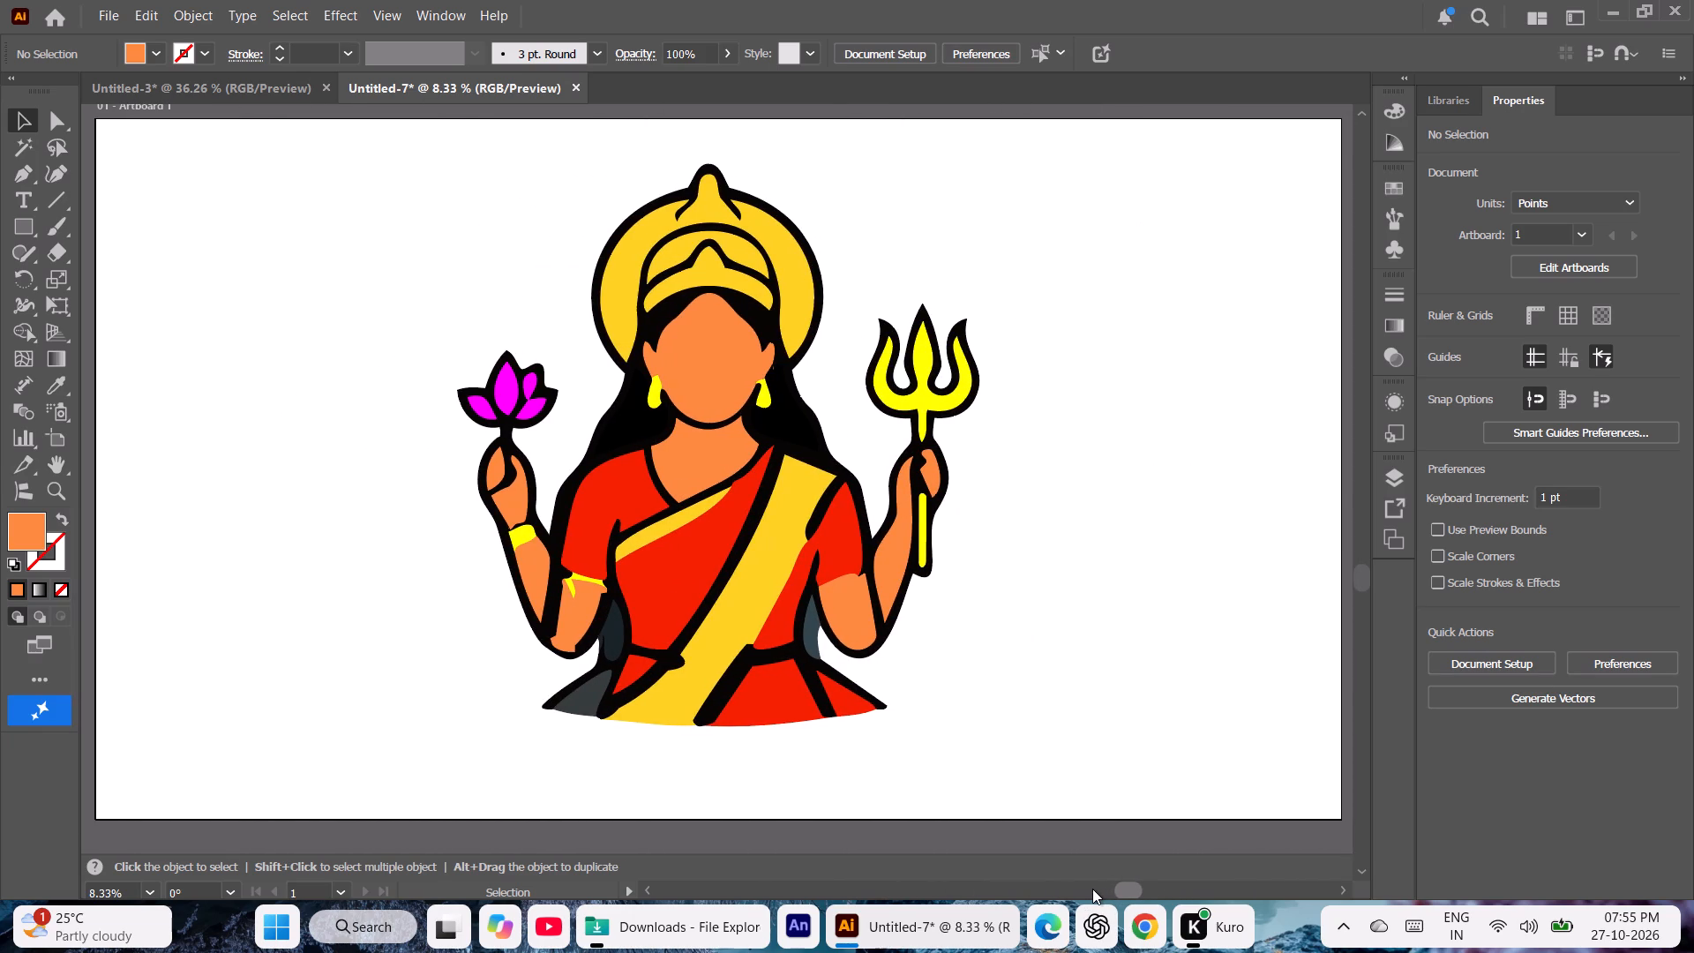
key("ctrl+s")
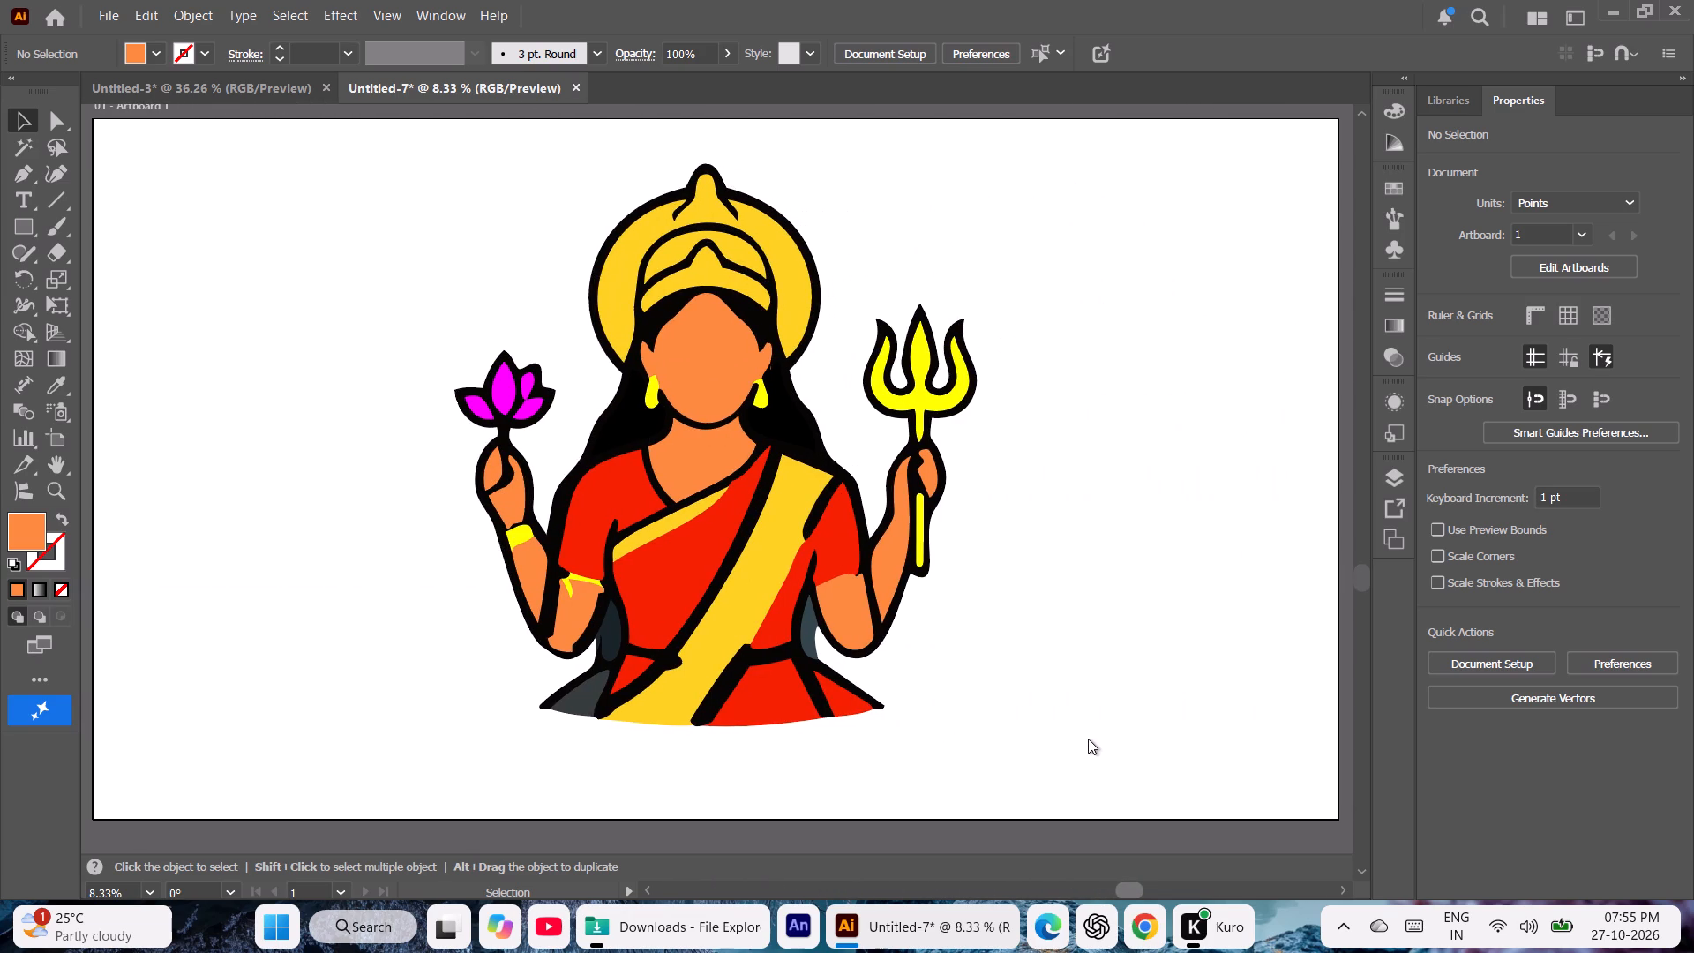
left_click(1088, 739)
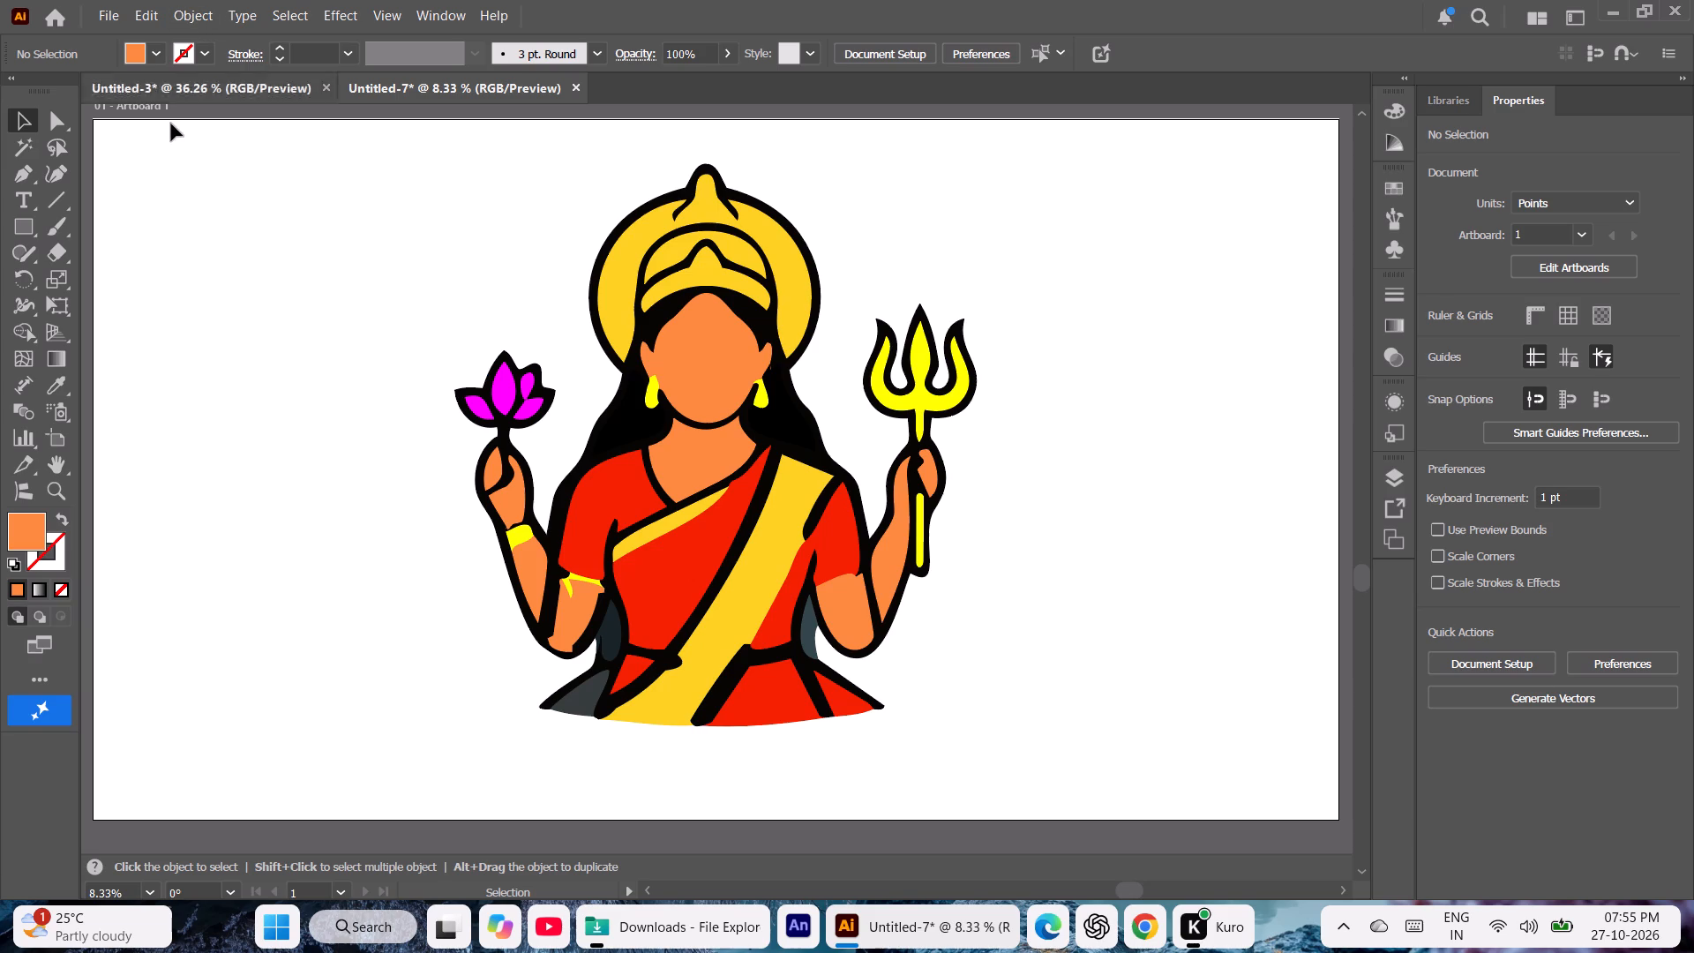
key("ctrl+s")
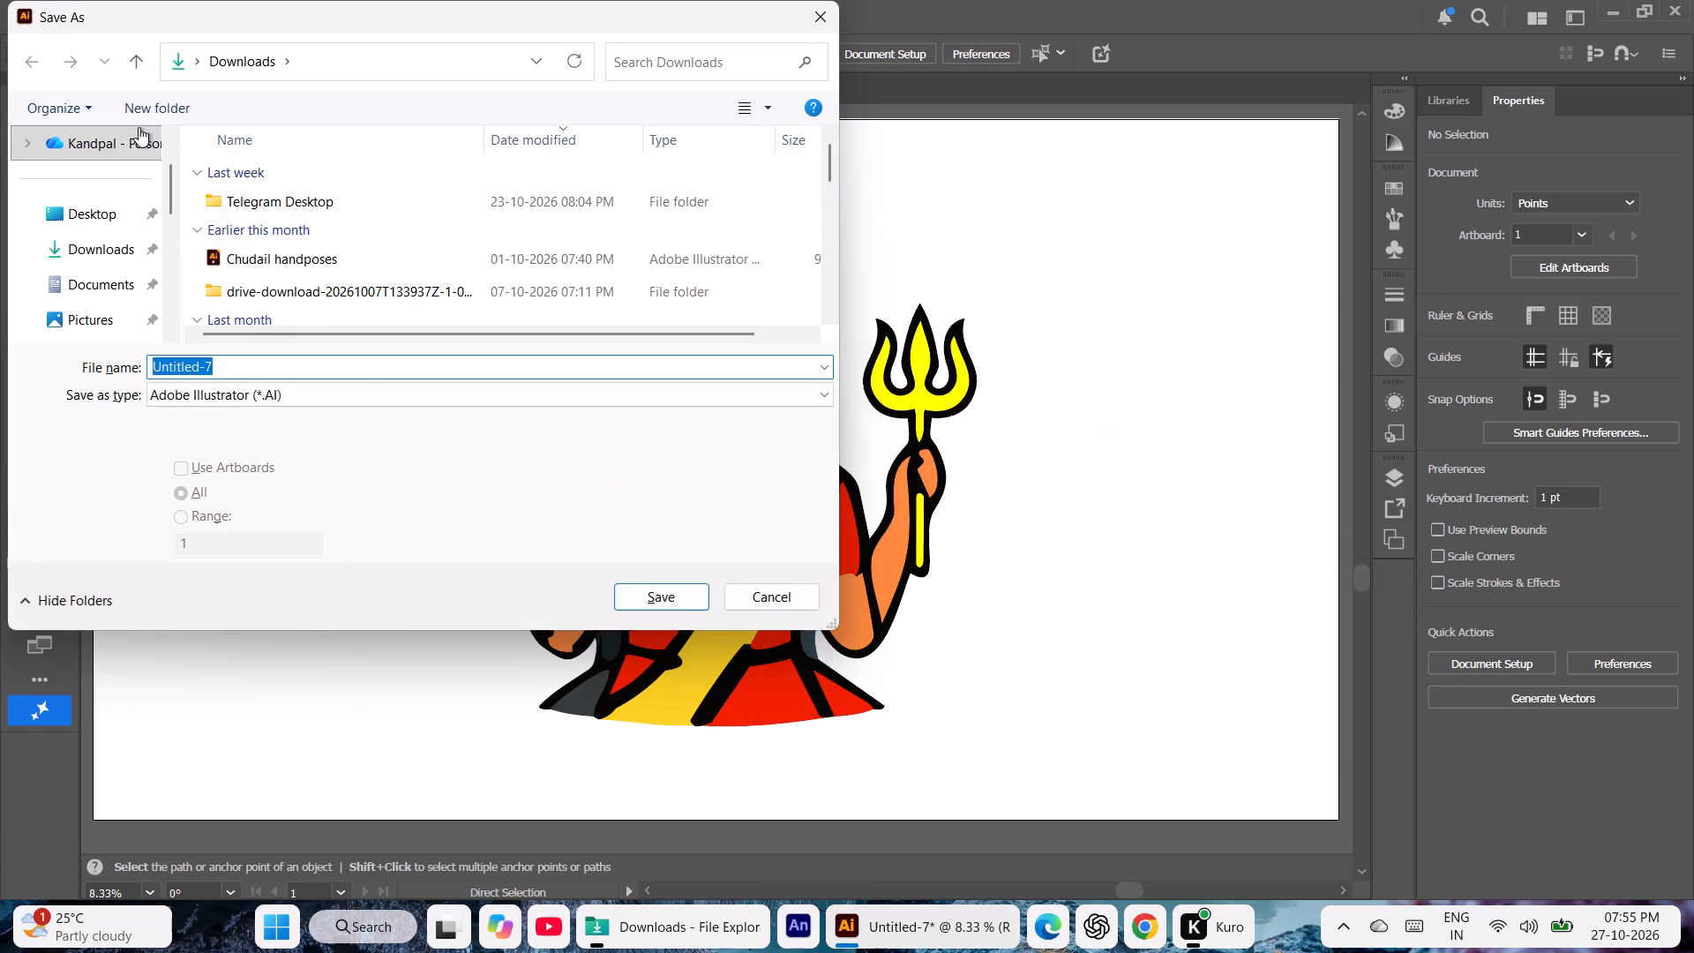
left_click(93, 249)
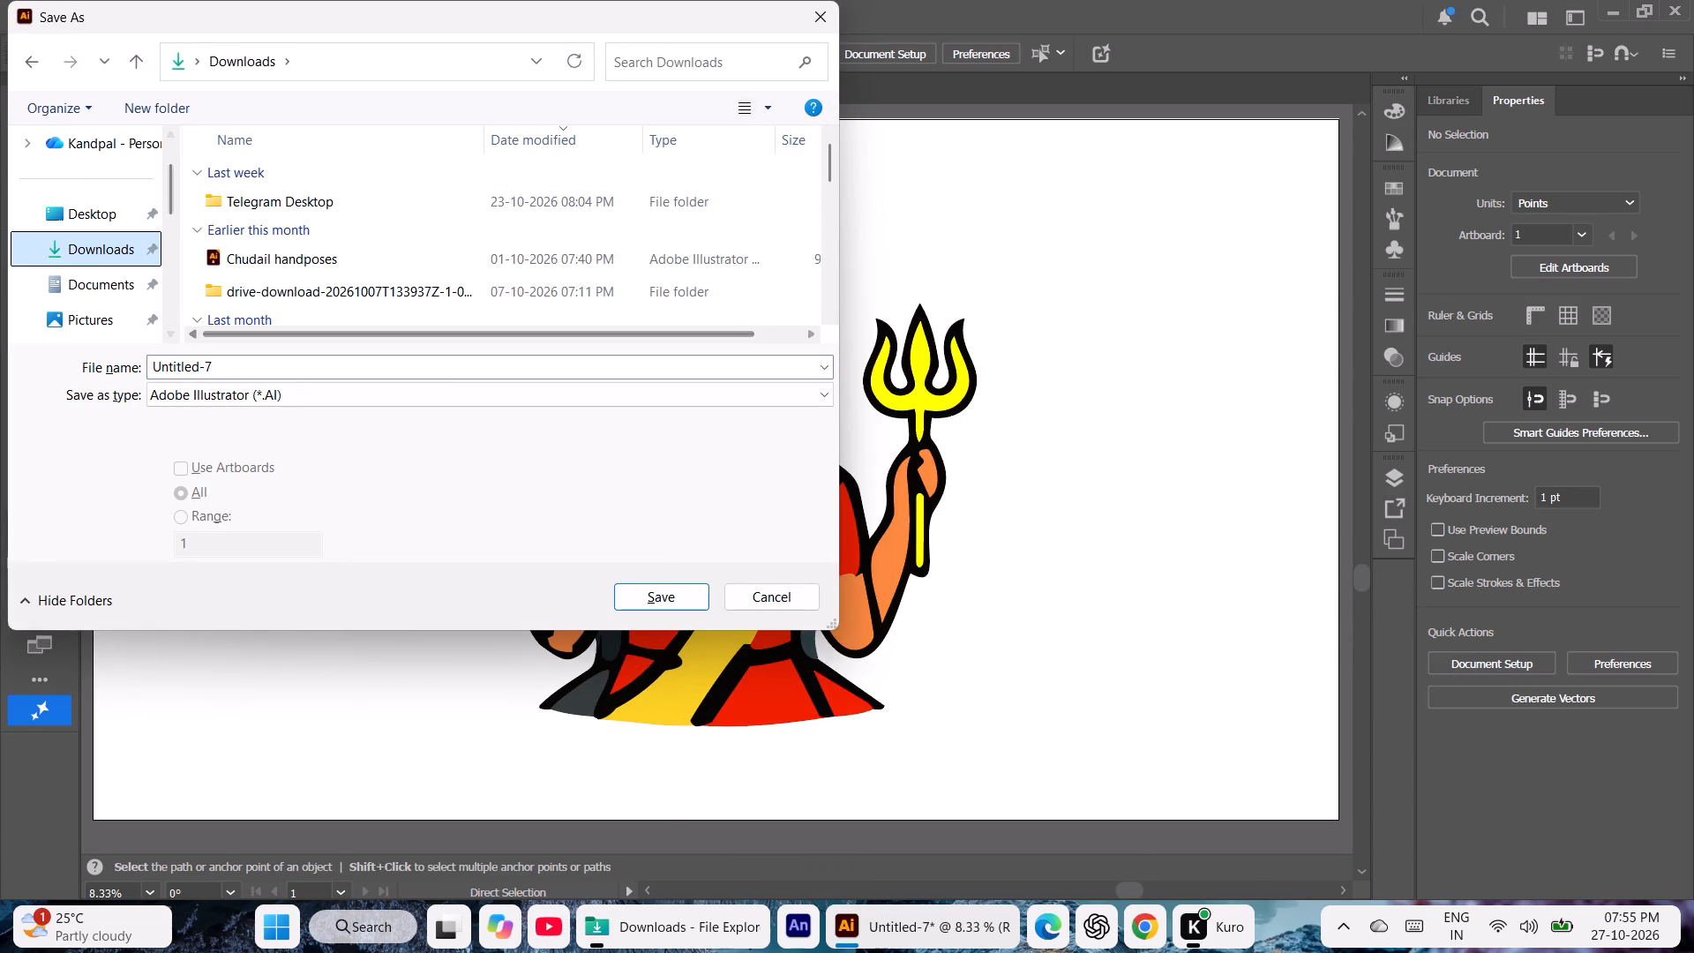
left_click(224, 356)
key("BackSpace")
type("goddess")
key("space")
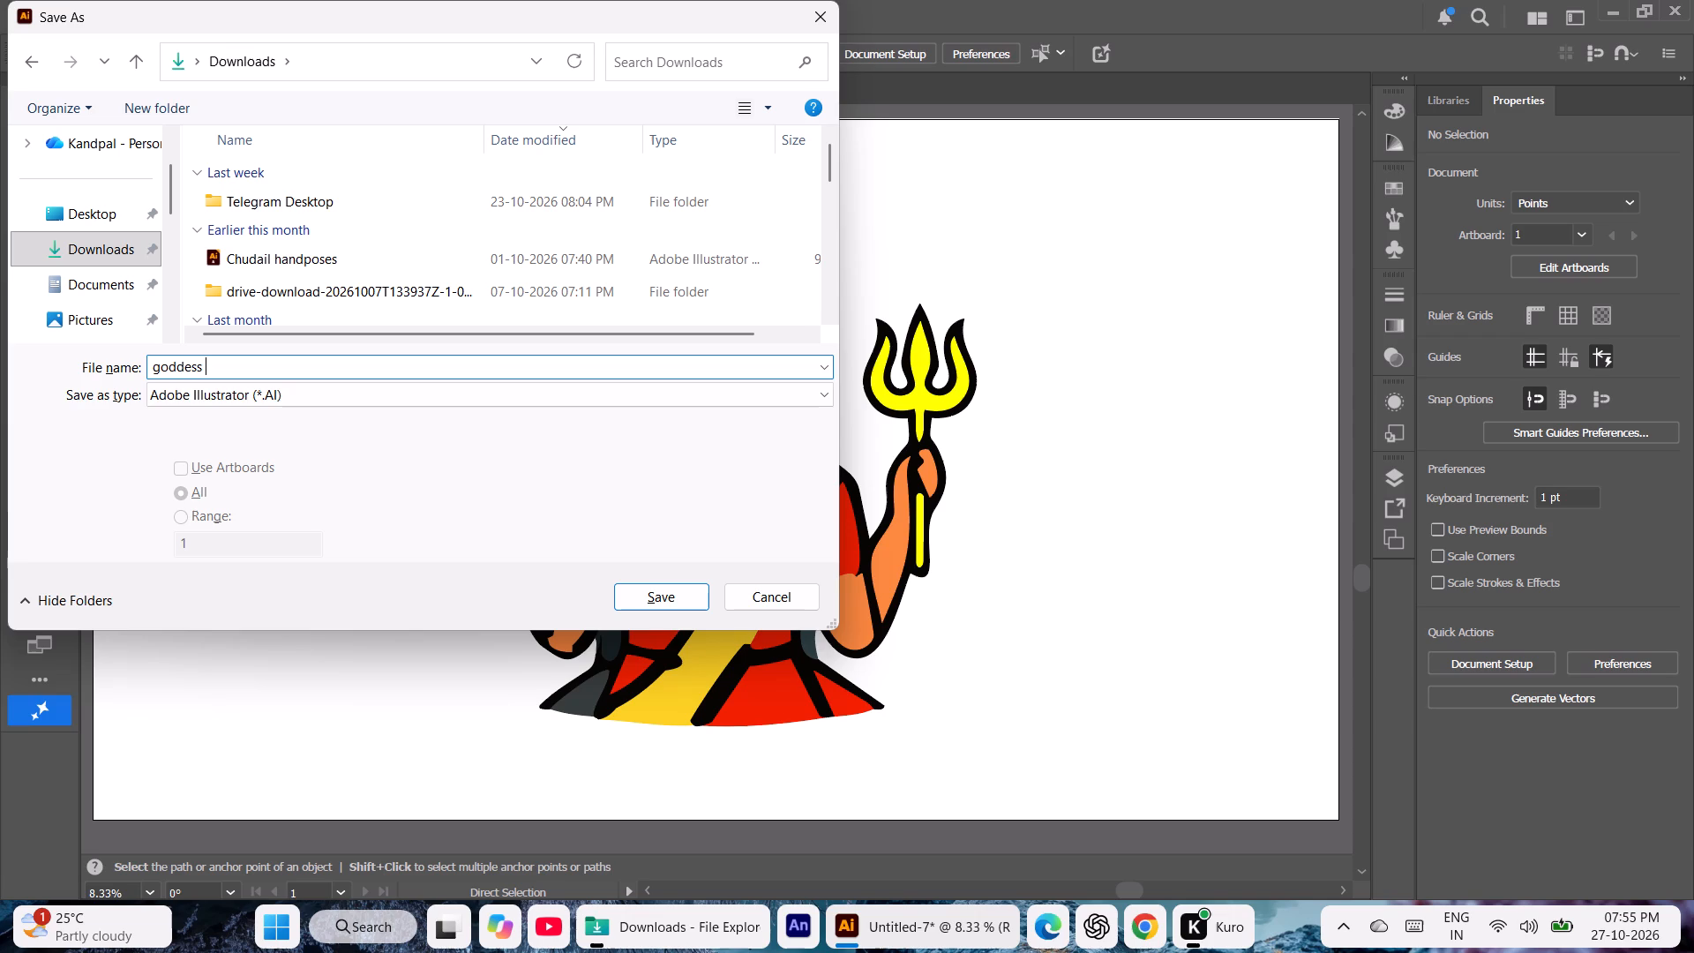
key("l")
type("axmi")
key("space")
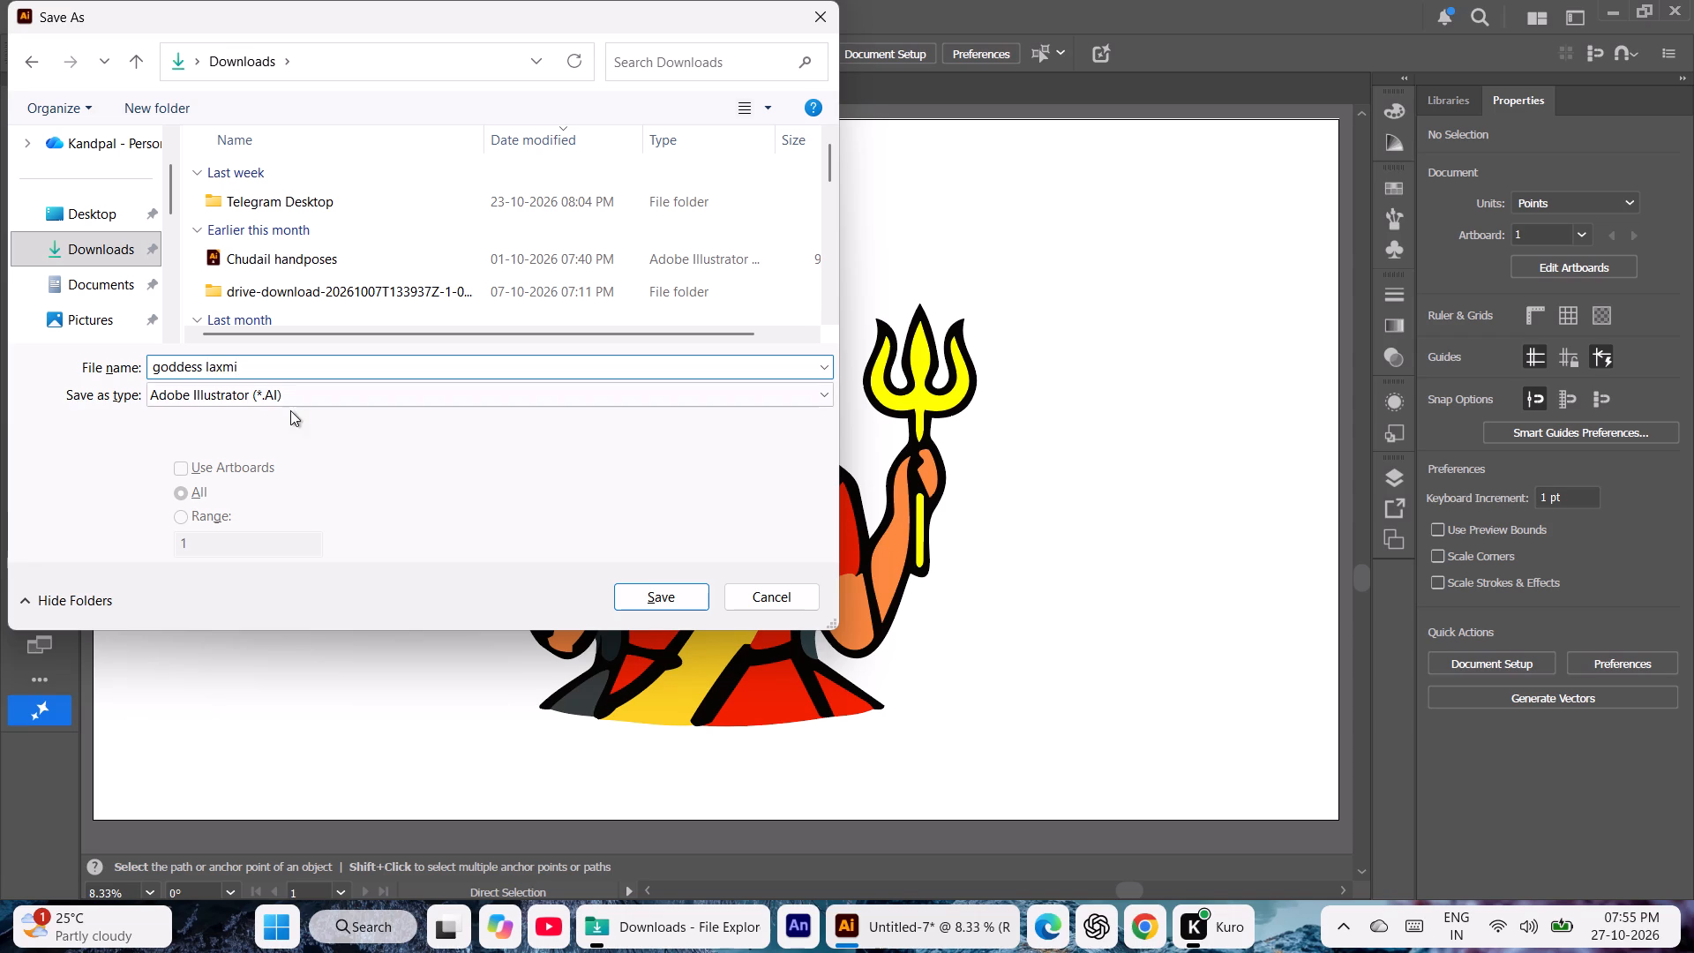
left_click(289, 396)
left_click(286, 454)
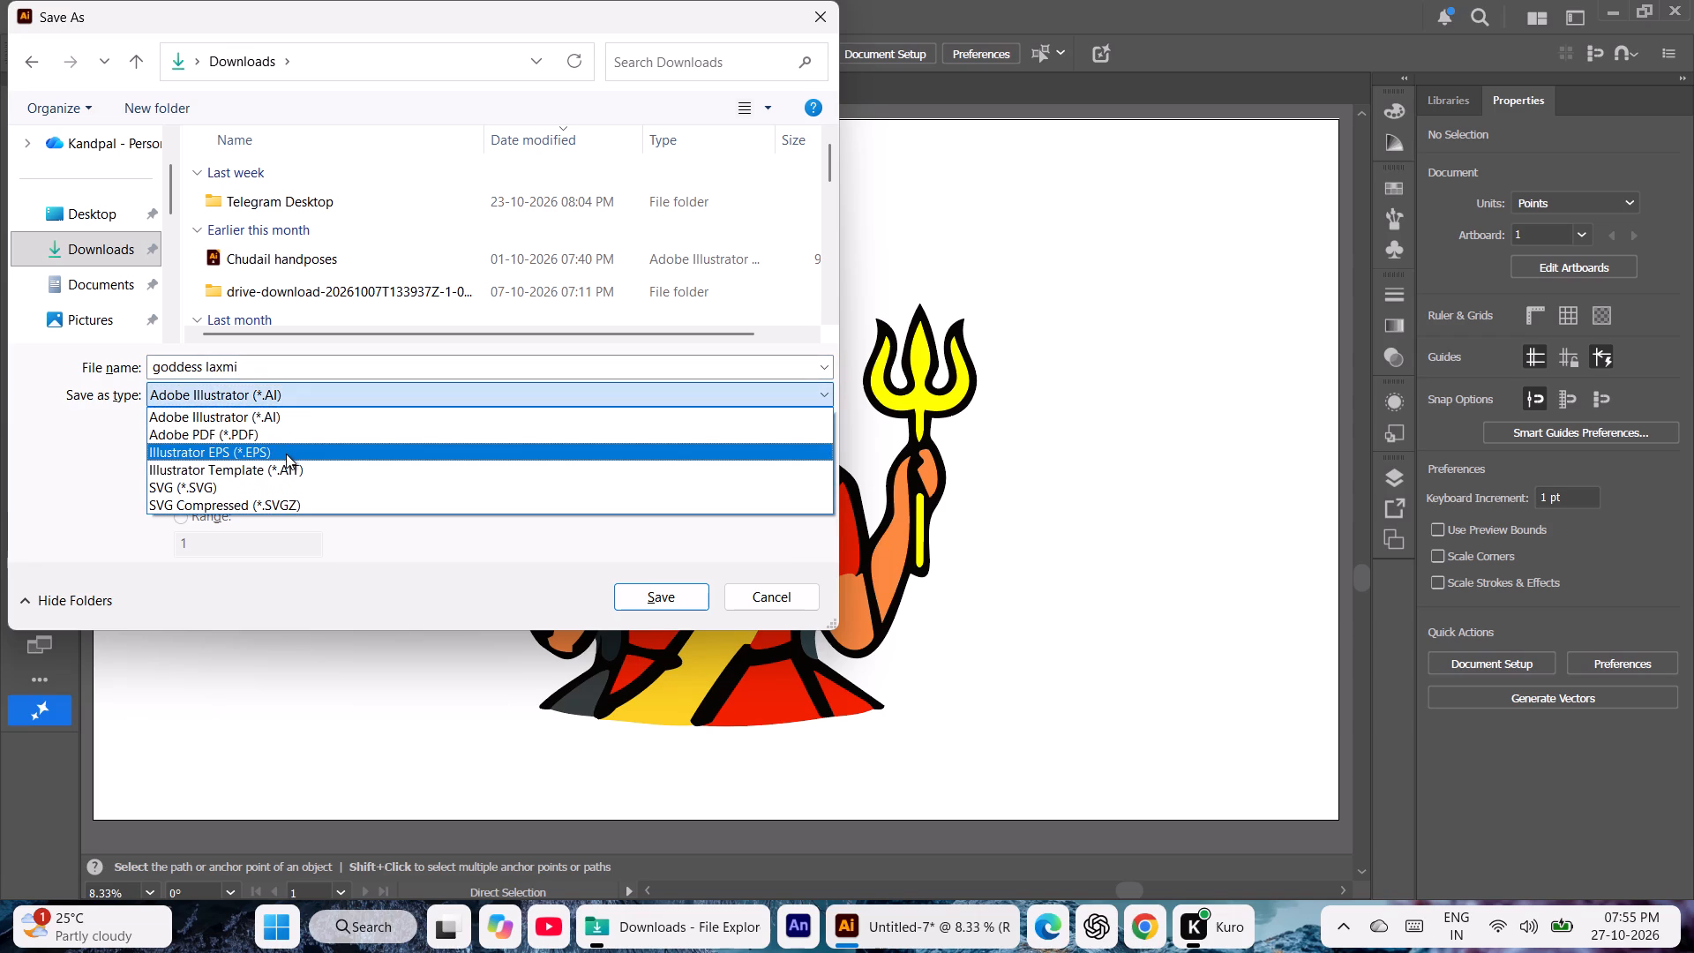
key("Return")
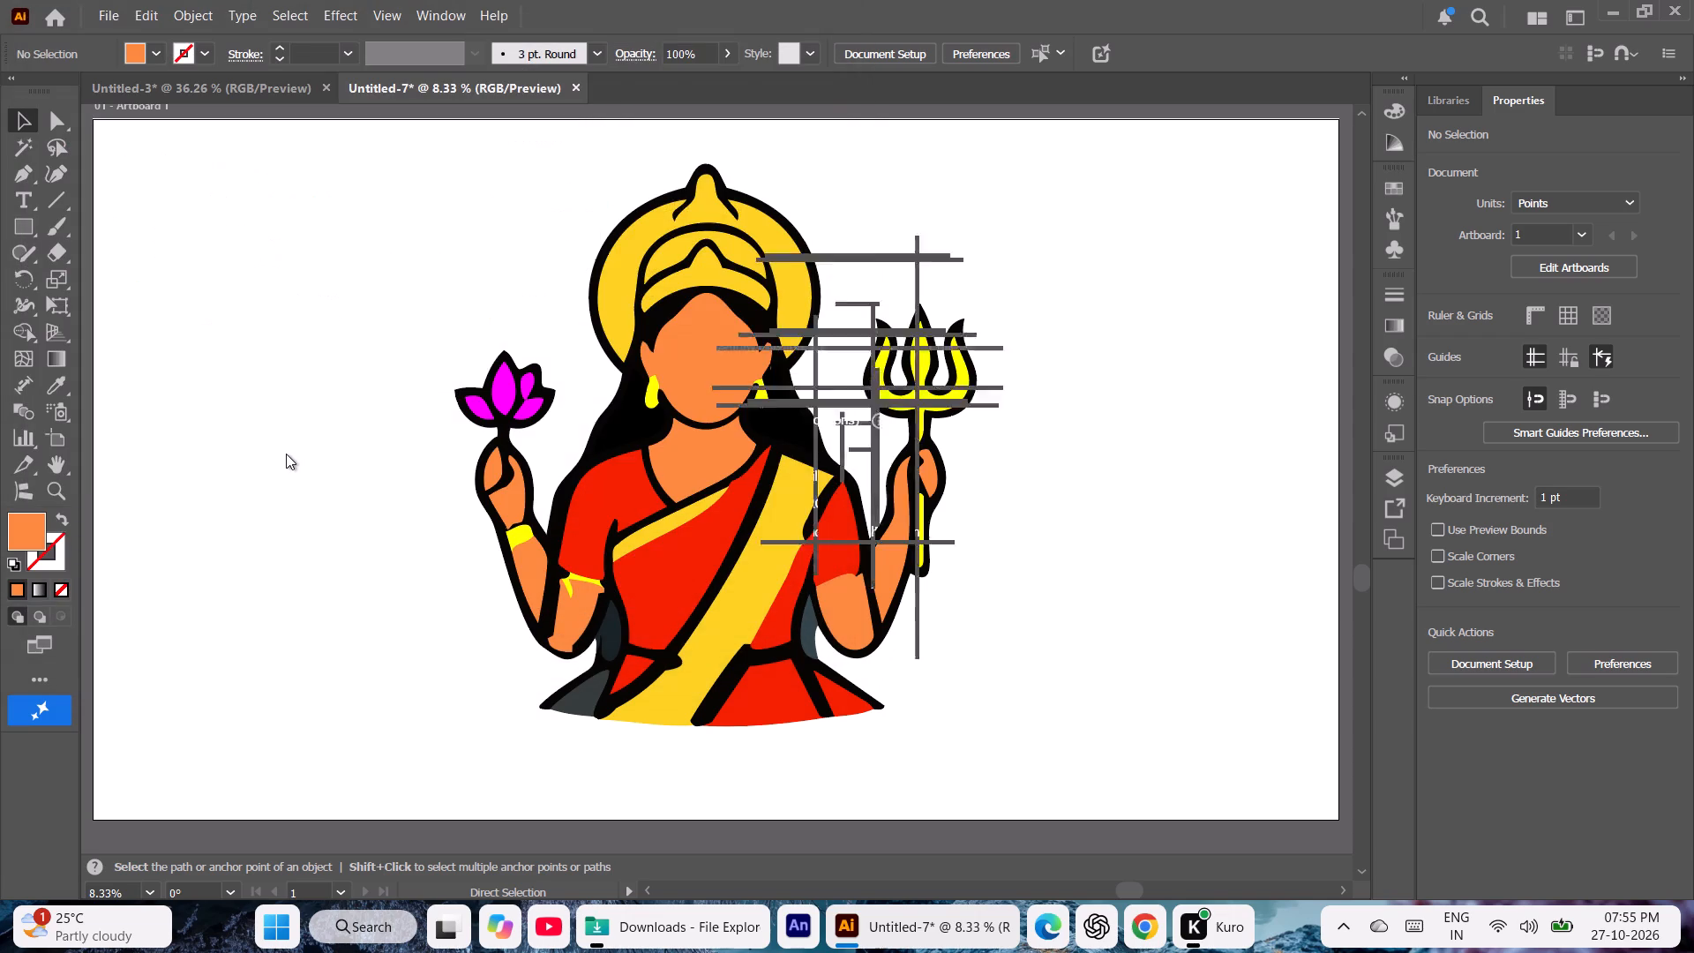
Set the EPS version to Illustrator 10 EPS and complete the save in the legacy format.
left_click(888, 151)
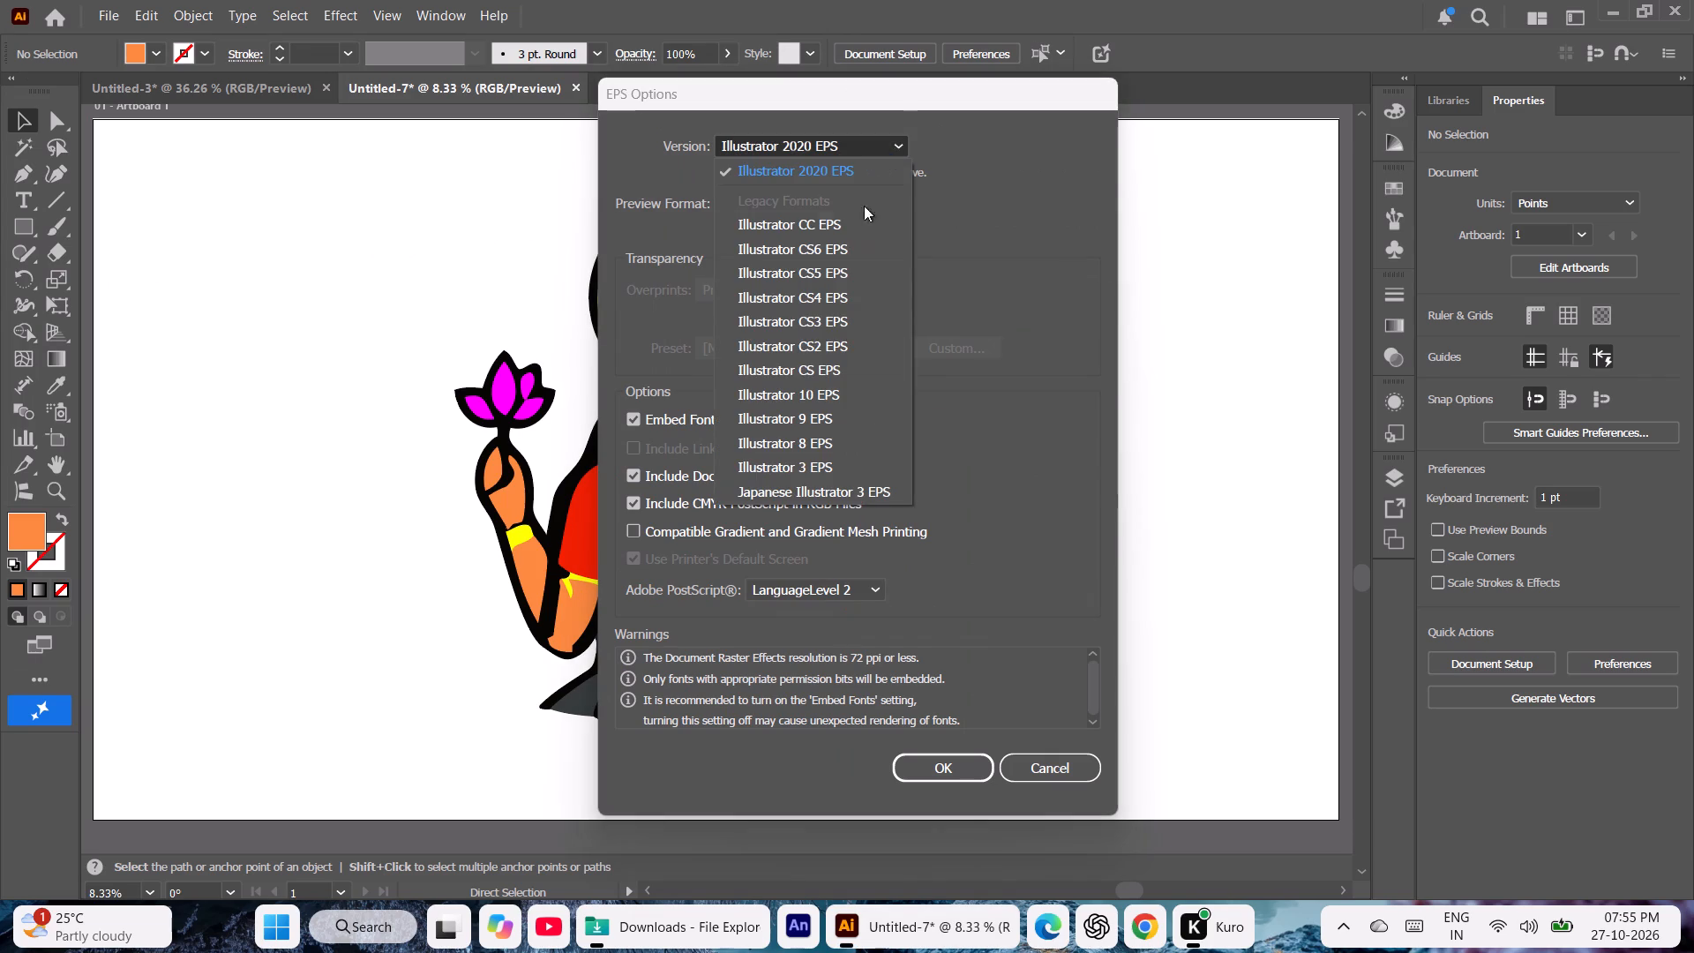
left_click(828, 385)
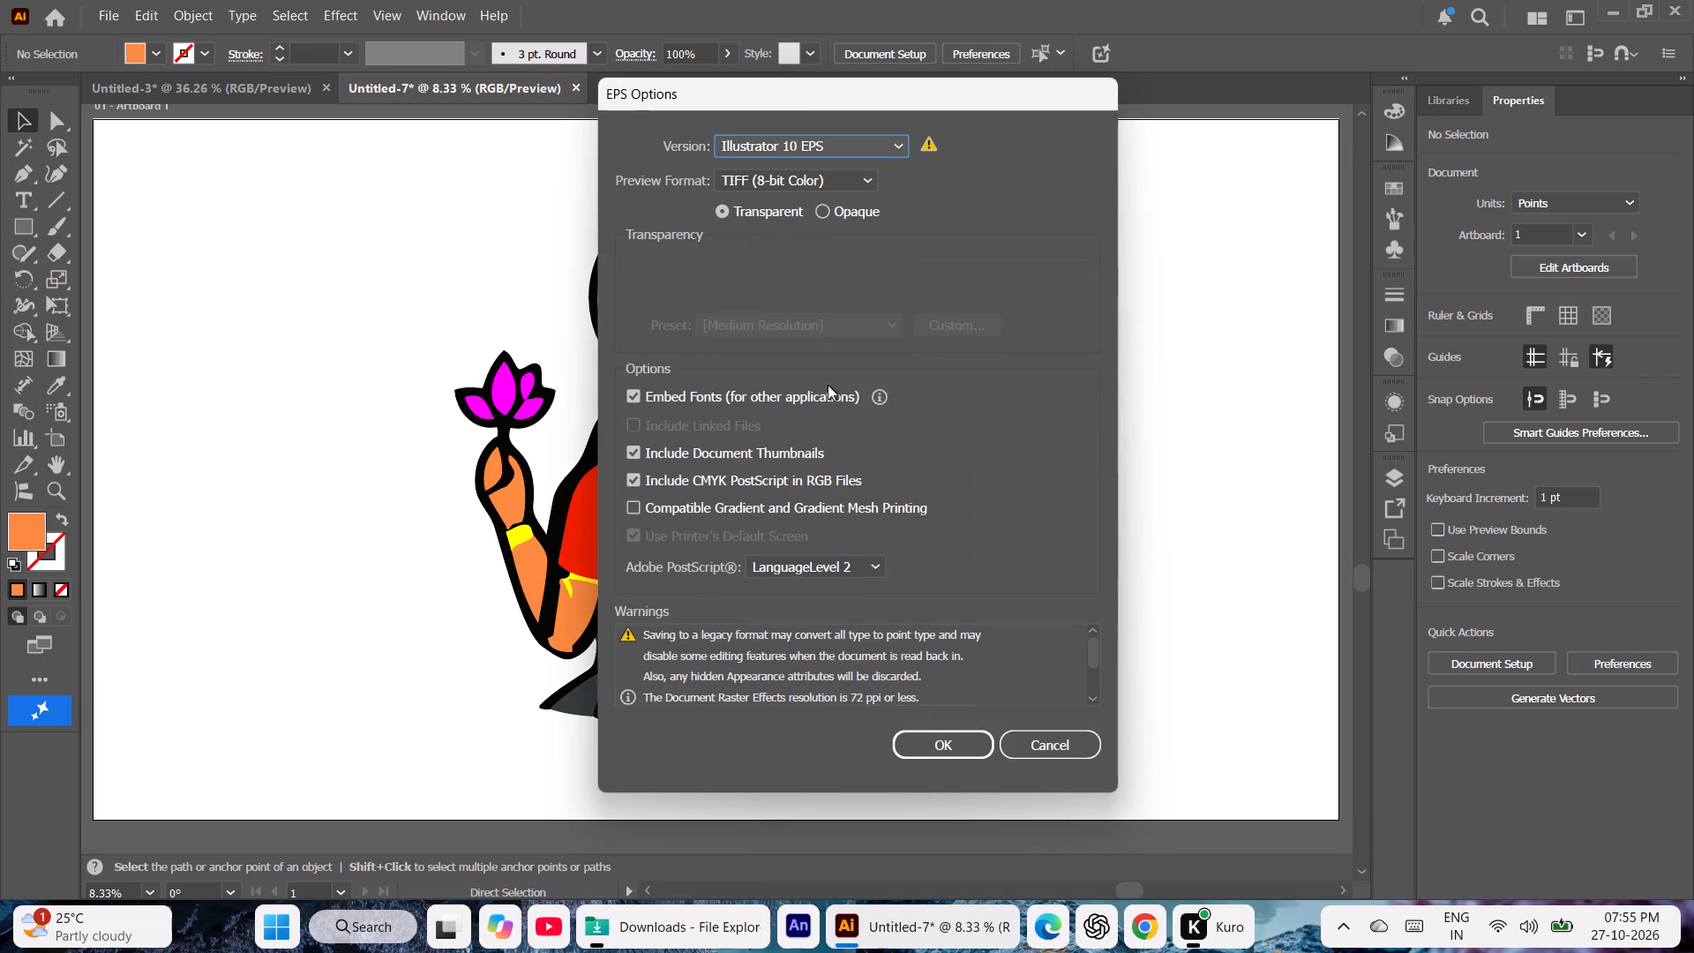
key("Return")
key("Return")
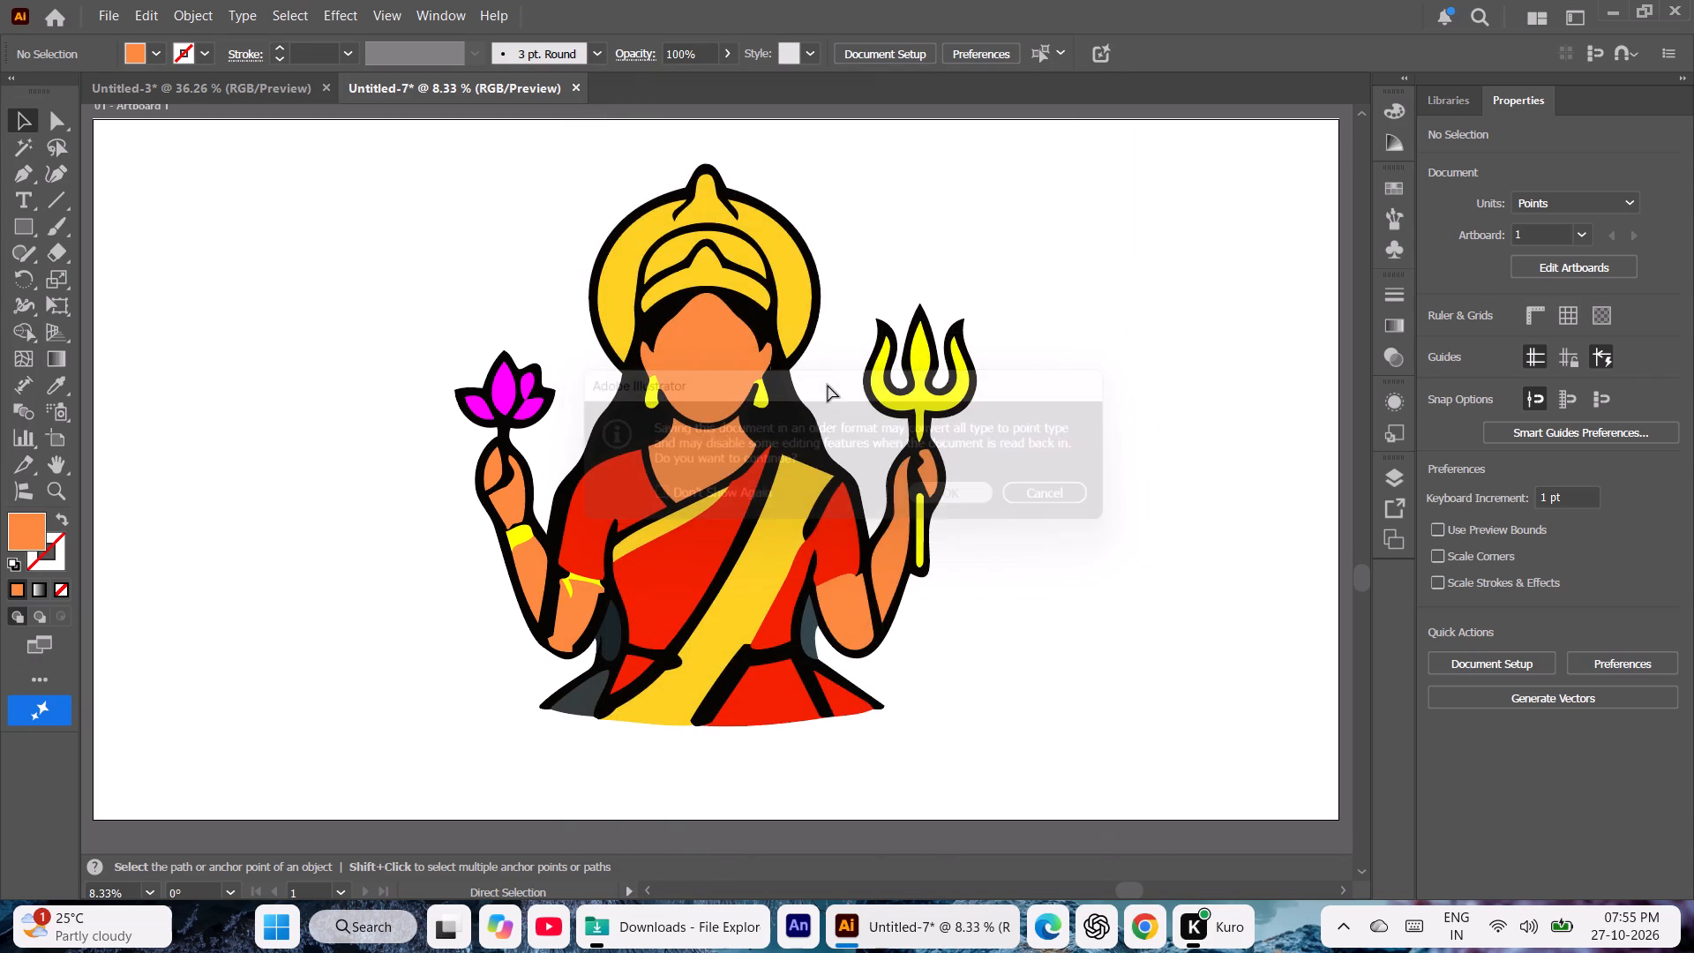
Check the Downloads folder in File Explorer for the saved goddess laxmi file, then return to Illustrator.
left_click(273, 88)
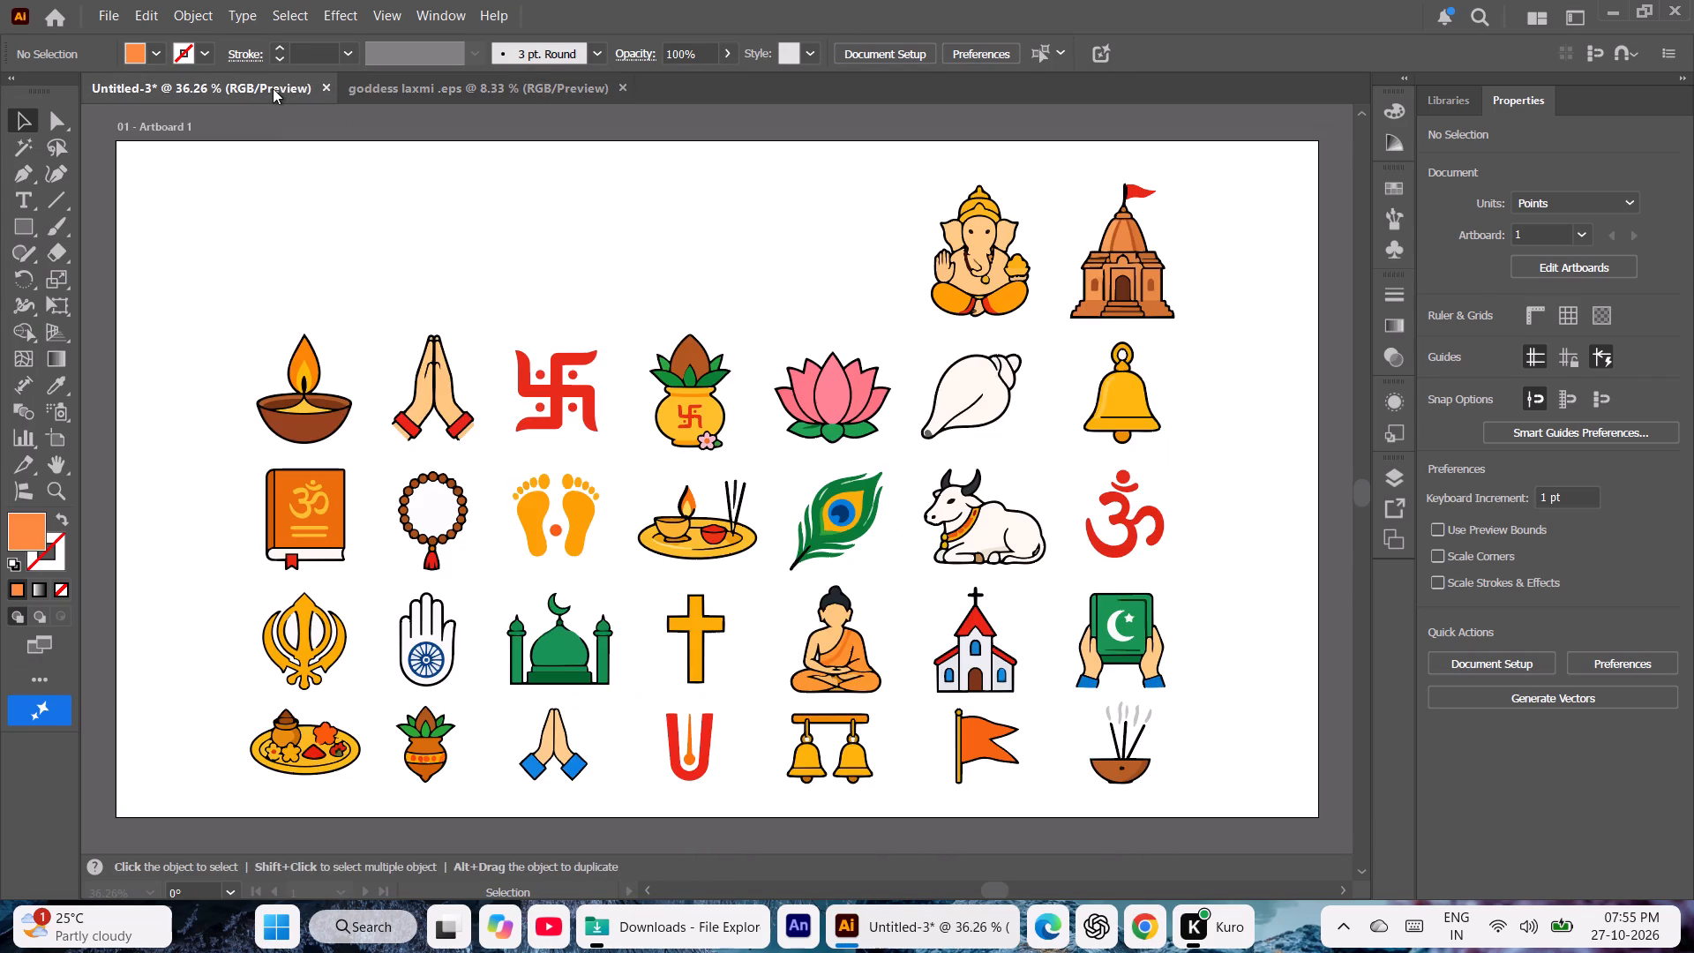
left_click(482, 87)
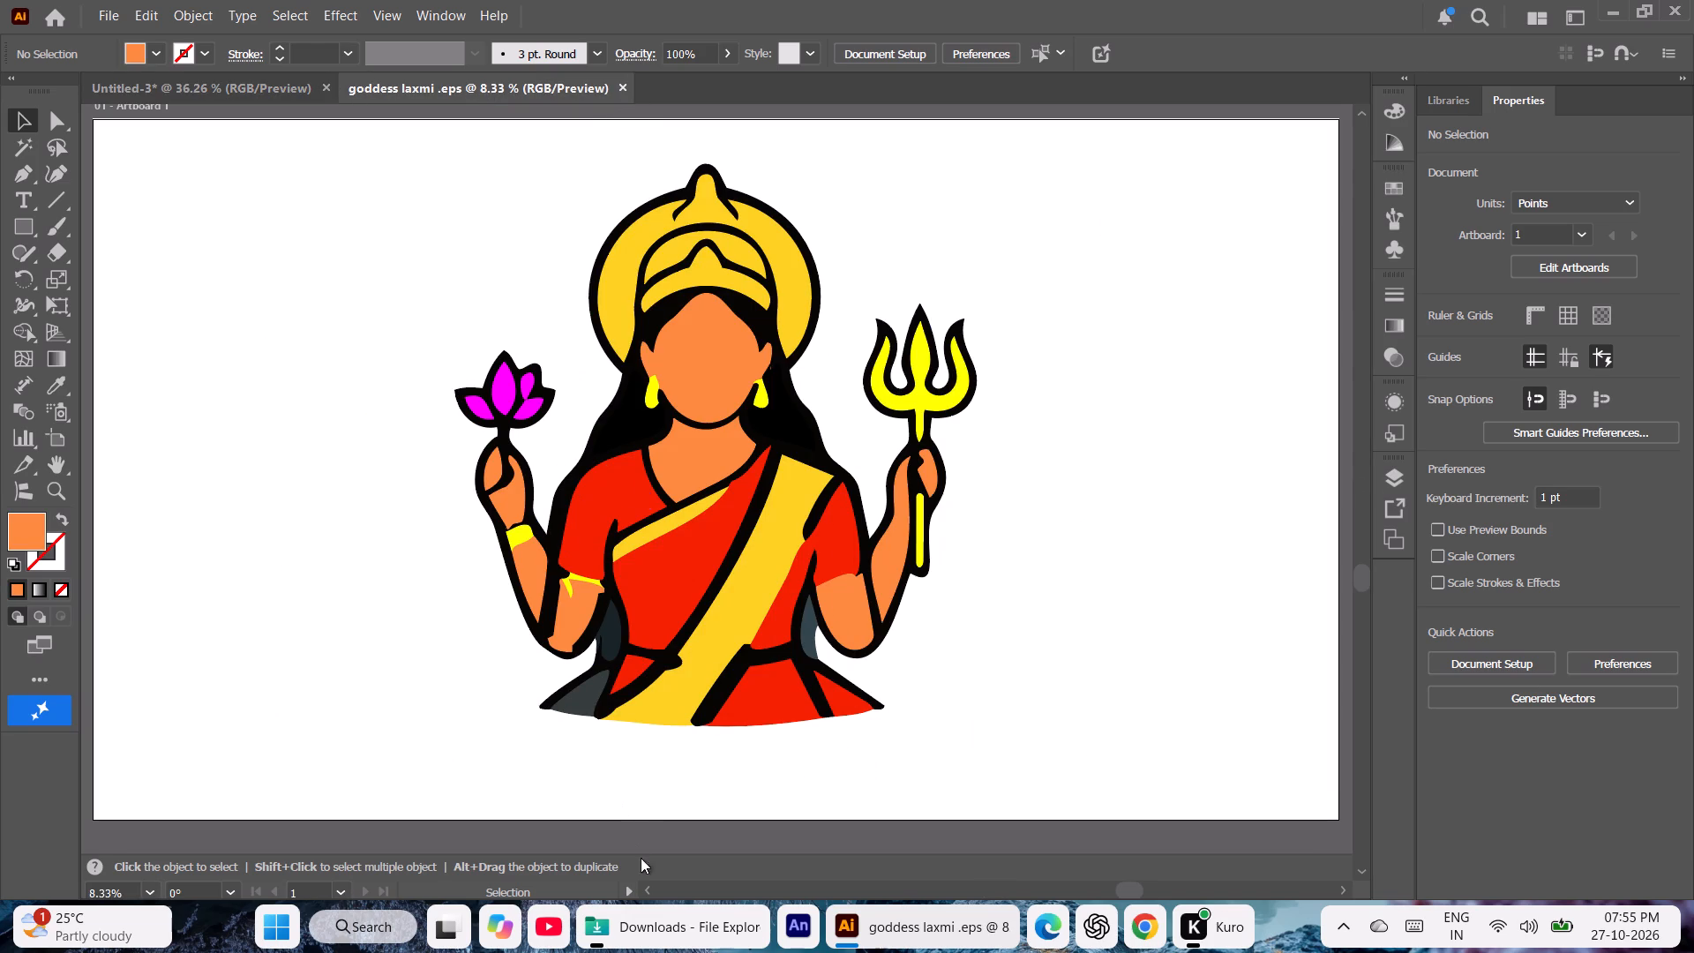
left_click(663, 924)
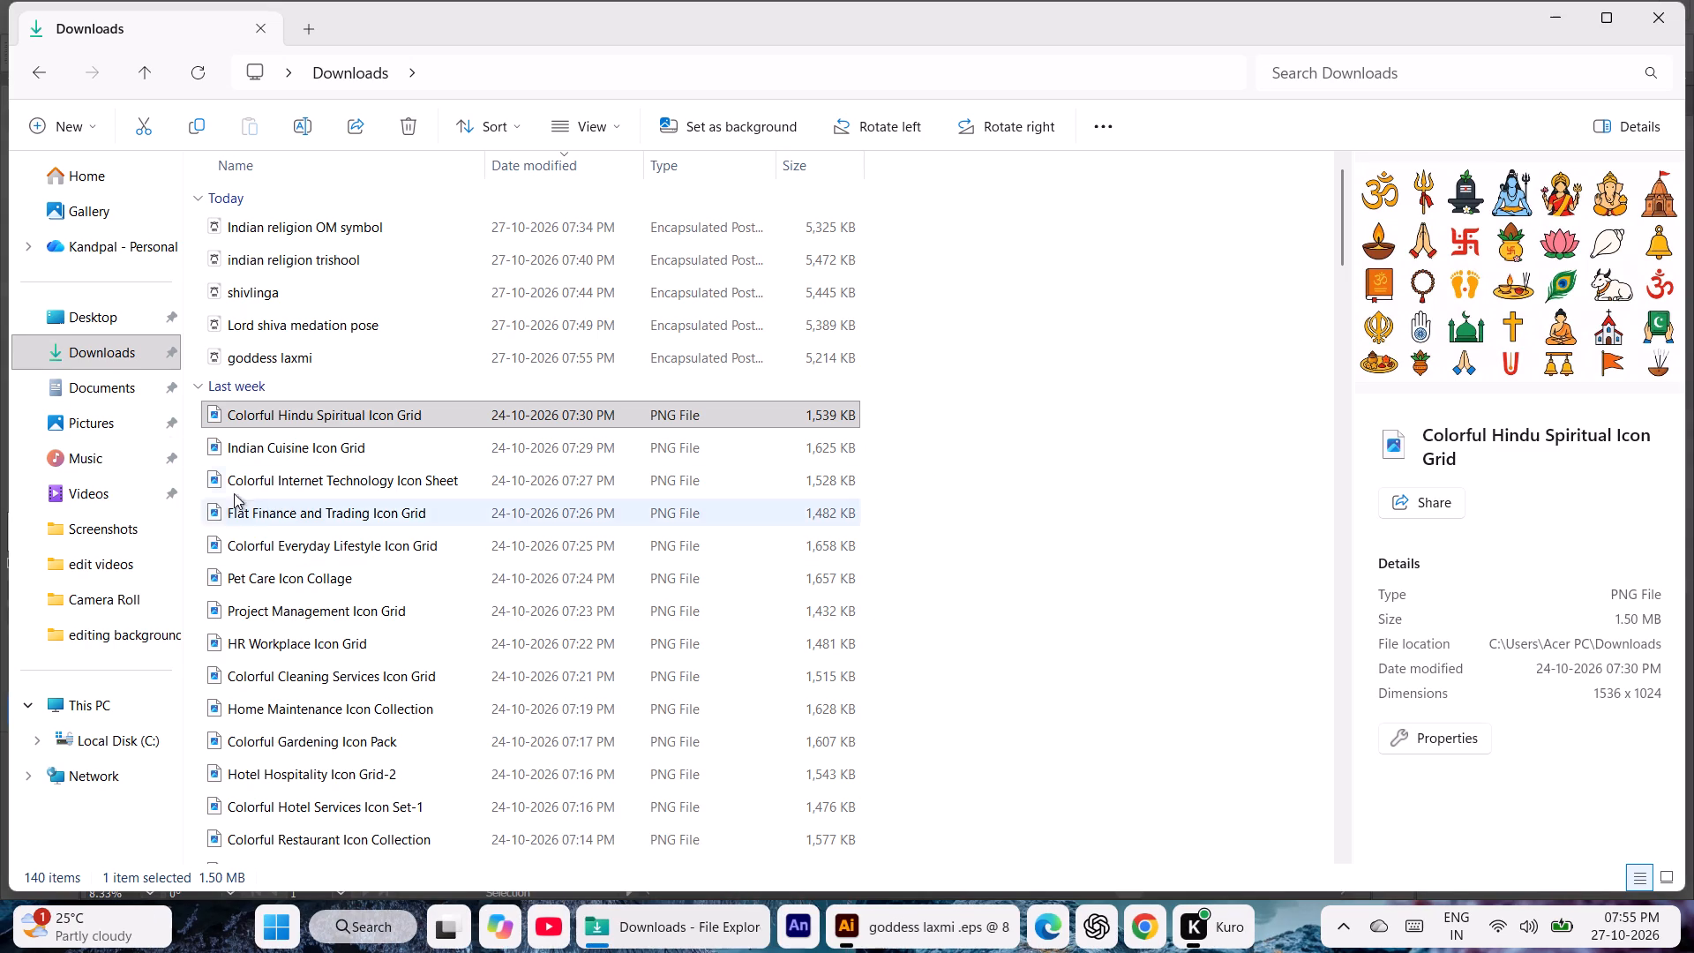
left_click(122, 386)
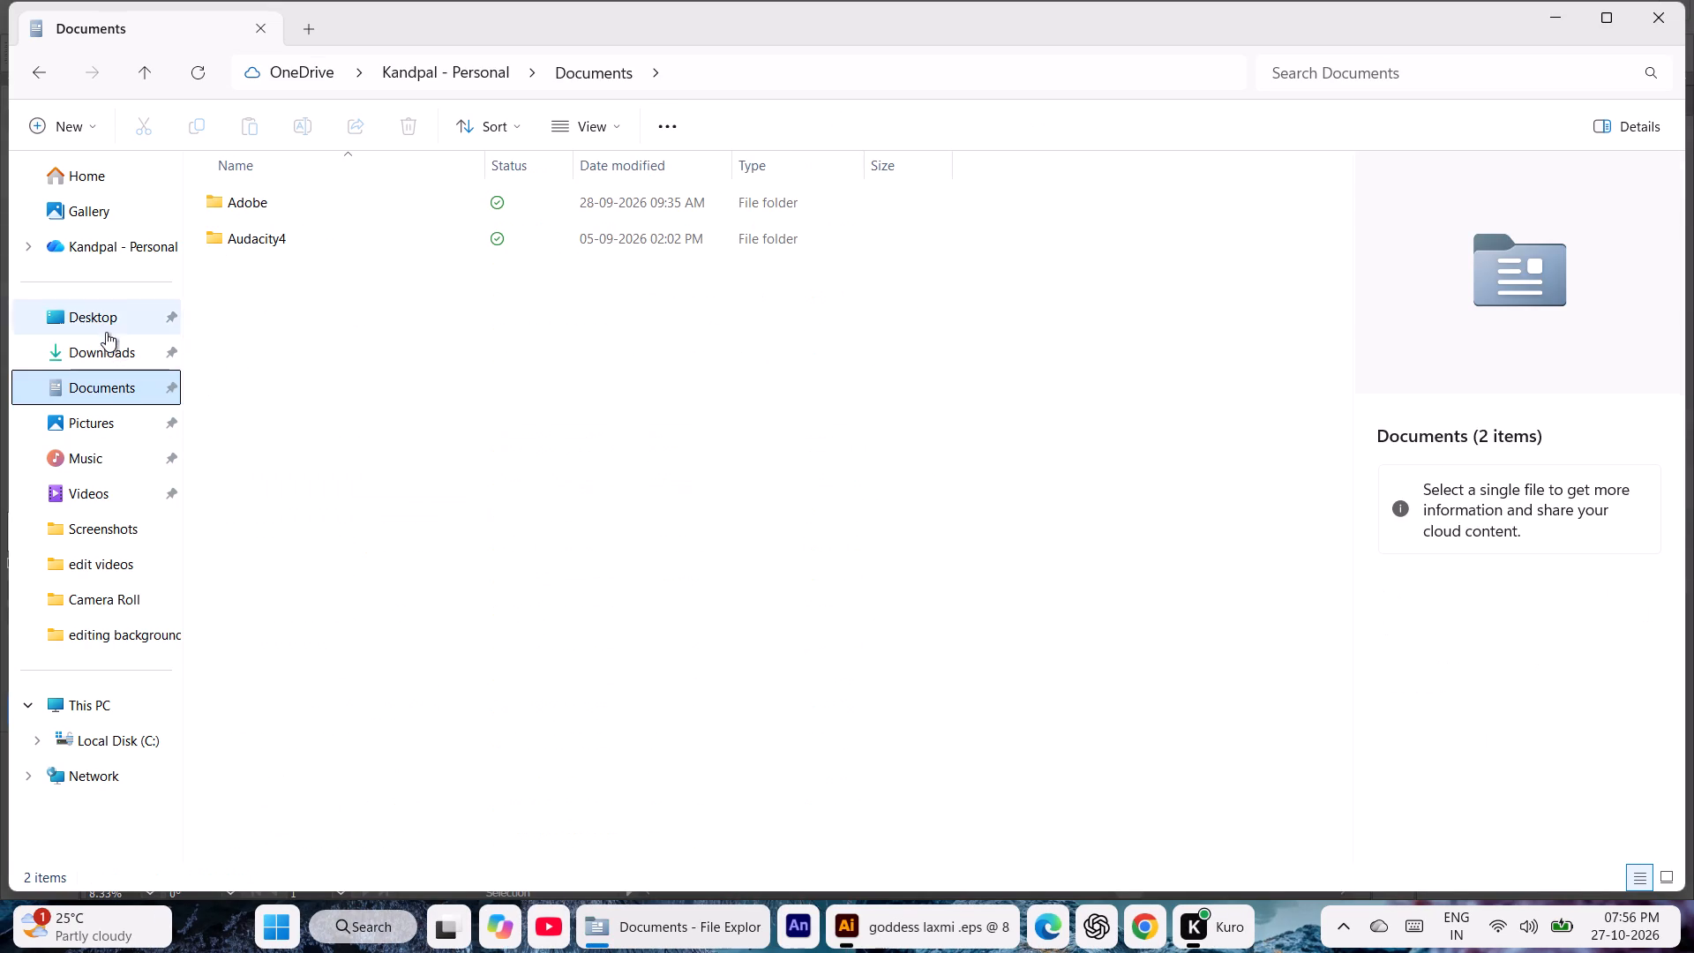
left_click(109, 347)
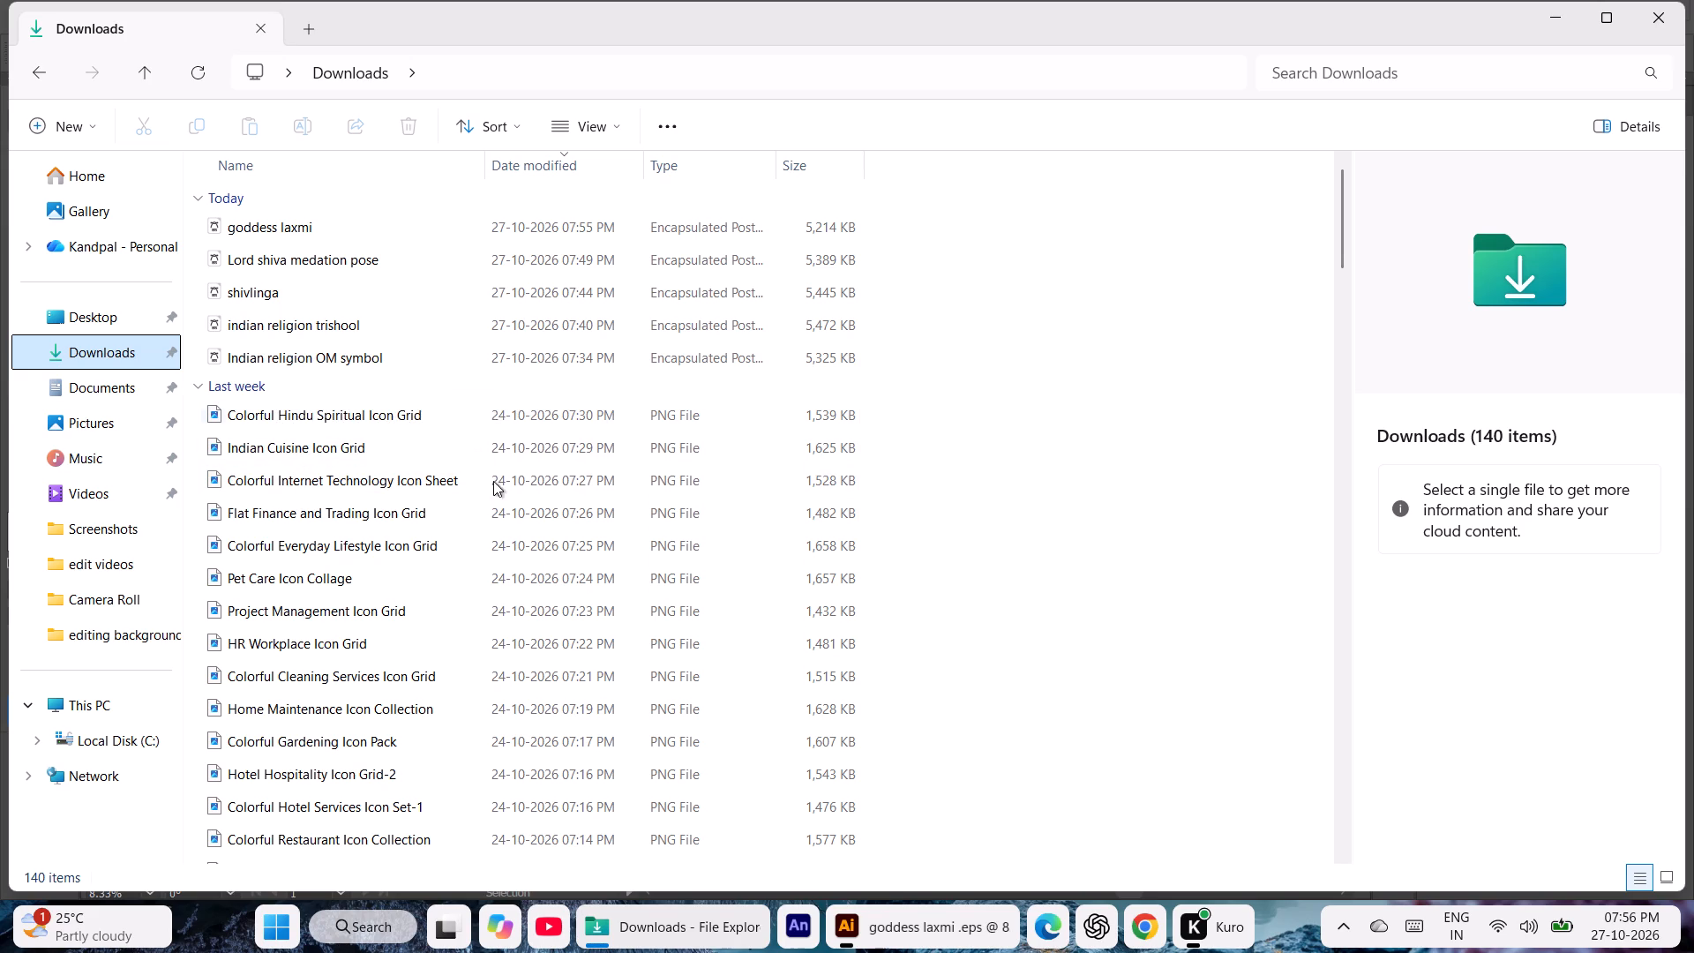
left_click(906, 939)
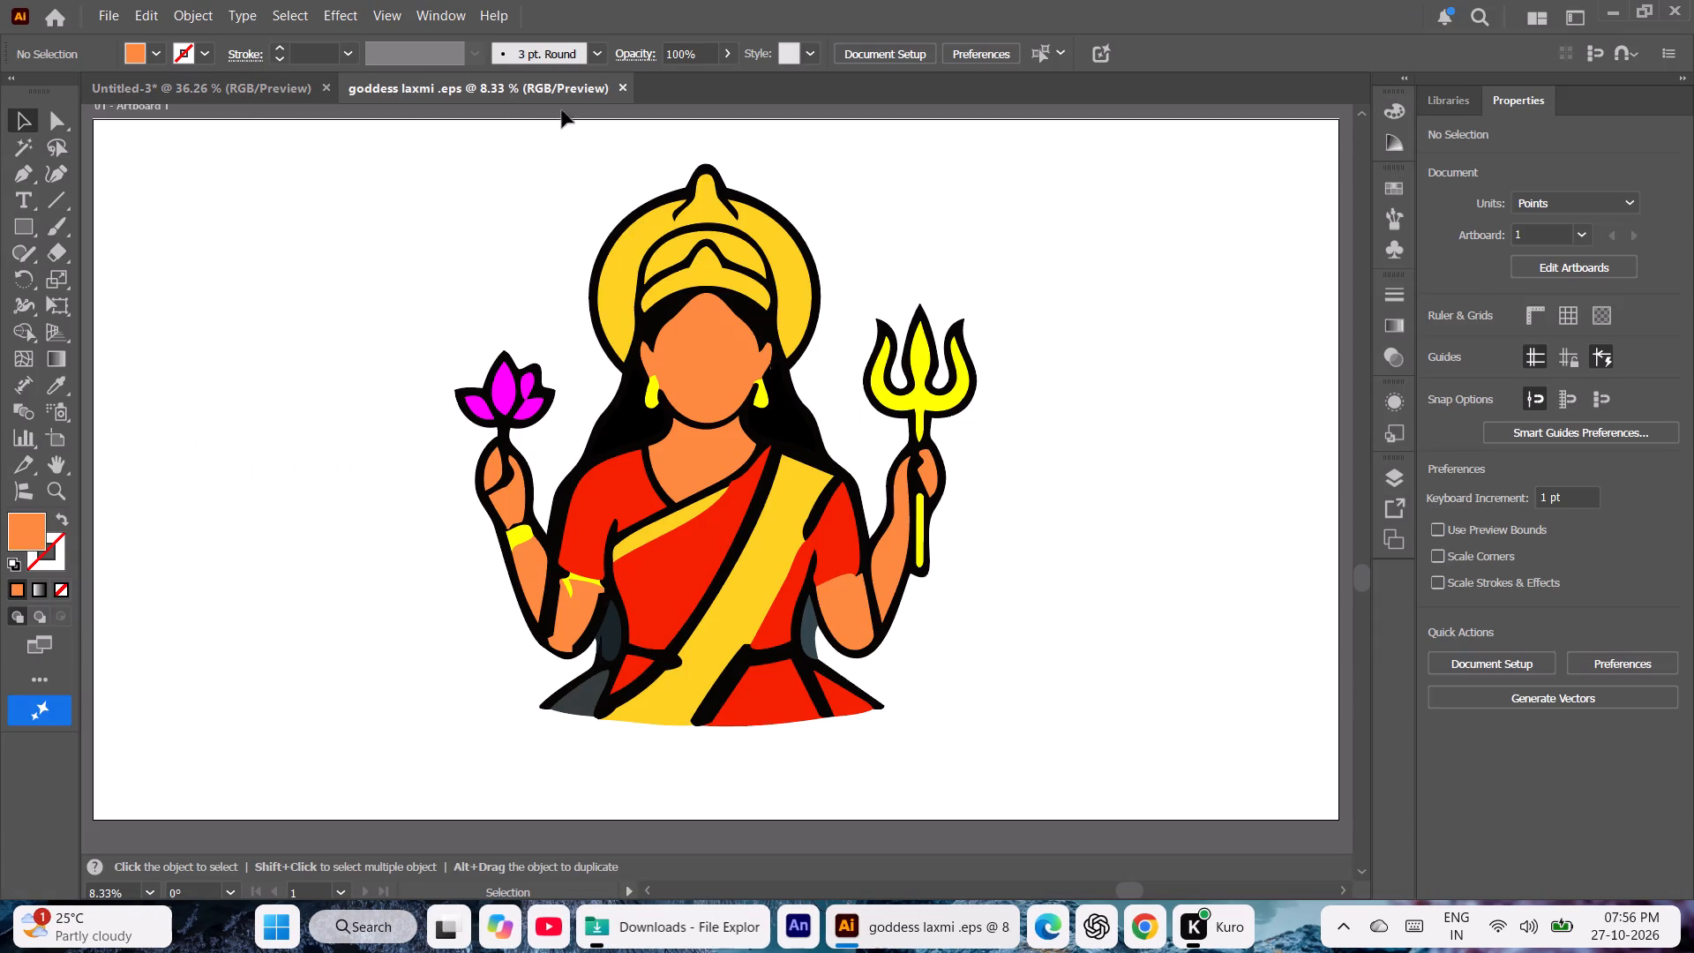
Close the saved goddess laxmi document and create a new 1920 x 1080 pt RGB document.
left_click(626, 86)
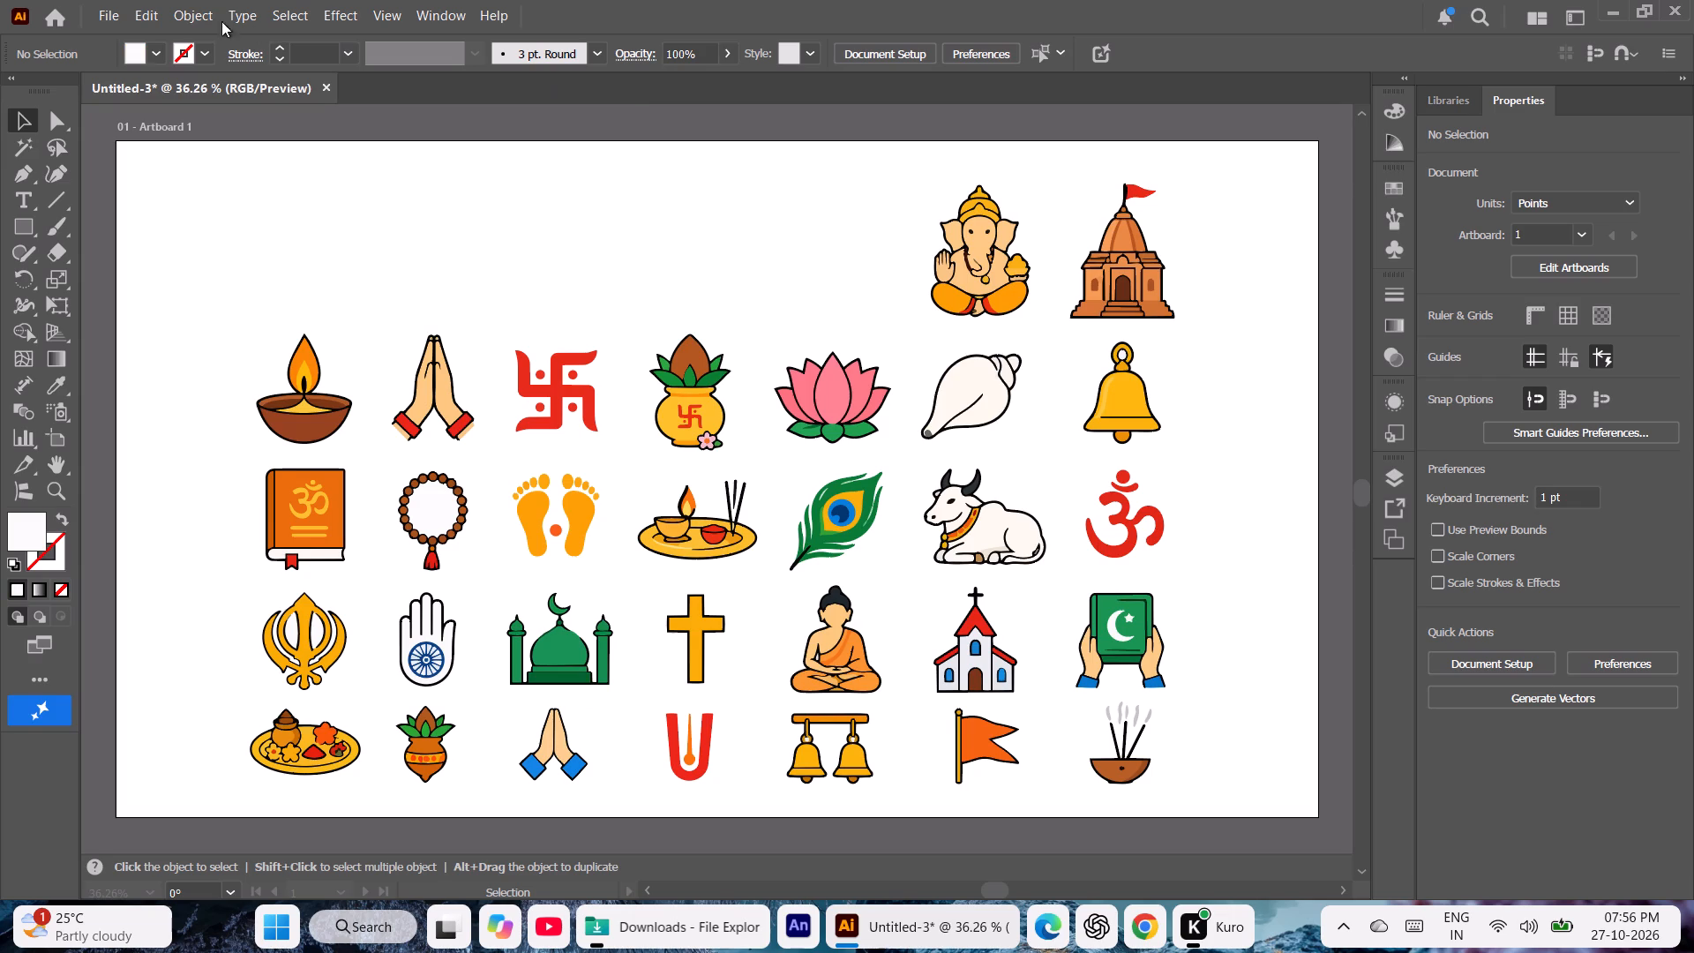
left_click(118, 6)
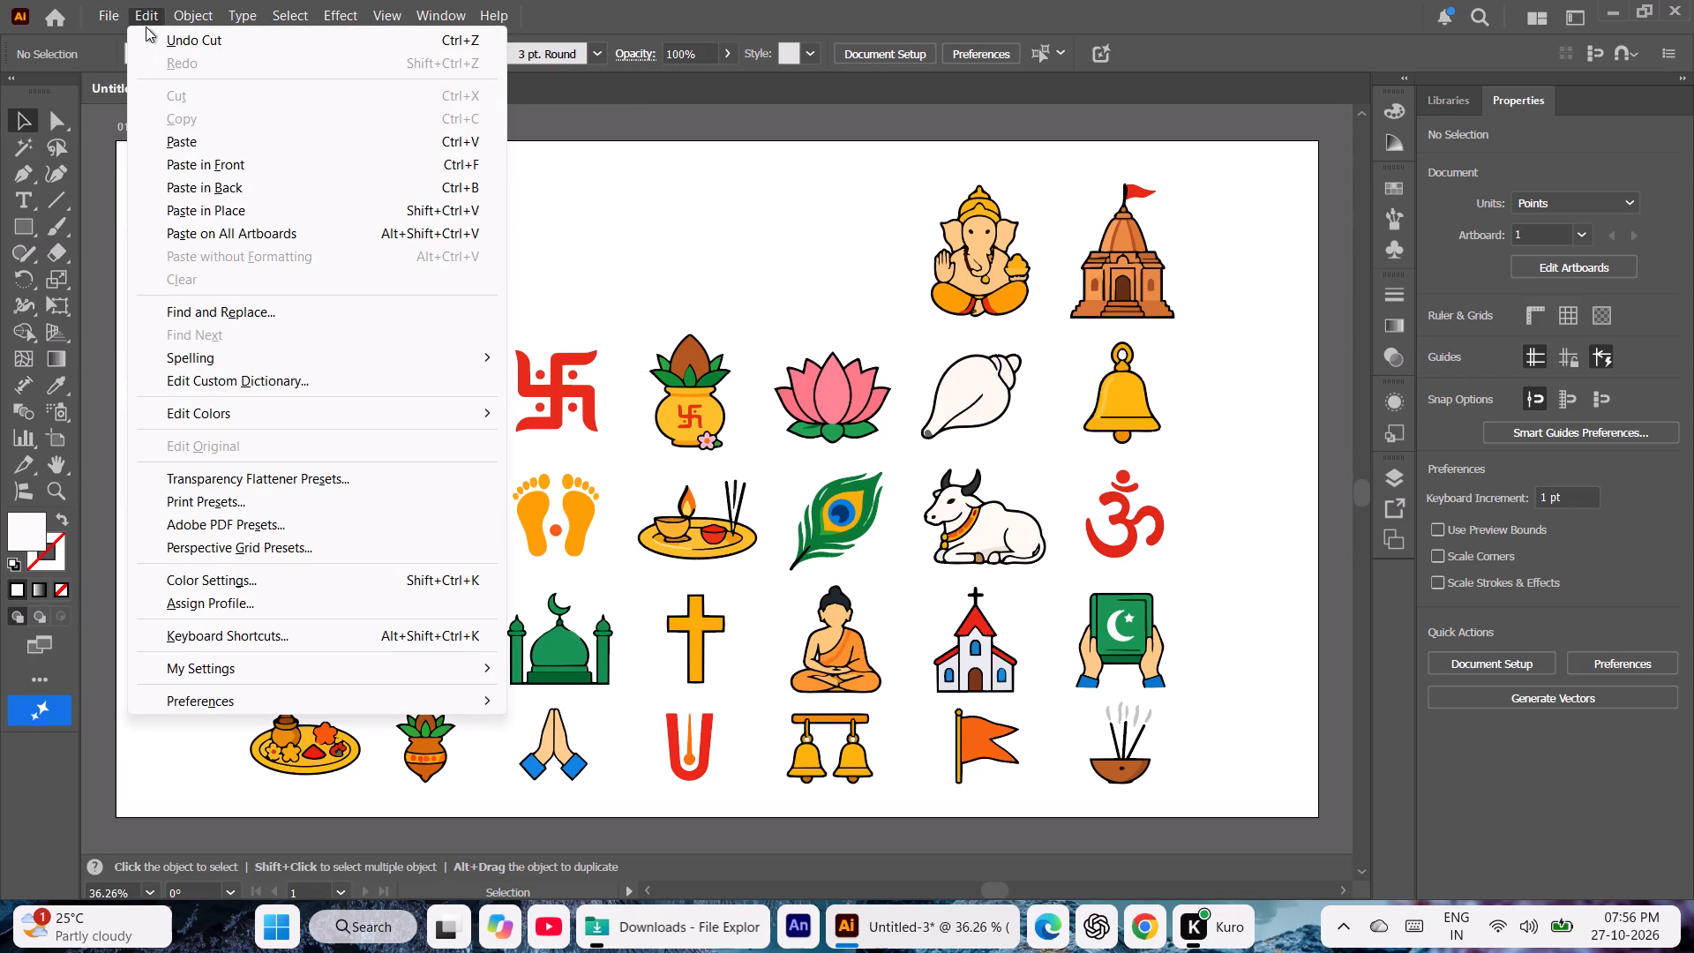
left_click(135, 46)
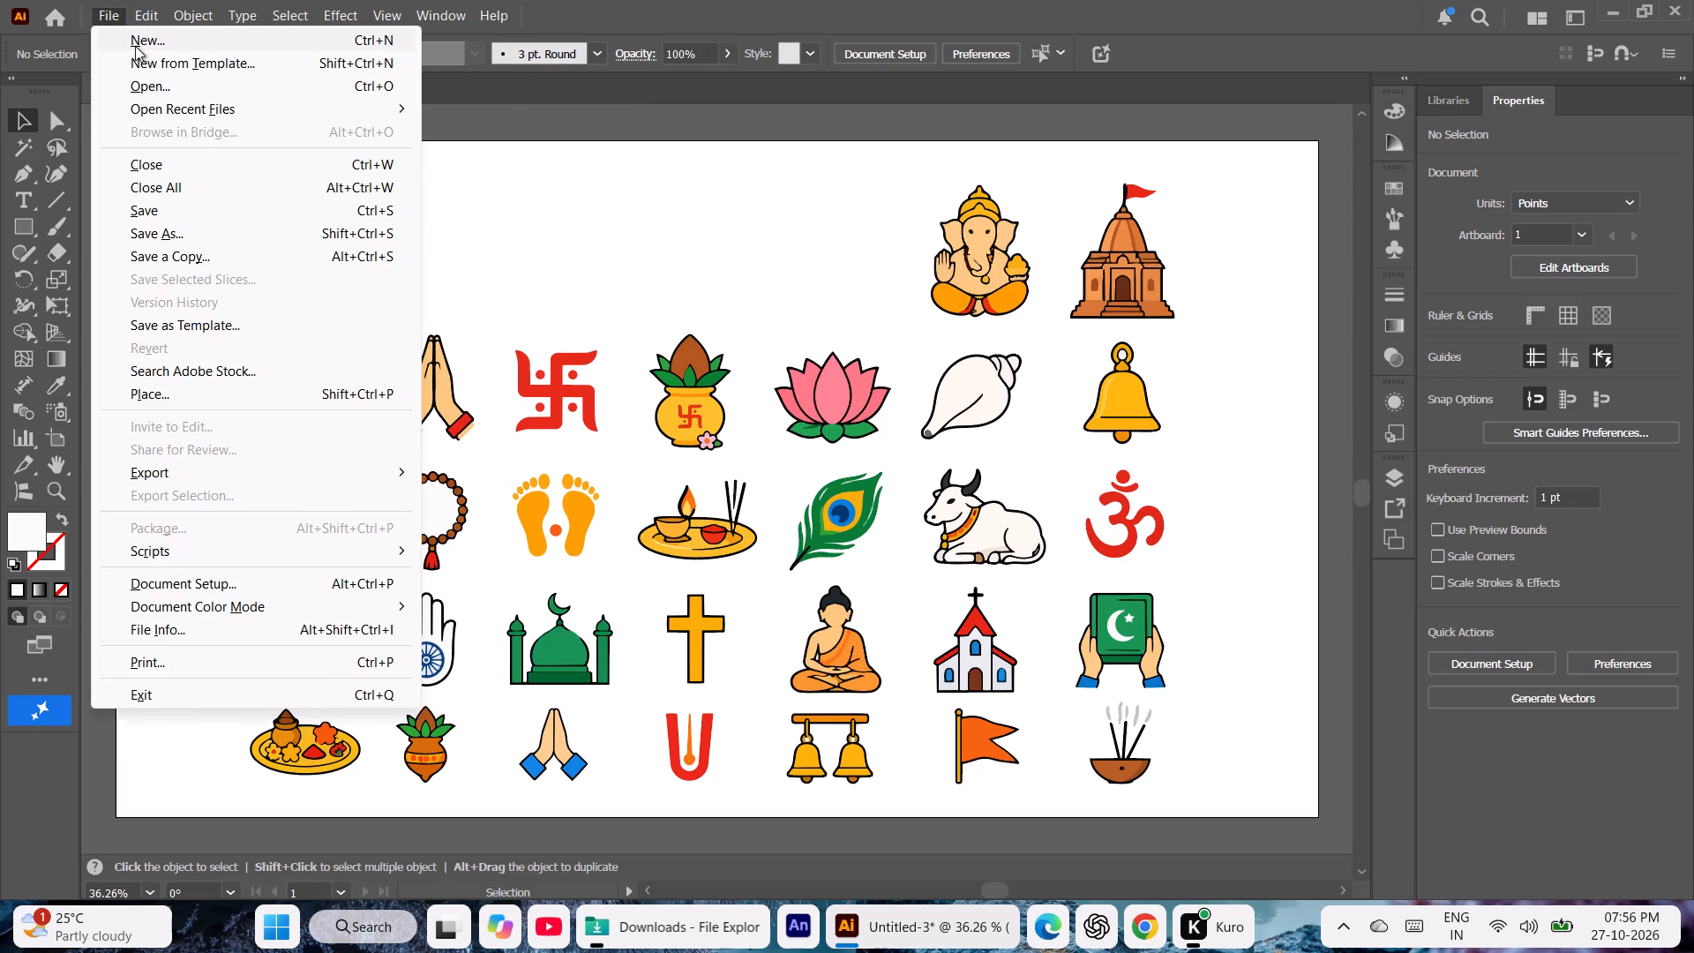
key("Return")
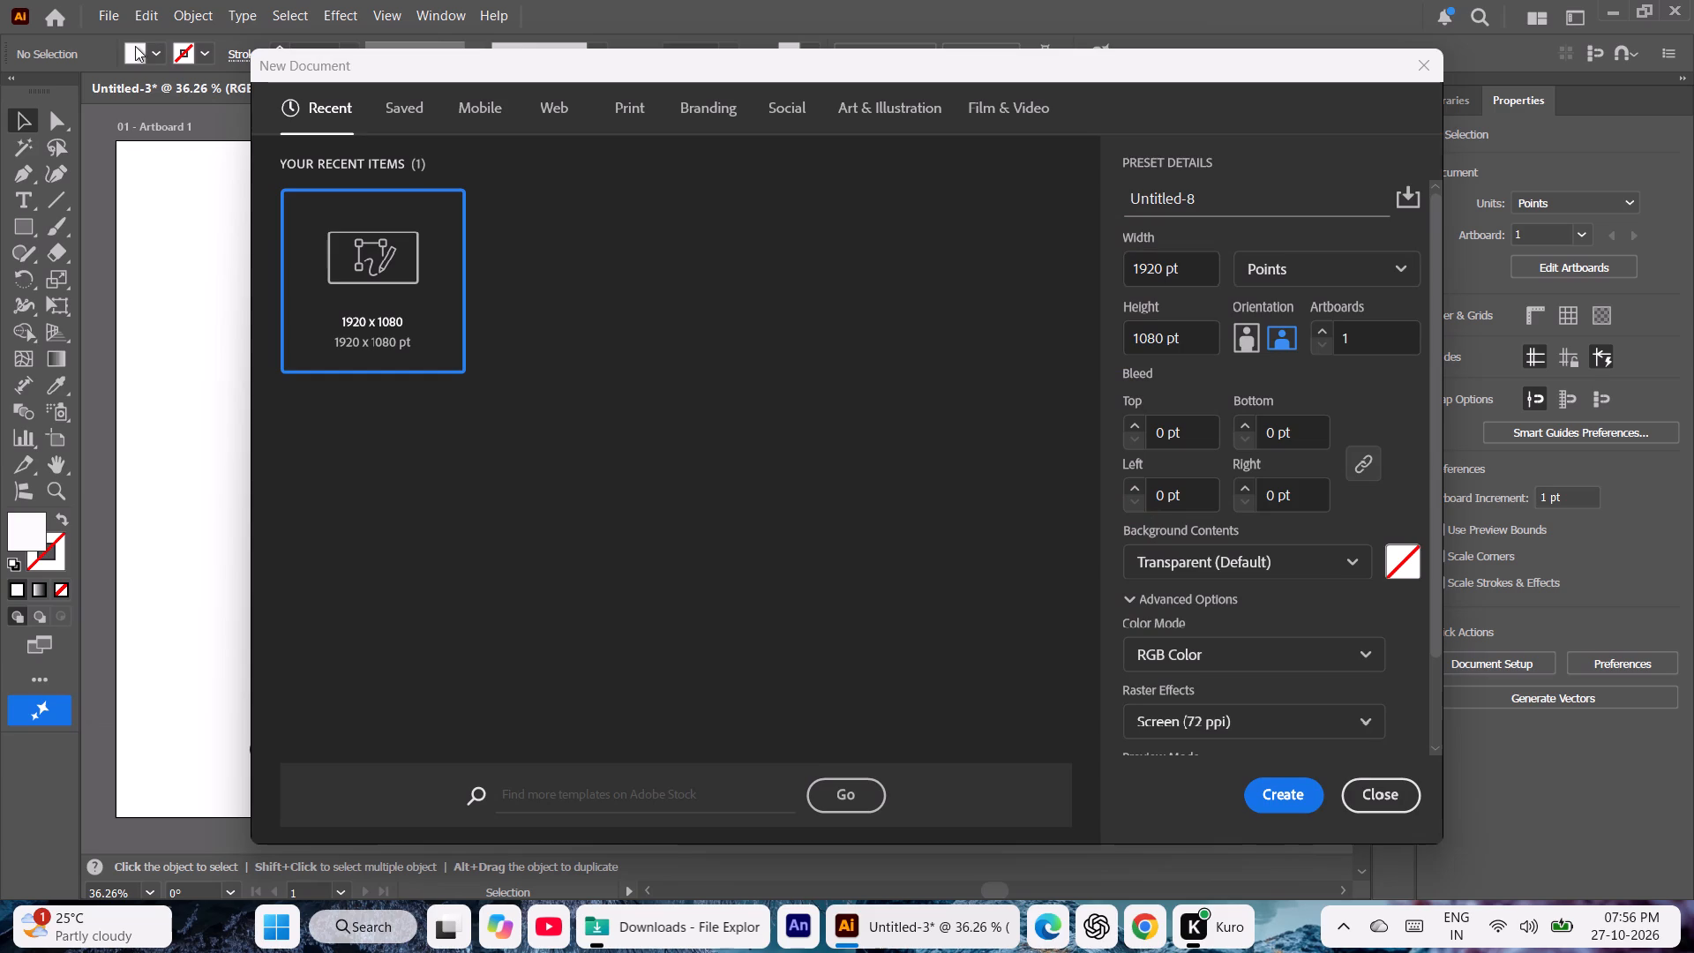
left_click(1274, 792)
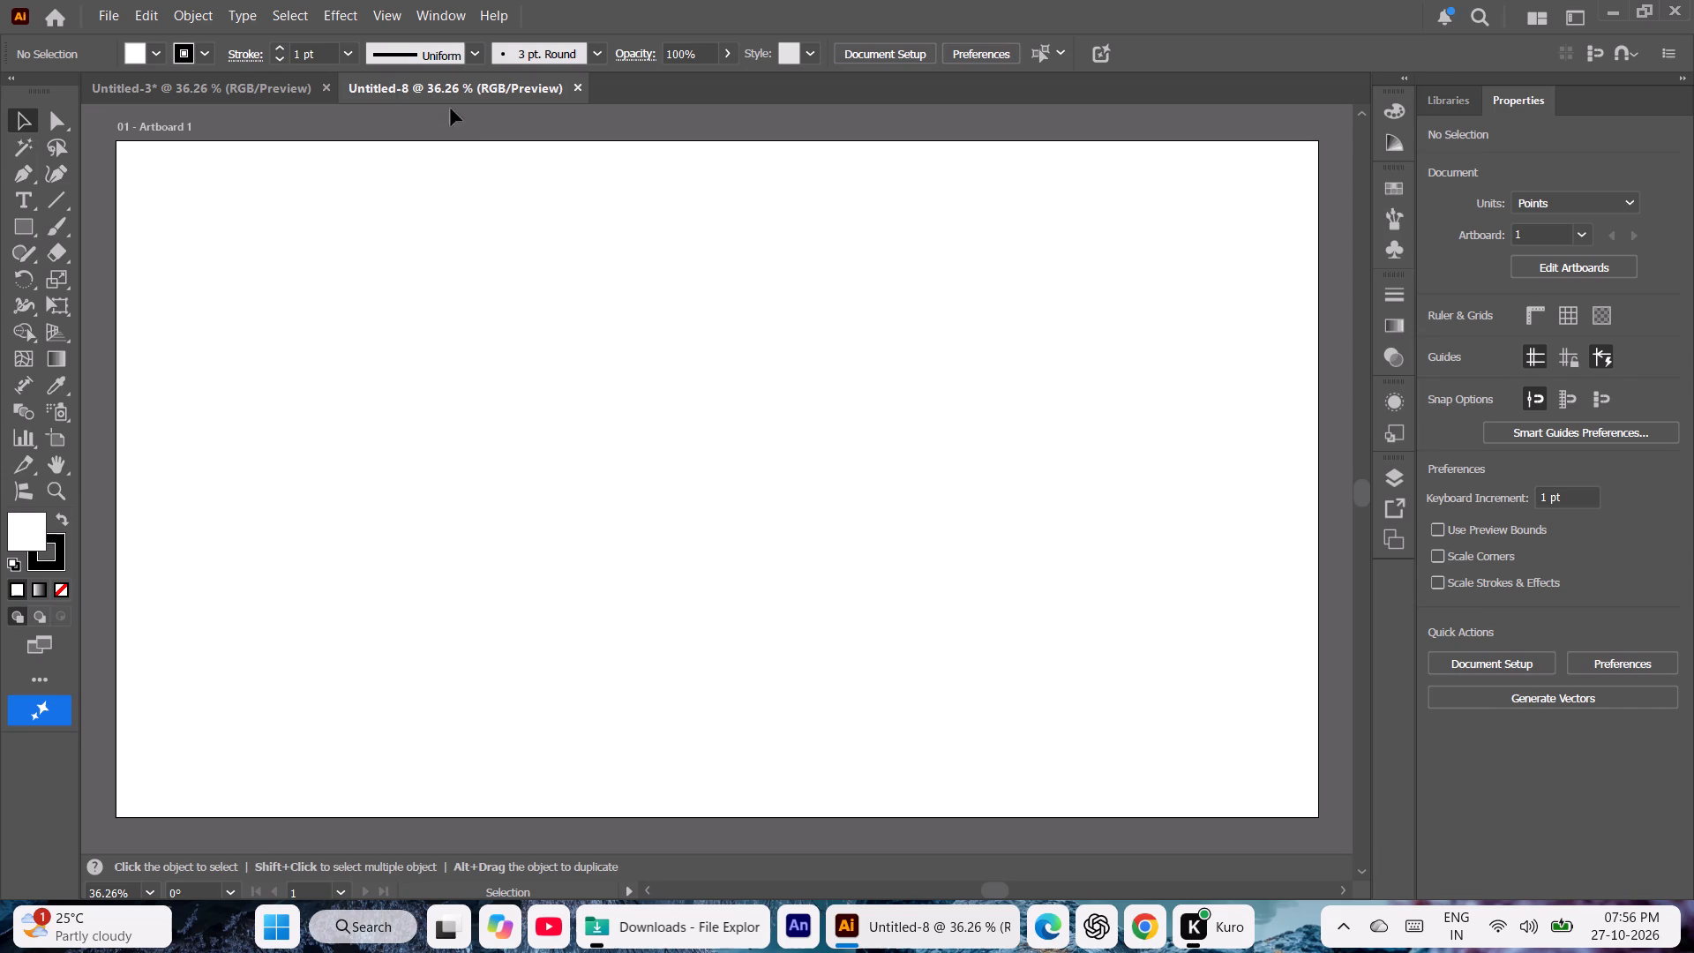
Cut the Ganesha icon from the icon grid in Untitled-3 and paste it into the new blank document.
left_click(443, 94)
left_click(299, 83)
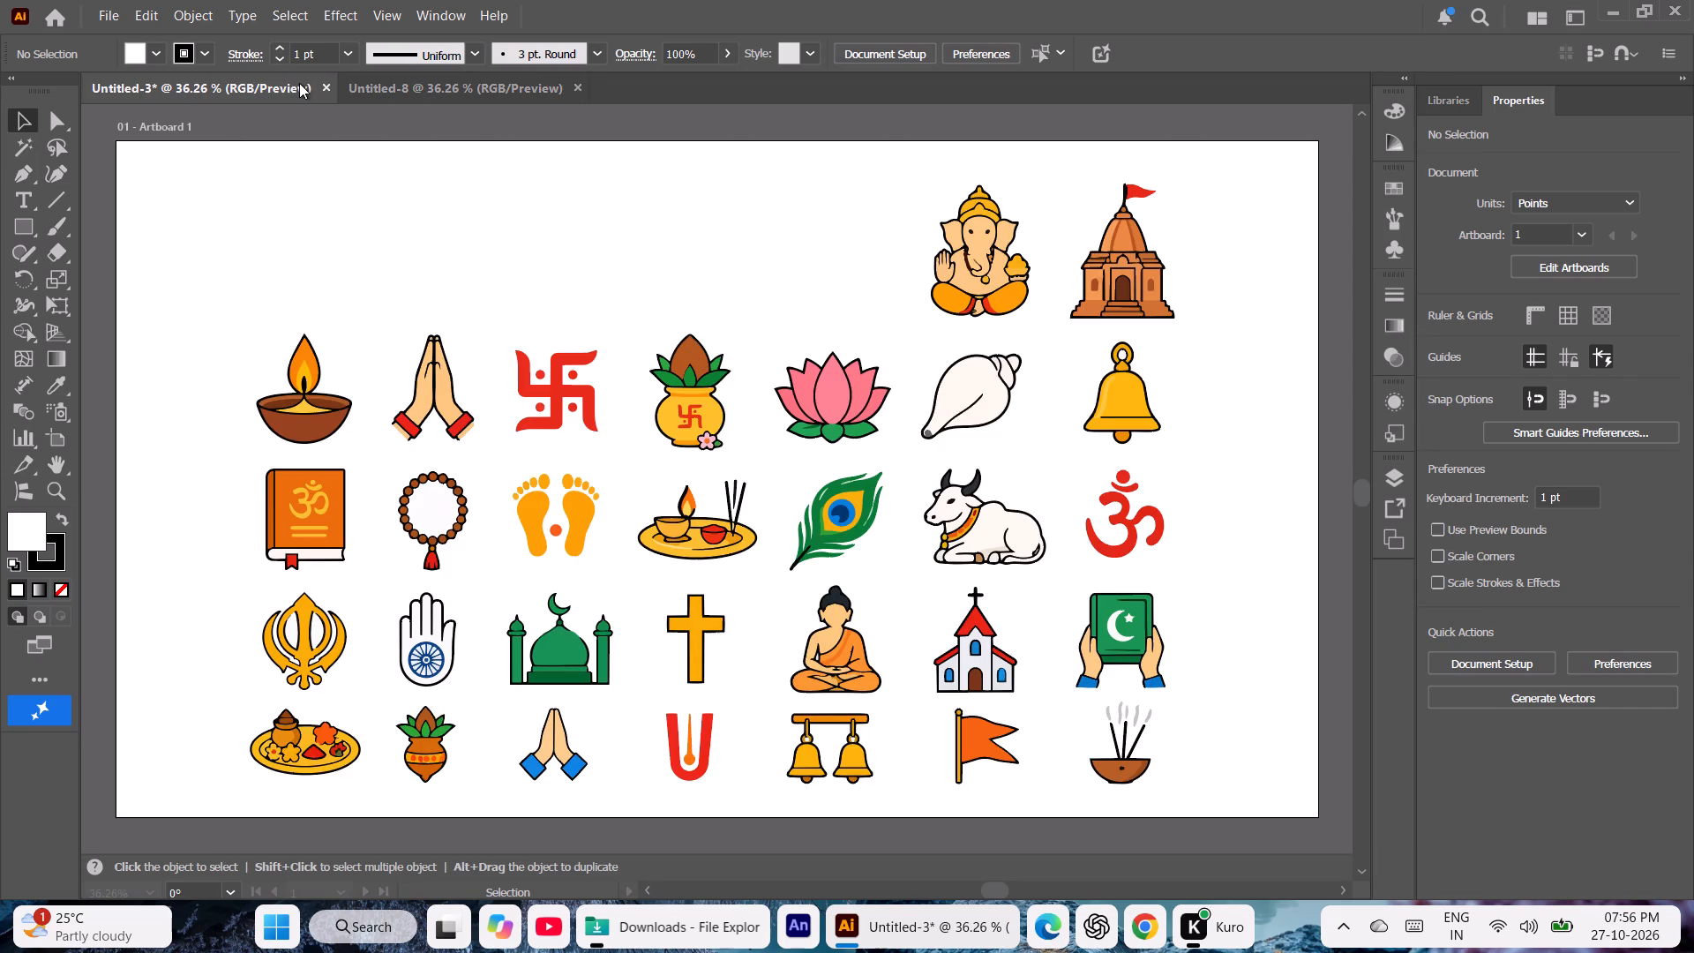
left_click_drag(882, 163, 1037, 312)
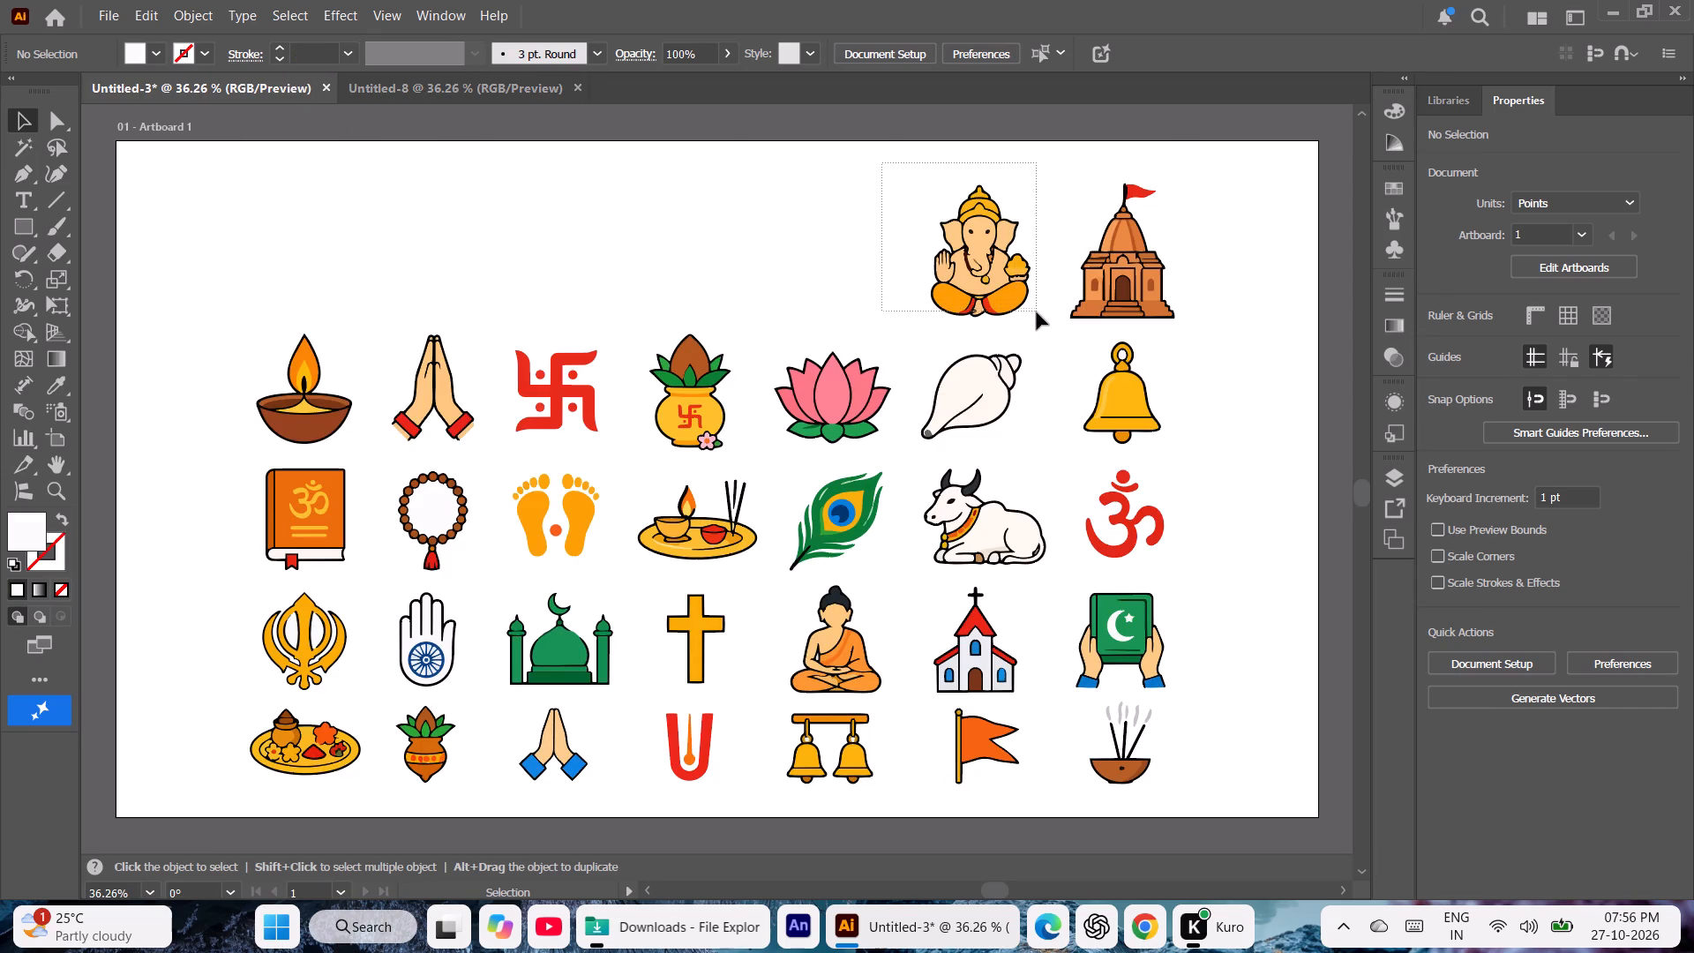
left_click_drag(1037, 312, 1038, 319)
key("ctrl+x")
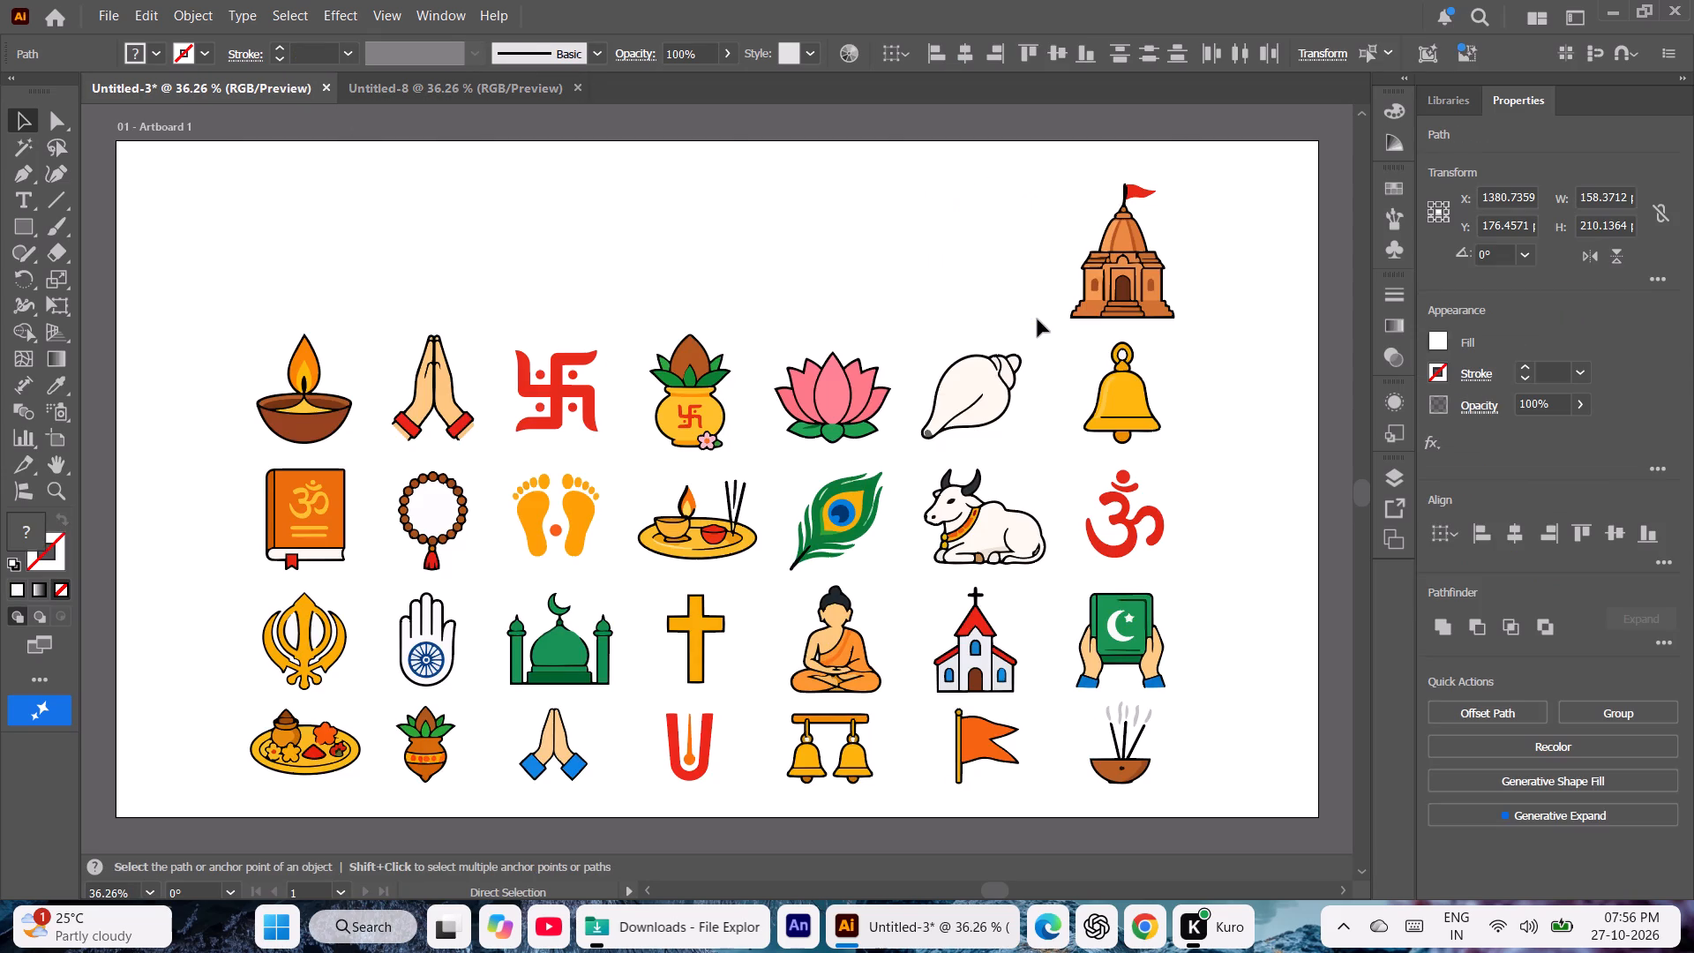
left_click(434, 94)
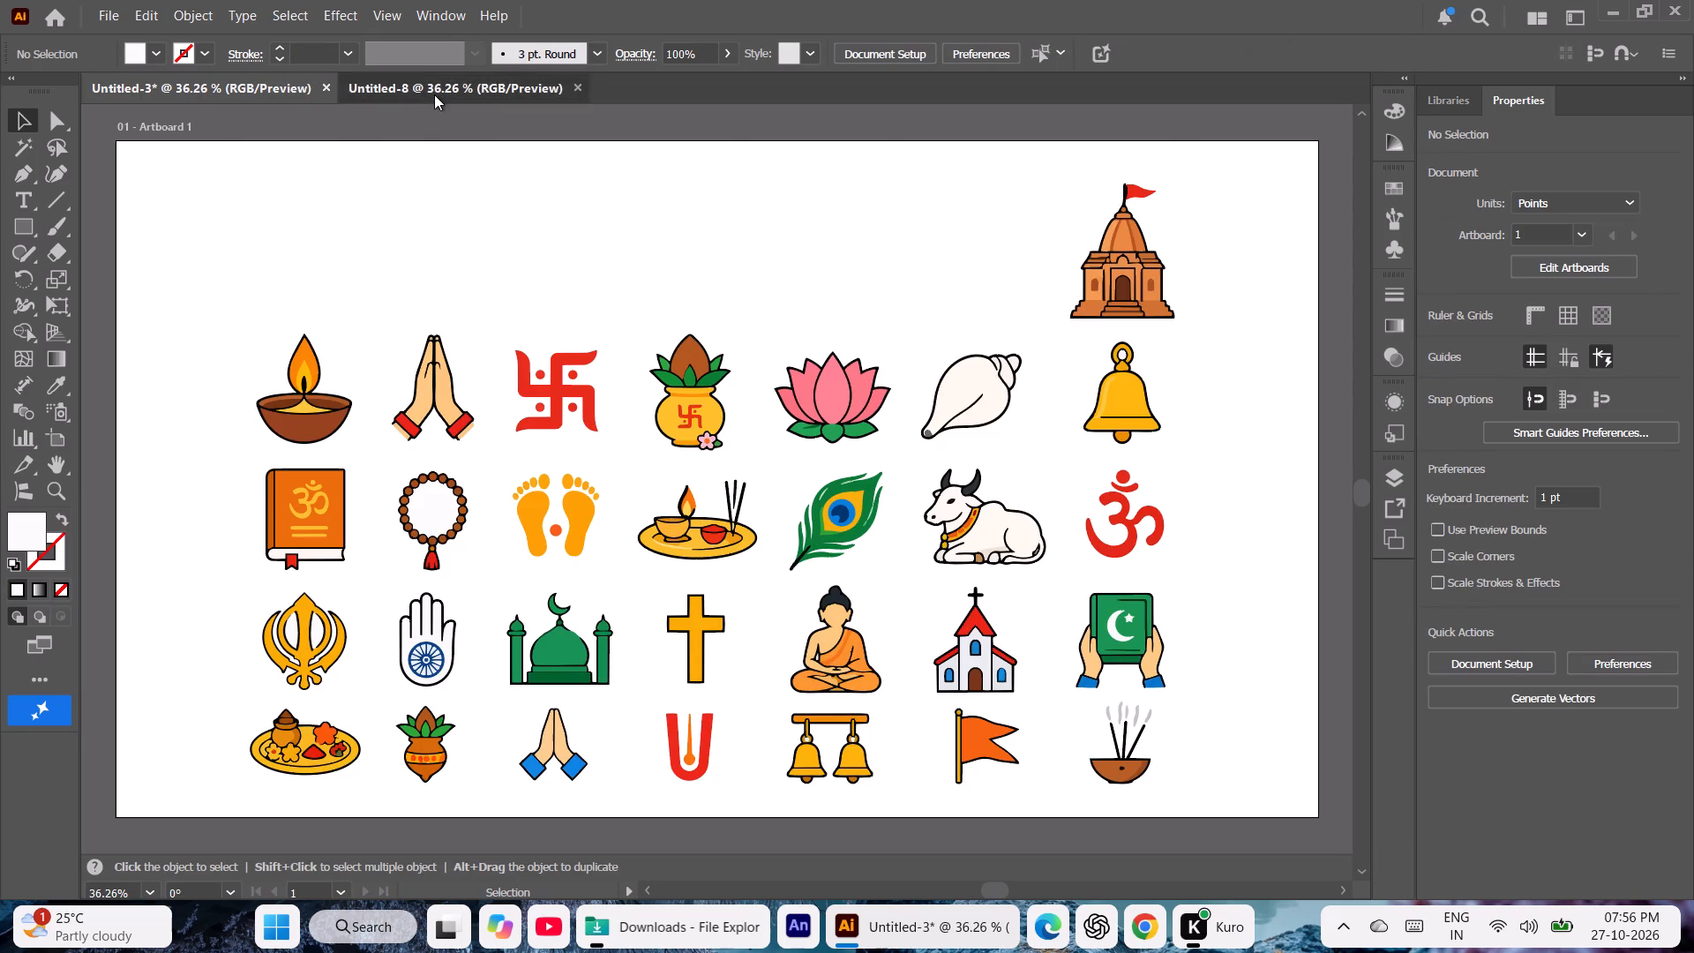
key("ctrl+v")
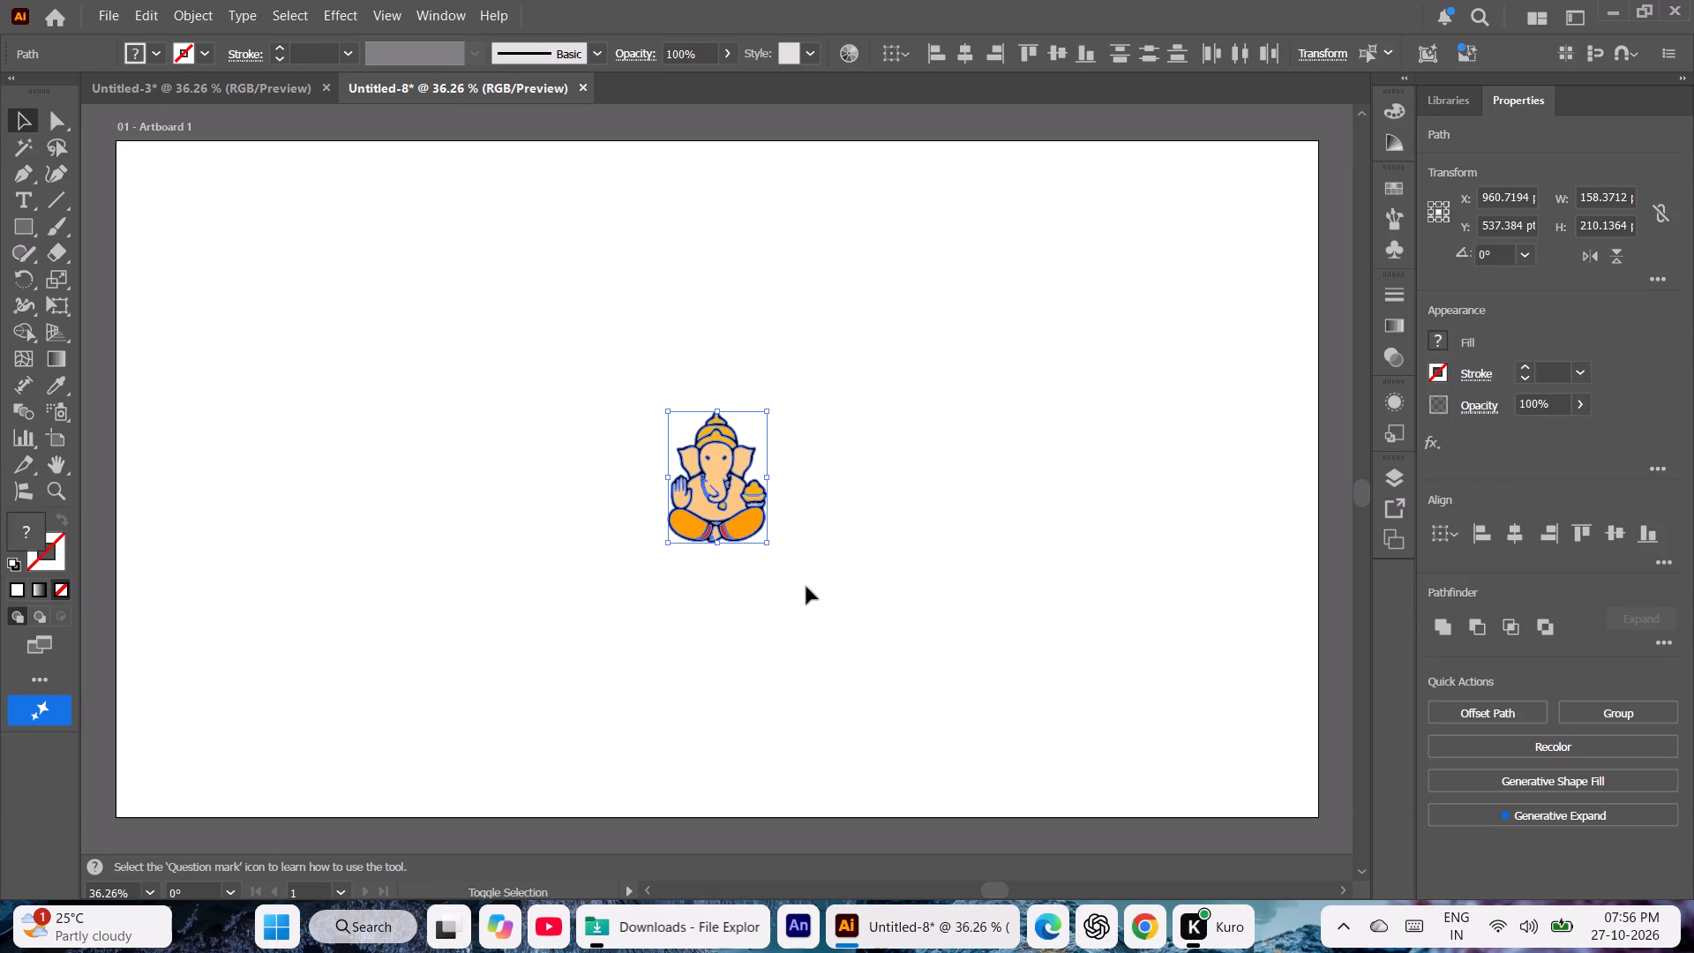
Enlarge the Ganesha icon proportionally to about 616 x 817 pt and reposition it within the artboard.
left_click_drag(765, 547, 963, 687, "shift")
left_click_drag(779, 546, 580, 369)
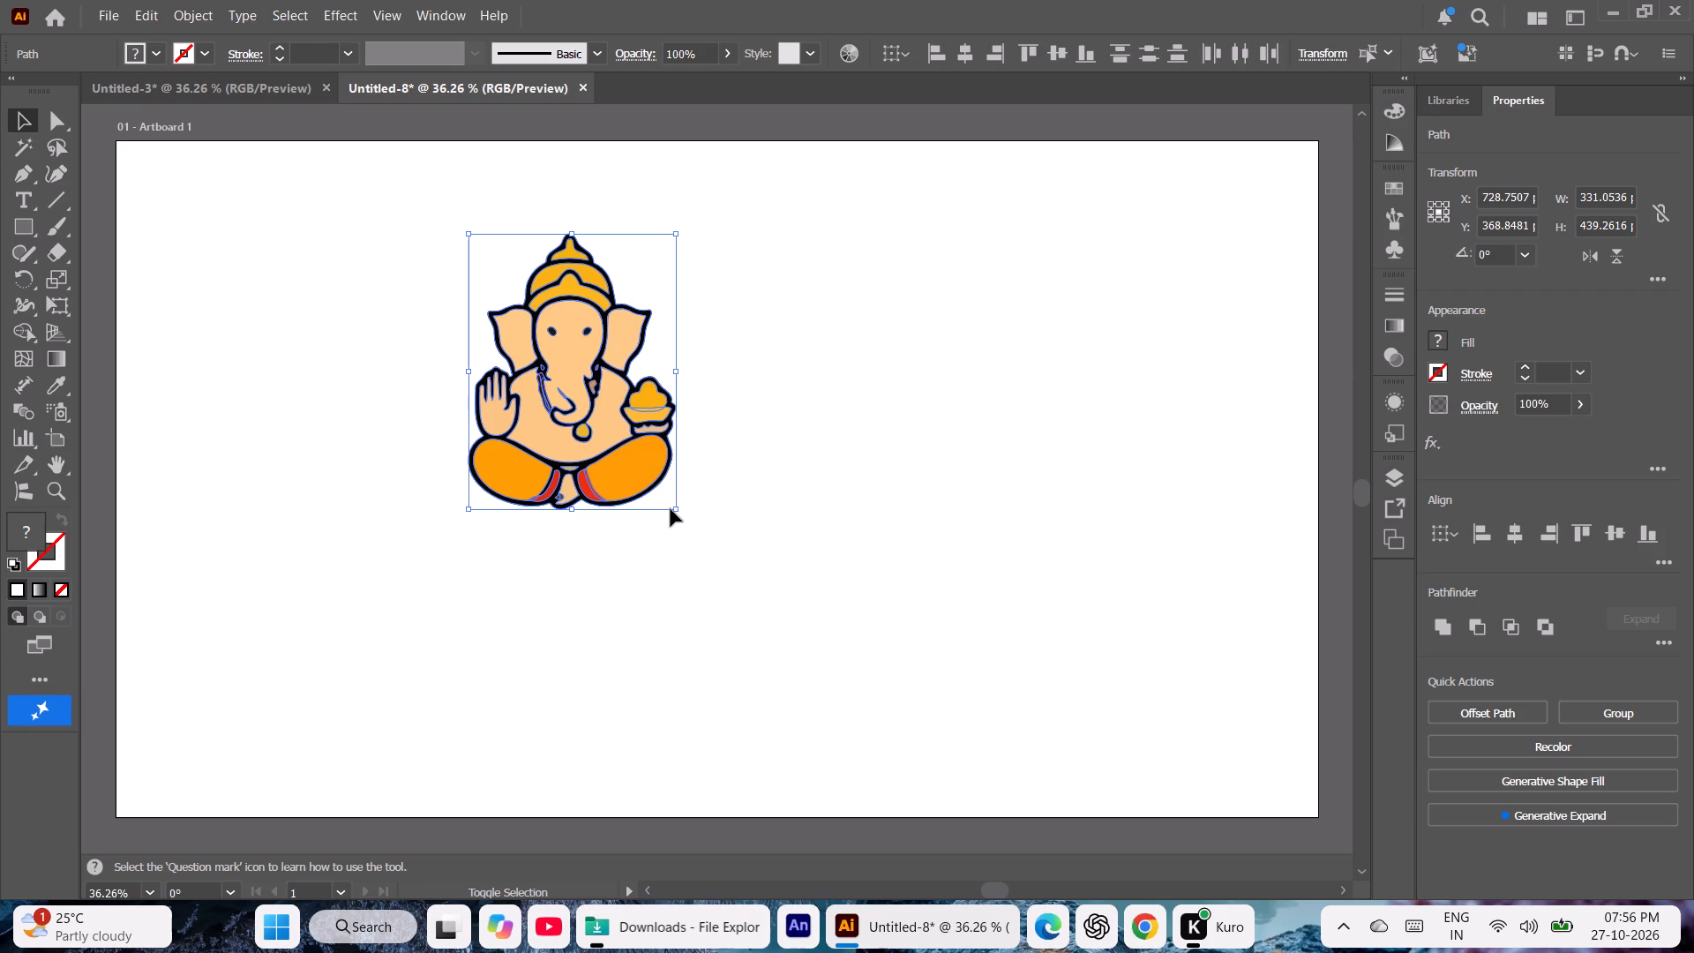
left_click_drag(675, 509, 872, 682, "shift")
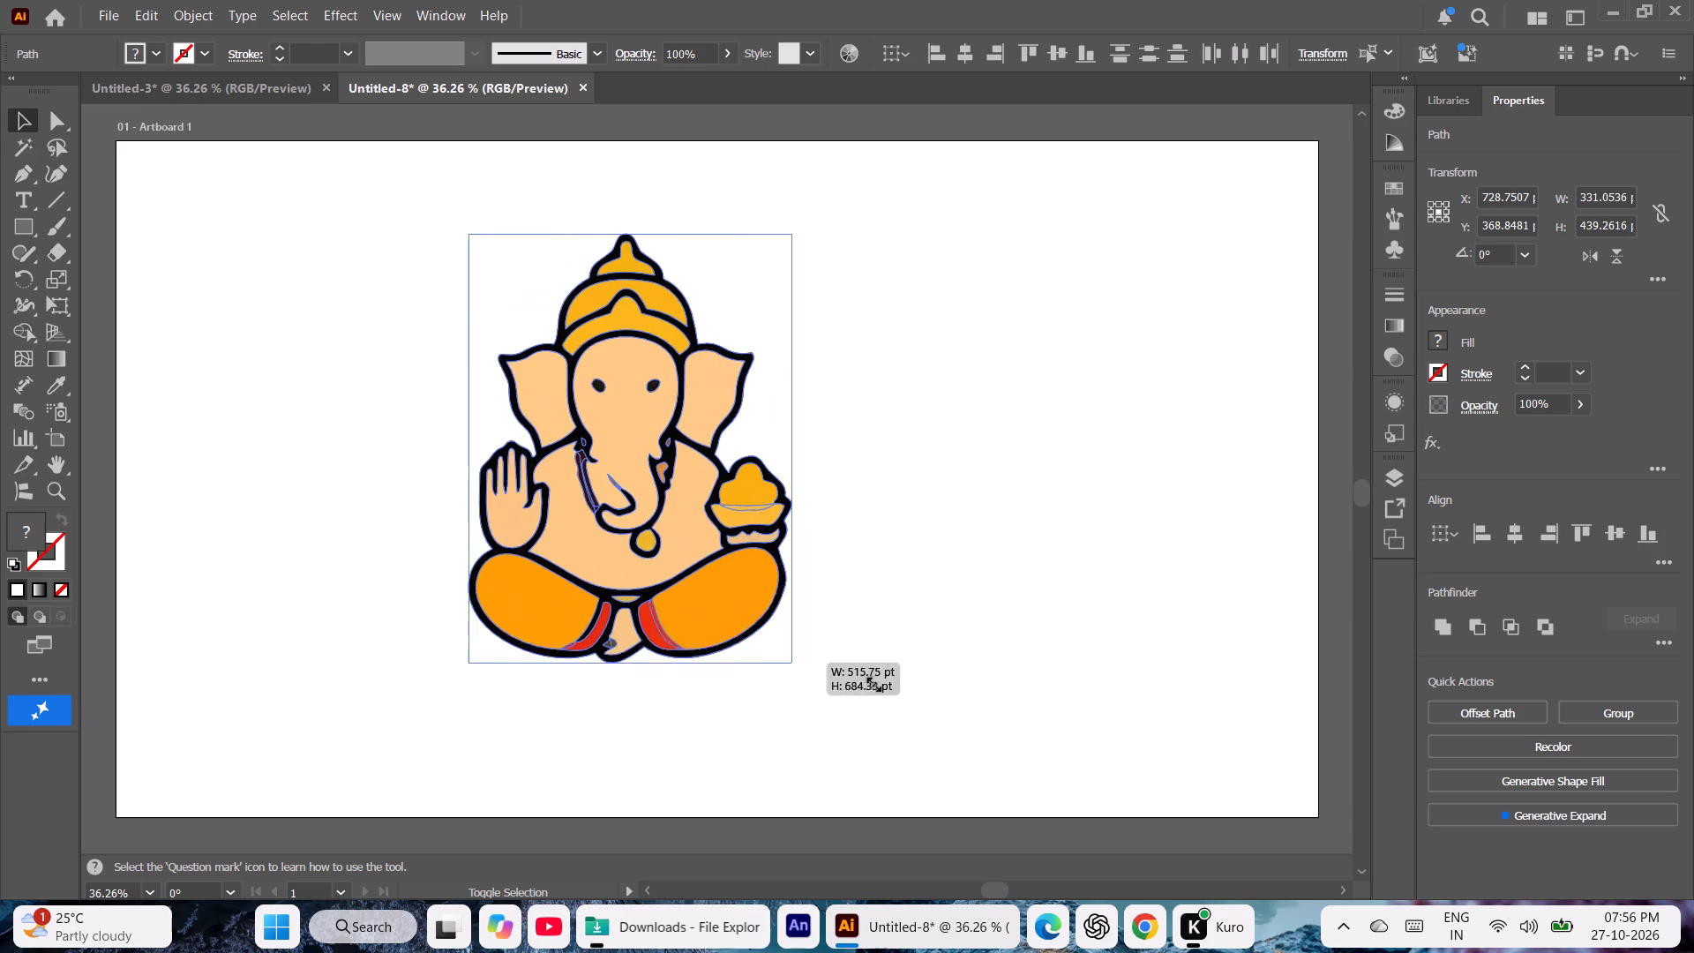
left_click_drag(872, 682, 942, 744, "shift")
left_click_drag(673, 492, 663, 460)
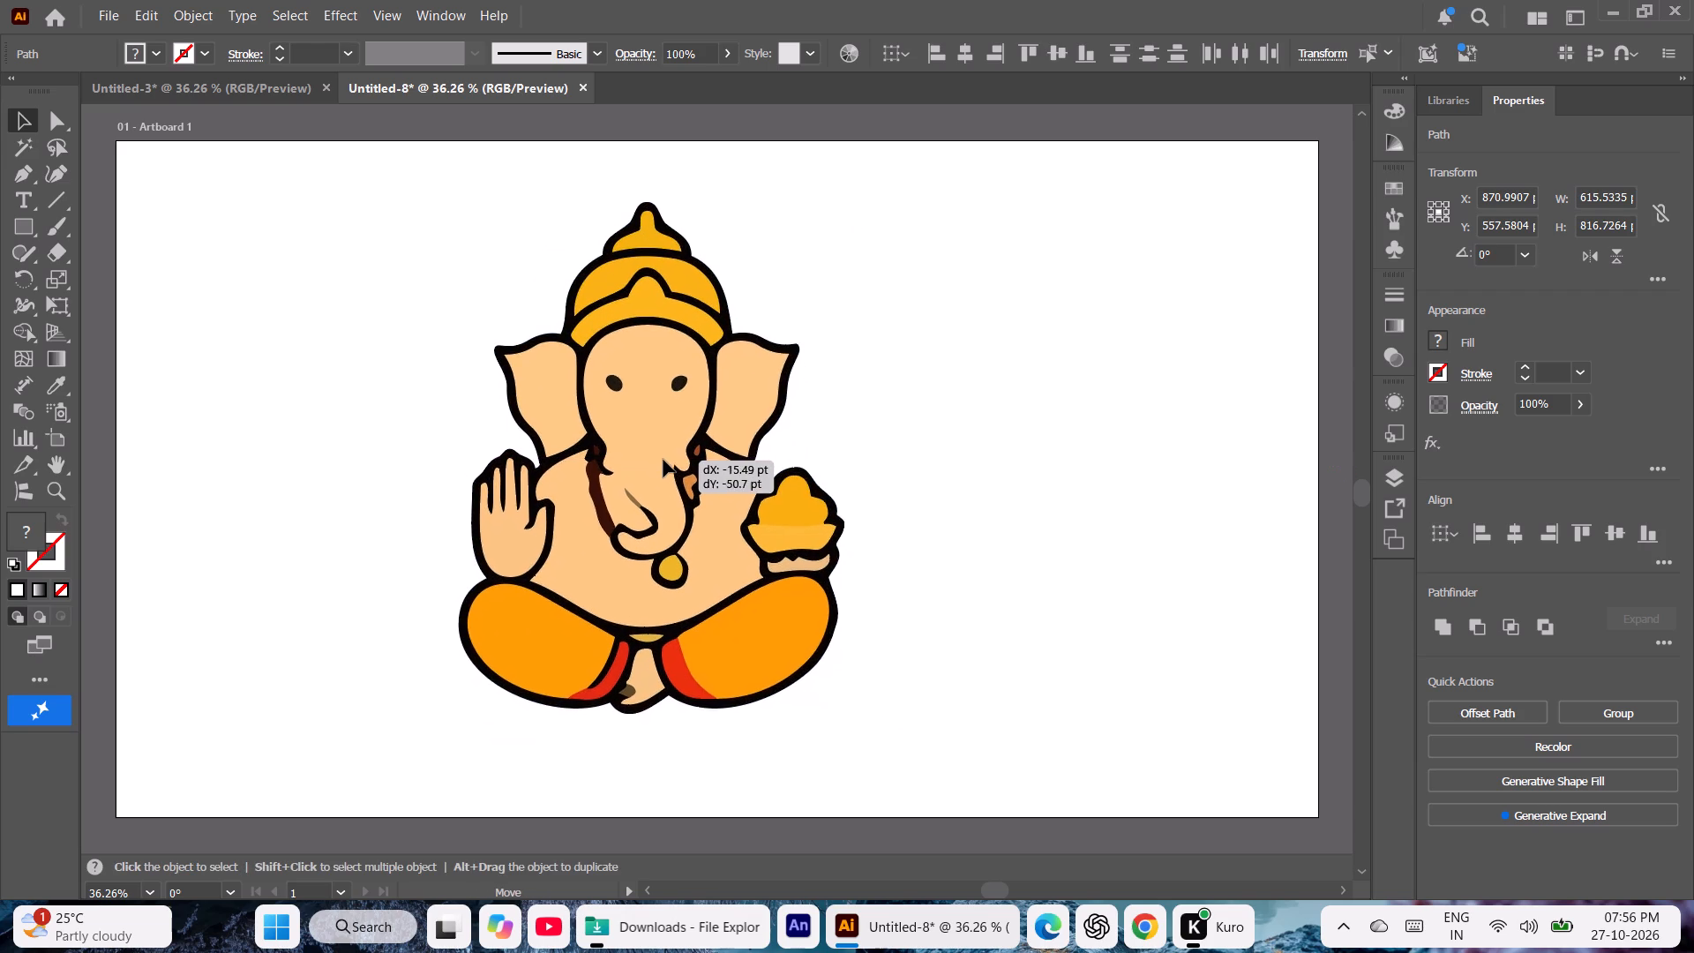
left_click_drag(663, 460, 663, 458)
left_click(973, 478)
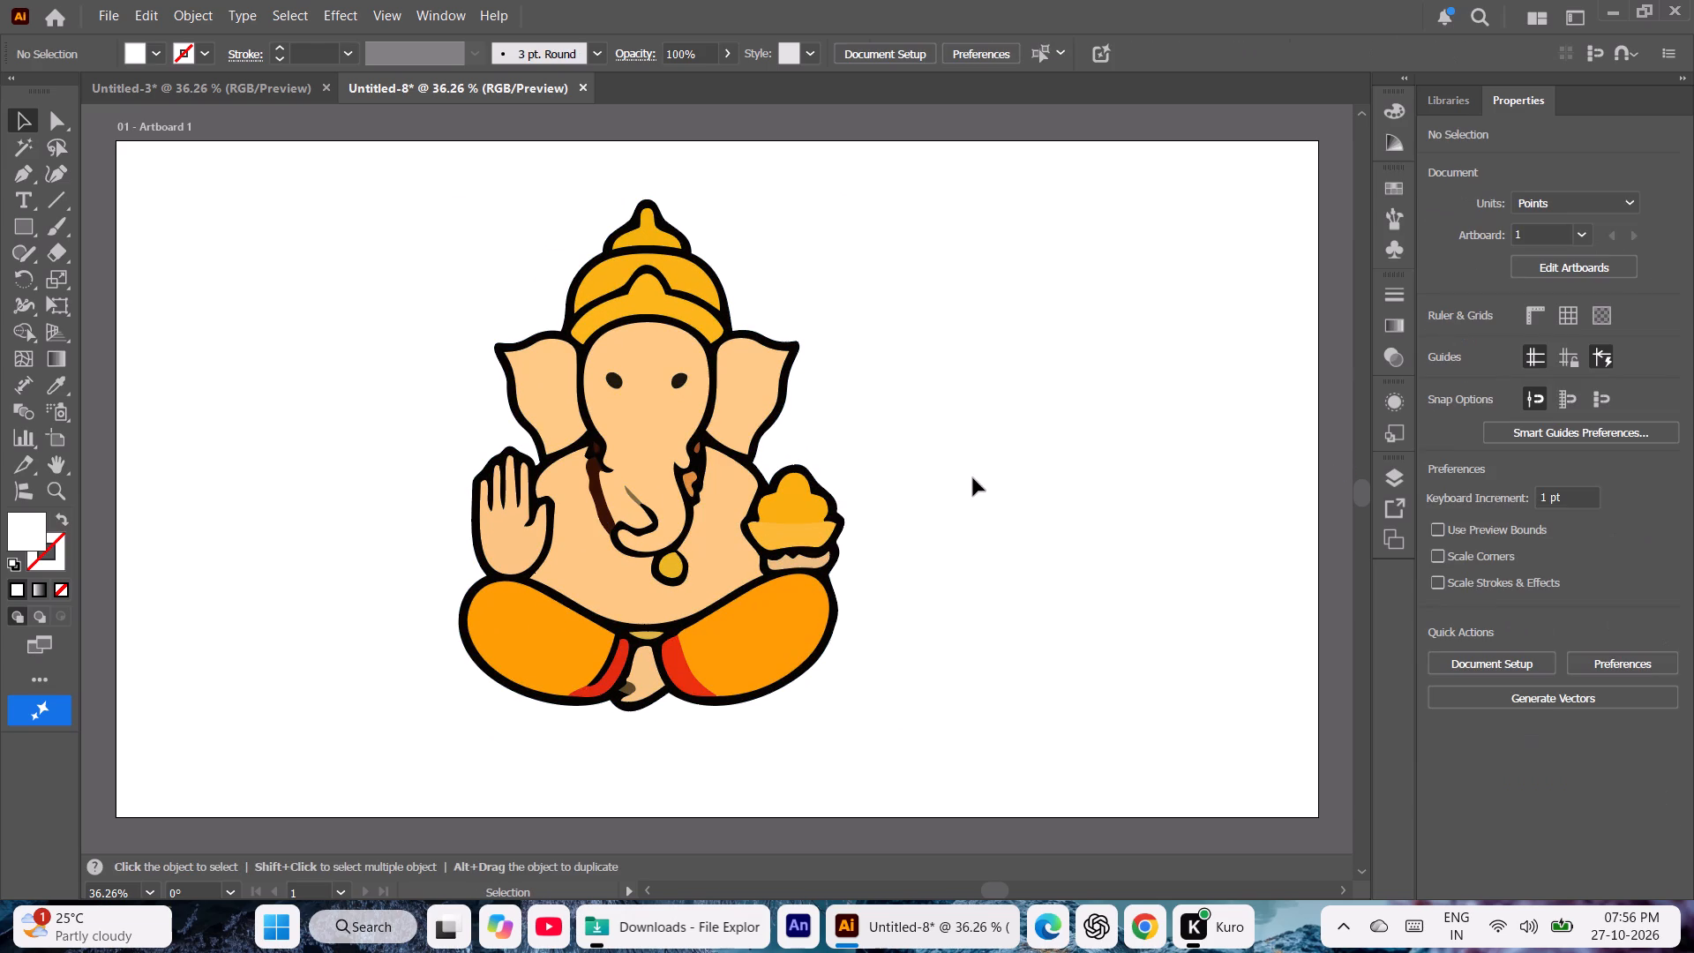
Enlarge the artboard proportionally with the Artboard tool to about 8676 x 4880 pt, extending from its upper-left corner.
key("ctrl+minus")
key("ctrl+minus")
key("ctrl+minus")
key("ctrl+minus")
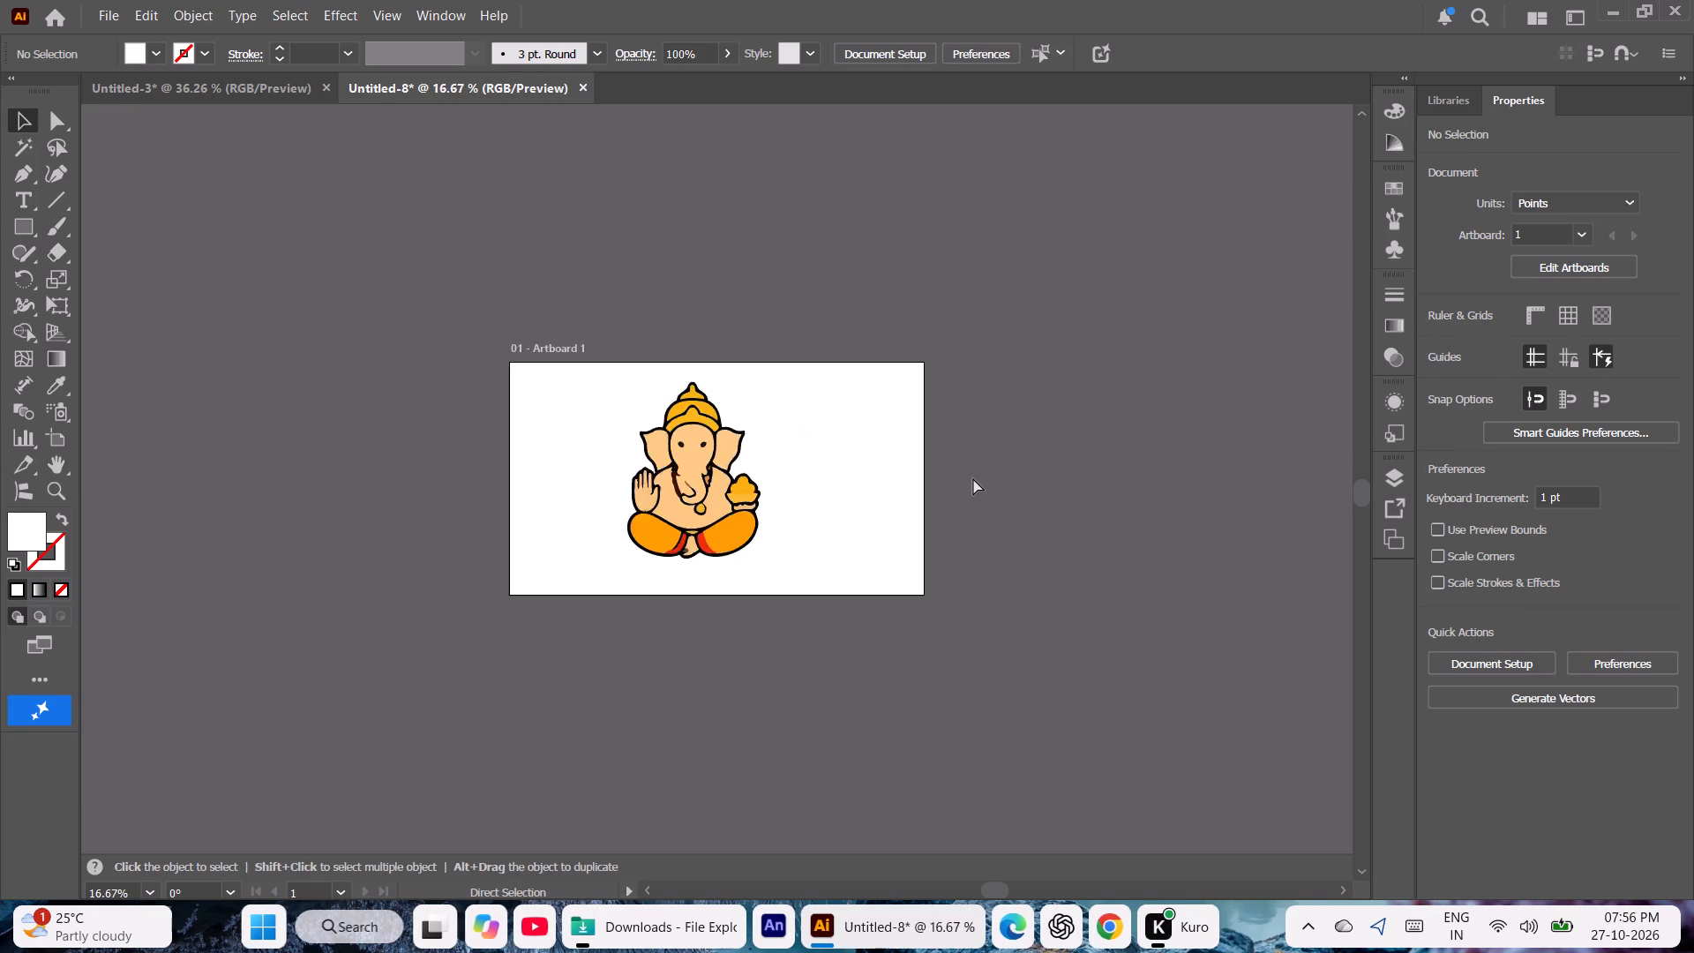
key("ctrl+minus")
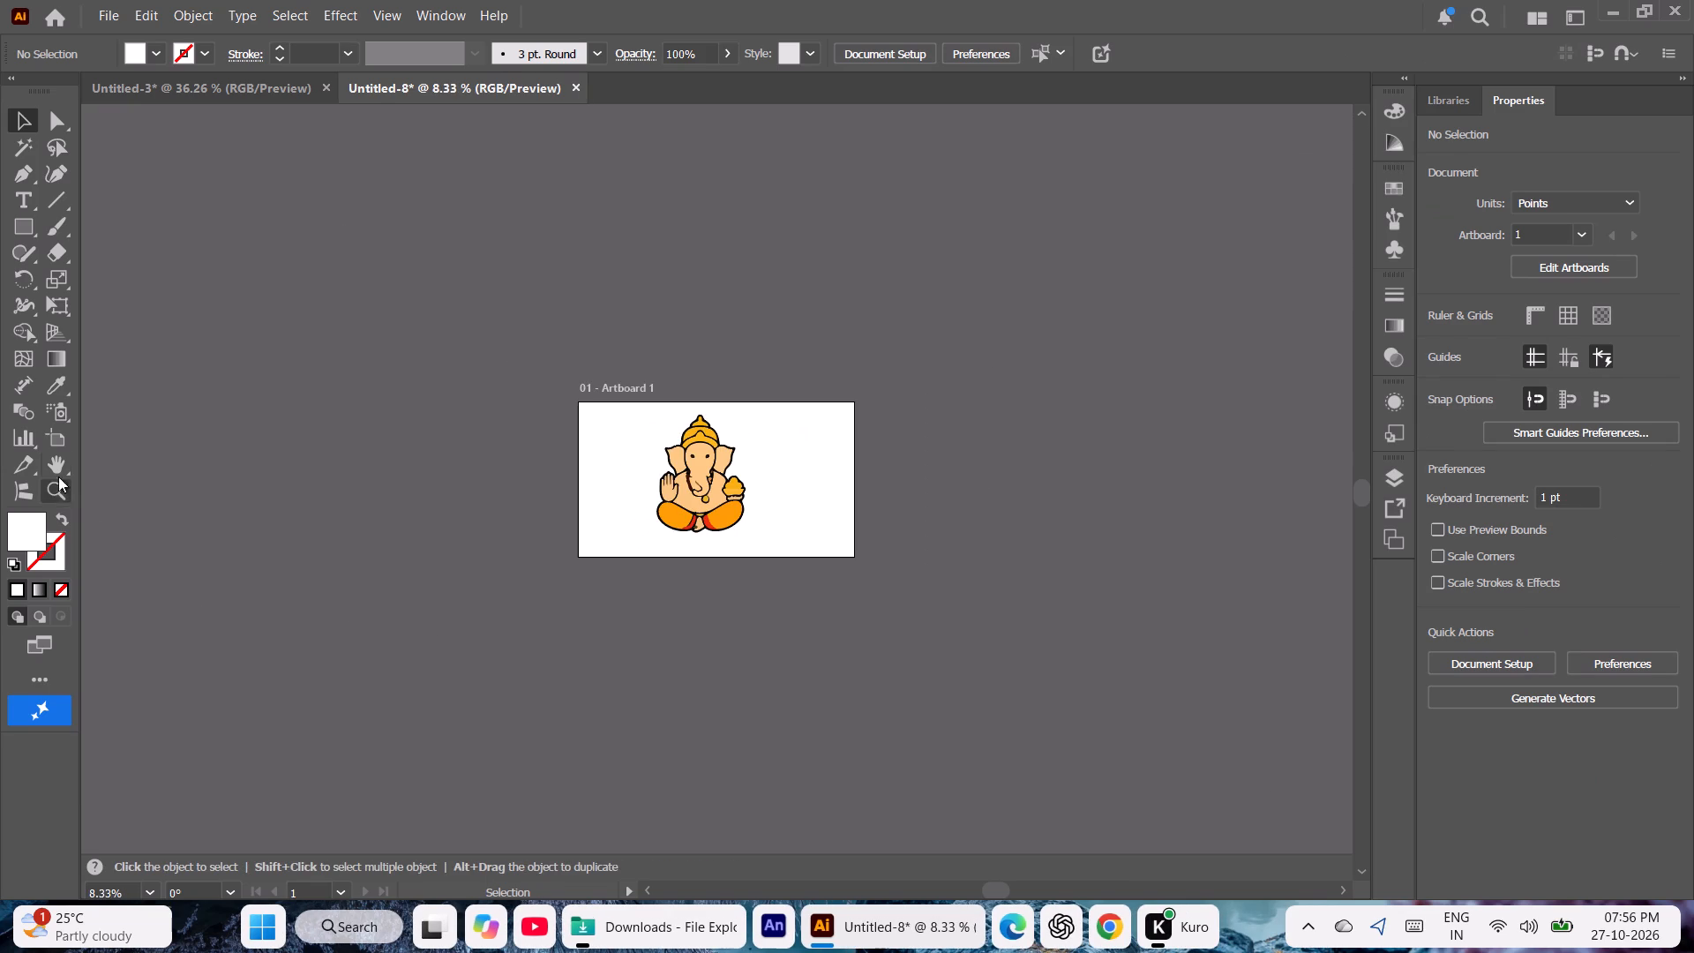
left_click(53, 465)
left_click_drag(590, 447, 244, 288)
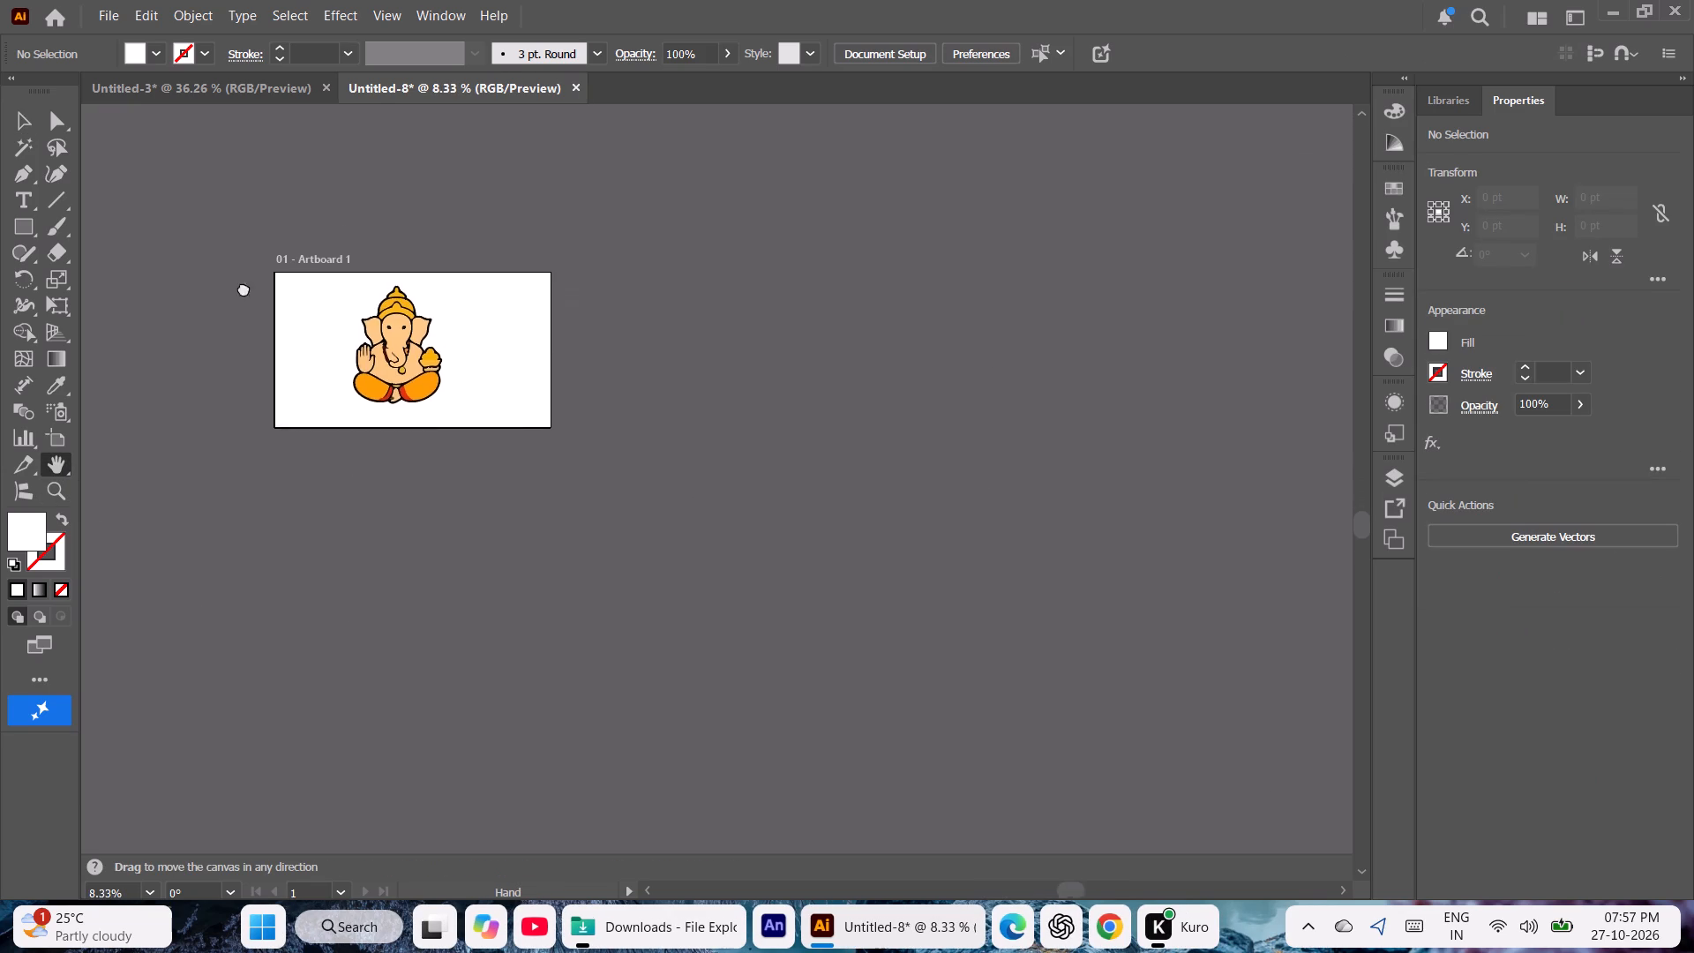
left_click_drag(244, 288, 106, 168)
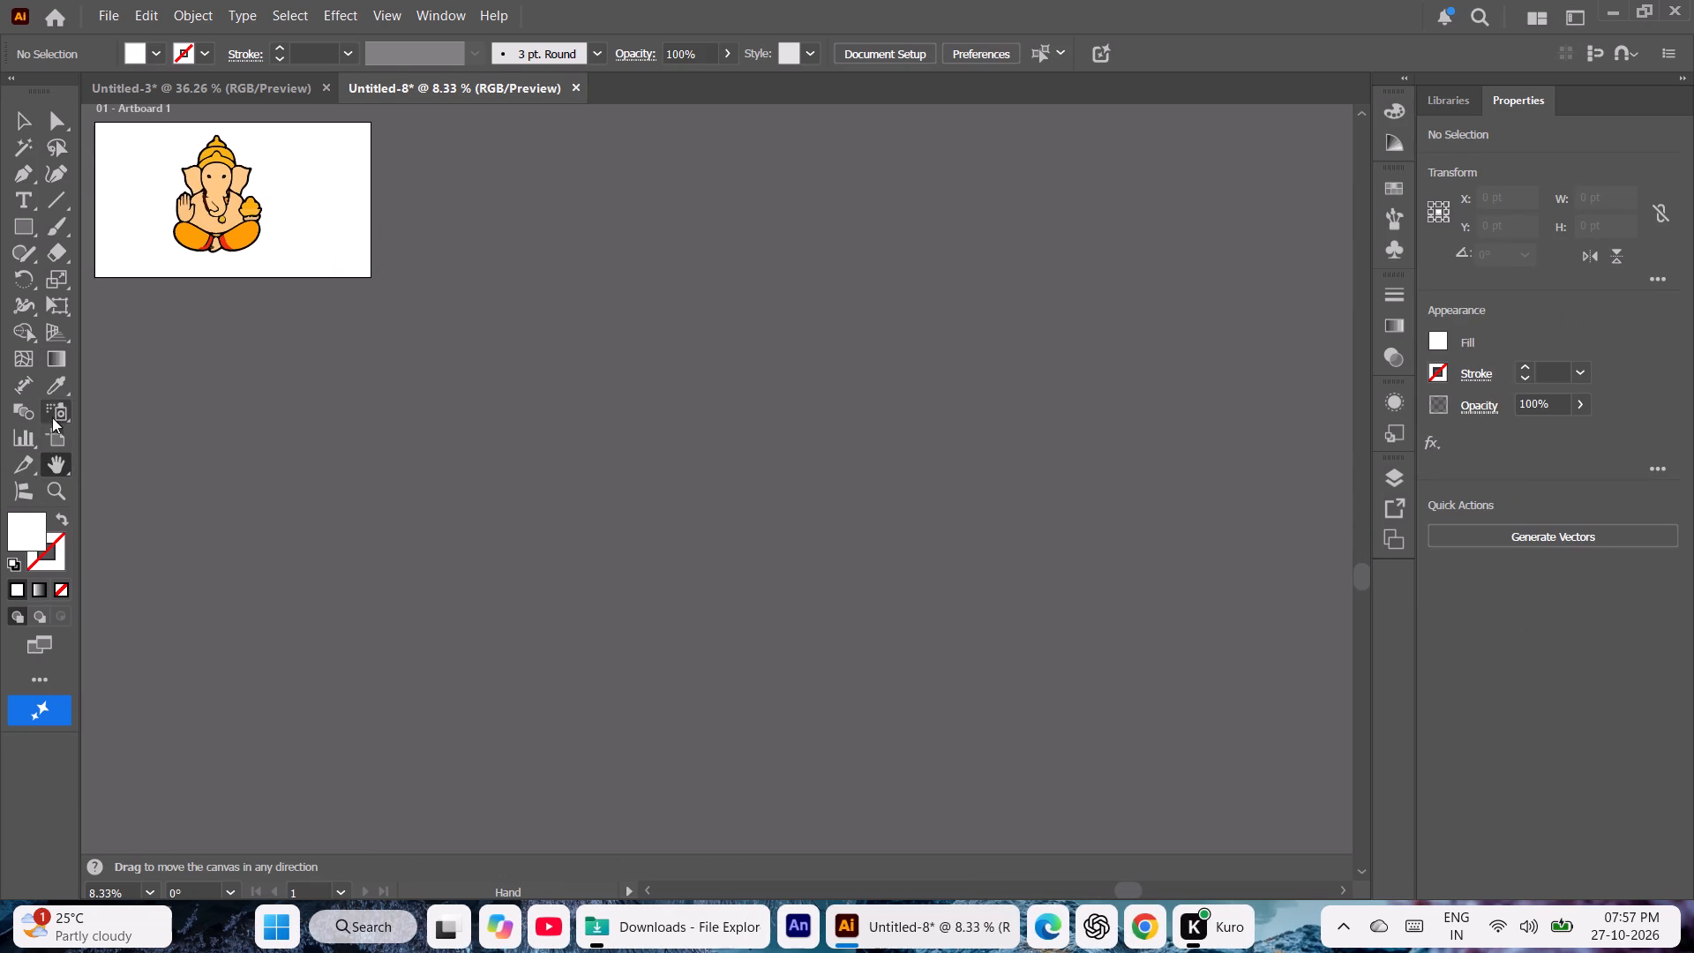
left_click(55, 439)
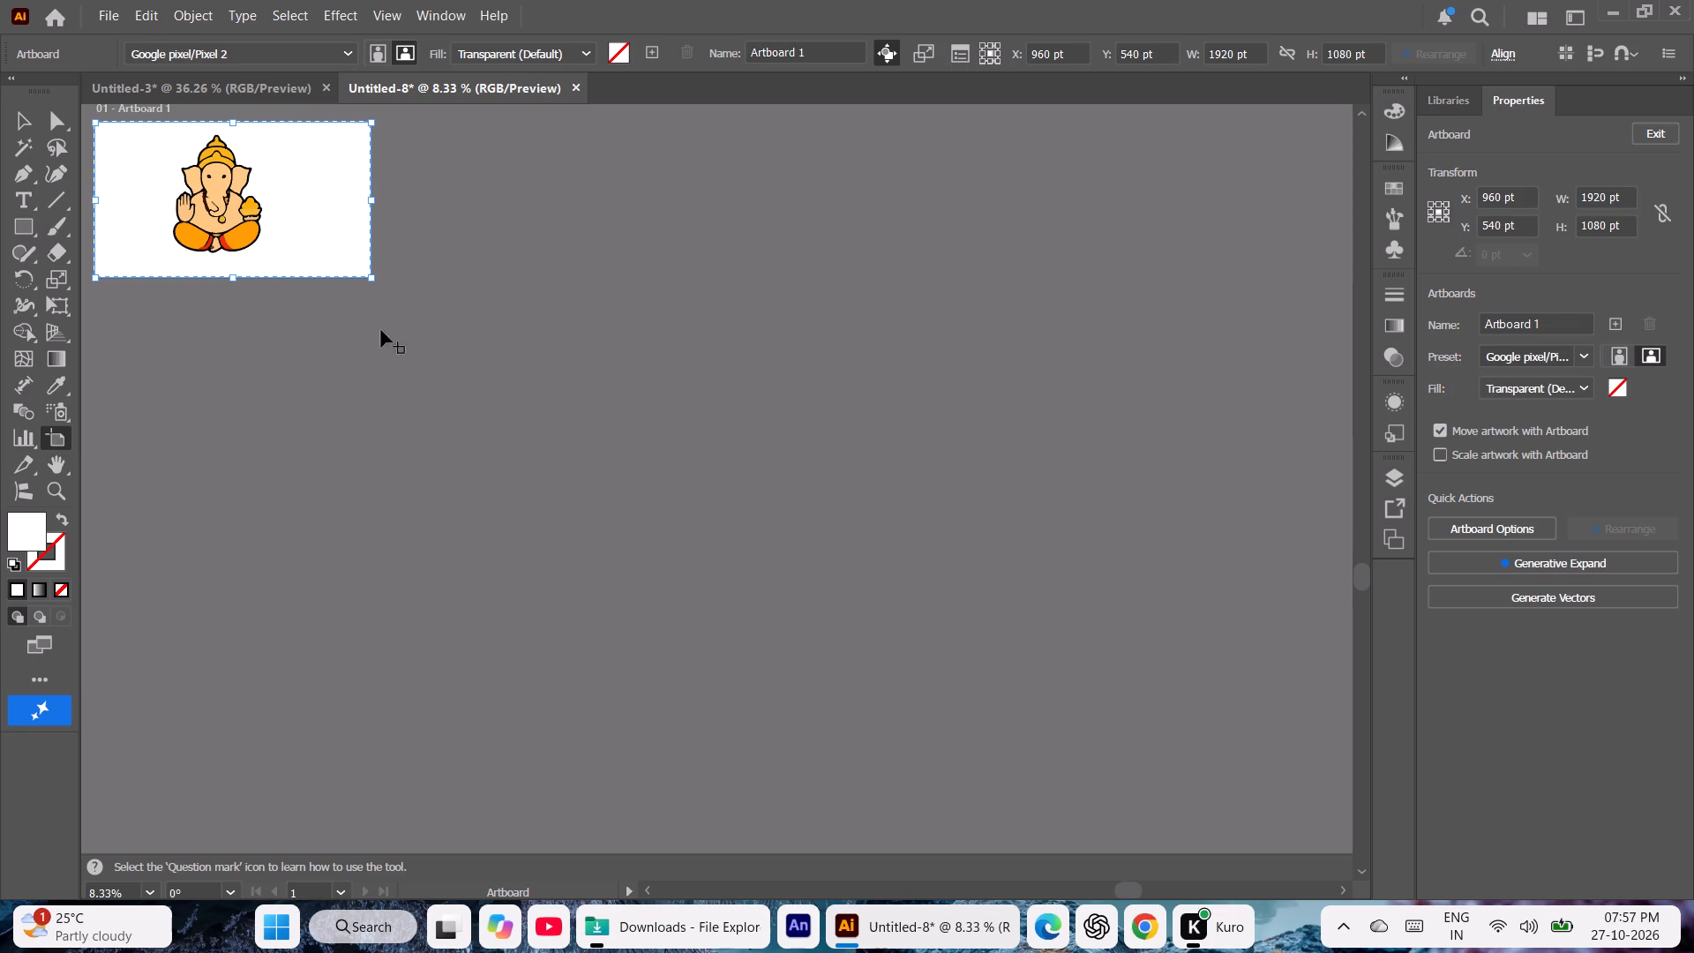
left_click_drag(371, 278, 802, 642, "shift")
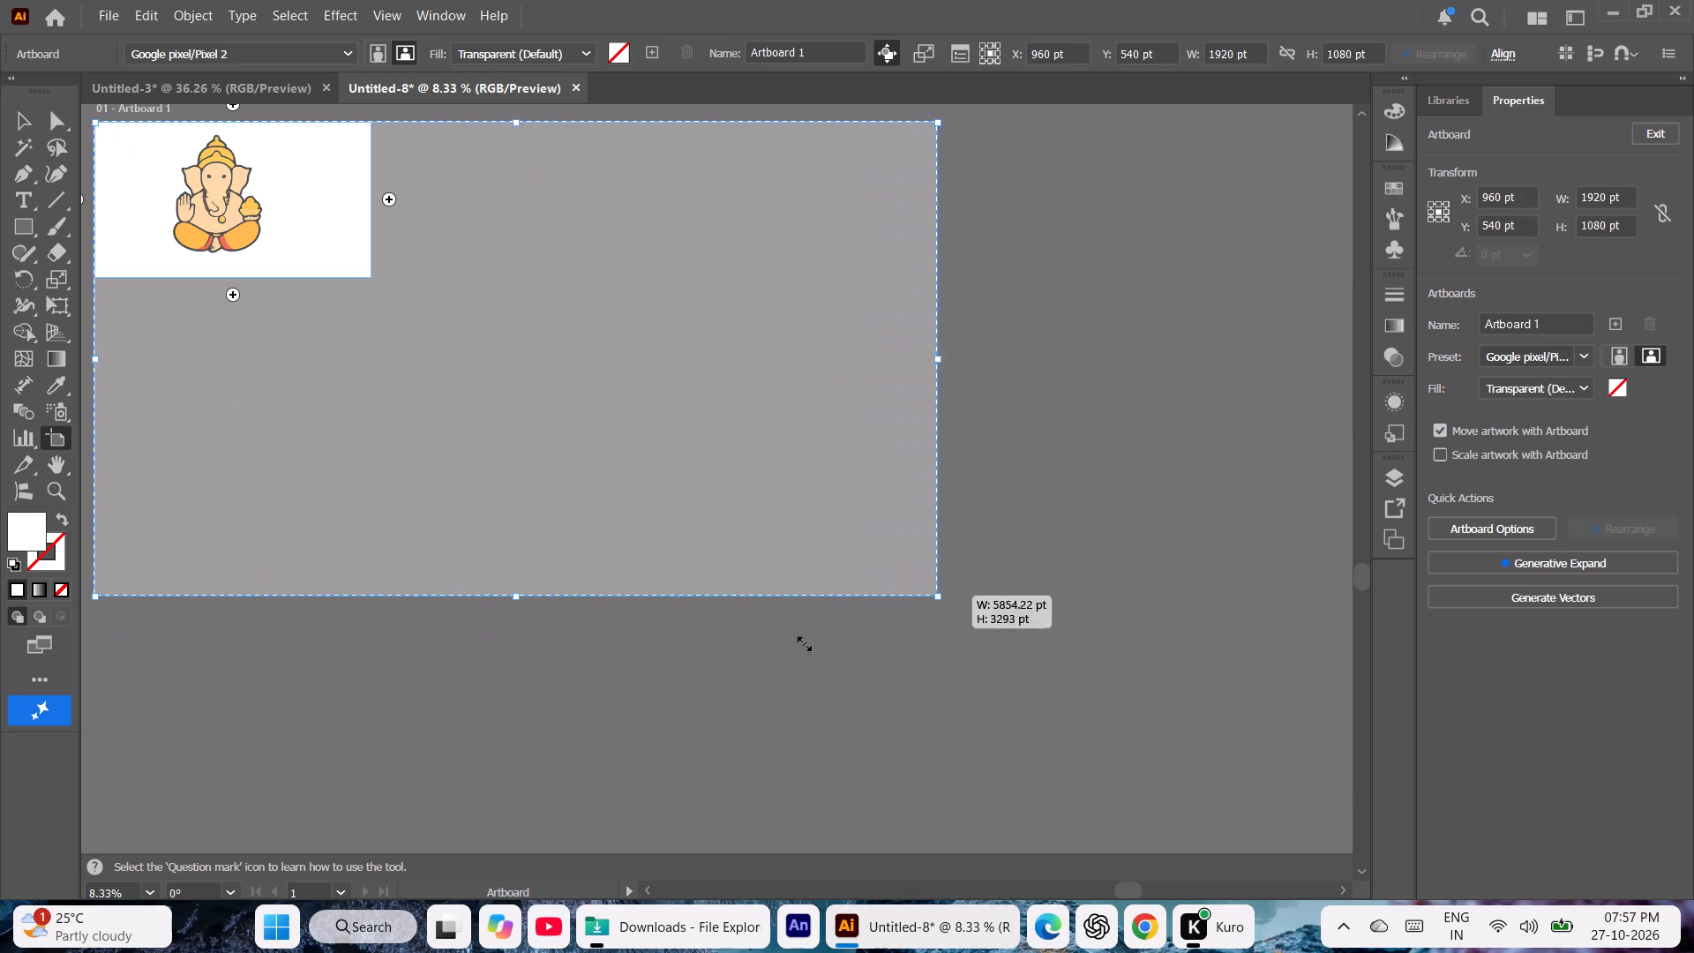
left_click_drag(802, 642, 1149, 826, "shift")
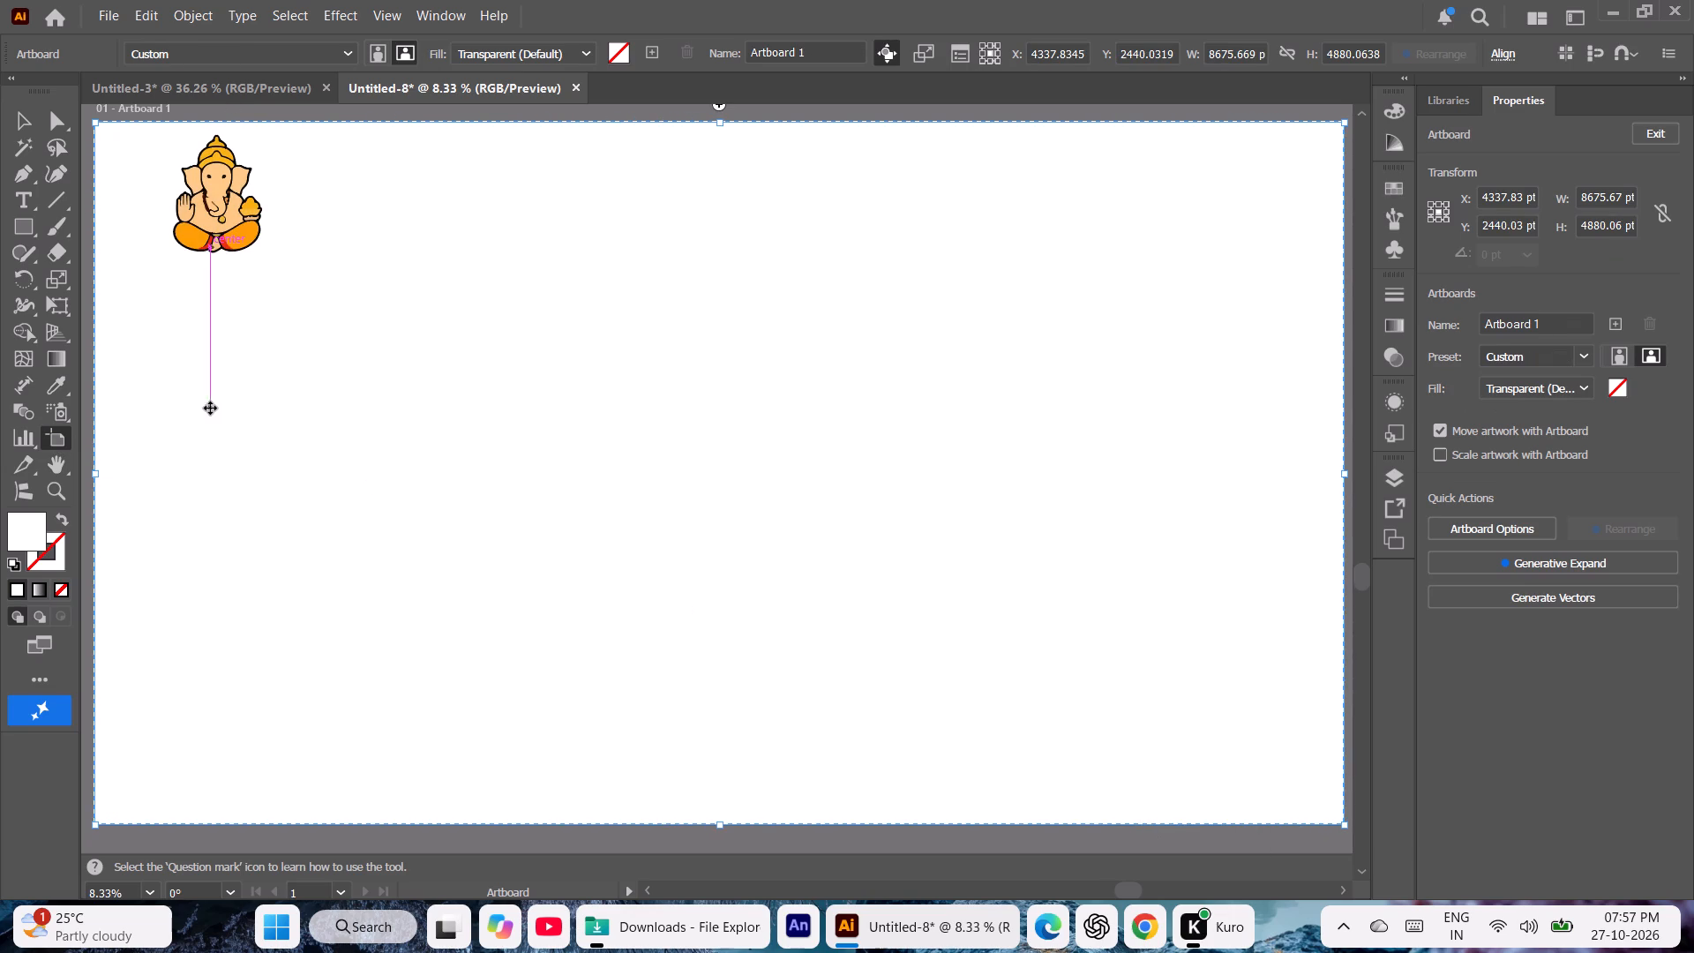
Scale the whole Ganesha artwork to about 3085 x 4093 pt and move it to the middle of the enlarged artboard.
left_click(20, 117)
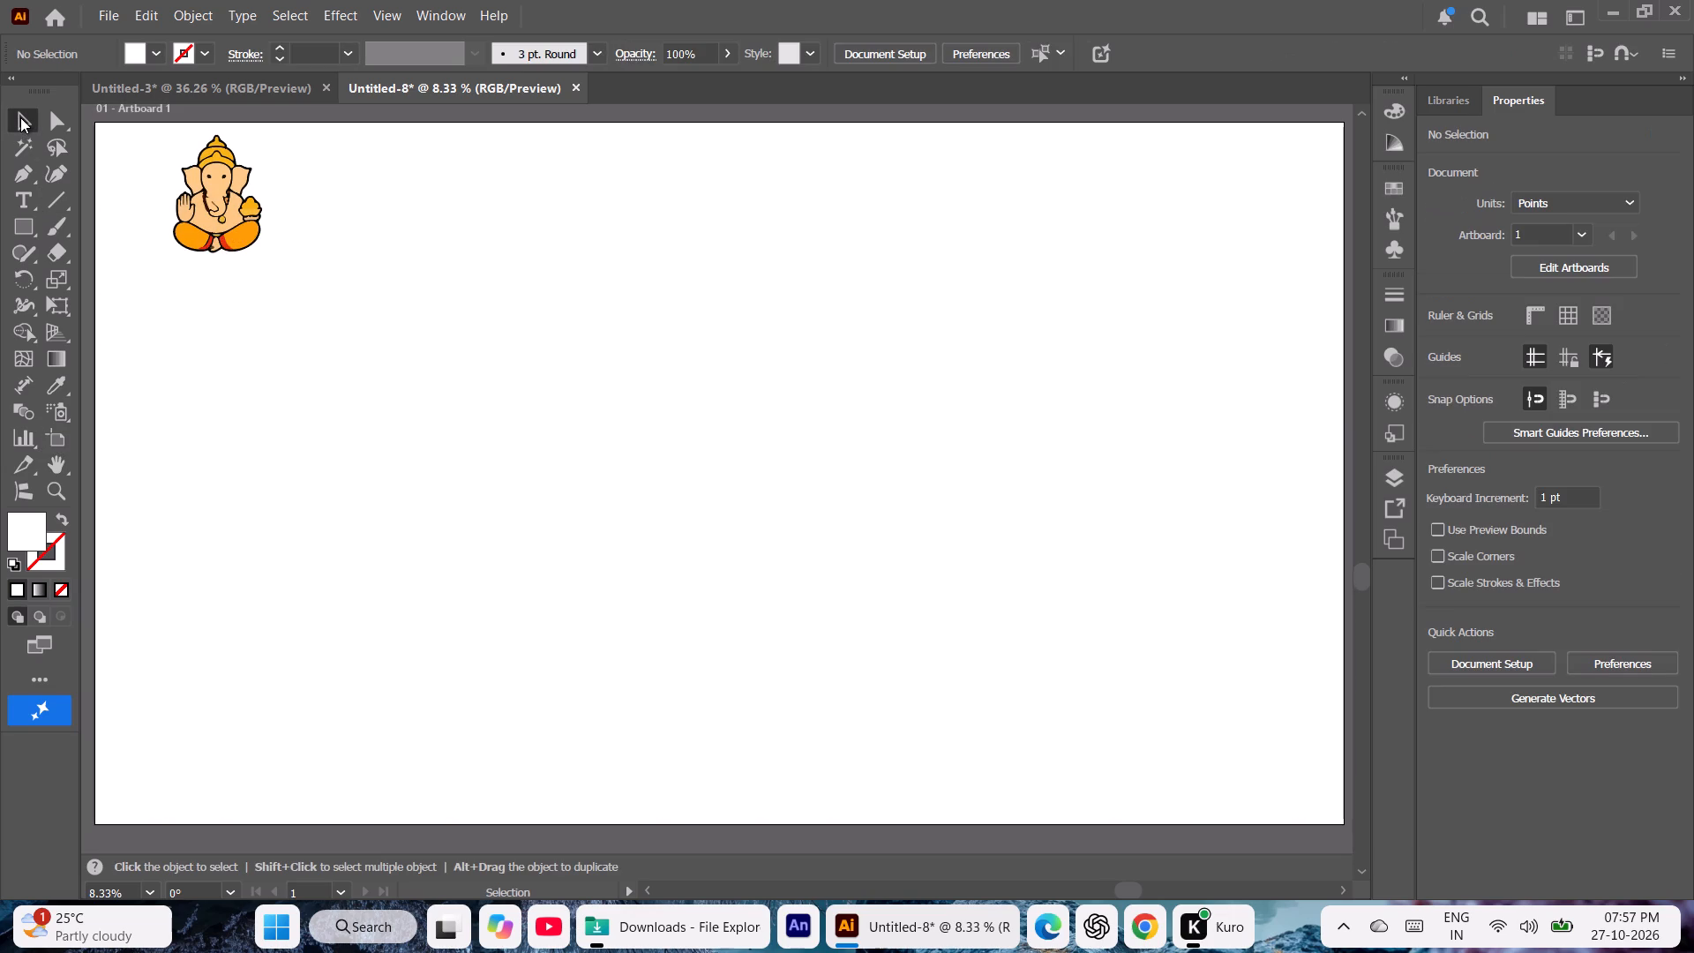
key("ctrl+a")
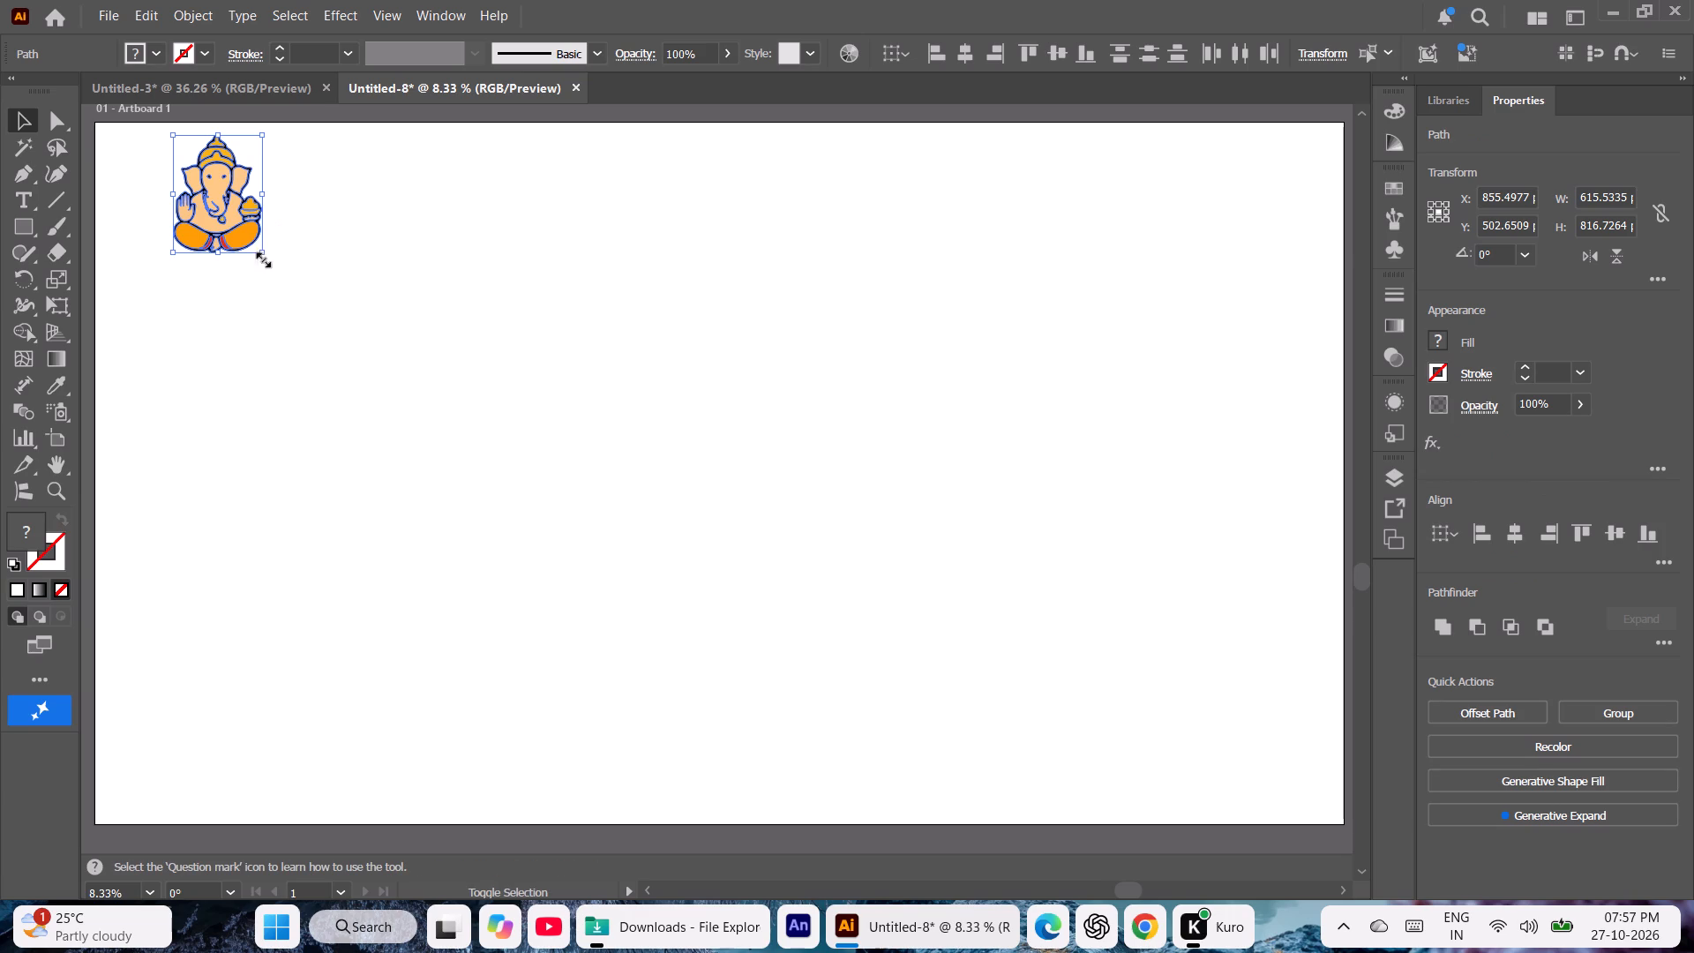
left_click_drag(262, 253, 685, 606, "shift")
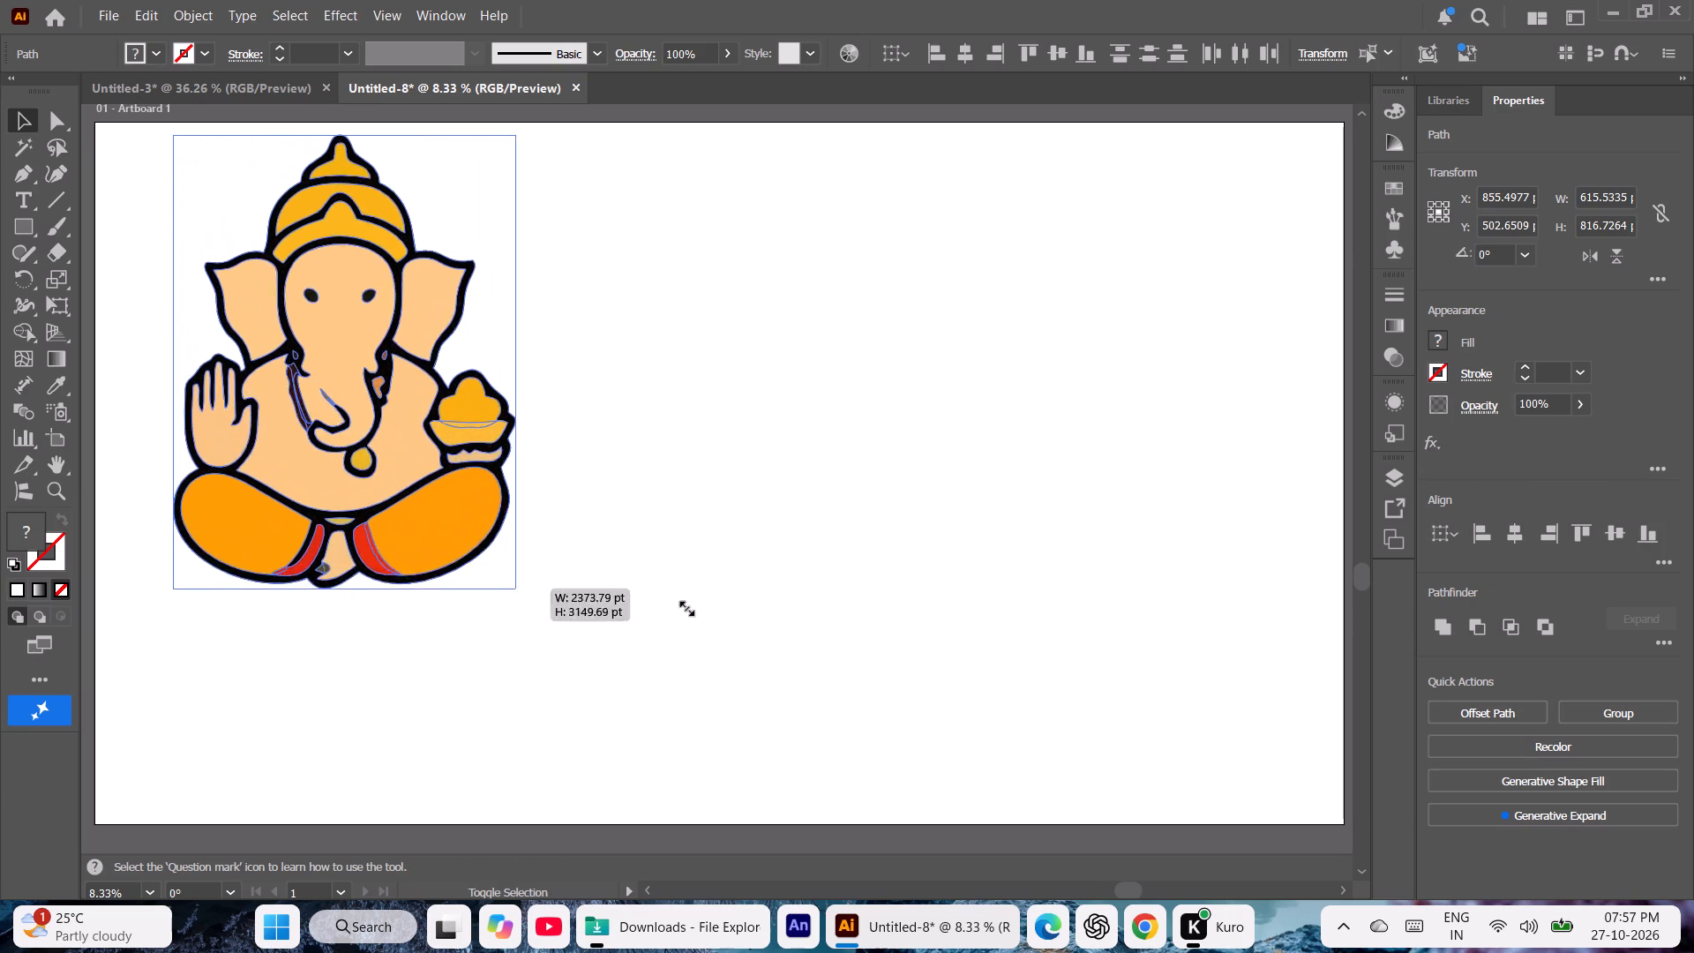
left_click_drag(685, 606, 822, 724, "shift")
left_click_drag(392, 420, 581, 455)
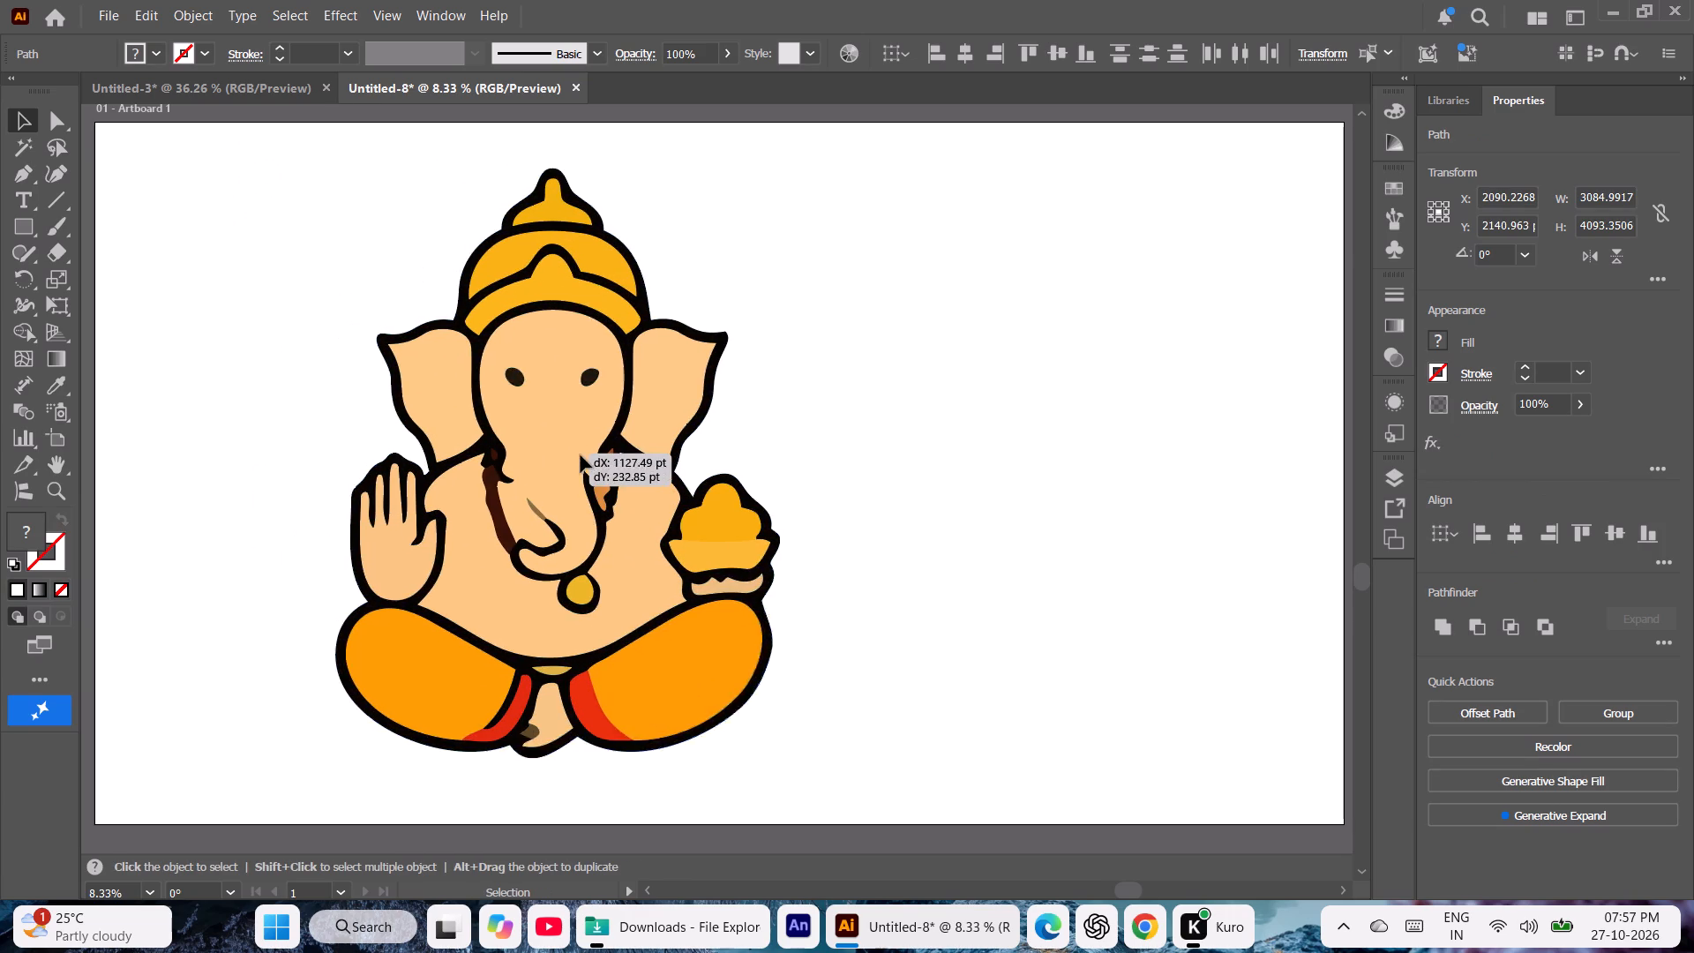
left_click_drag(581, 455, 712, 452)
left_click(1097, 424)
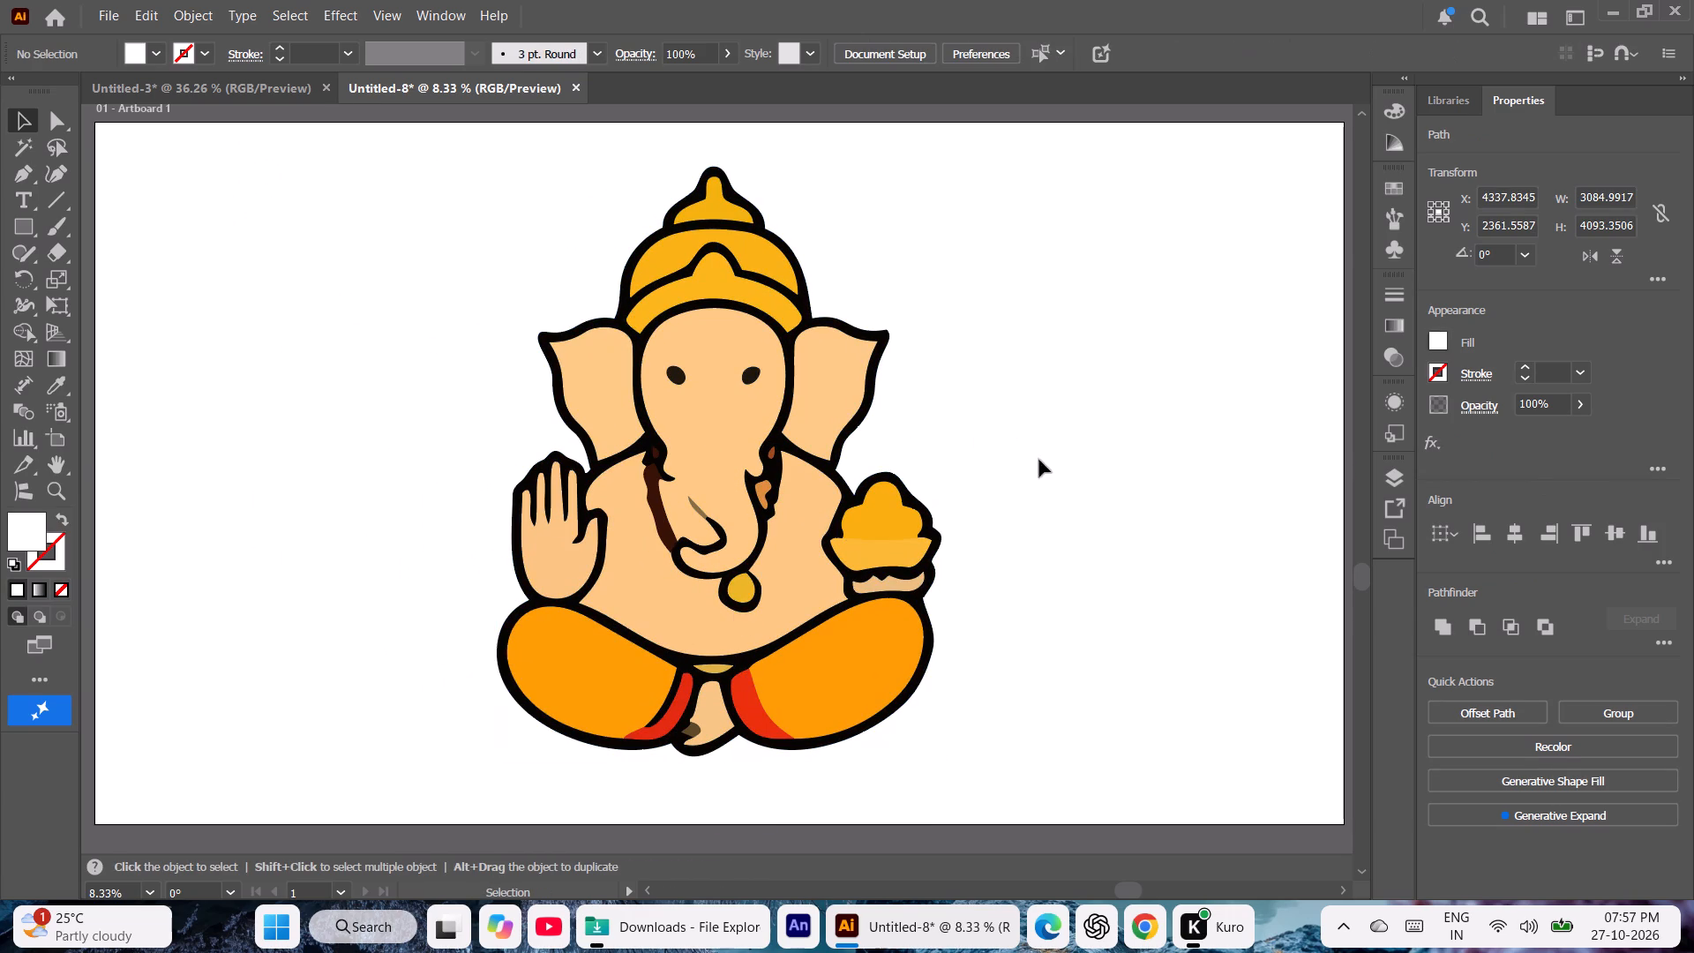
Recolour both orange leg shapes with the recent bright yellow fill FCF121, after trying FCD121.
left_click(574, 678)
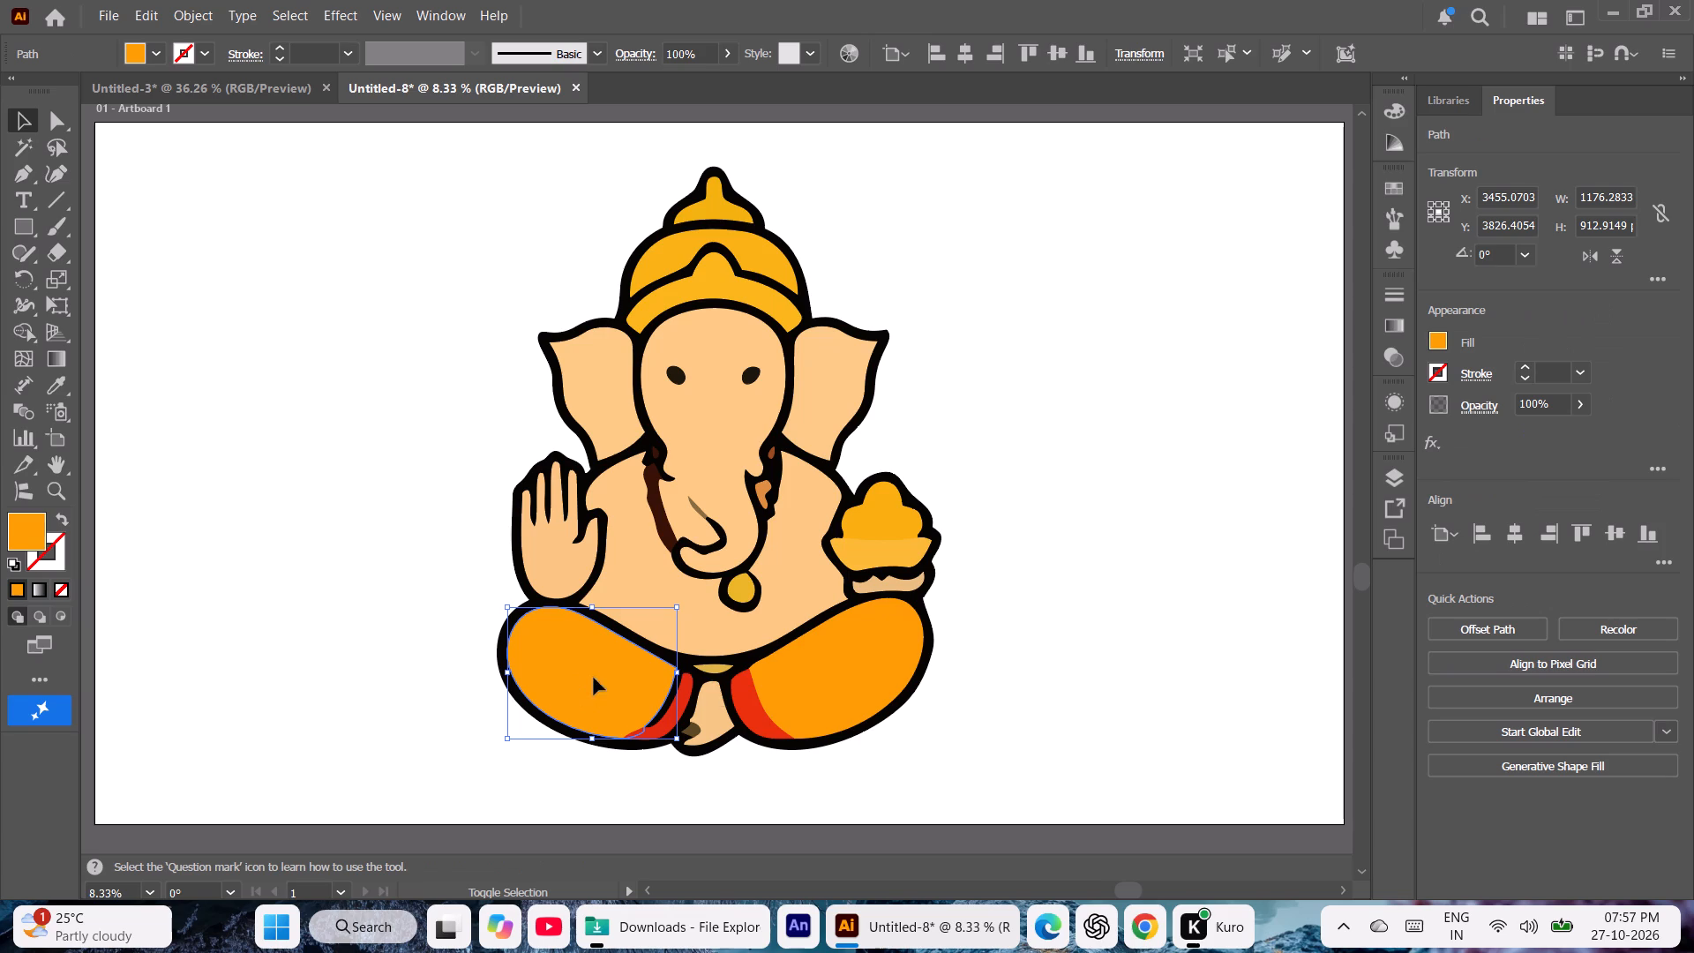
left_click(841, 680, "shift")
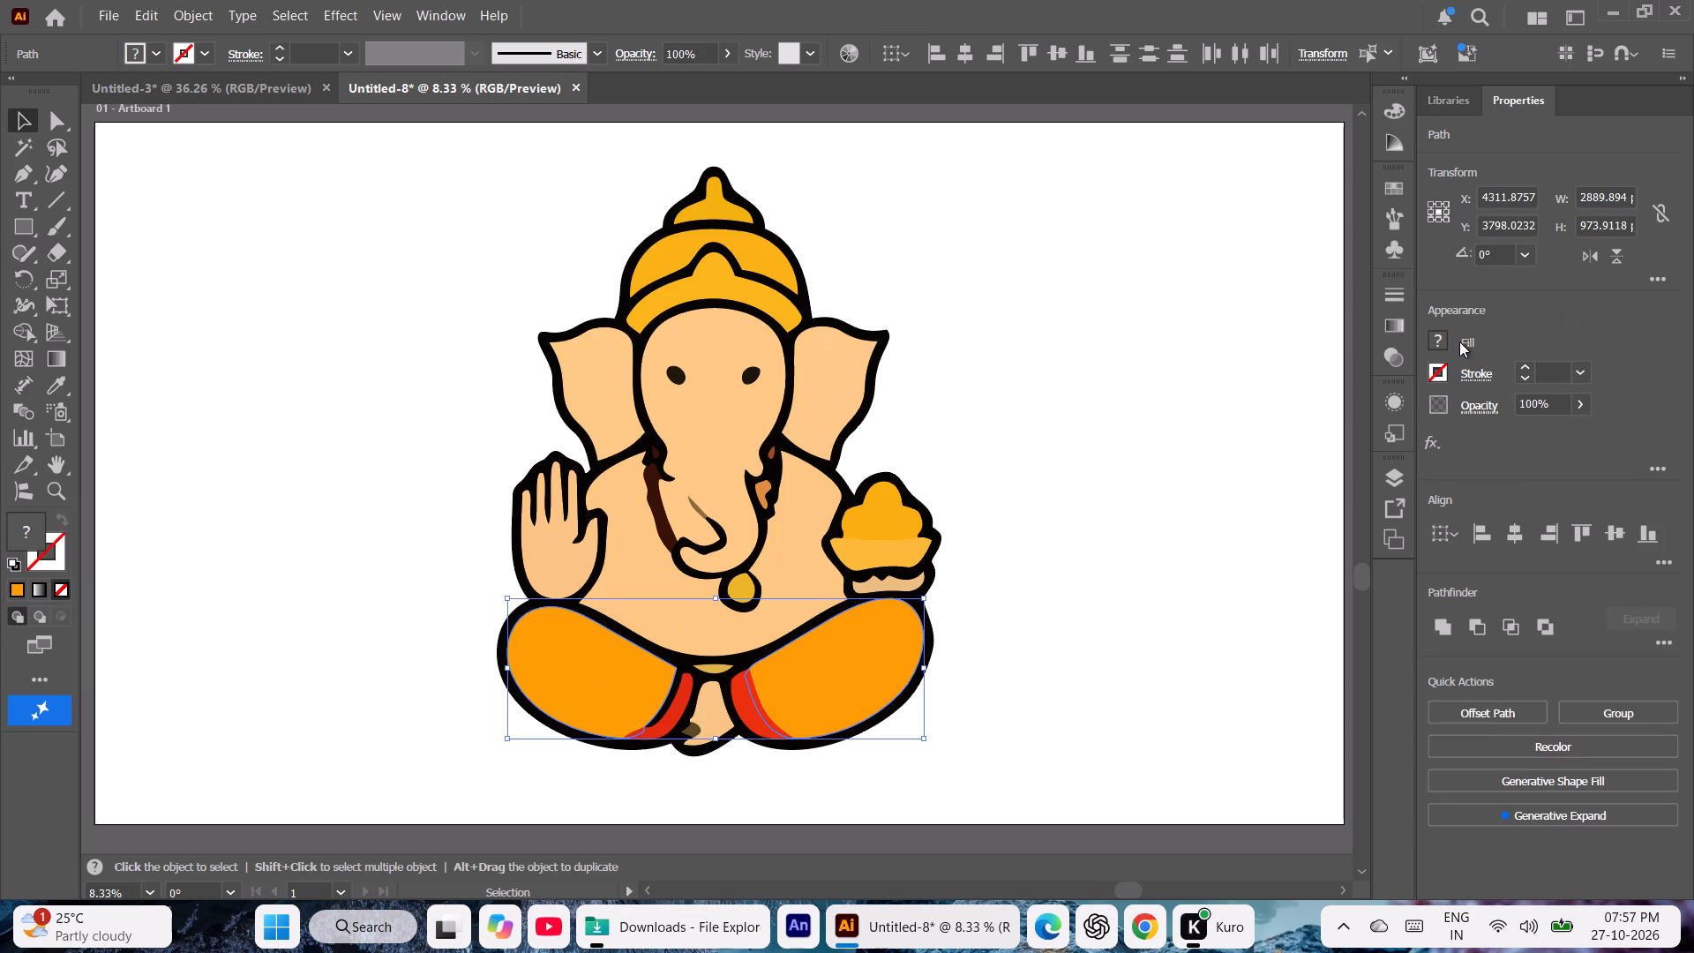
left_click(1439, 337)
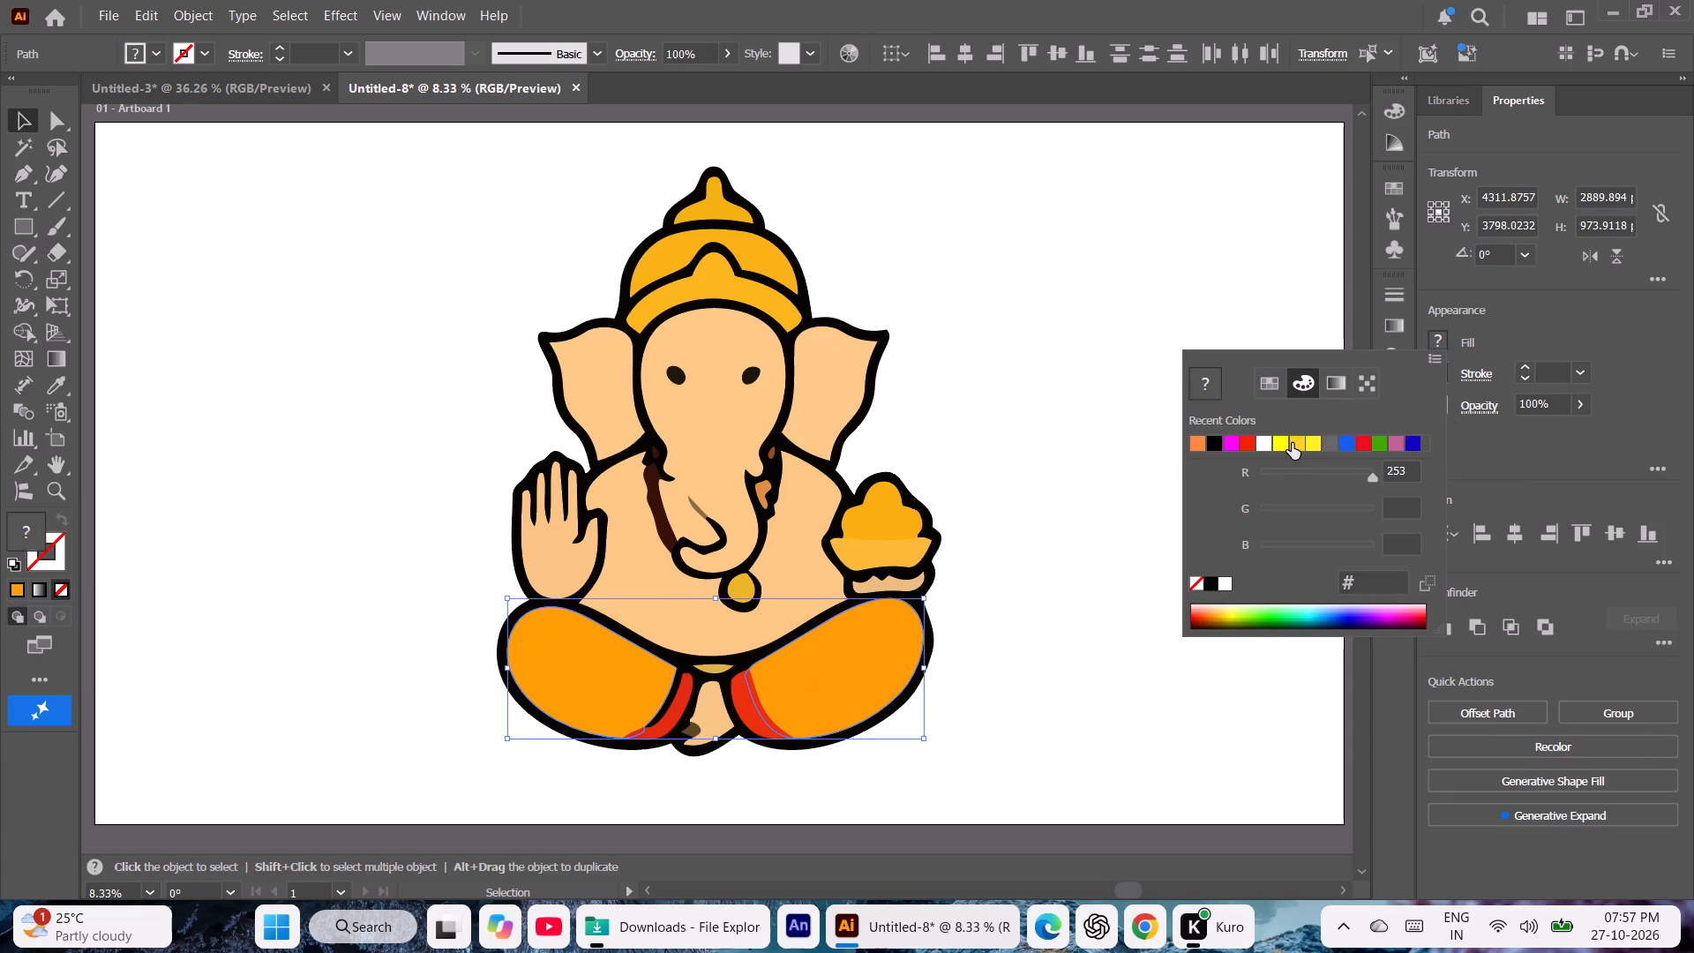
left_click(1292, 443)
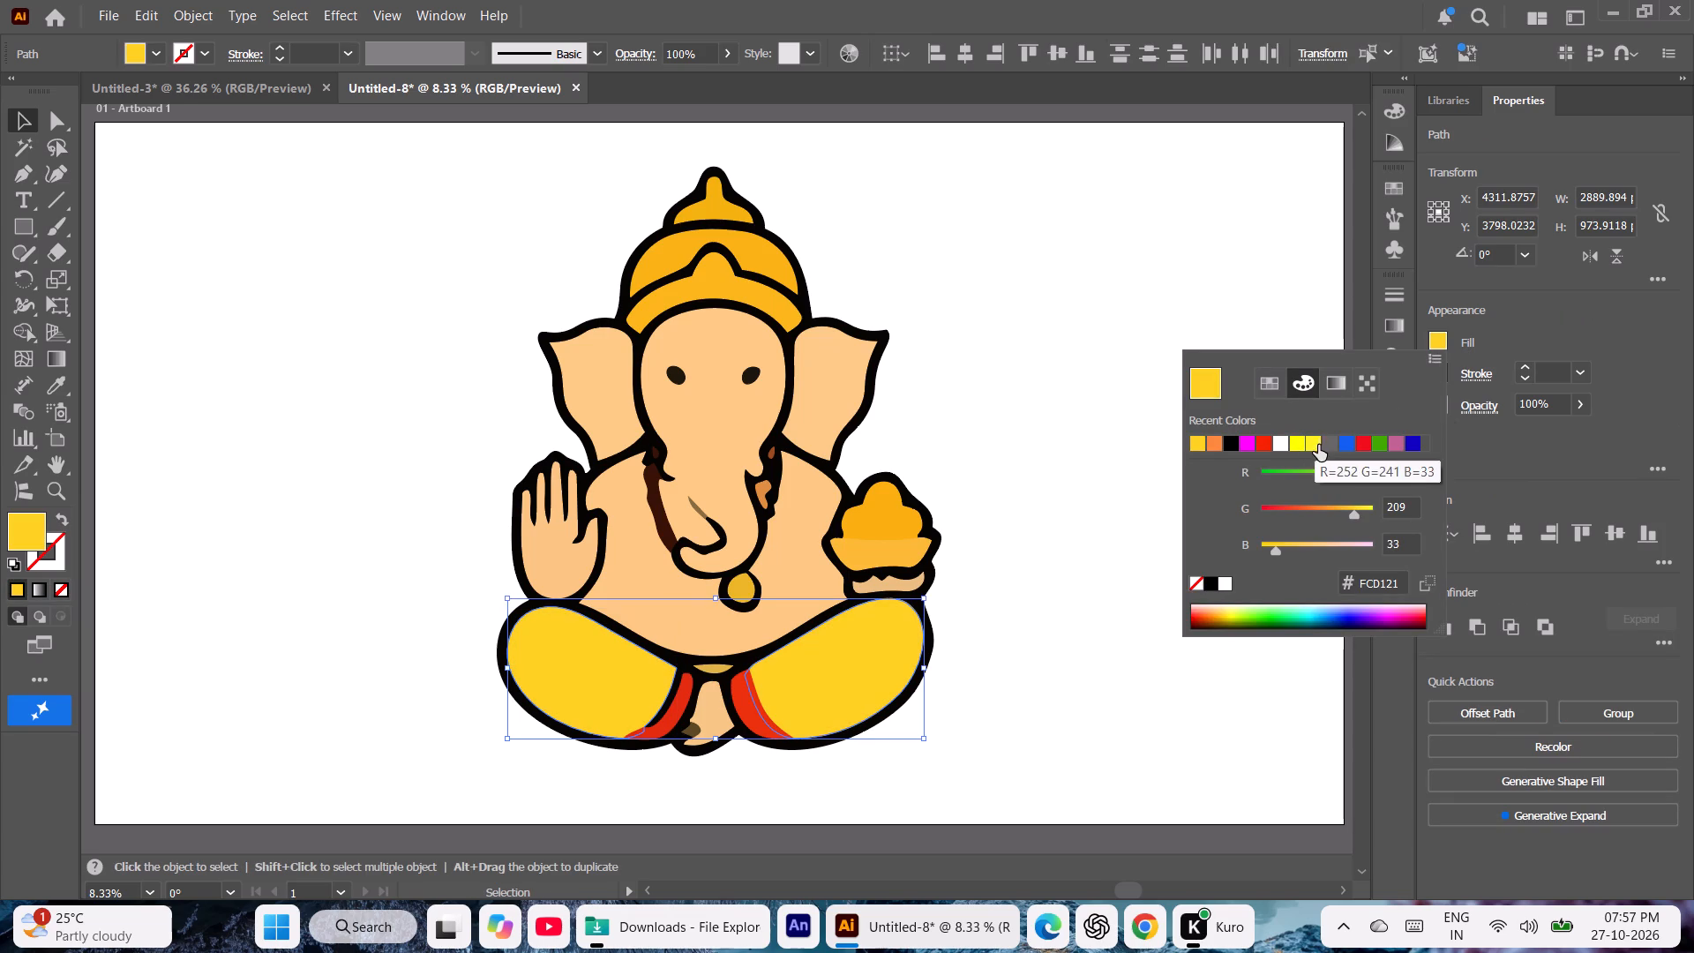
left_click(1200, 446)
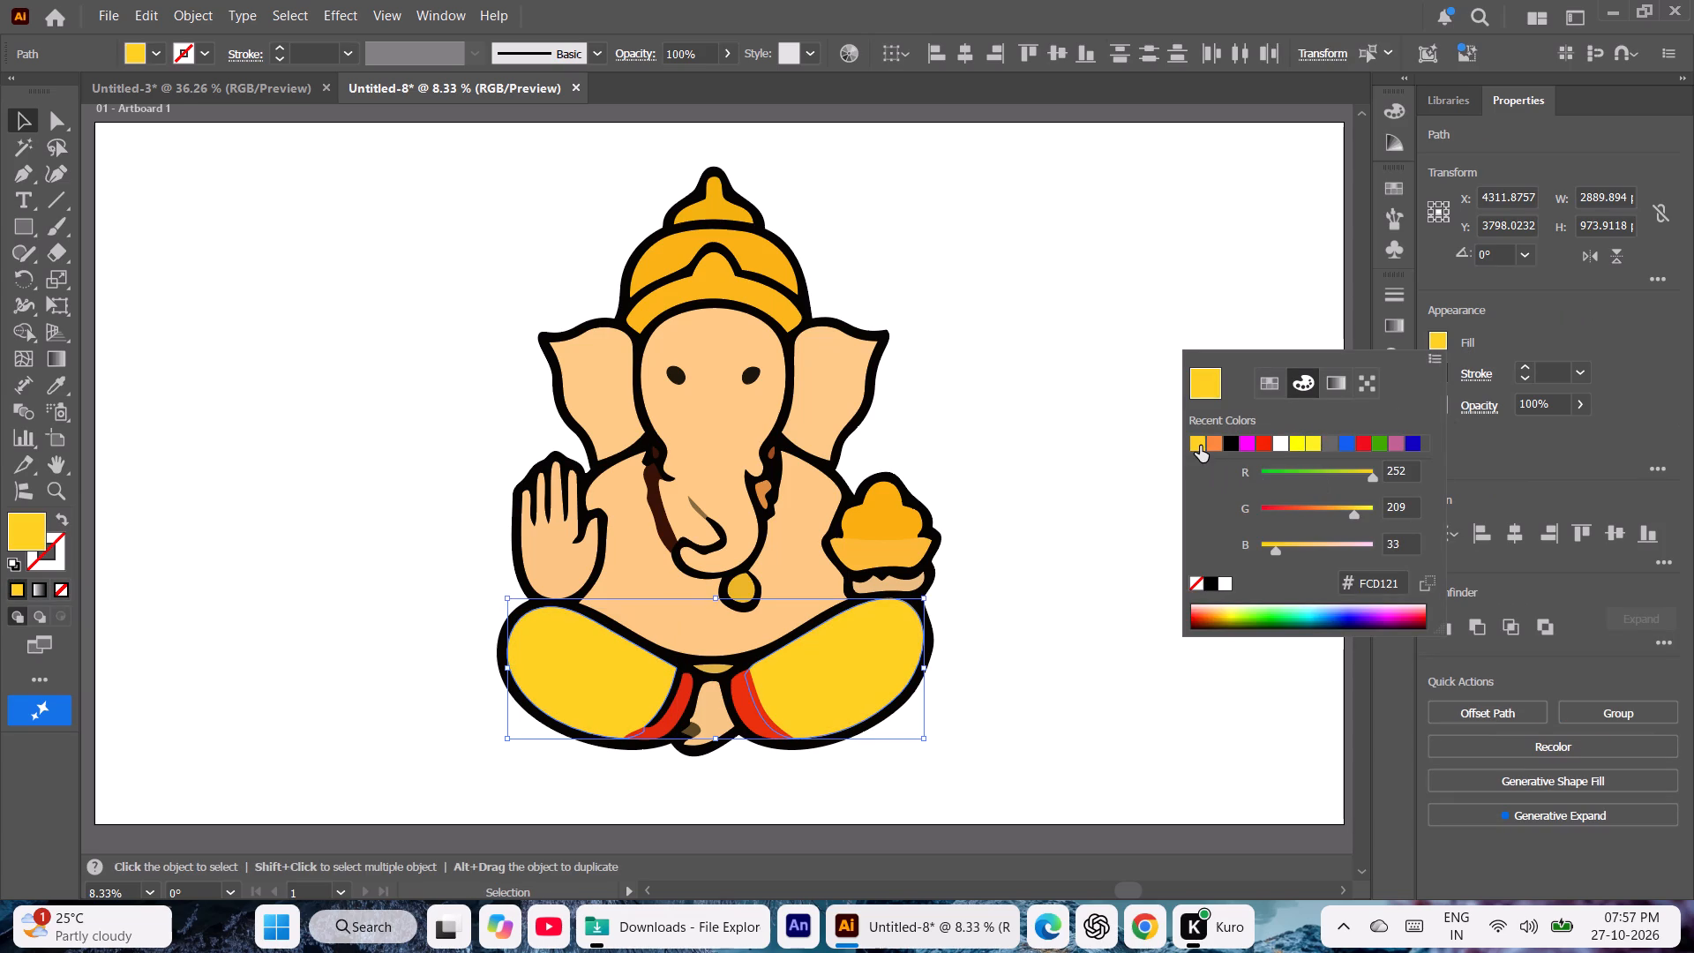
left_click(1310, 444)
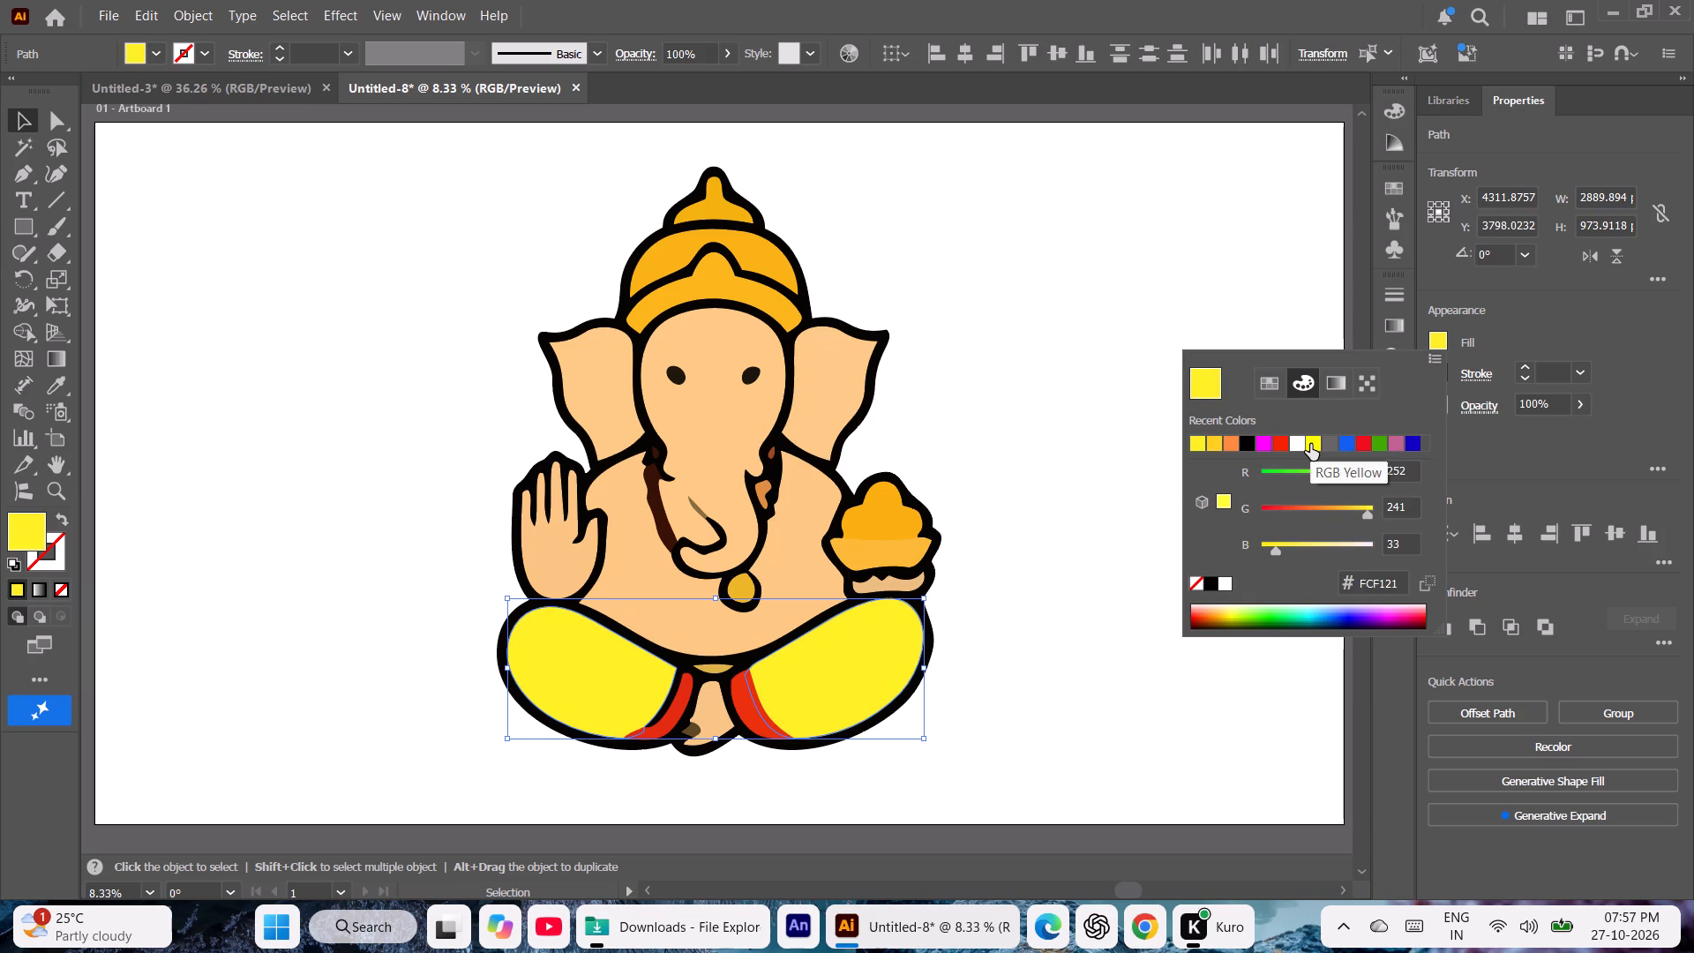
double_click(1013, 327)
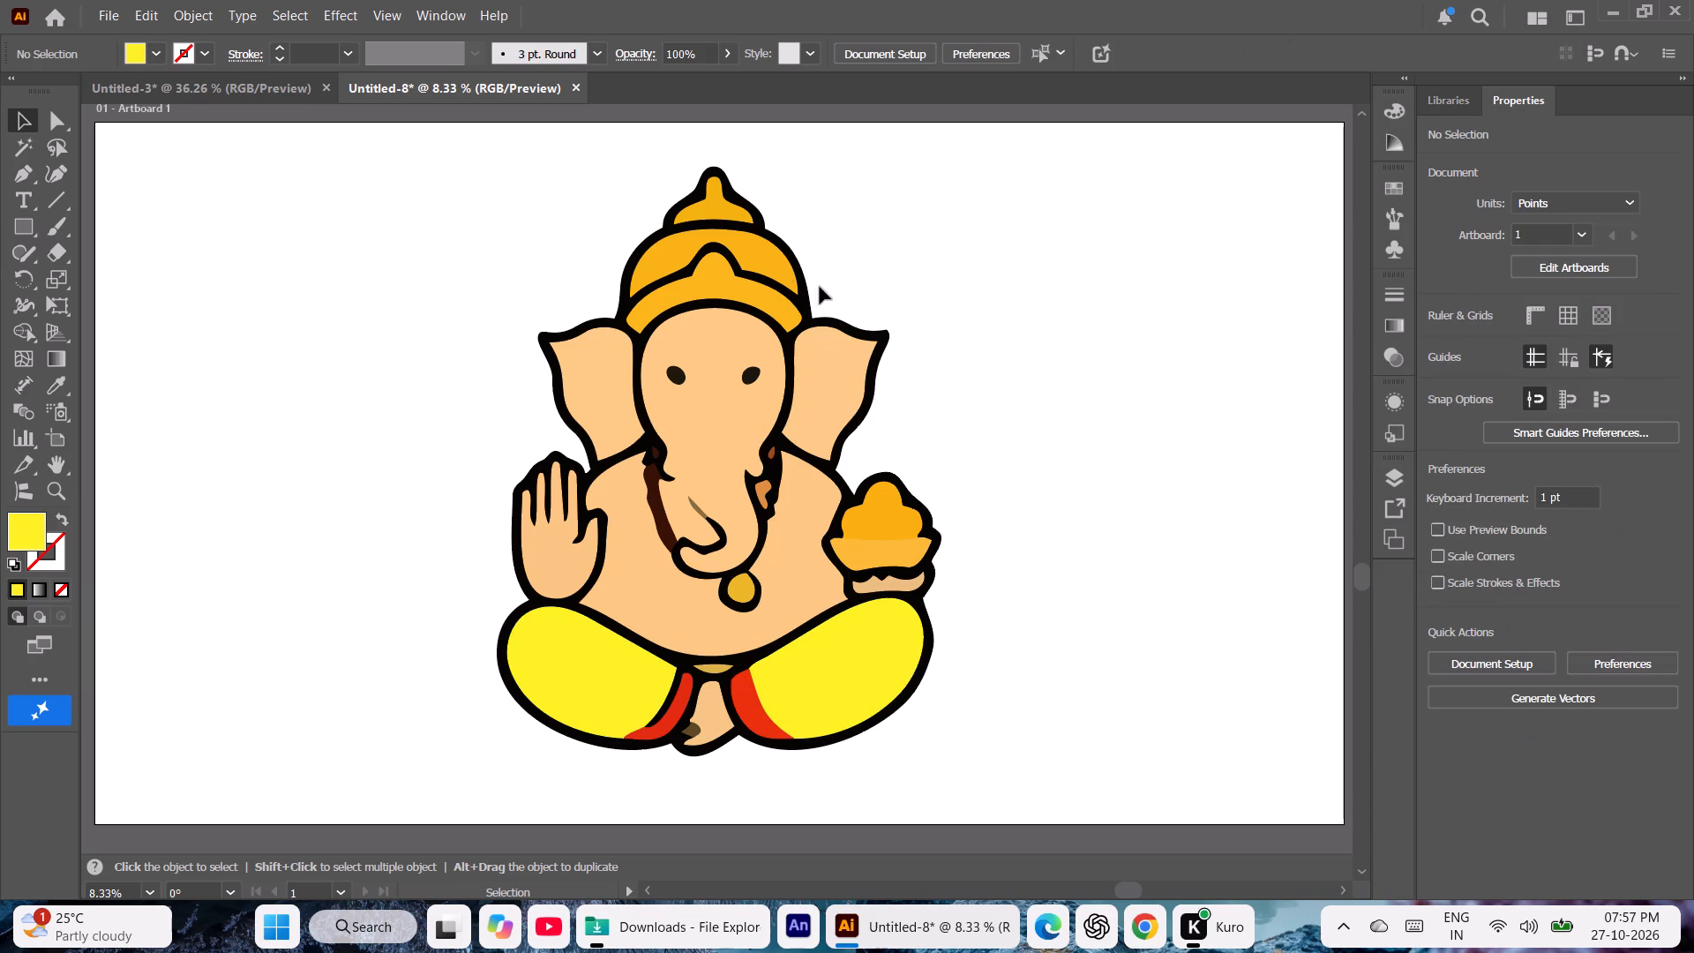
Recolour the three orange crown sections with the legs' yellow using the Eyedropper.
left_click(713, 198)
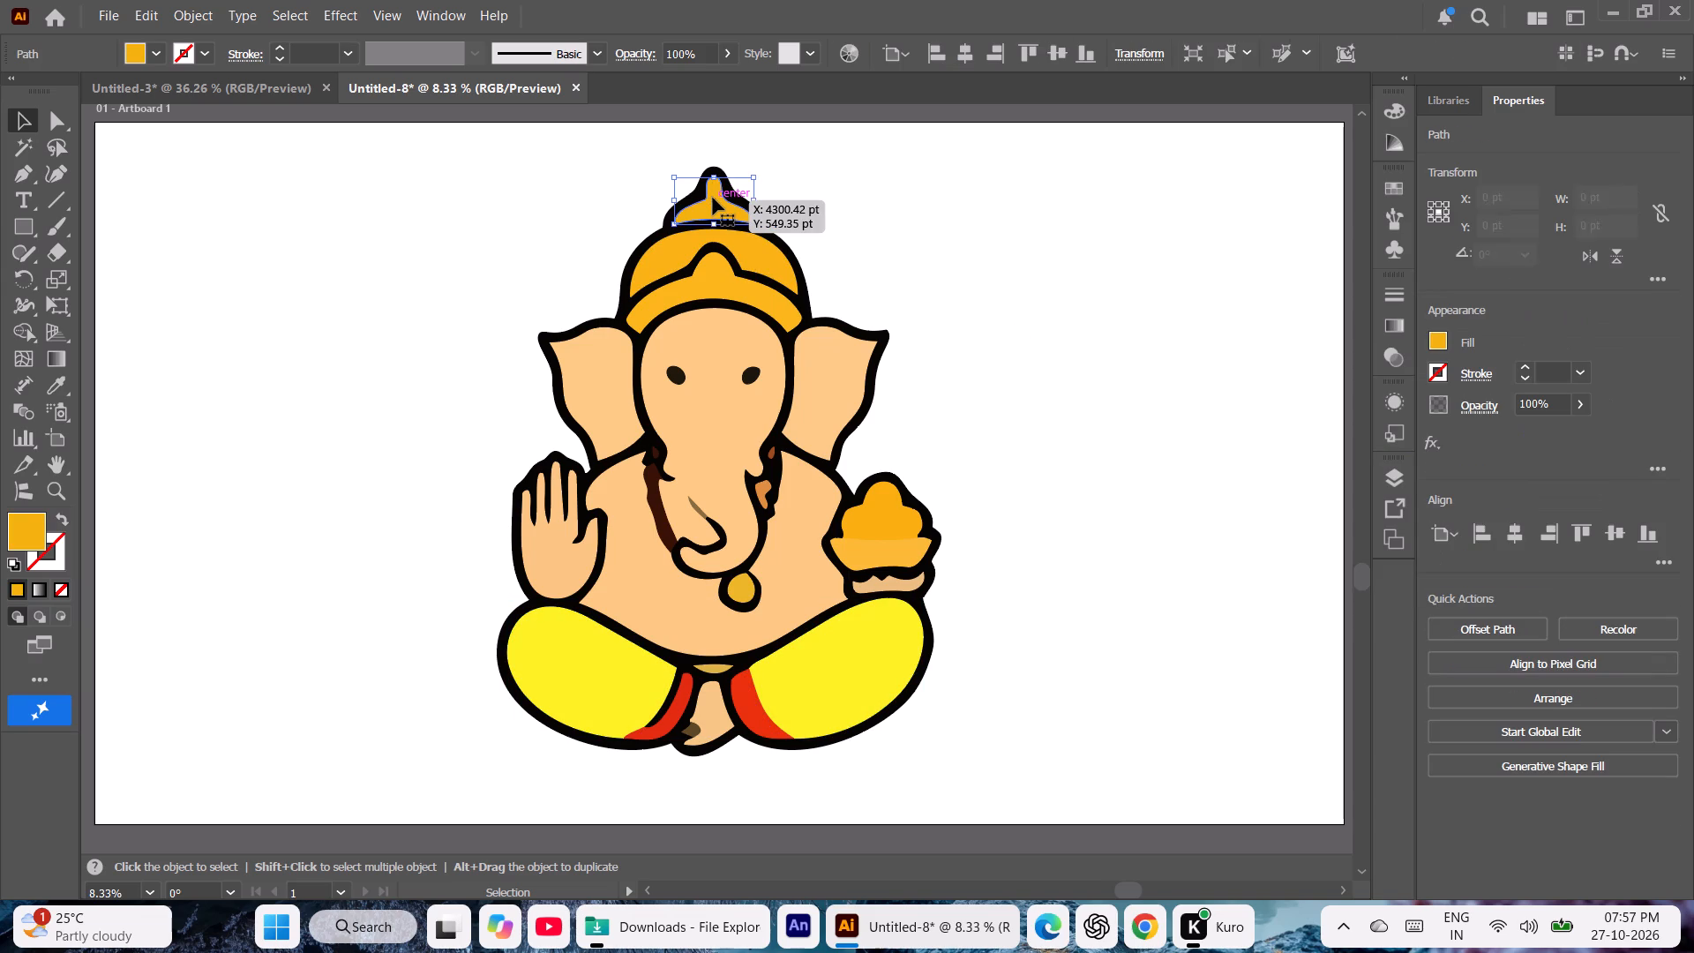
left_click(670, 245, "shift")
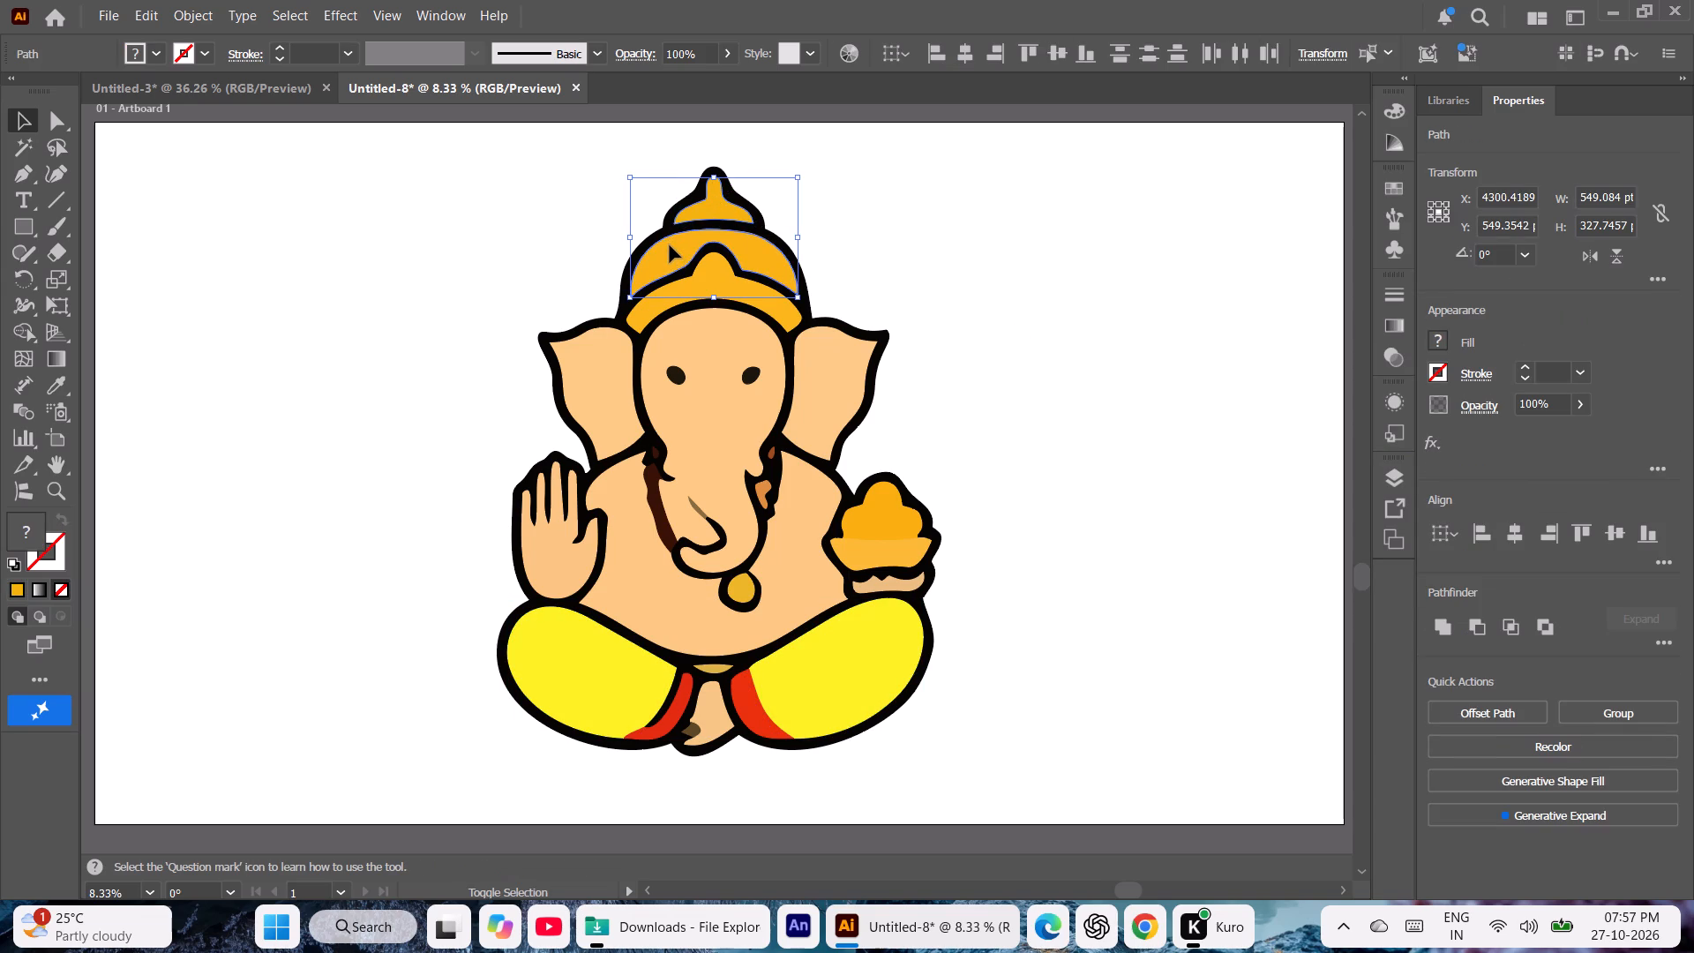
left_click(712, 273, "shift")
key("i")
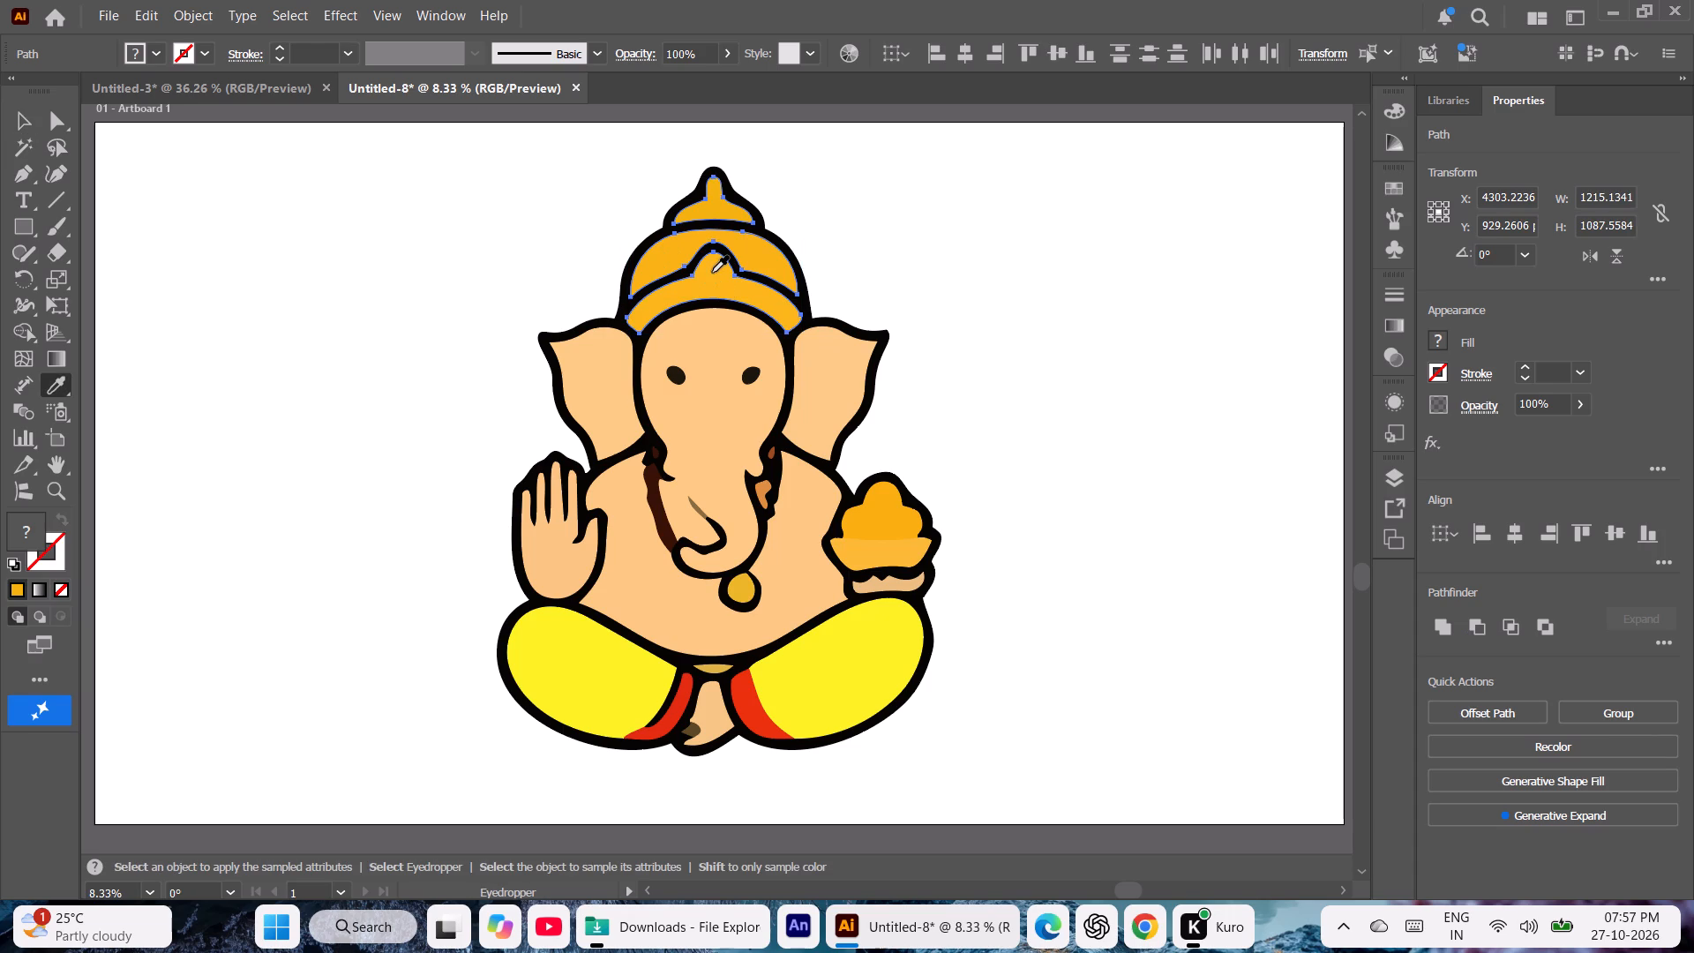
left_click(837, 679)
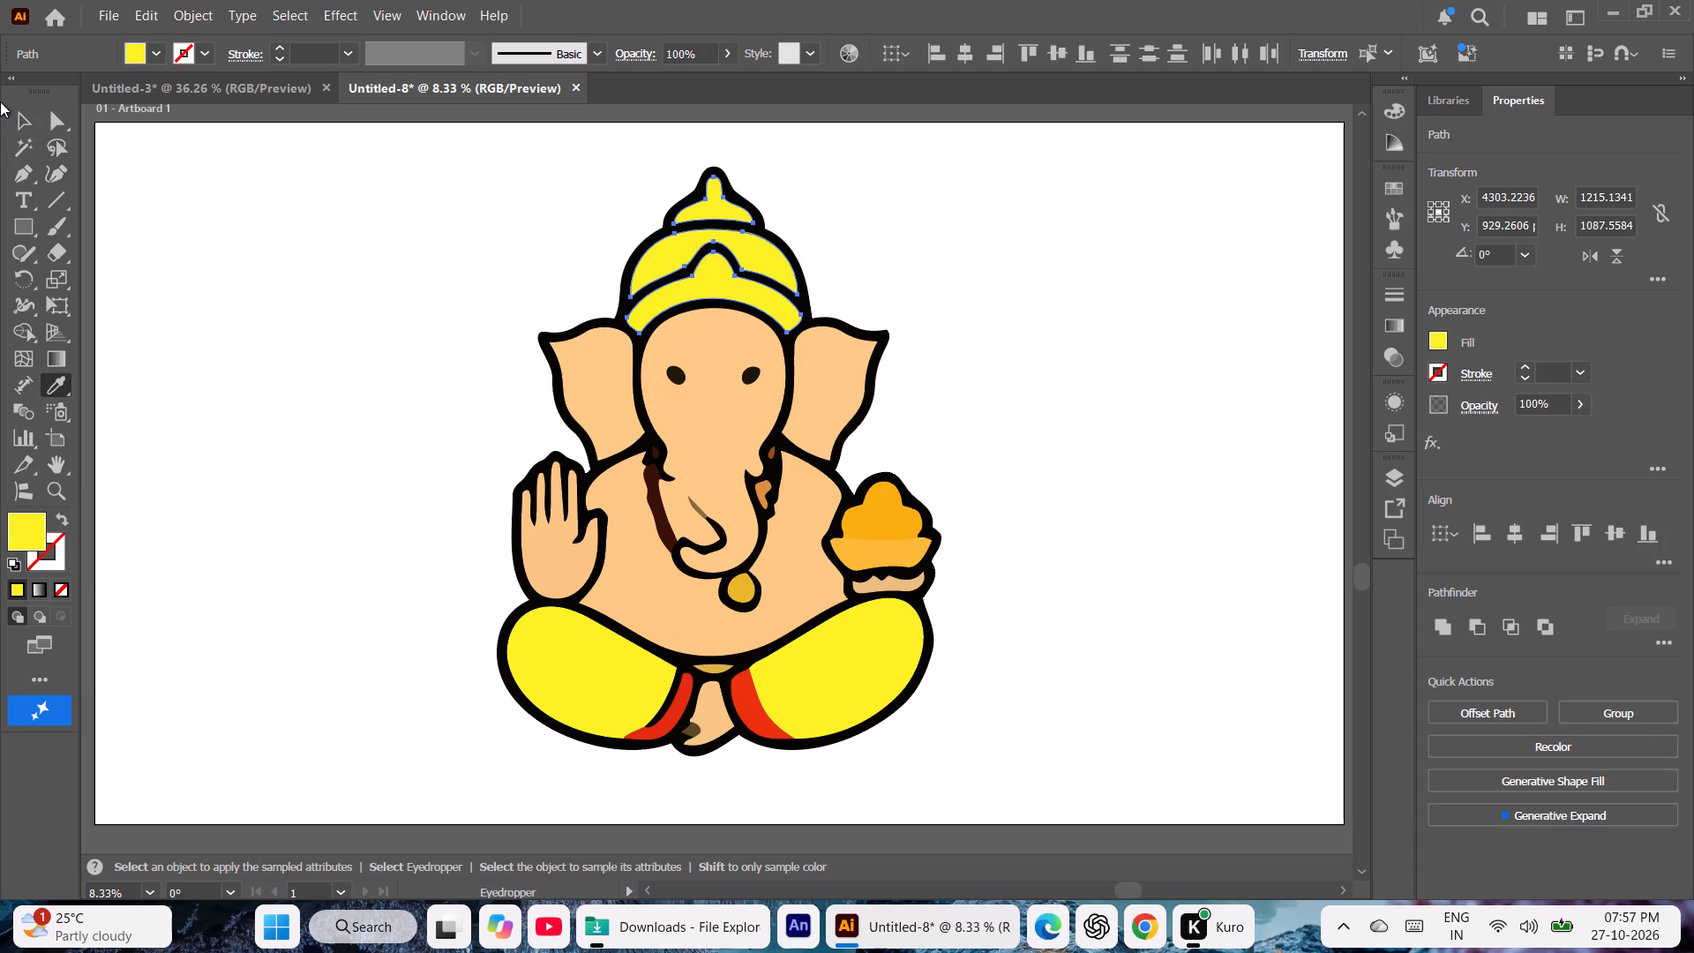
left_click(8, 111)
left_click(242, 229)
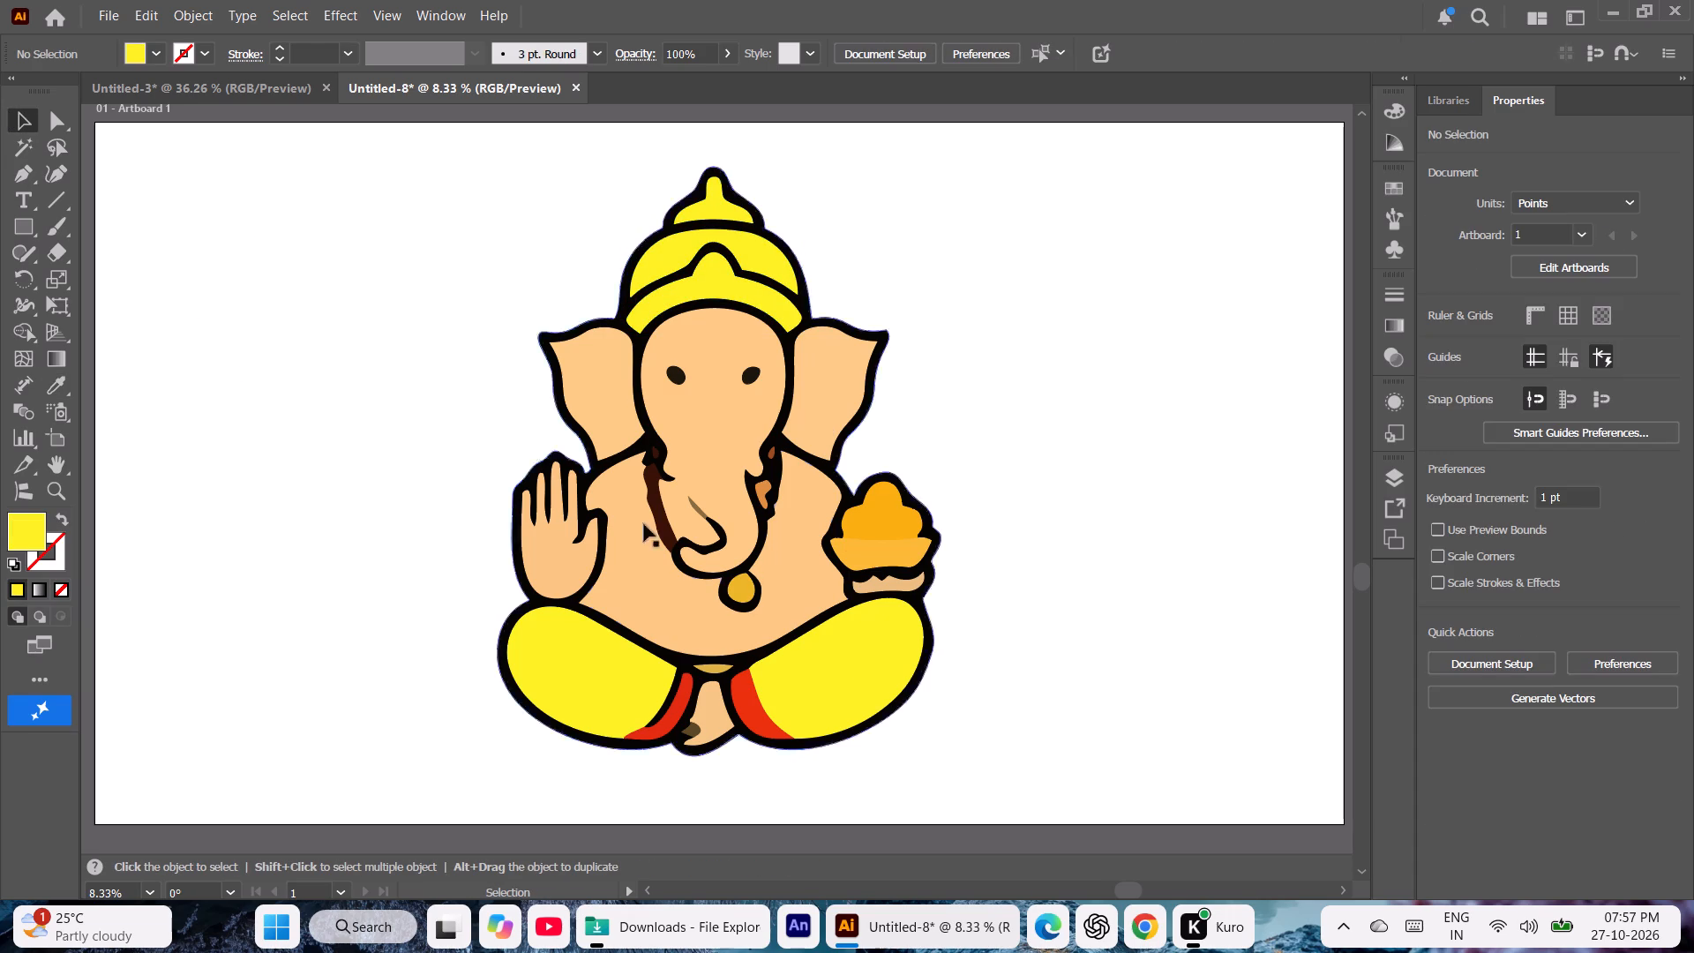
Recolour the round pendant below the trunk with the legs' yellow using the Eyedropper.
left_click(737, 584)
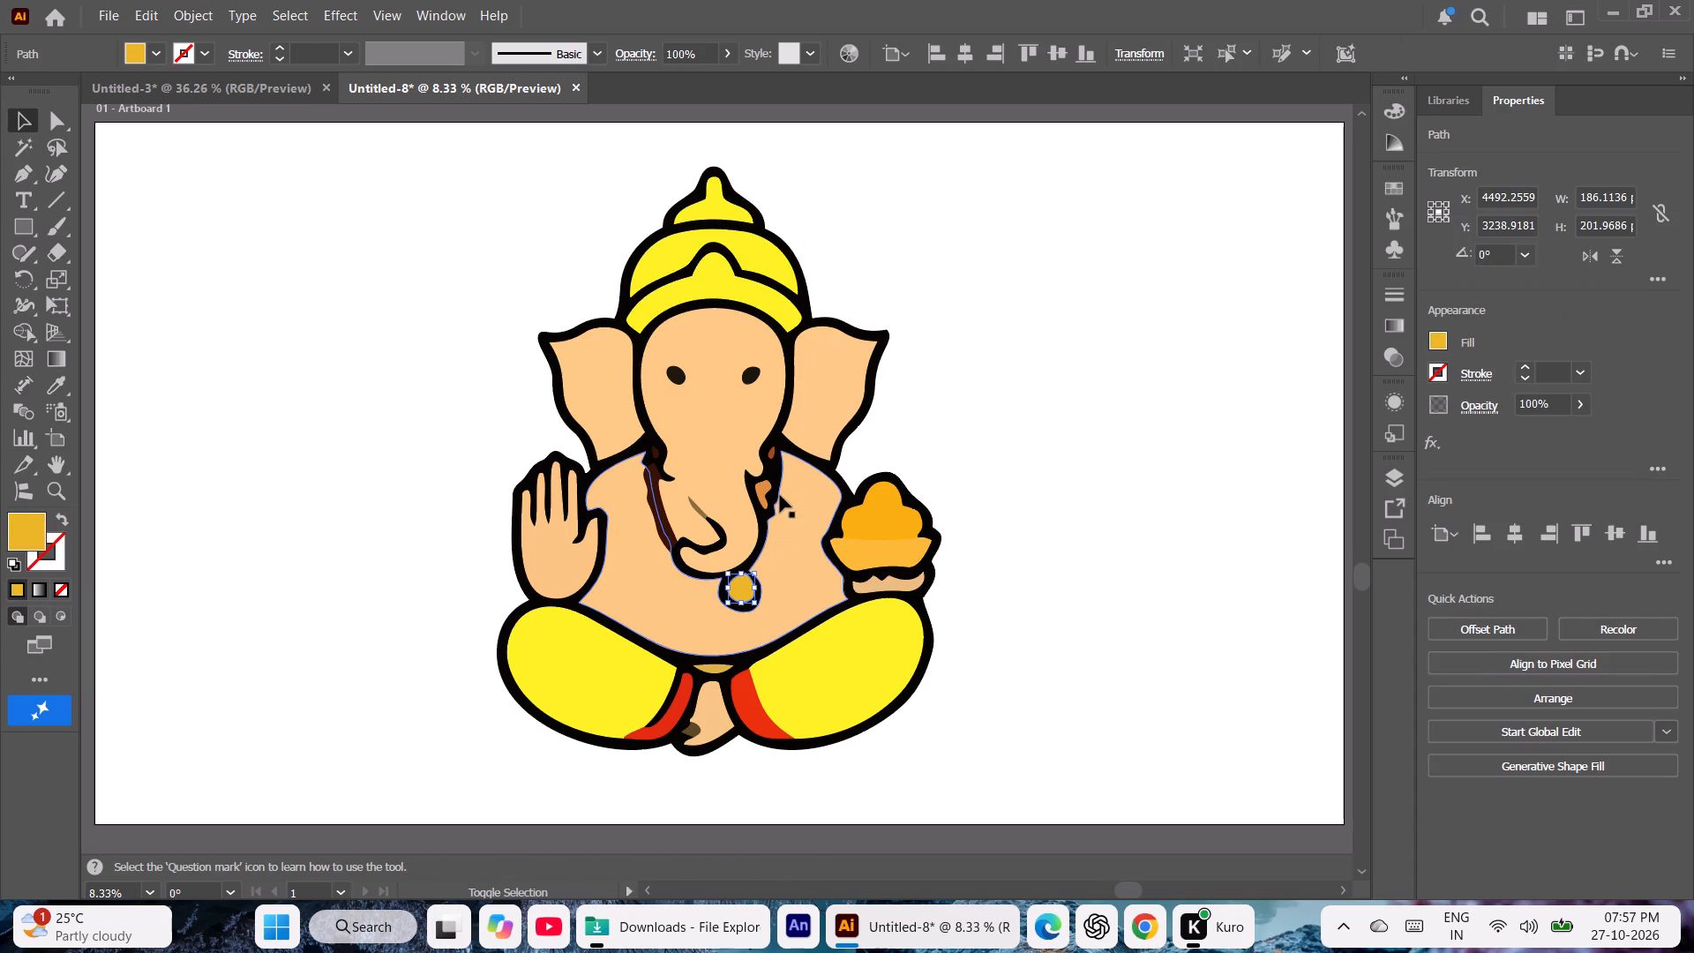
key("i")
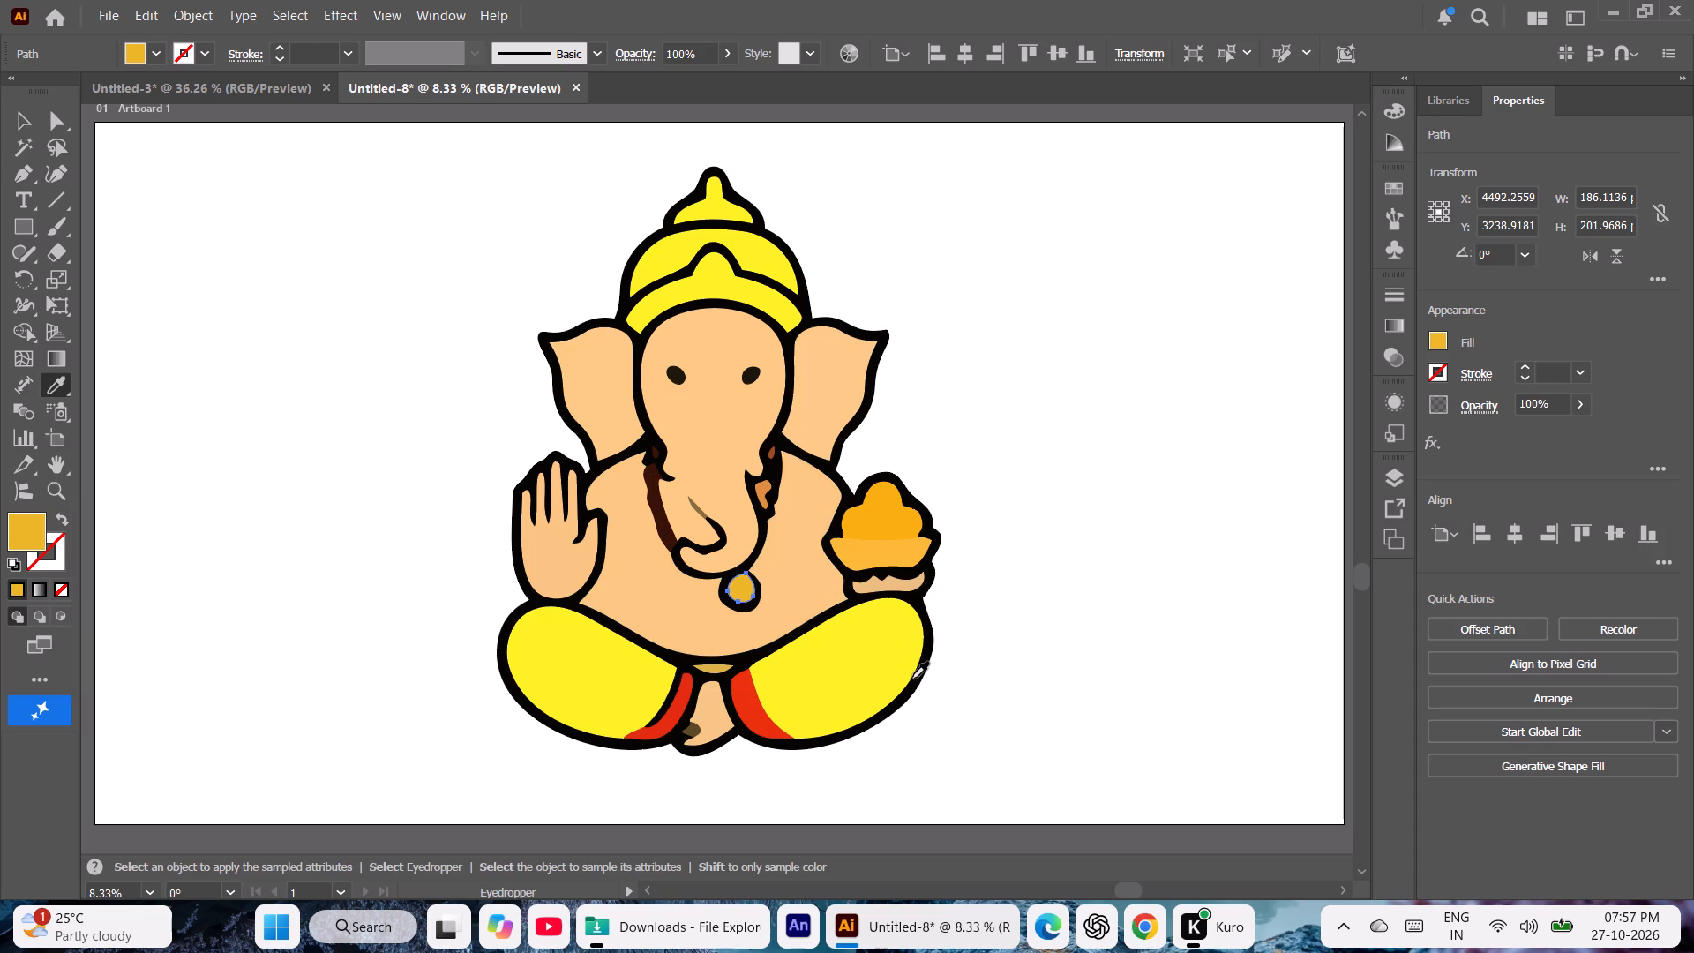
left_click(881, 685)
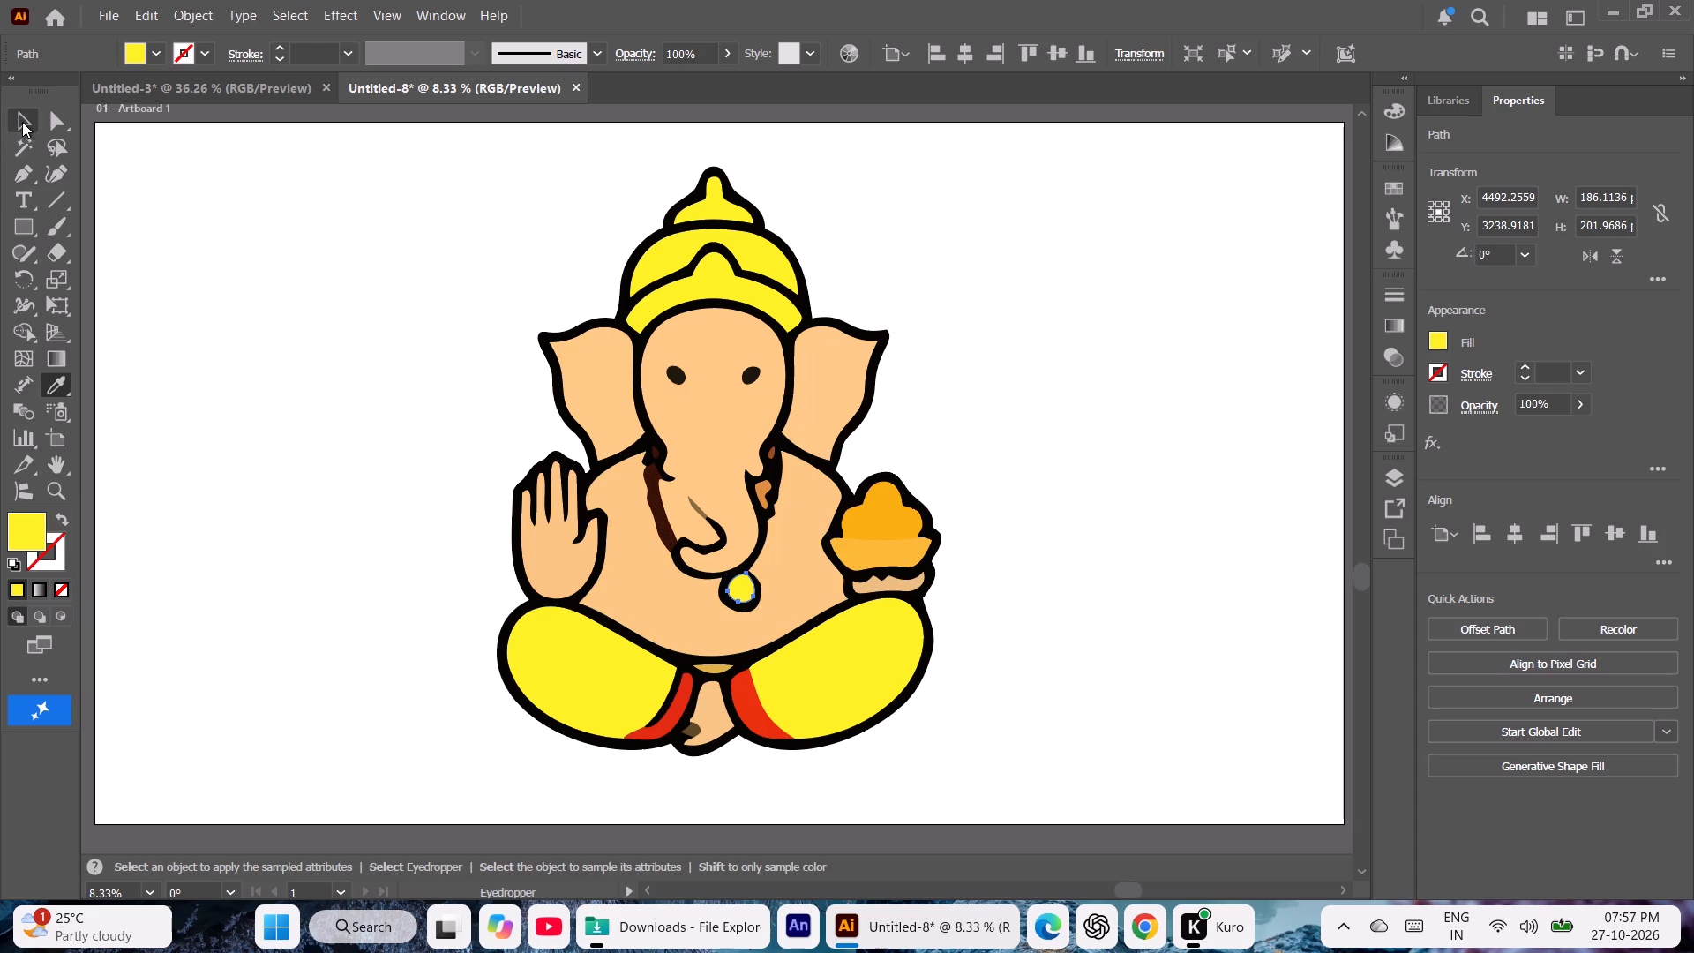
left_click(22, 122)
left_click(269, 350)
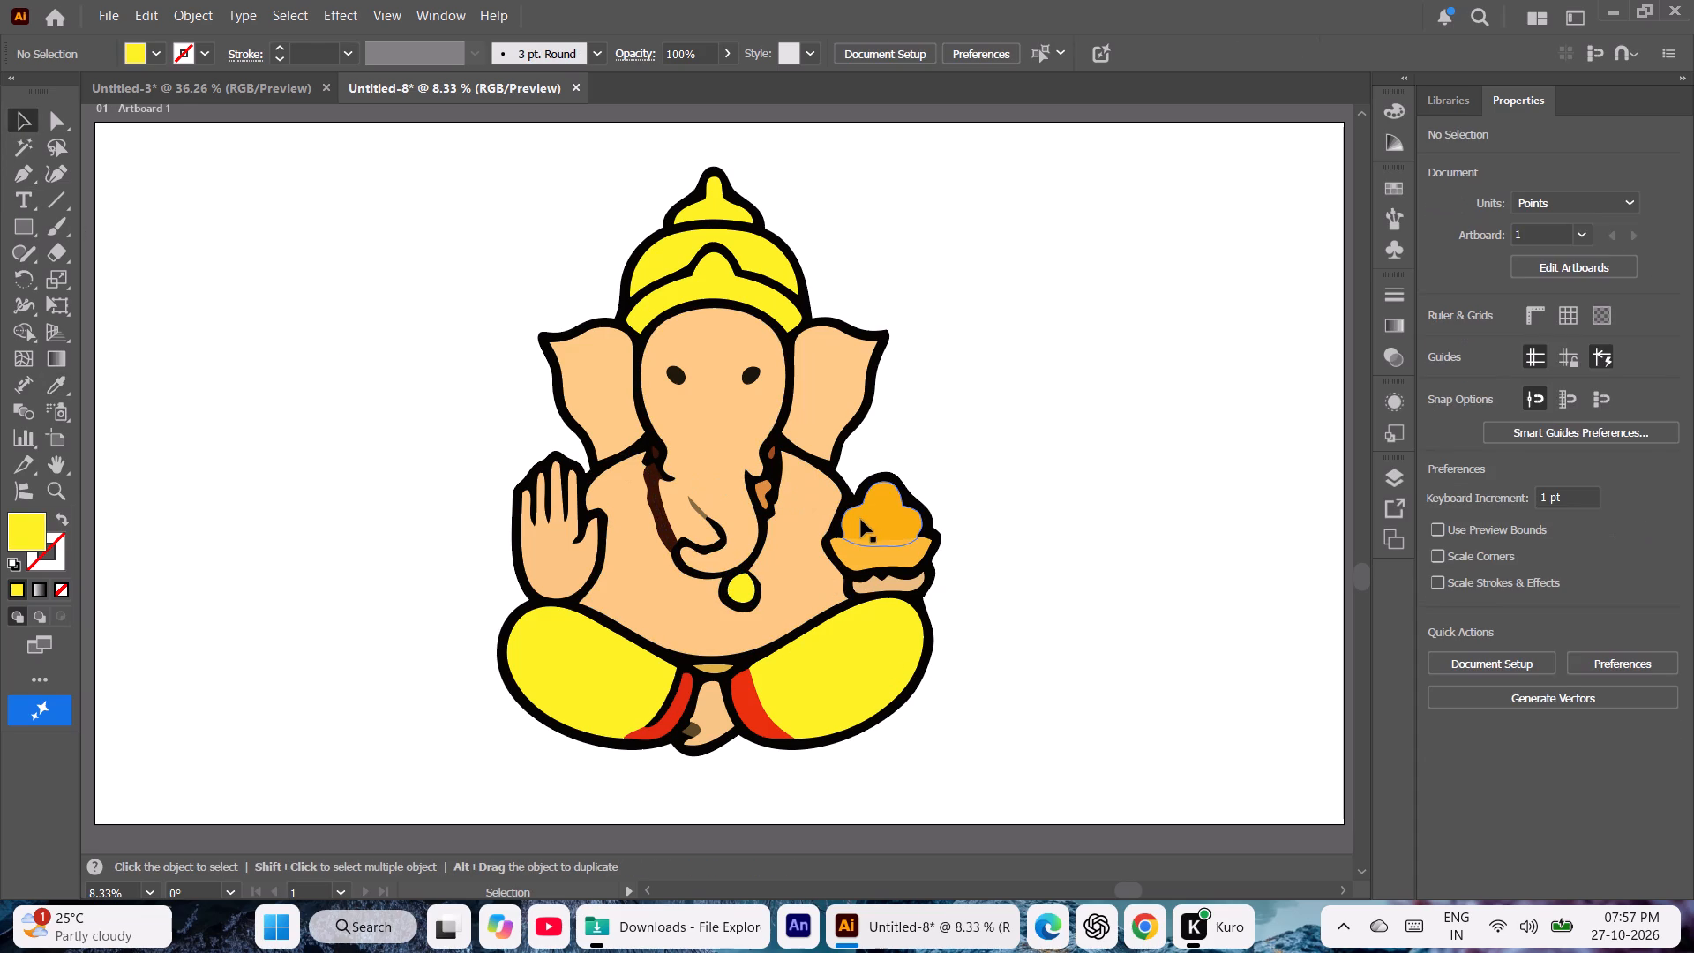
Fill the orange sweets above the bowl with the same recent bright yellow as the legs.
left_click(861, 520)
left_click(1436, 335)
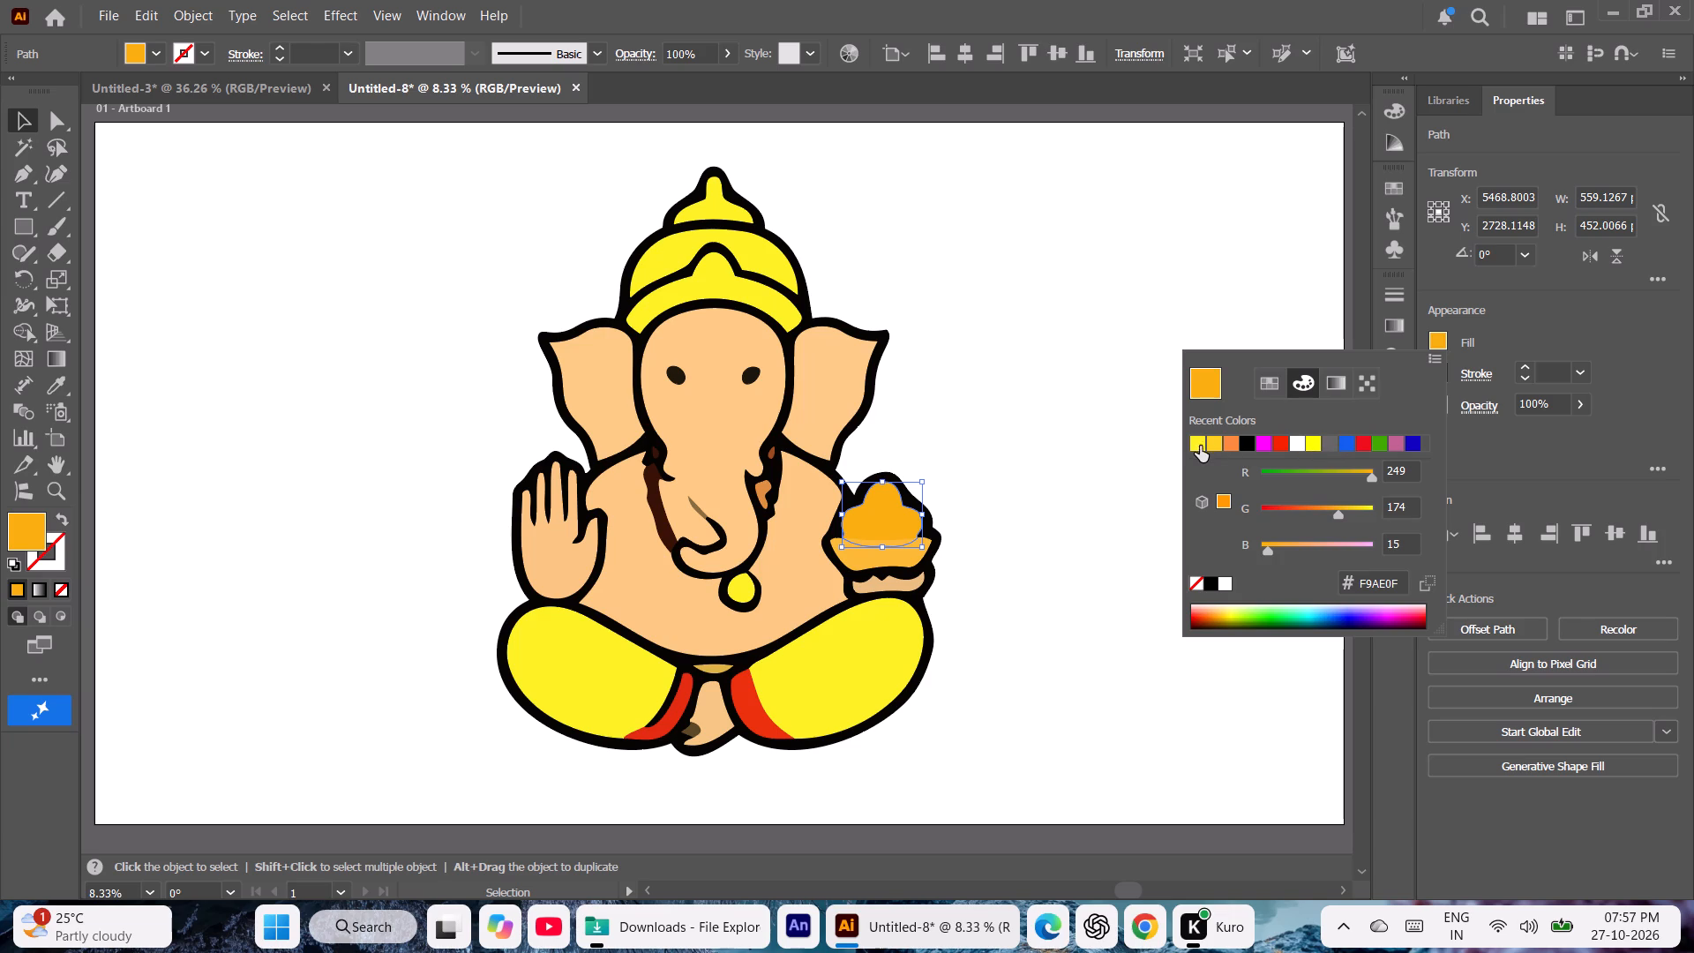
left_click(1195, 445)
double_click(987, 327)
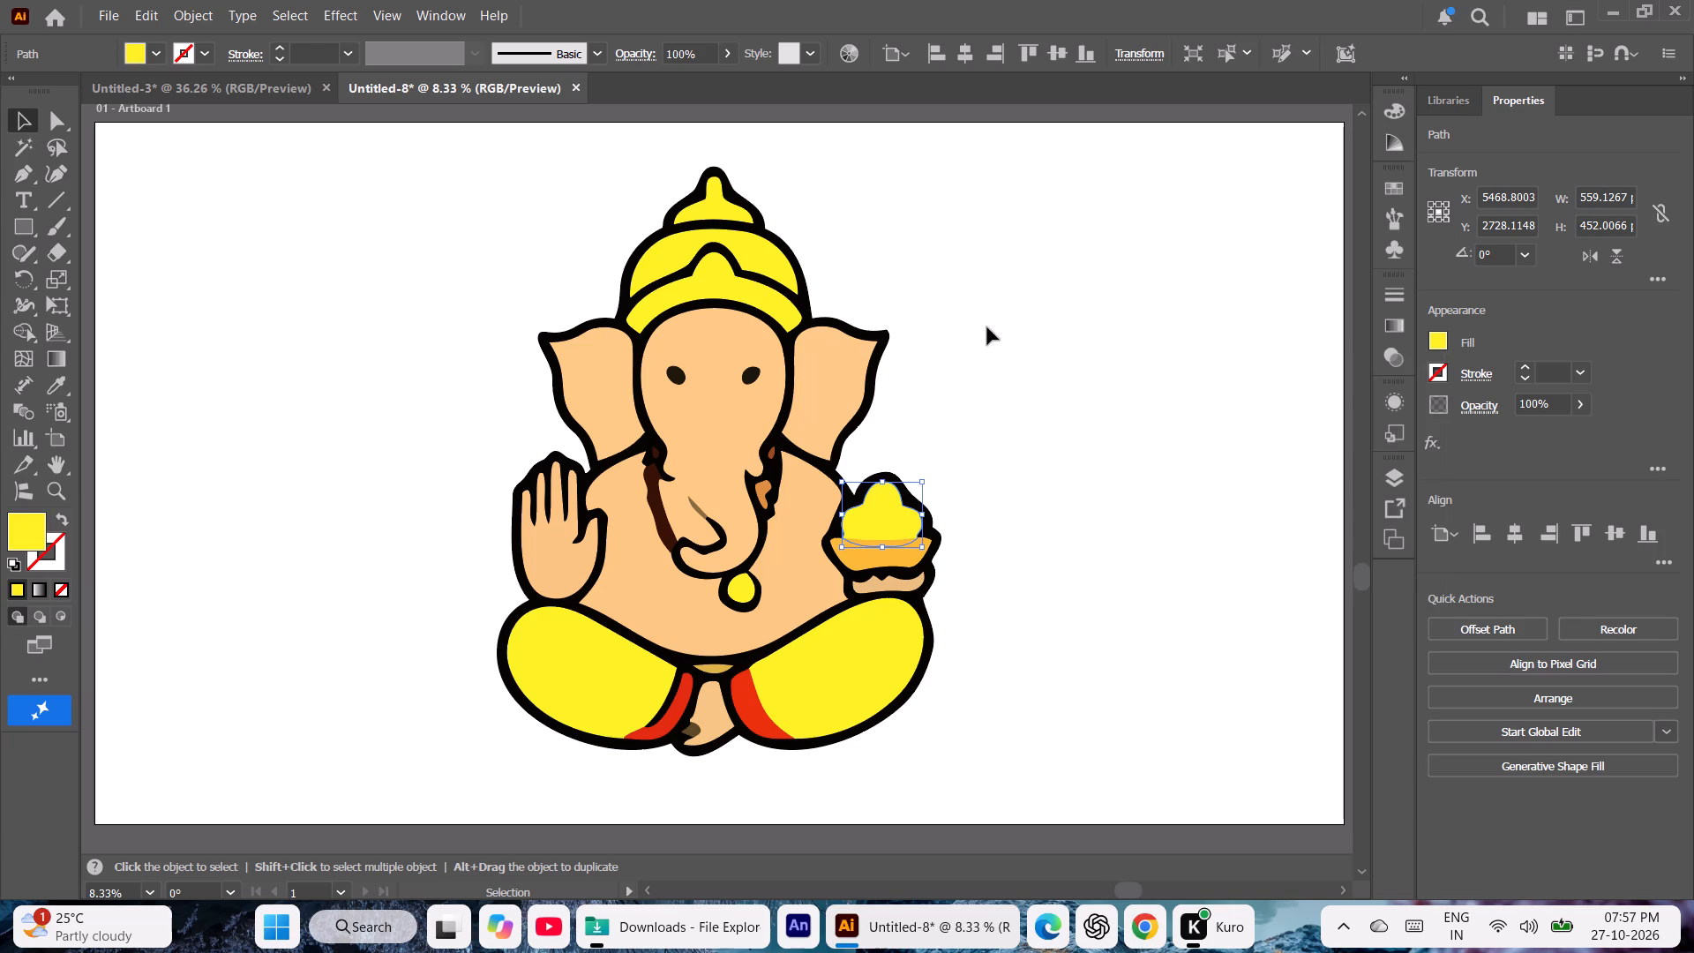
Fill the orange bowl below the sweets with the recent golden yellow FCD121.
left_click(899, 547)
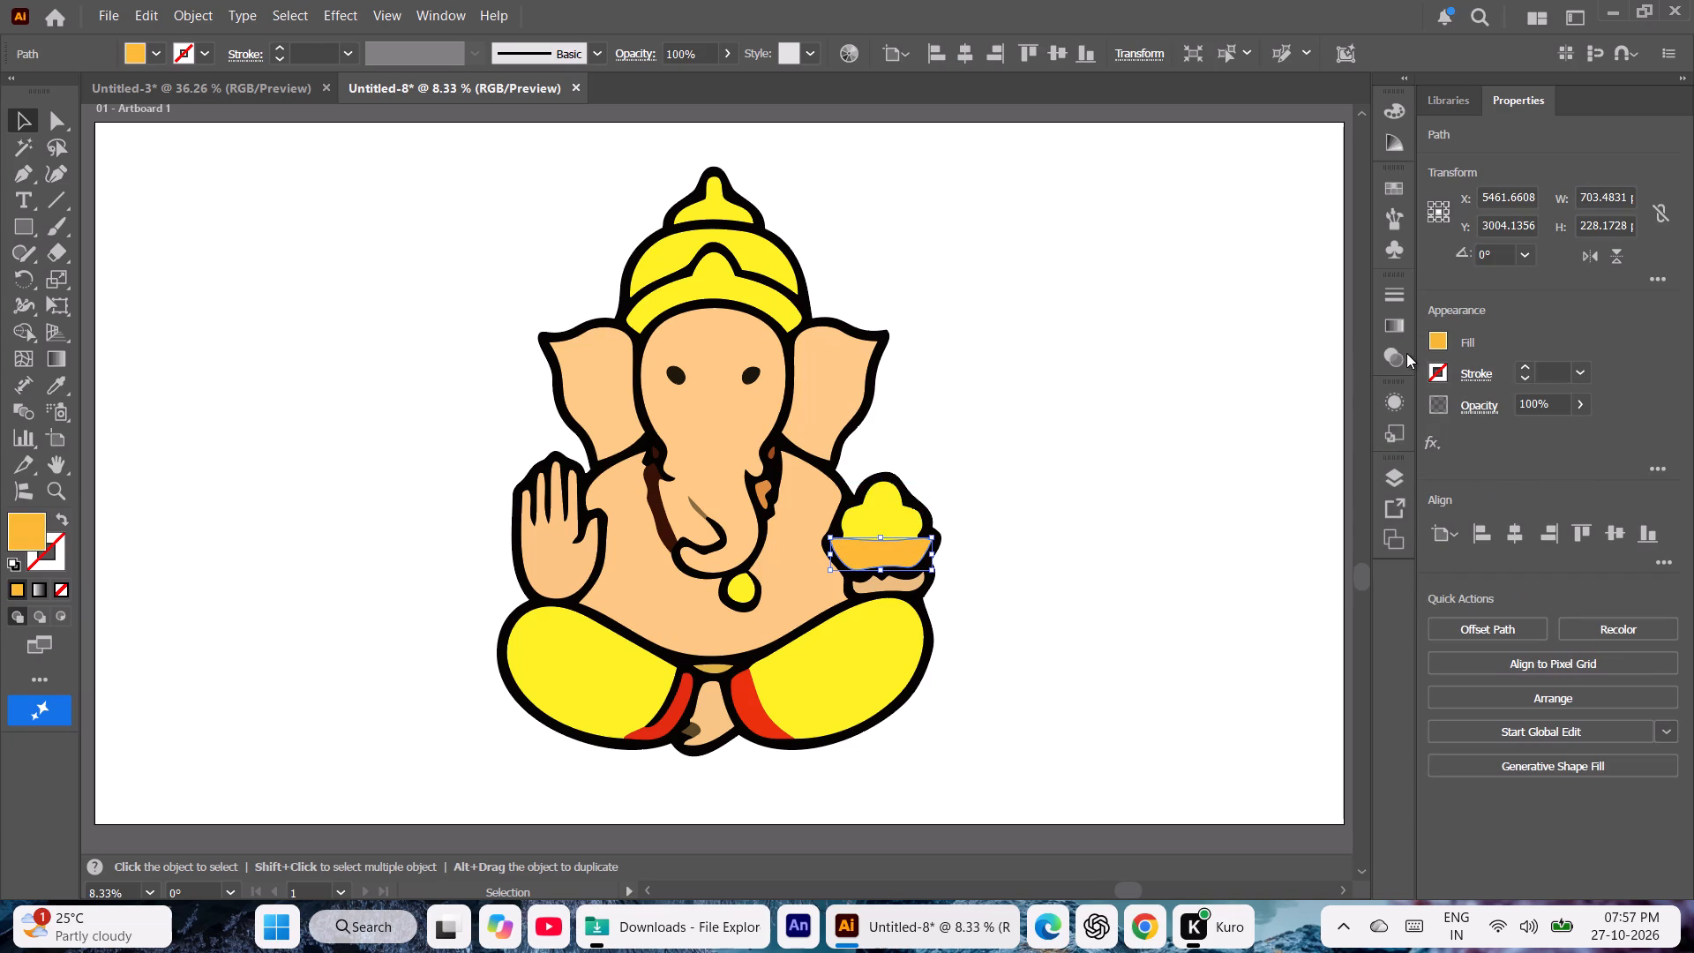
left_click(1439, 342)
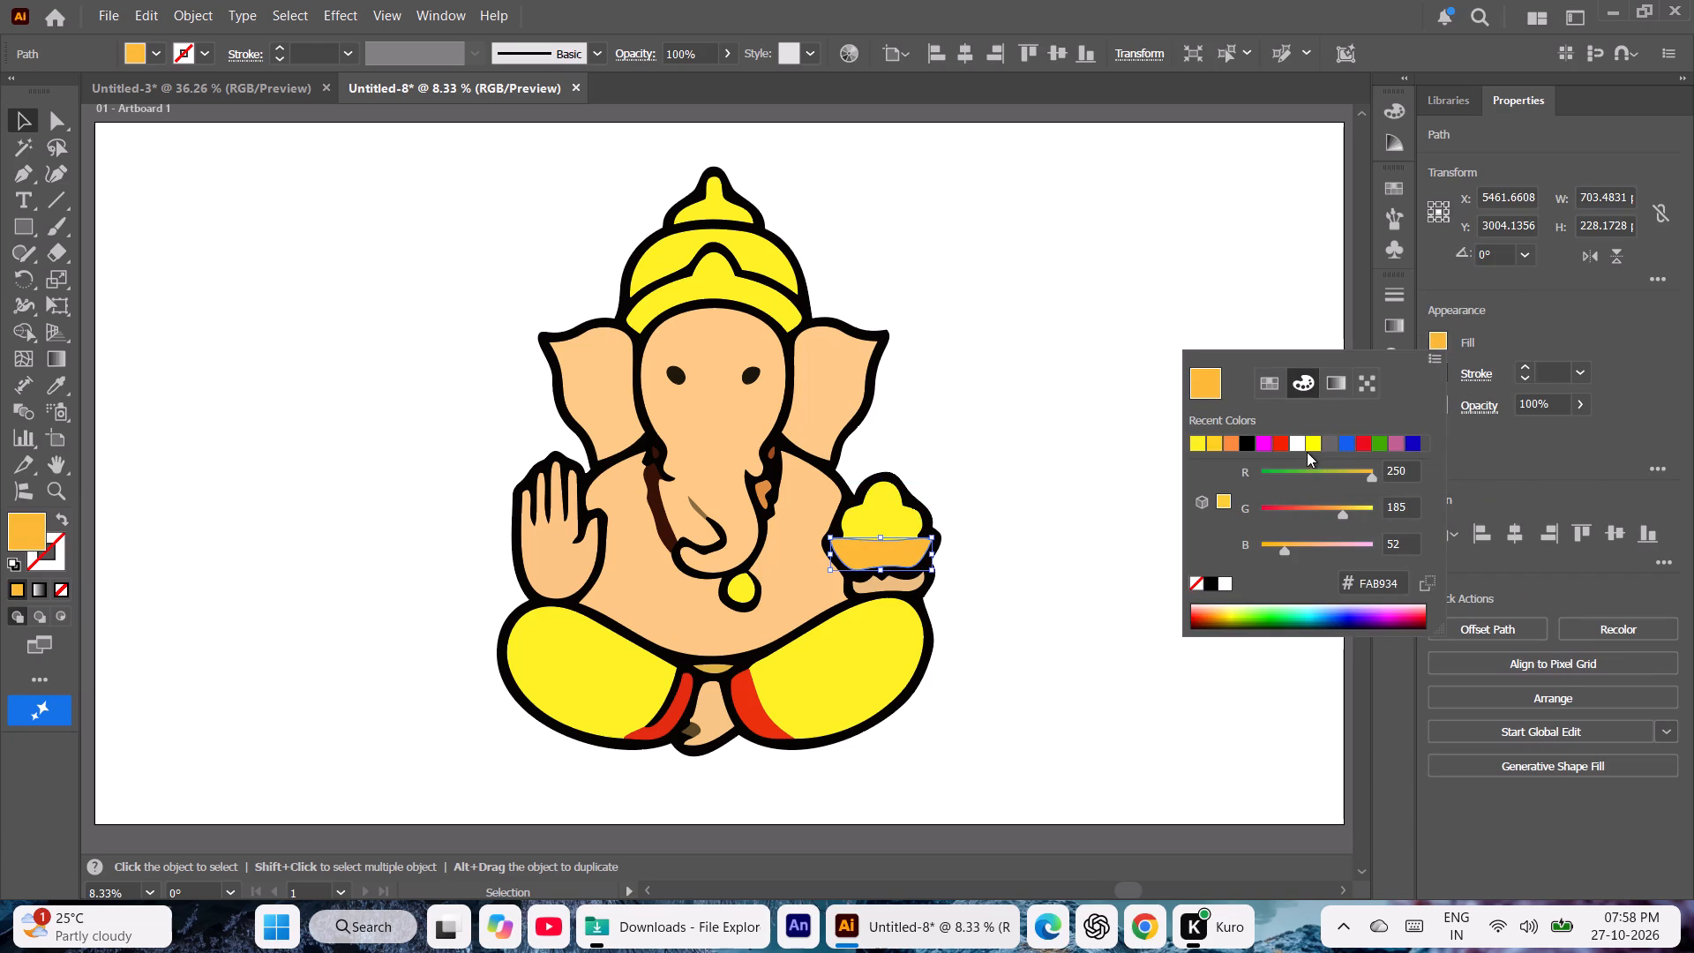
left_click(1212, 444)
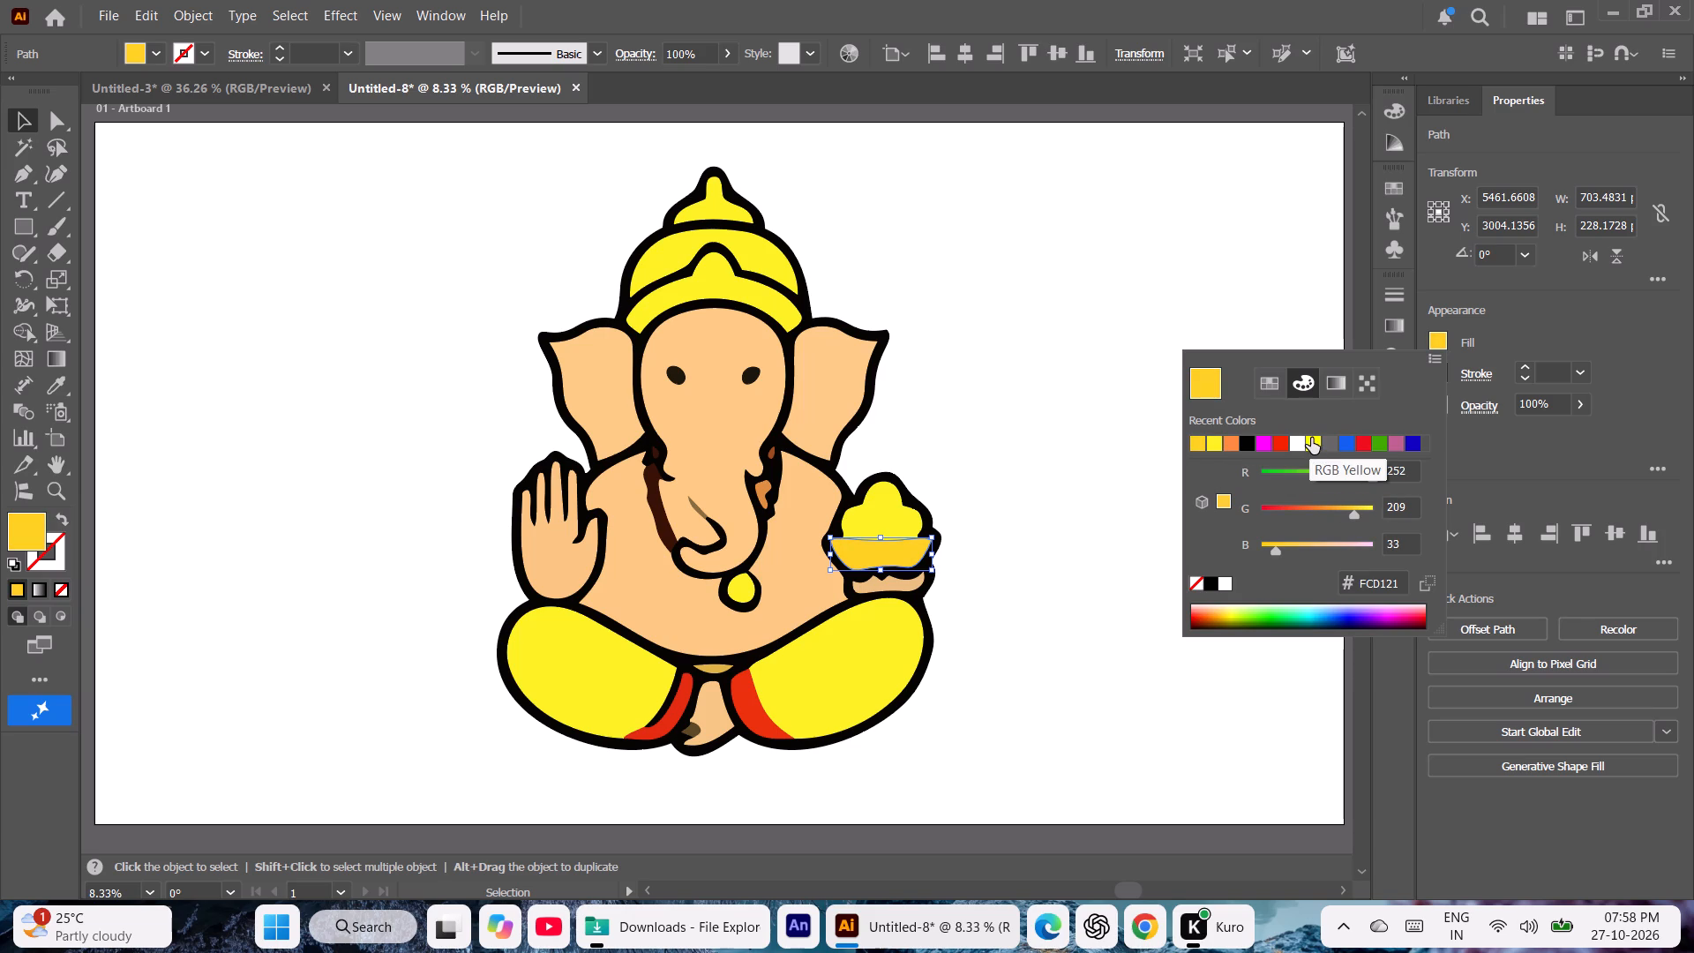
left_click(1194, 440)
double_click(1018, 348)
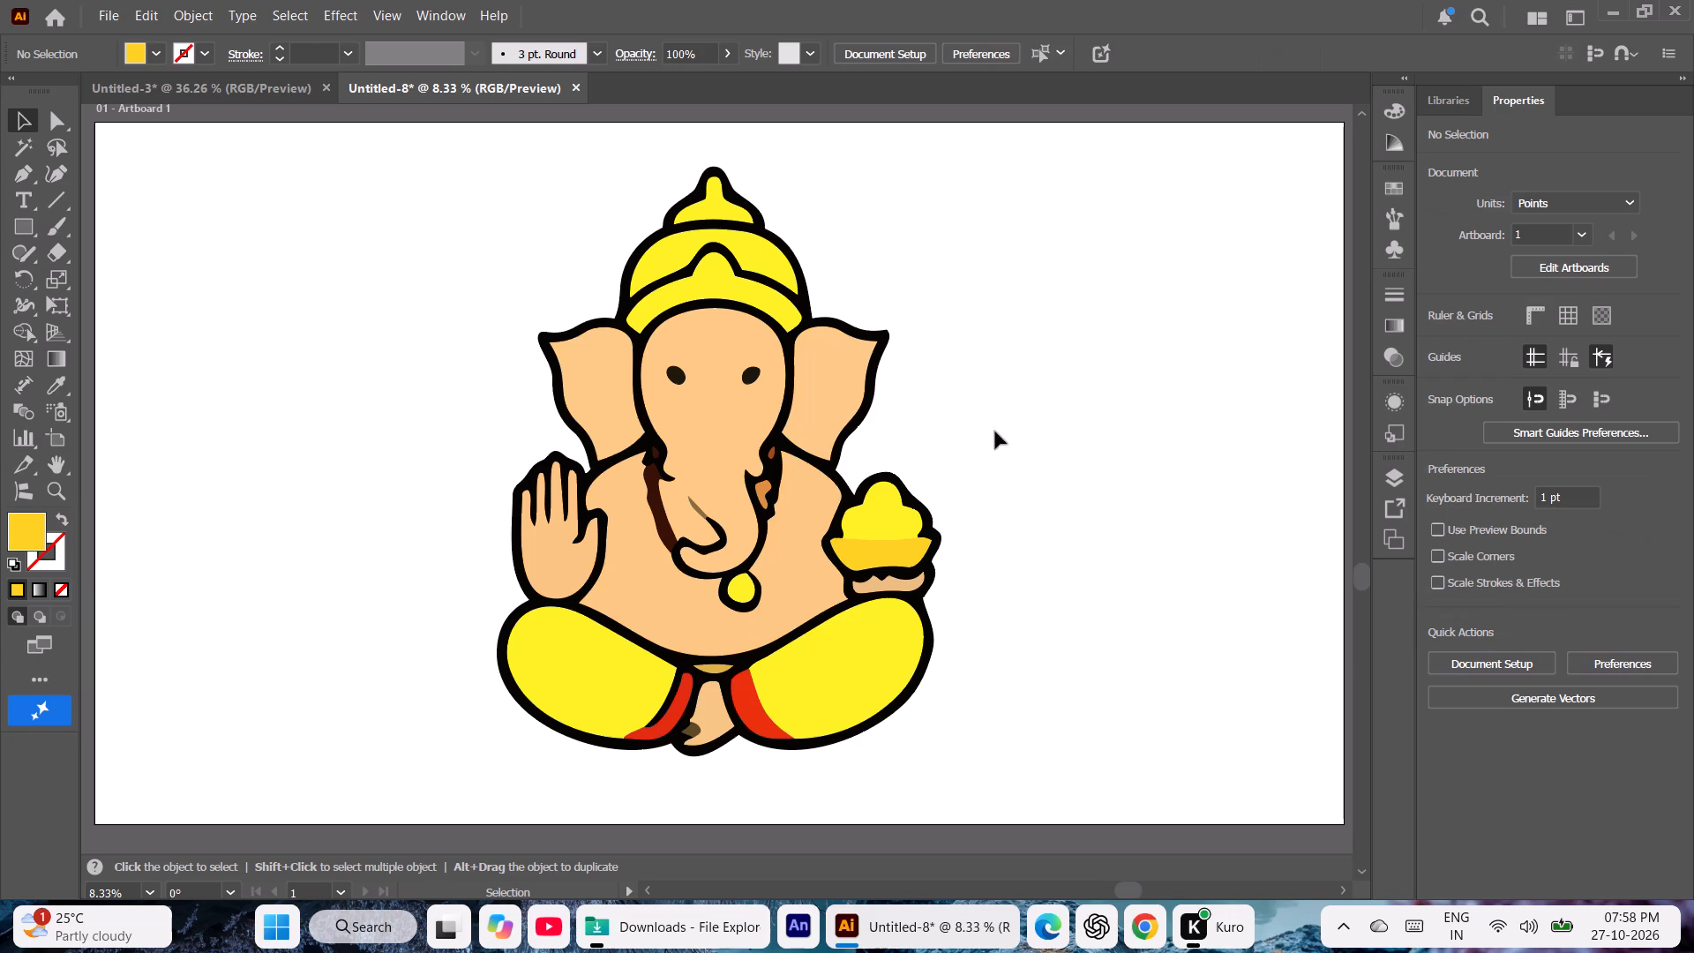
Recolour the small brown patch on the foot with the foot's light skin tone using the Eyedropper.
left_click(692, 730)
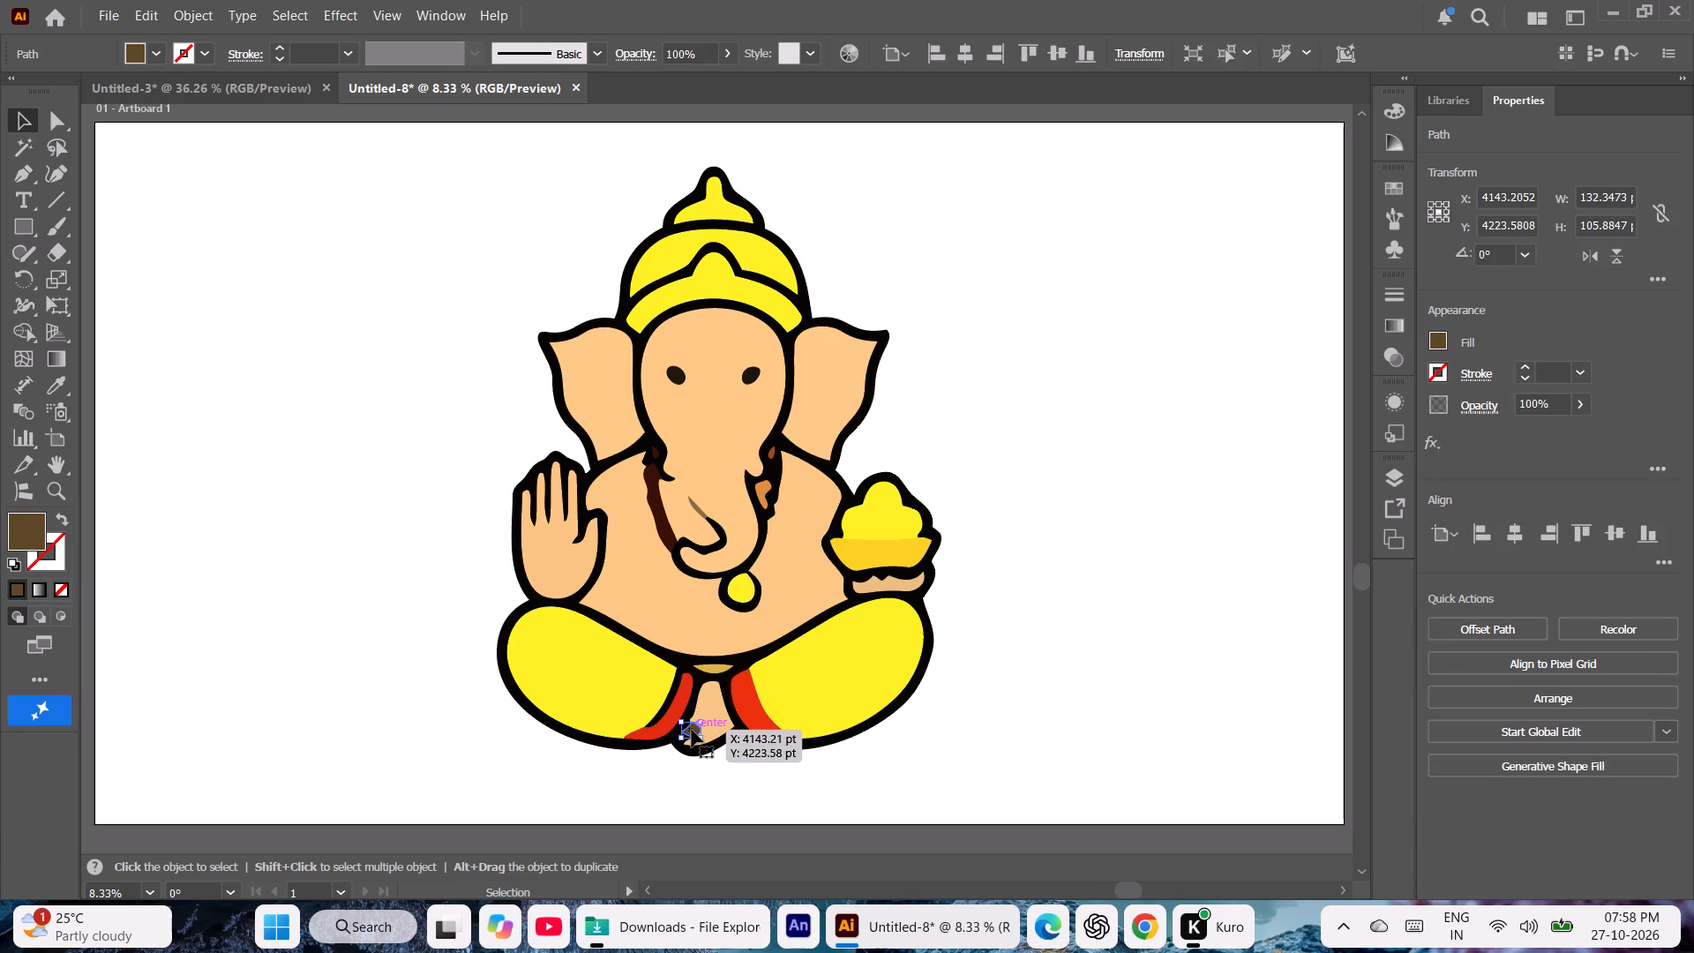
key("i")
left_click(716, 716)
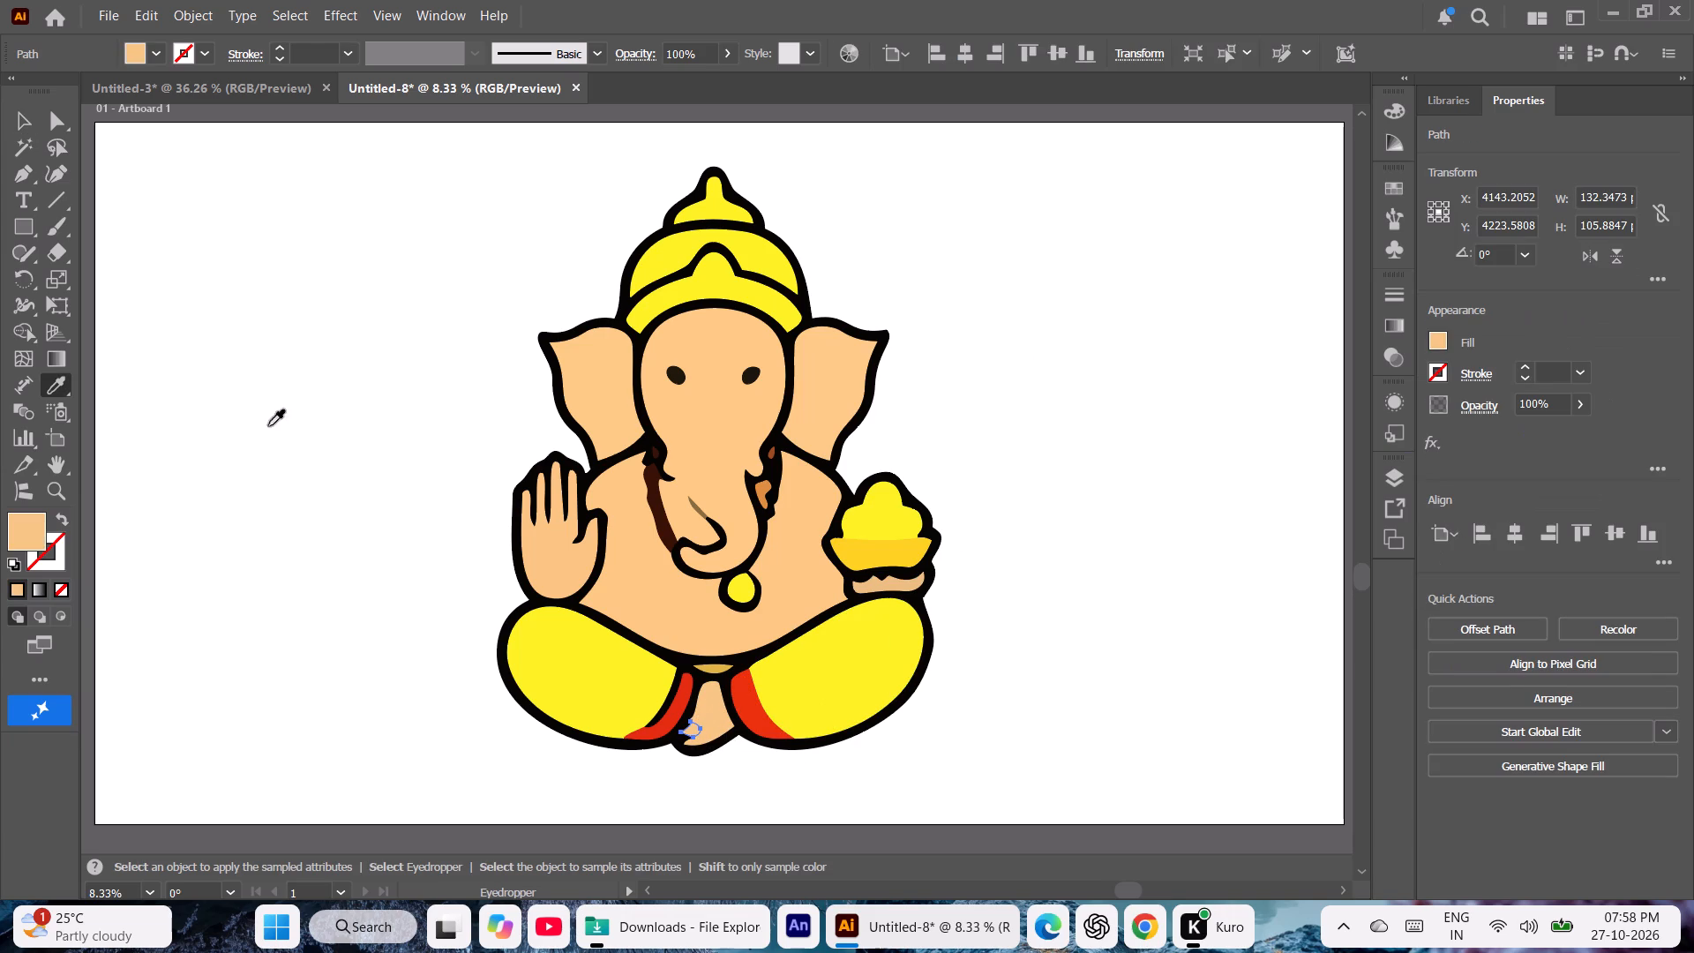
left_click(21, 121)
left_click(241, 331)
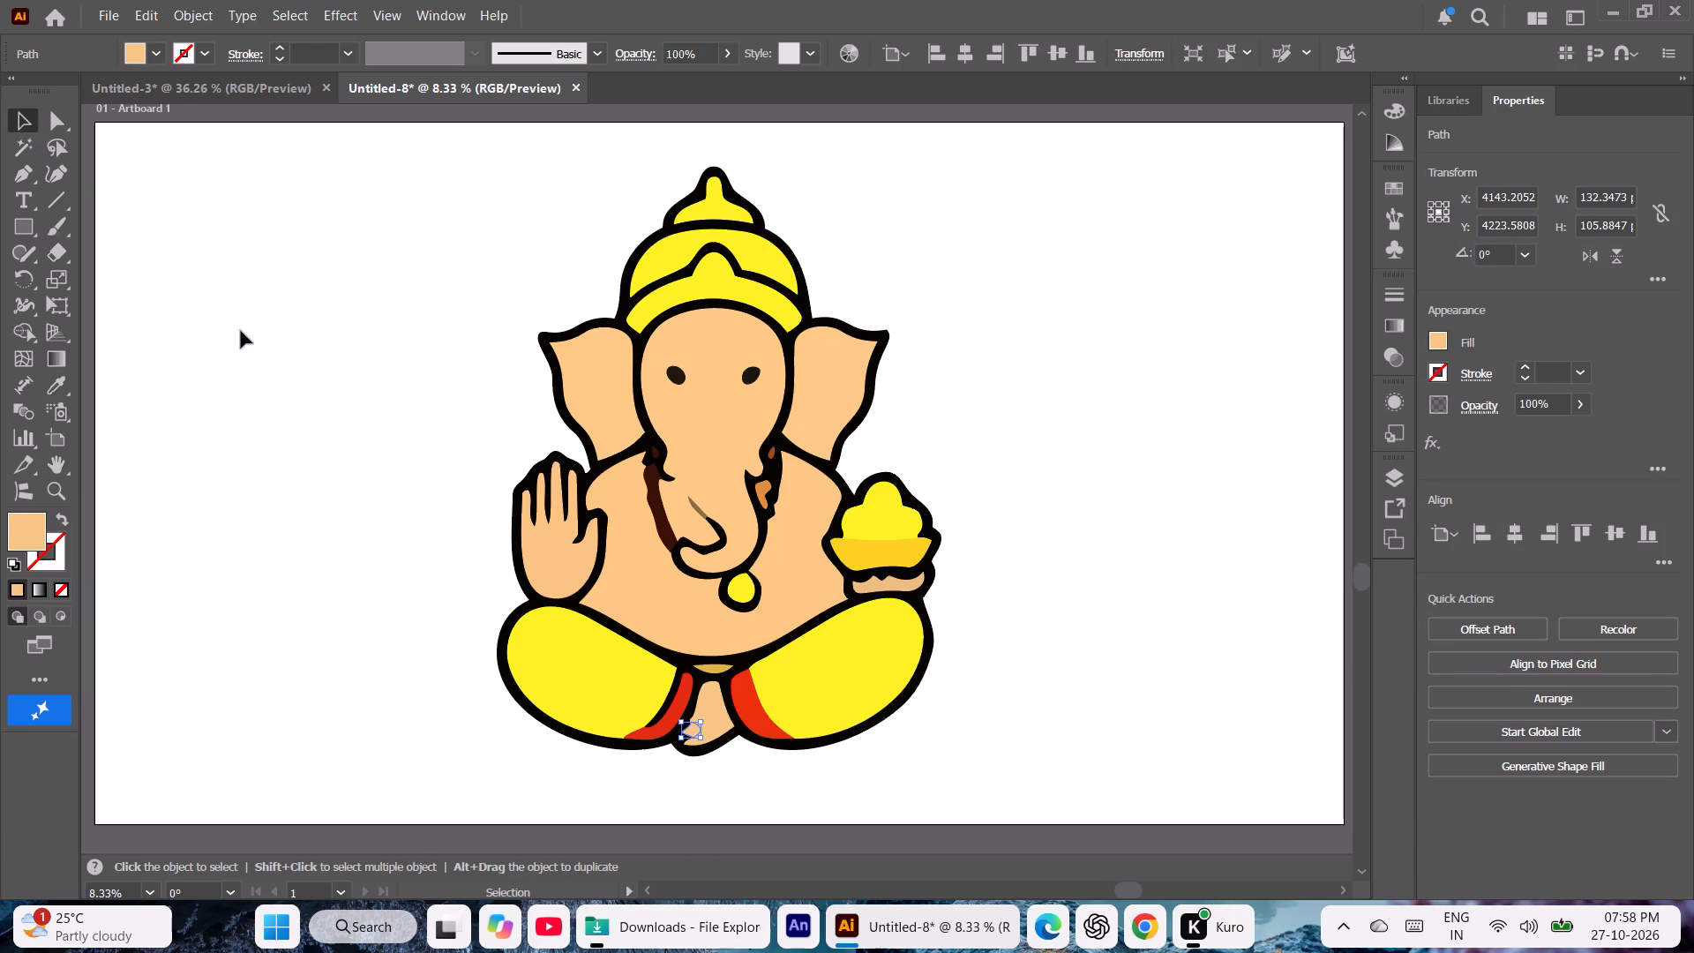
Fill both red cloth edges beside the foot with the recent bright red F32000.
left_click(666, 731)
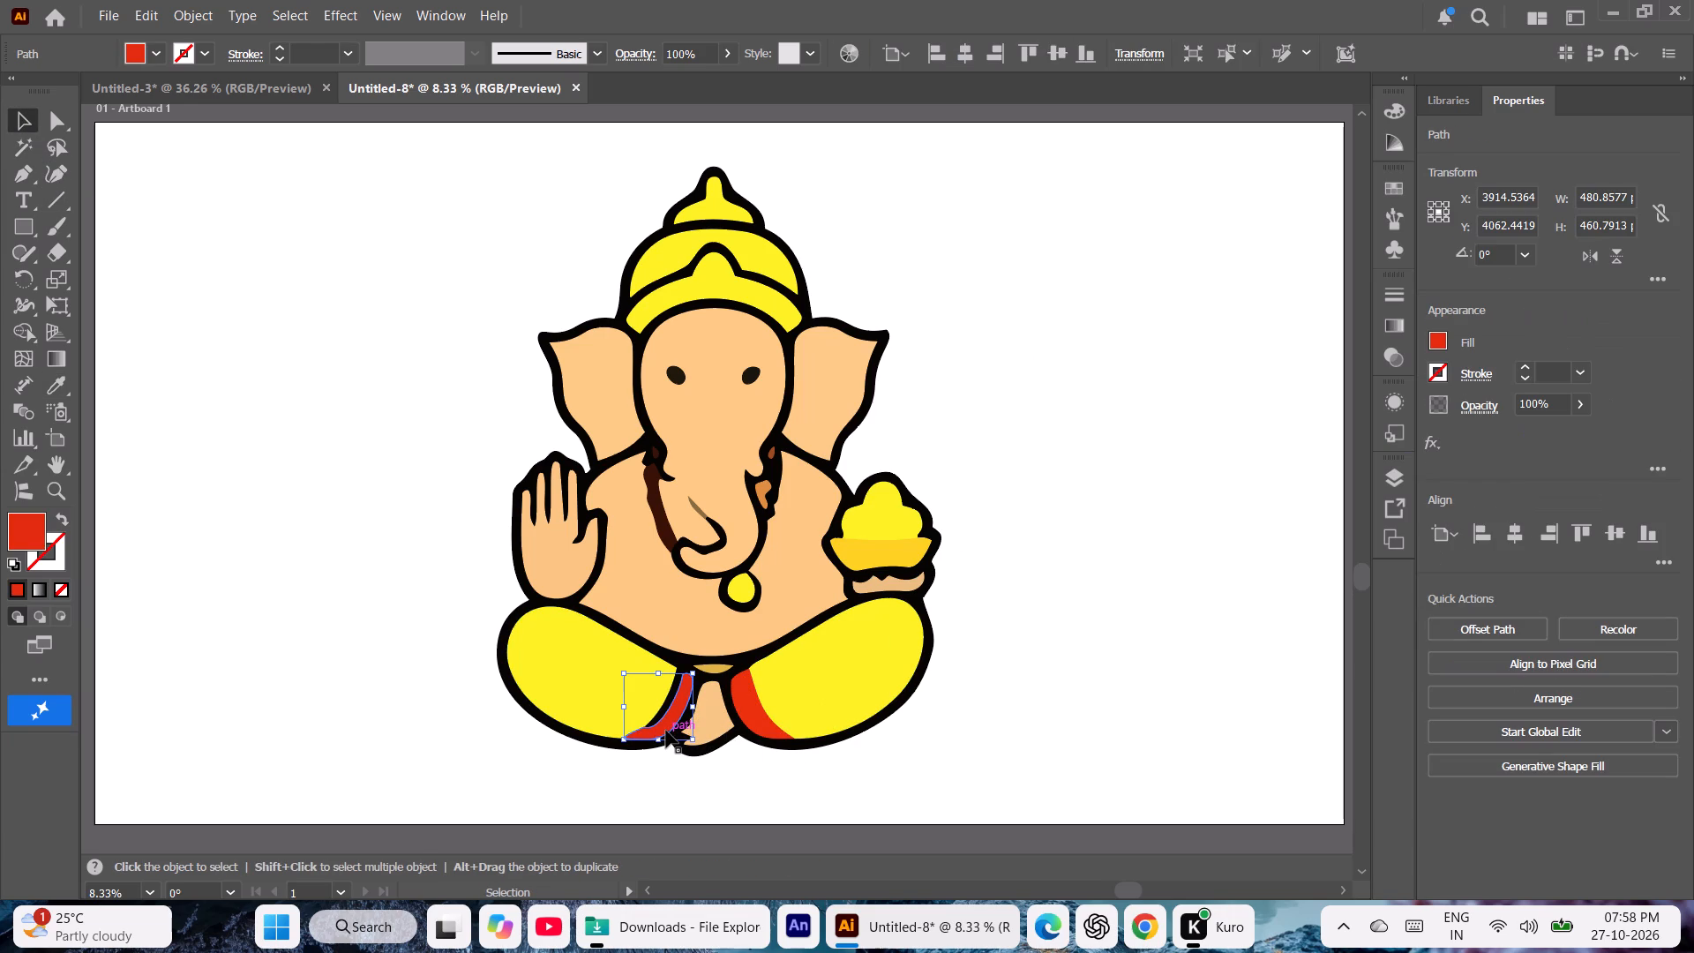
left_click(761, 725, "shift")
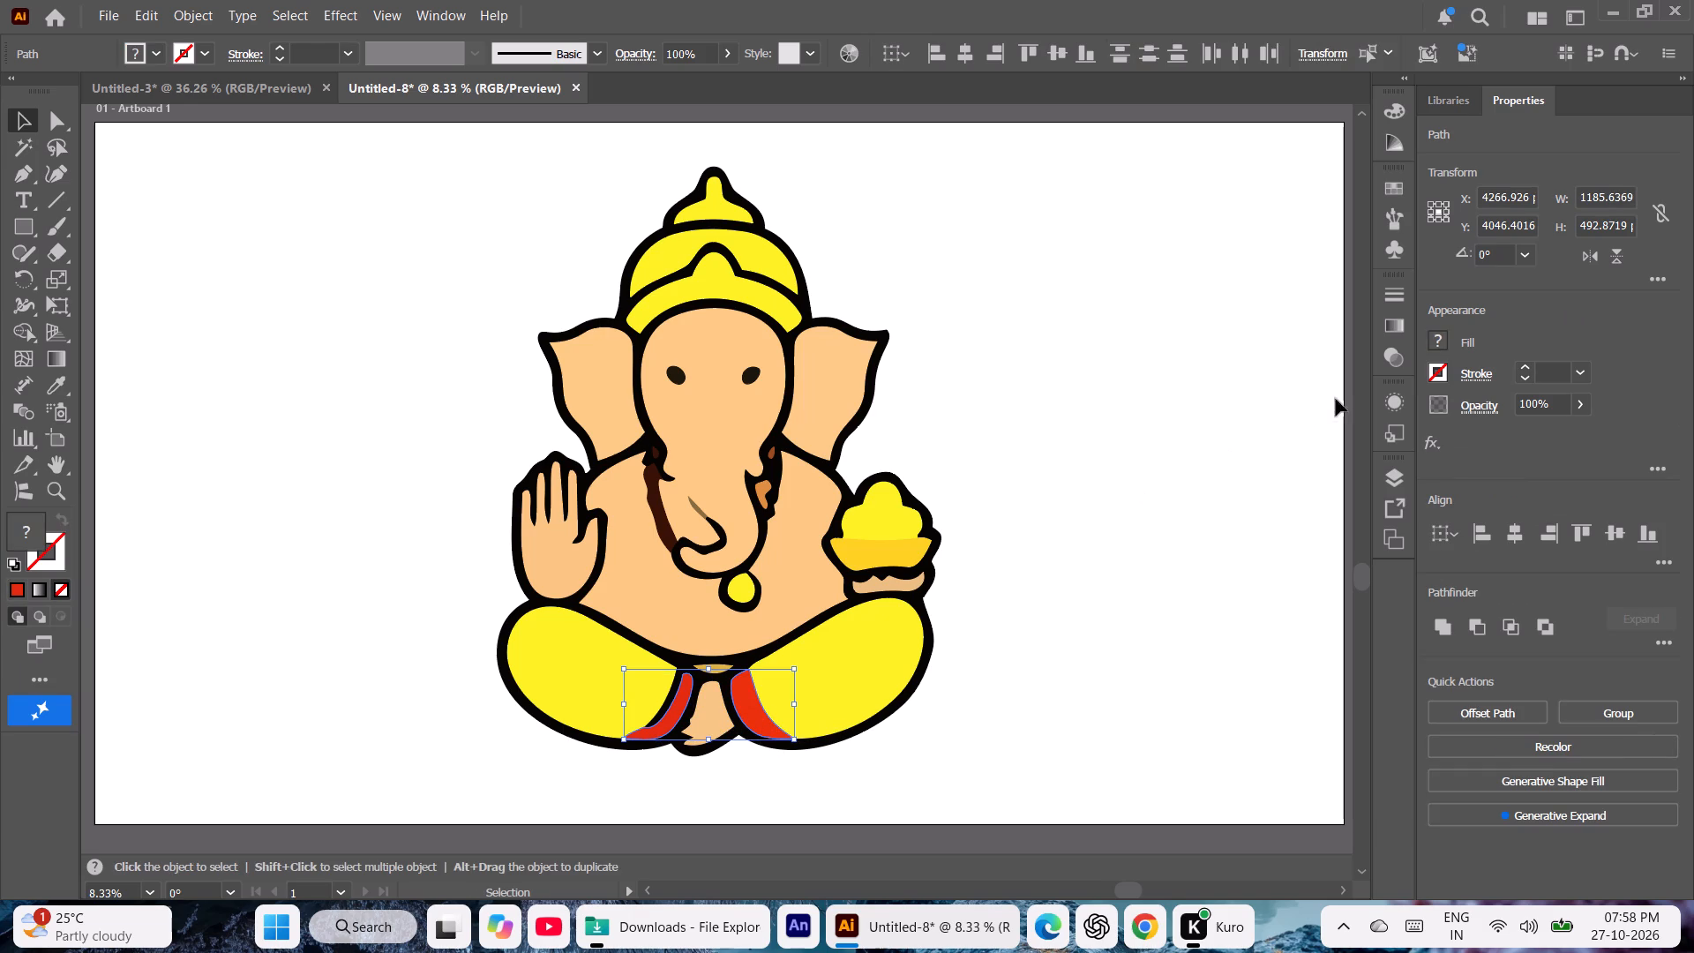
left_click(1442, 339)
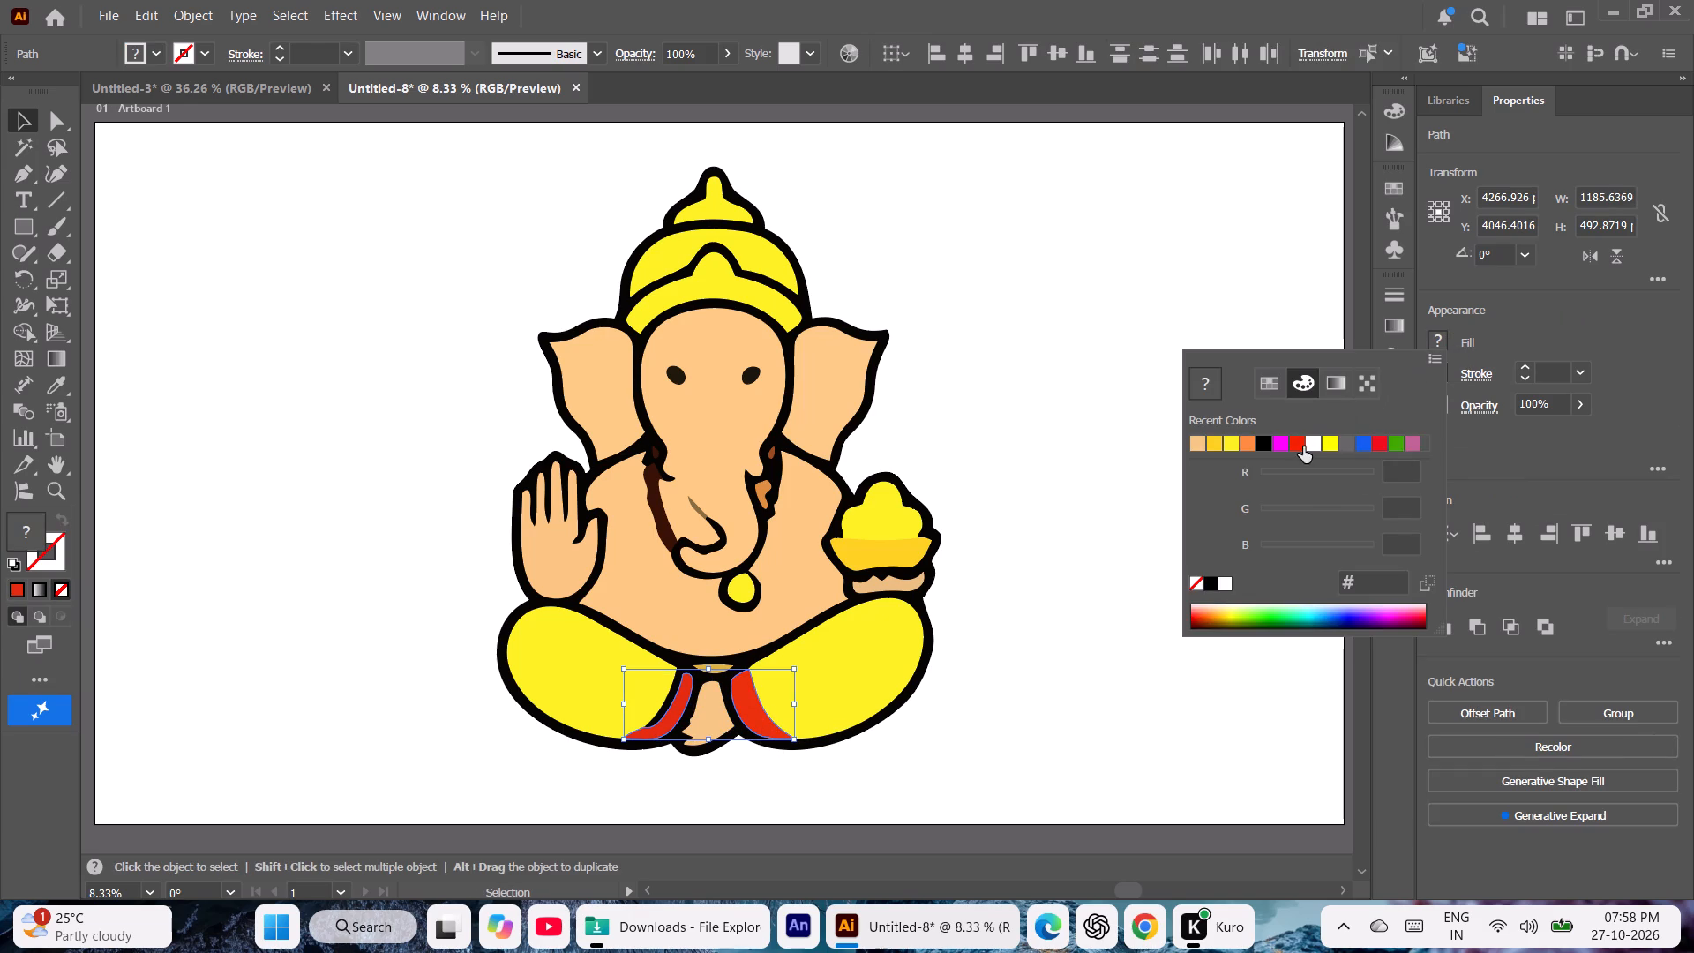
left_click(1300, 446)
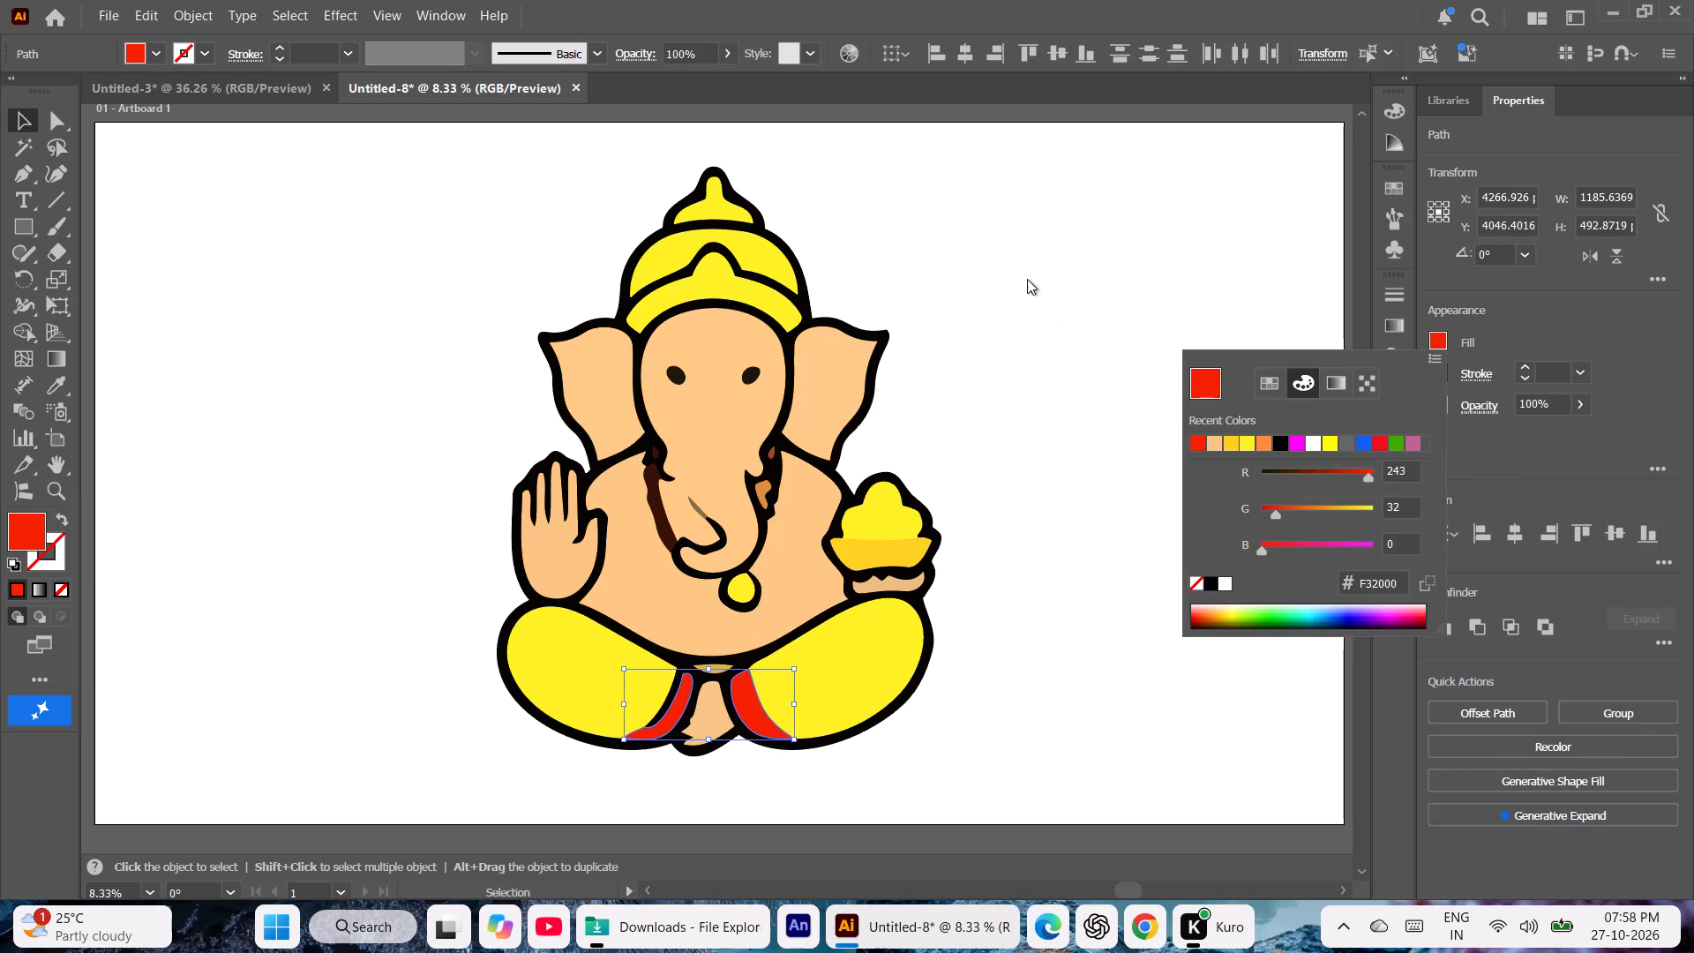
double_click(1027, 279)
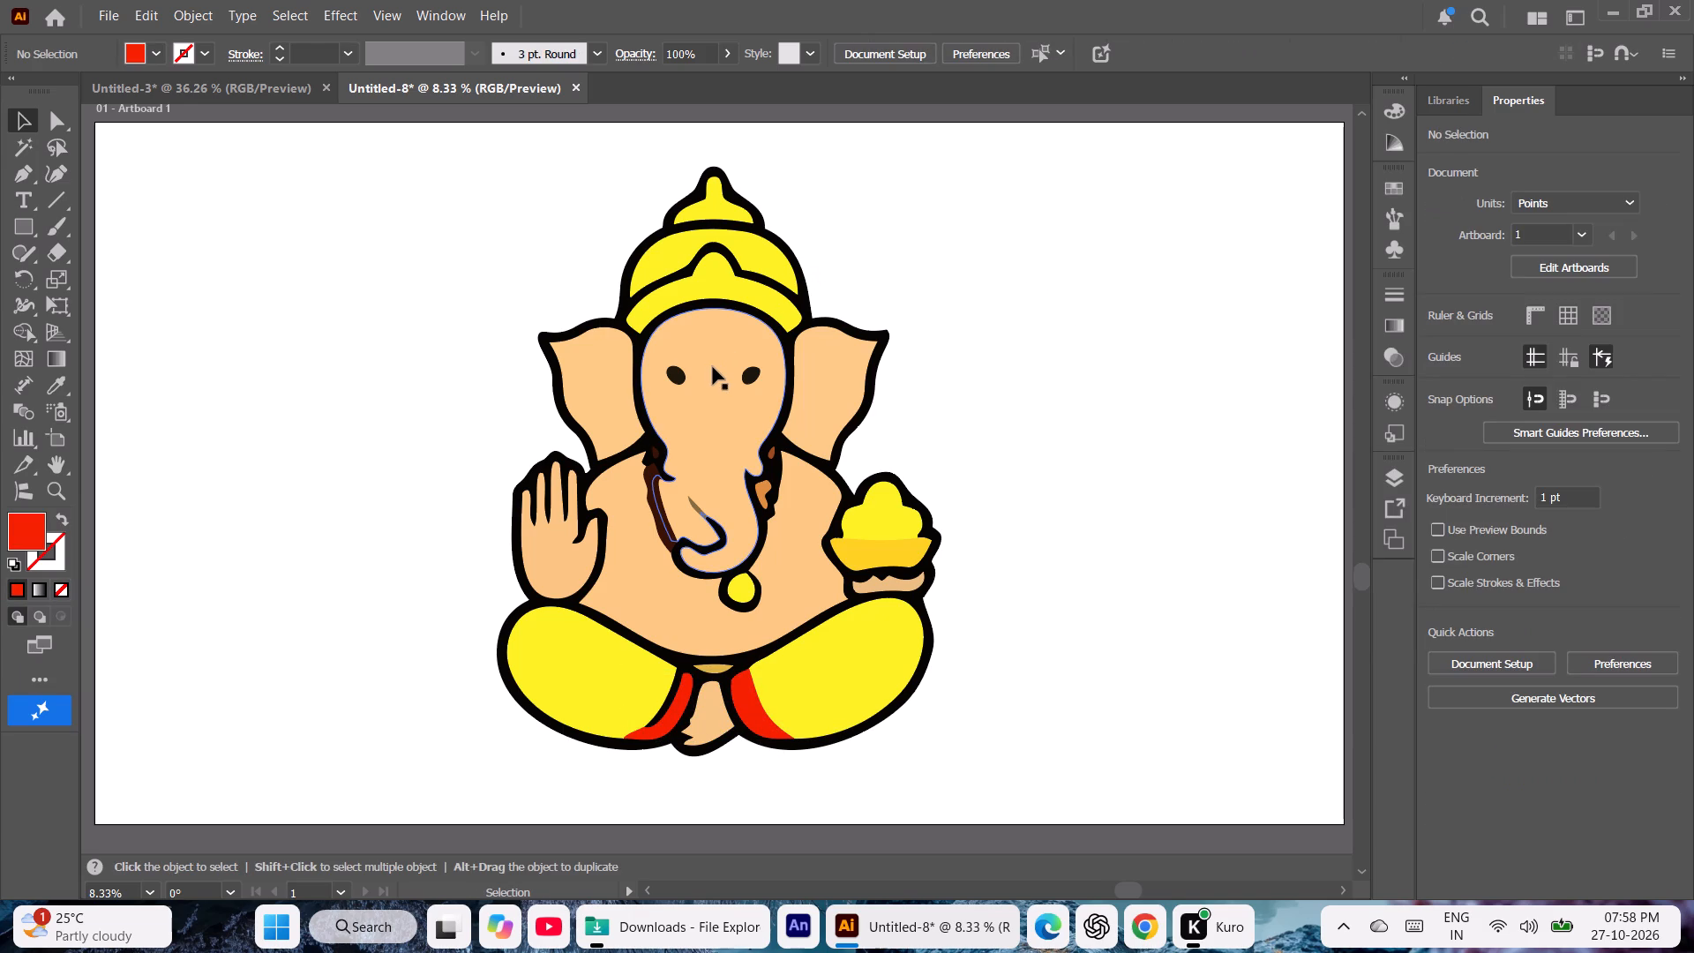
Recolour the ear above the raised hand peach FFA96A from the colour spectrum, after trying a brighter orange.
left_click(713, 367)
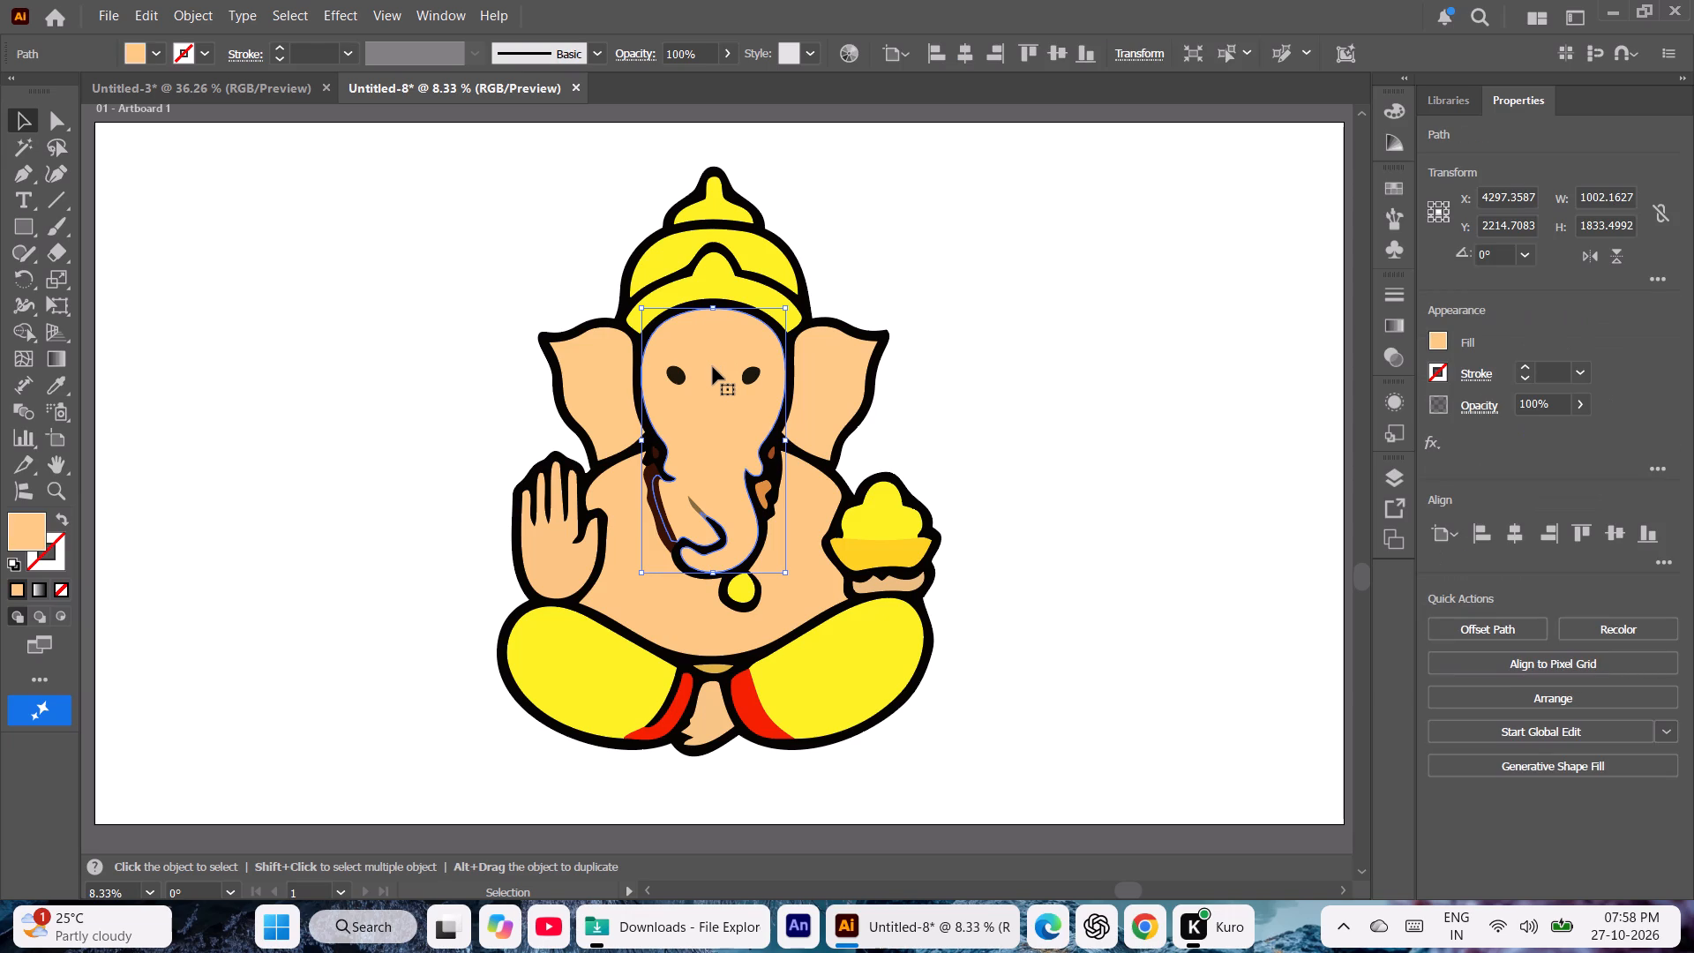
left_click(1053, 265)
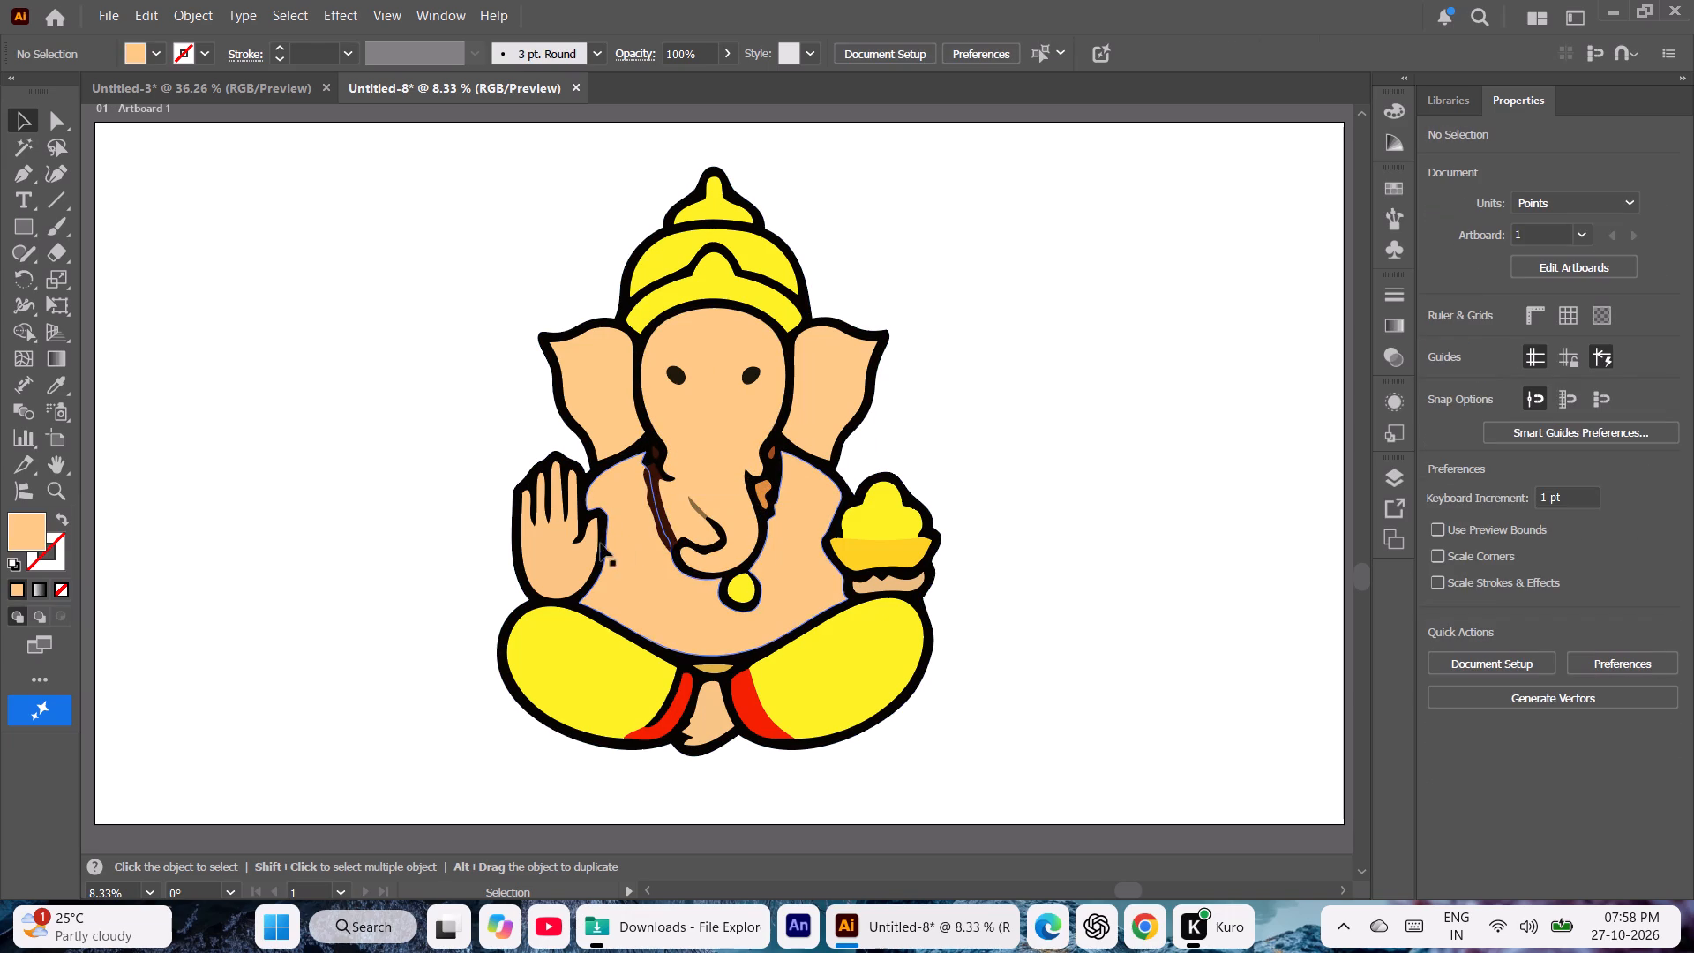
left_click(611, 402)
left_click(1434, 337)
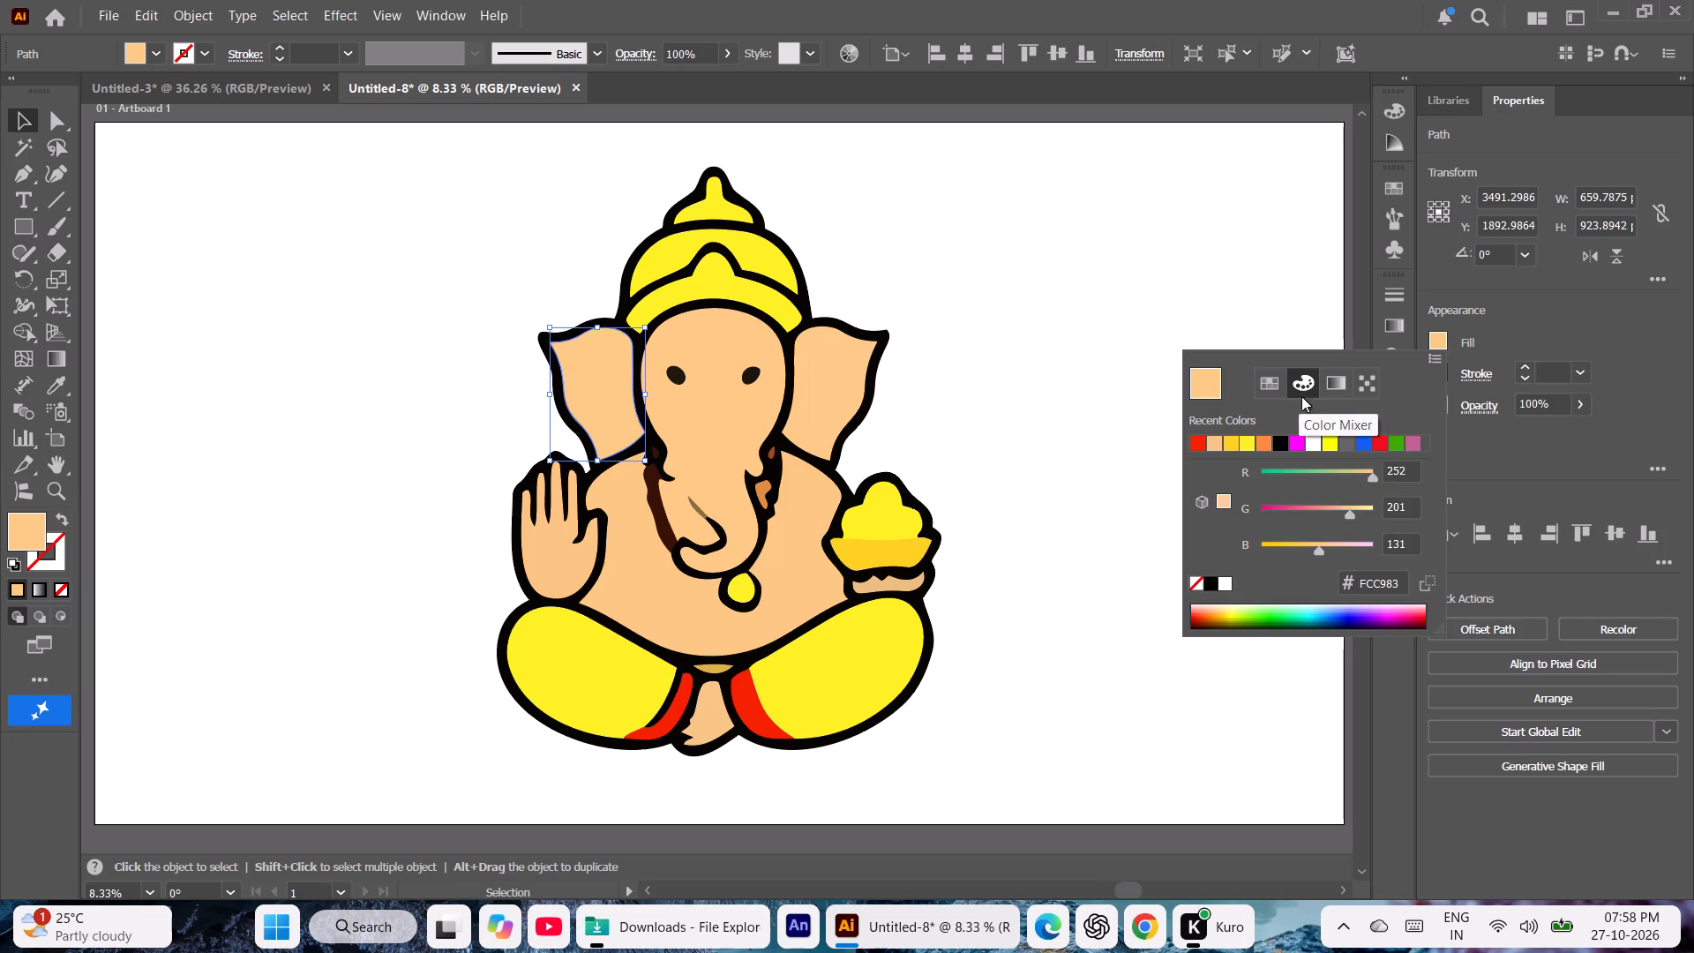
left_click(1213, 612)
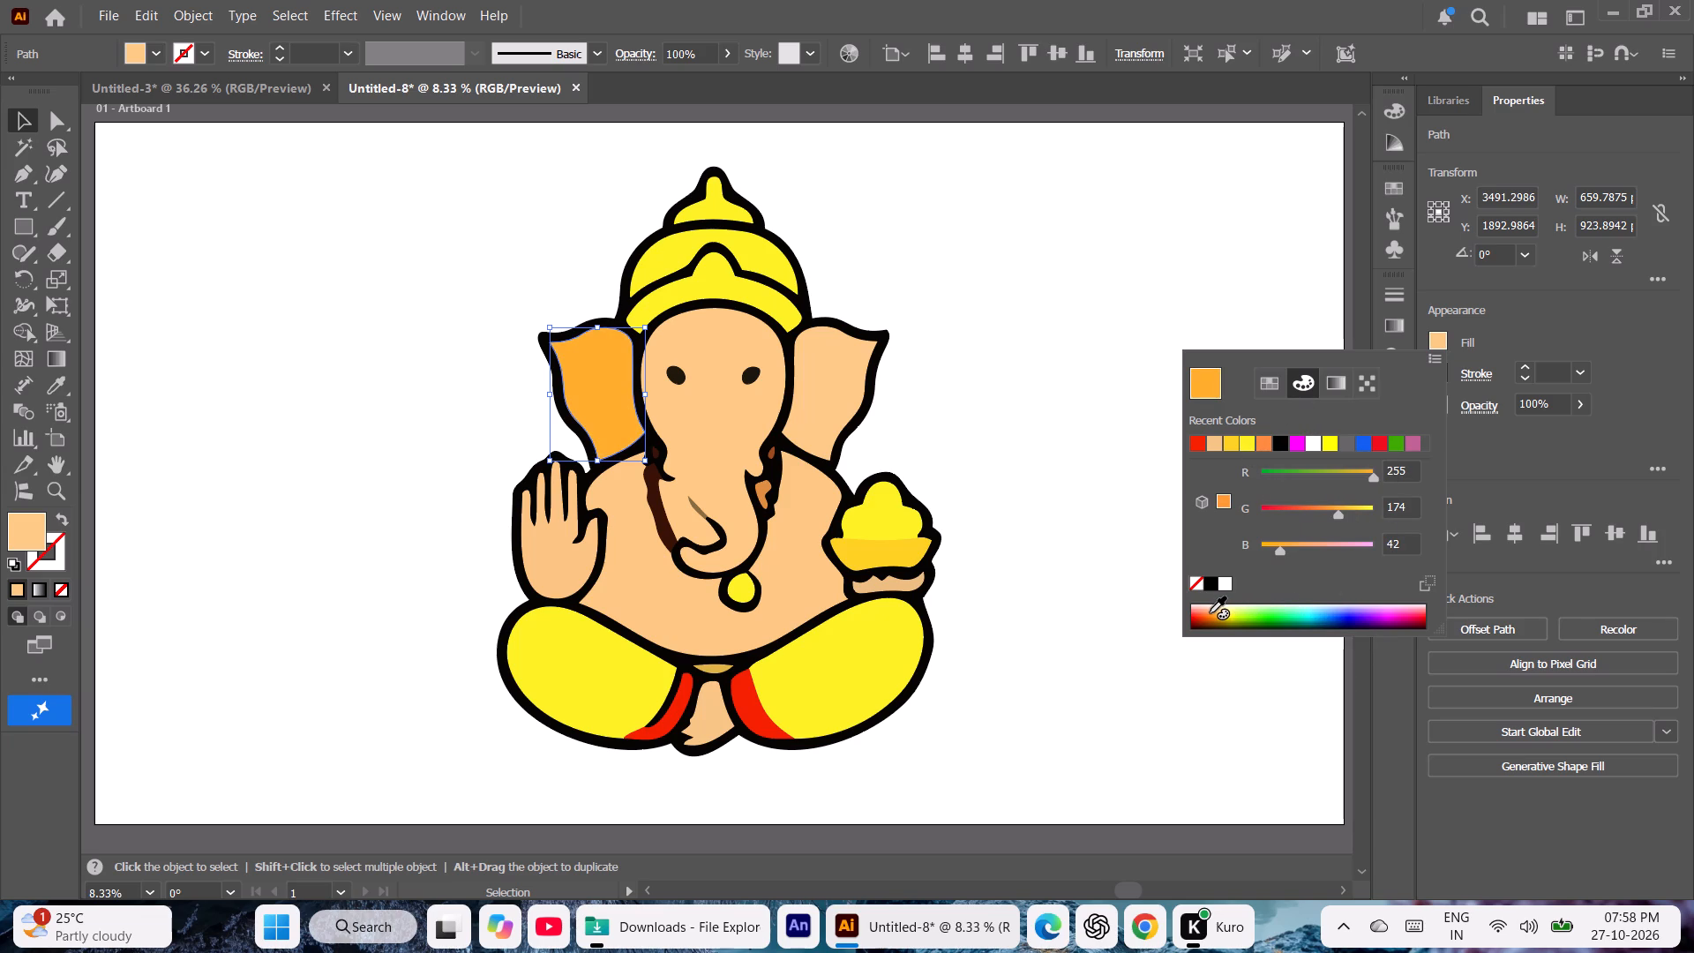
left_click(1206, 609)
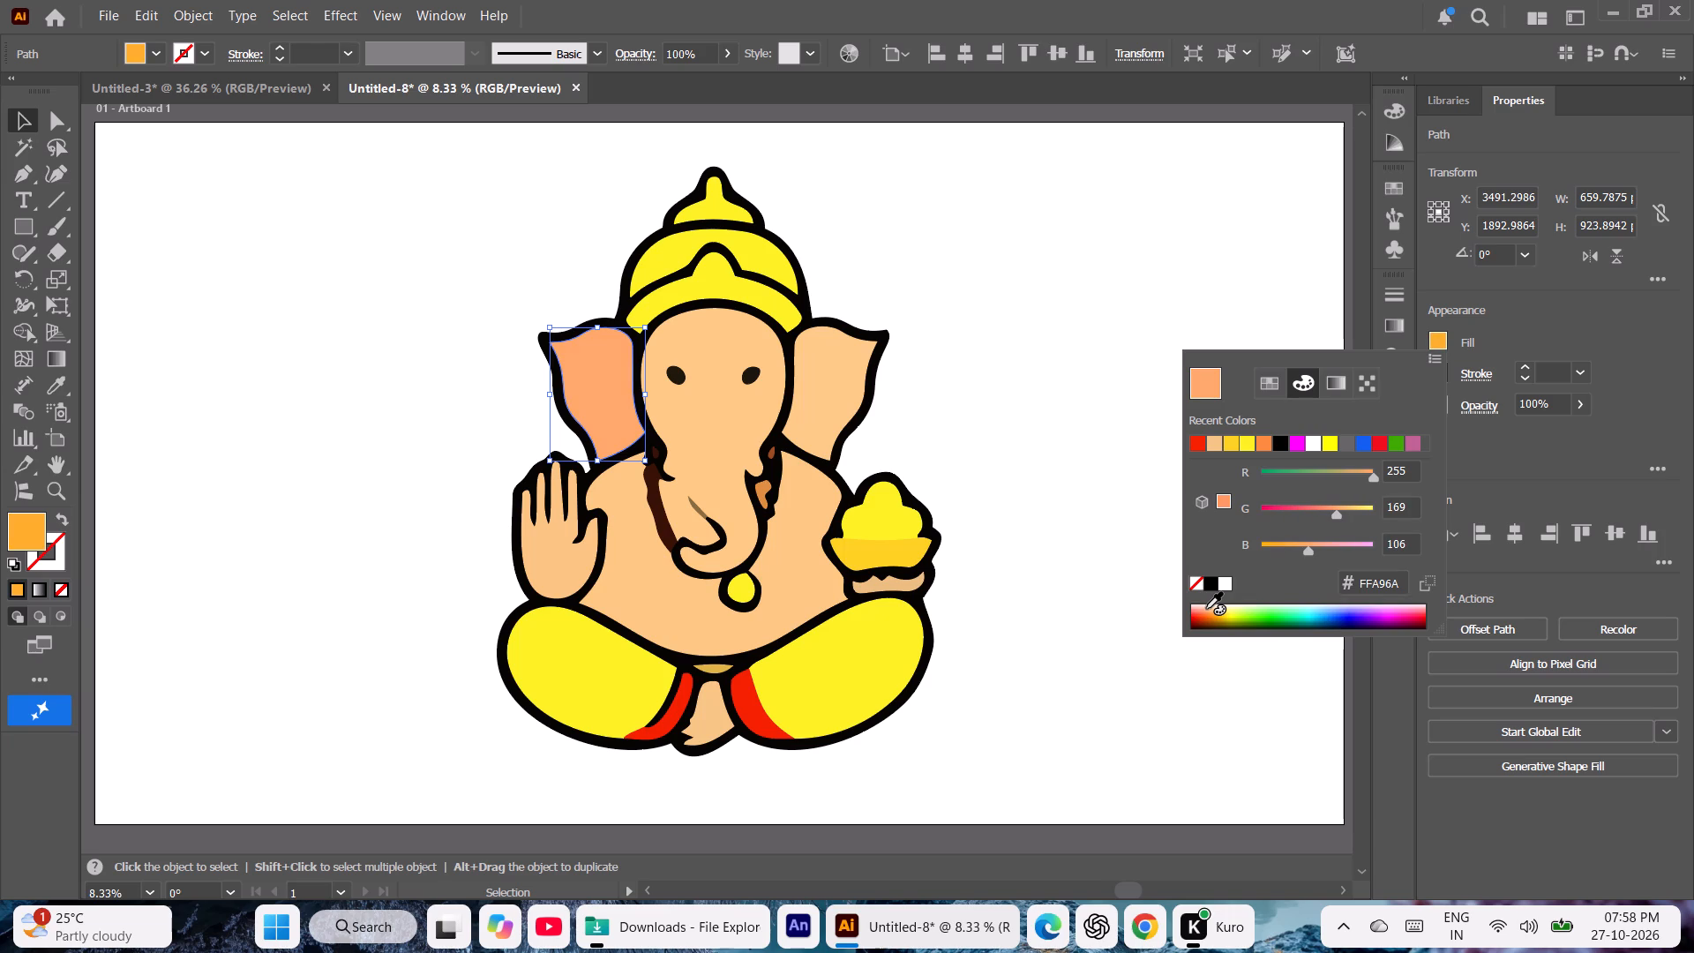
left_click(1021, 305)
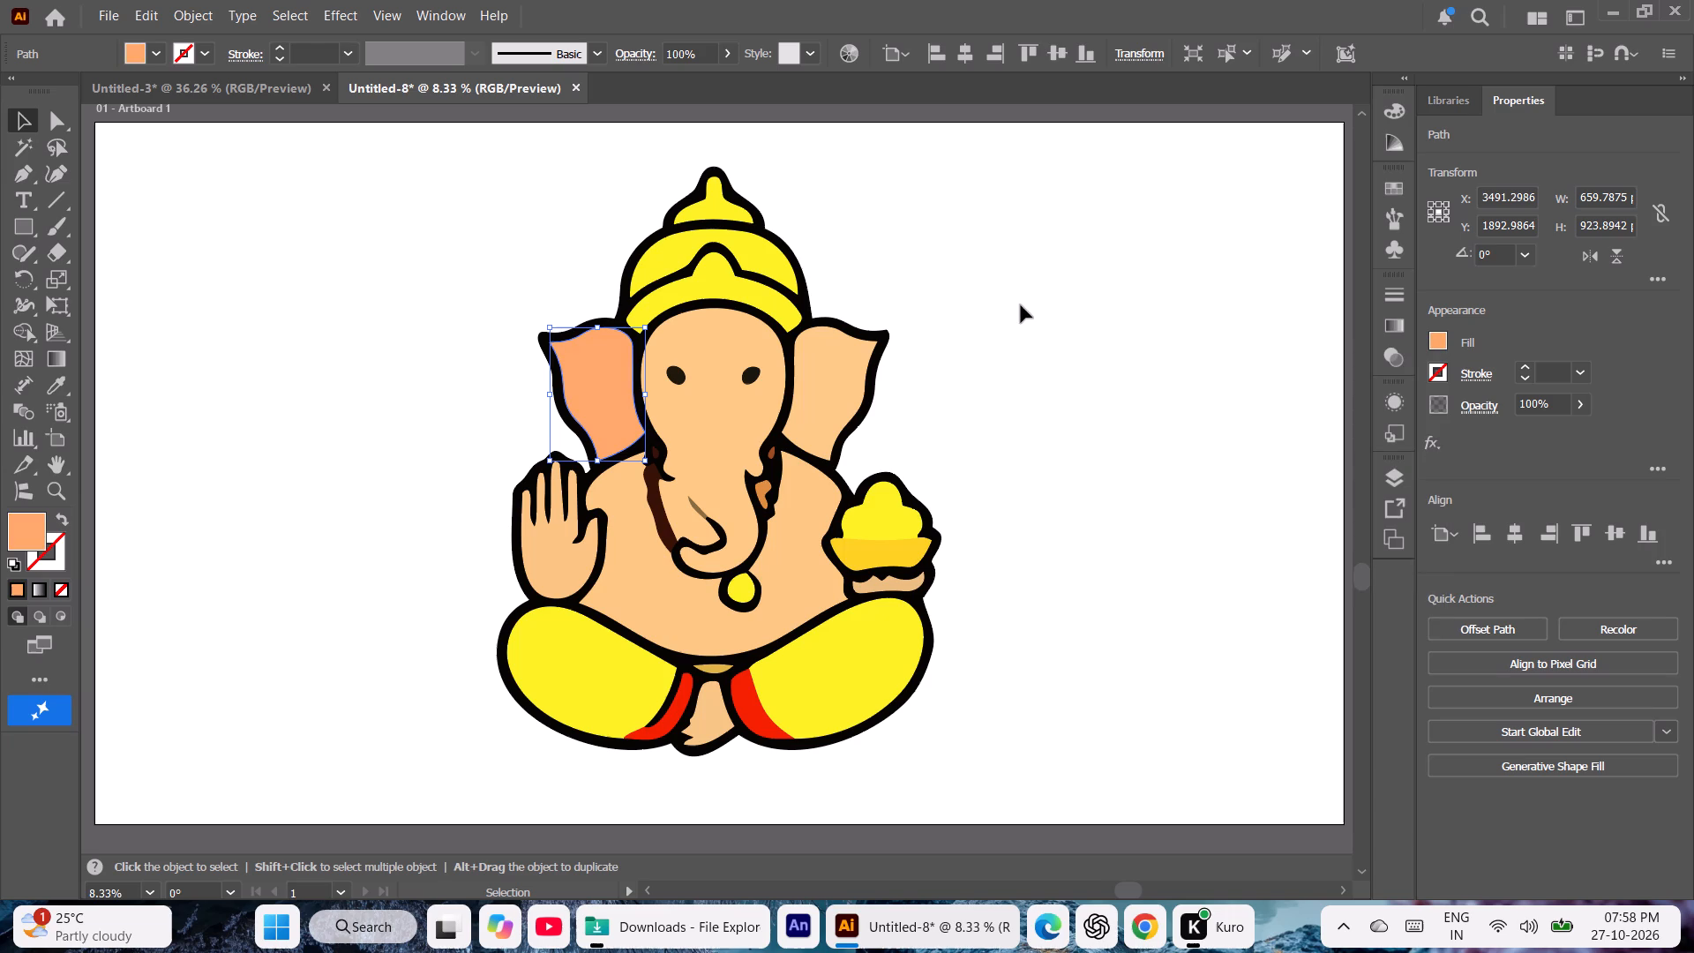
left_click(1027, 260)
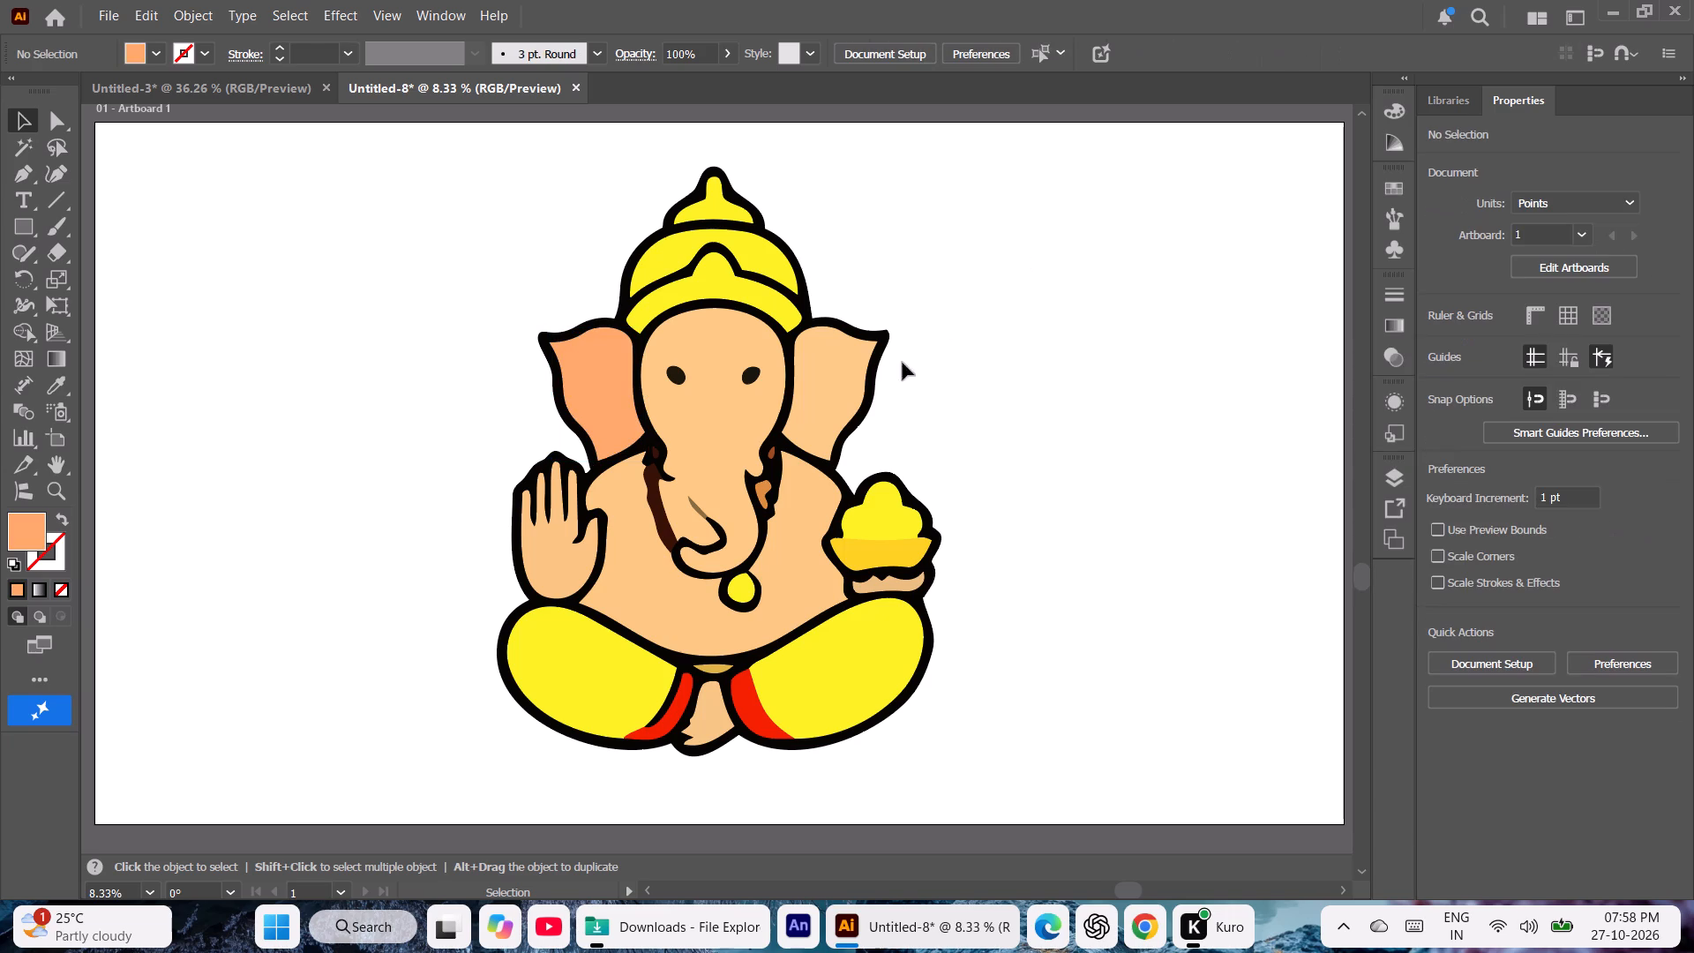
Recolour the ear above the bowl with the other ear's peach using the Eyedropper.
left_click(830, 385)
key("i")
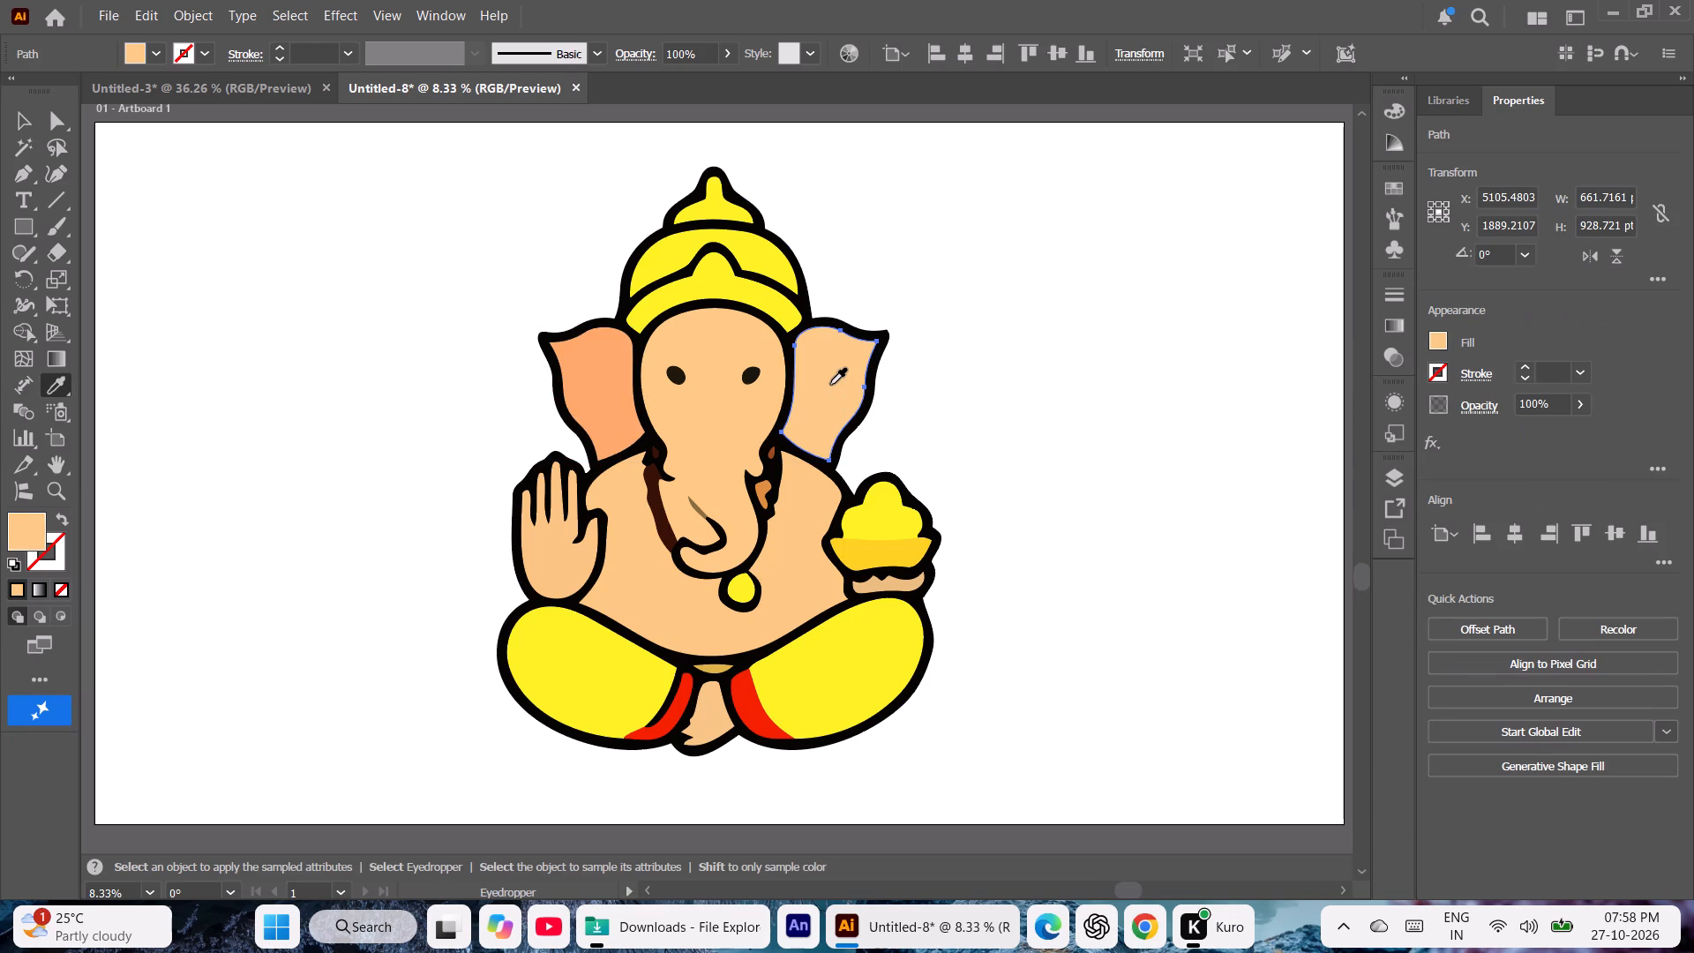
left_click(606, 401)
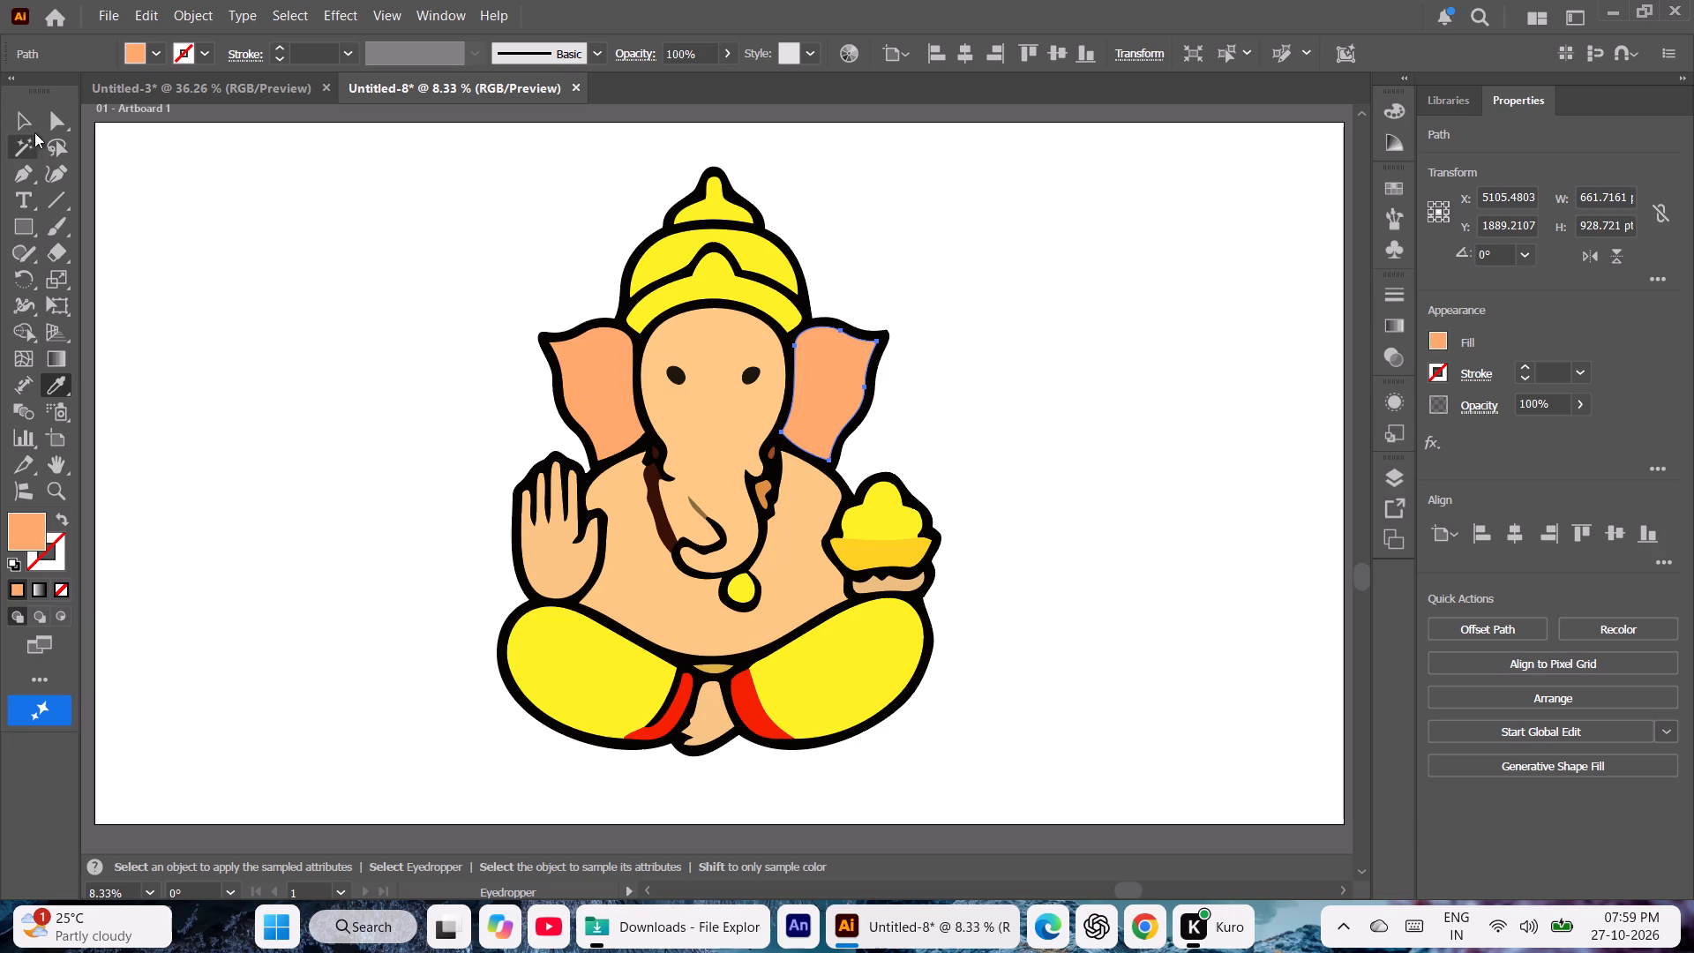
left_click(27, 128)
left_click(300, 344)
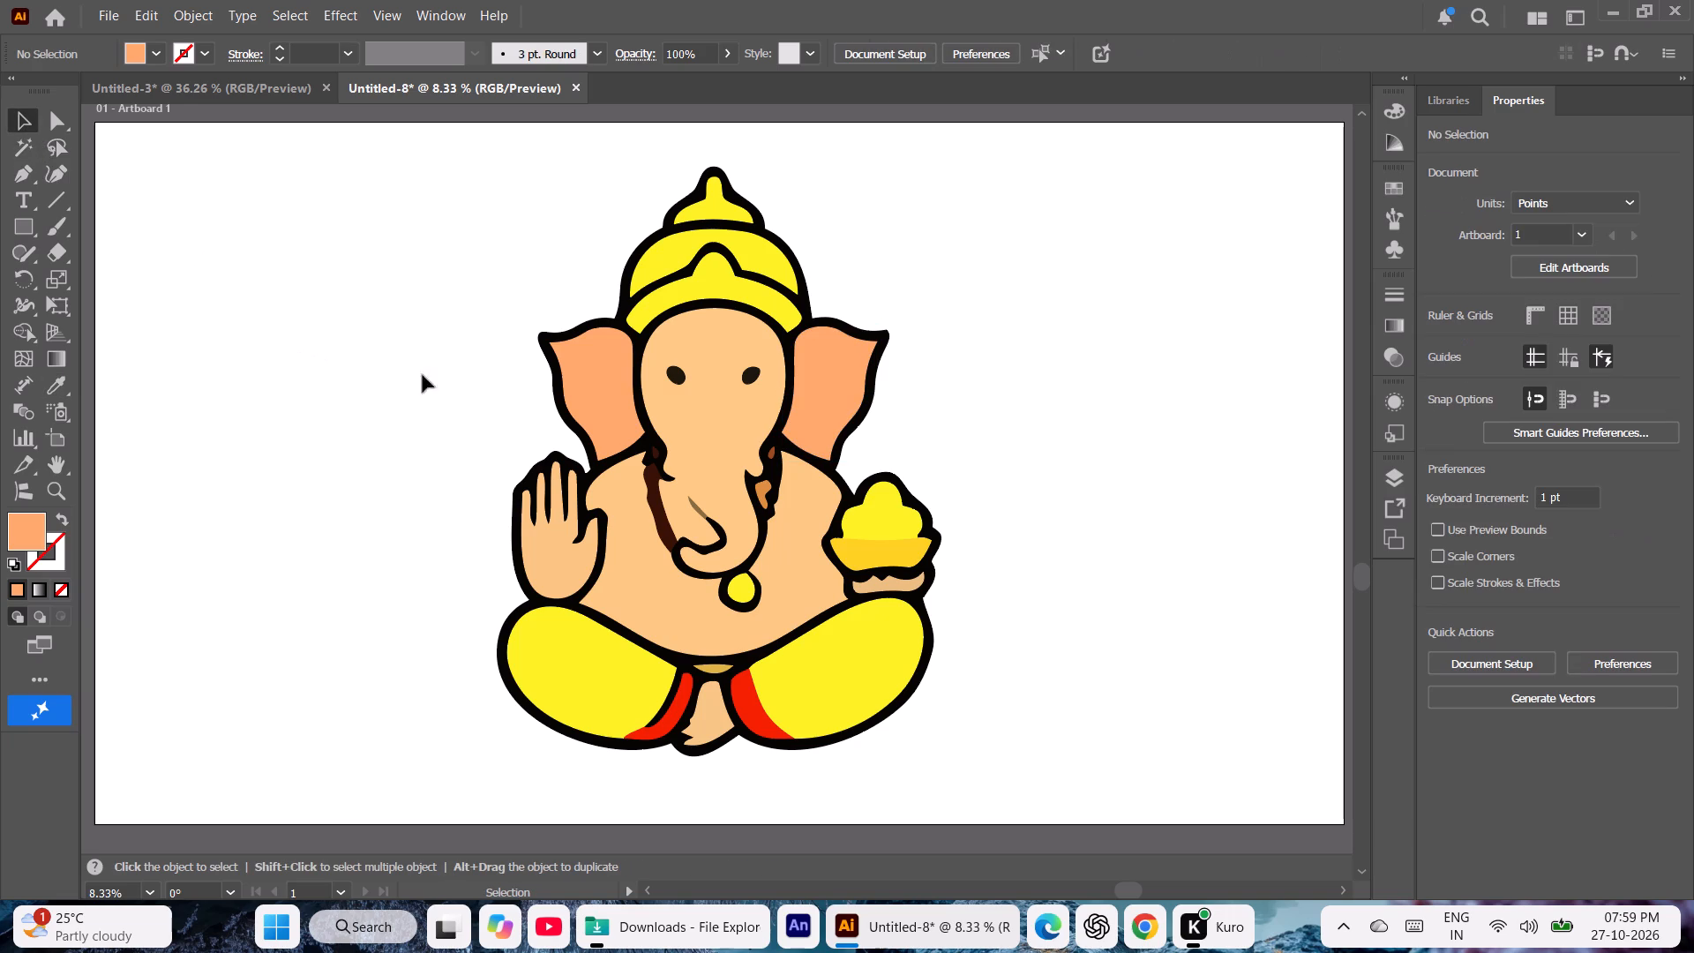
Recolour the head and trunk shape with the ears' peach using the Eyedropper.
left_click(734, 429)
key("i")
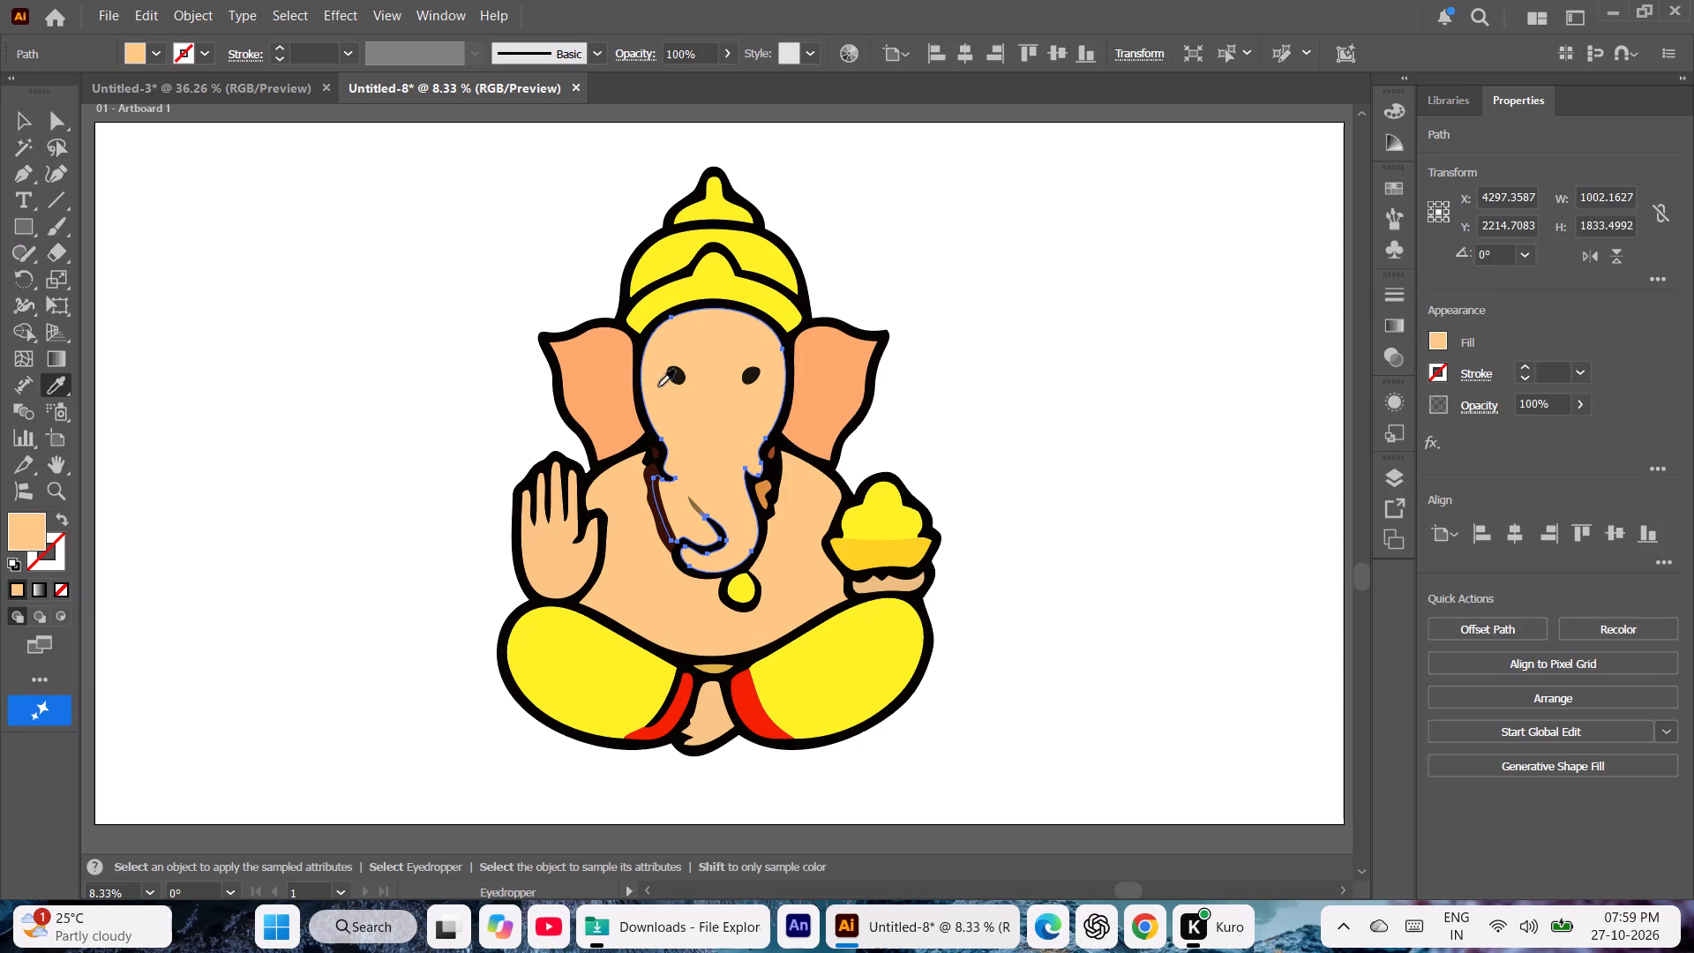
left_click(601, 380)
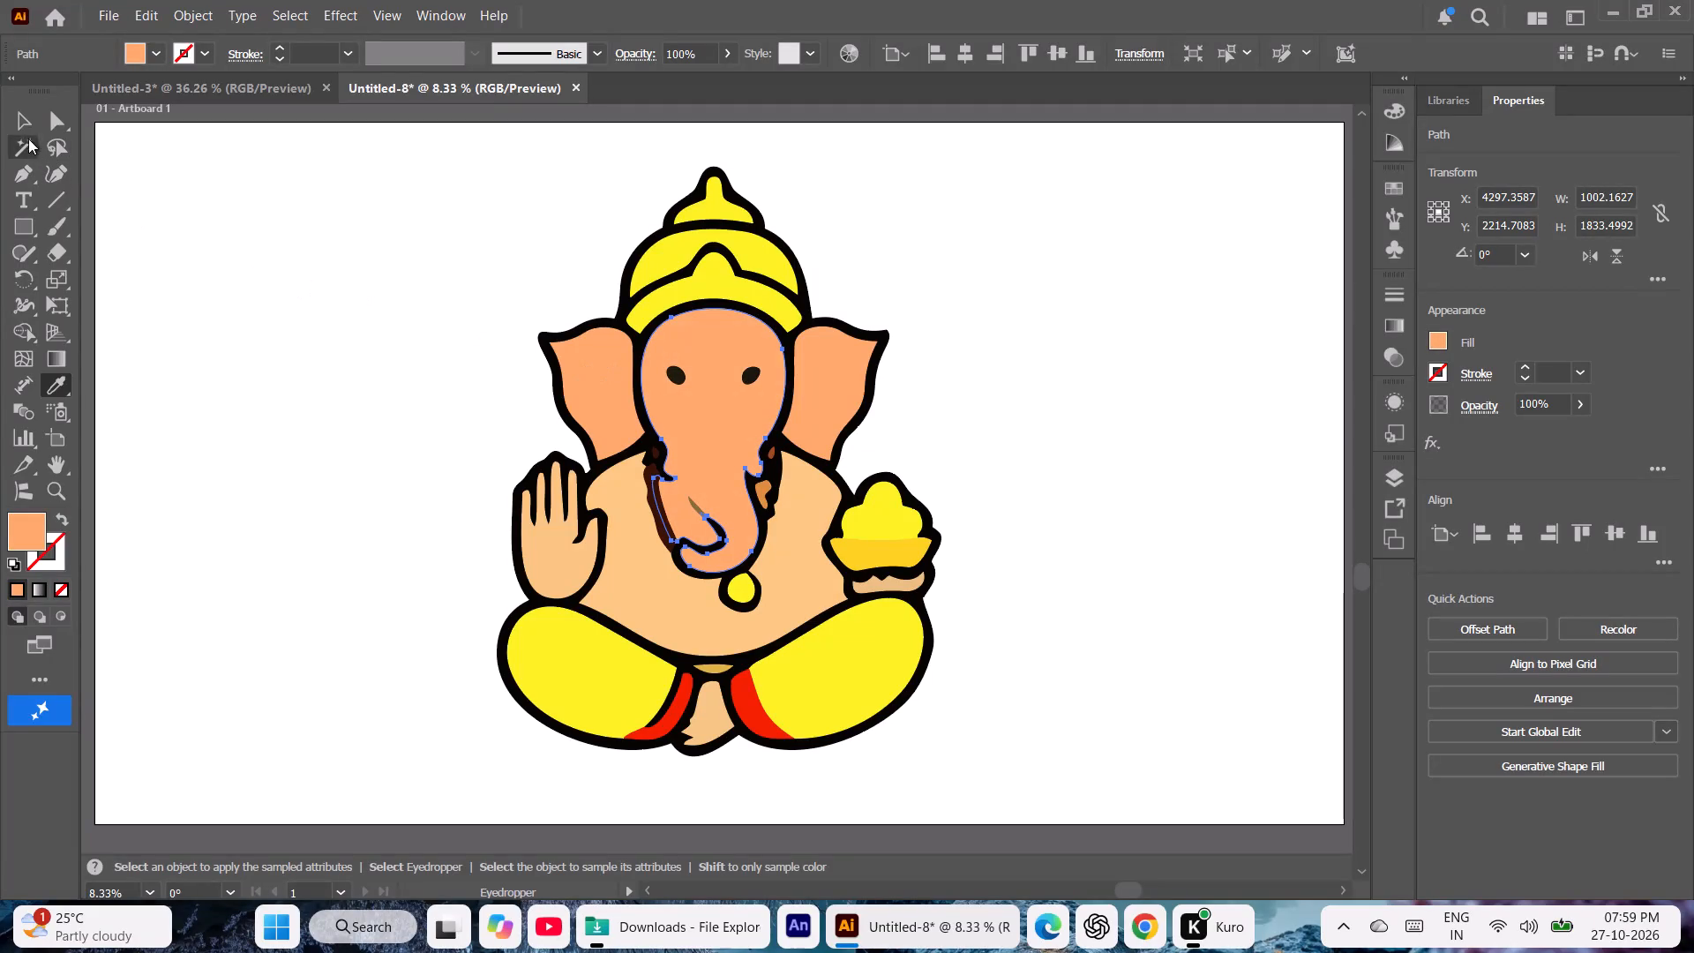
left_click(25, 124)
left_click(301, 385)
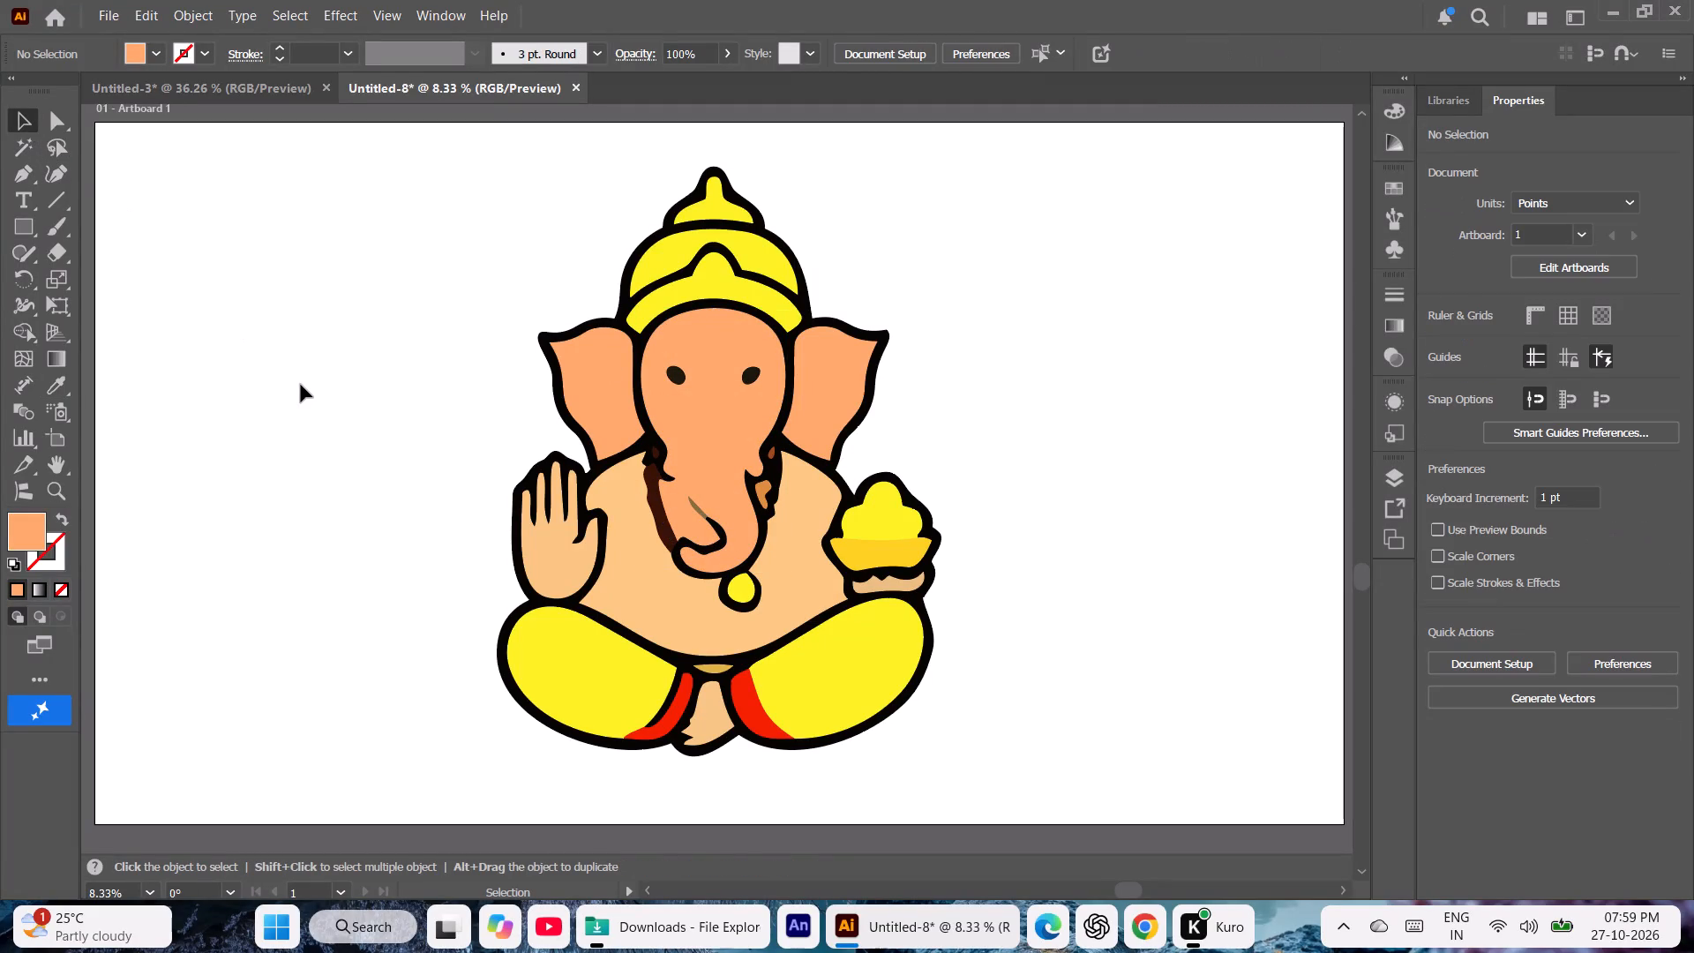
Fill both eyes with the recent pure black 000000.
left_click(674, 377)
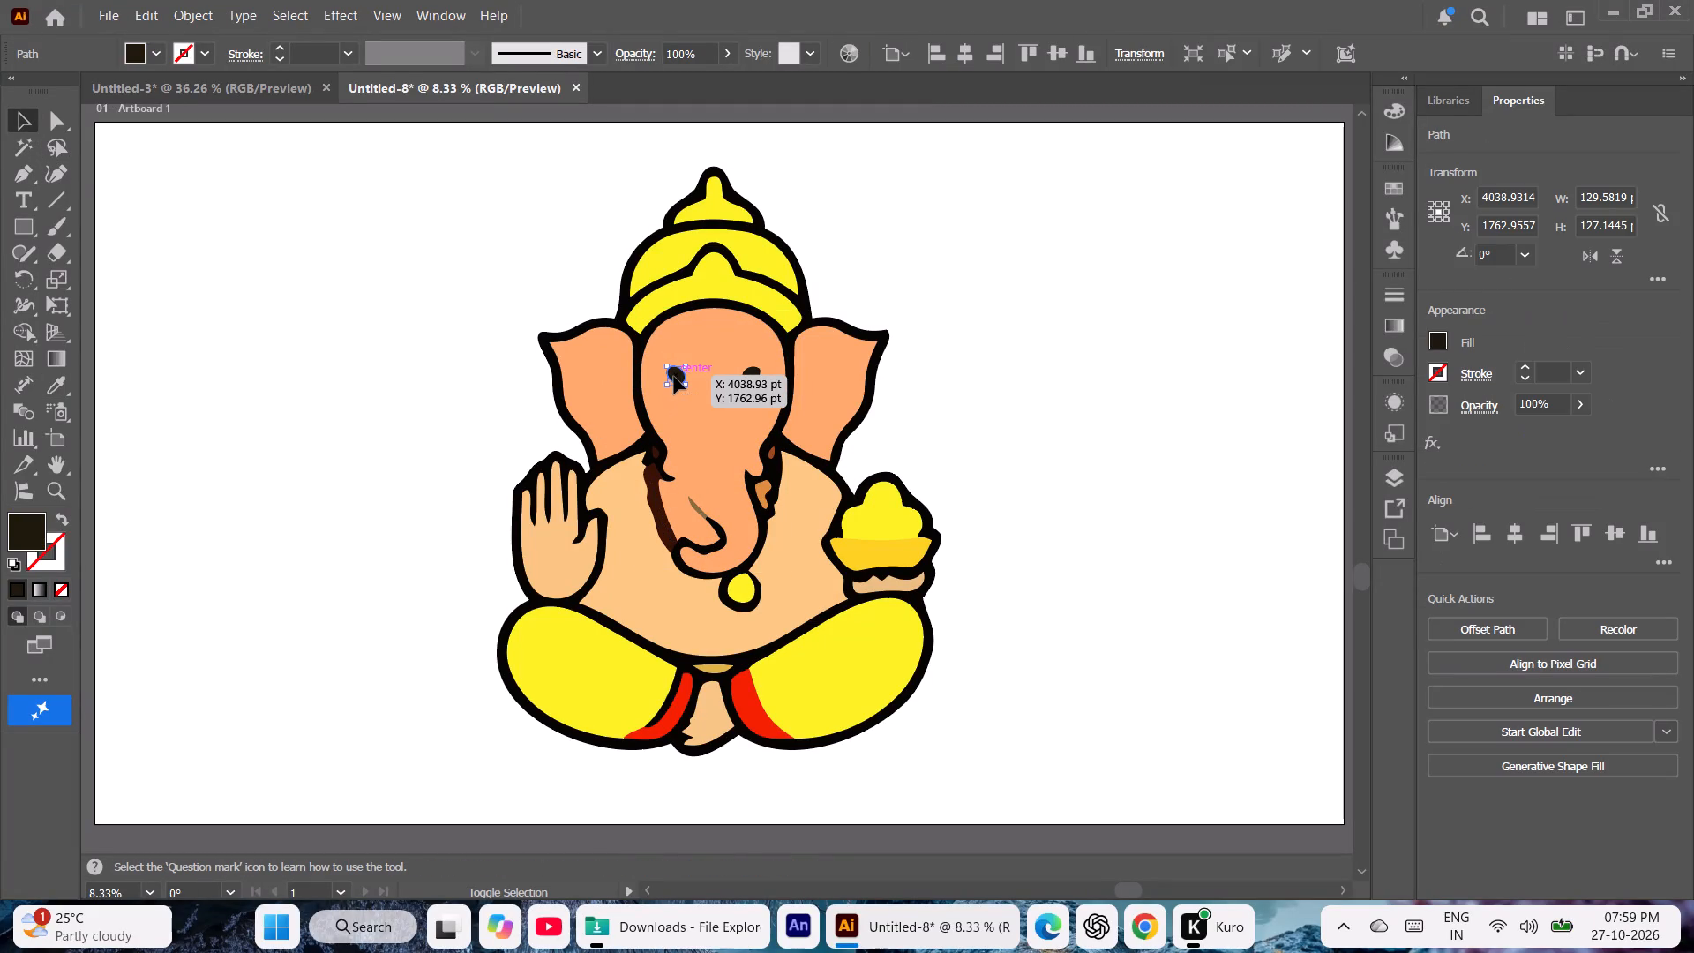
left_click(754, 379, "shift")
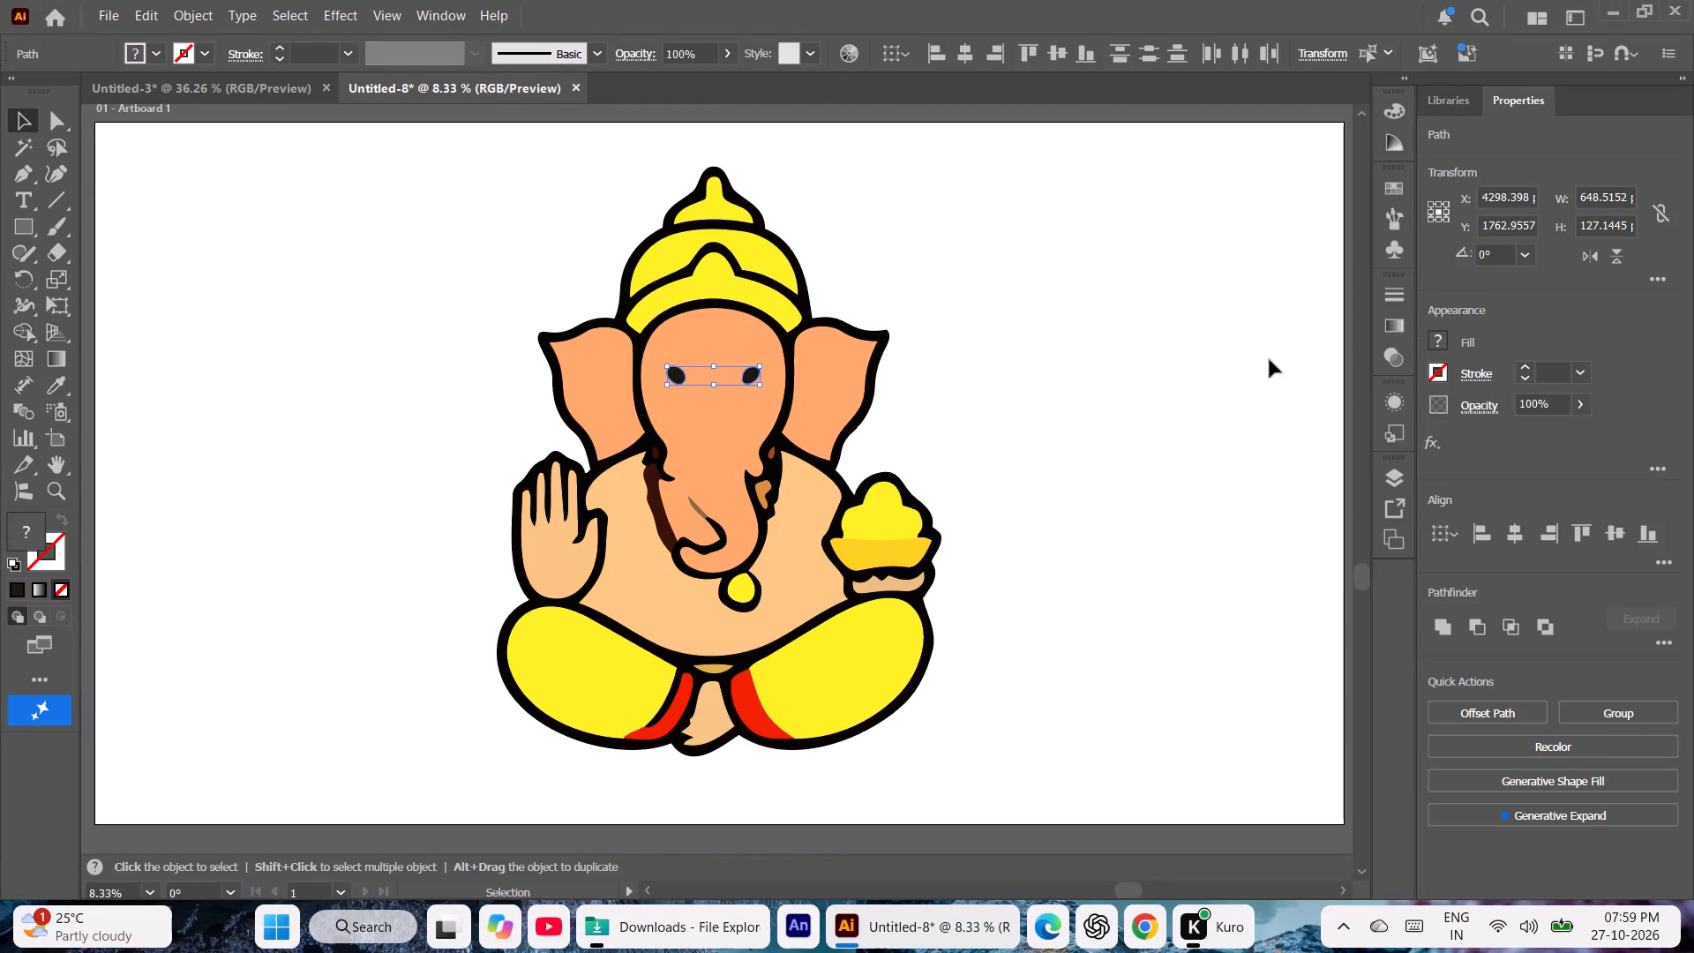
left_click(1434, 340)
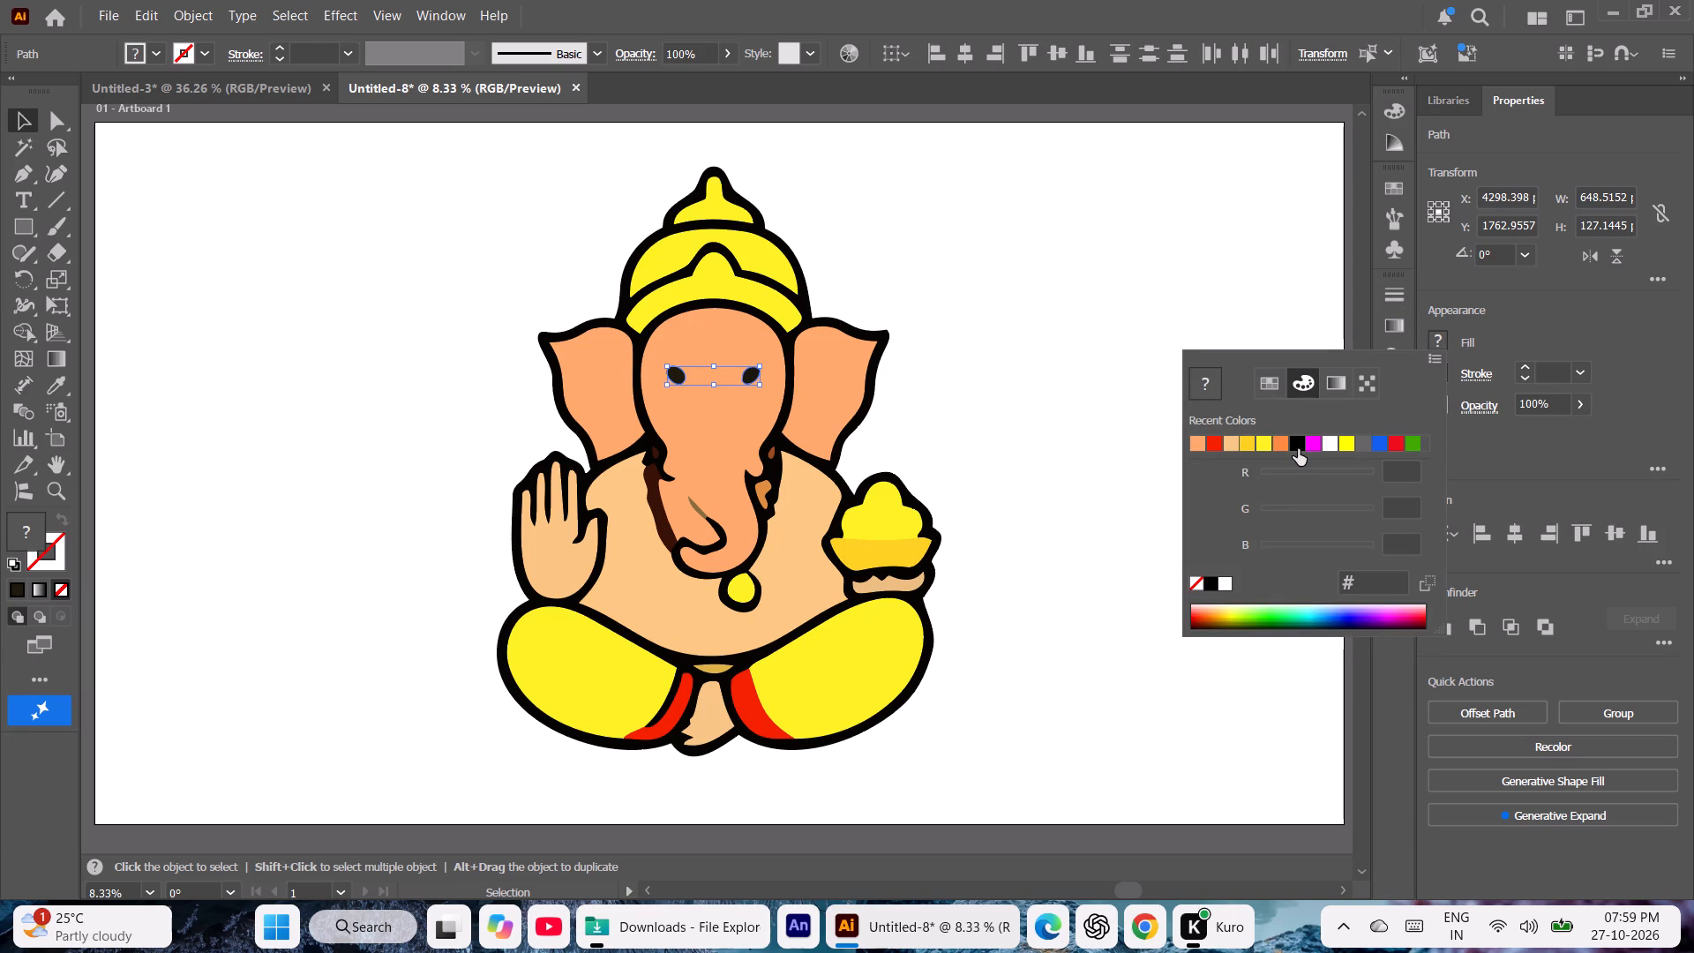
left_click(1298, 449)
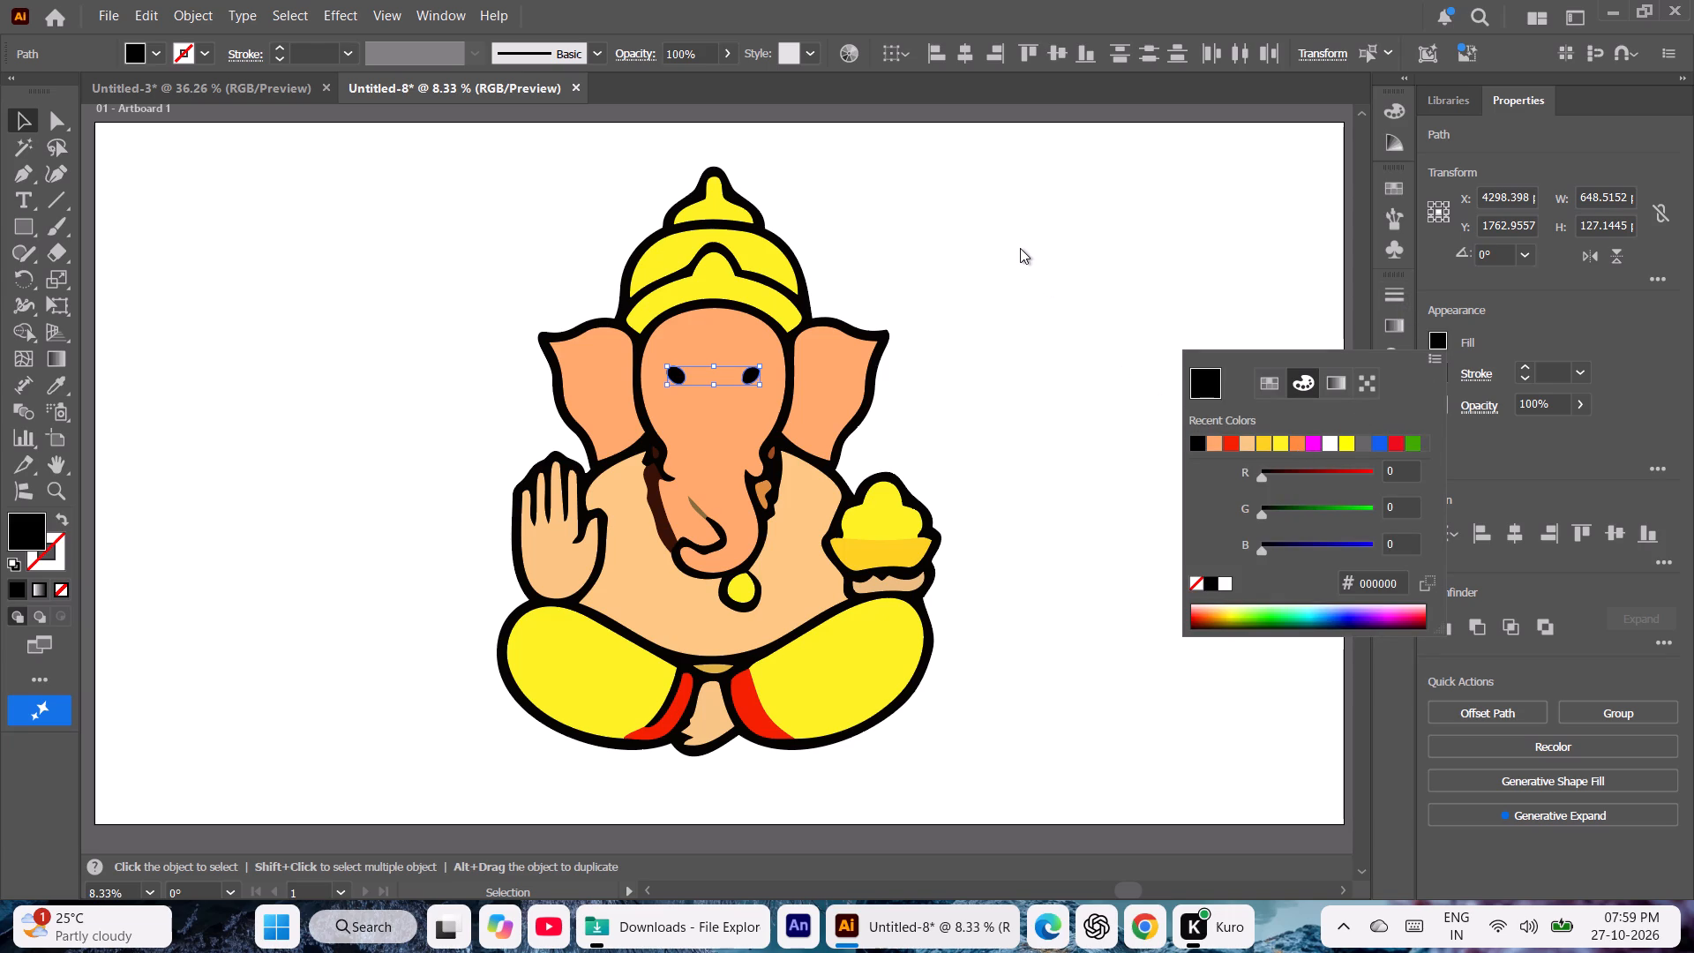
double_click(1020, 248)
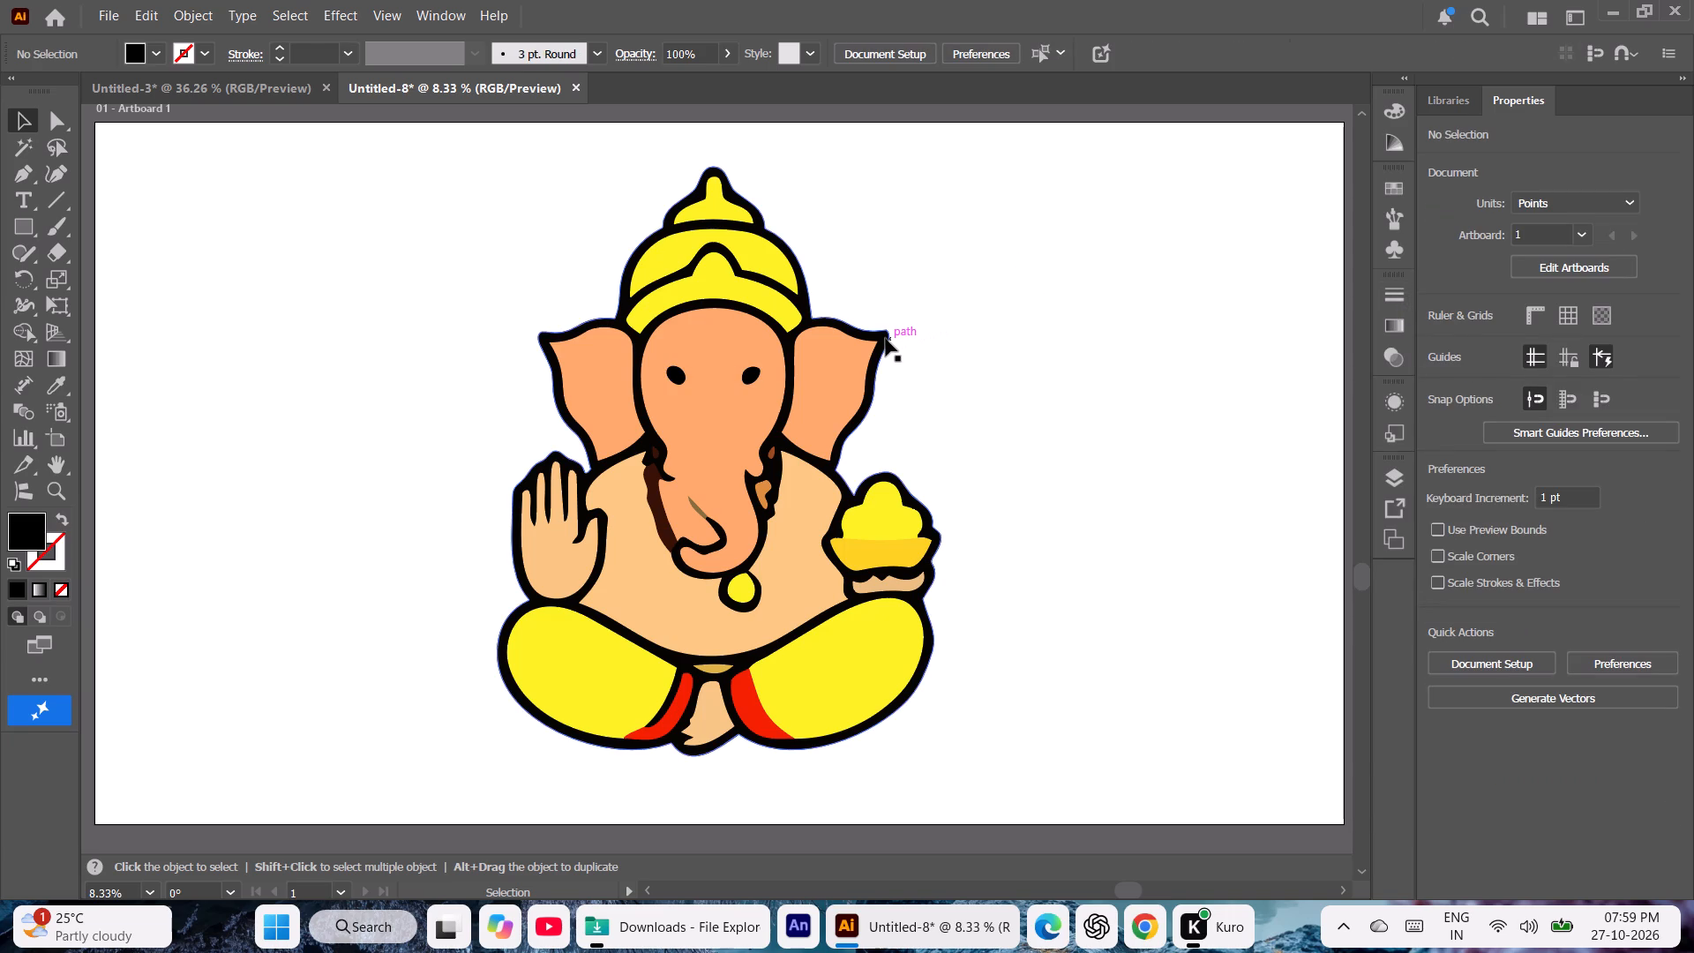
Recolour the figure's dark outline shape with the eyes' black using the Eyedropper.
left_click(886, 339)
key("i")
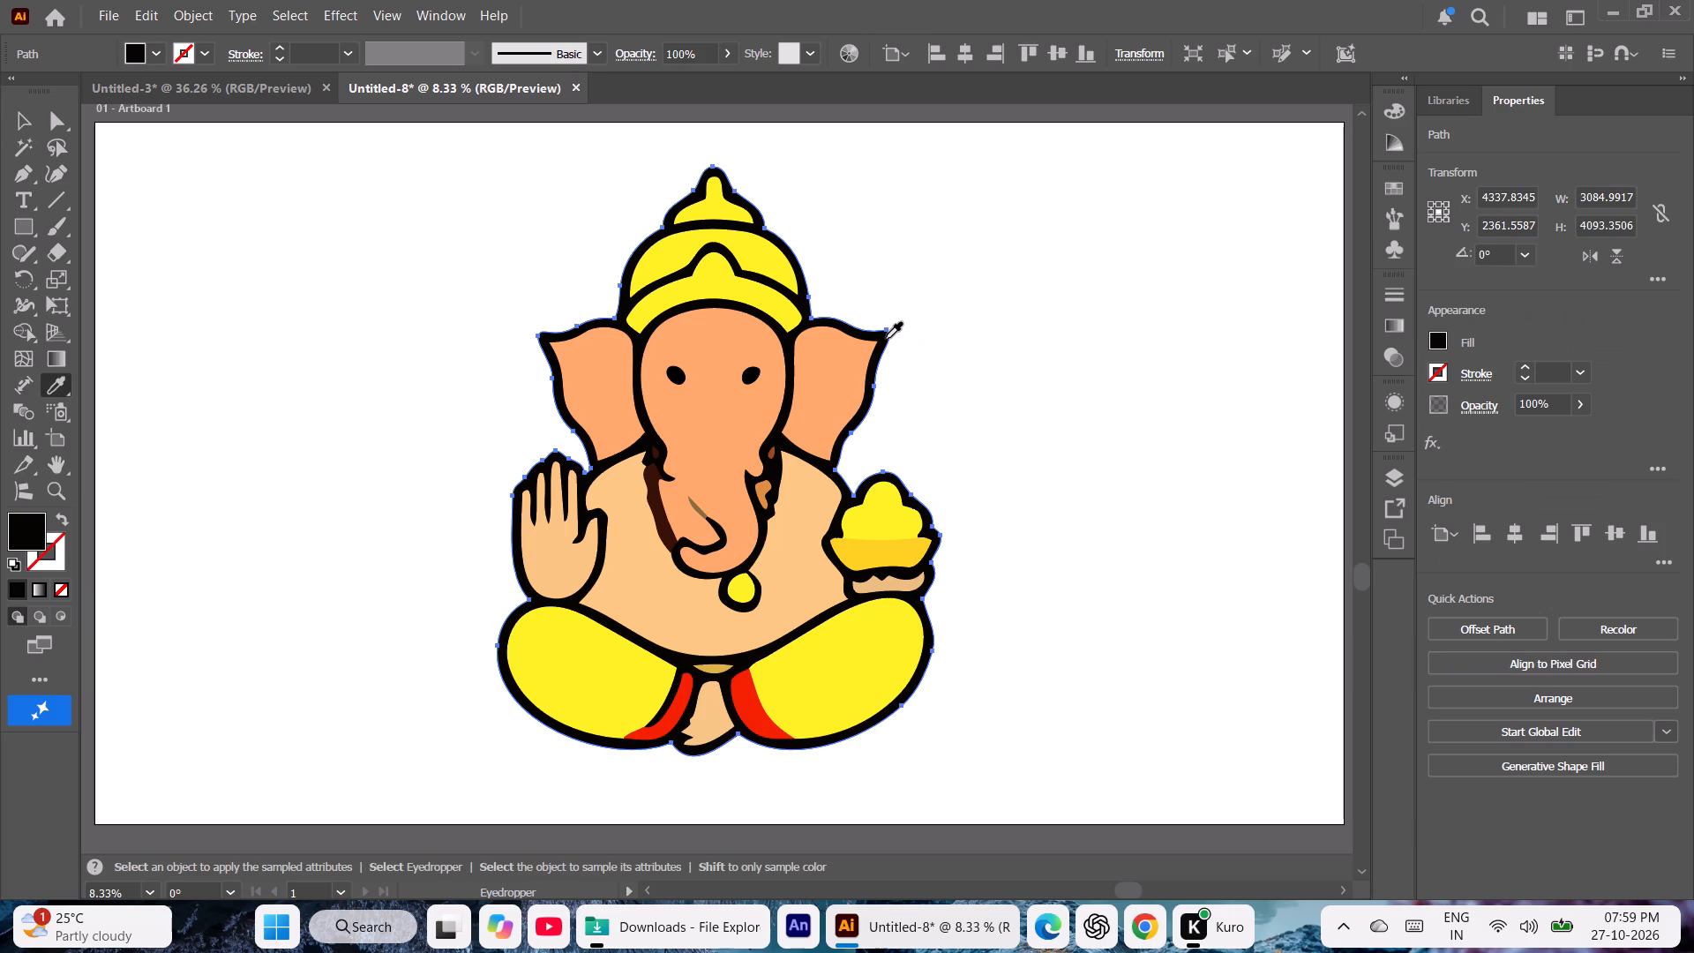
left_click(749, 378)
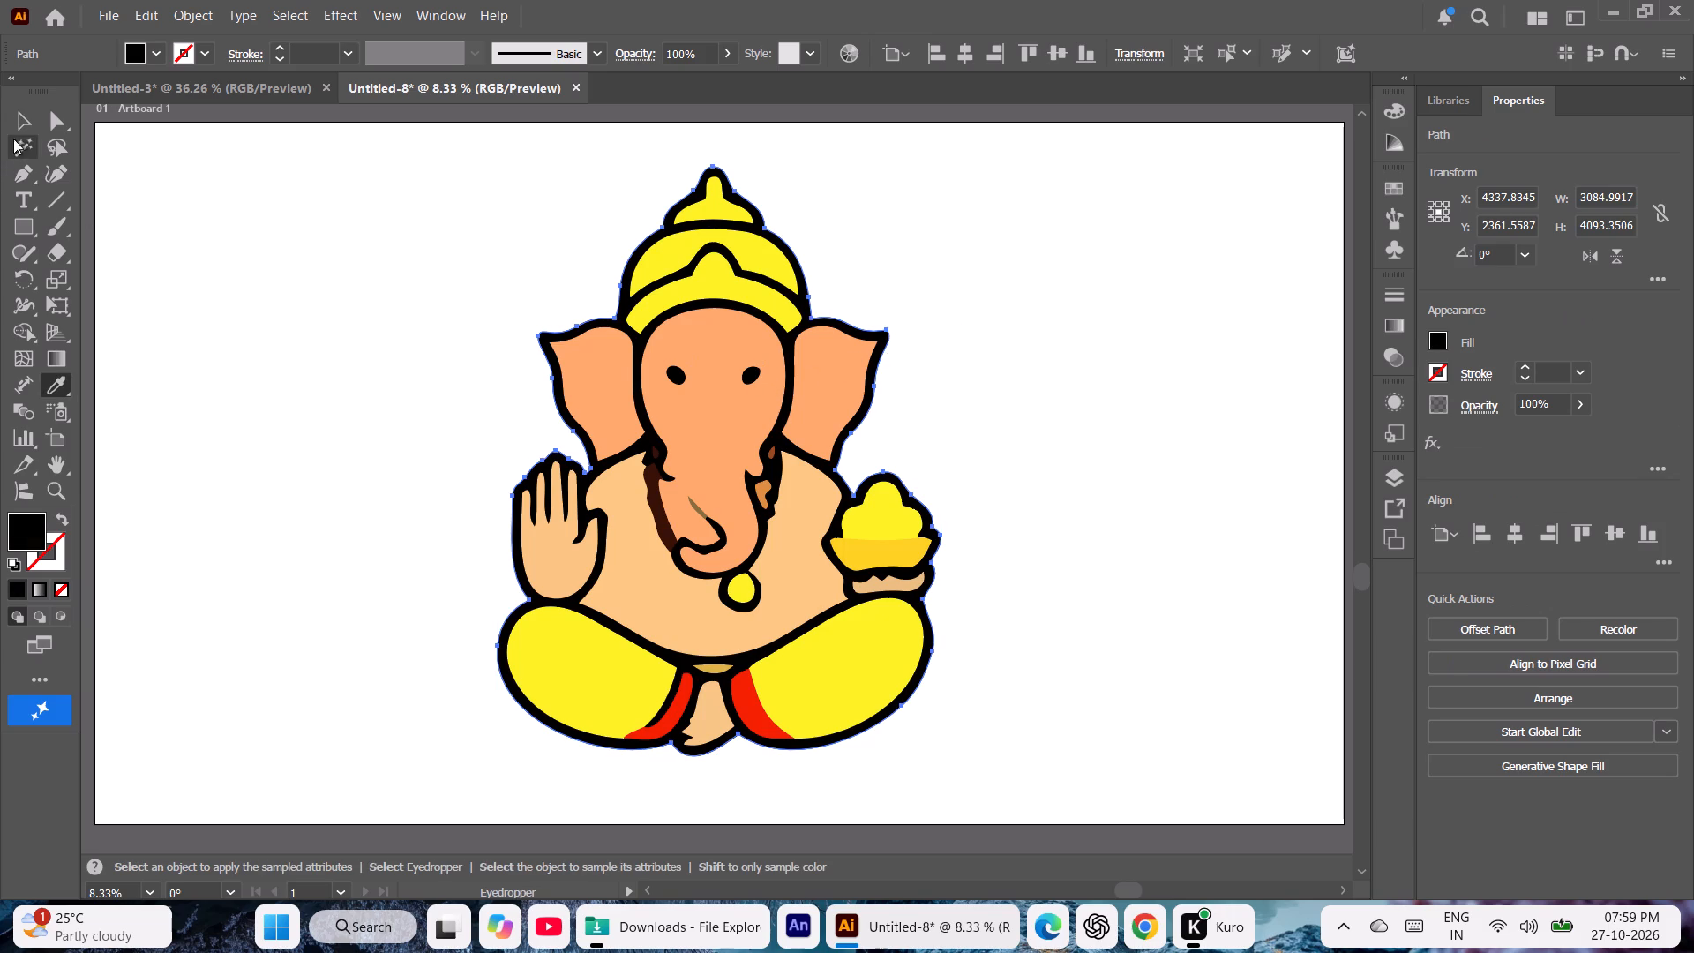
left_click(13, 127)
left_click(256, 304)
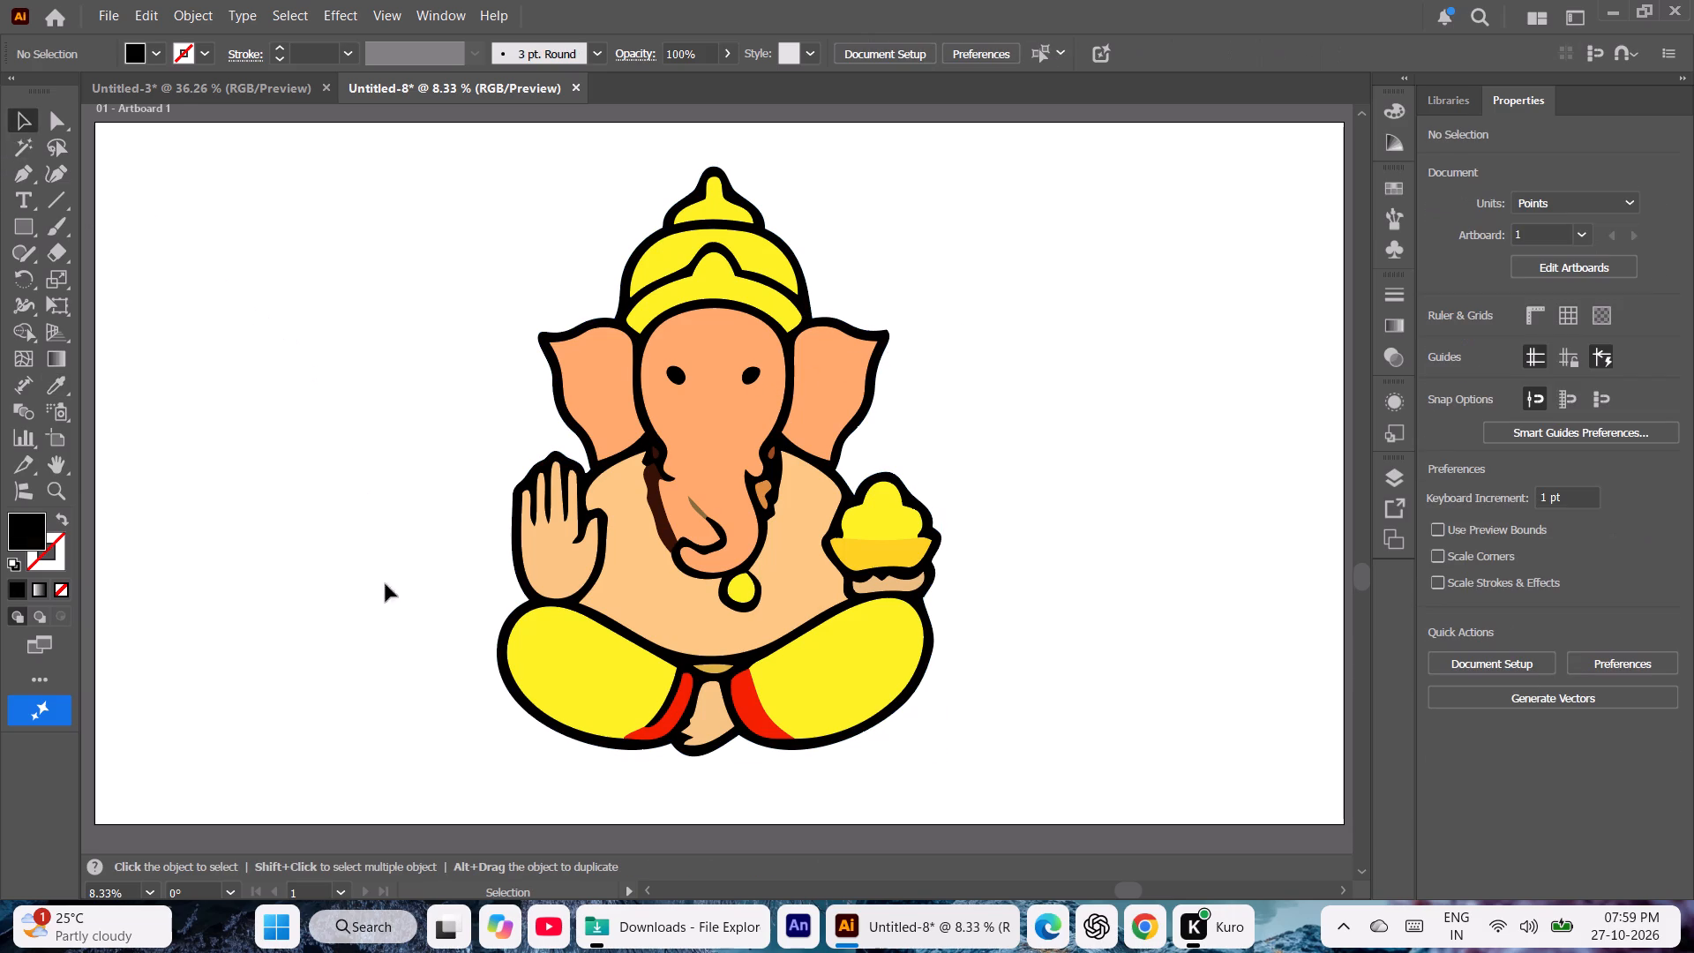
Recolour the foot between the red cloth edges with the head's peach using the Eyedropper.
left_click(716, 719)
key("i")
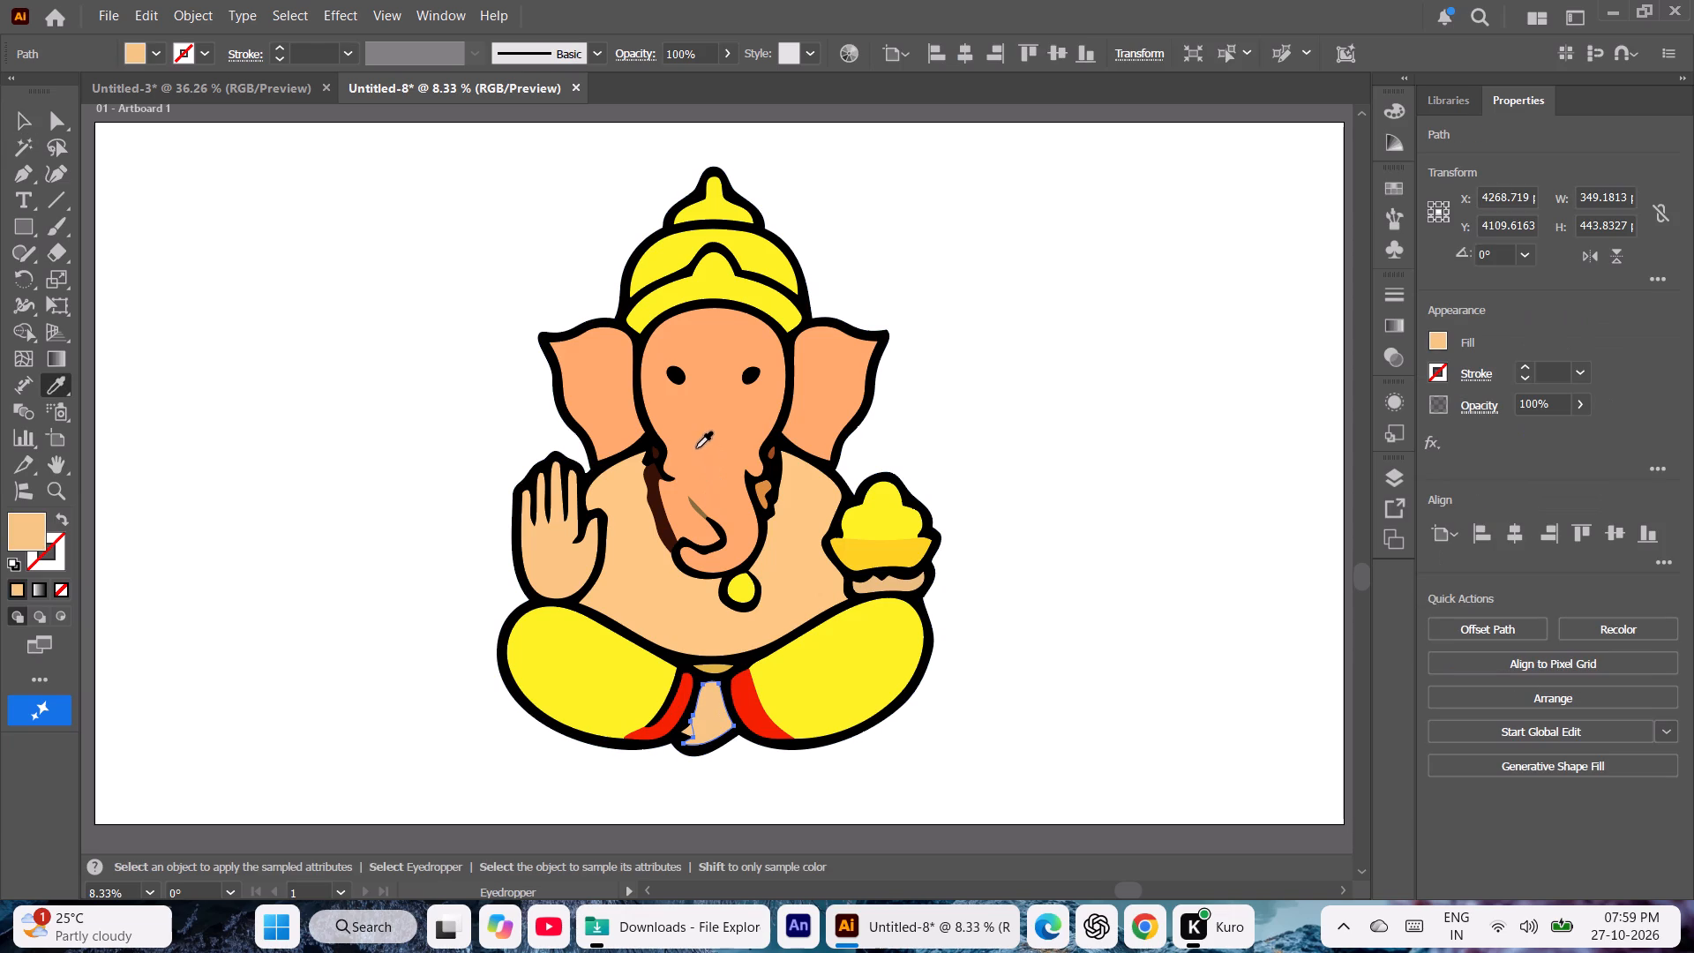
left_click(696, 448)
left_click(19, 120)
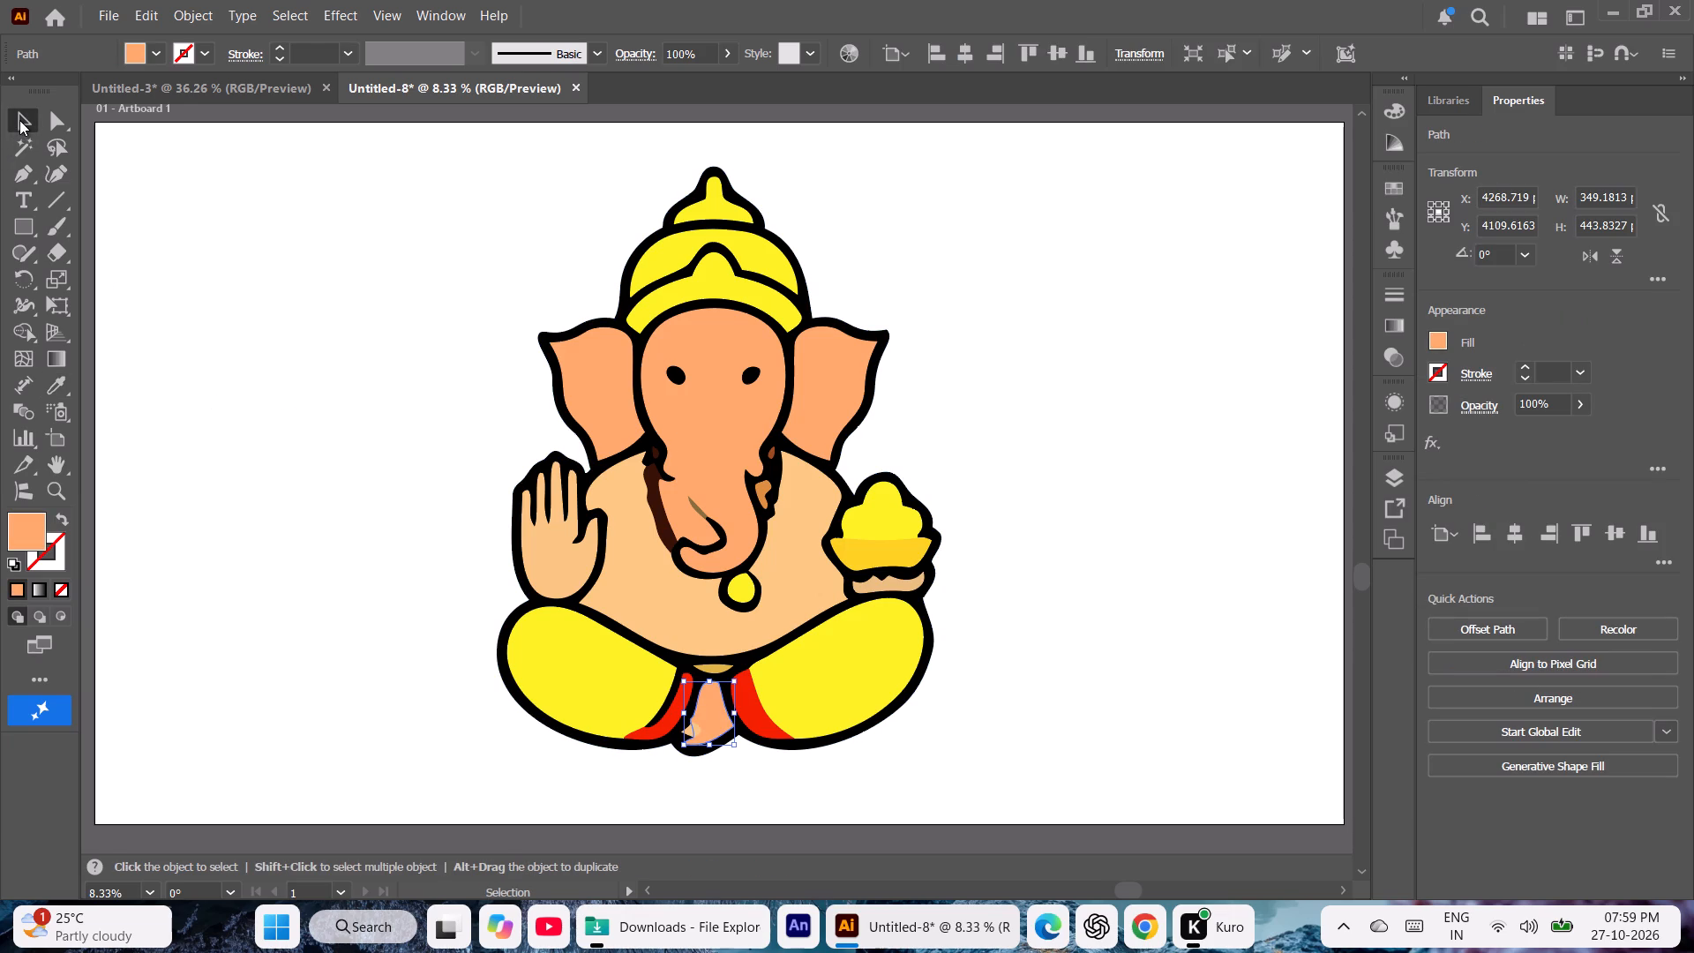
Recolour the small shape at the foot's lower edge with the head's peach using the Eyedropper.
left_click(307, 462)
left_click(689, 732)
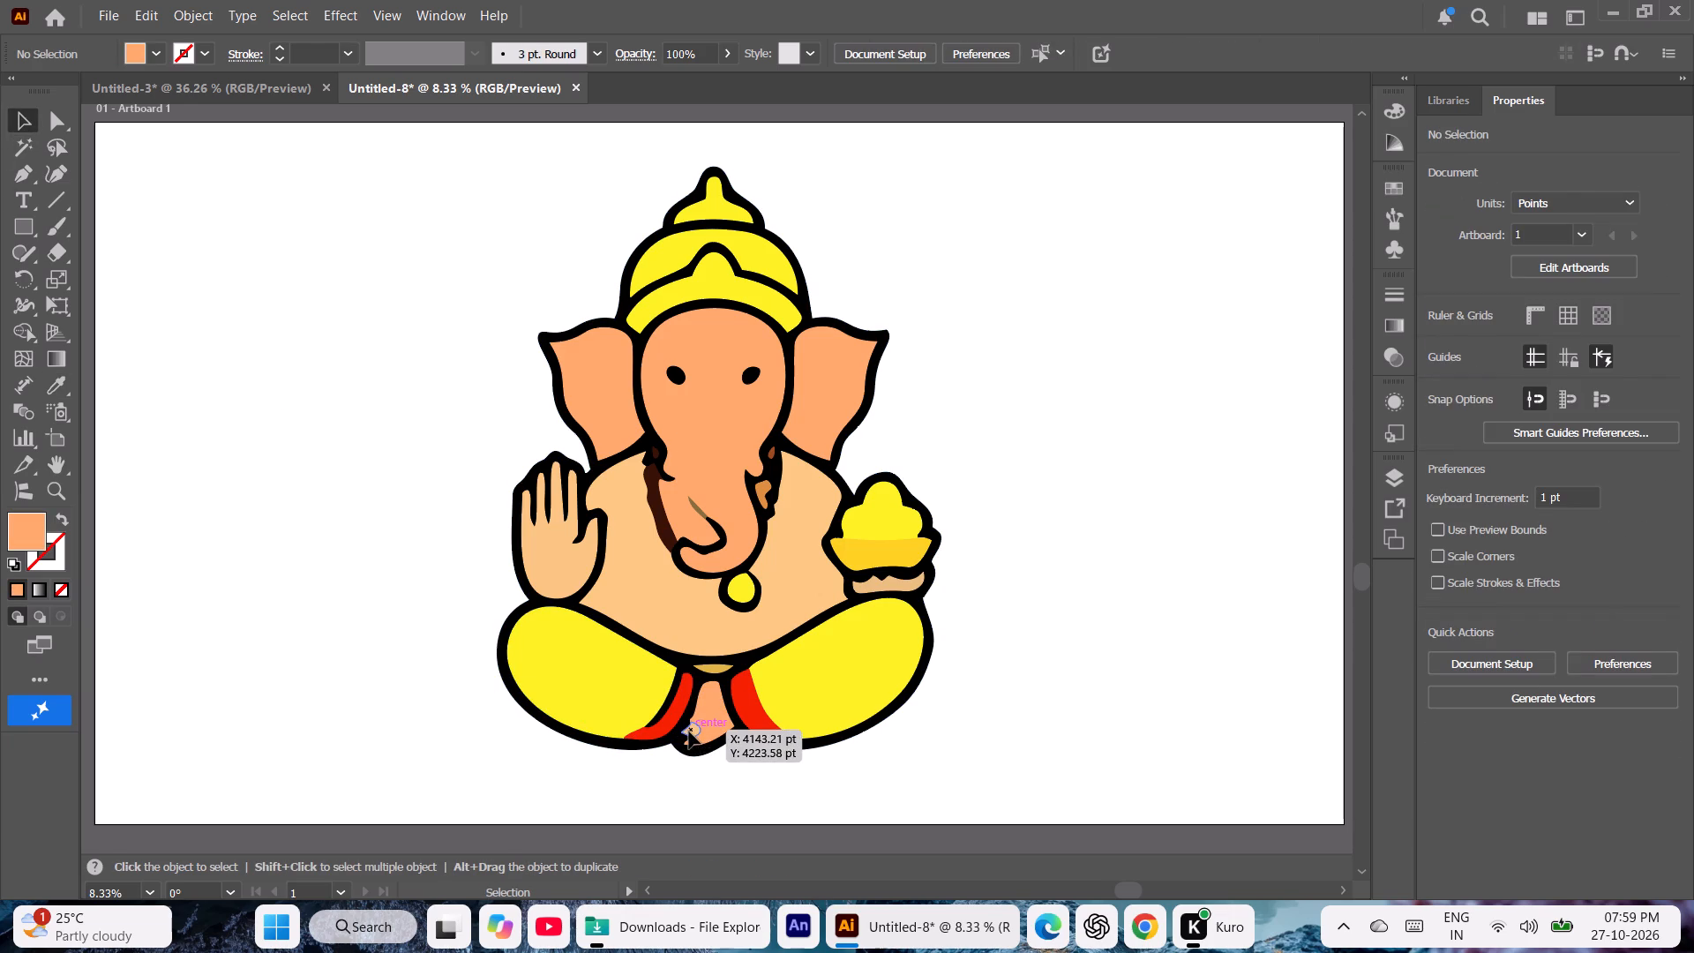
key("i")
left_click(692, 441)
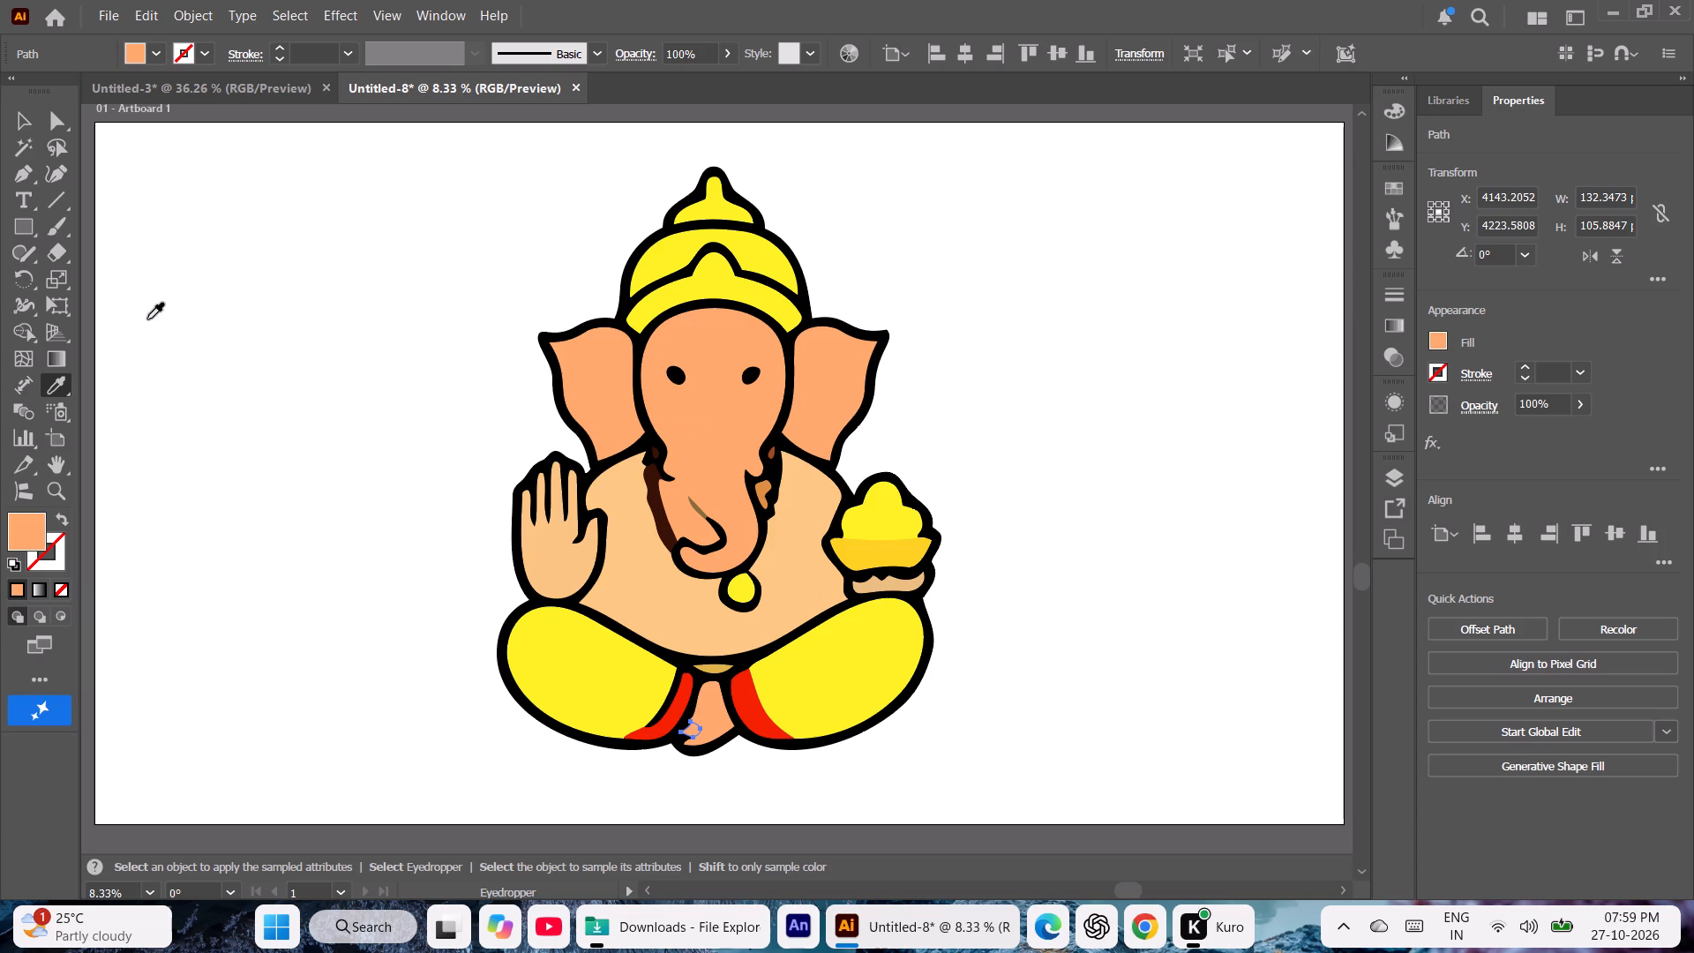
left_click(18, 118)
left_click(304, 439)
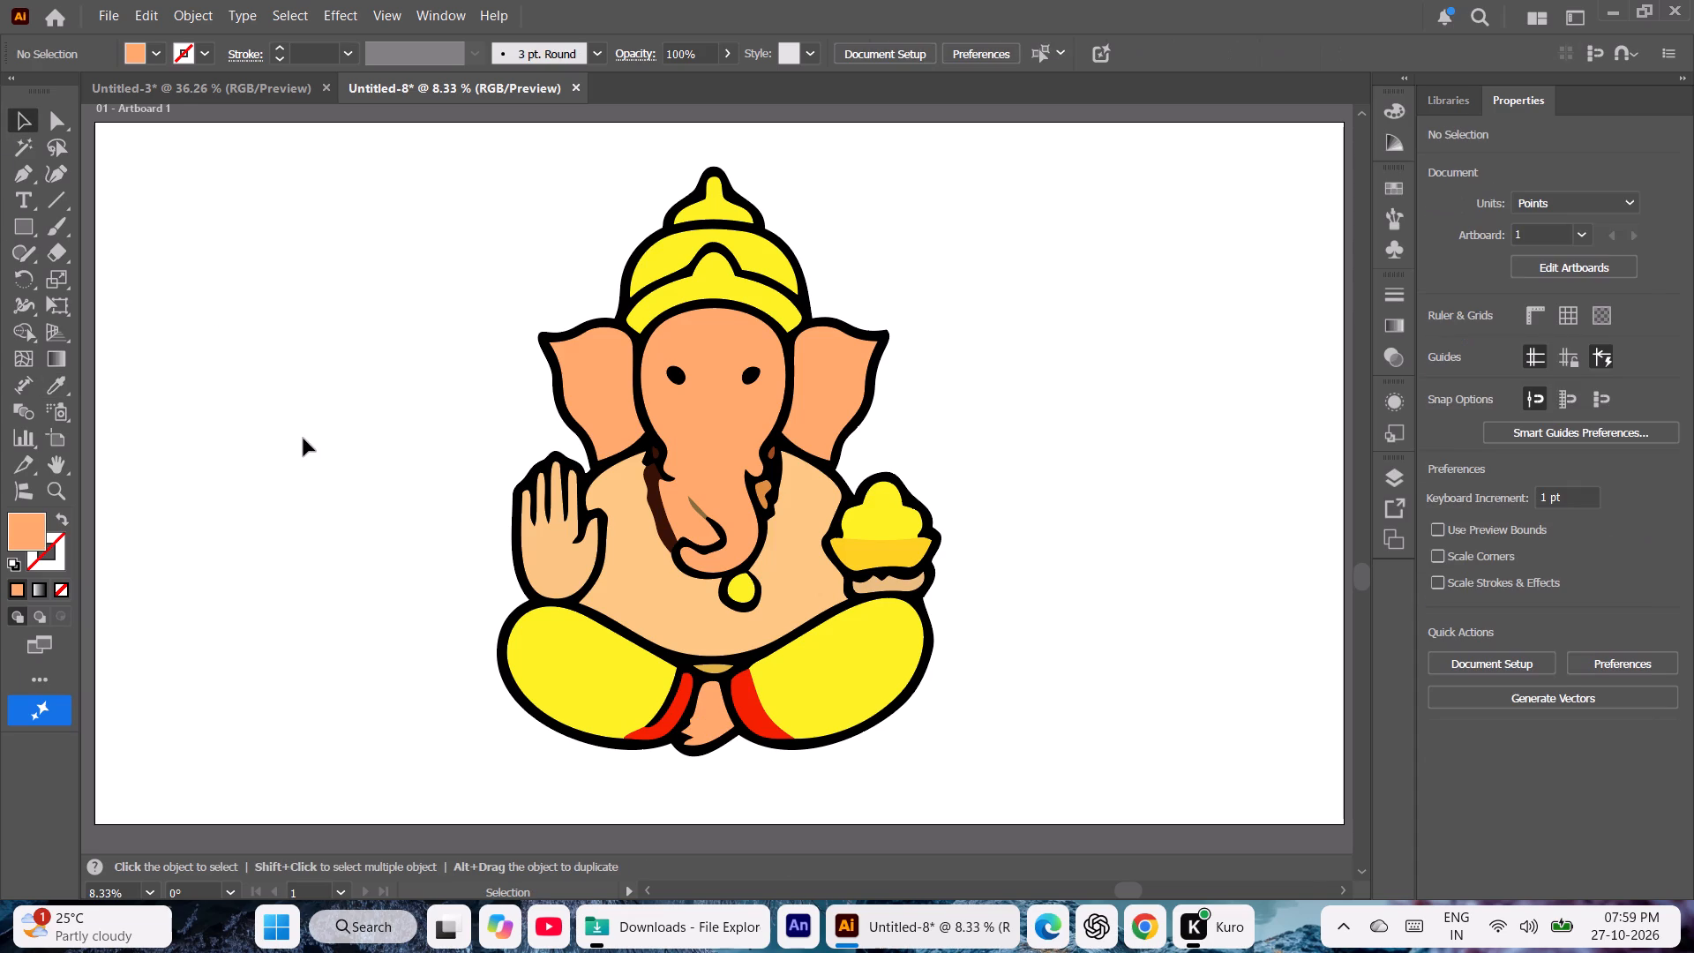
Recolour the thin brown crease line on the trunk with the eyes' black using the Eyedropper.
left_click(697, 514)
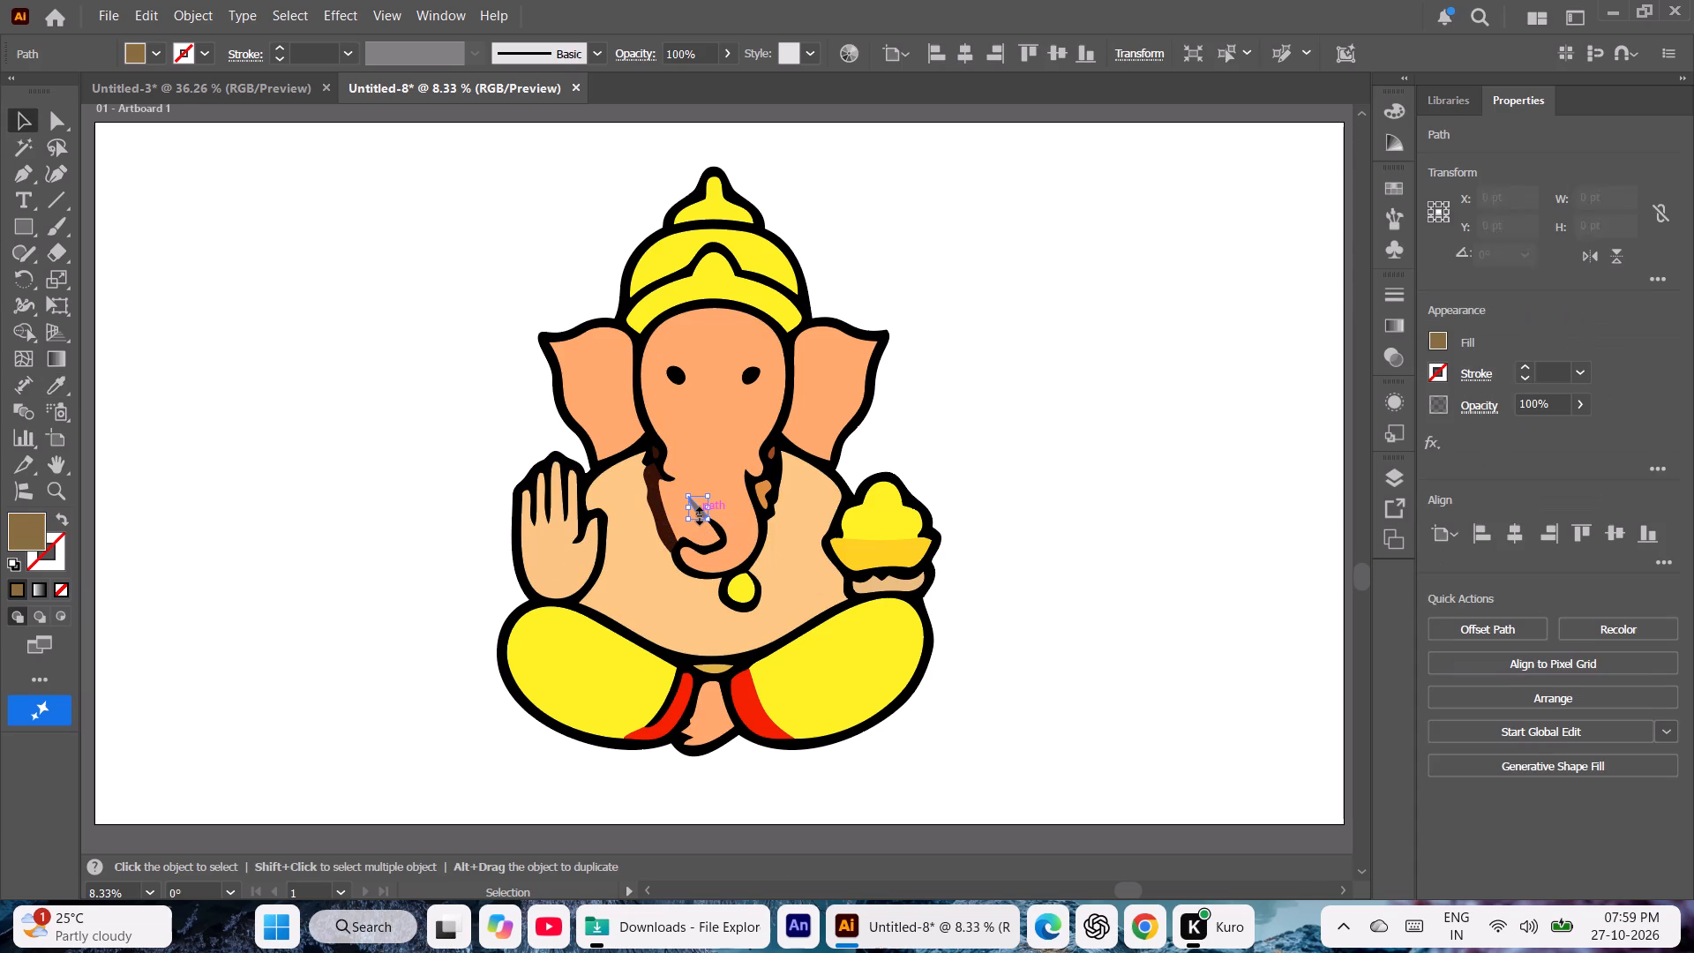
key("i")
left_click(678, 379)
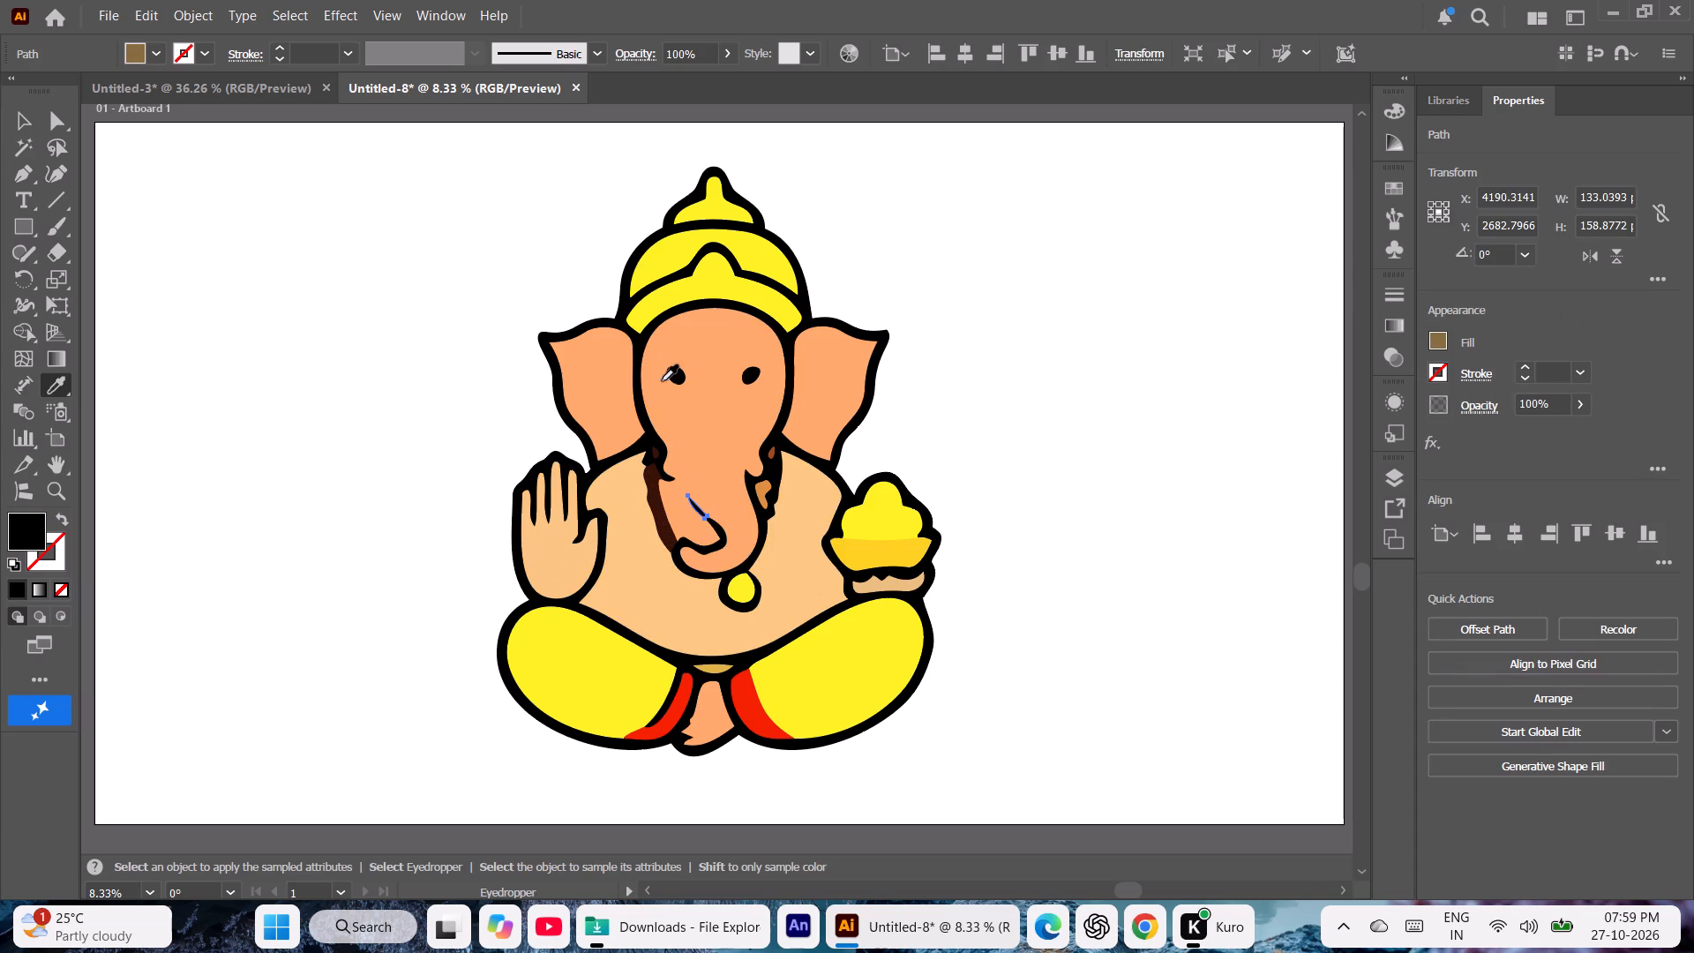
left_click(17, 123)
left_click(259, 378)
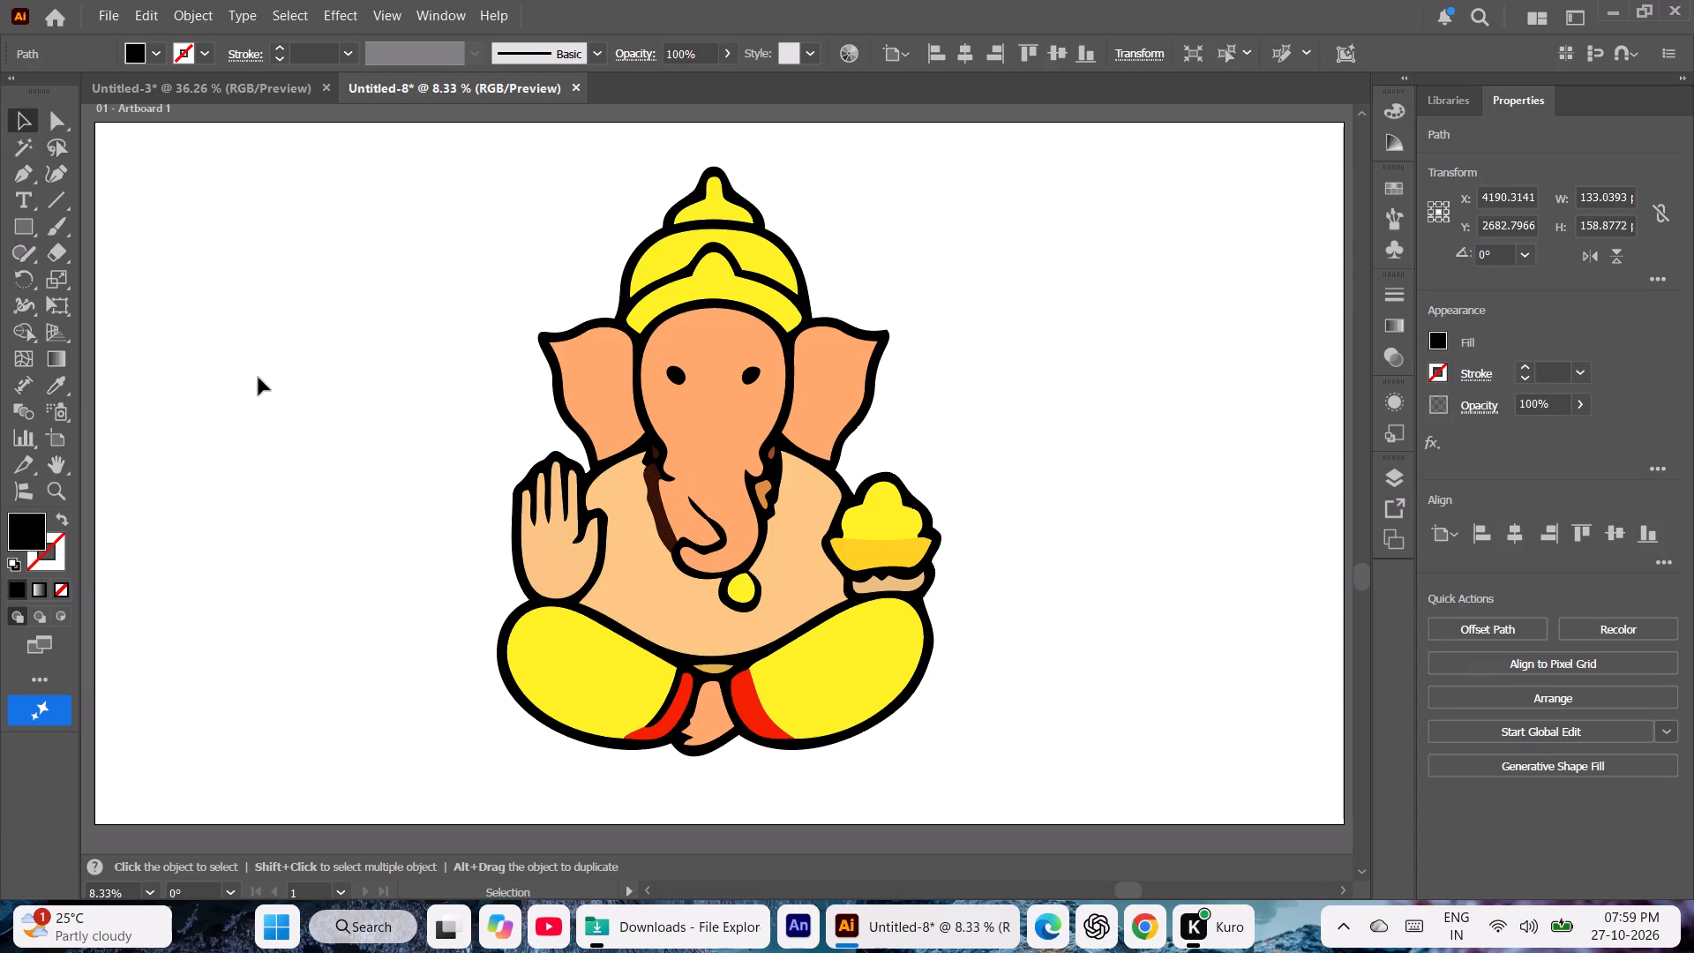
Recolour the raised open hand with the head's peach using the Eyedropper.
left_click(548, 551)
key("i")
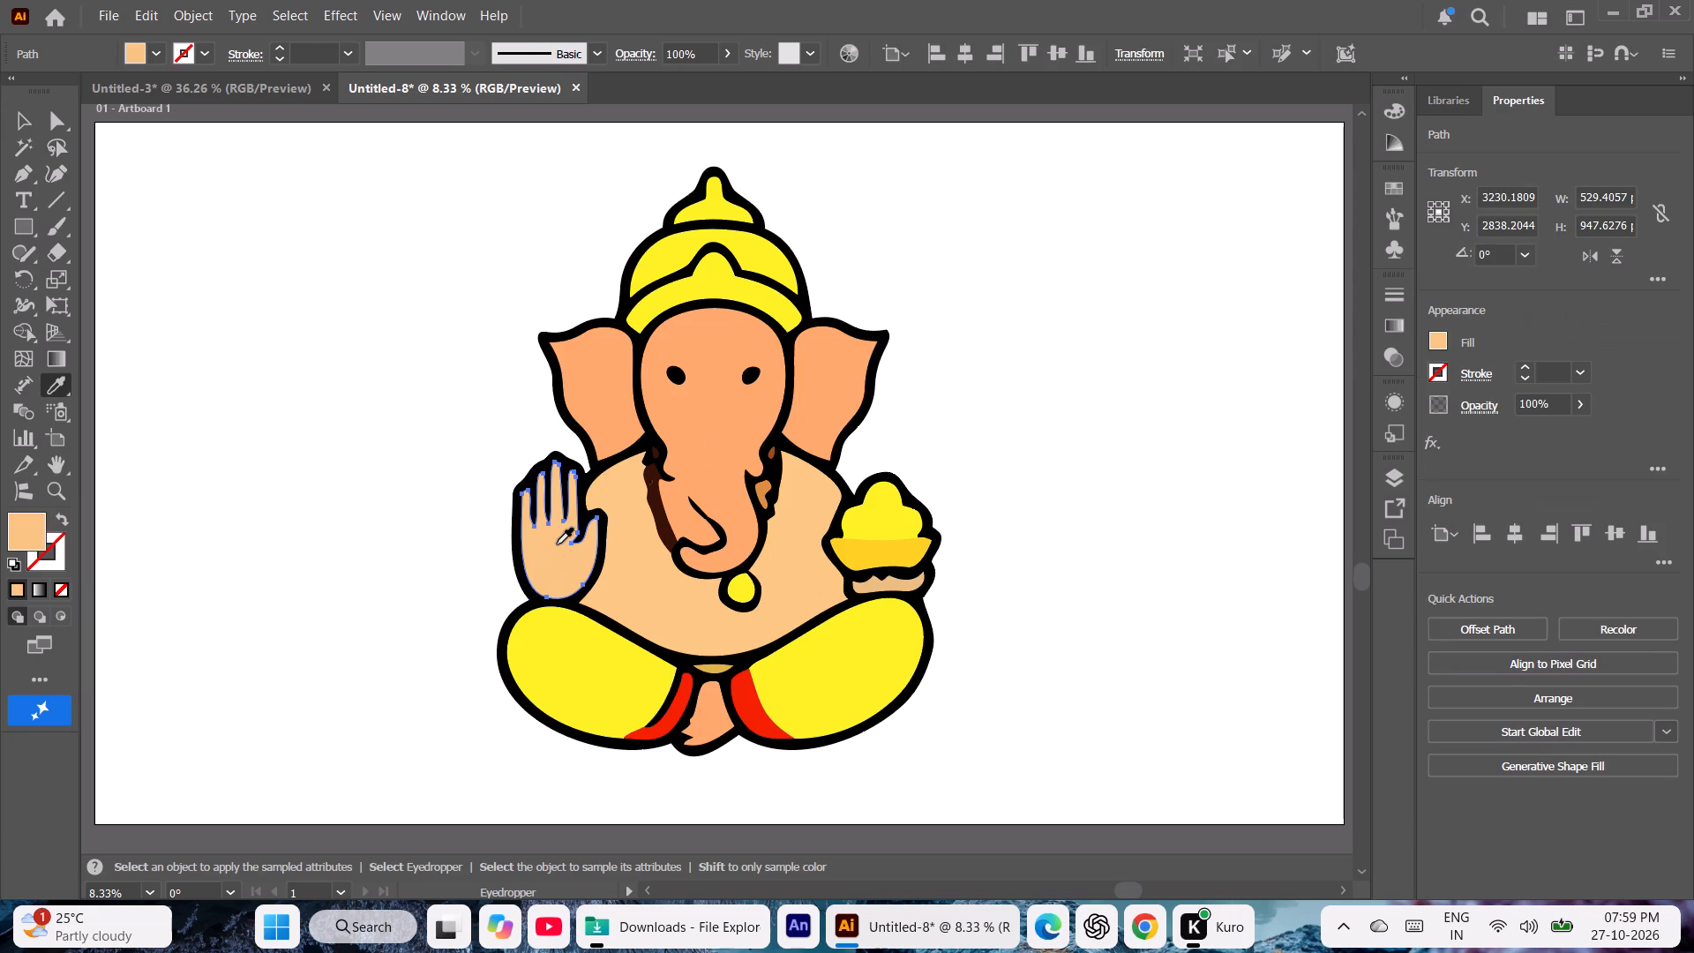
left_click(718, 446)
left_click(23, 118)
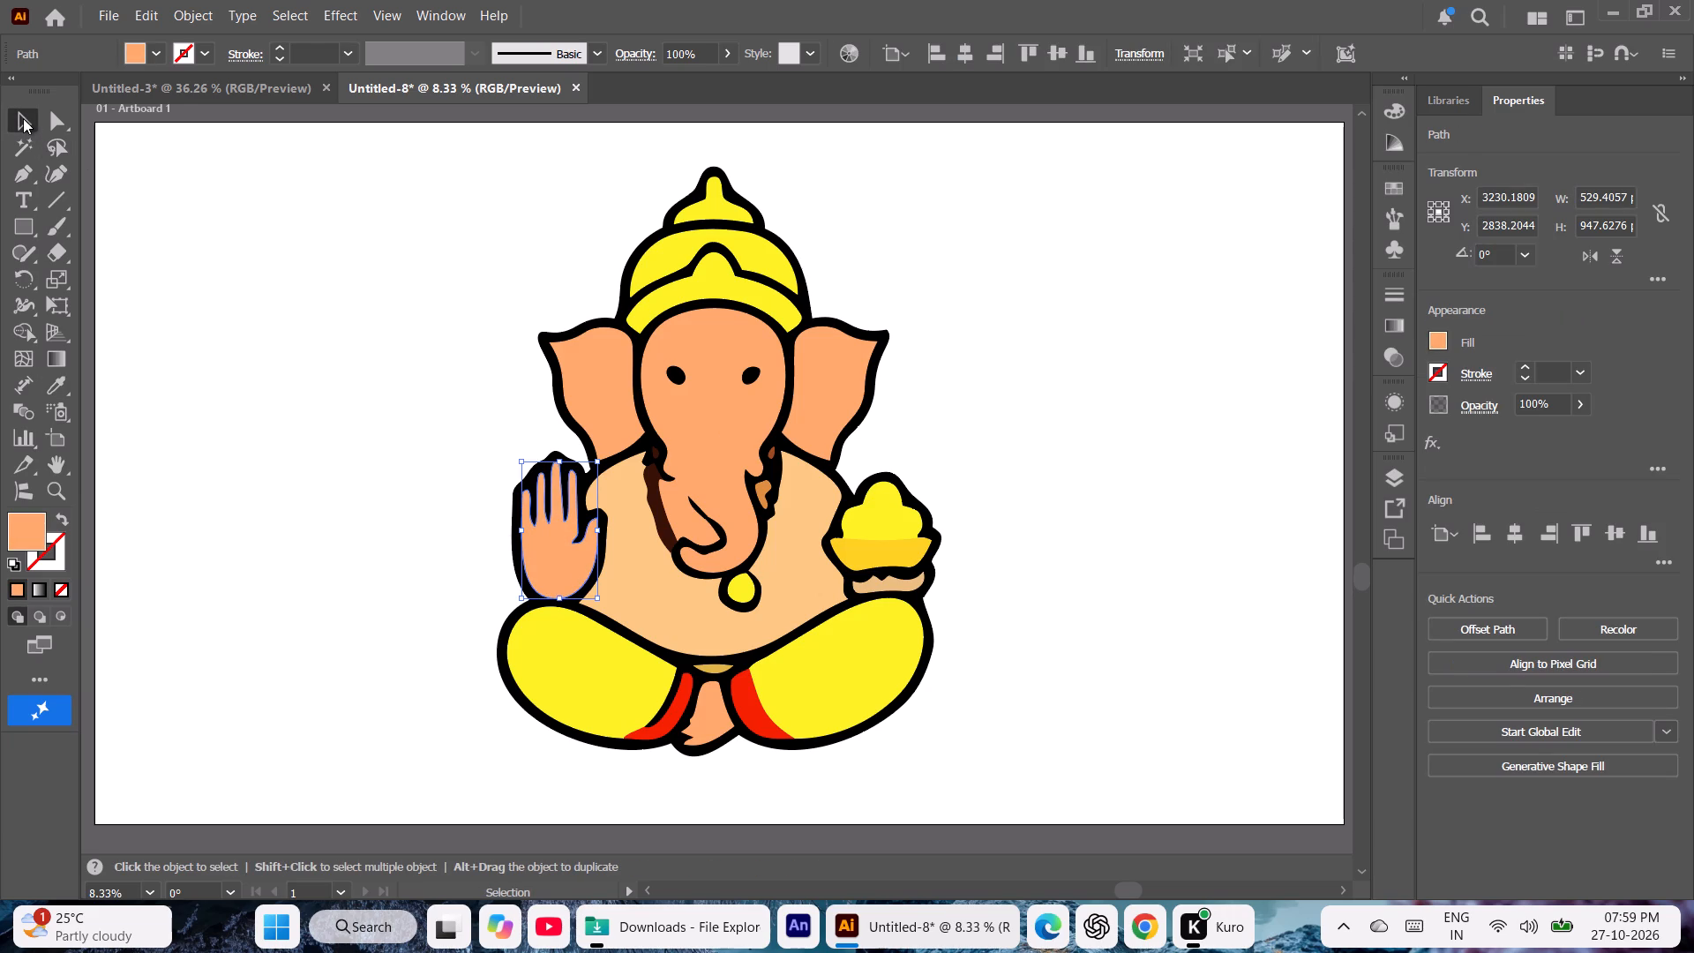
left_click(259, 413)
Recolour the chest and belly shape with the head's peach using the Eyedropper.
left_click(672, 599)
key("i")
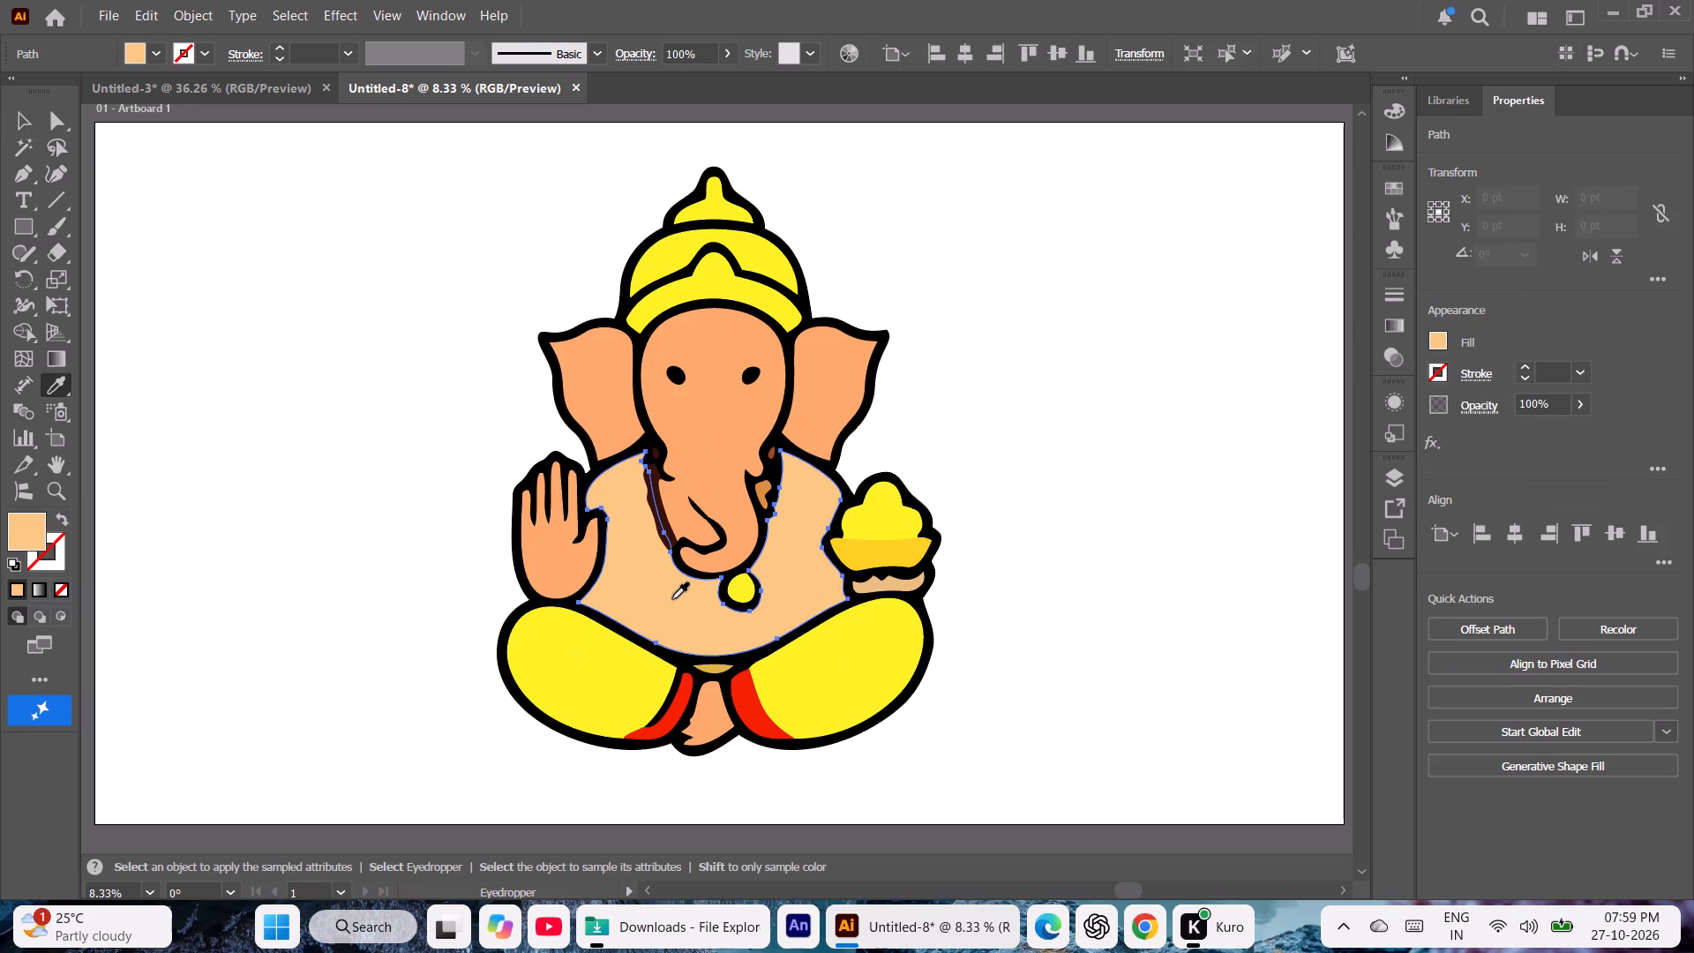
left_click(711, 443)
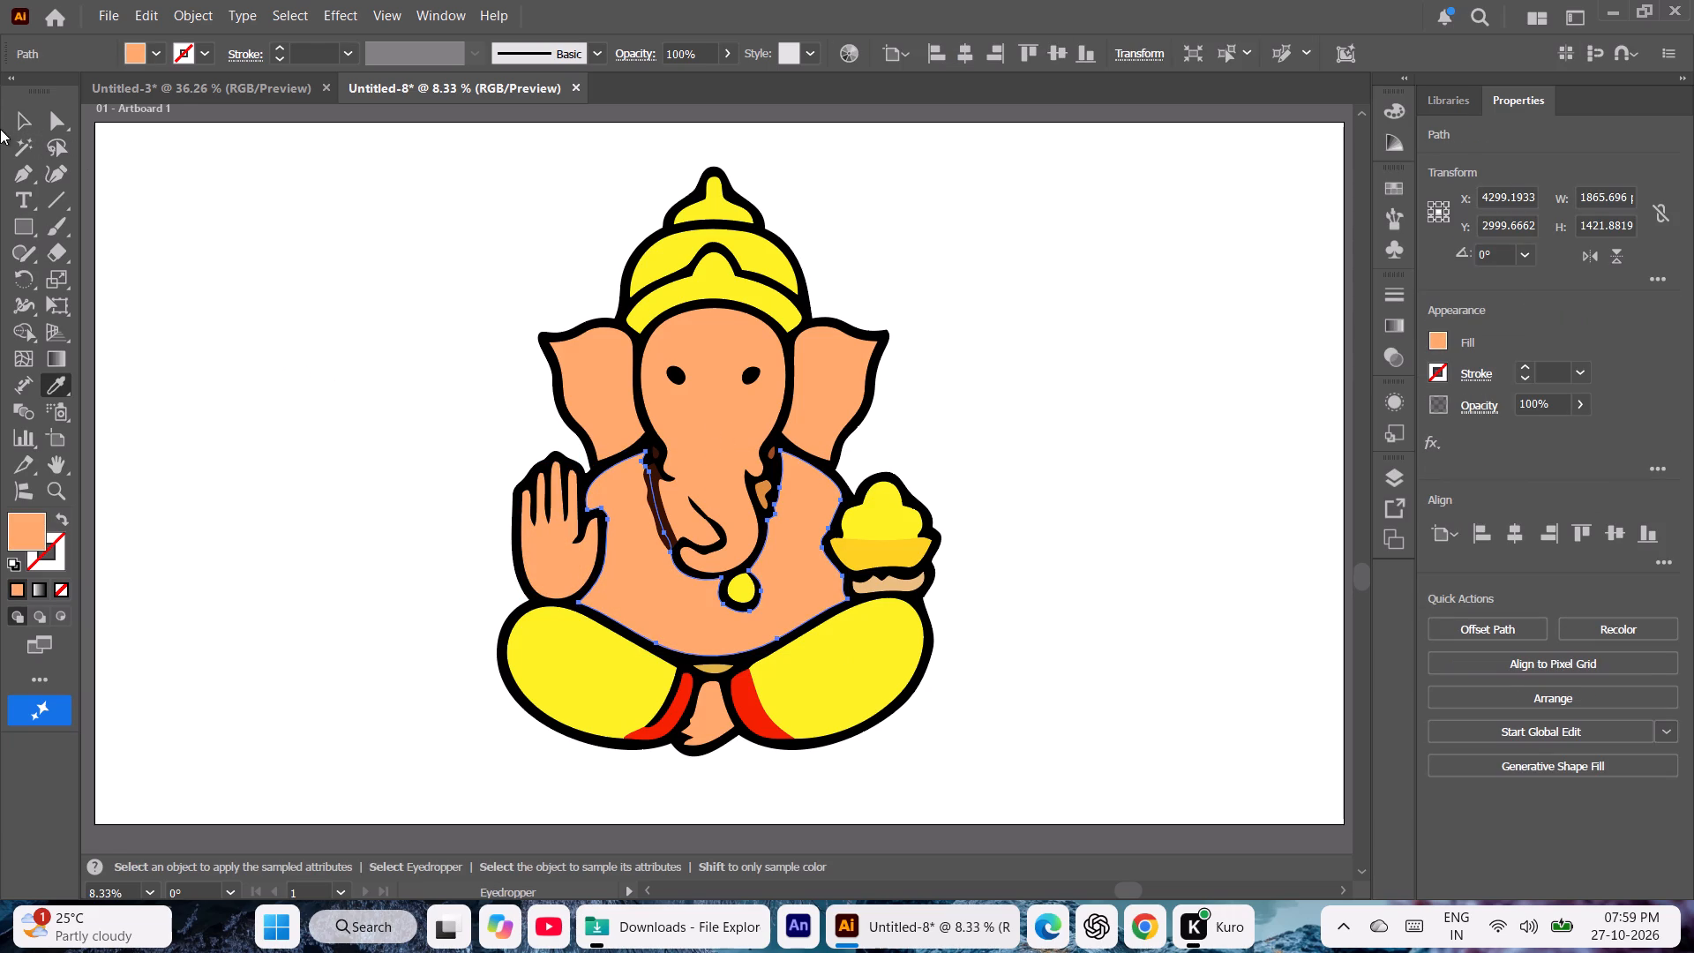
left_click(11, 124)
left_click(234, 457)
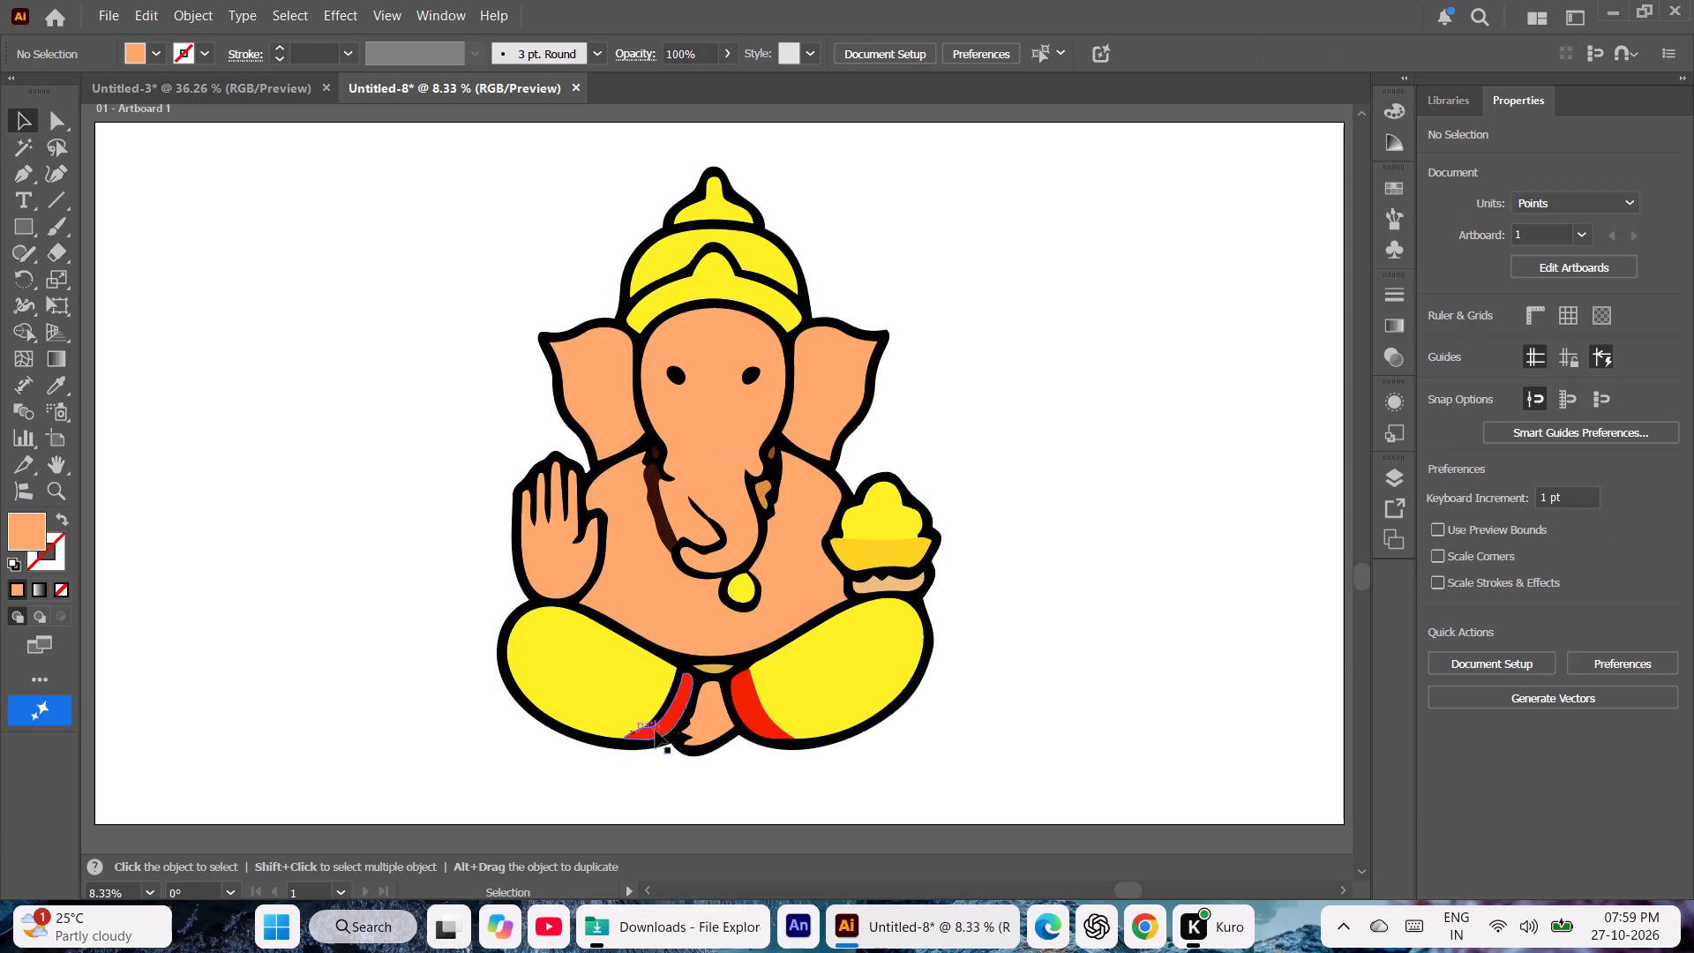
Recolour the hand beneath the bowl of sweets with the head's peach using the Eyedropper.
left_click(897, 588)
key("i")
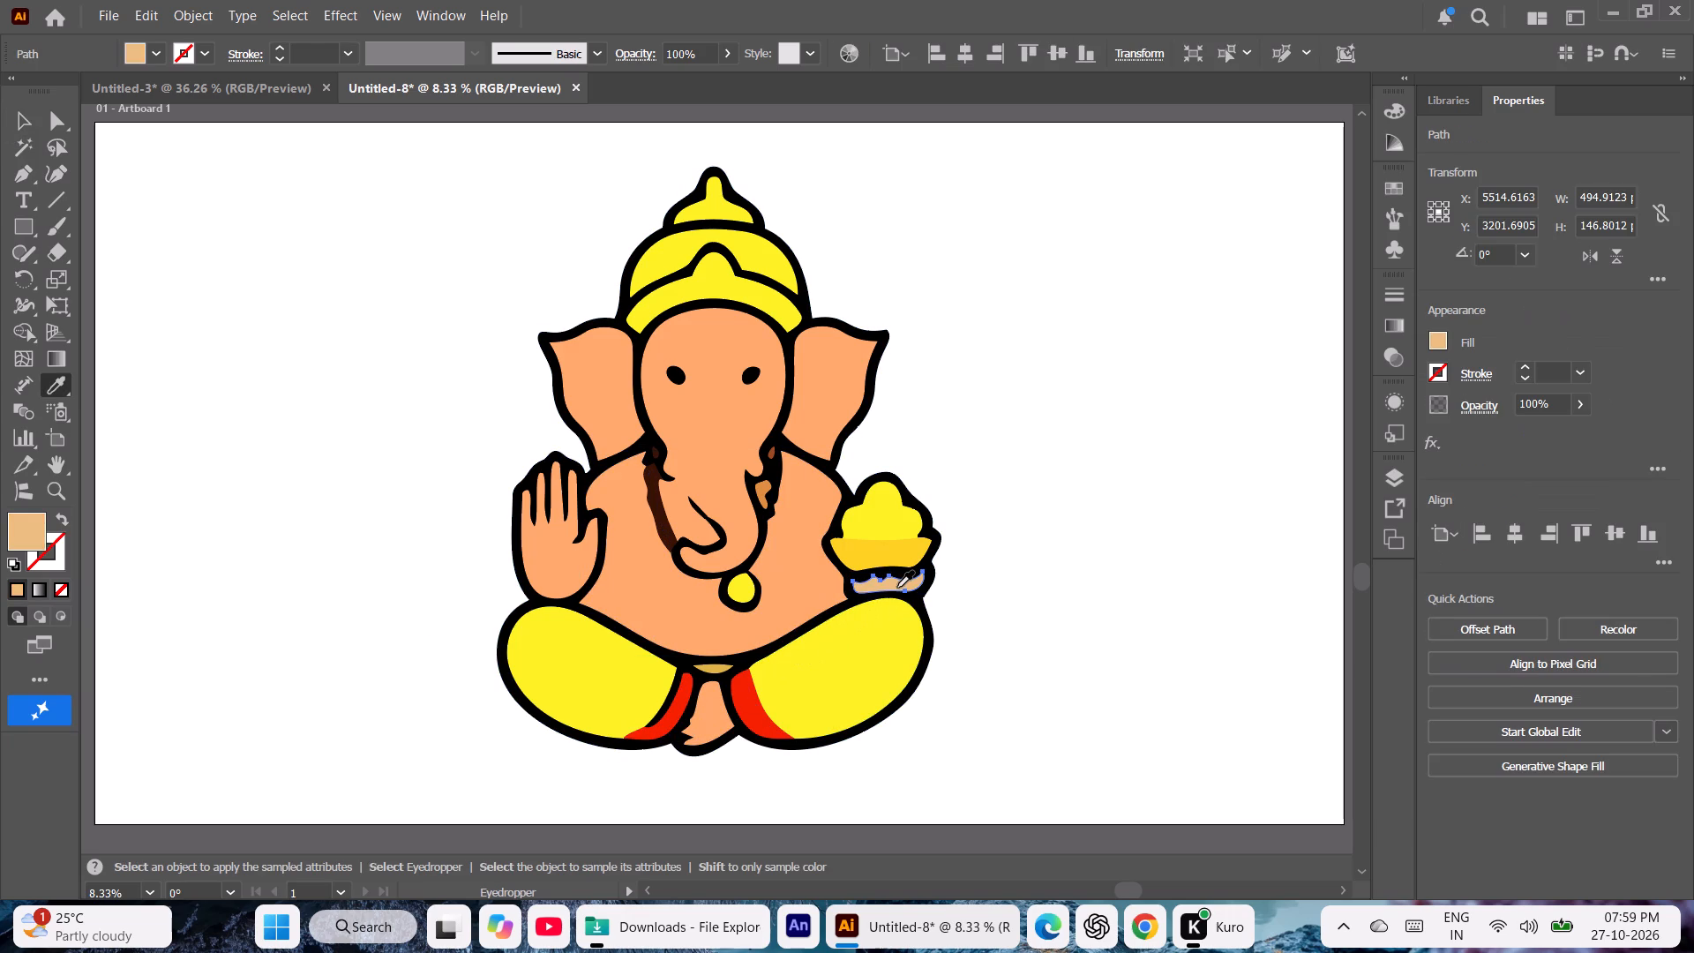
left_click(725, 428)
left_click(17, 119)
left_click(244, 386)
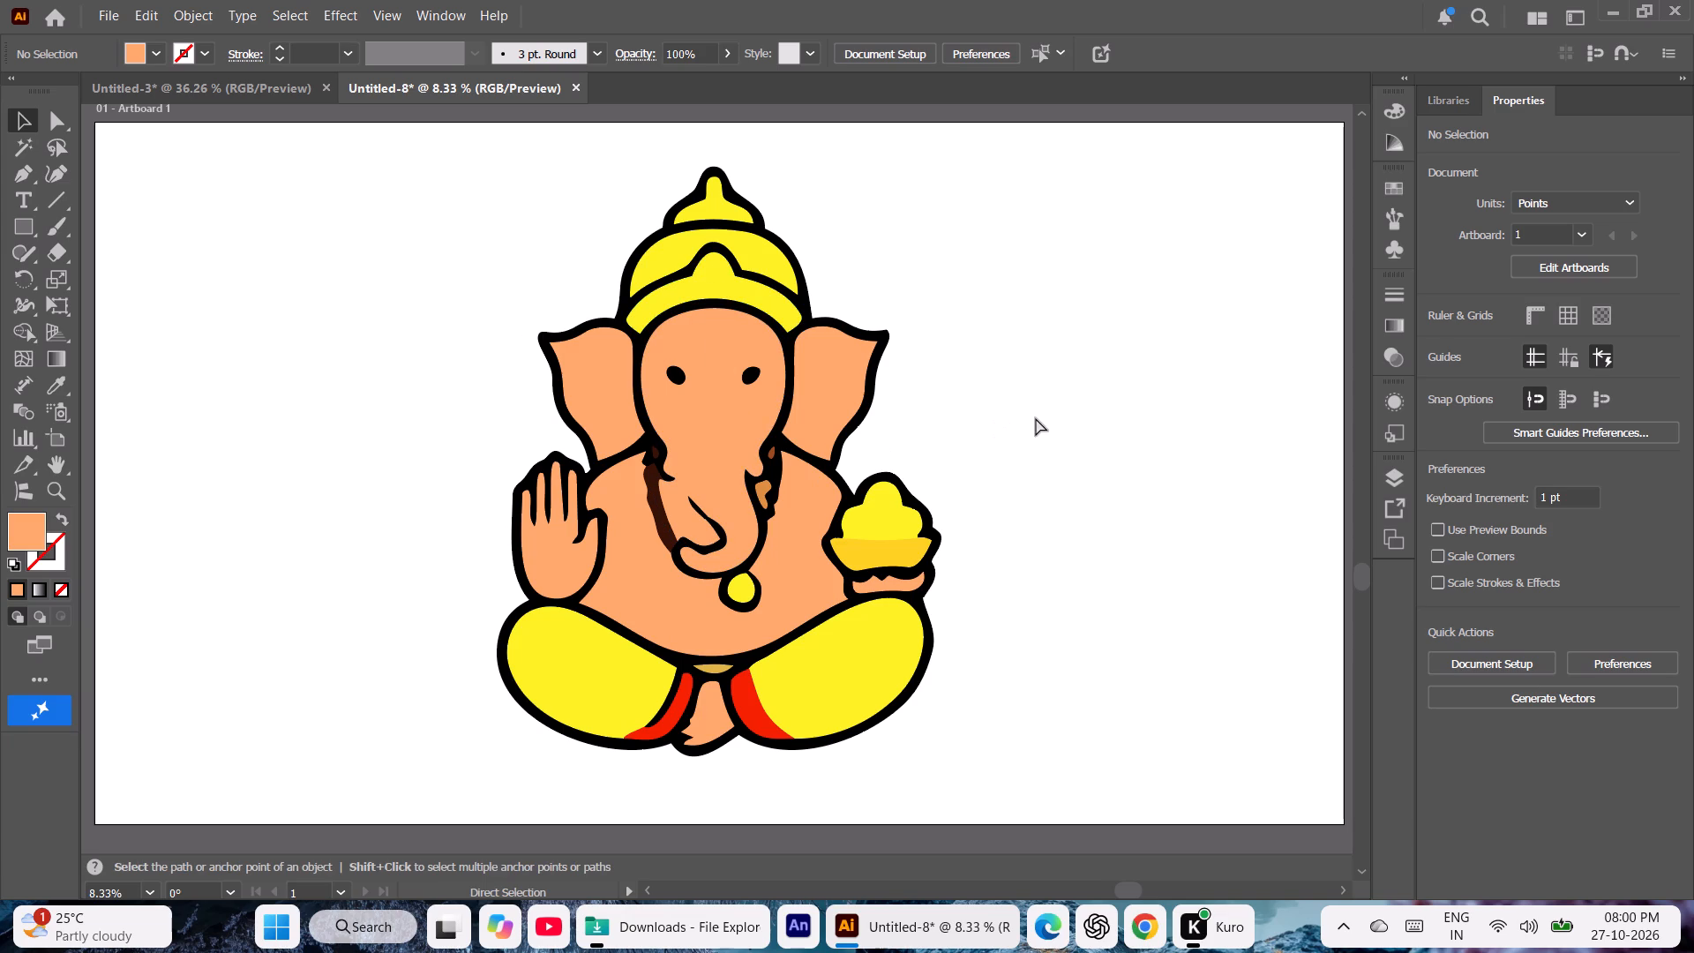
Save the document in the Downloads folder as "lord ganesha" in Illustrator EPS format.
key("ctrl+s")
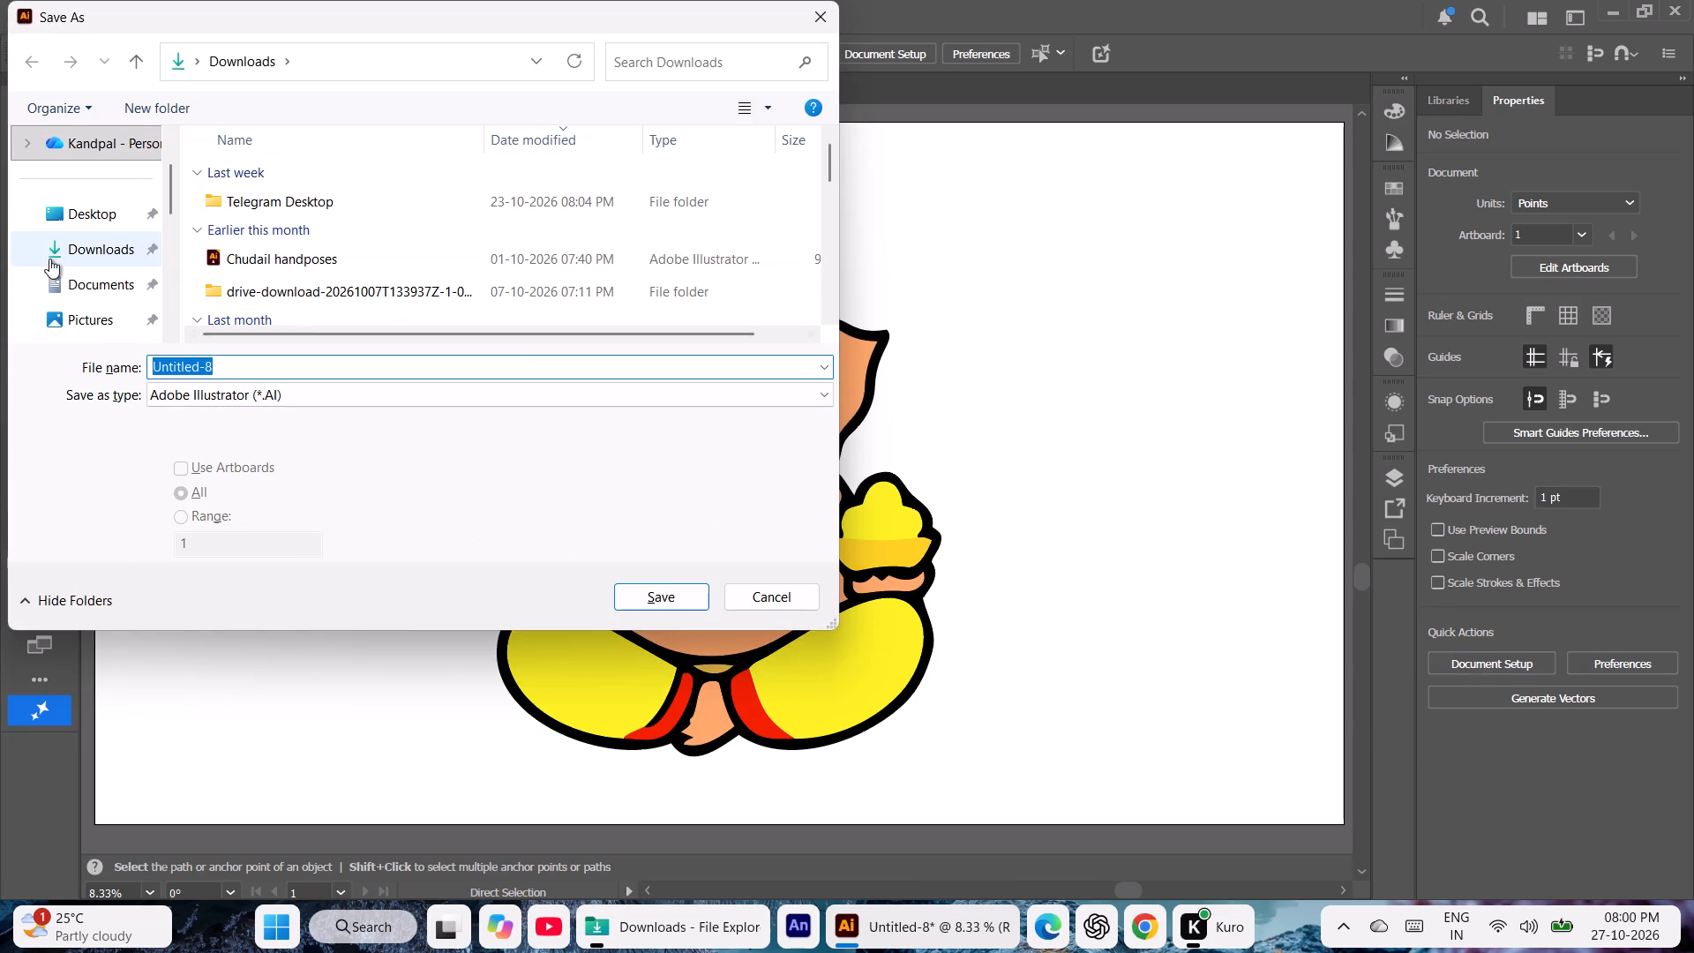
left_click(59, 255)
left_click(236, 371)
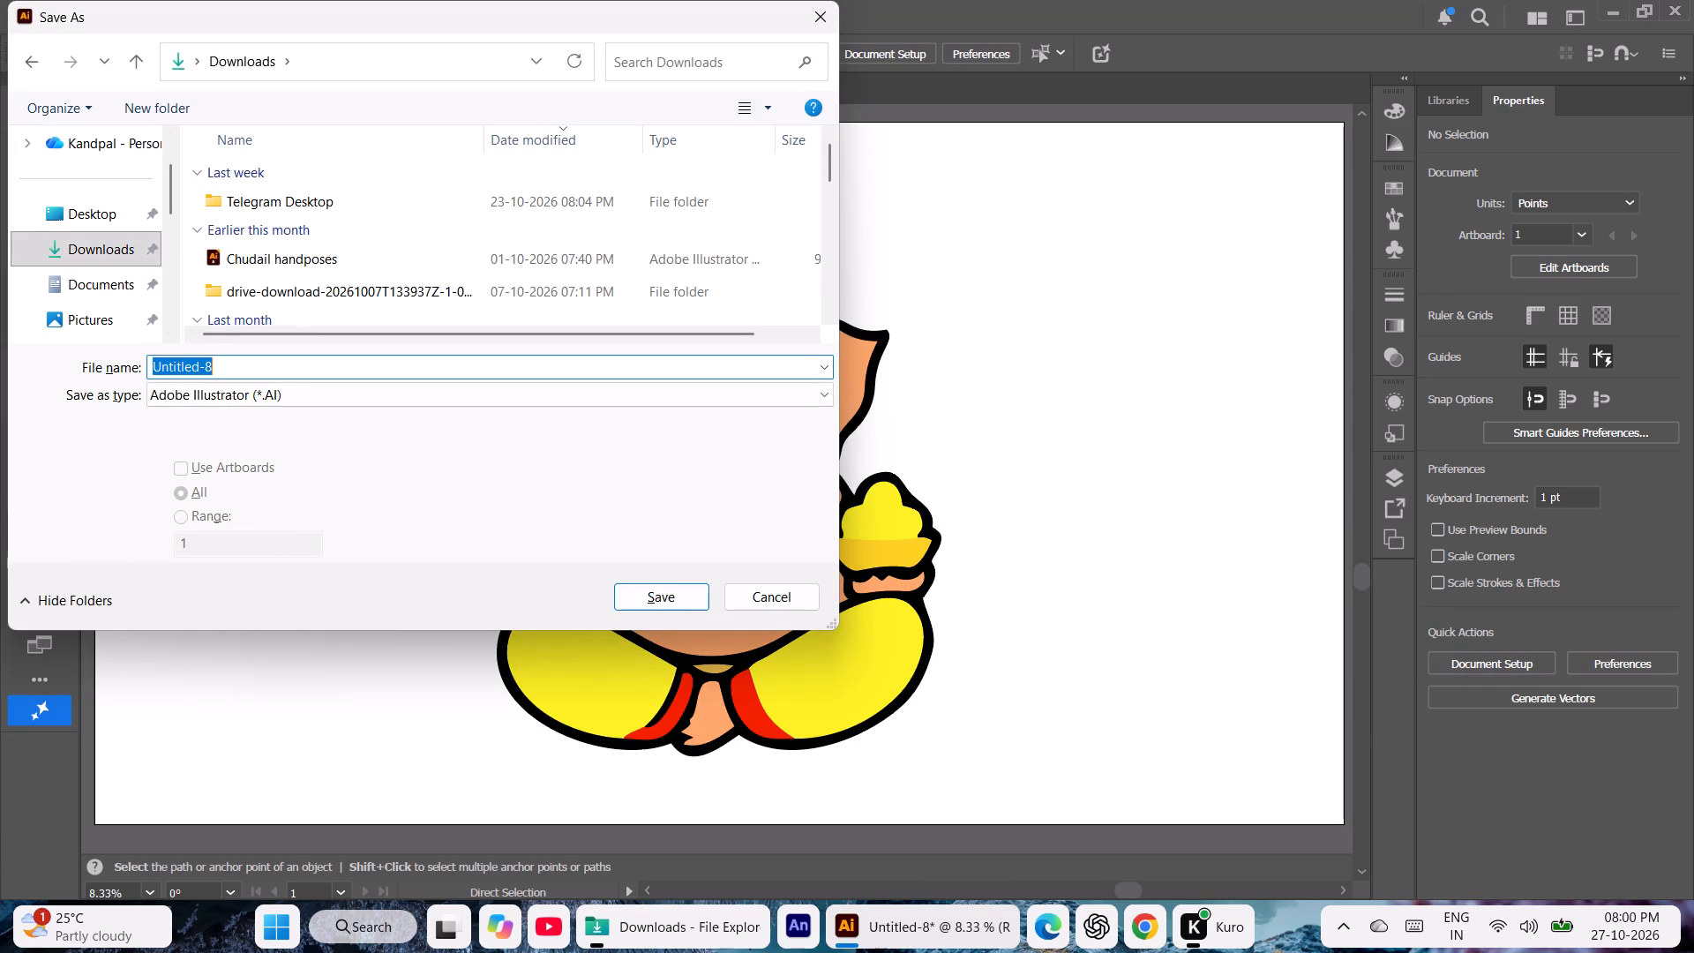
key("BackSpace")
type("lord")
key("space")
type("ganesha")
key("space")
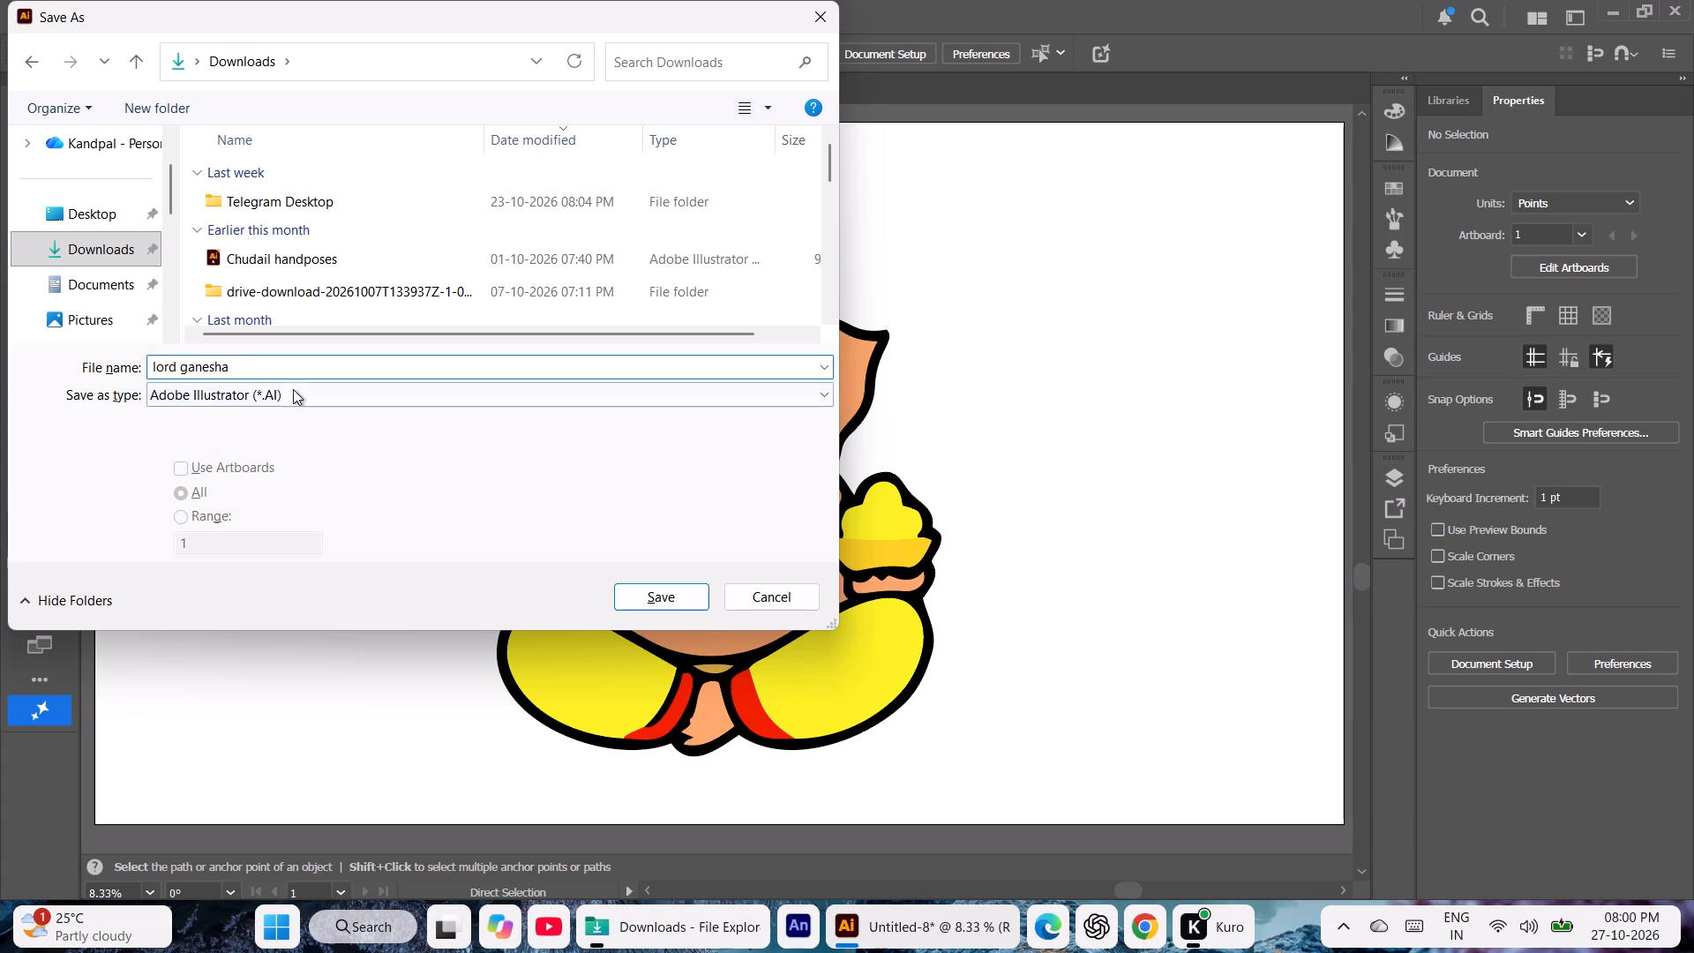
left_click(298, 400)
left_click(267, 452)
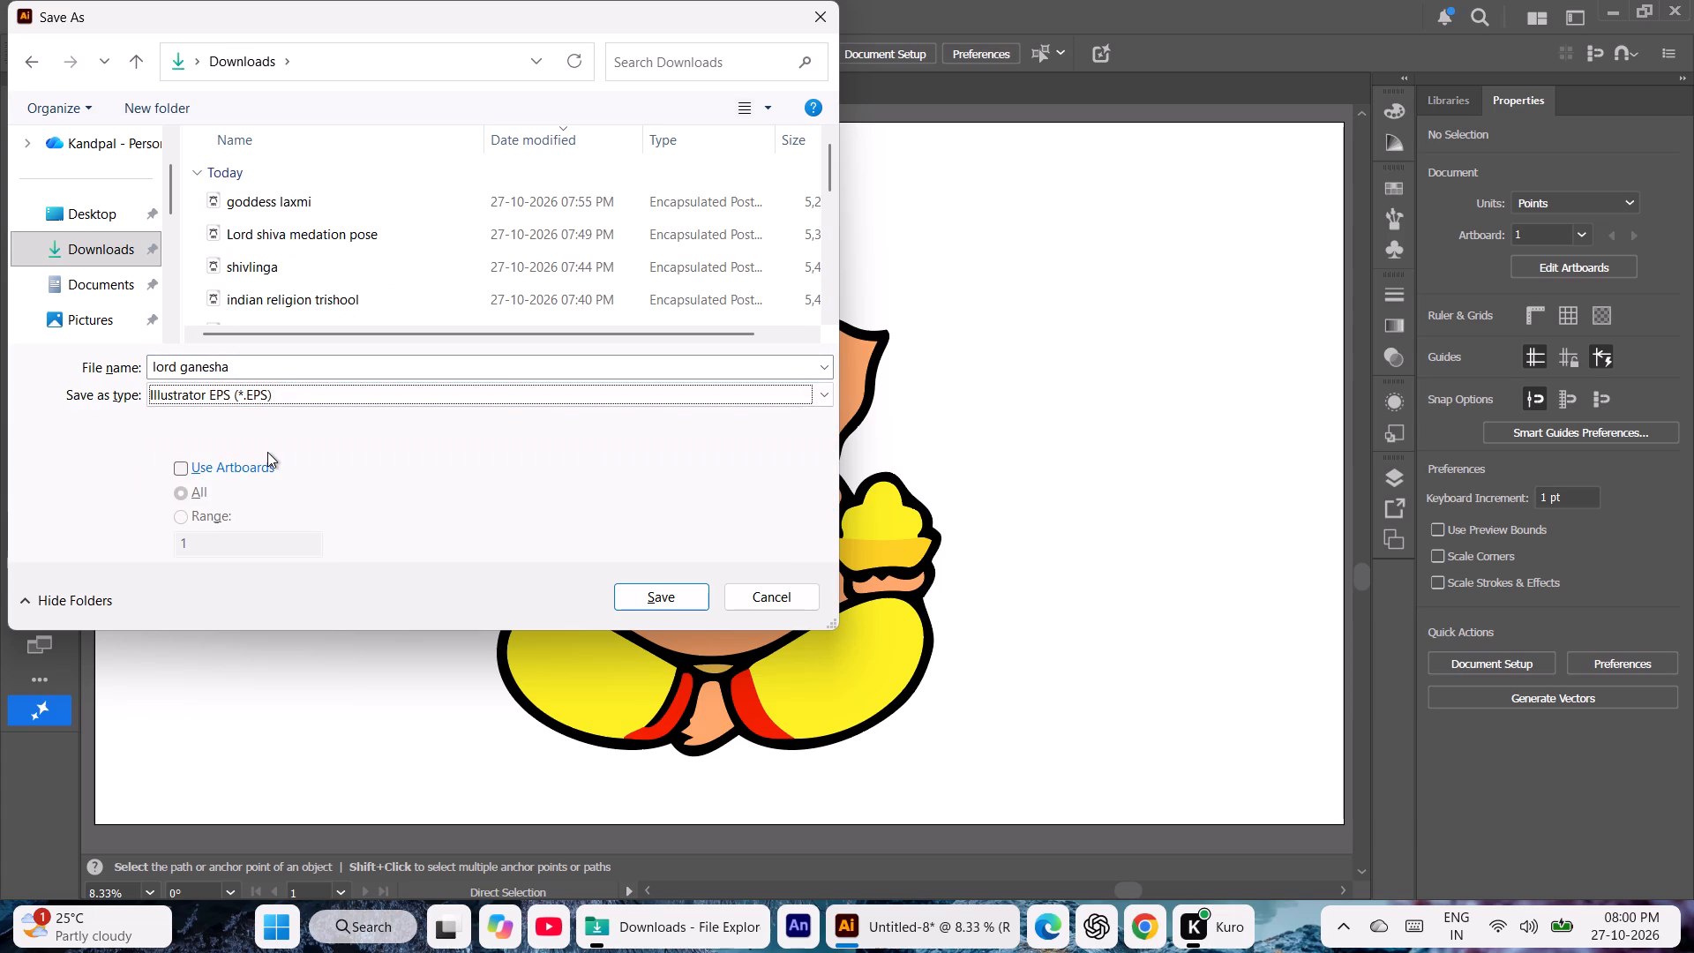
key("Return")
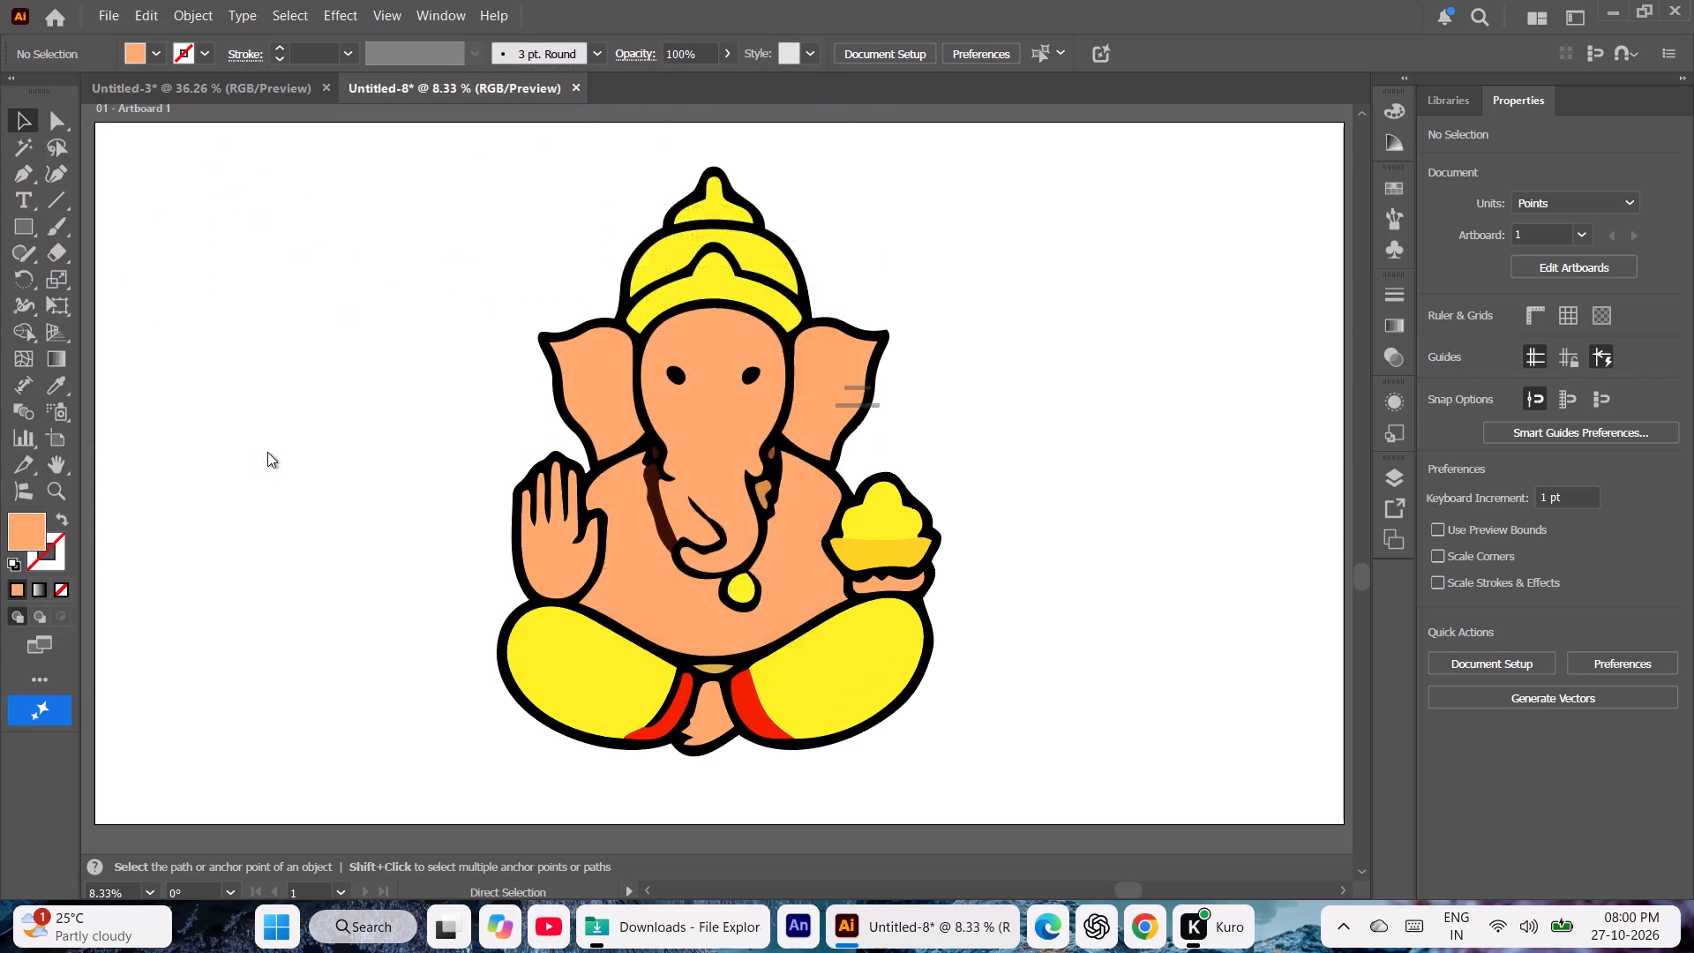
Set the EPS version to Illustrator 10 EPS and complete the export in the older format.
left_click(888, 144)
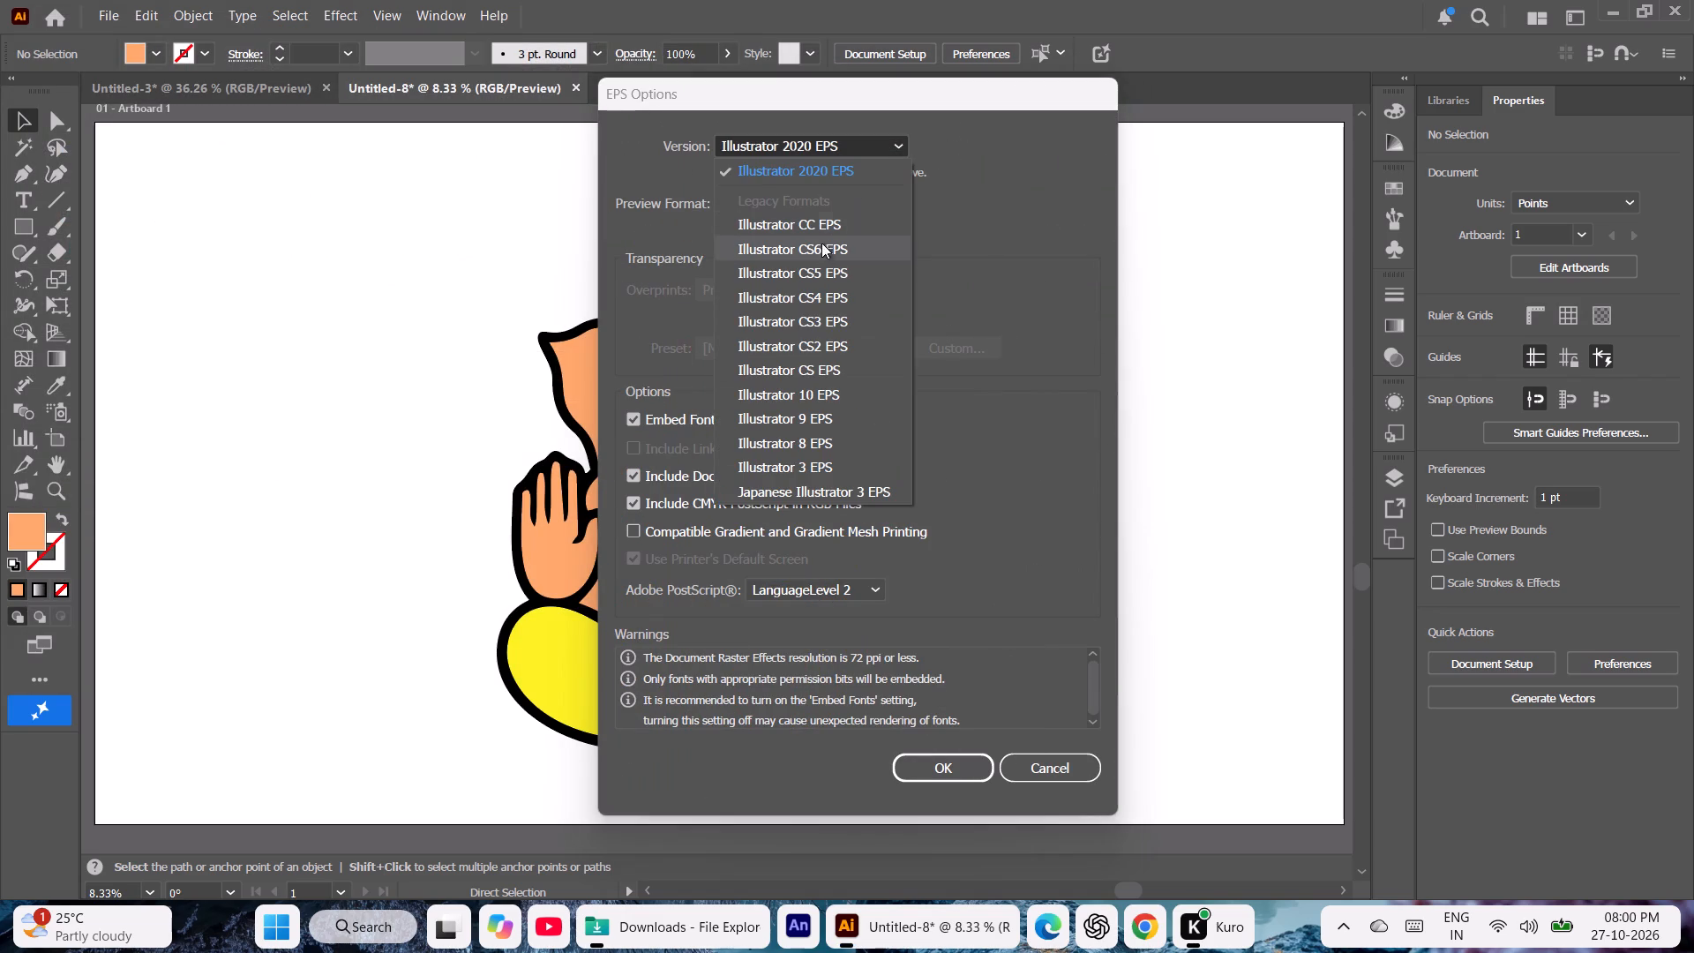
left_click(829, 401)
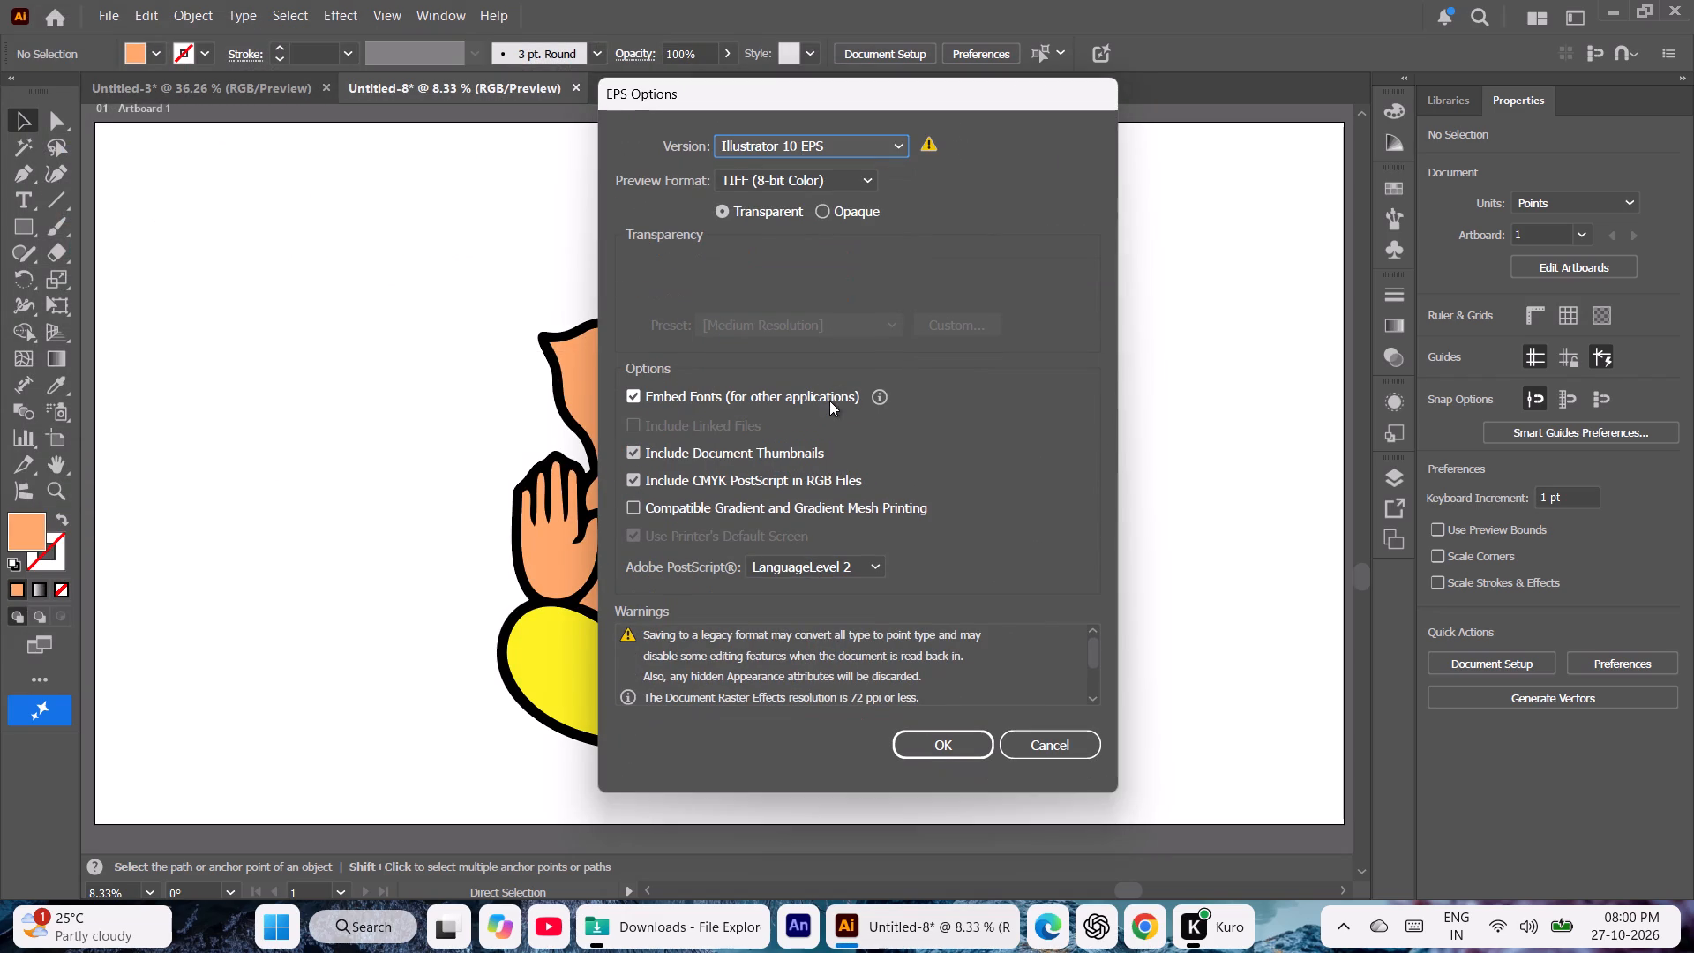
left_click(970, 745)
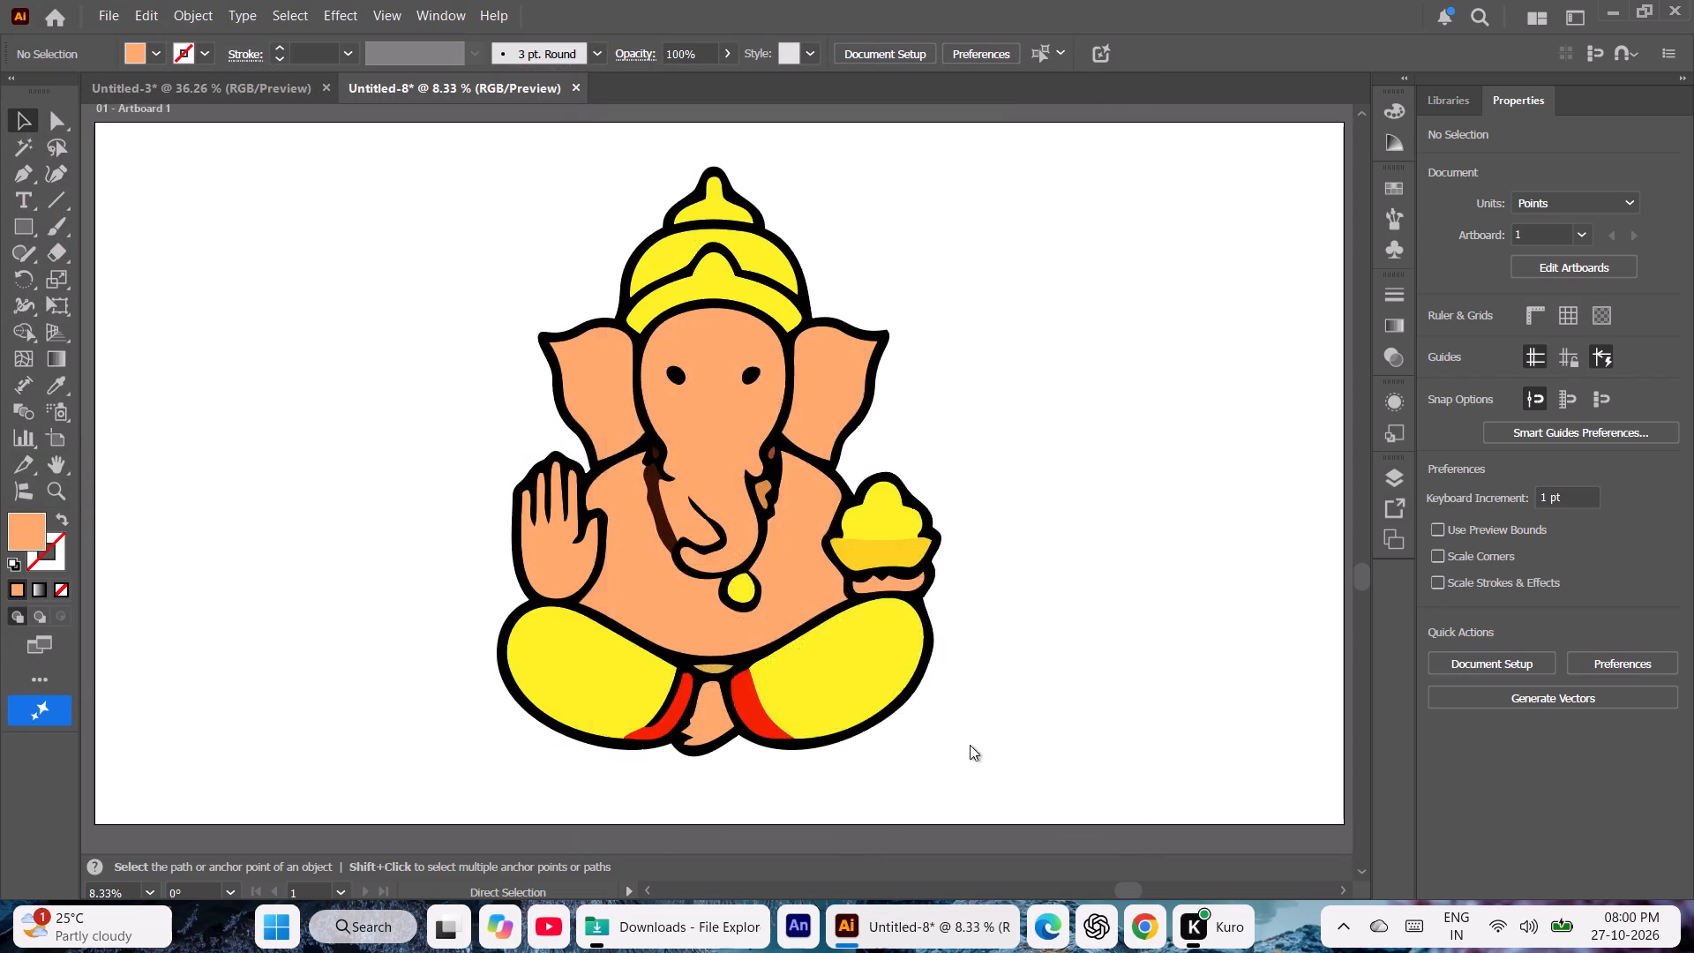
left_click(954, 492)
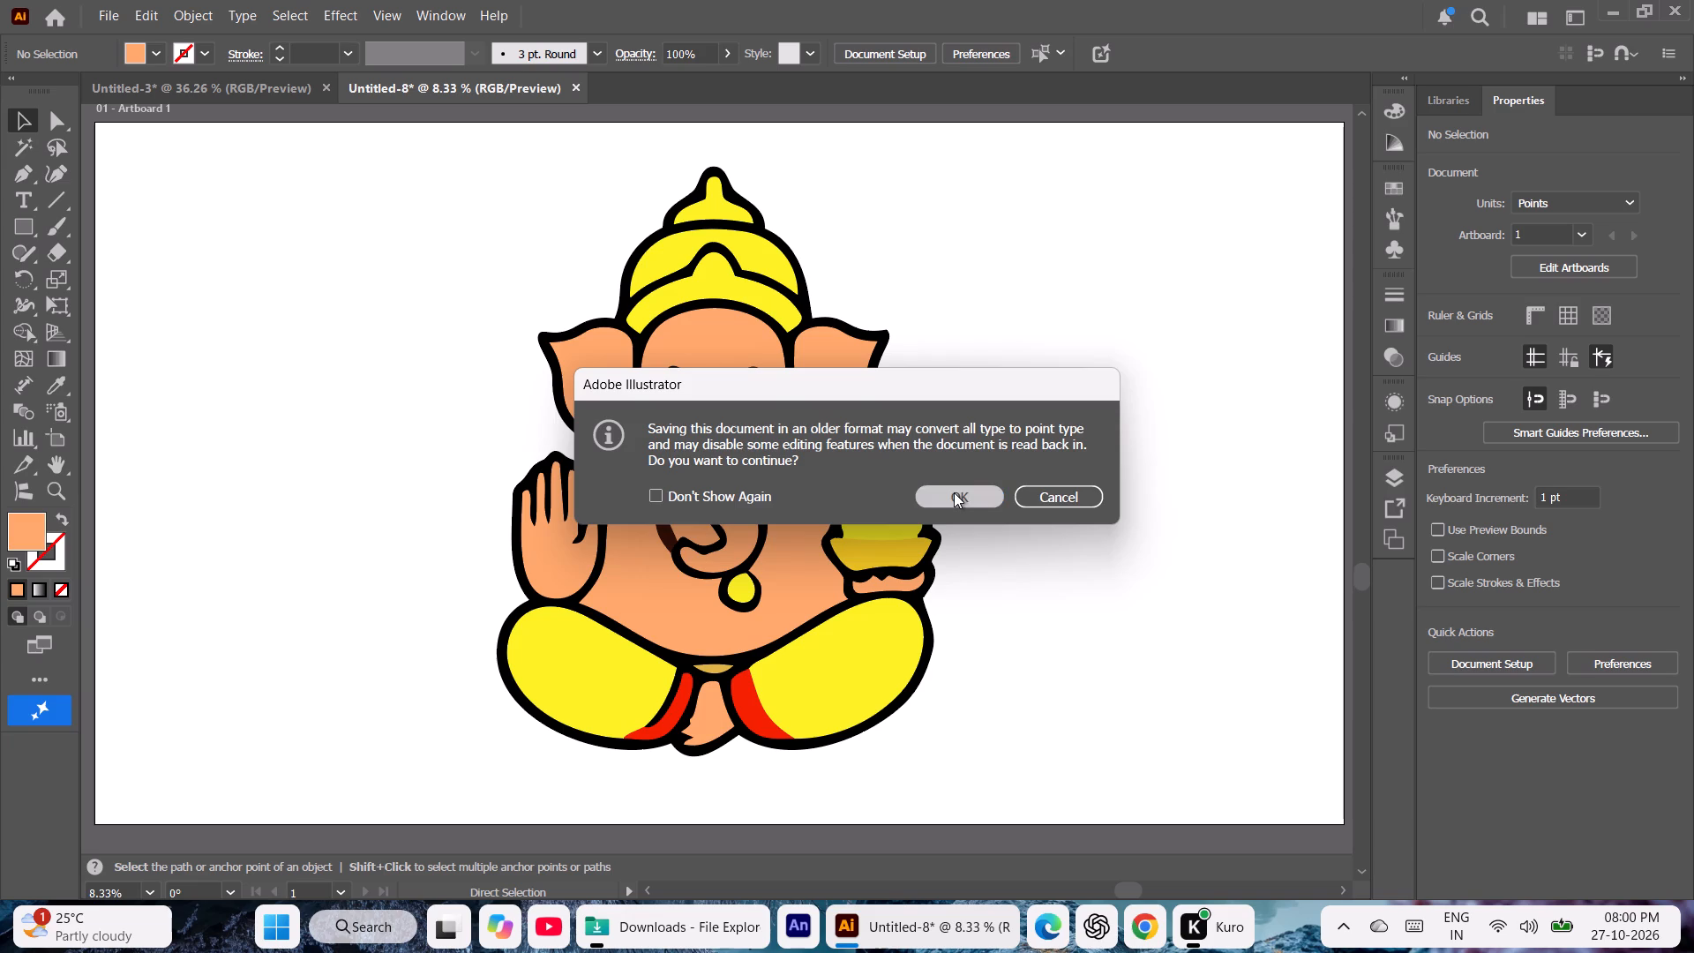
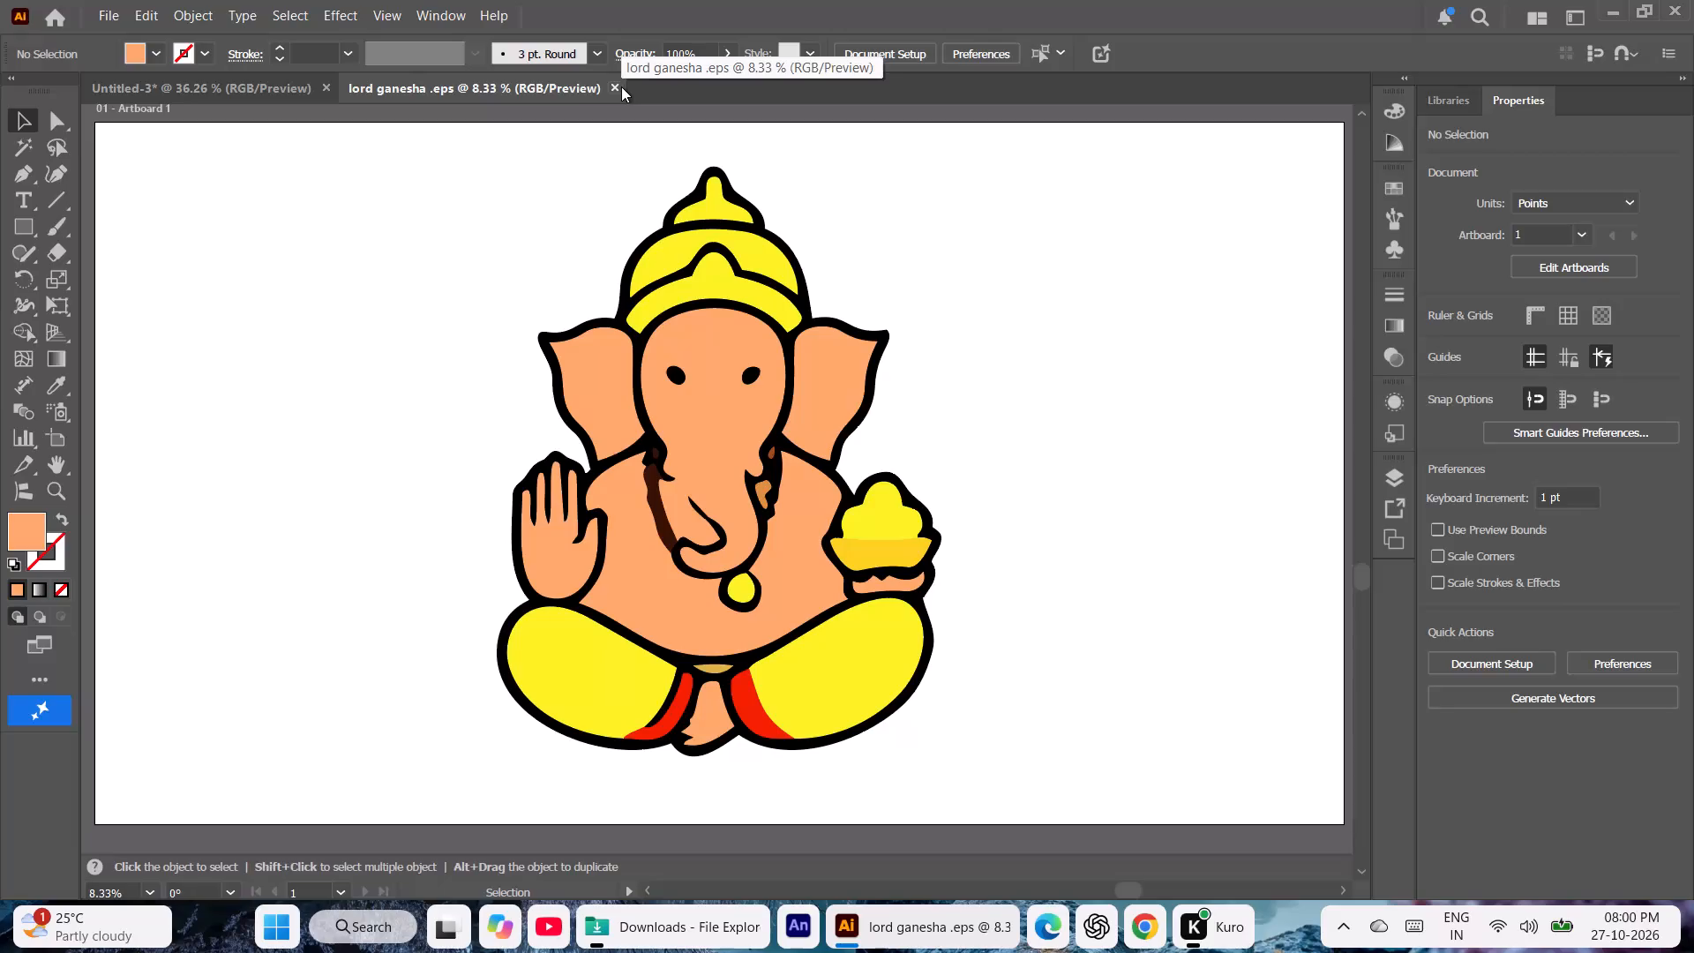
Close the lord ganesha document and check the Downloads folder in File Explorer for its exported EPS file.
left_click(621, 86)
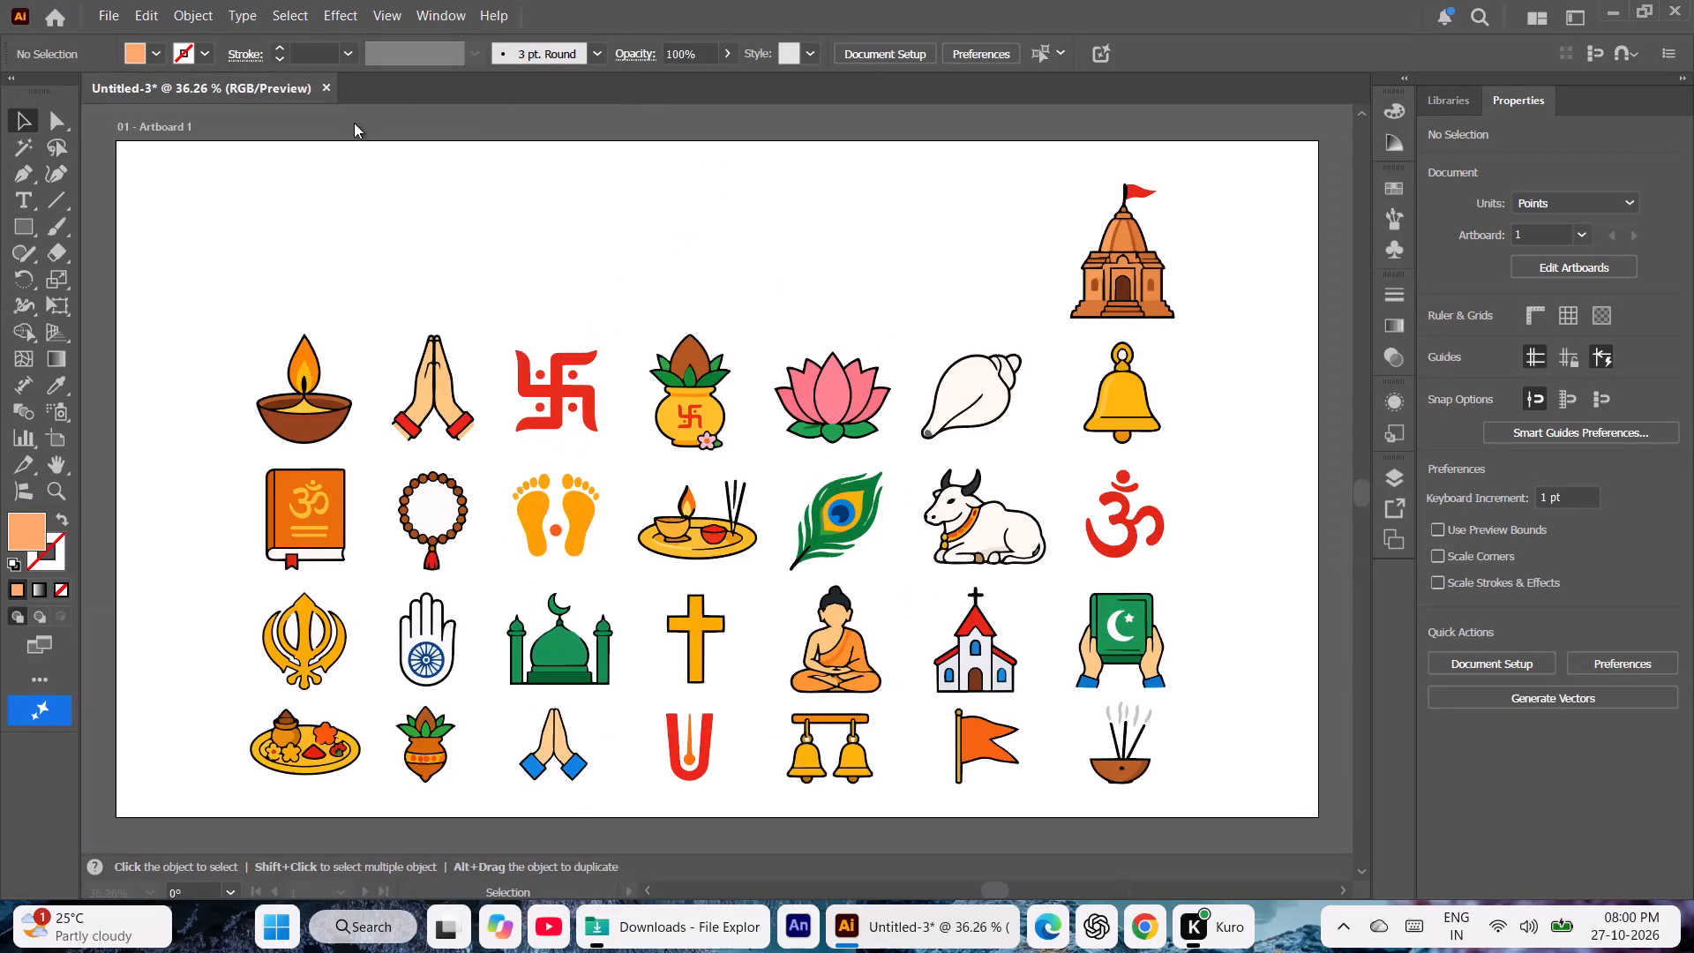
left_click(641, 934)
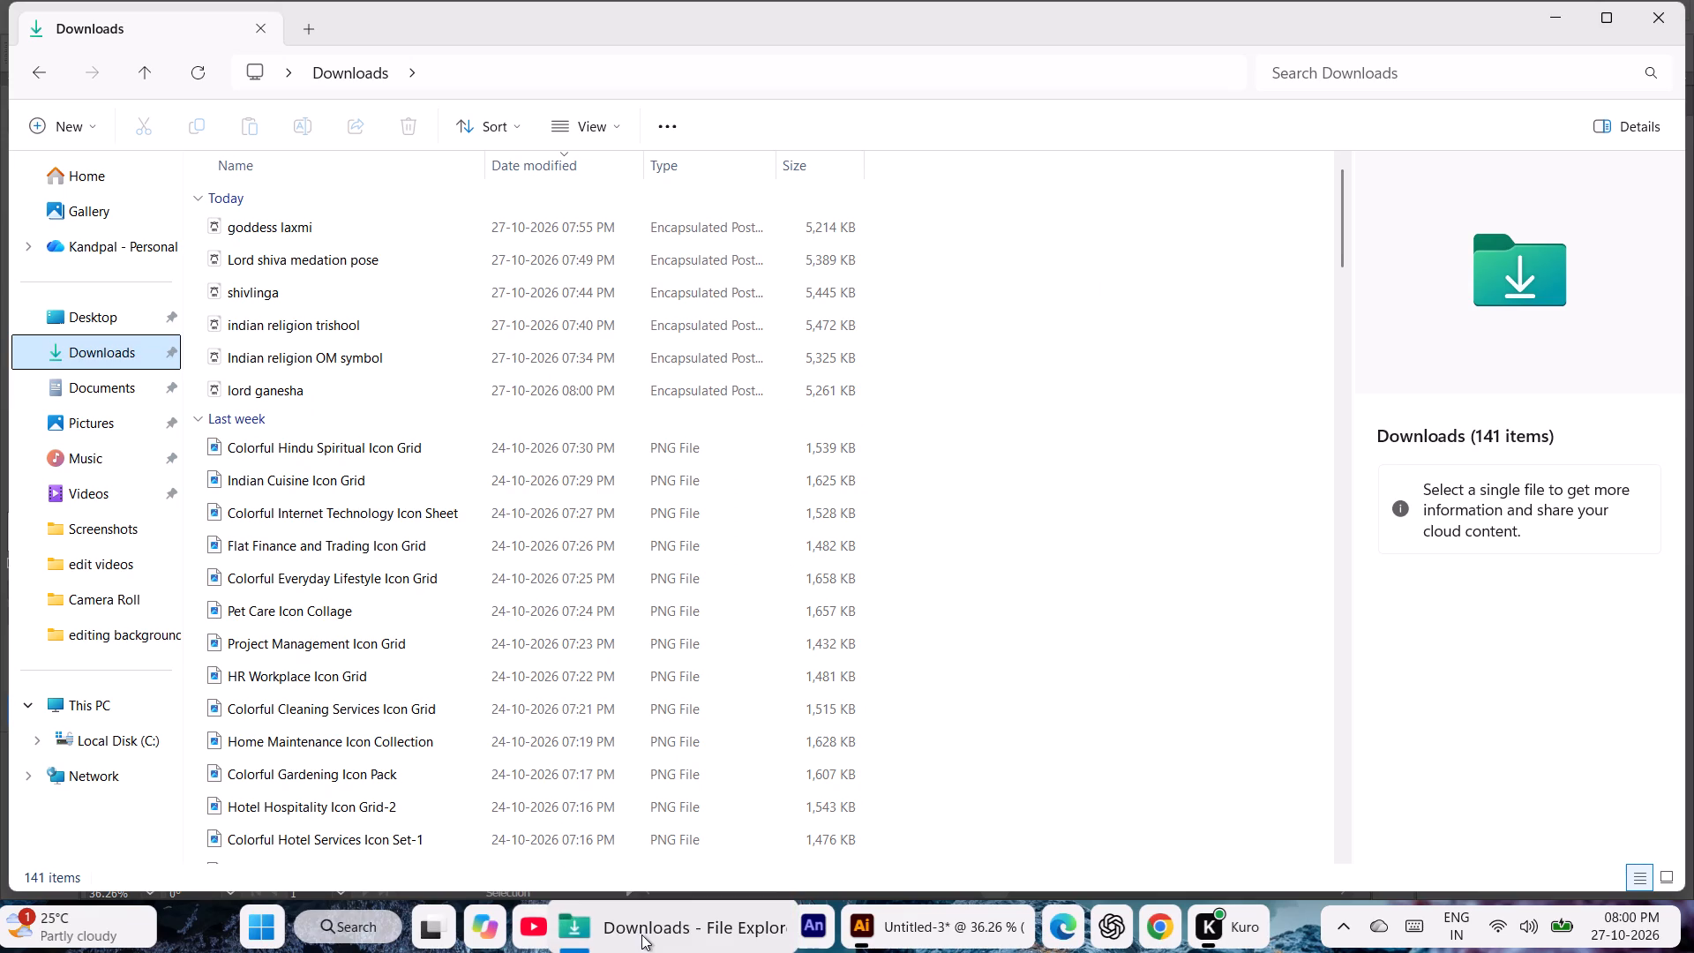
left_click(102, 392)
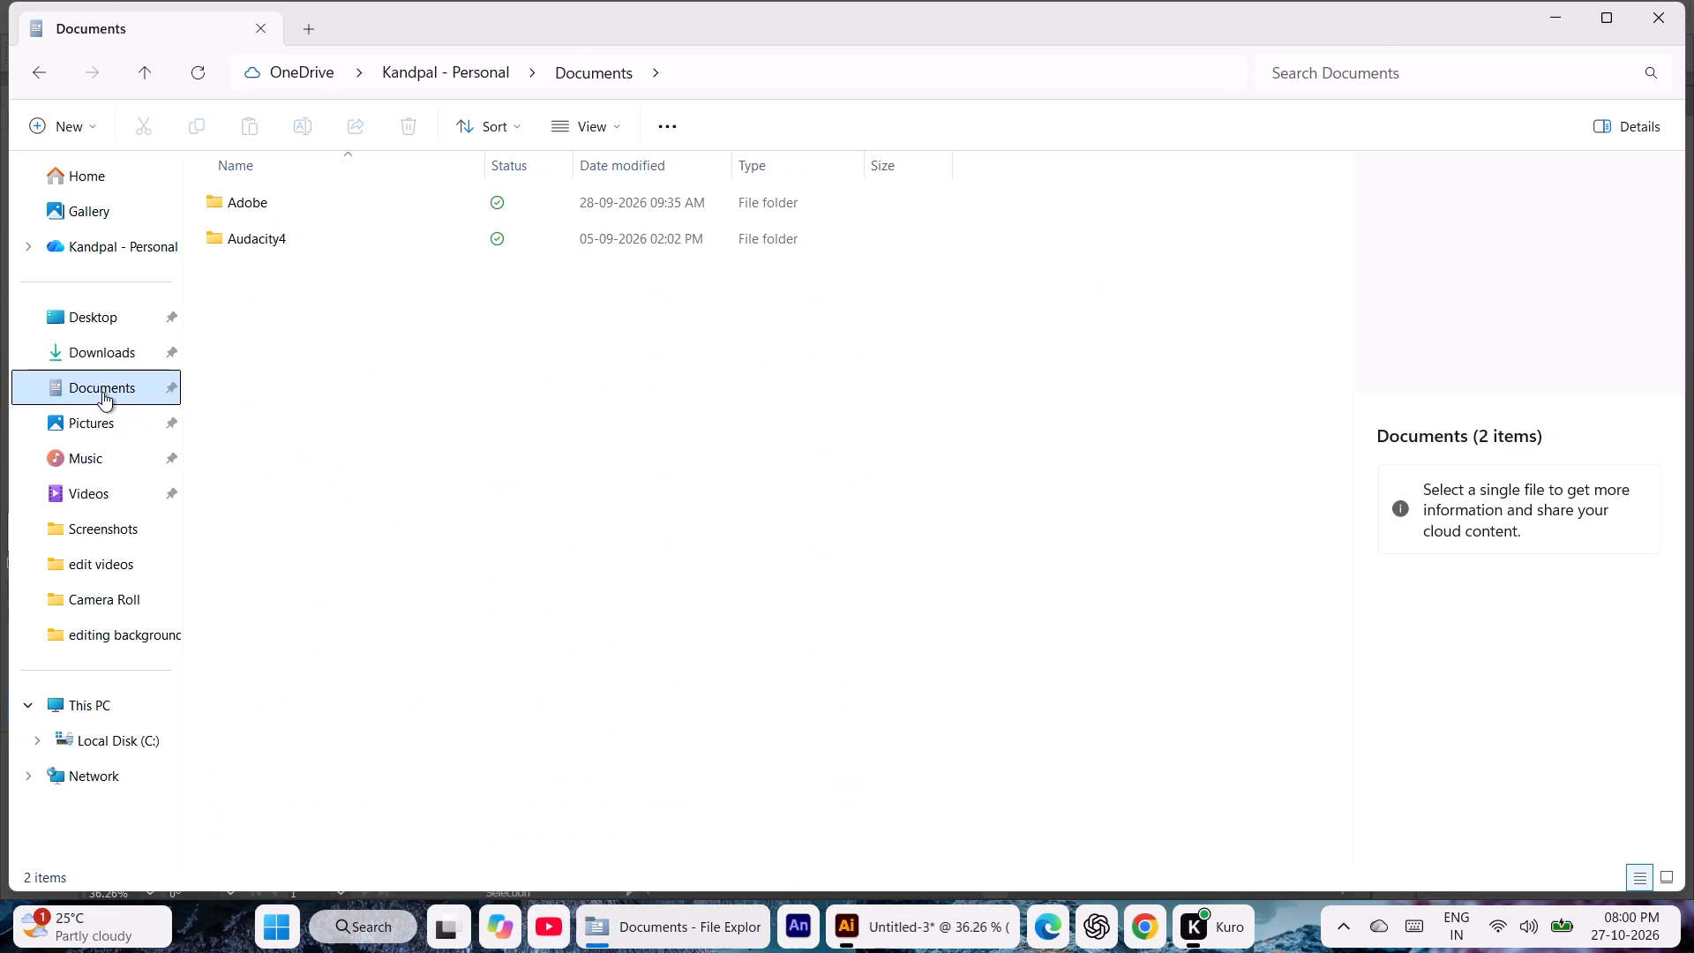
left_click(90, 358)
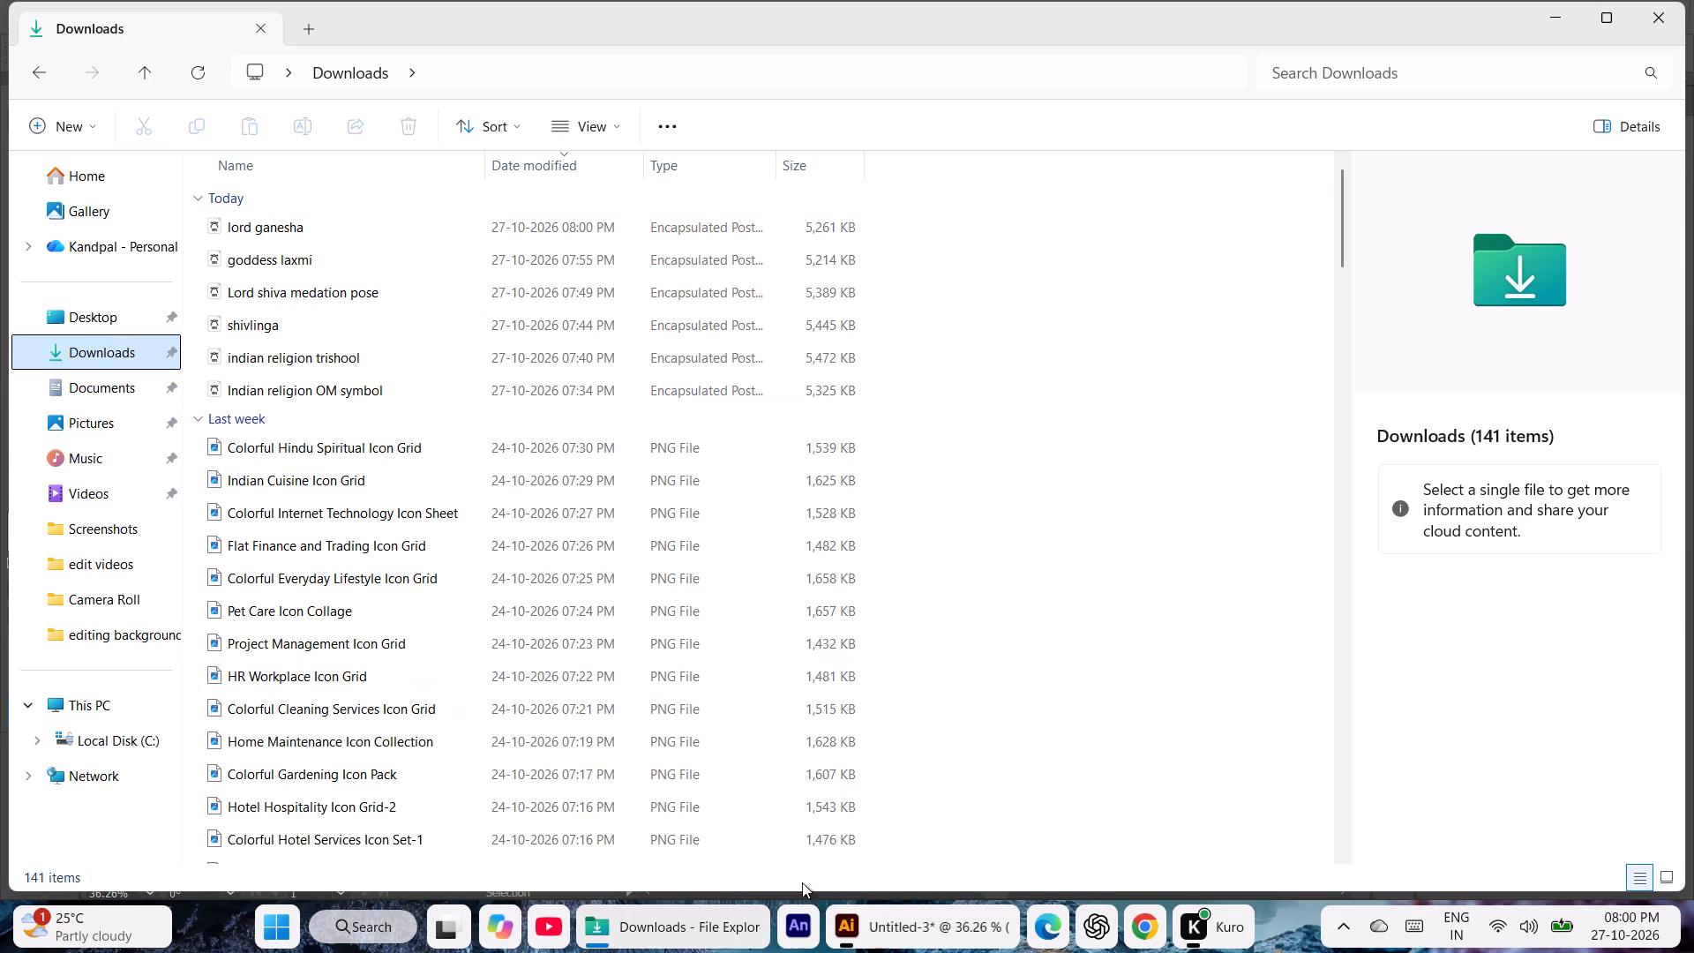
left_click(871, 915)
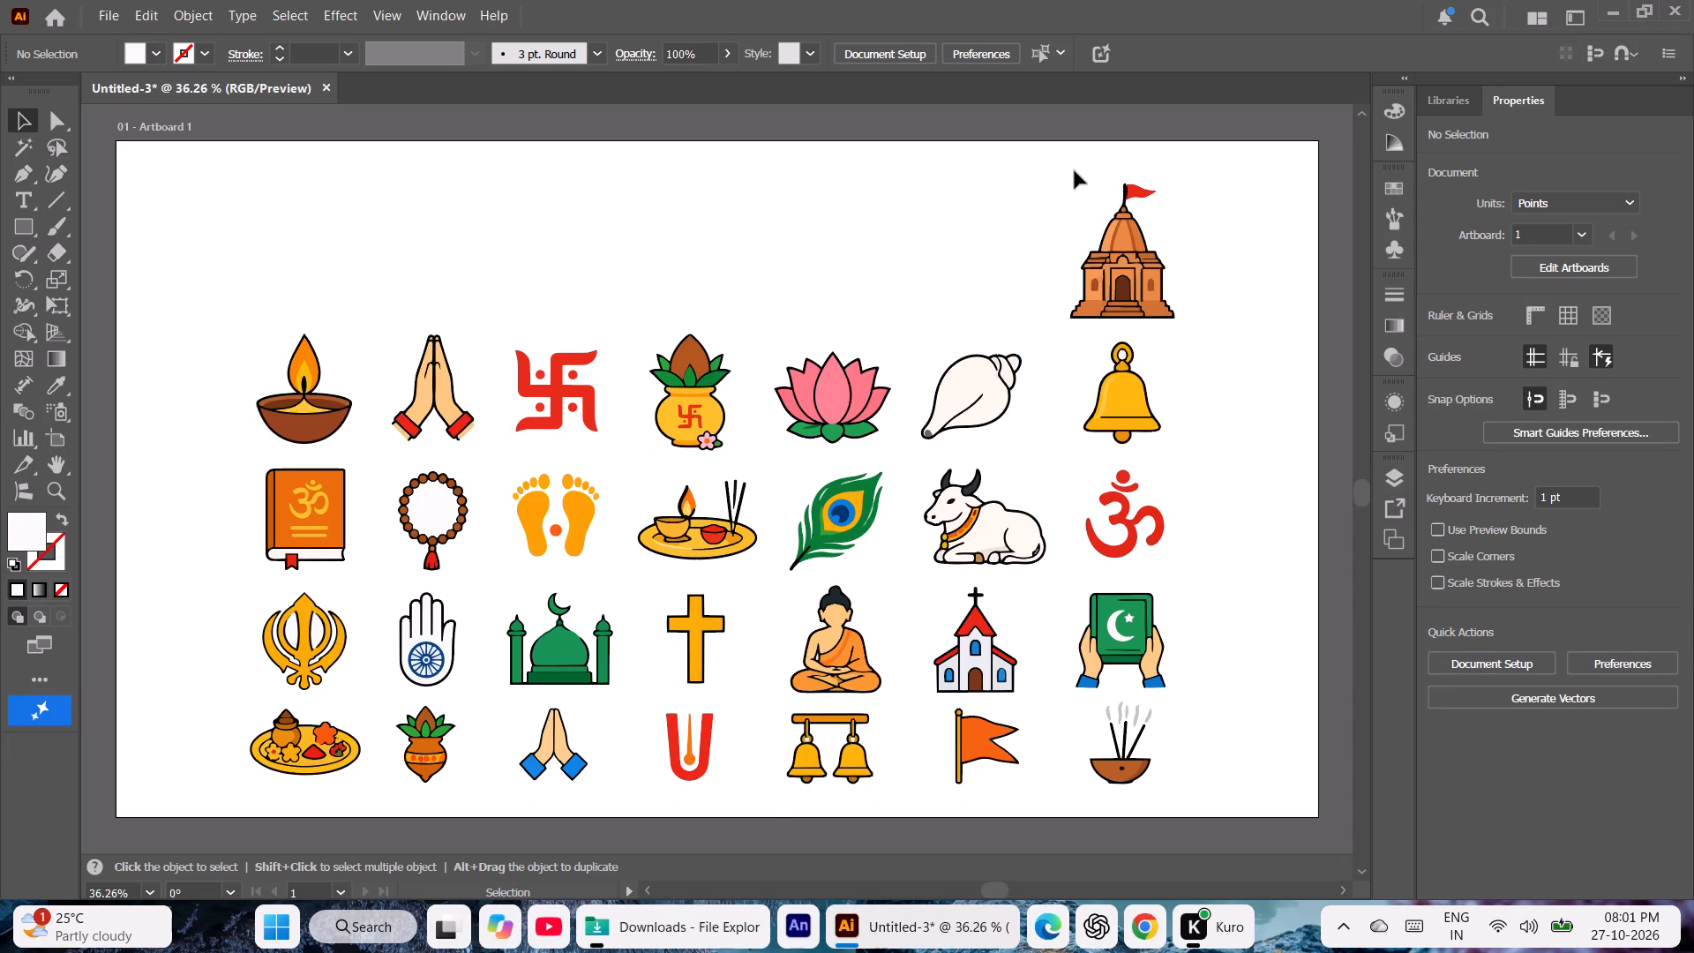
Cut the complete temple icon with its red flag out of the icon grid, leaving the bell below it.
left_click_drag(1073, 166, 1239, 346)
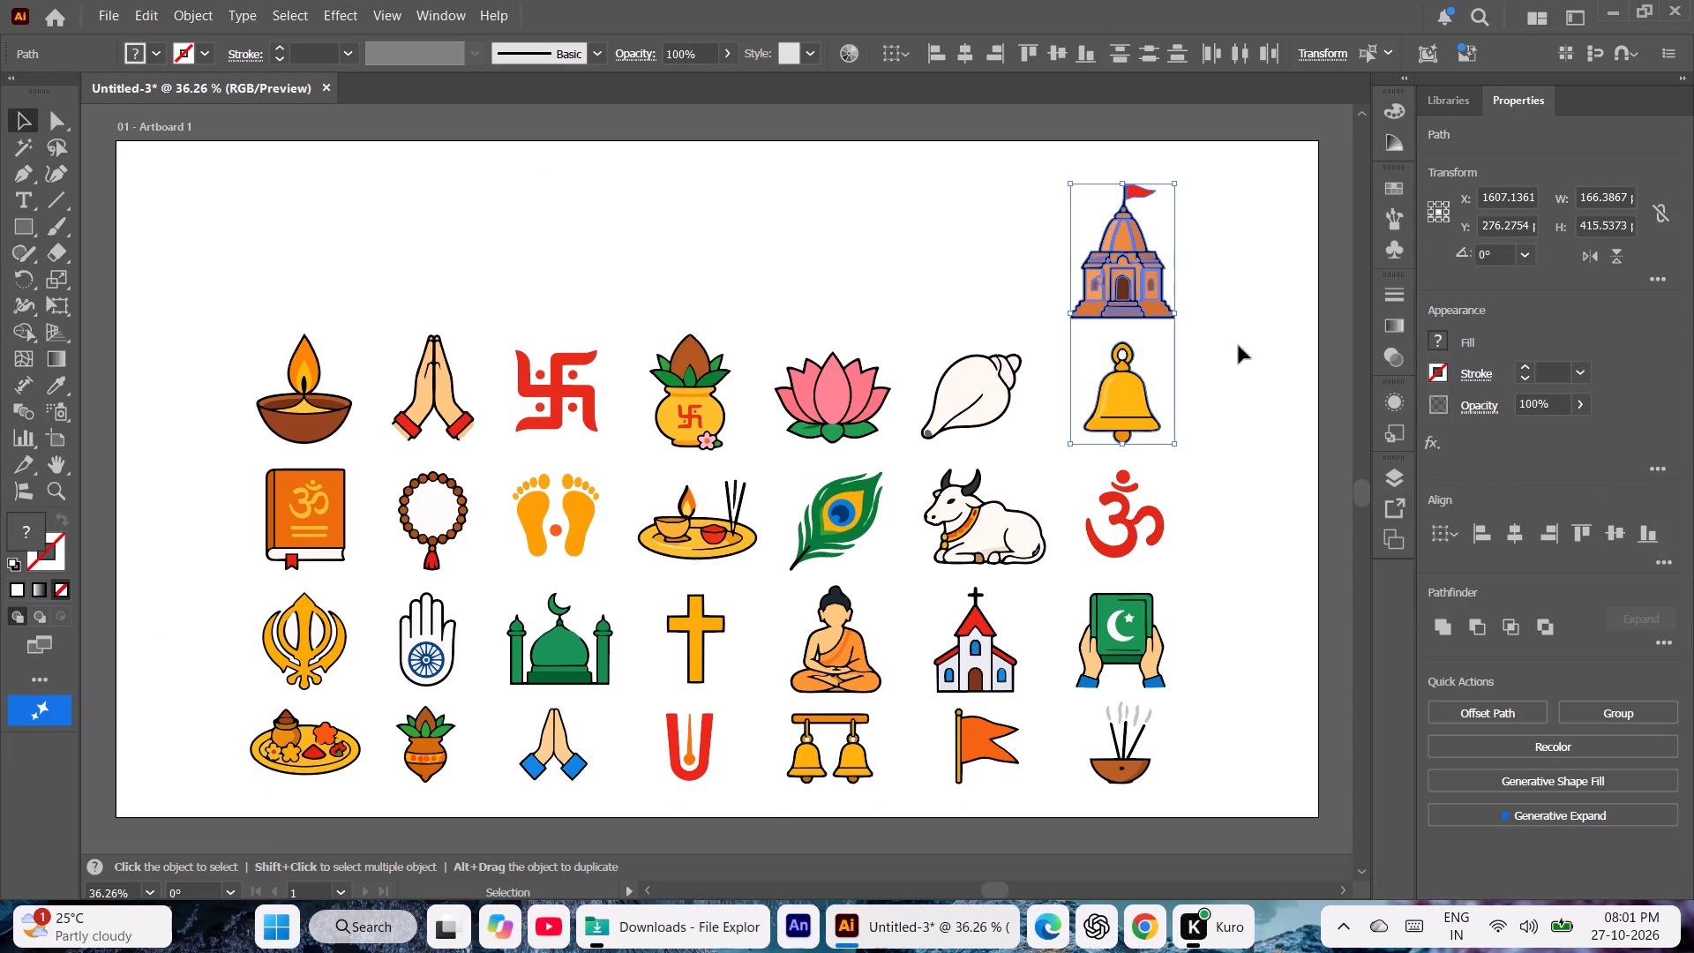
left_click(1246, 331)
left_click_drag(1083, 161, 1170, 245)
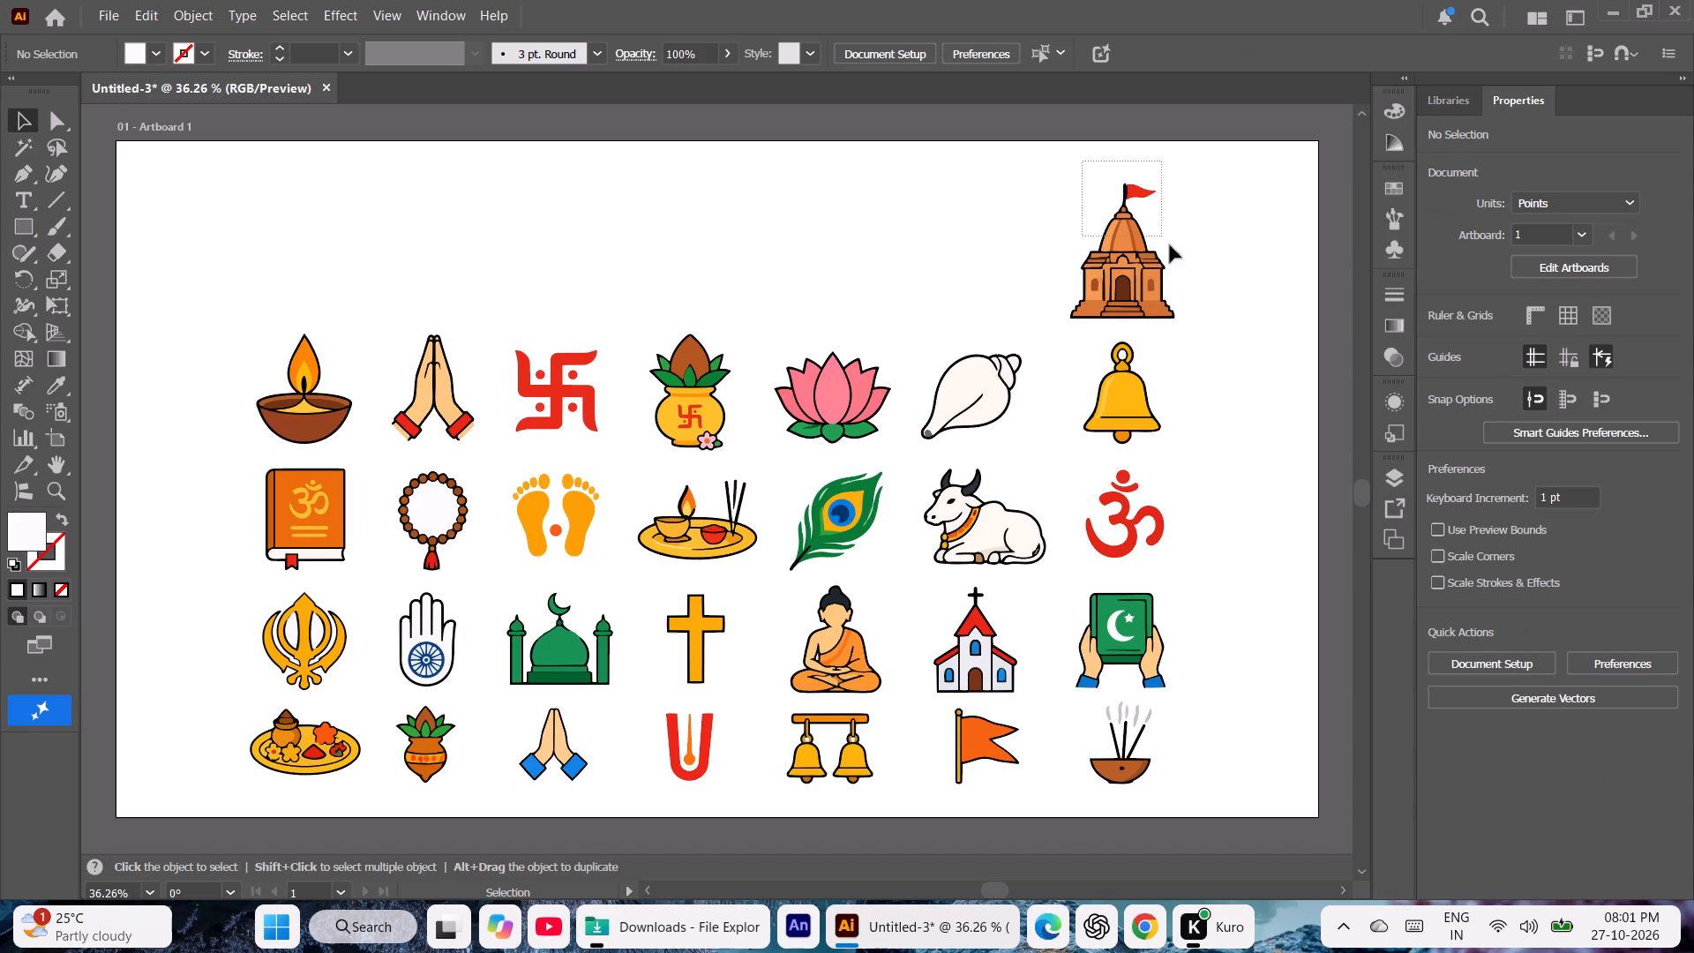
left_click_drag(1170, 245, 1222, 324)
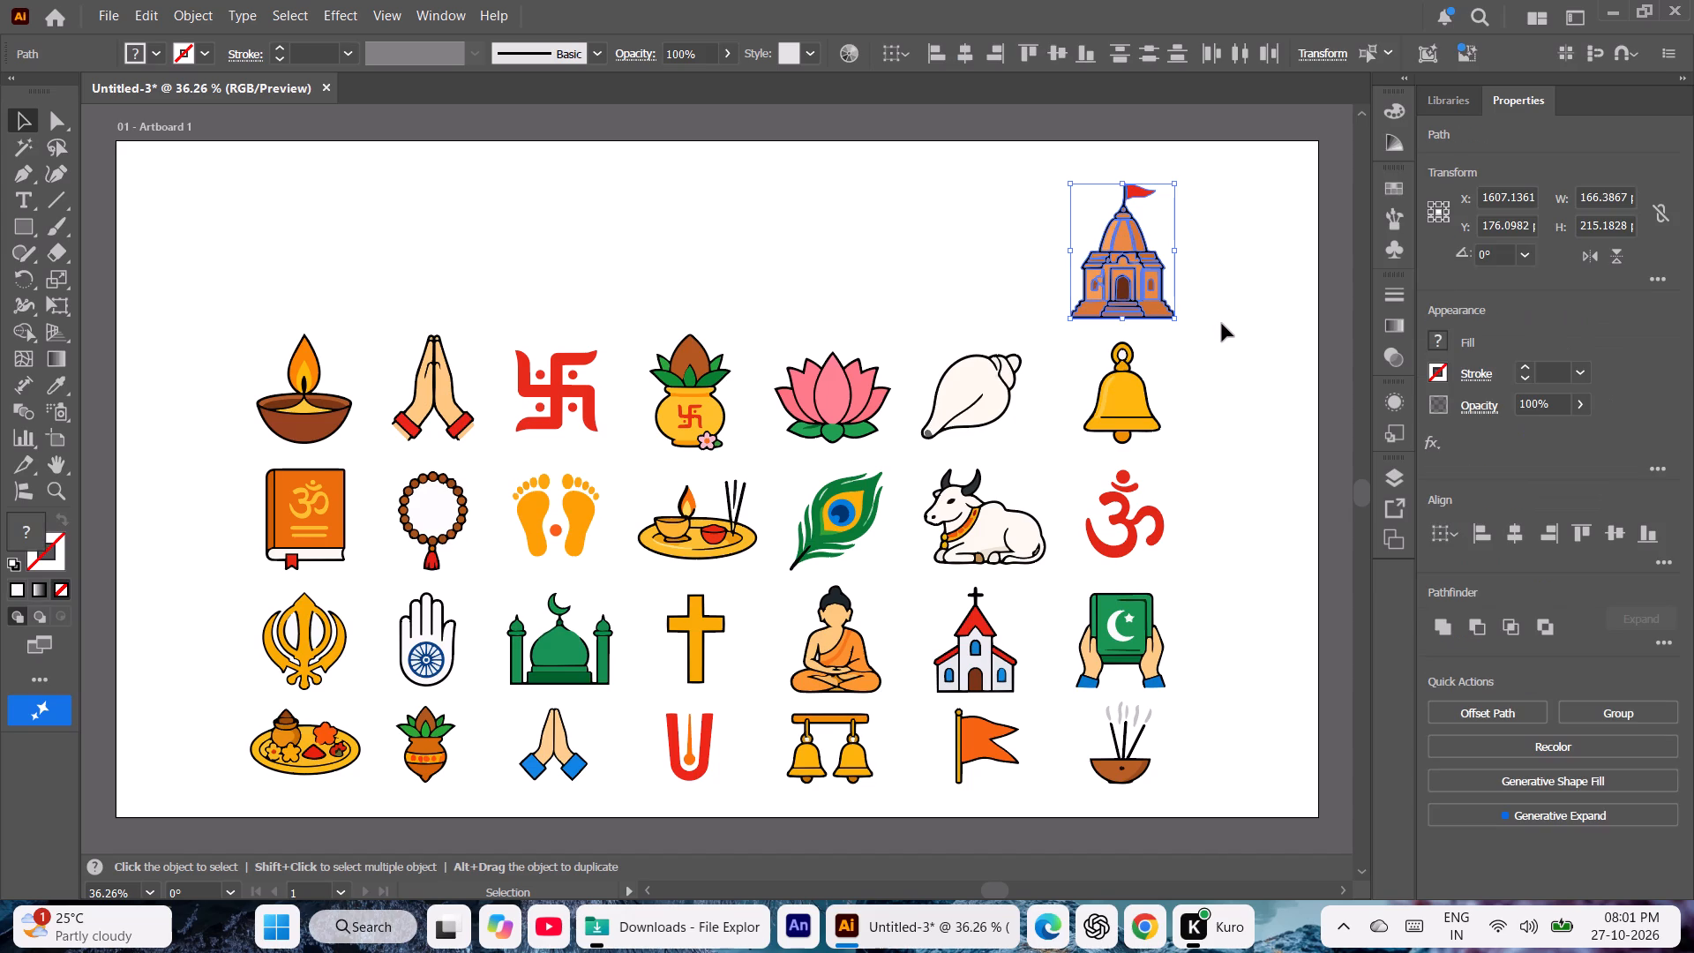
key("ctrl+x")
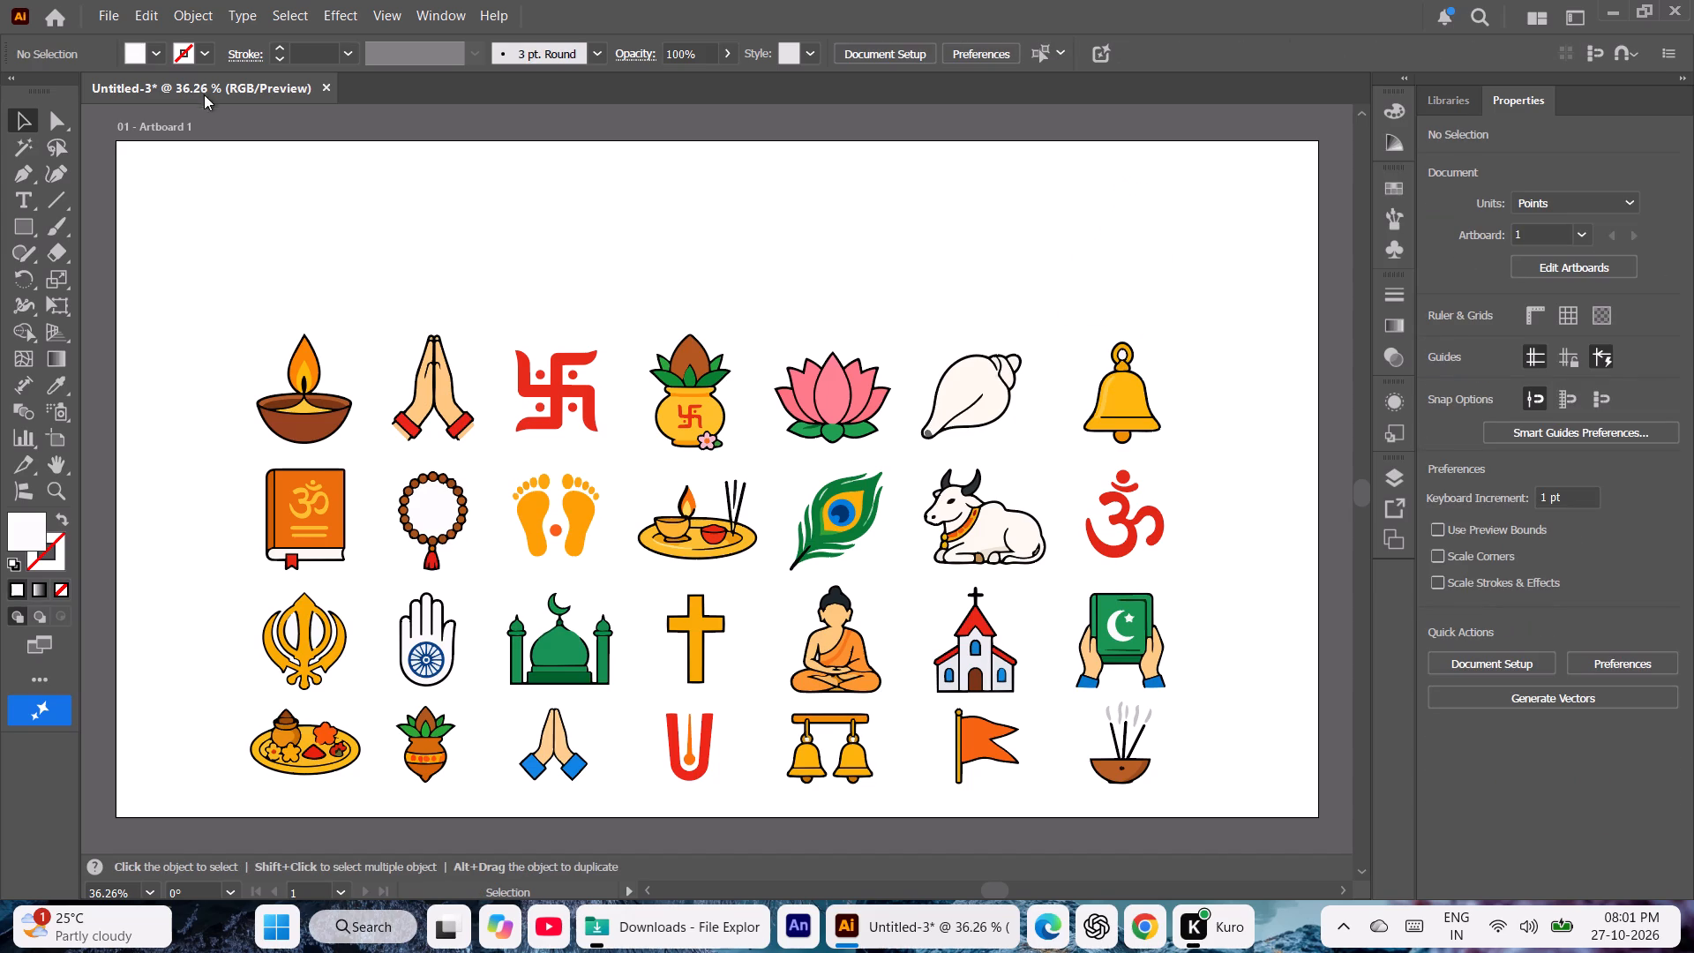
Create a new 1920 x 1080 pt RGB document and paste the temple icon into it.
left_click(109, 13)
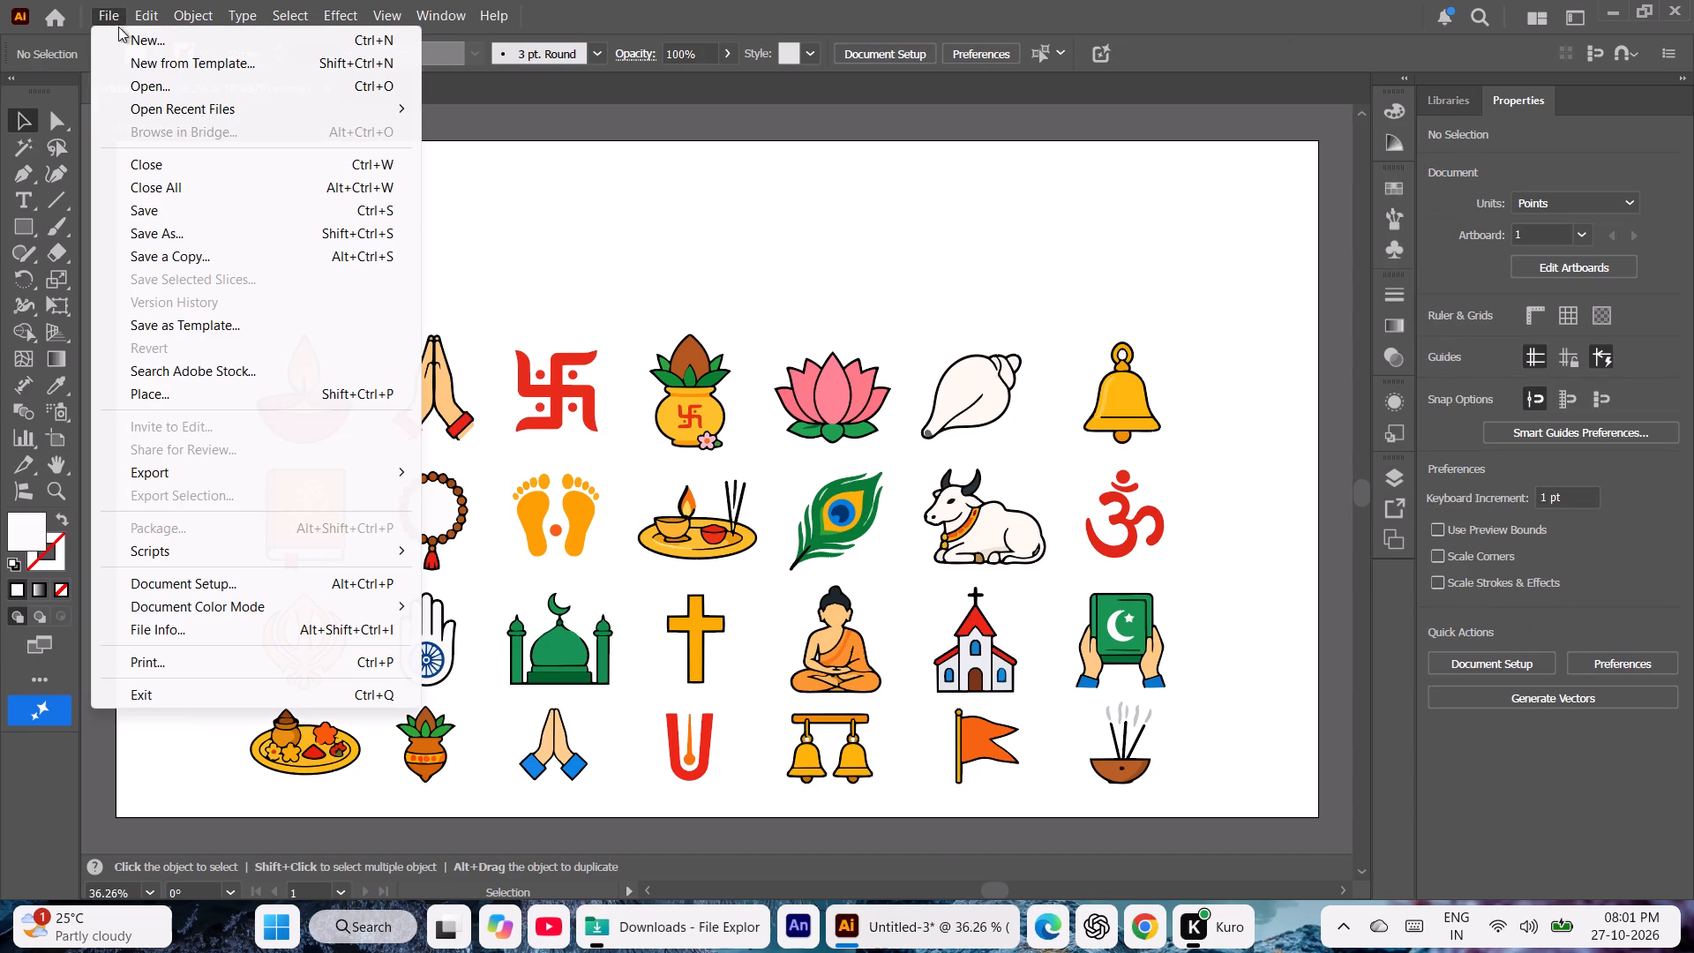
left_click(126, 39)
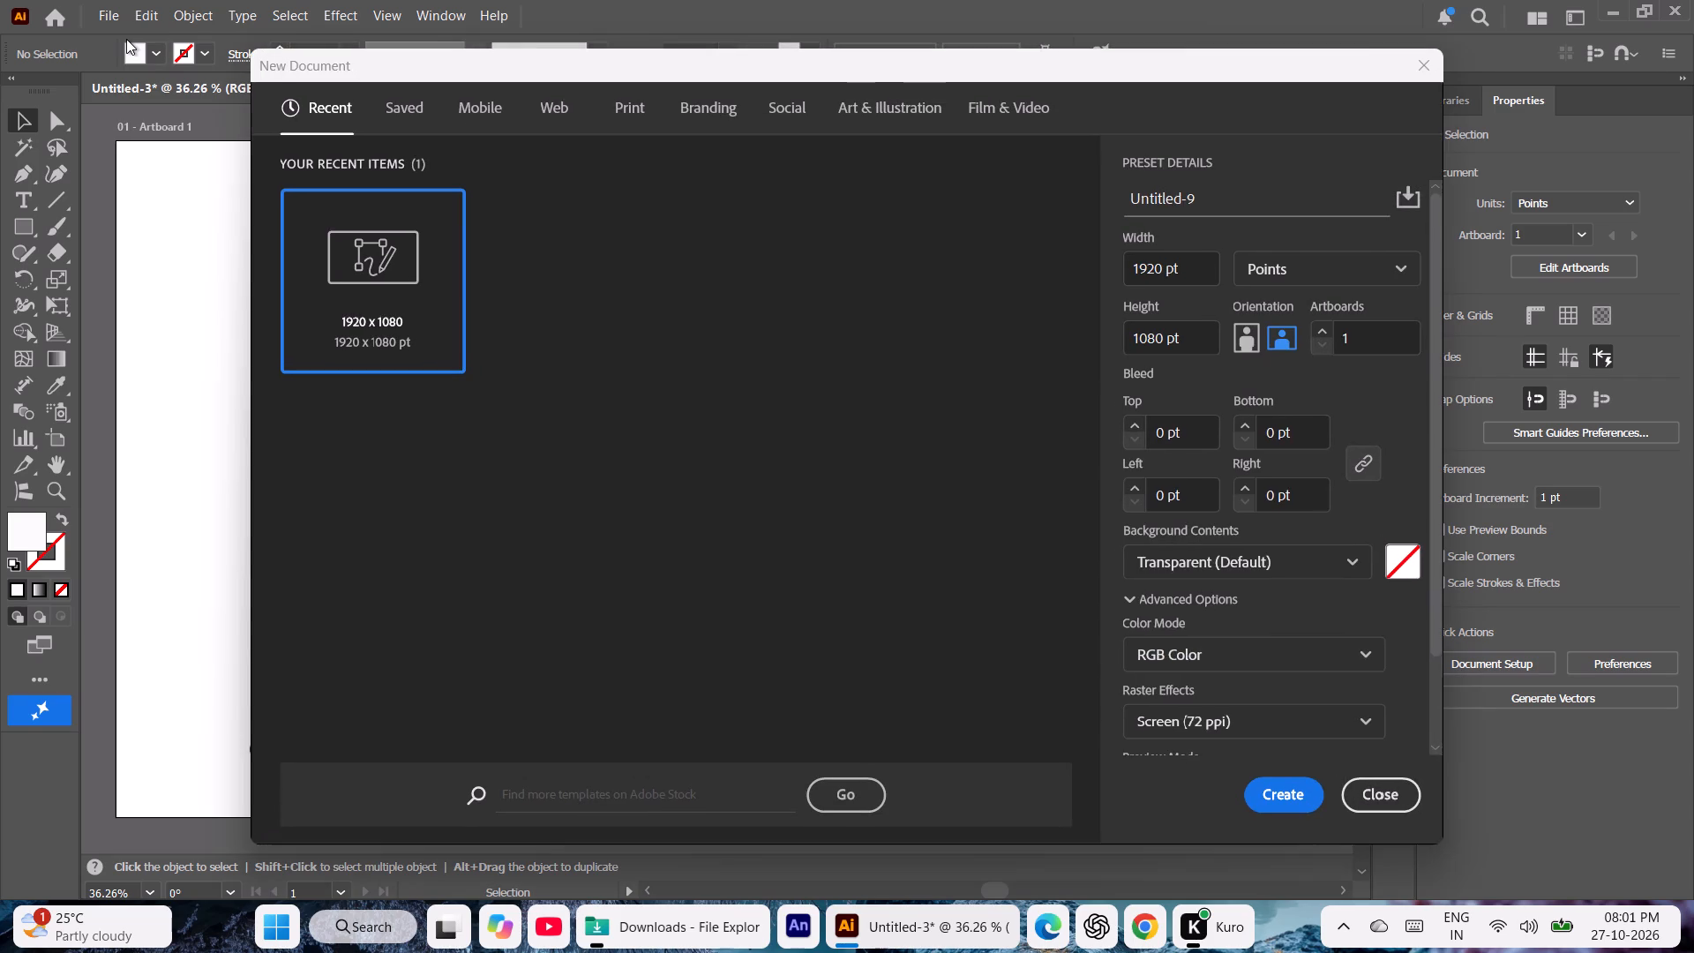
key("Return")
left_click(1285, 791)
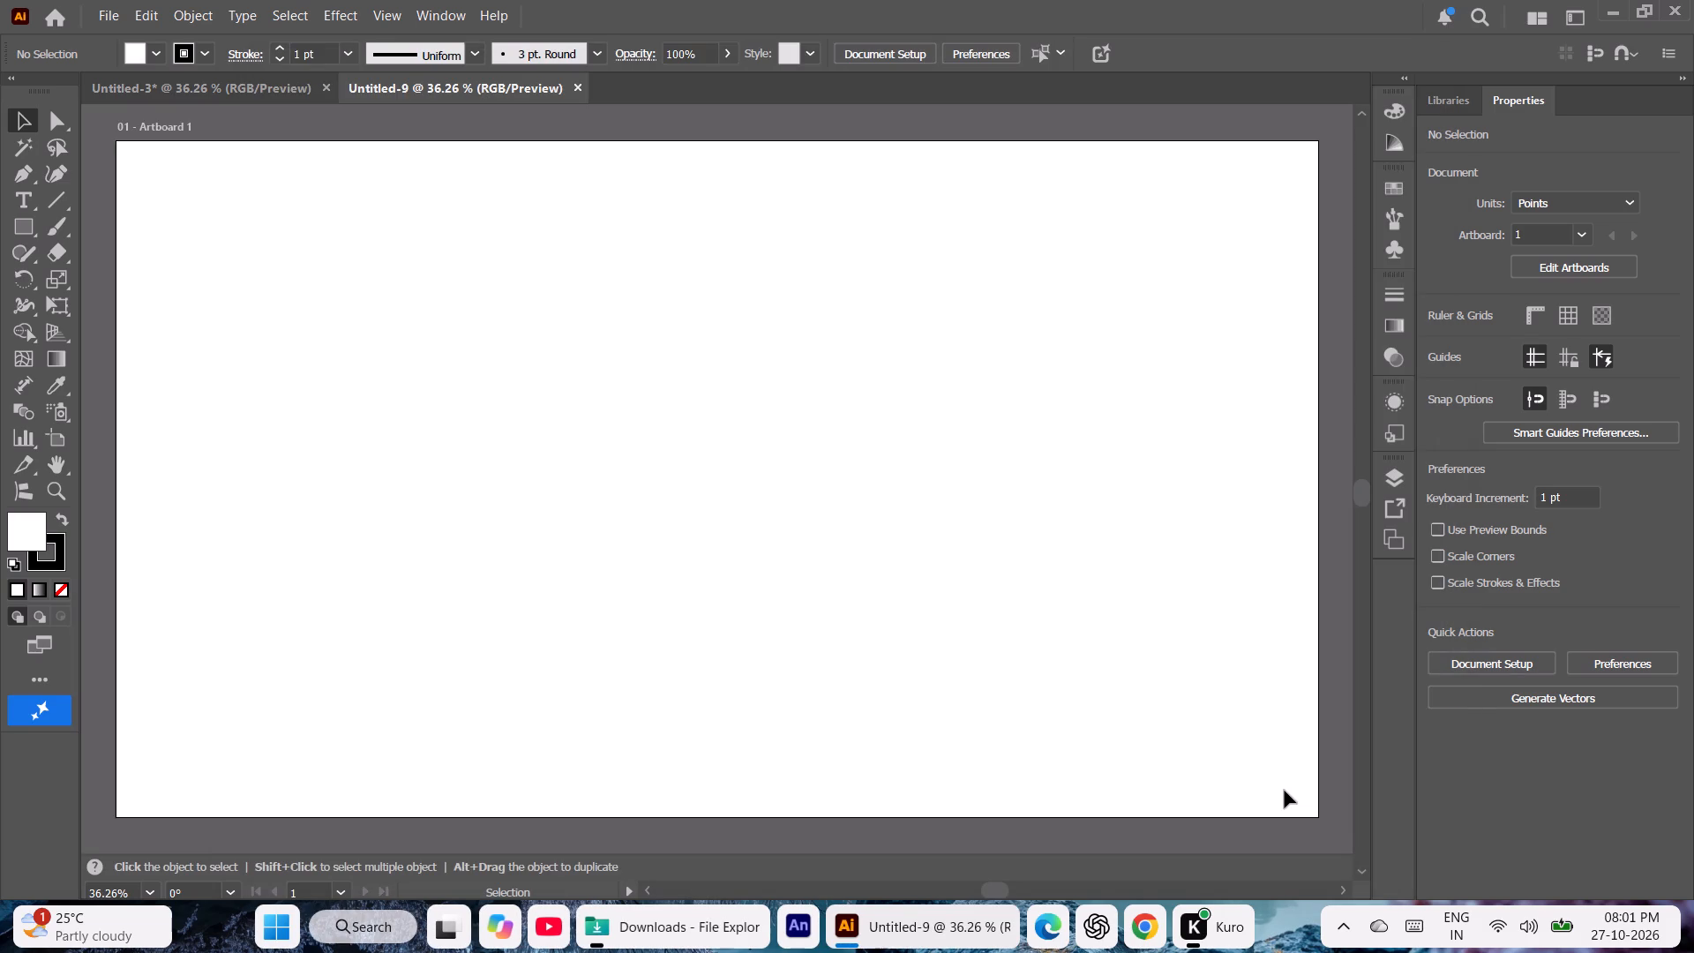
key("ctrl+v")
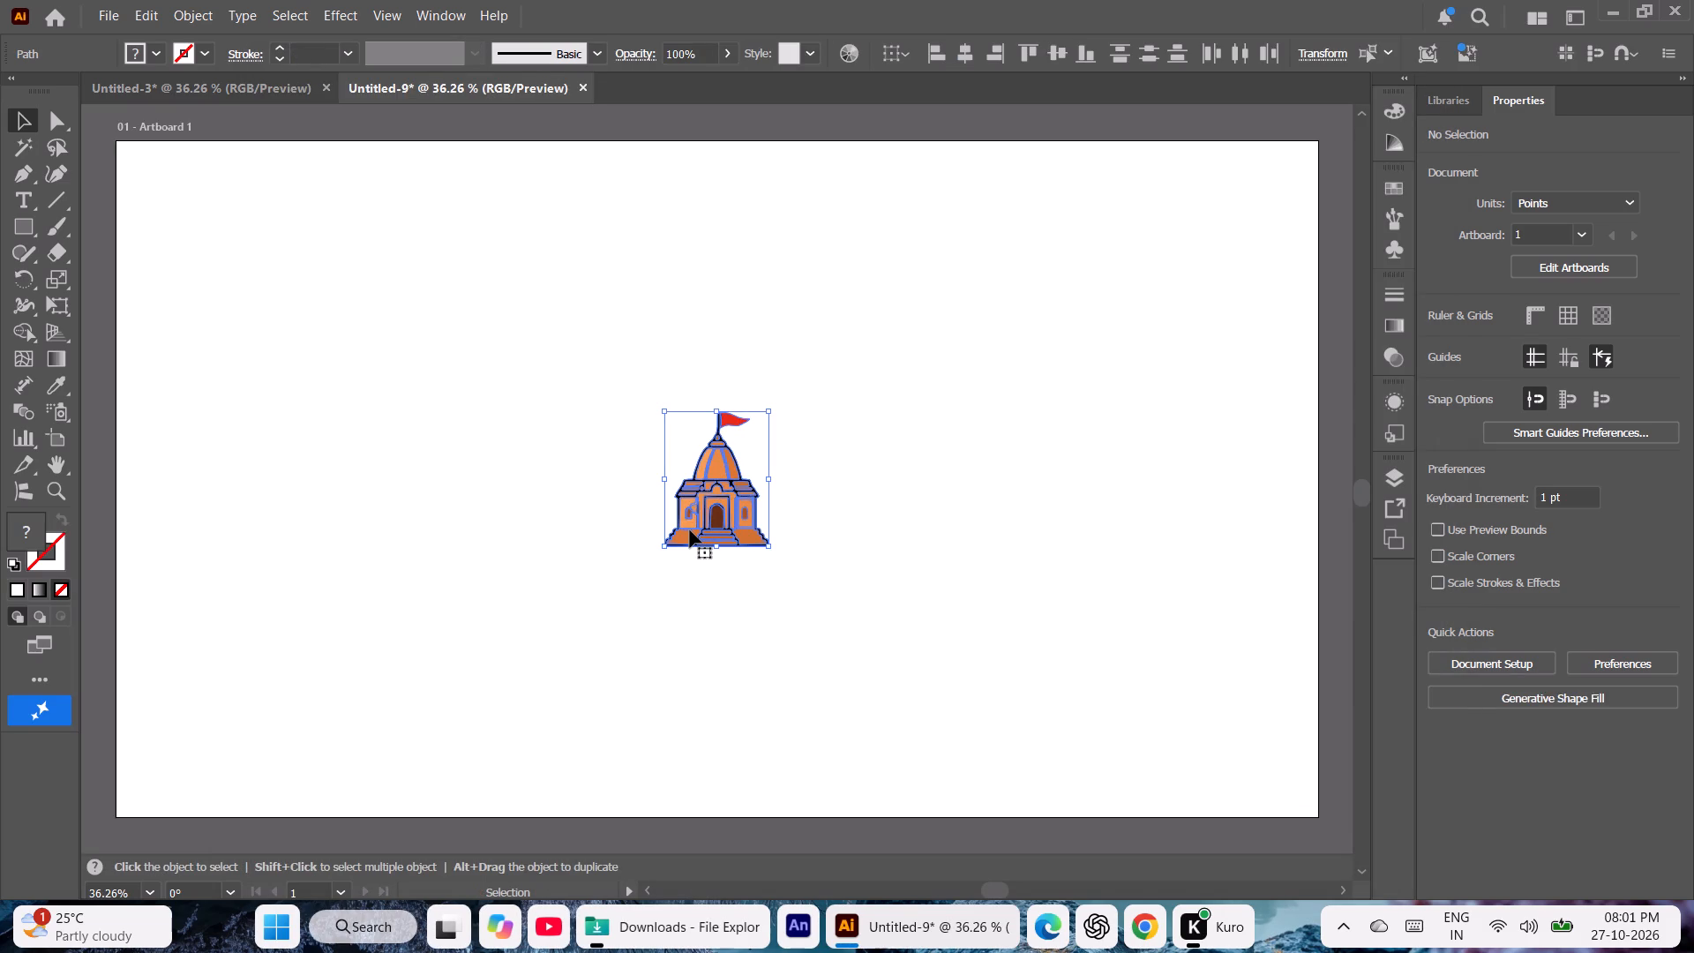
Enlarge the artboard from its lower-right corner to about 9130 x 5135 pt, keeping its upper-left corner fixed.
key("ctrl+minus")
key("ctrl+minus")
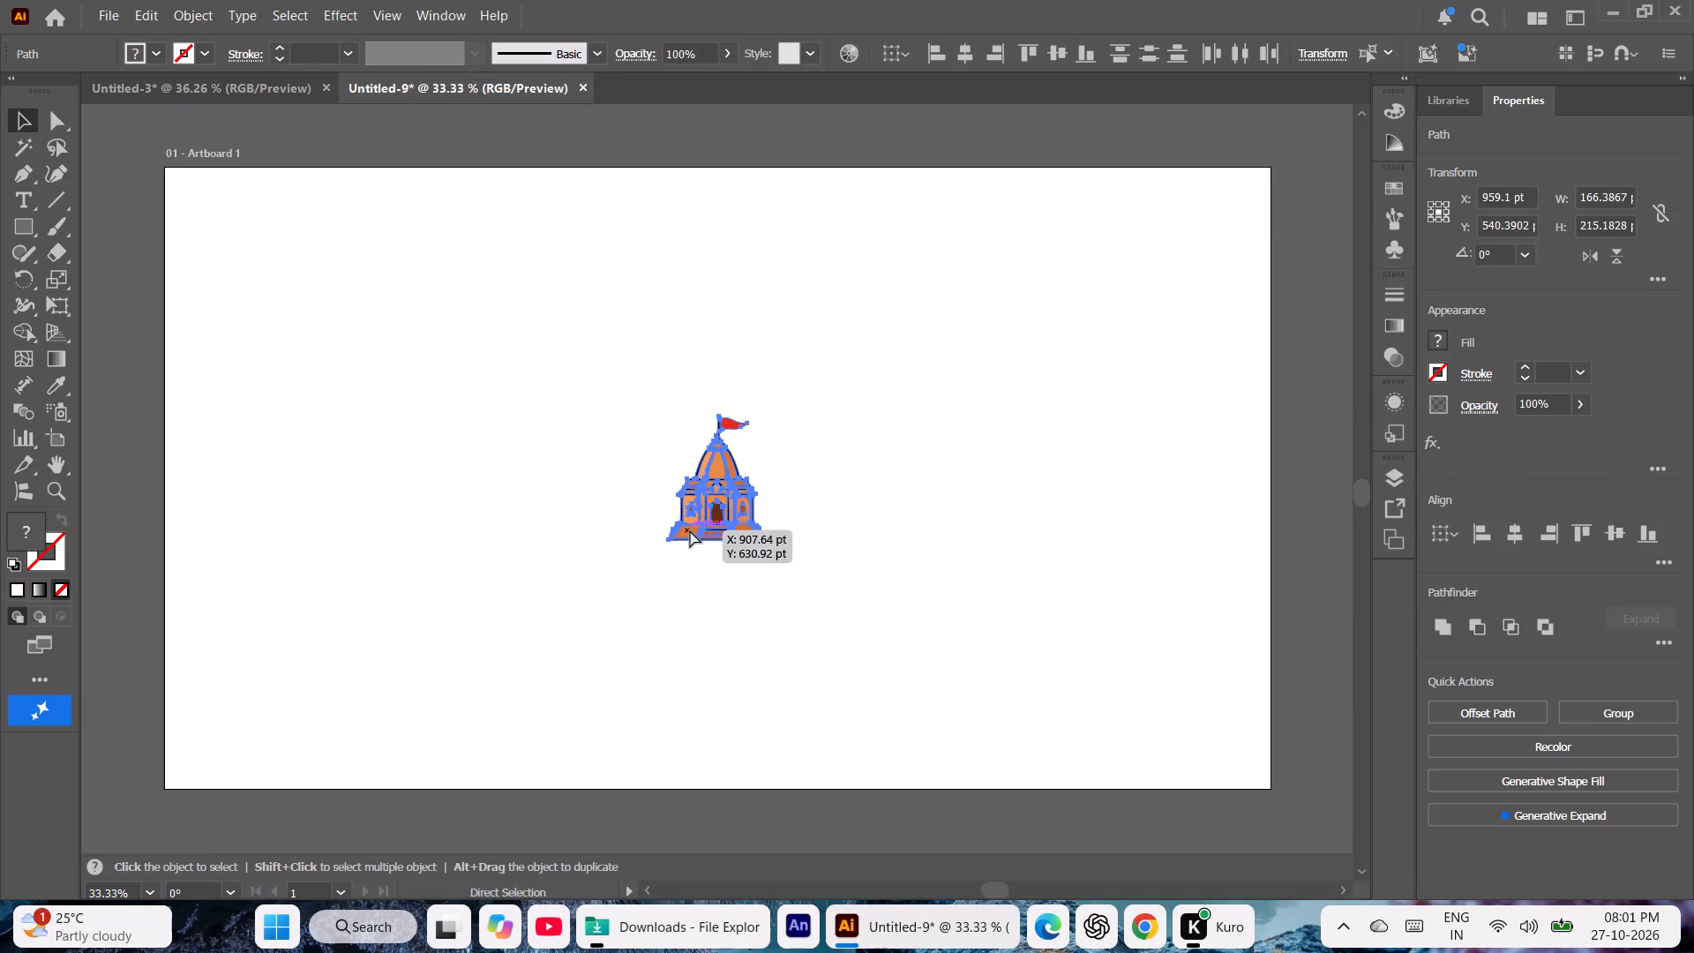
key("ctrl+minus")
key("ctrl+minus")
key("ctrl+minus")
key("ctrl+minus")
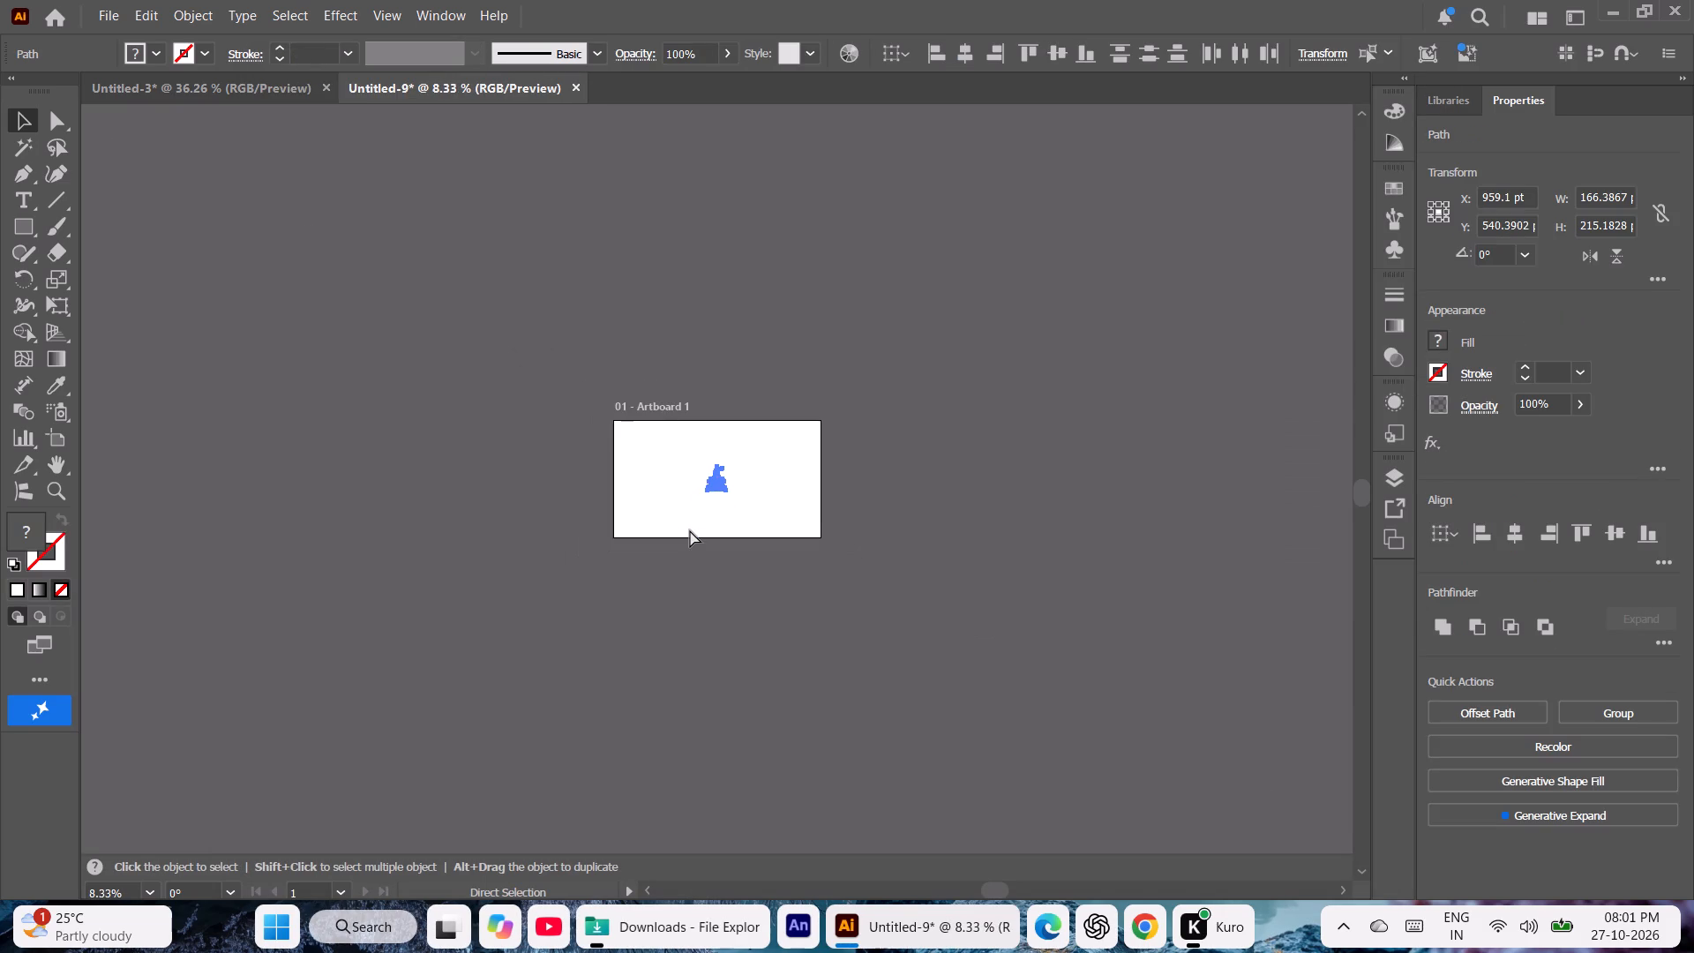
left_click(45, 465)
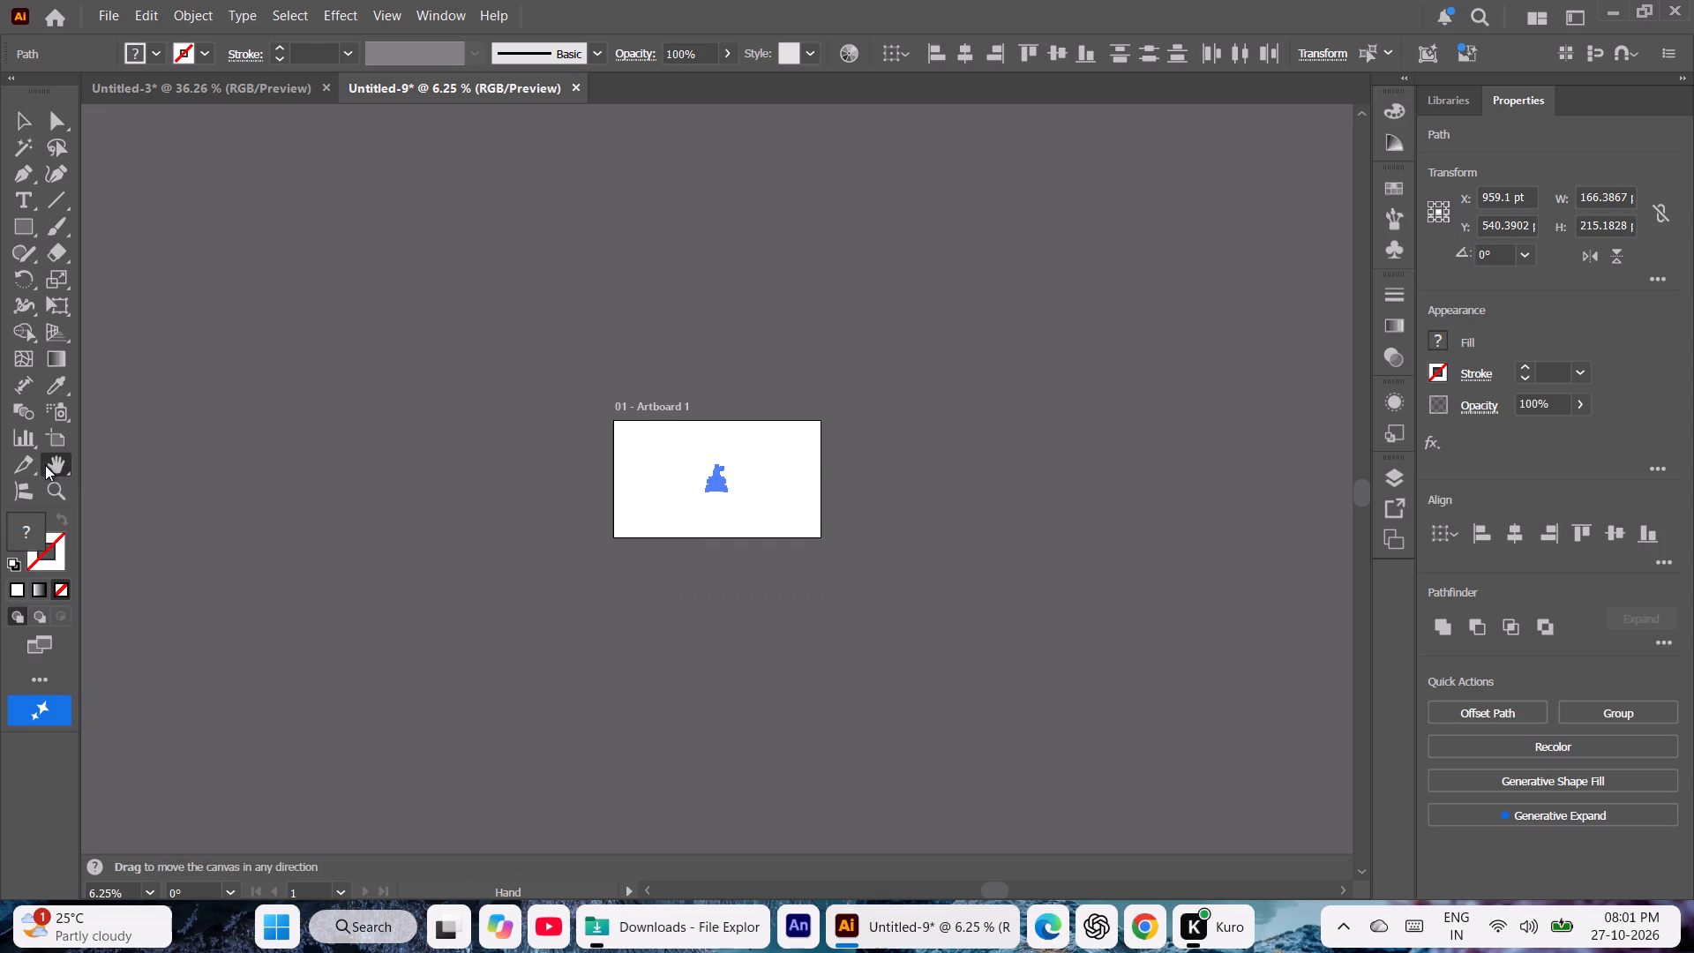
left_click_drag(626, 468, 105, 181)
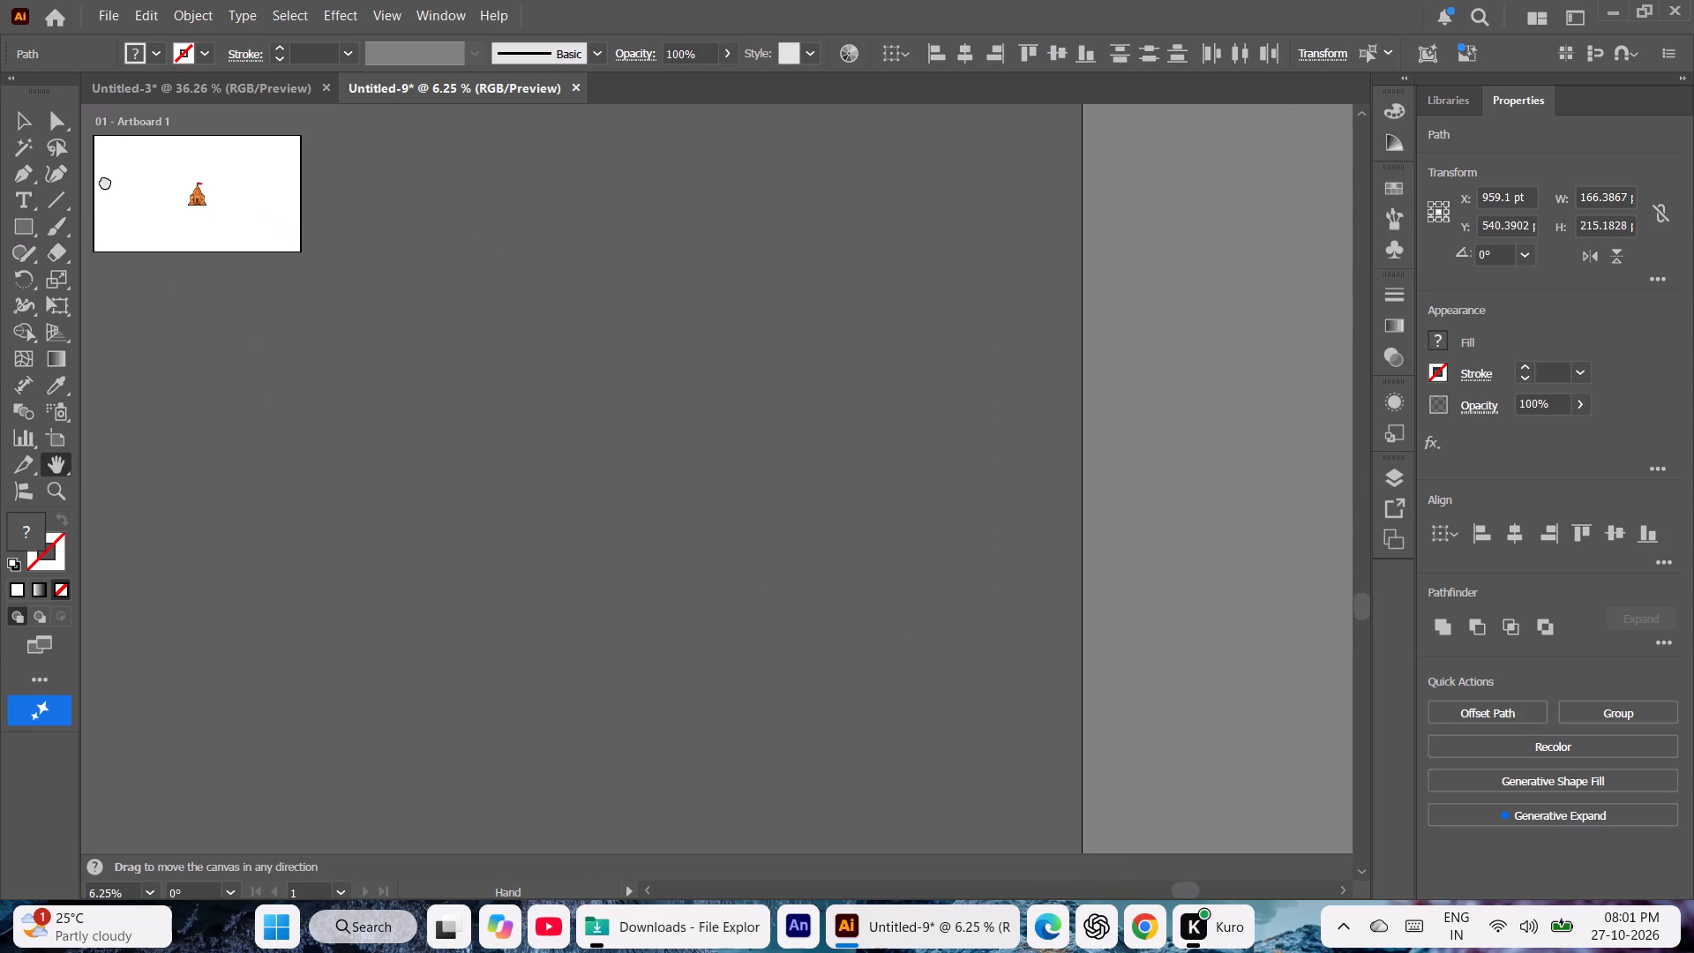
left_click_drag(105, 181, 104, 167)
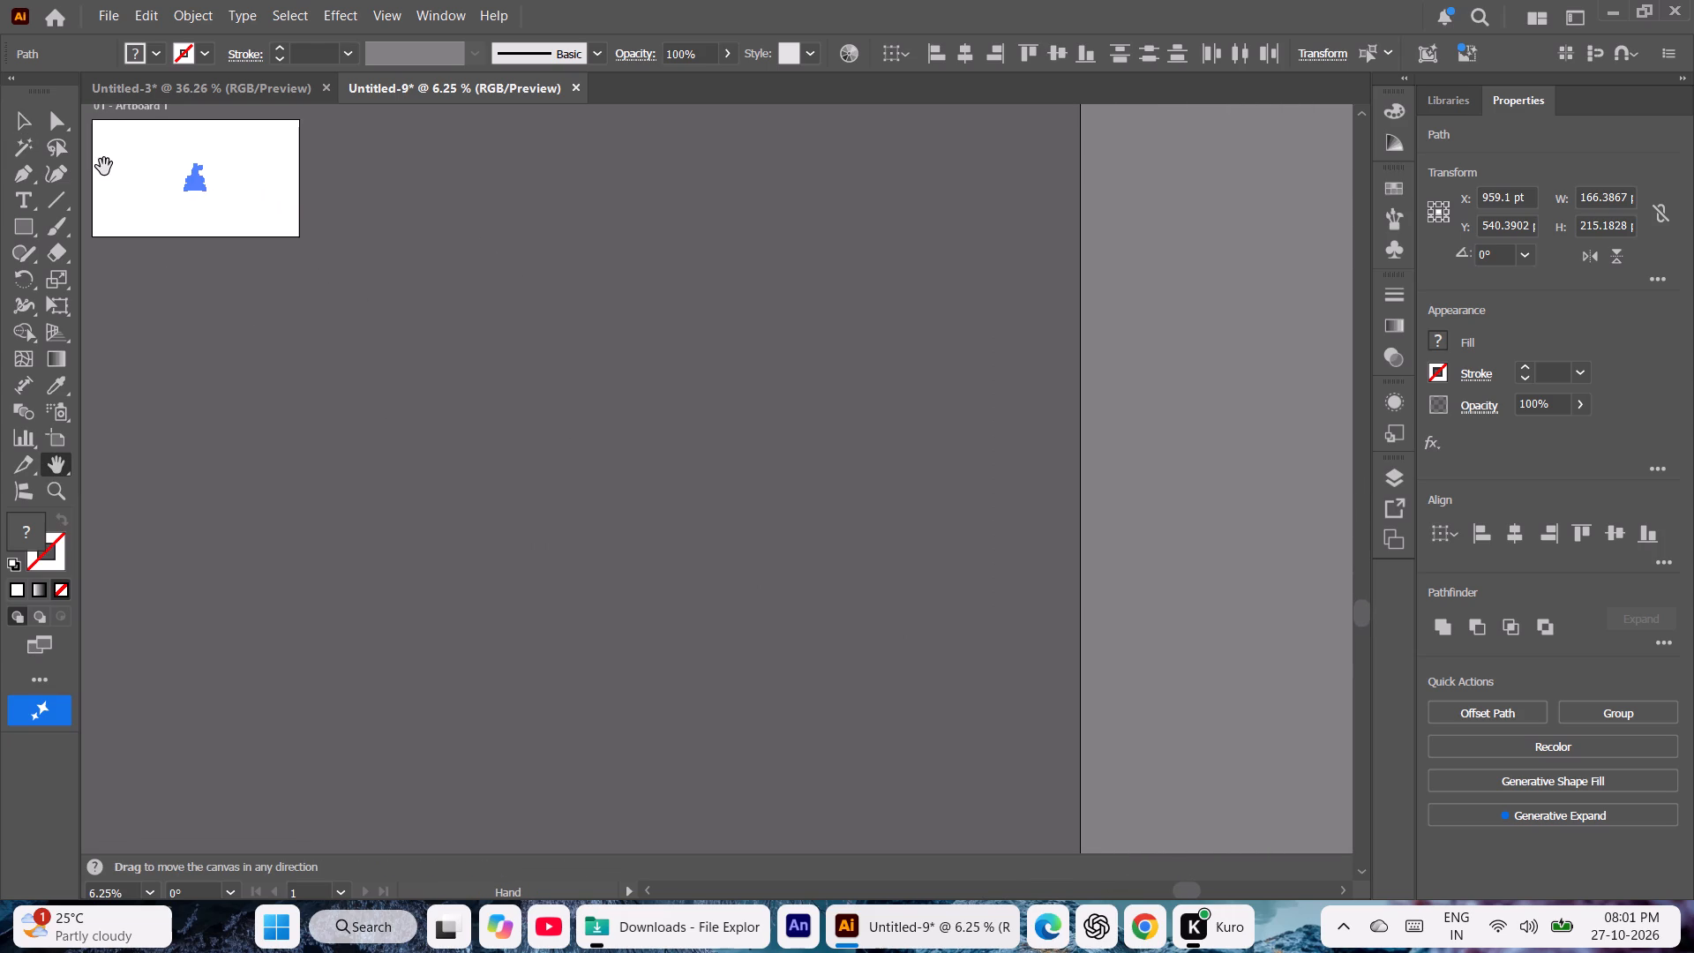
left_click(53, 433)
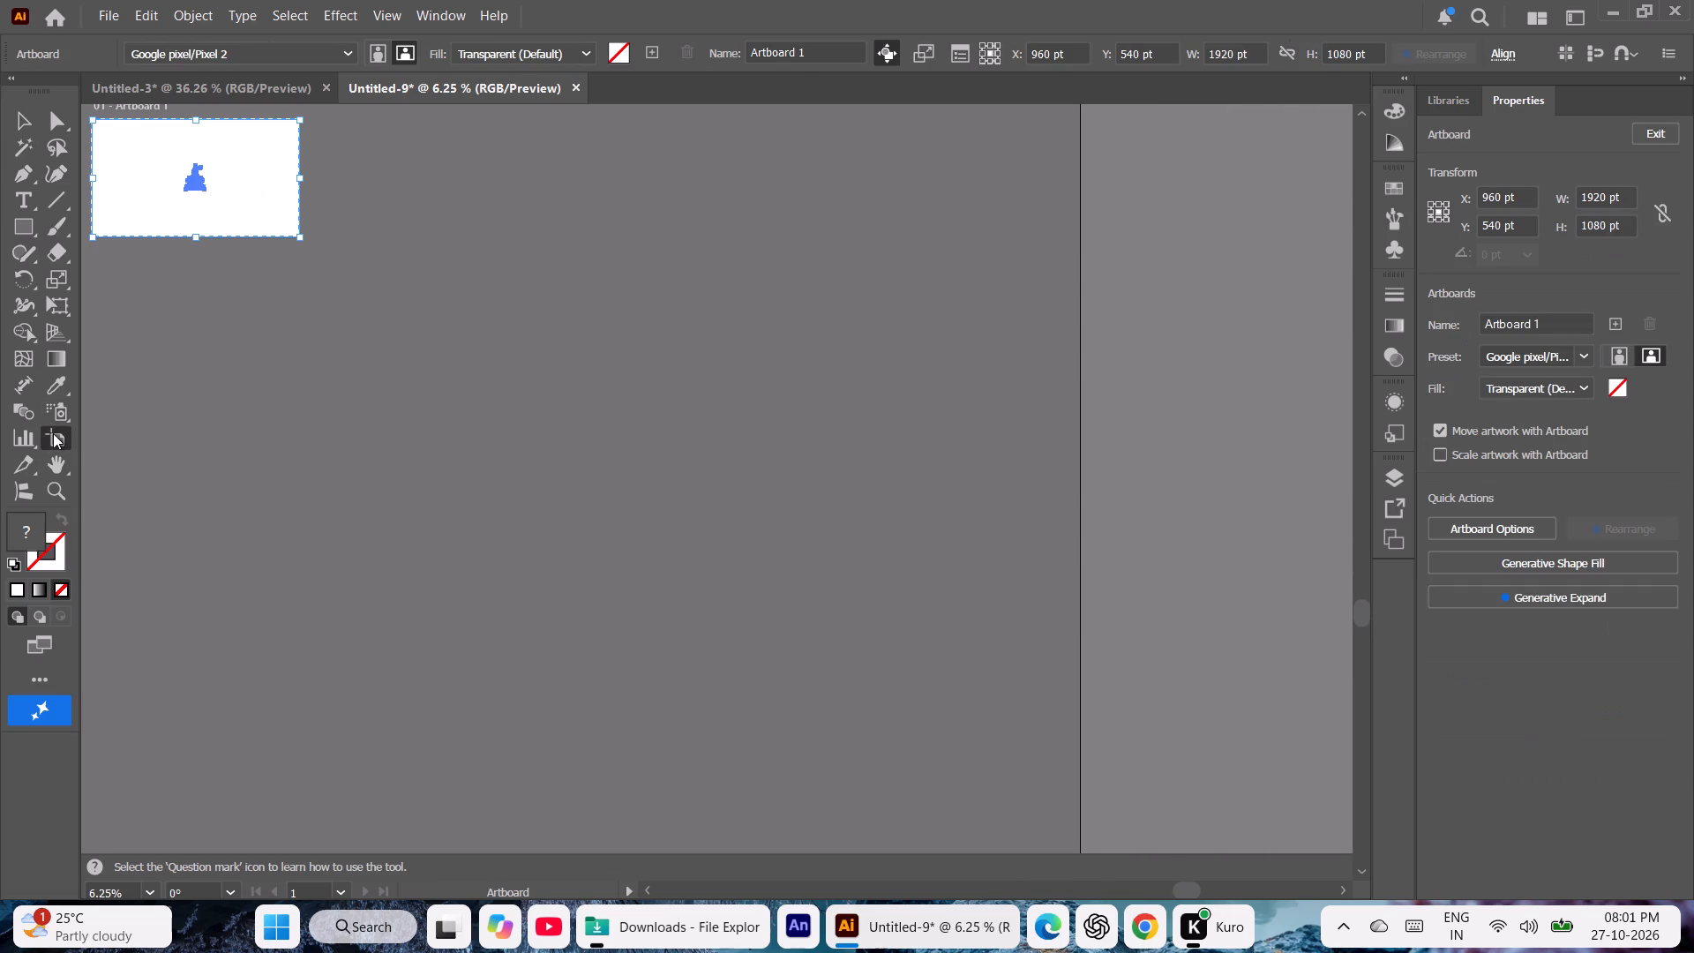
left_click_drag(298, 236, 827, 675, "shift")
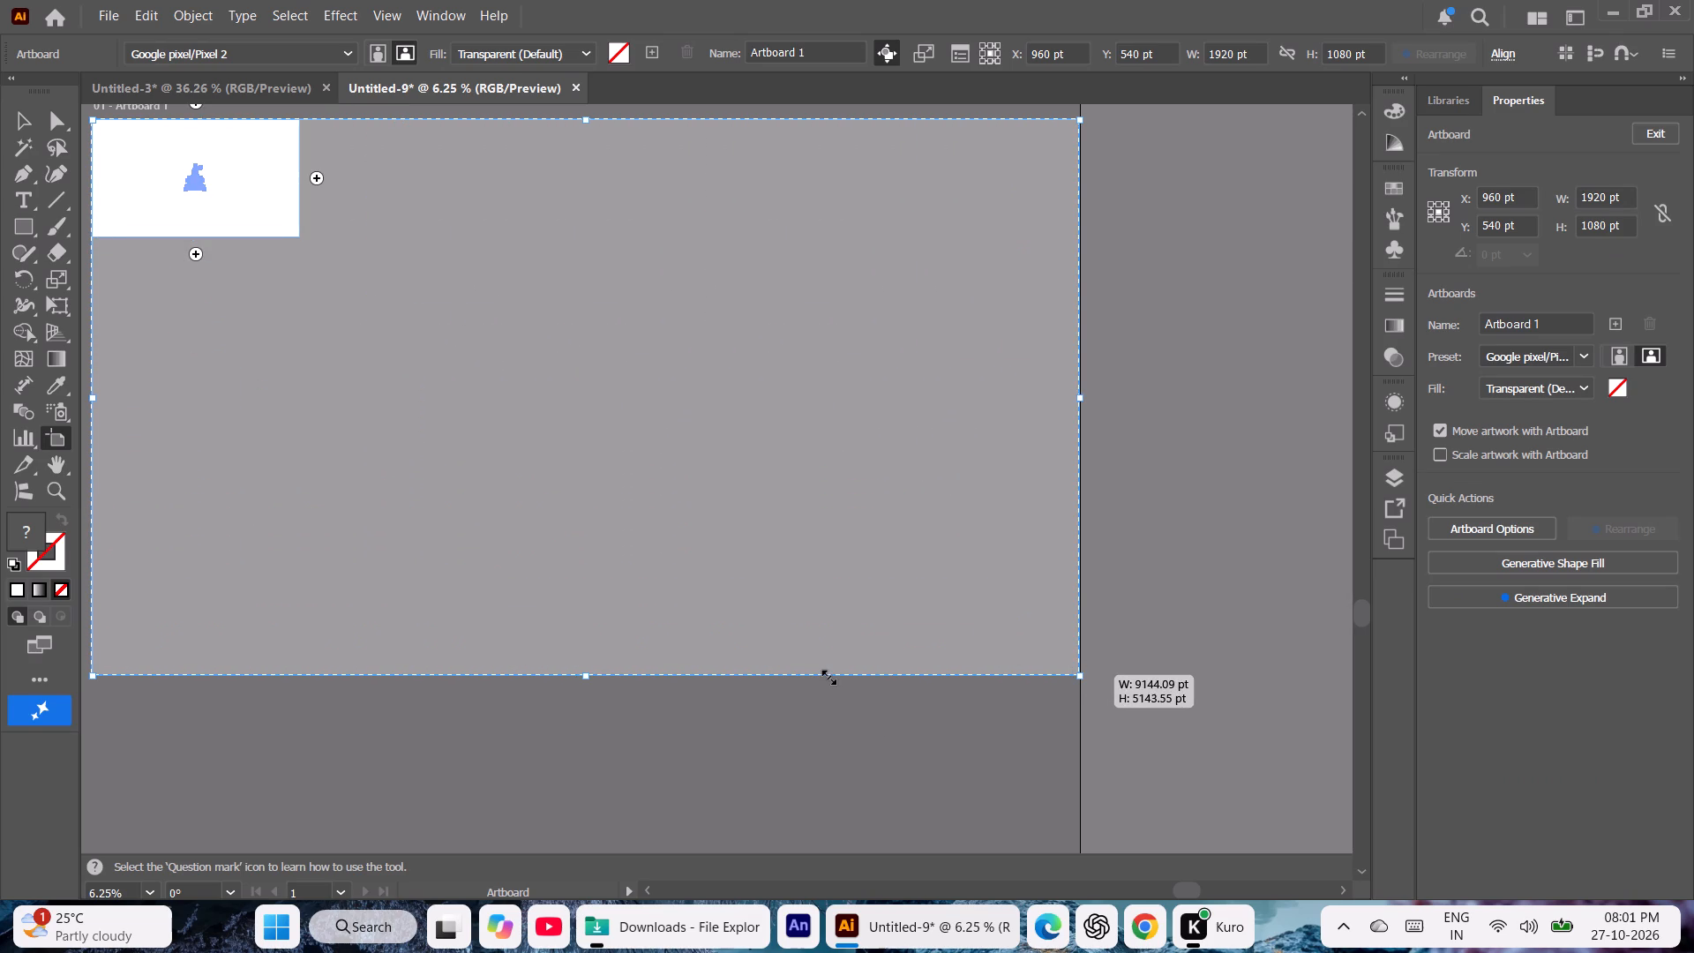
left_click_drag(827, 675, 825, 674, "shift")
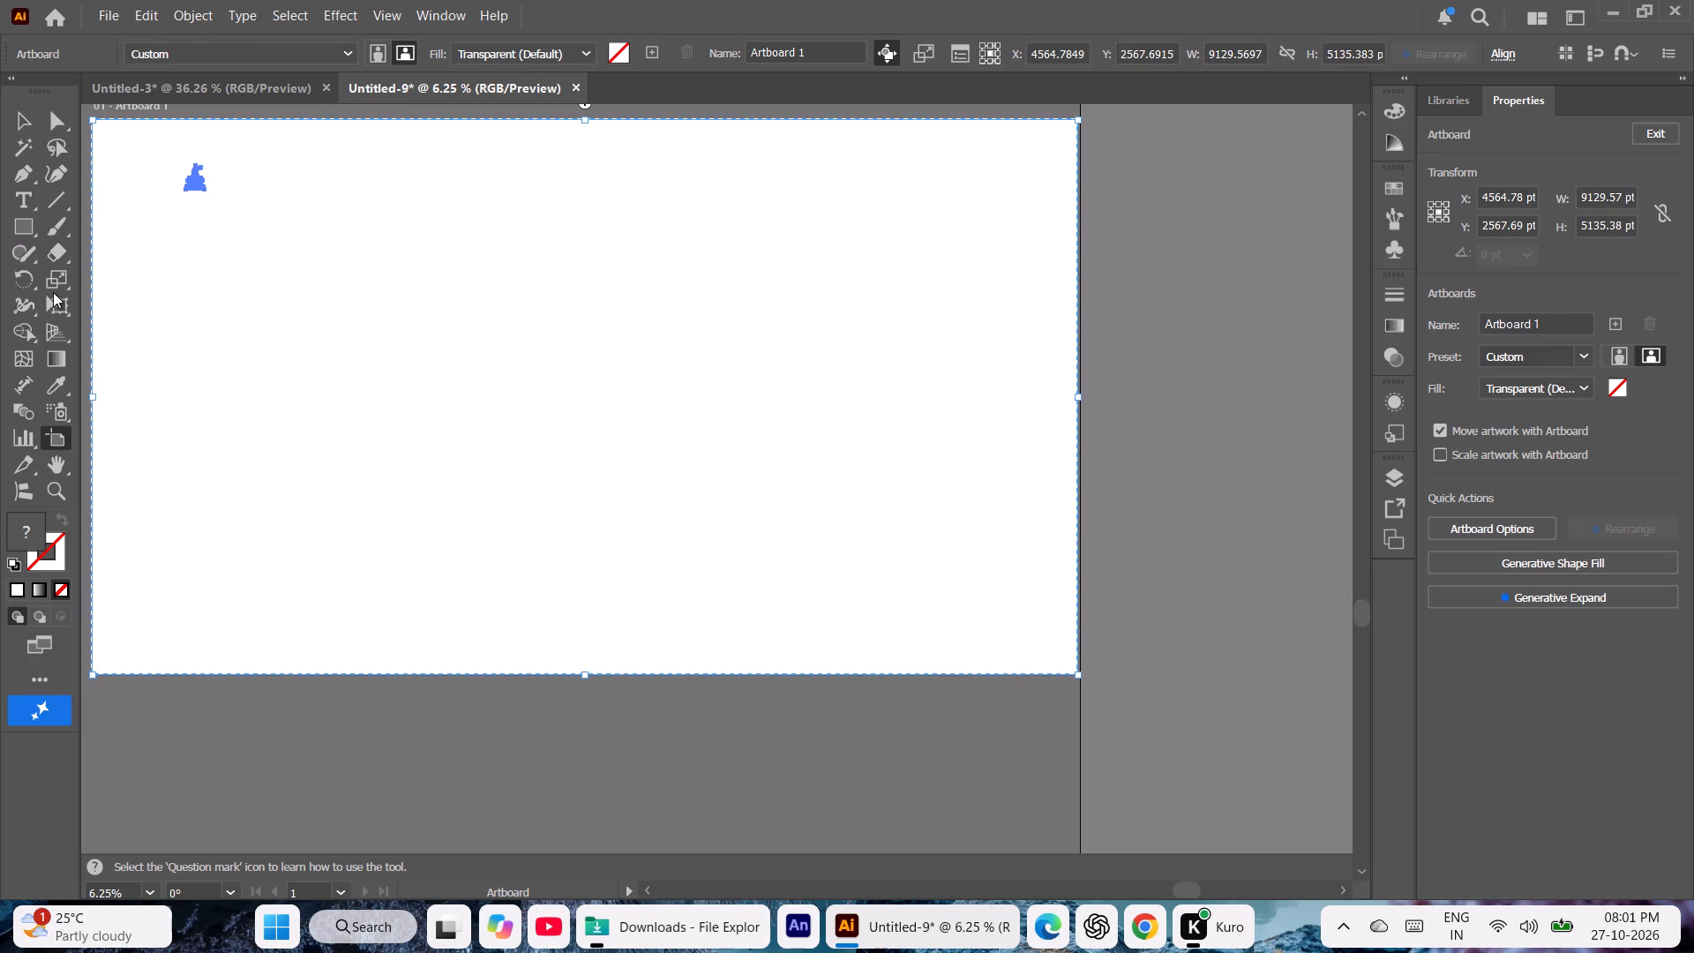
Scale the temple up to about 2625 x 3395 pt and move it toward the middle of the artboard.
left_click(16, 109)
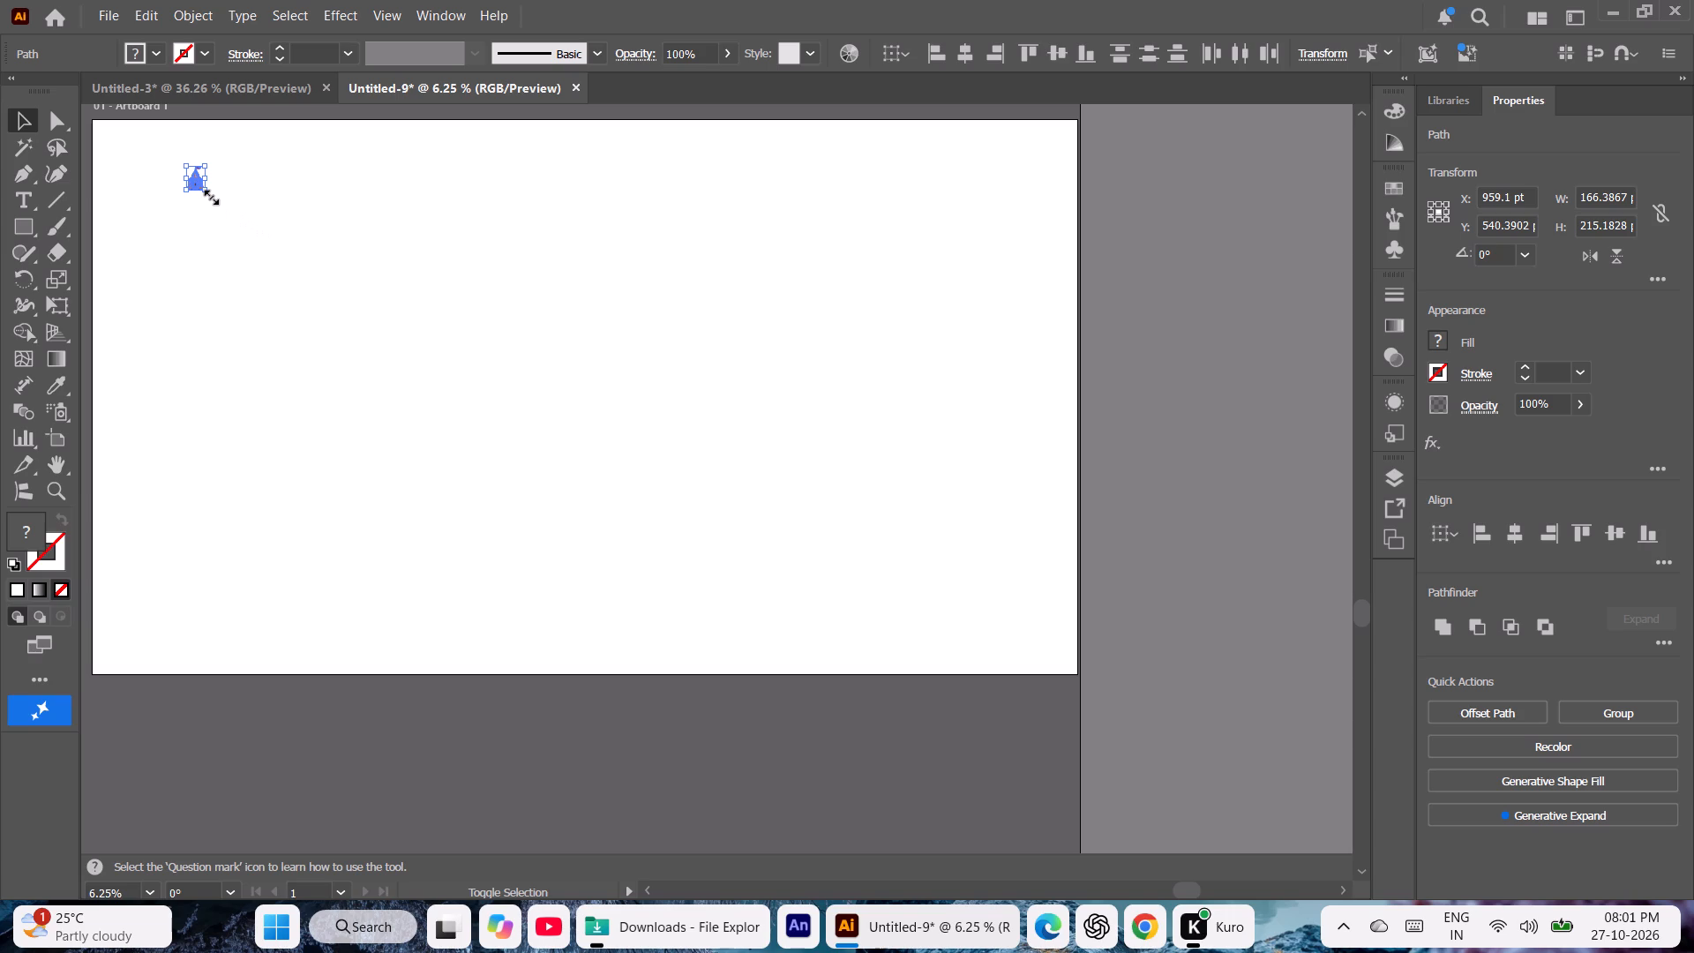
left_click_drag(209, 195, 611, 535, "shift")
left_click_drag(334, 324, 509, 349)
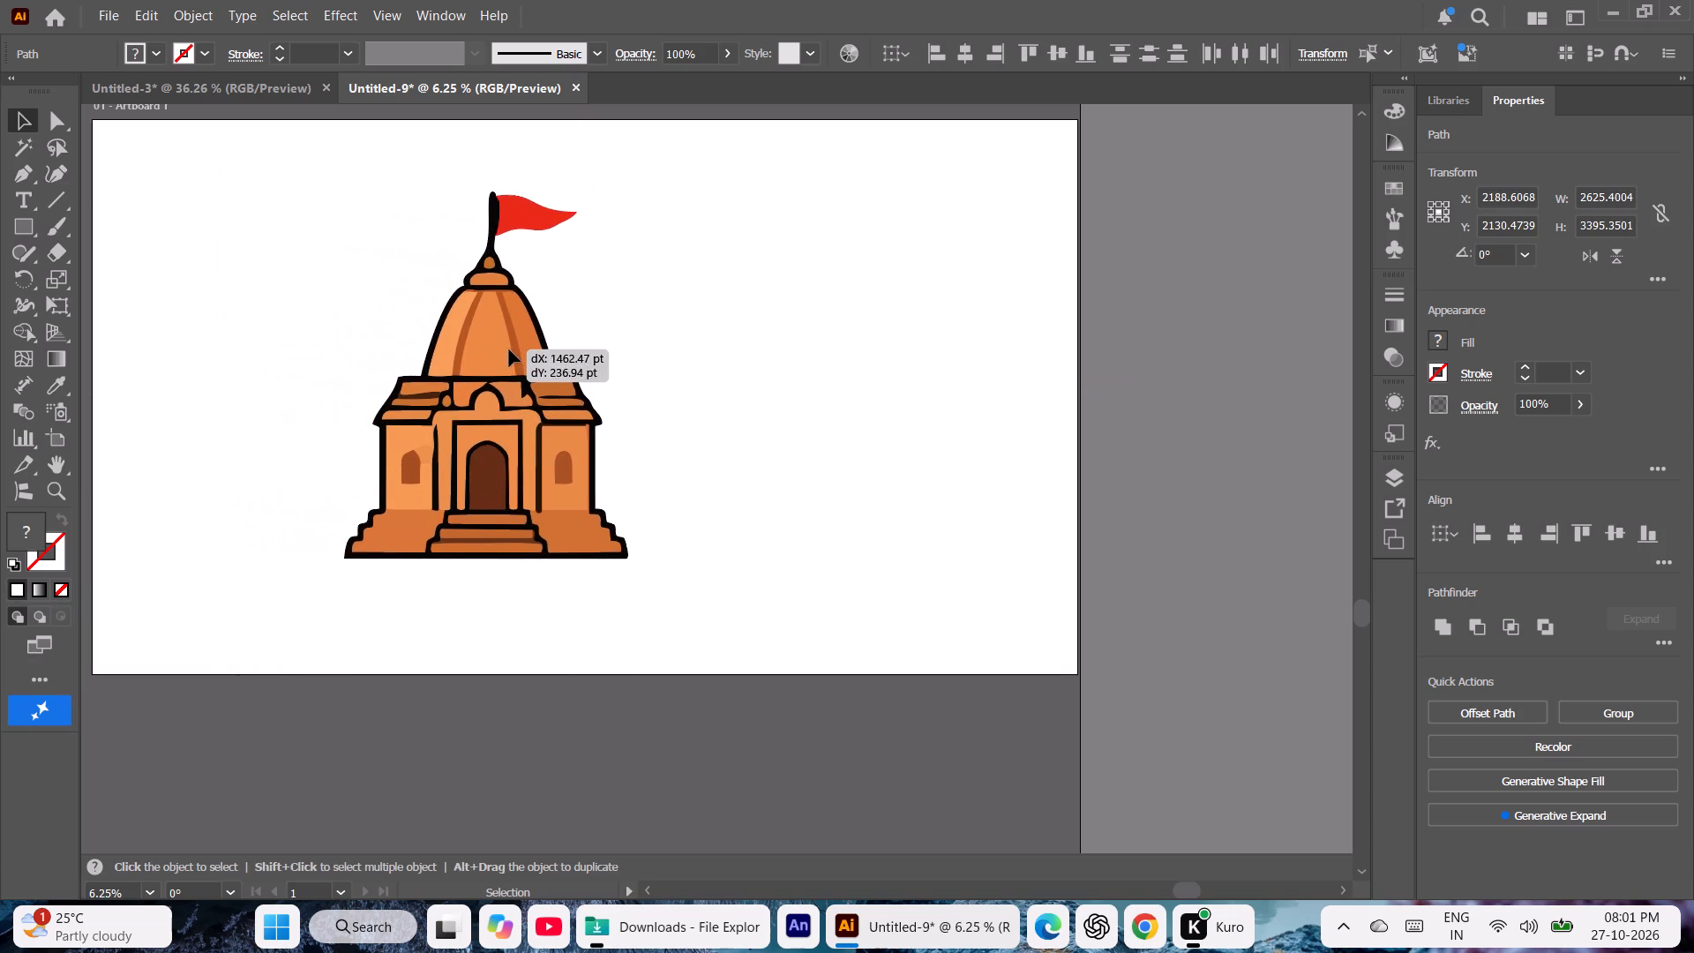
left_click_drag(509, 349, 553, 343)
left_click(852, 334)
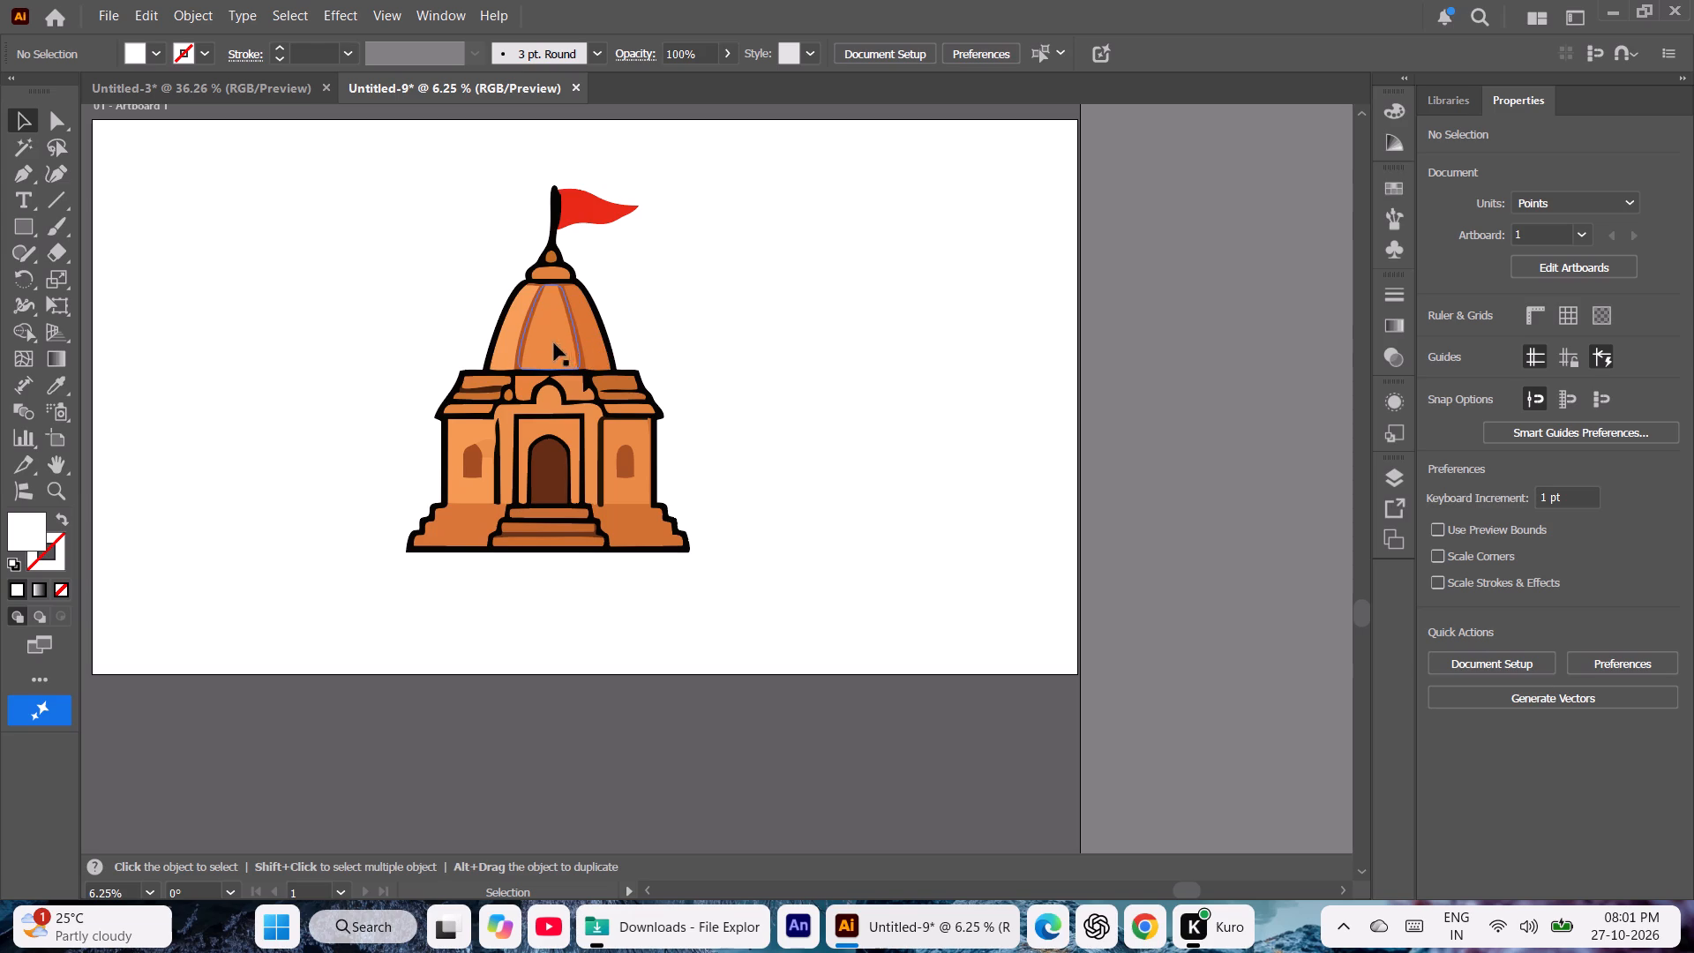
Recolour the temple's flag with the recent bright red, F32000.
left_click(595, 211)
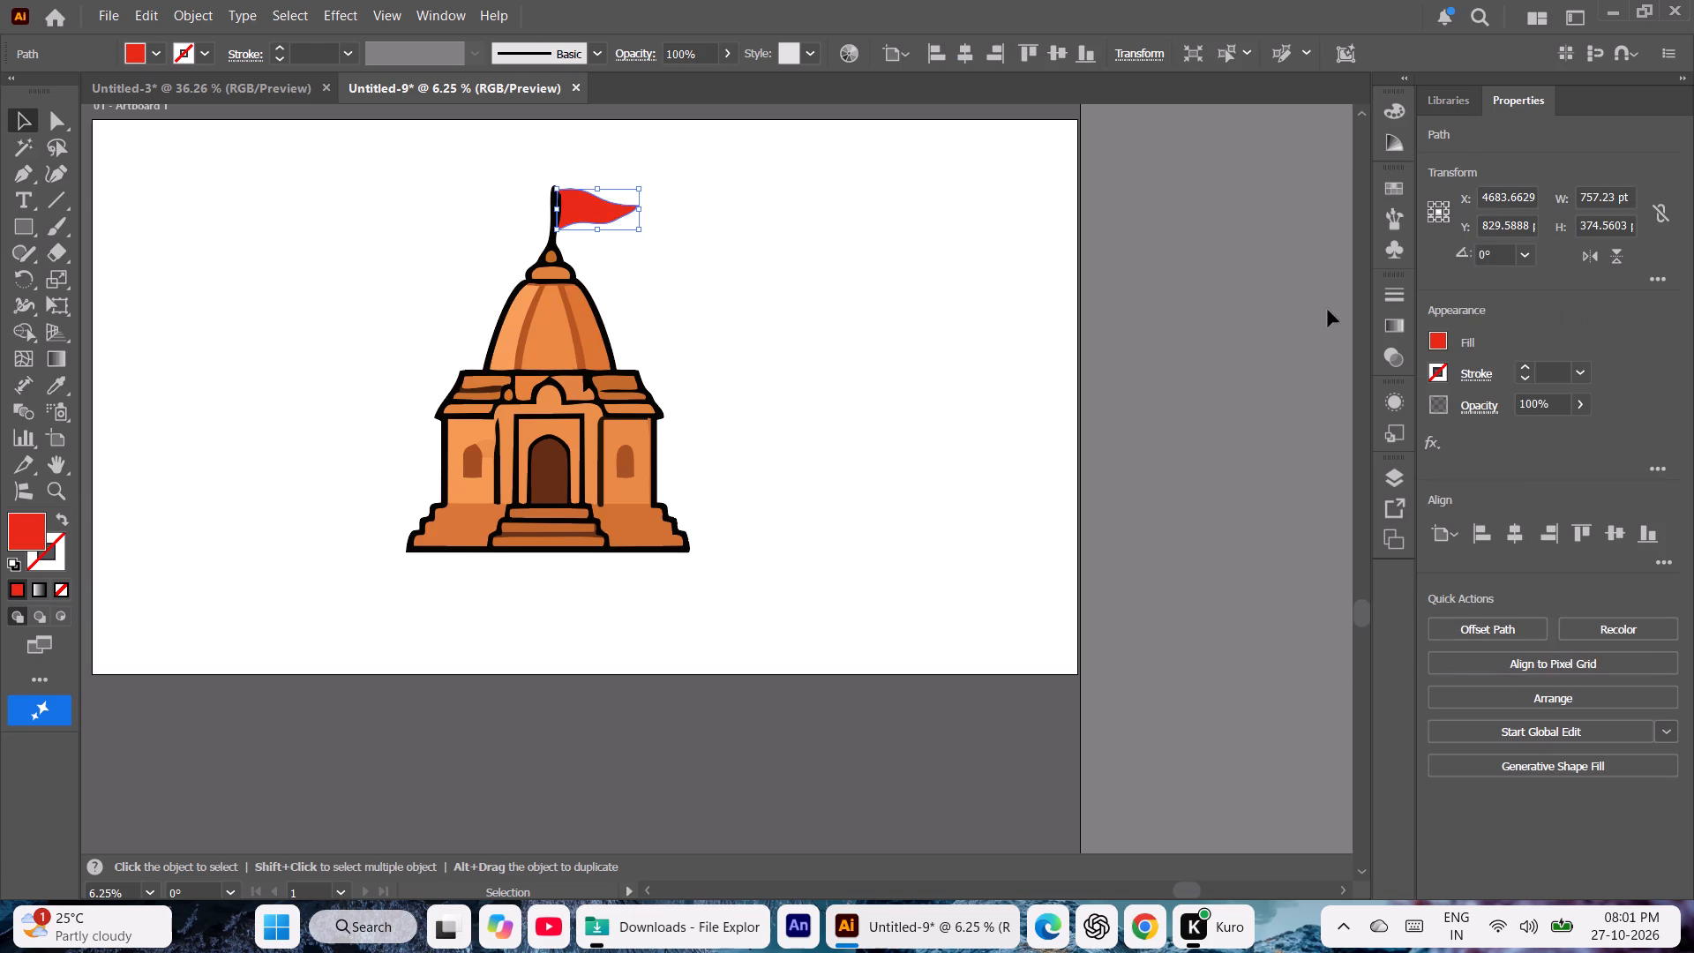
left_click(1435, 341)
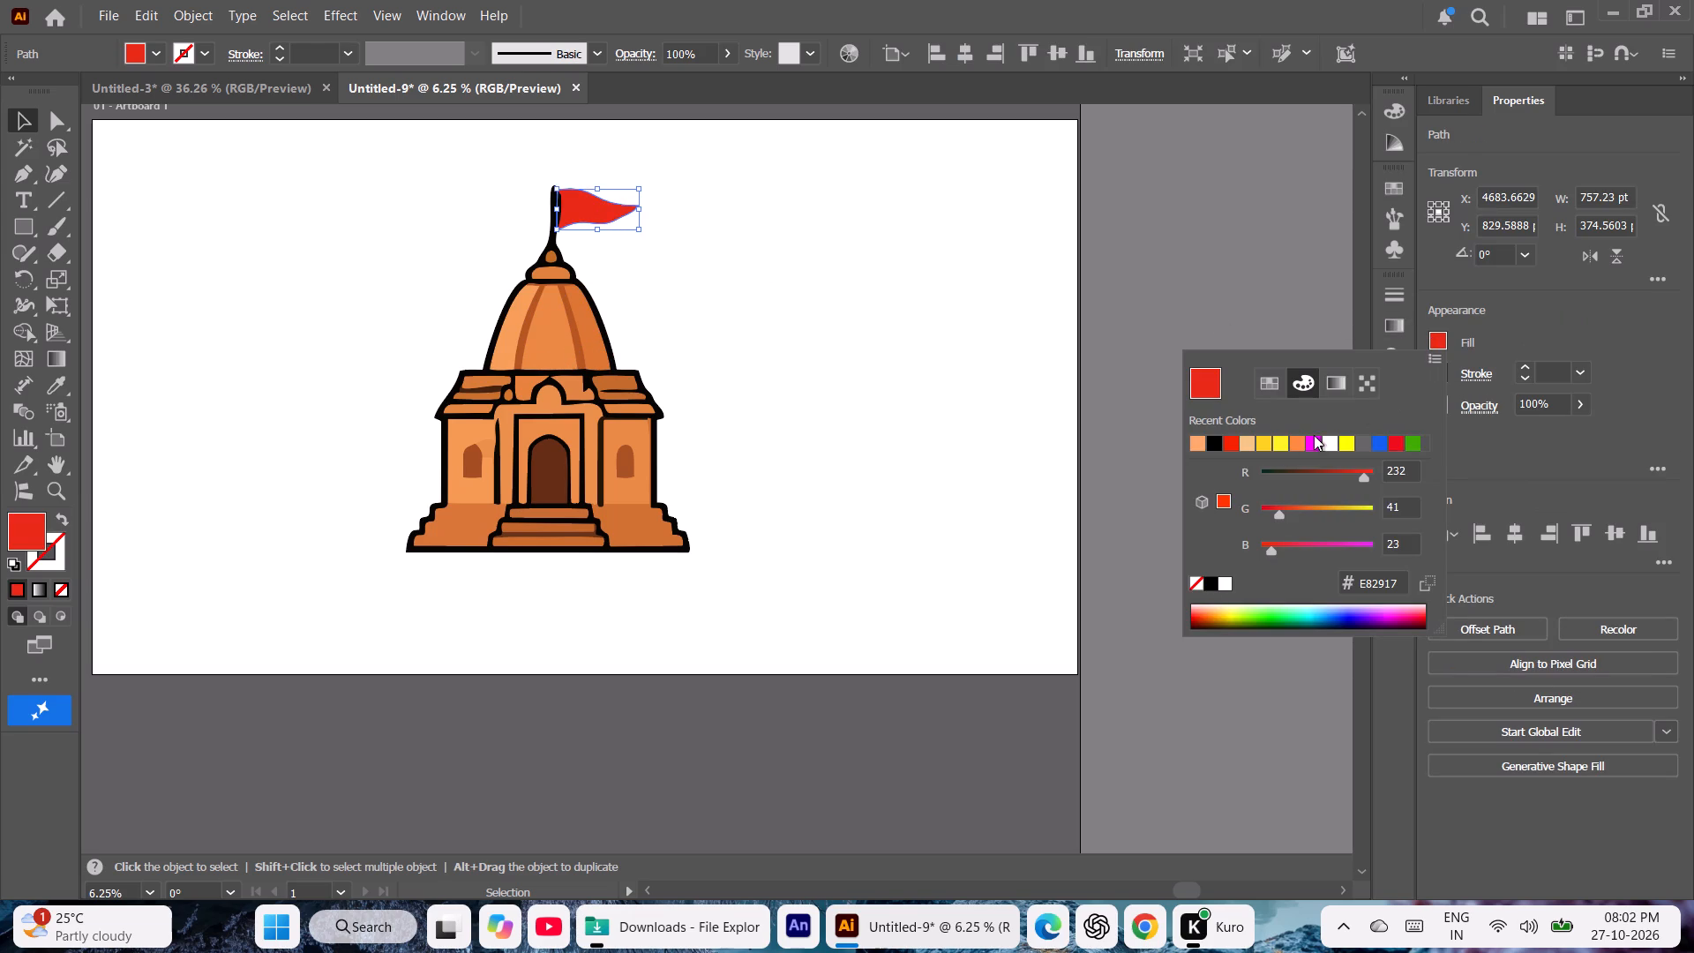
left_click(1230, 442)
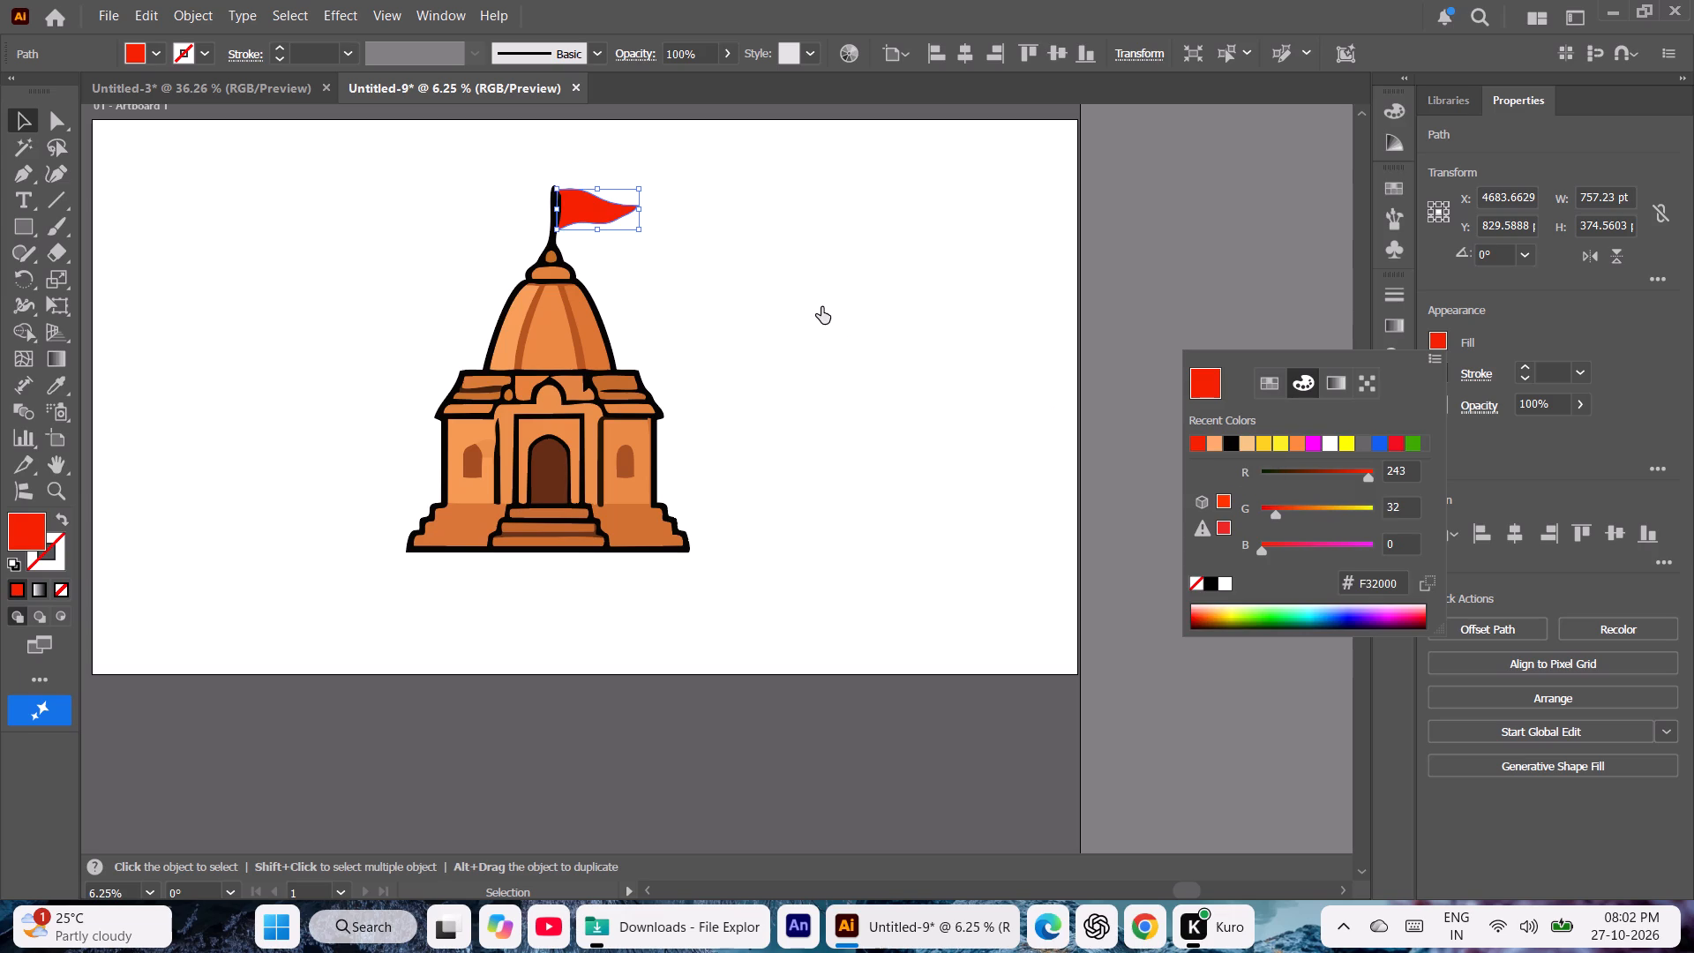
double_click(821, 307)
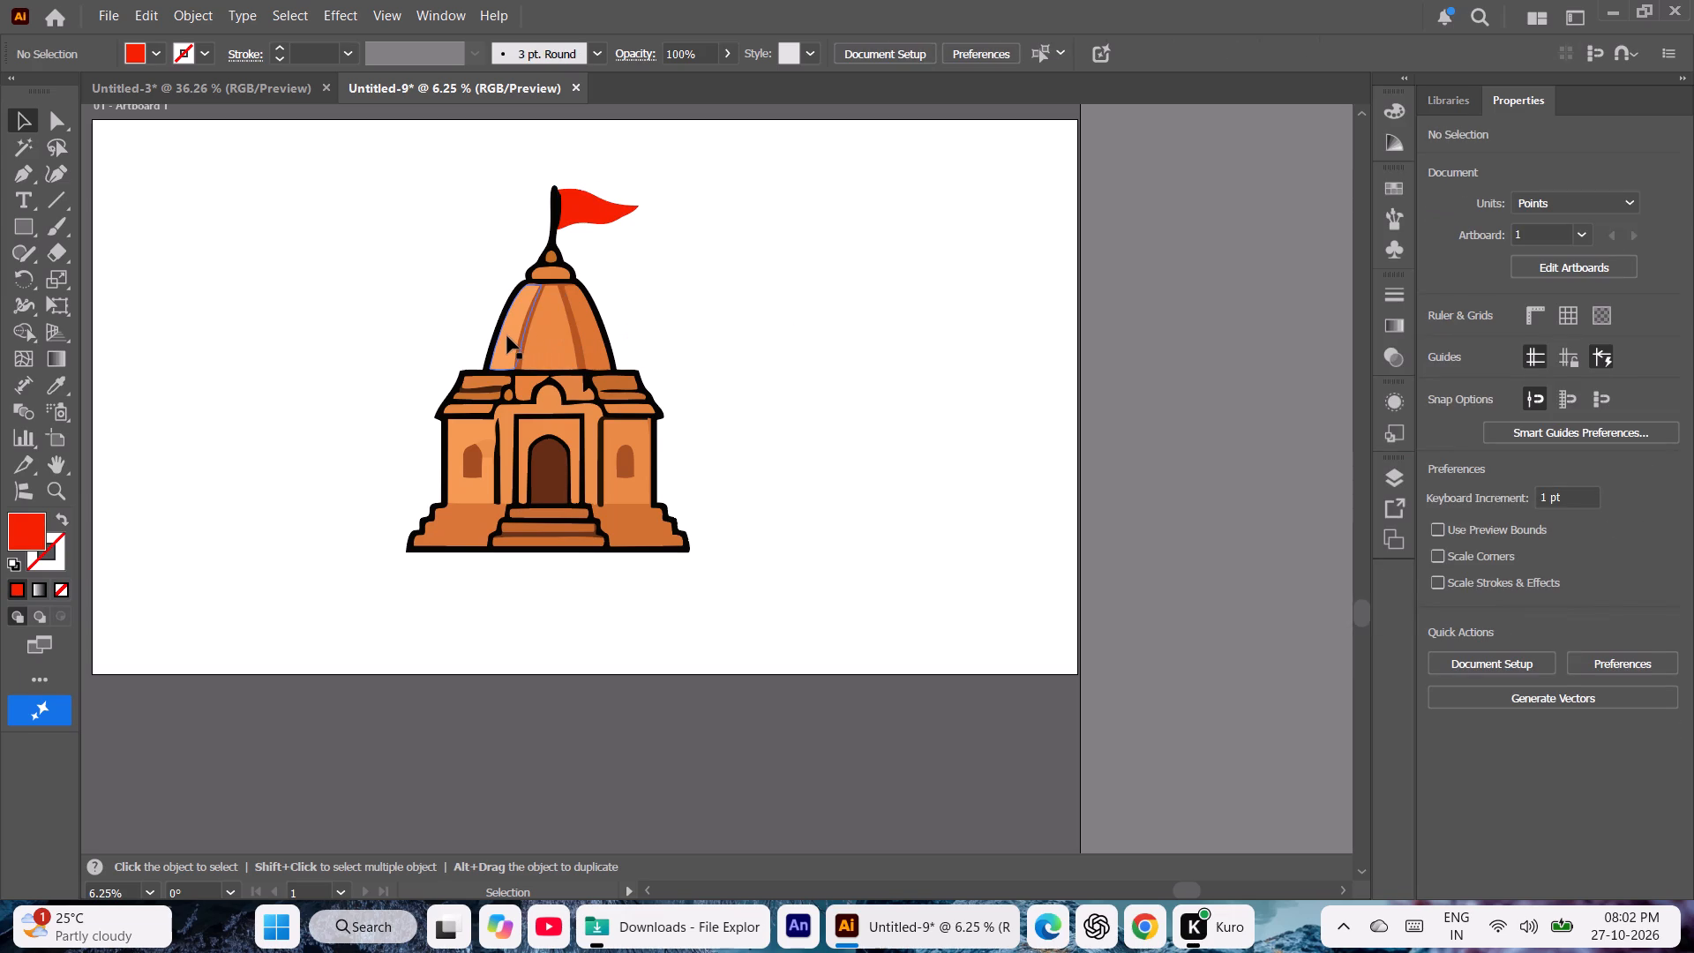
Change the fill of the dome's left segment to coral F47956 by setting its green value to 121.
left_click(508, 335)
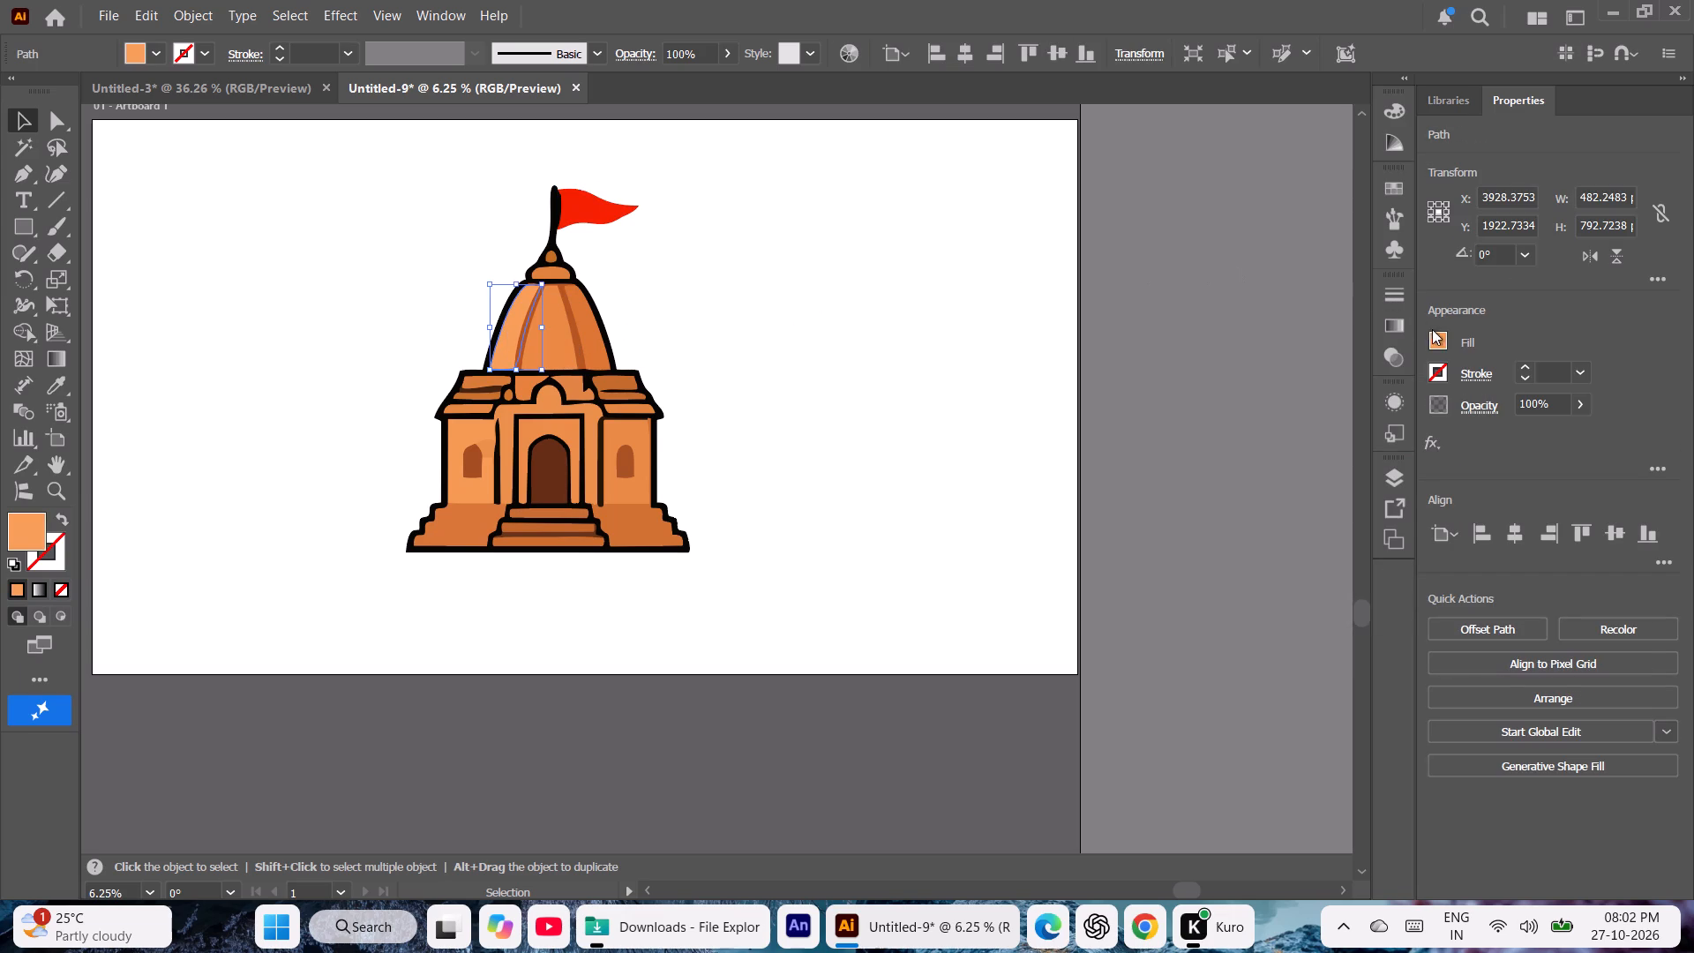
left_click(1436, 338)
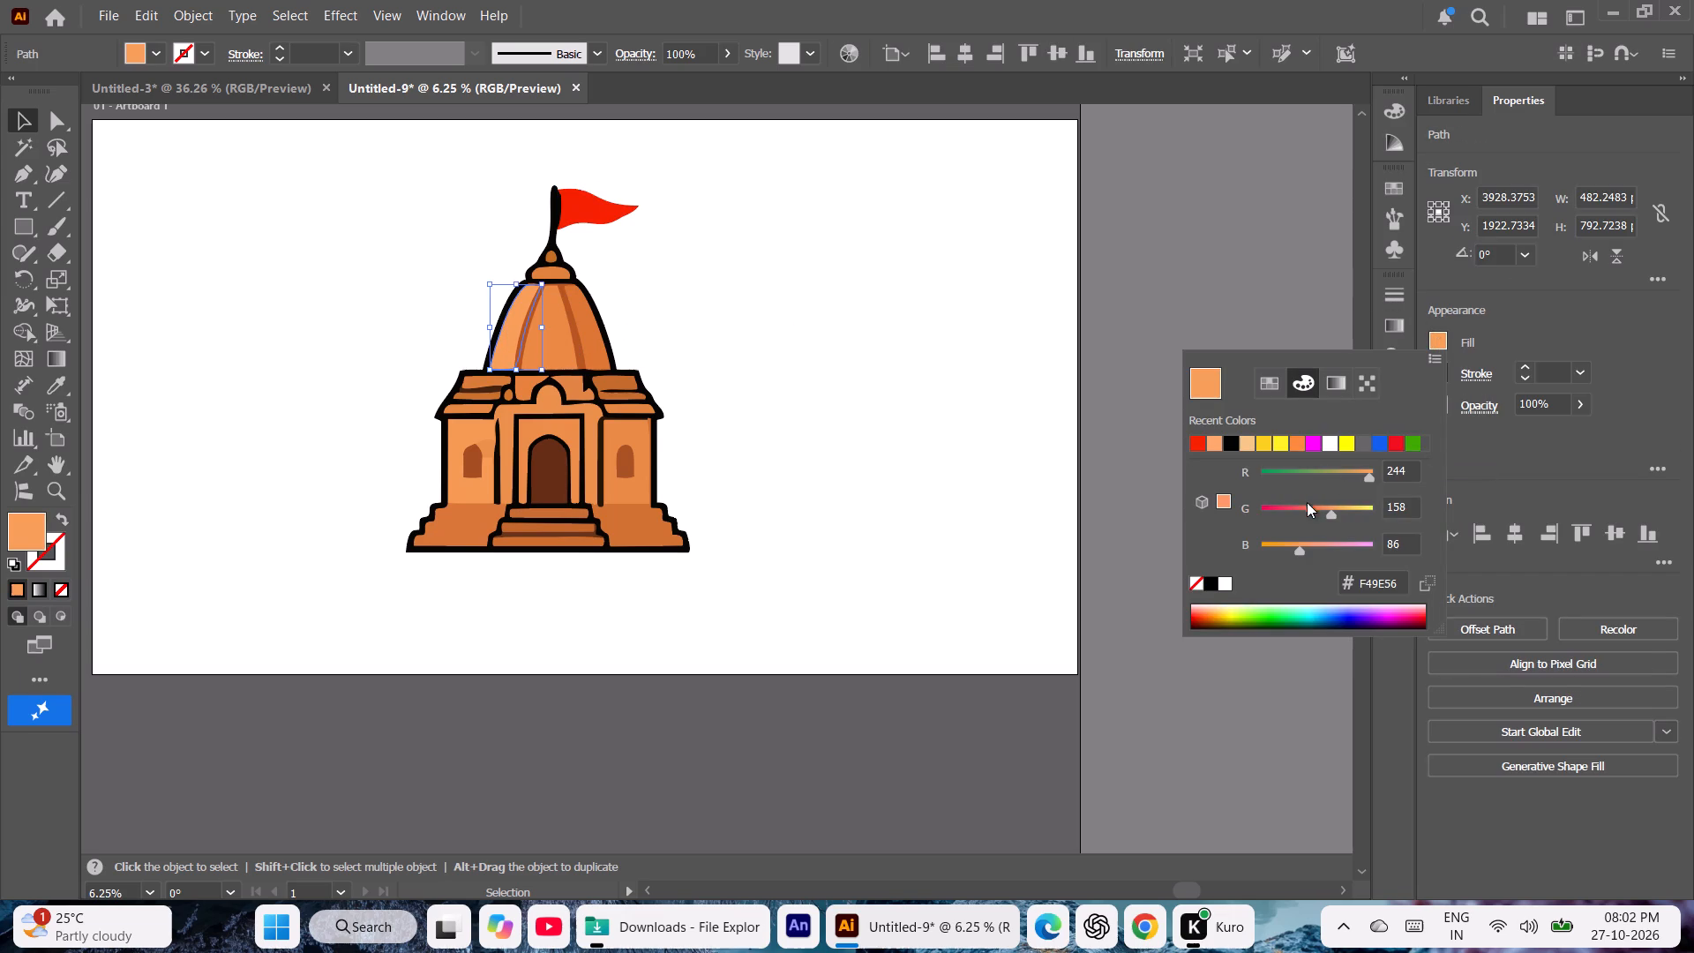
left_click(1315, 507)
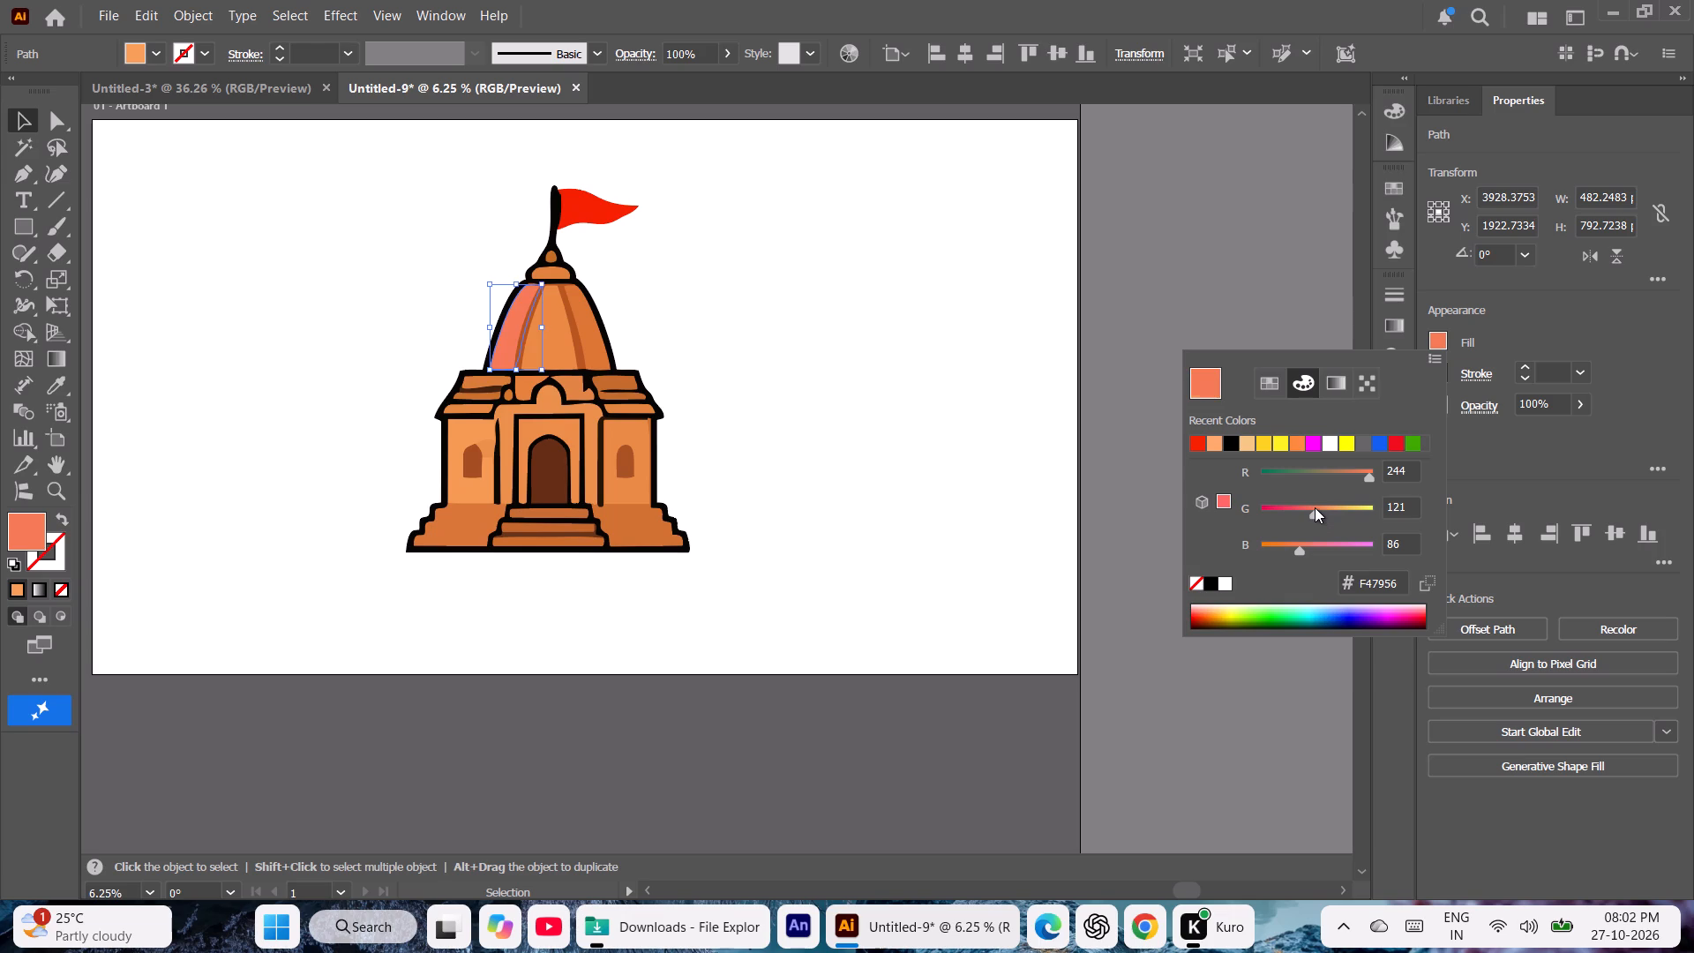
double_click(808, 320)
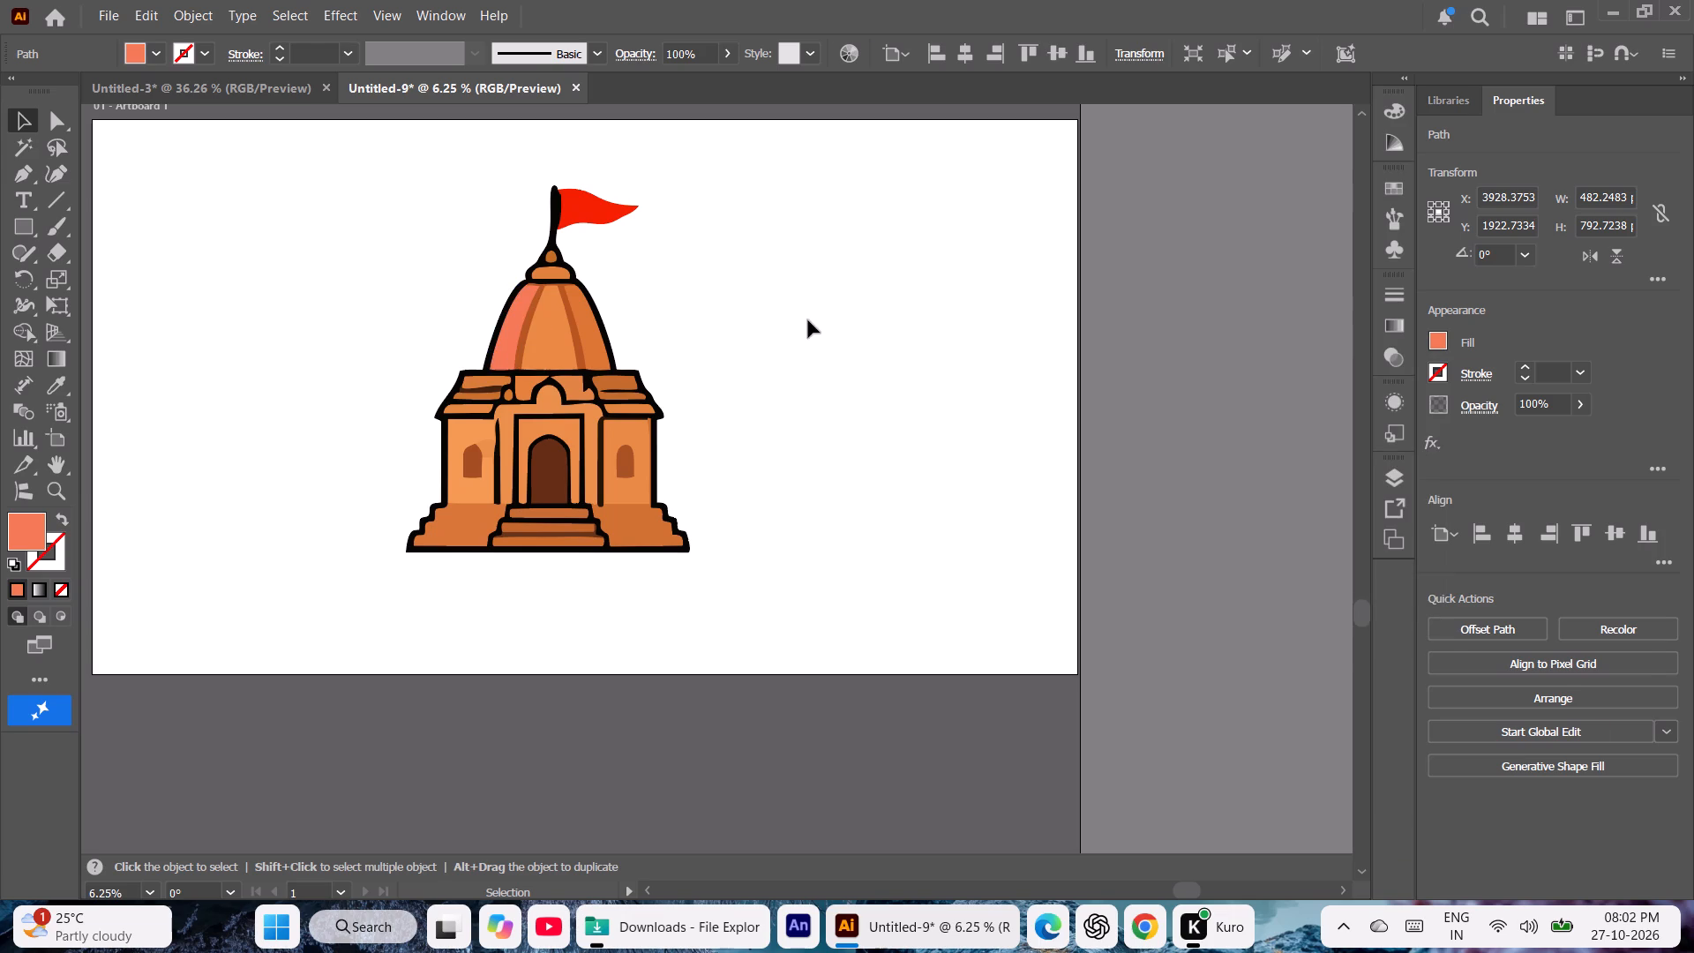
Recolour the dome's right segment with the left segment's coral using the Eyedropper.
left_click(588, 340)
key("i")
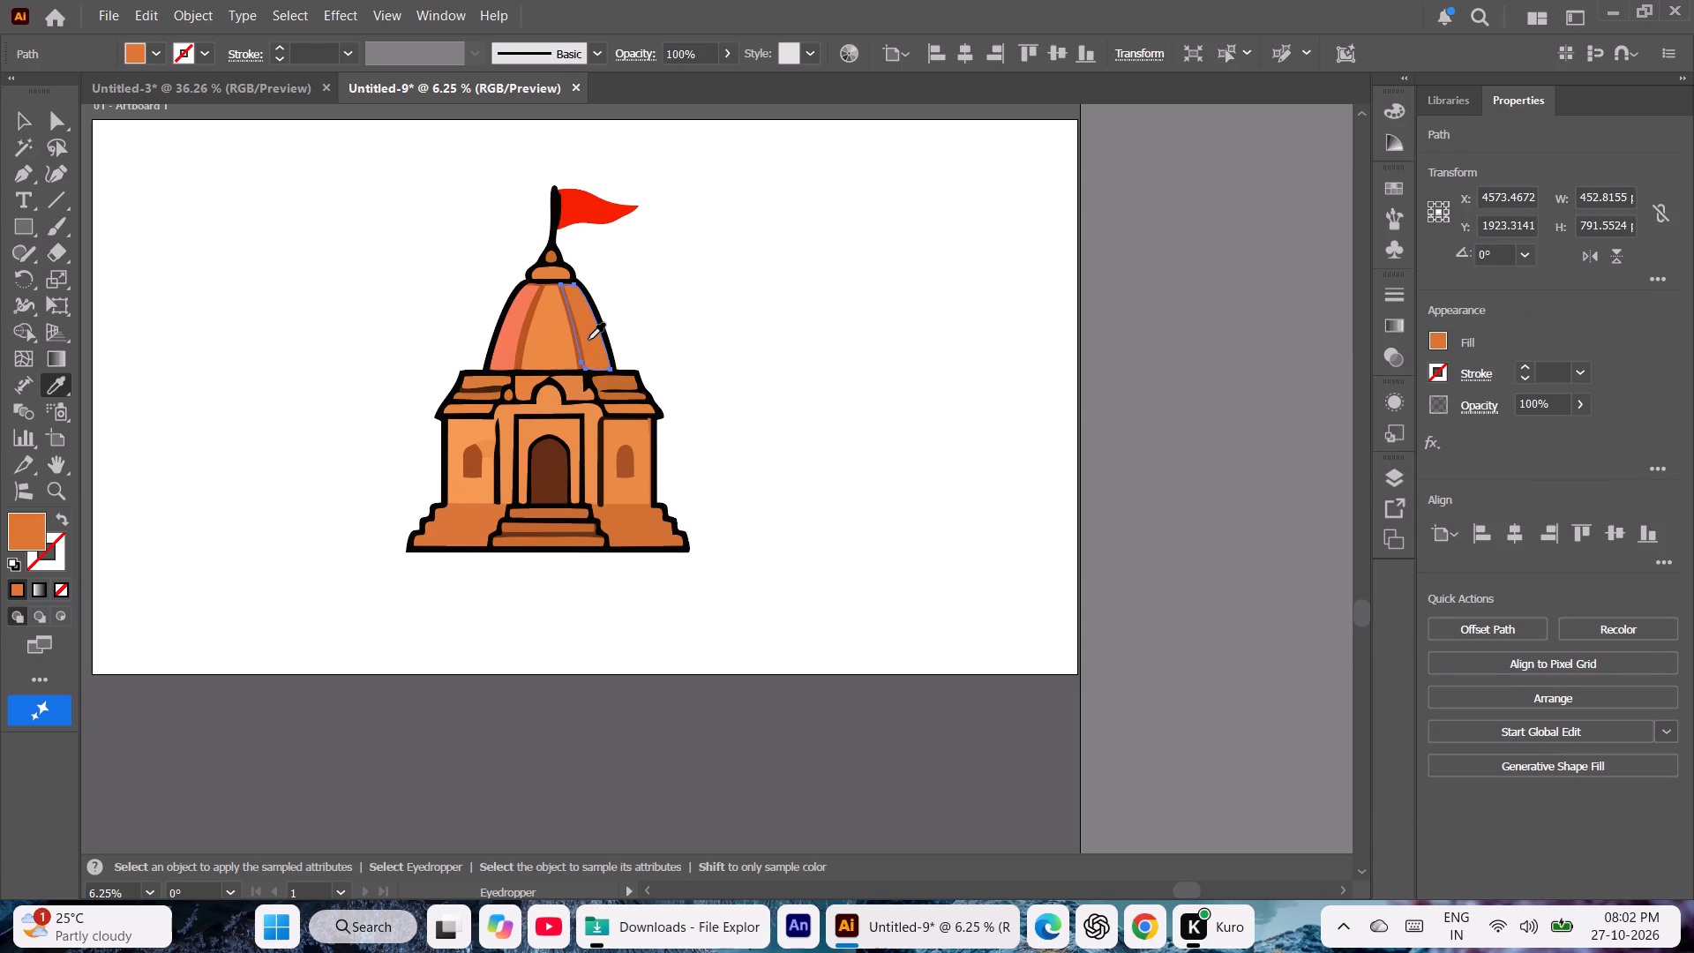
left_click(516, 319)
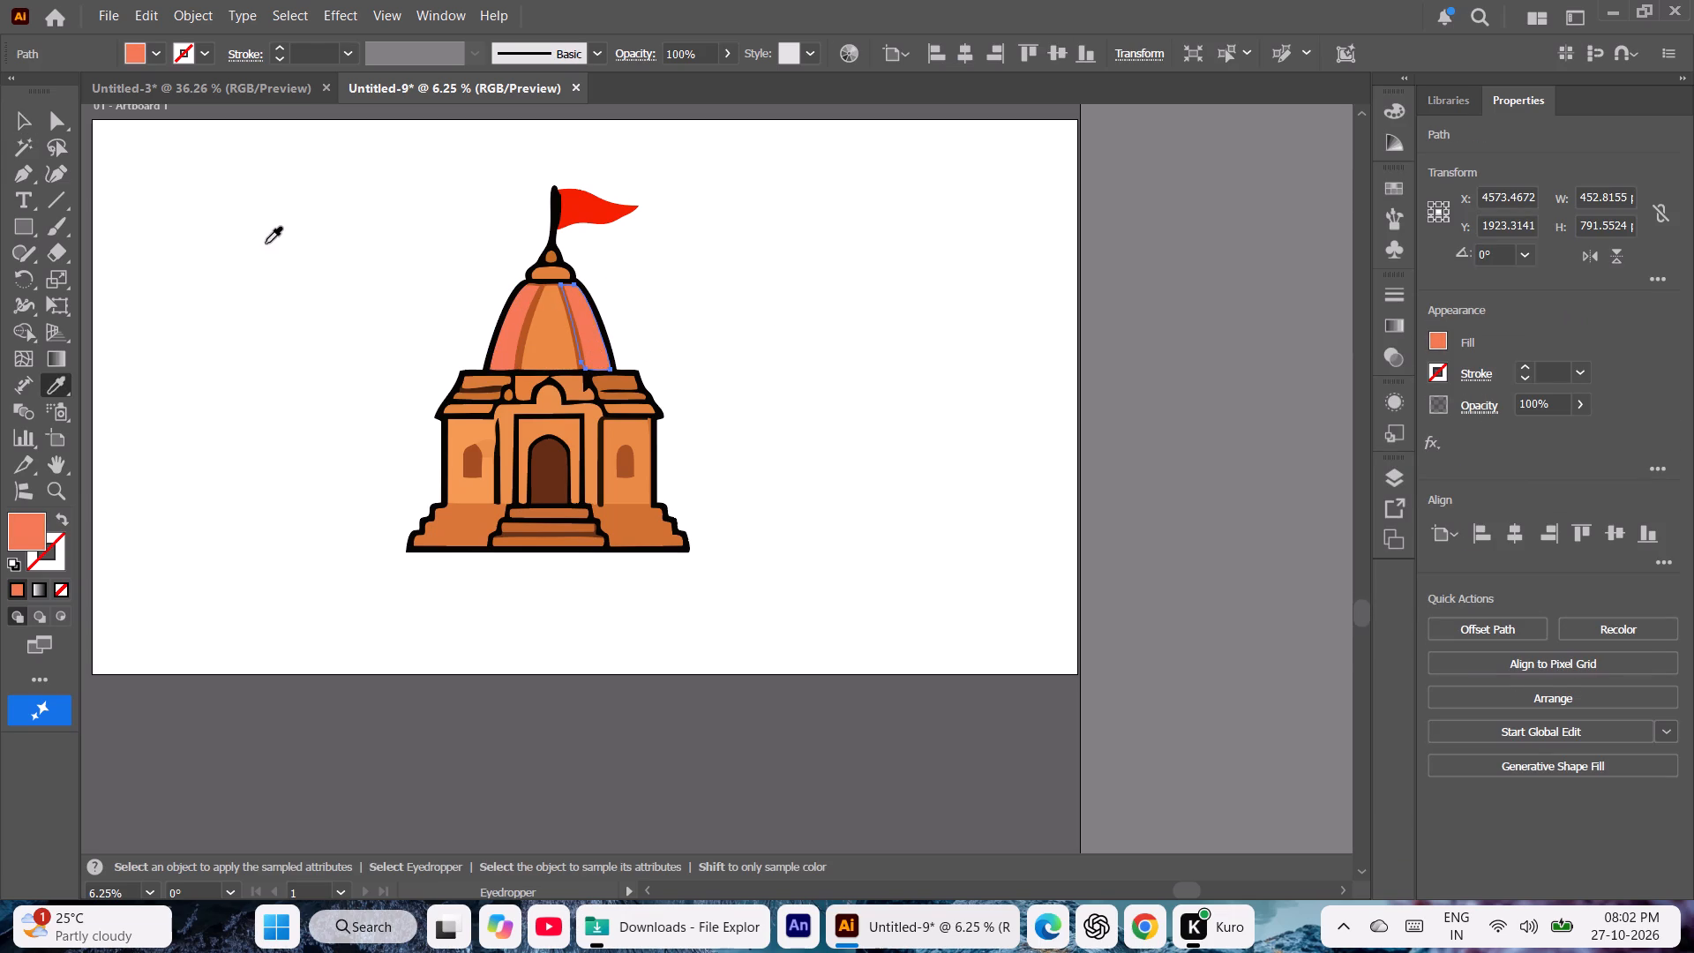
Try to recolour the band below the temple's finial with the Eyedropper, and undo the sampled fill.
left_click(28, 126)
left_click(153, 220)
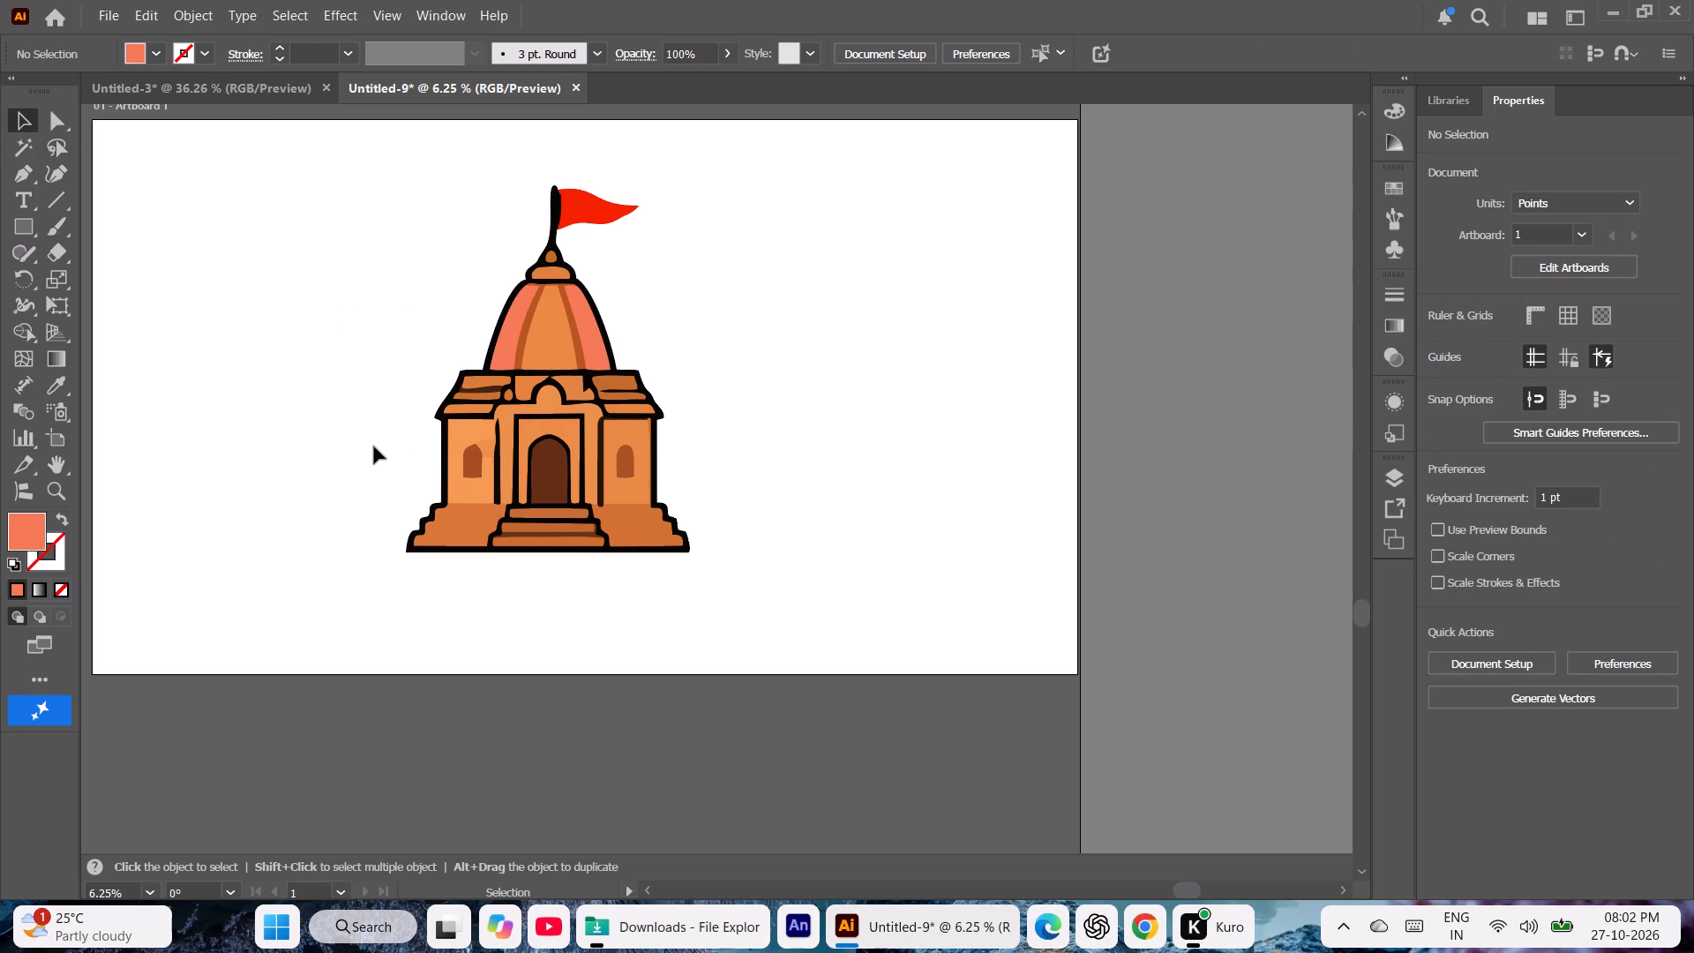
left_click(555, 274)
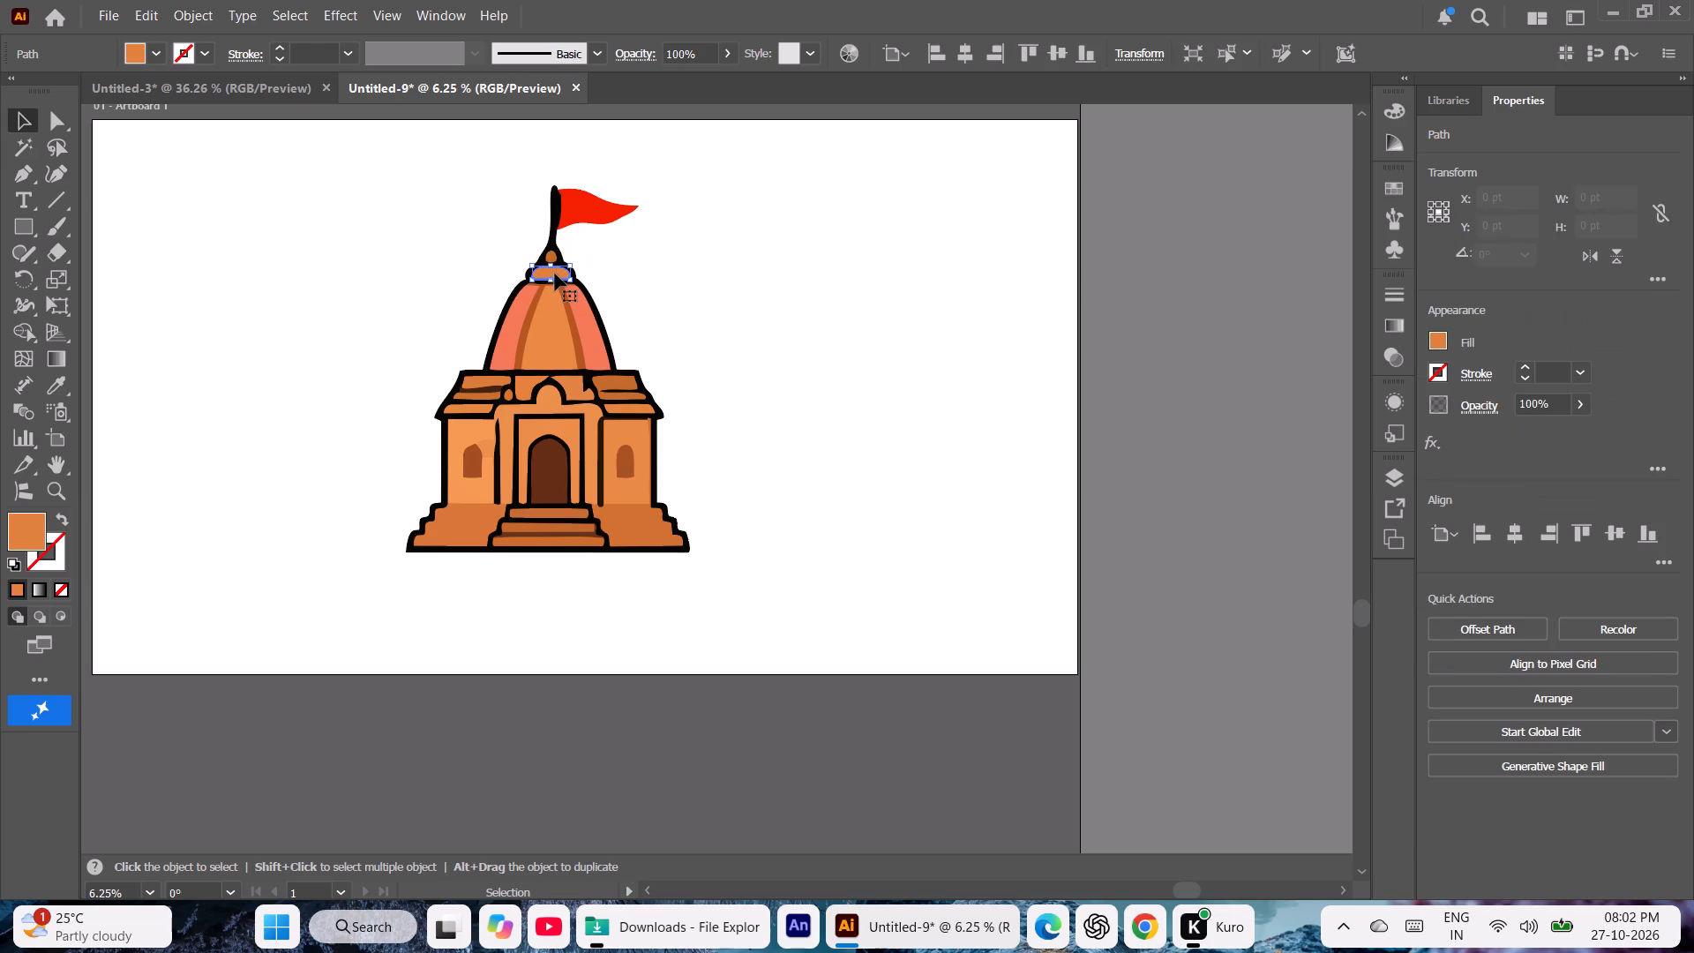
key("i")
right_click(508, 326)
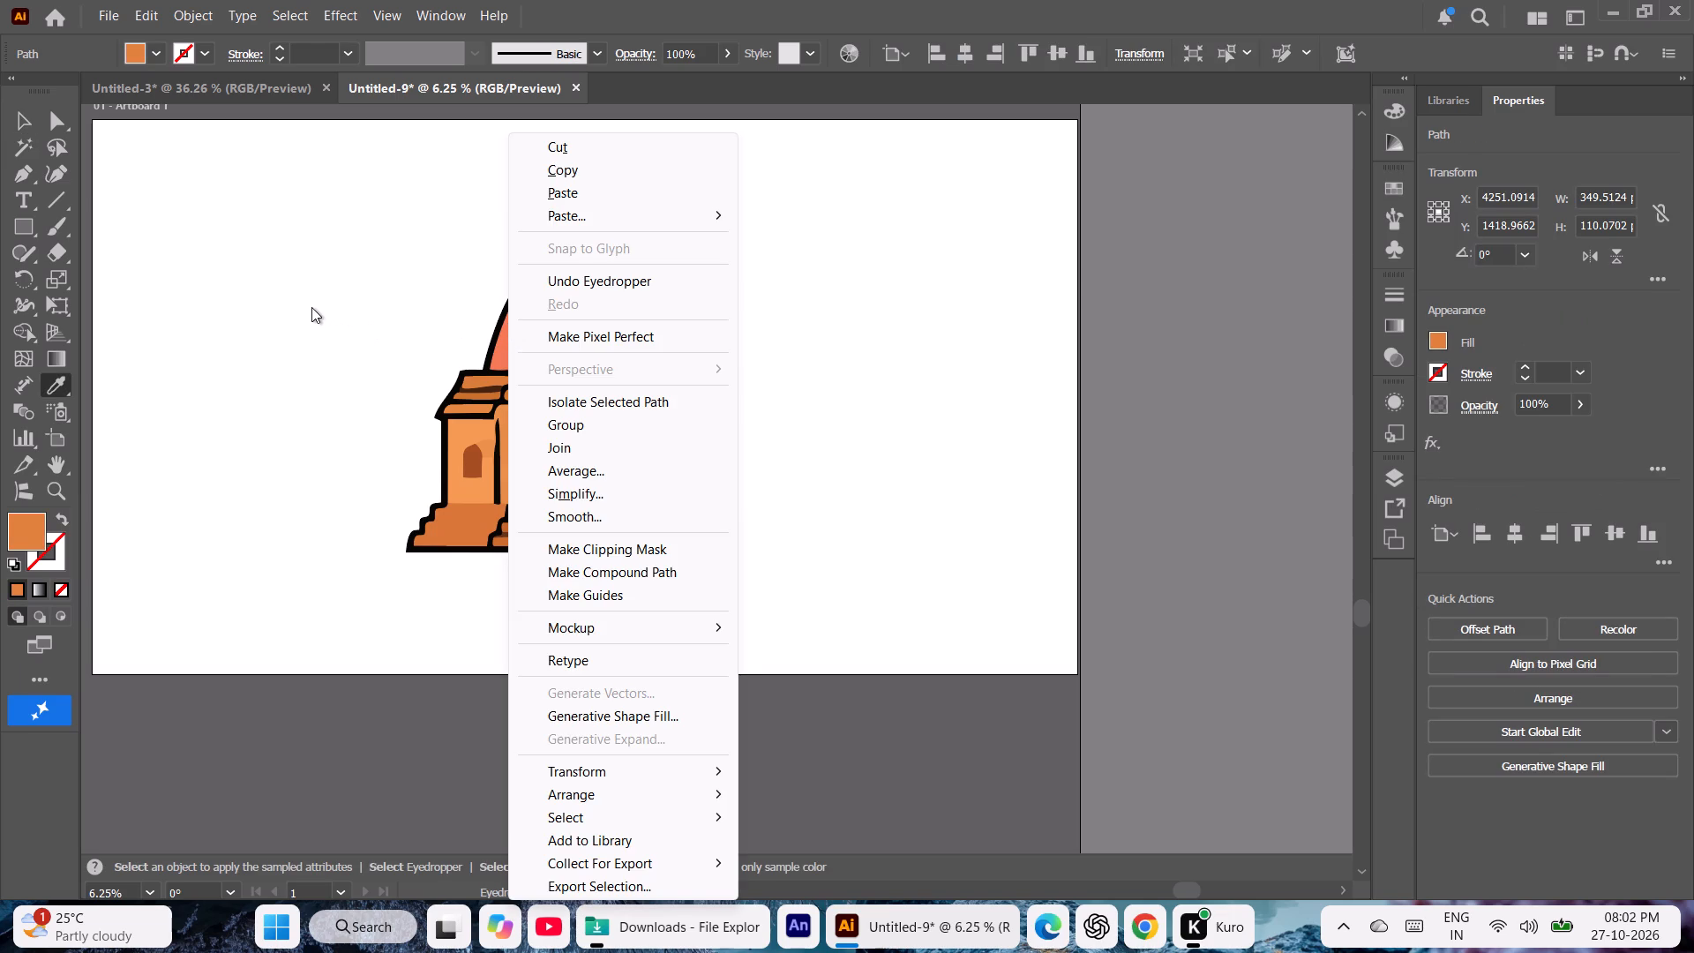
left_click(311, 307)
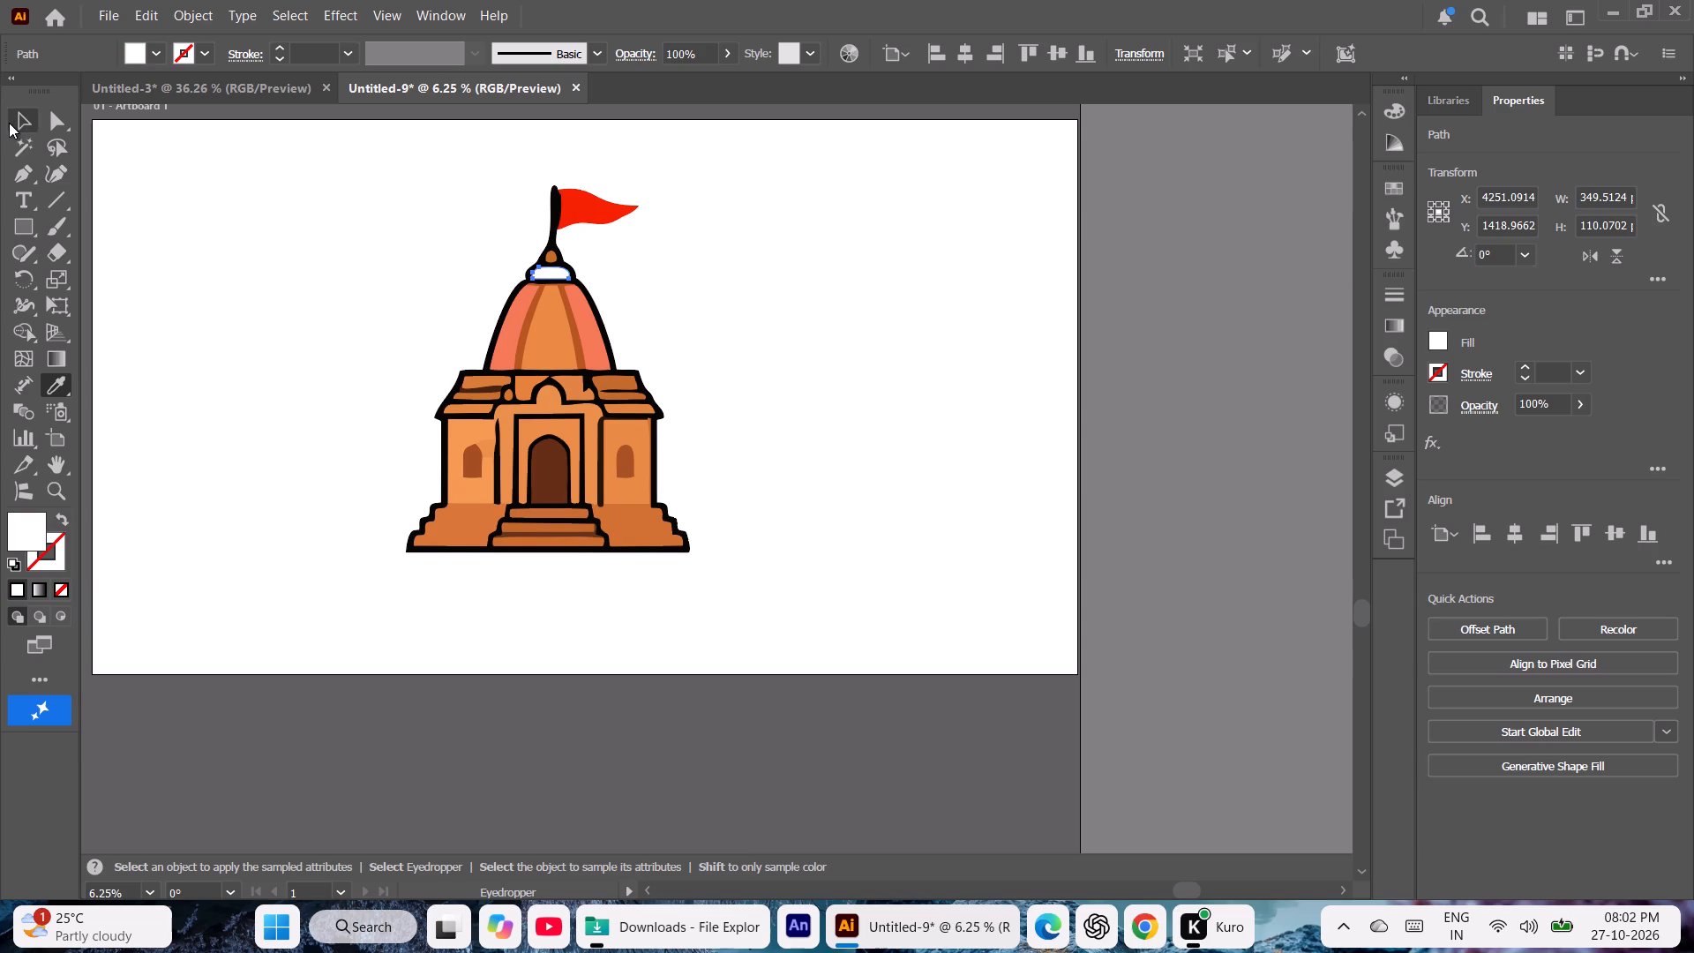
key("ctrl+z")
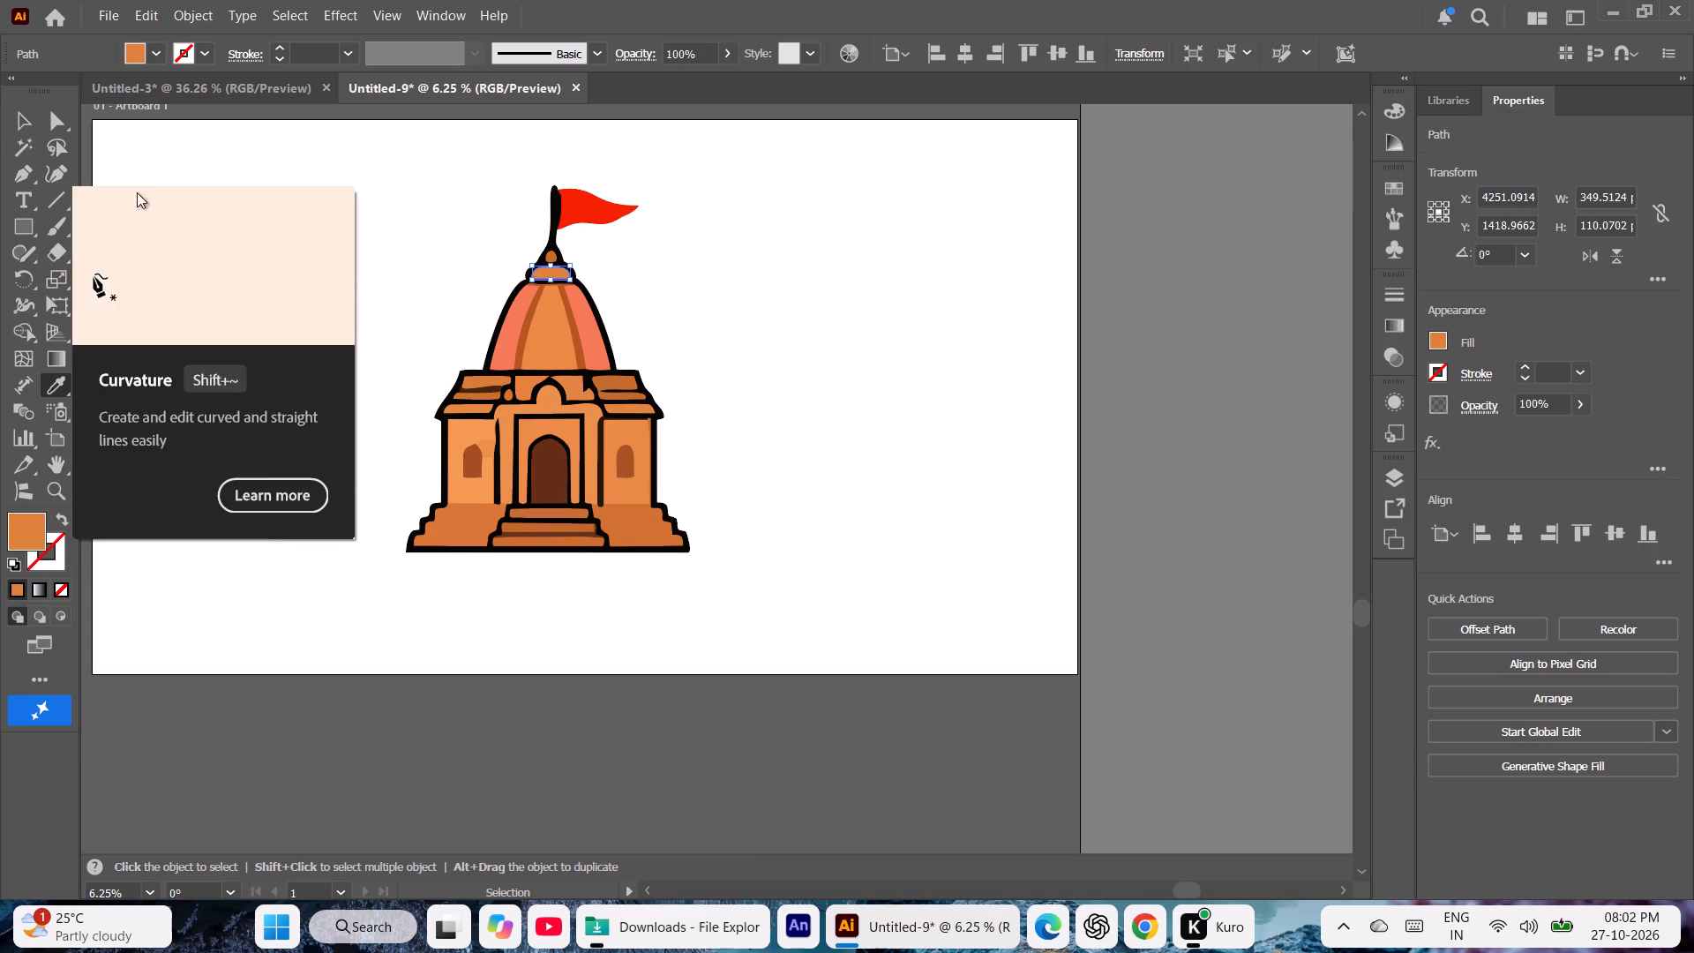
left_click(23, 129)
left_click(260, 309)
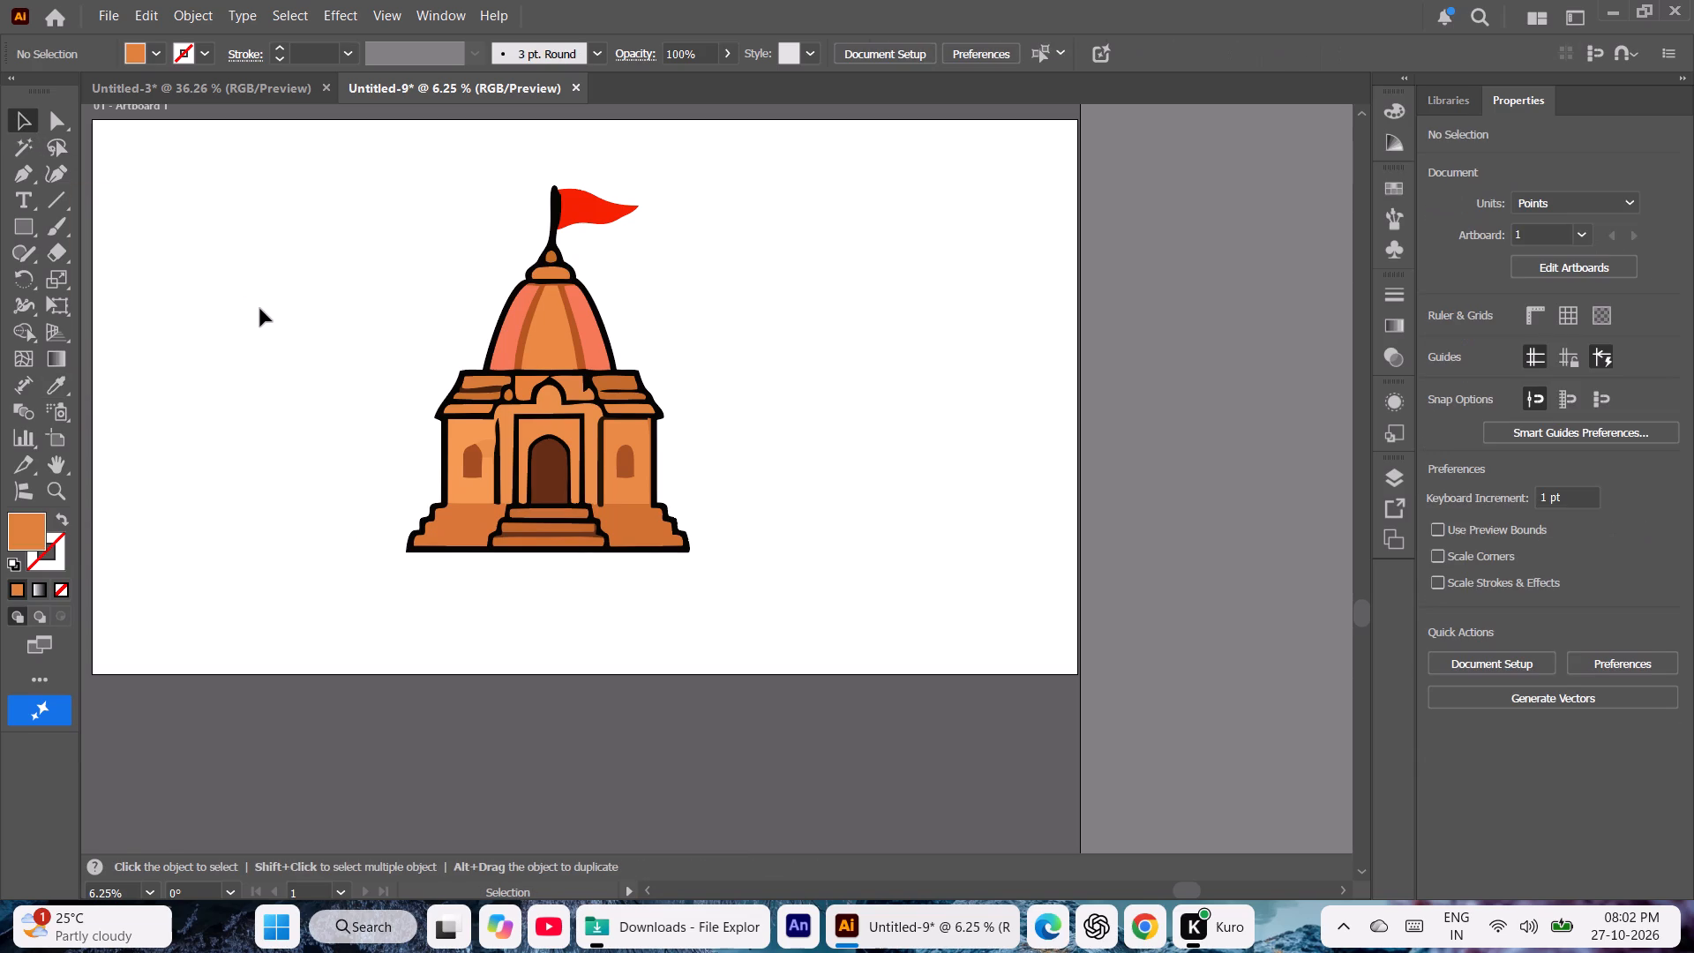
Fill the band below the temple's finial with the recent bright orange, FB893D.
left_click(546, 269)
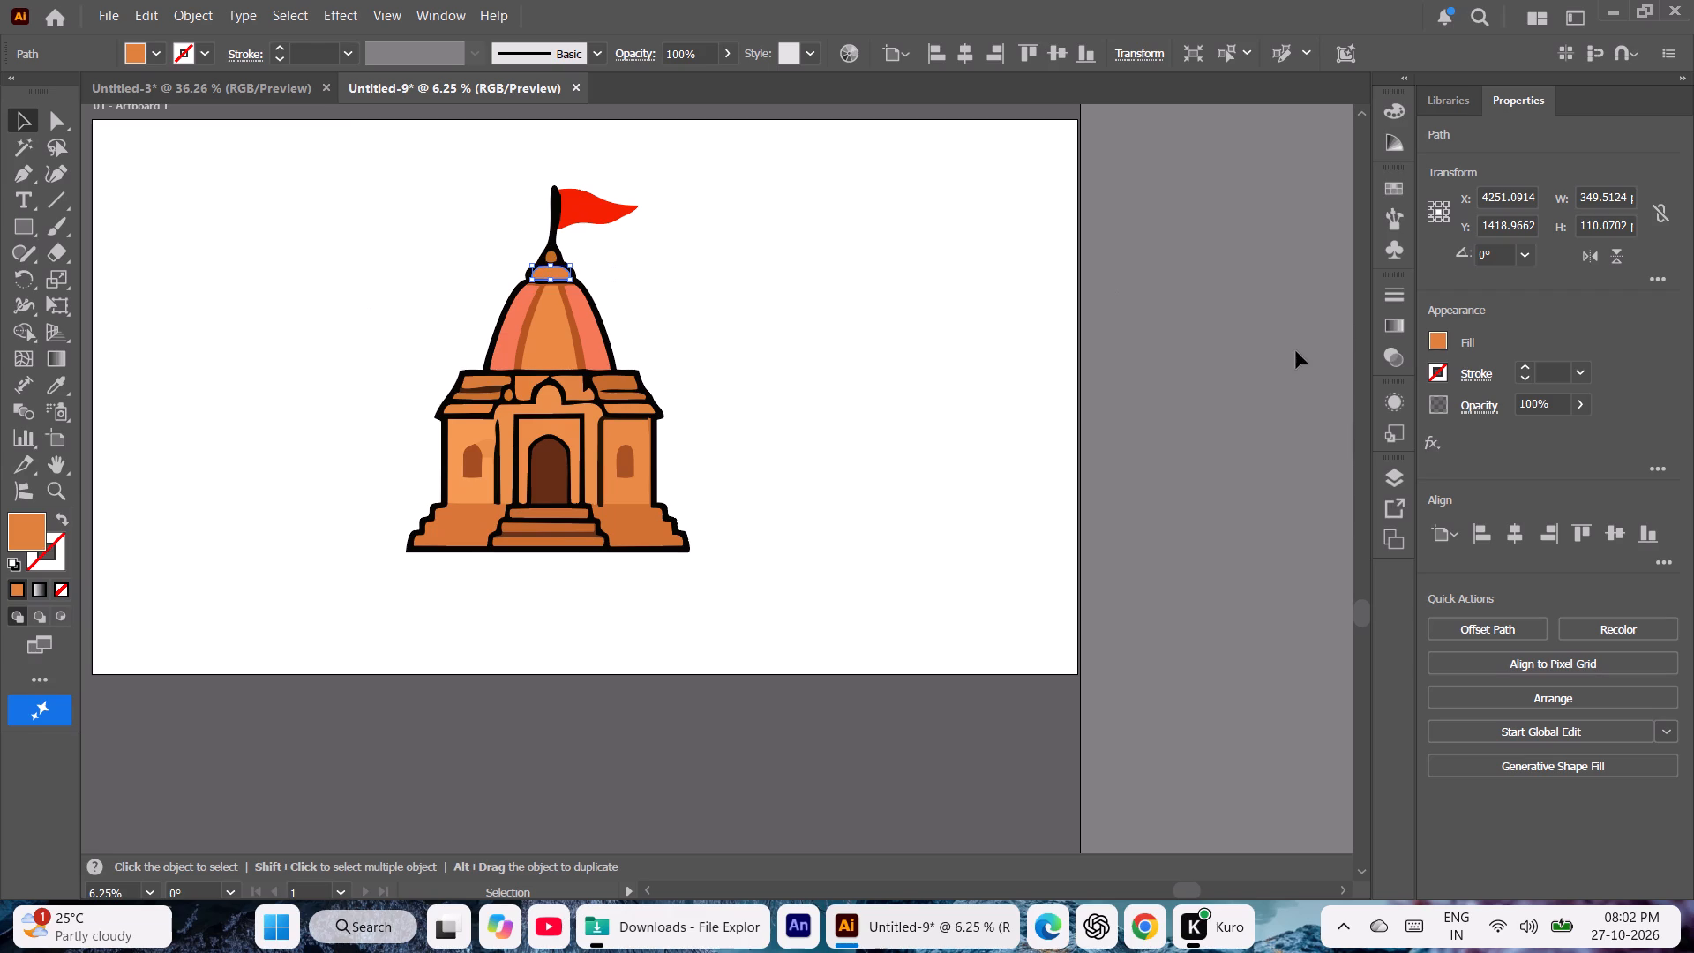
left_click(1438, 340)
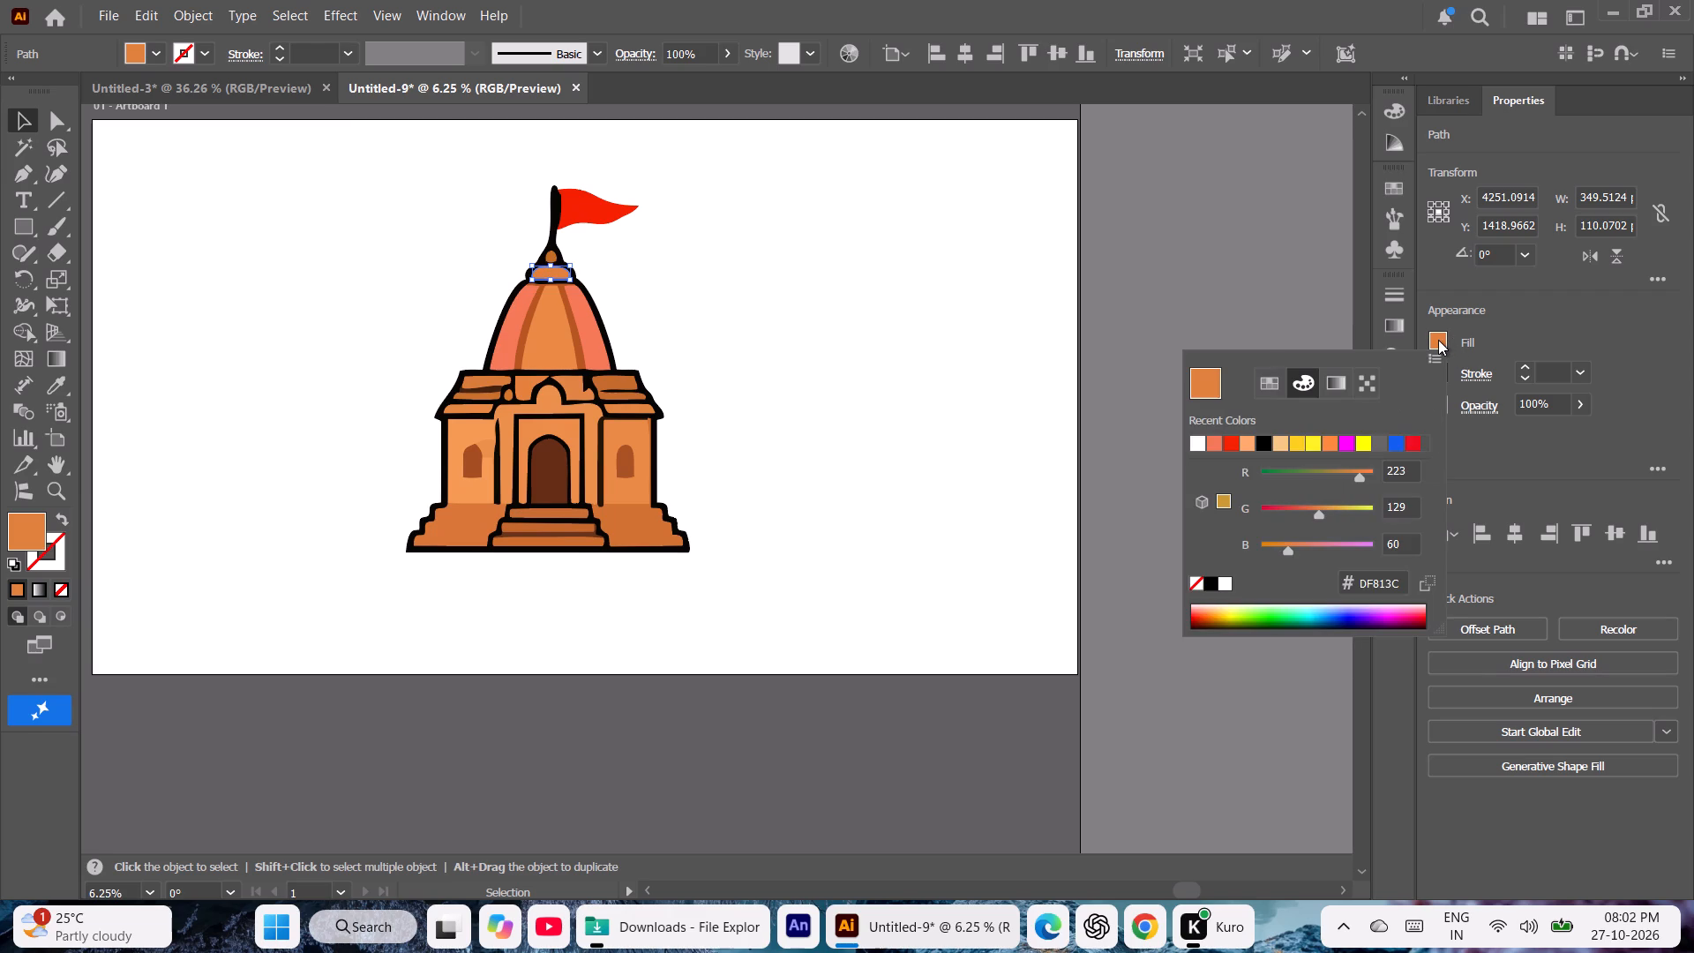
left_click(1332, 444)
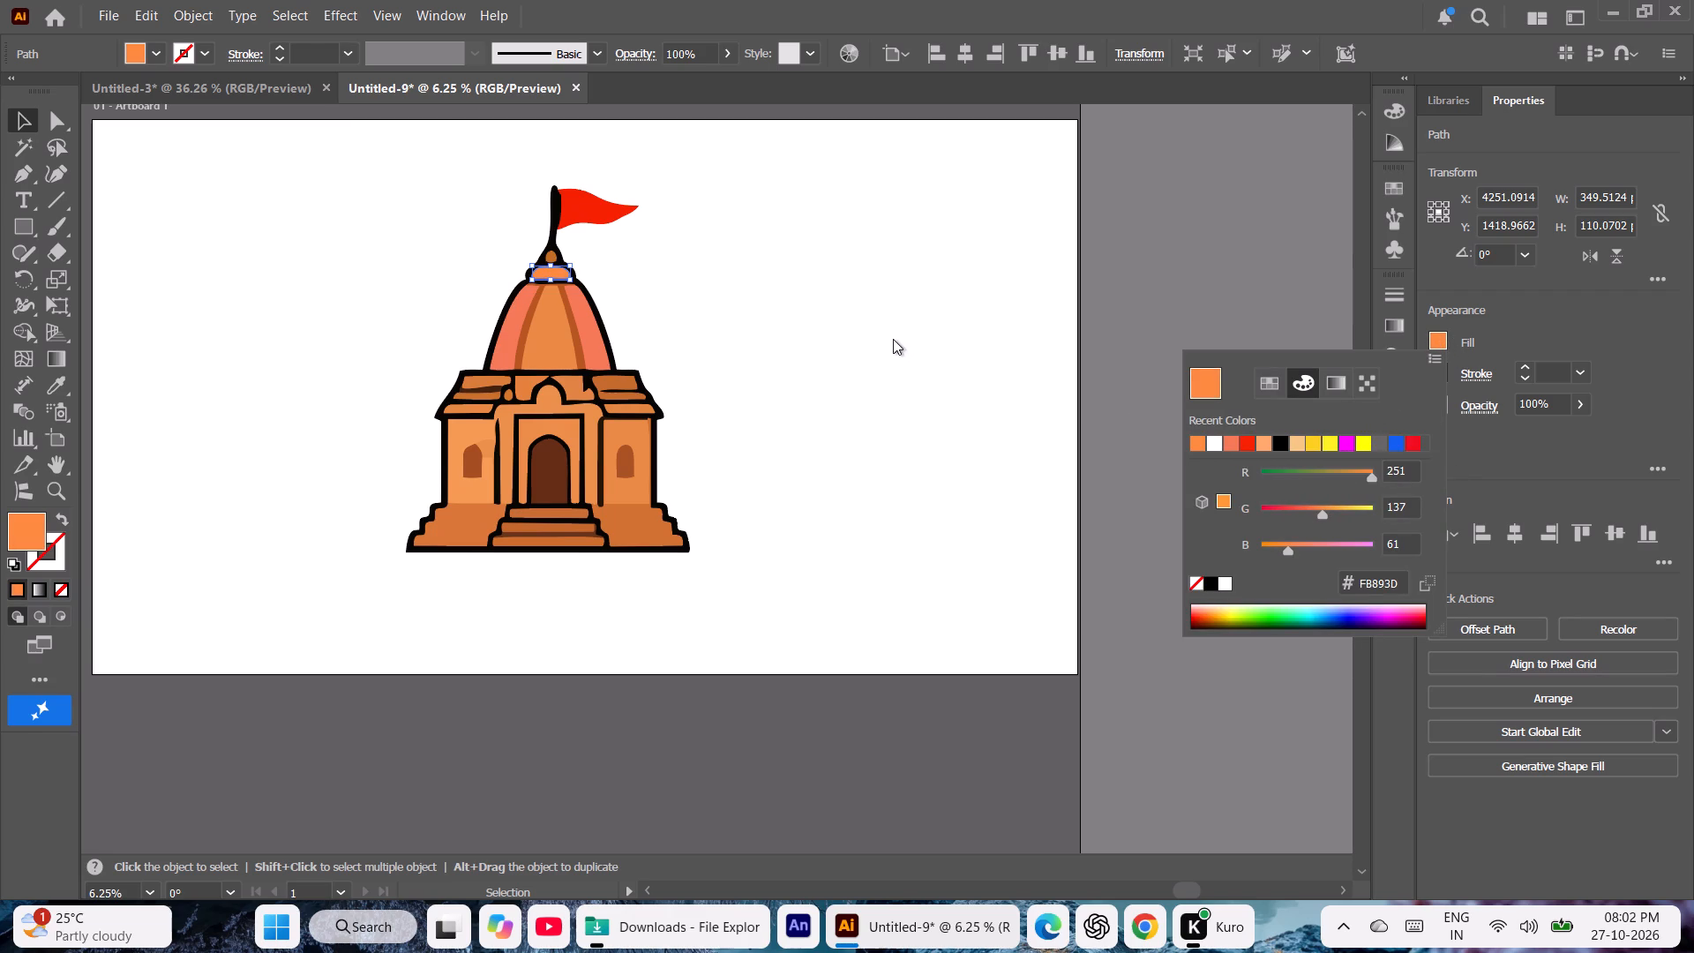
double_click(885, 332)
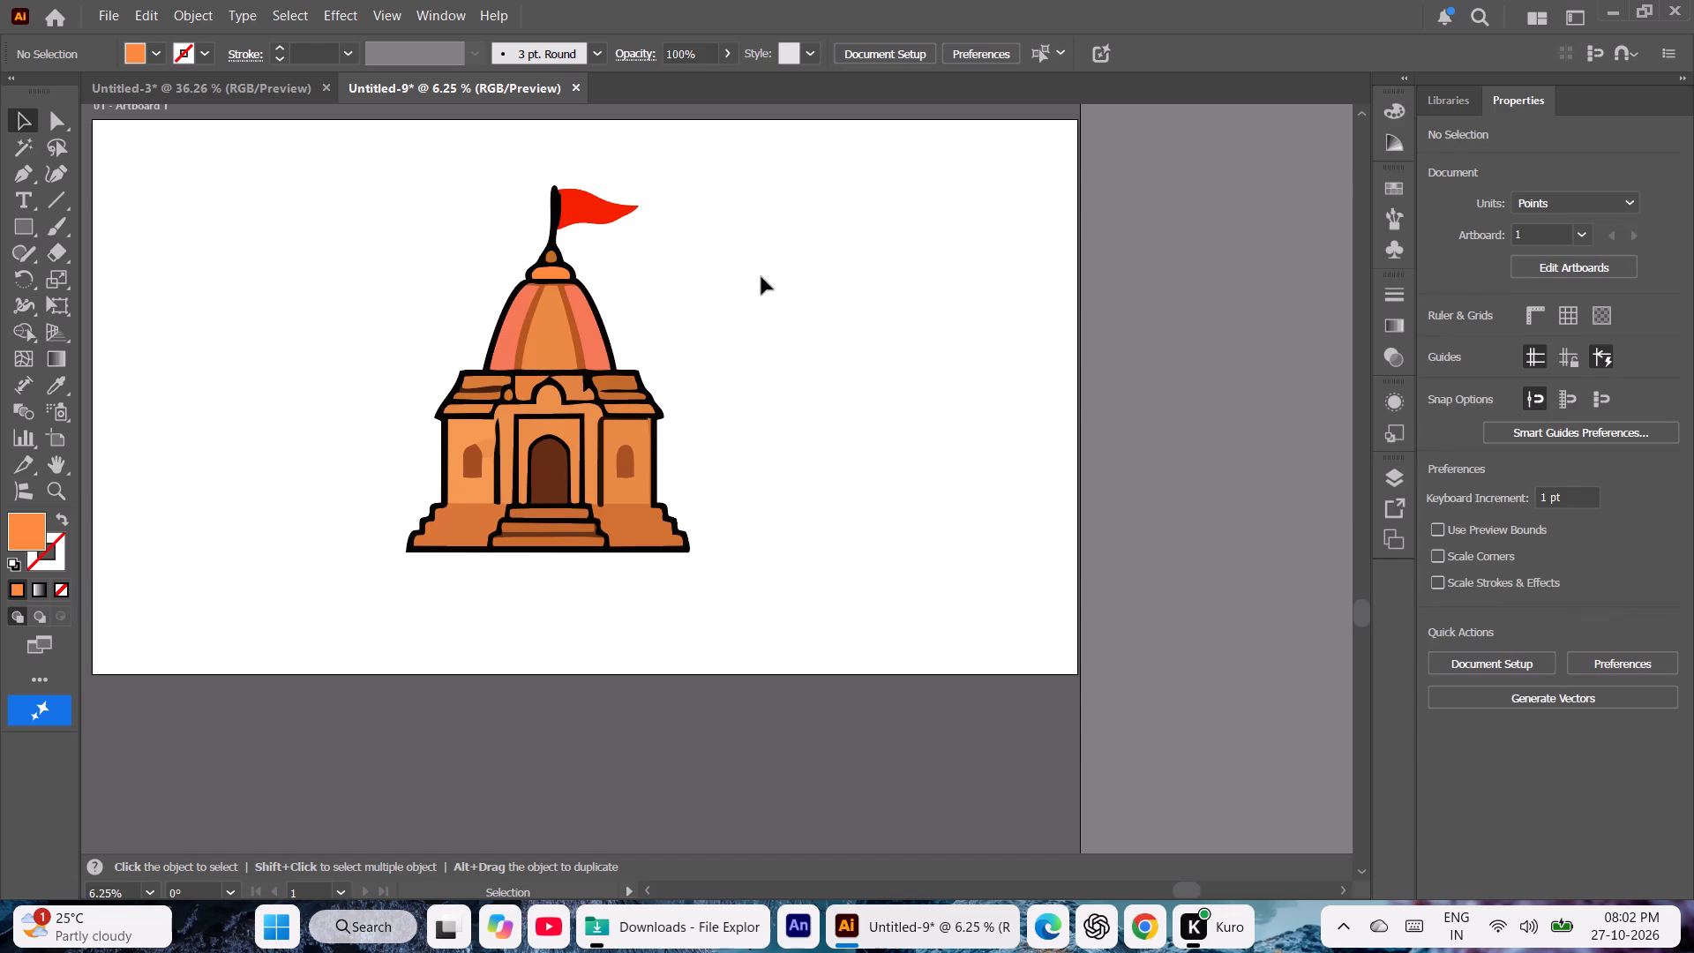
Fill the dome's central segment with the same recent bright orange, FB893D.
left_click(555, 342)
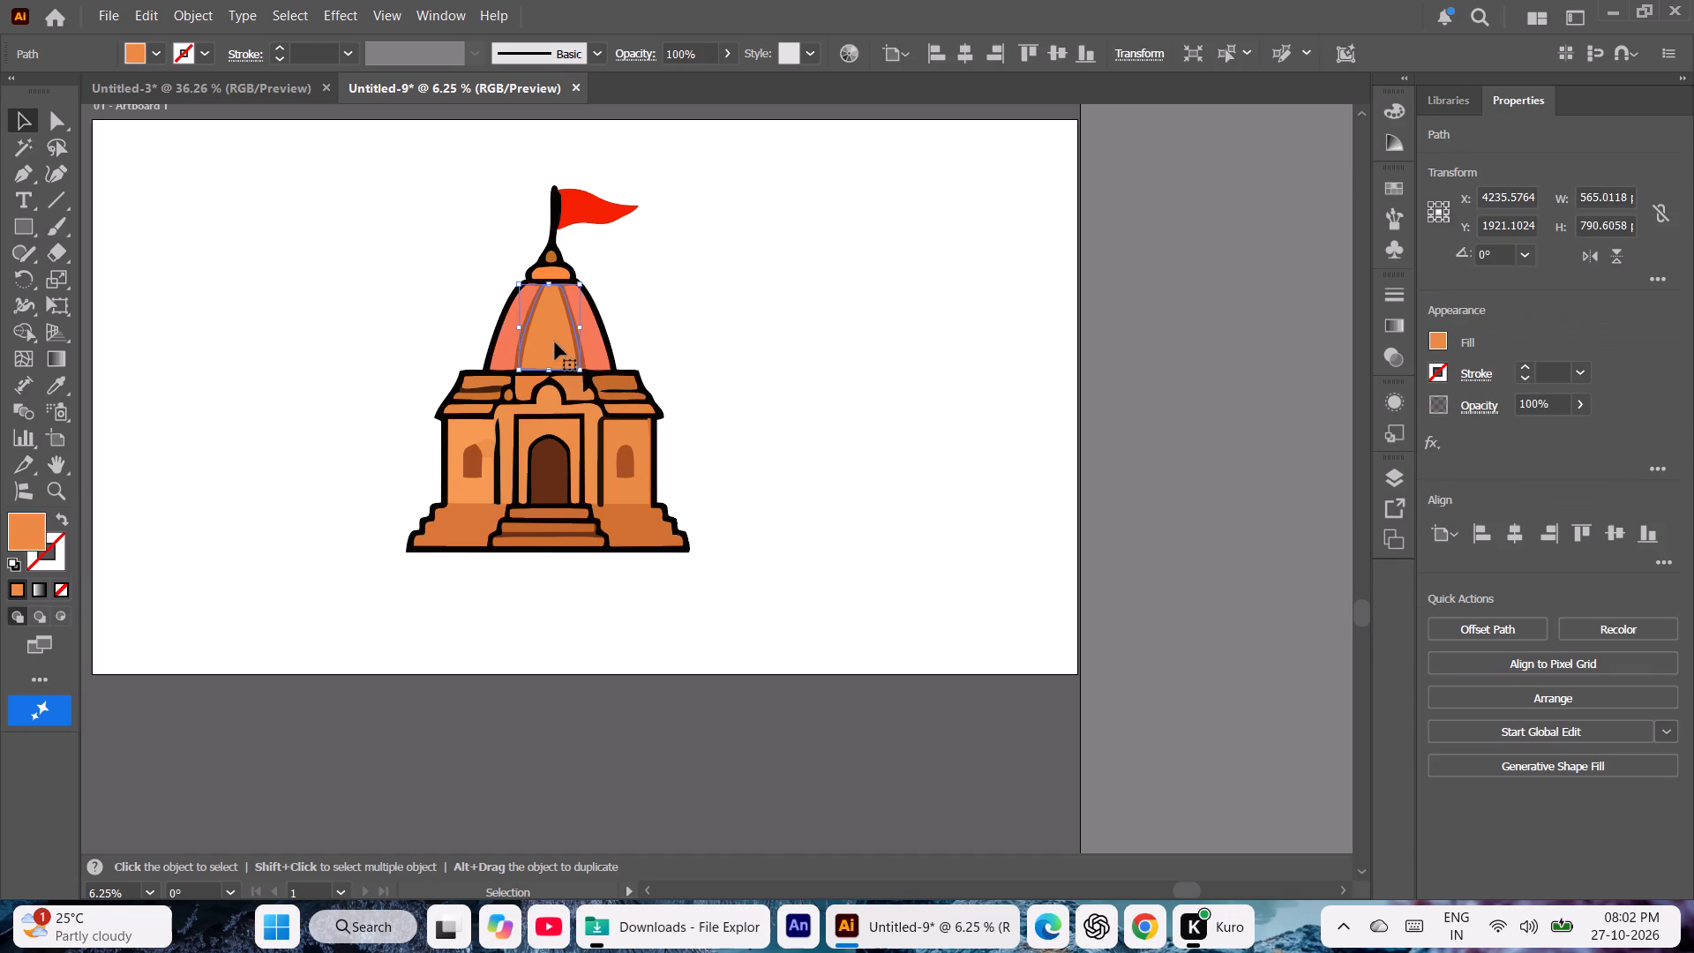
left_click(1435, 346)
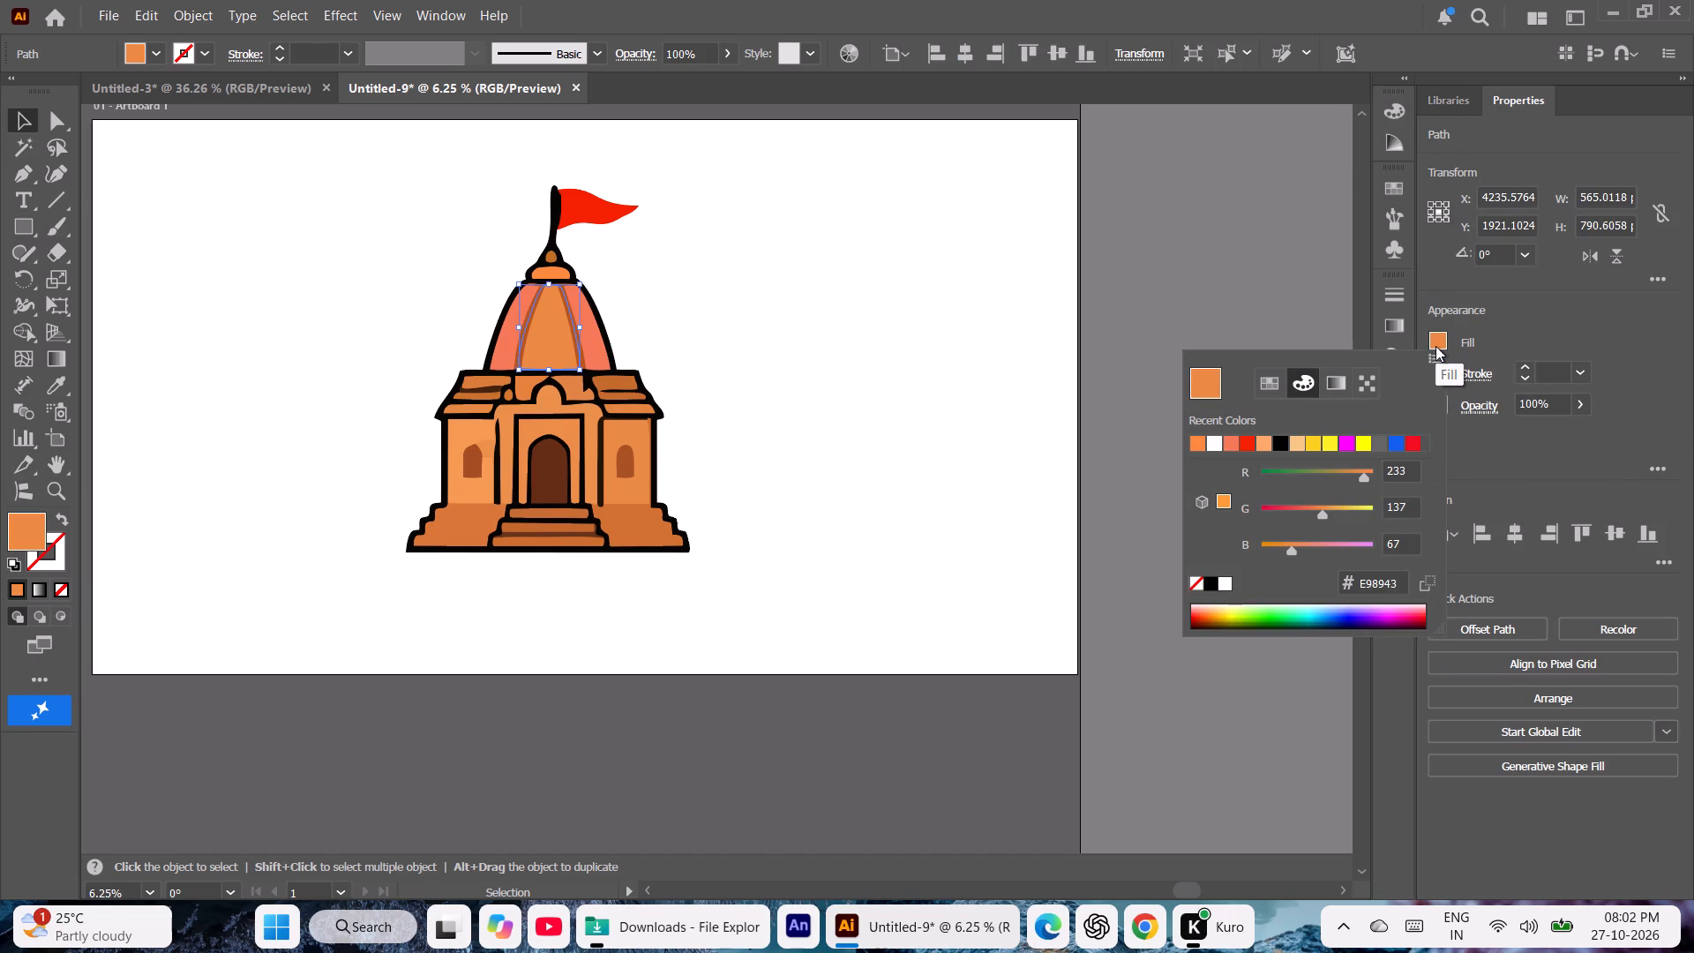
left_click(1194, 441)
double_click(797, 331)
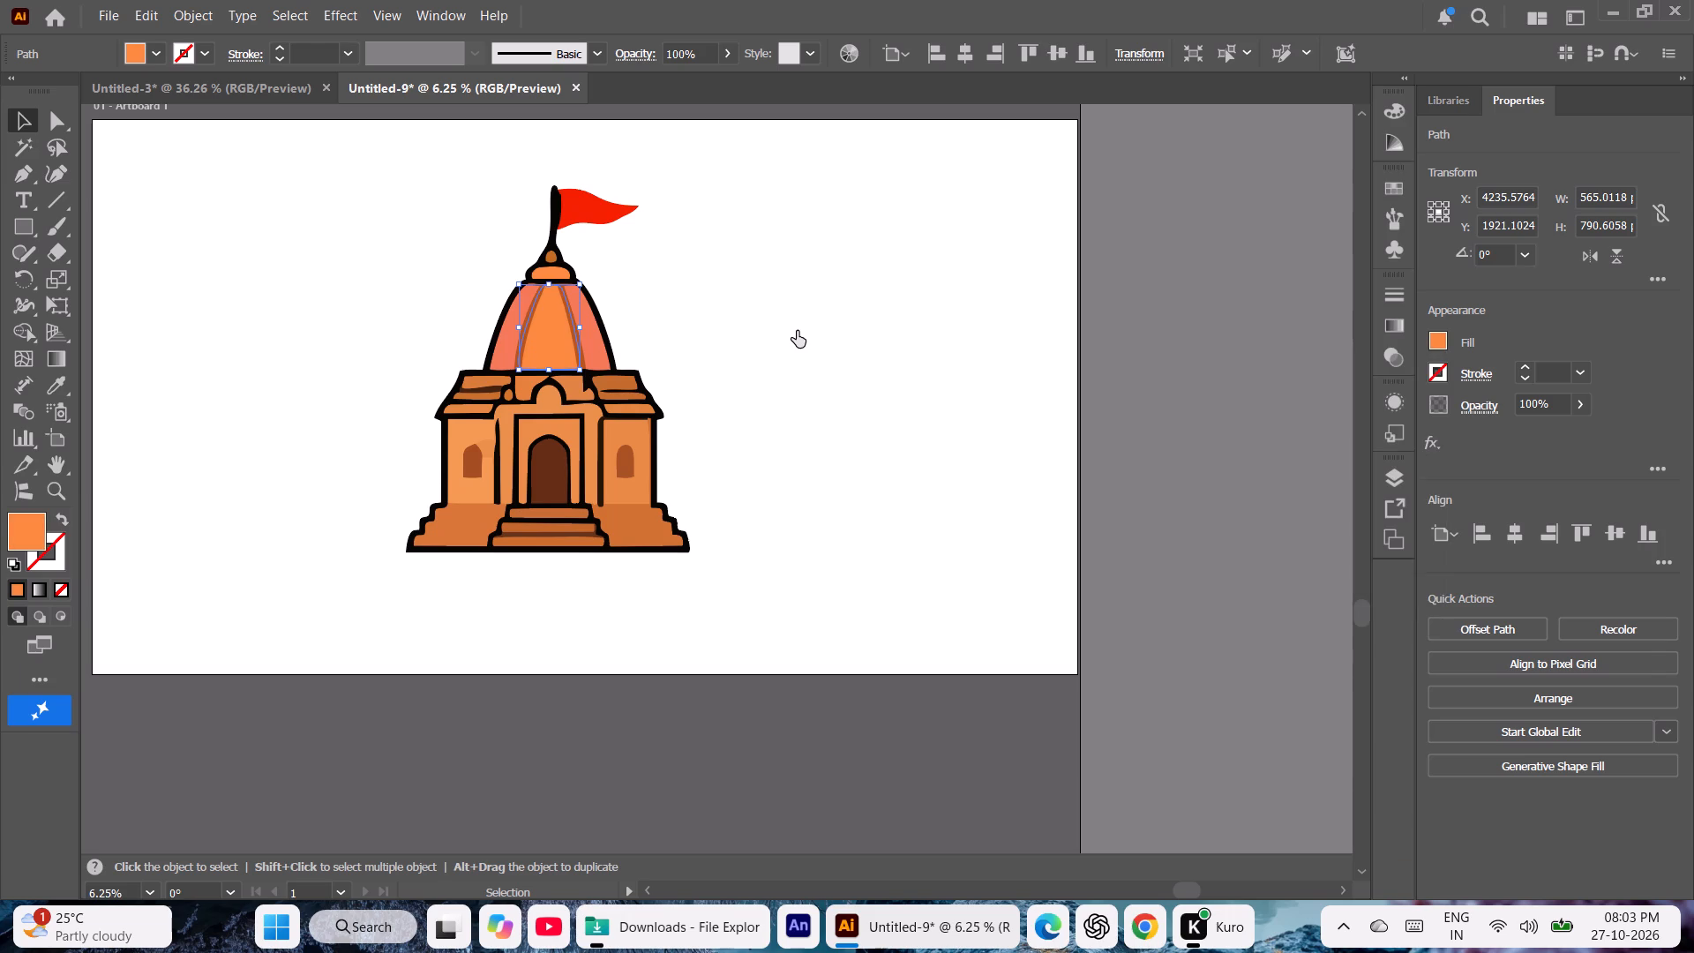
Brighten the fill of the dome's dark vertical stripes to a redder orange by raising its red value.
left_click(526, 335)
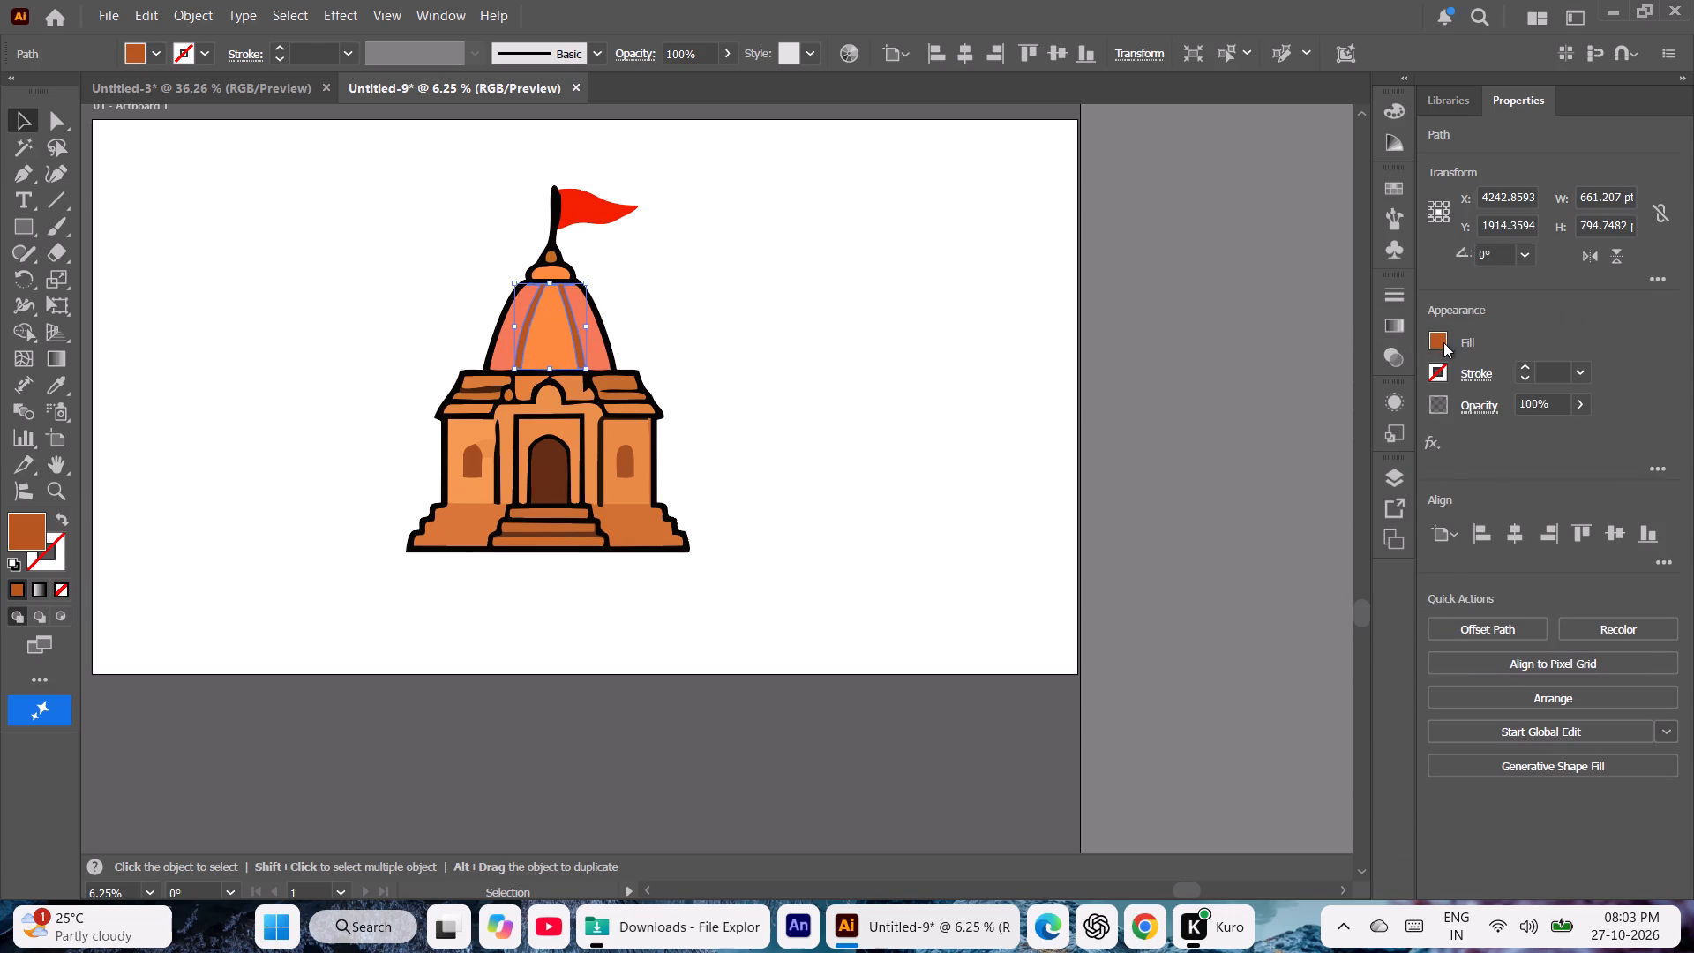
left_click(1439, 343)
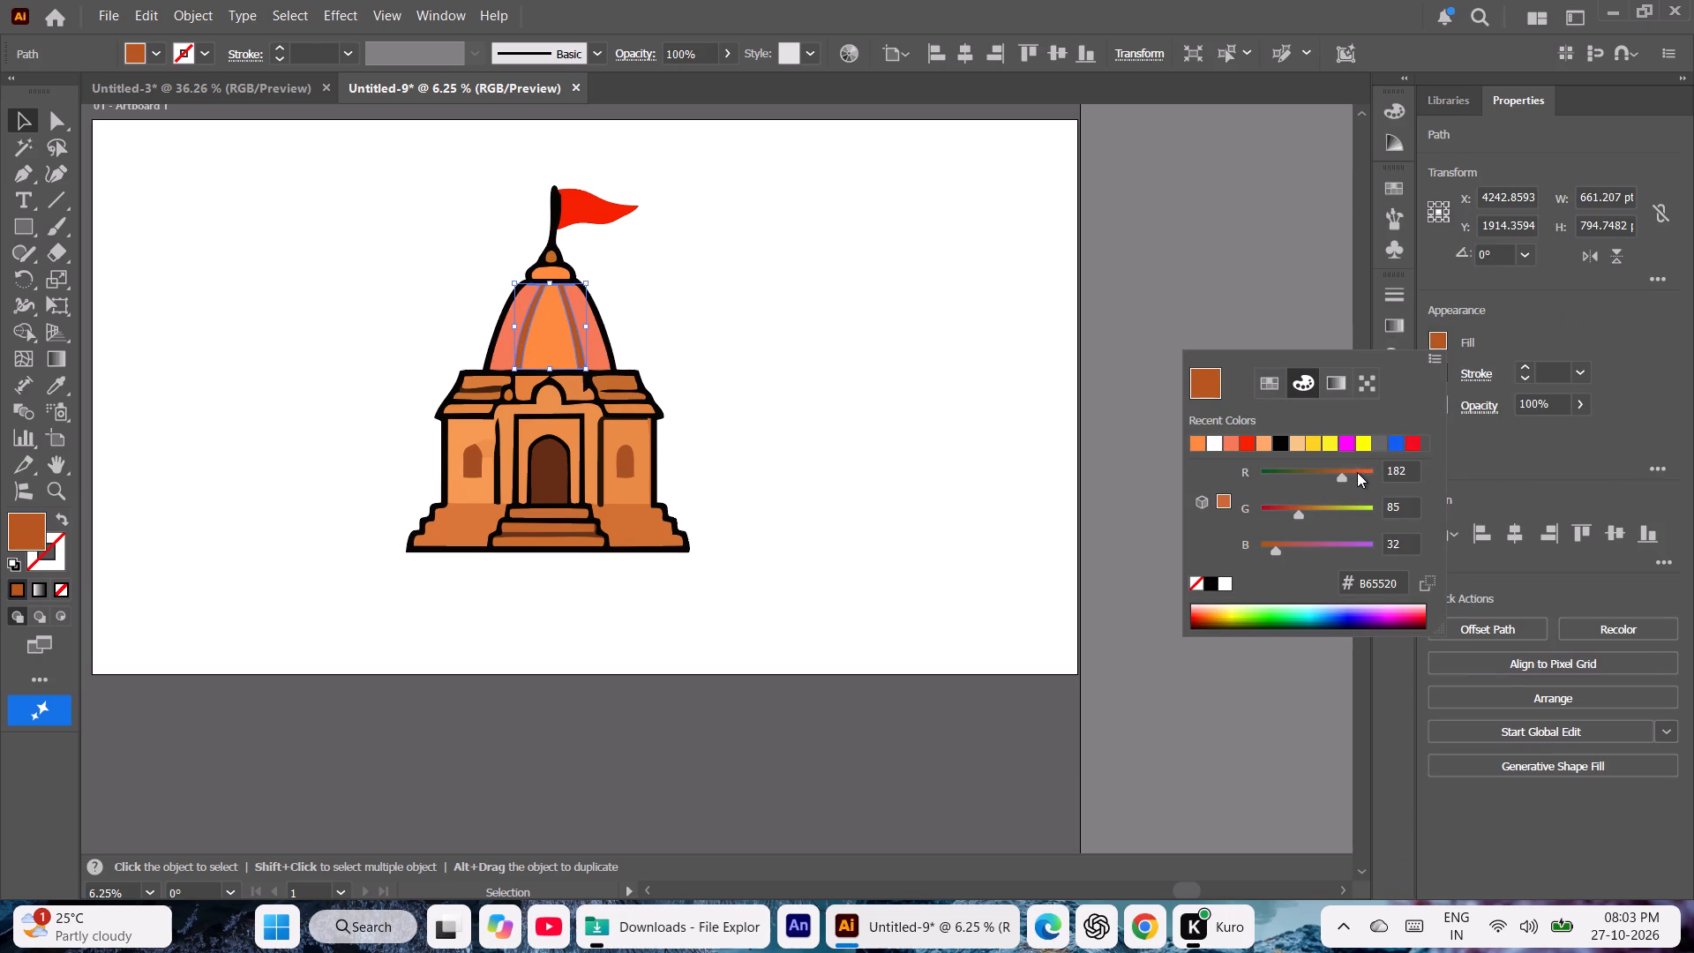
left_click(1357, 472)
double_click(916, 349)
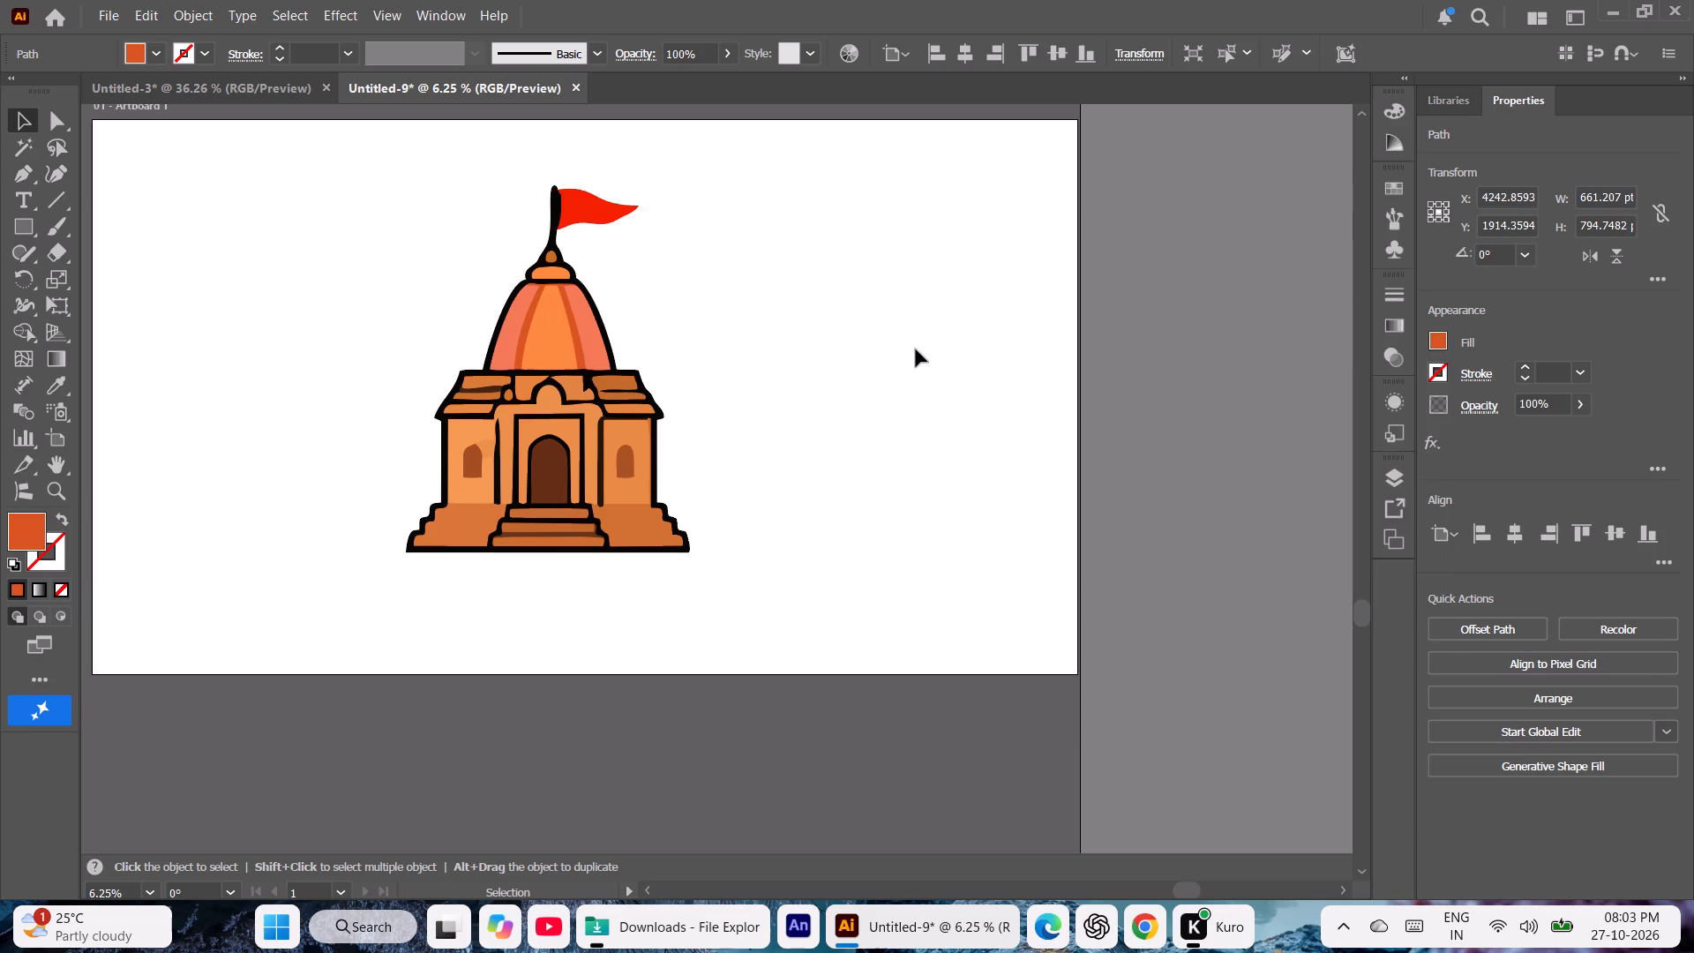
Recolour the small finial piece beneath the flagpole with the dome stripes' red-orange using the Eyedropper.
left_click(553, 258)
key("i")
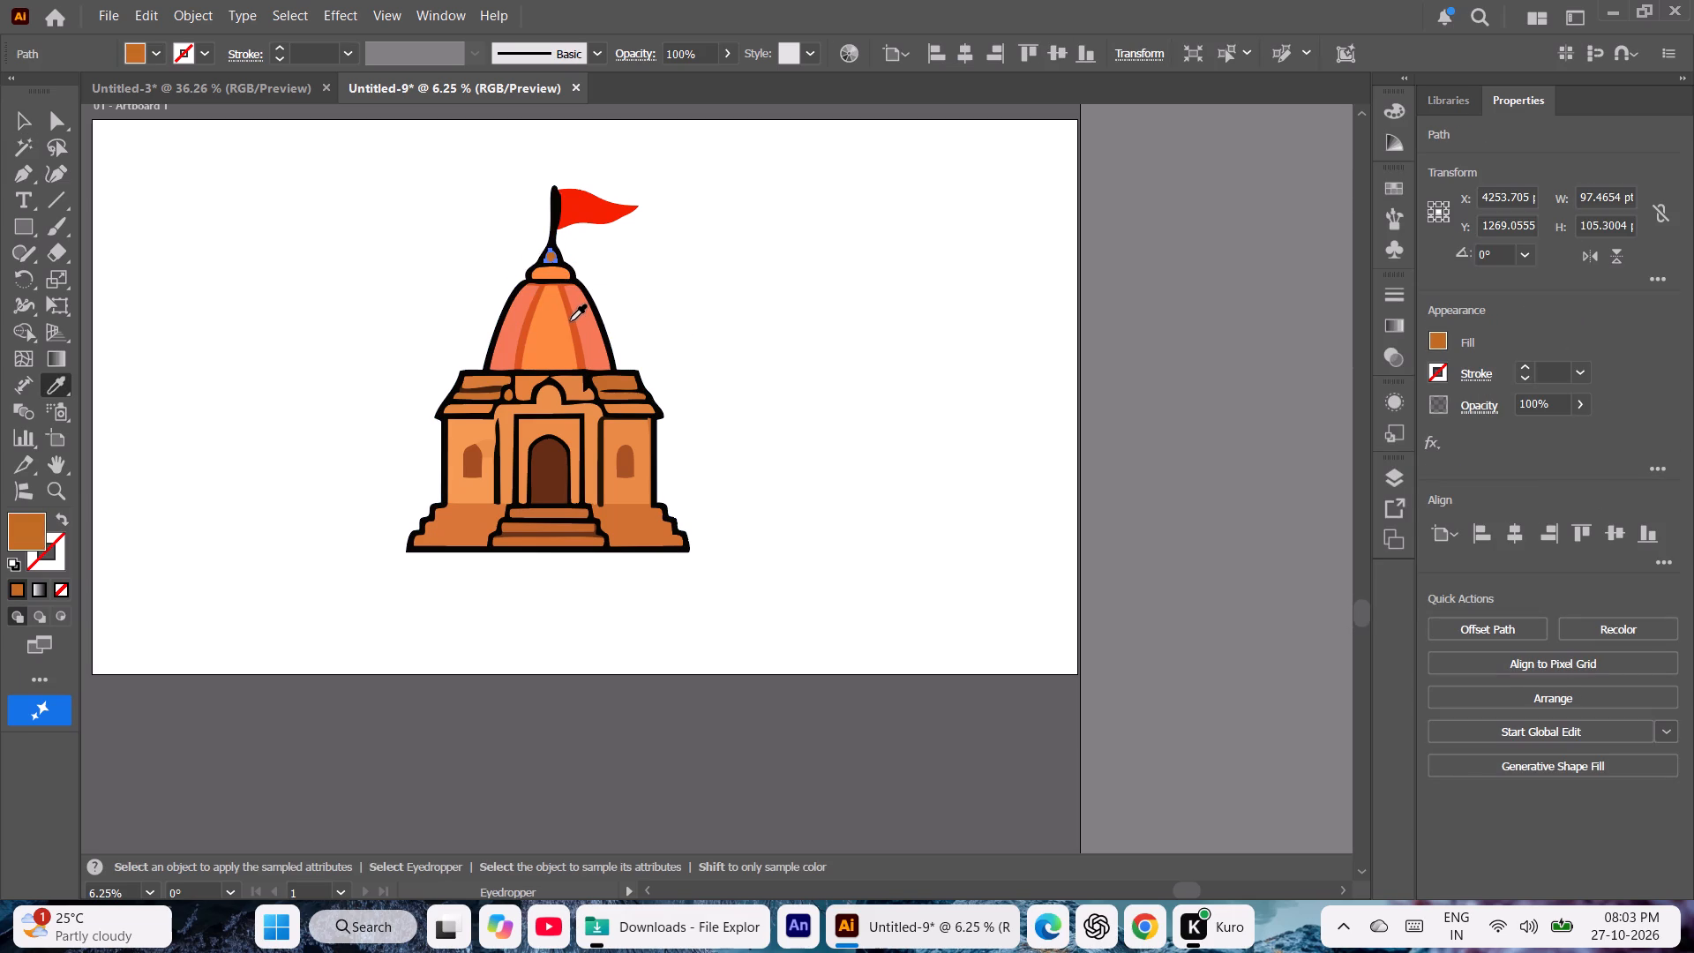
left_click(570, 321)
left_click(28, 119)
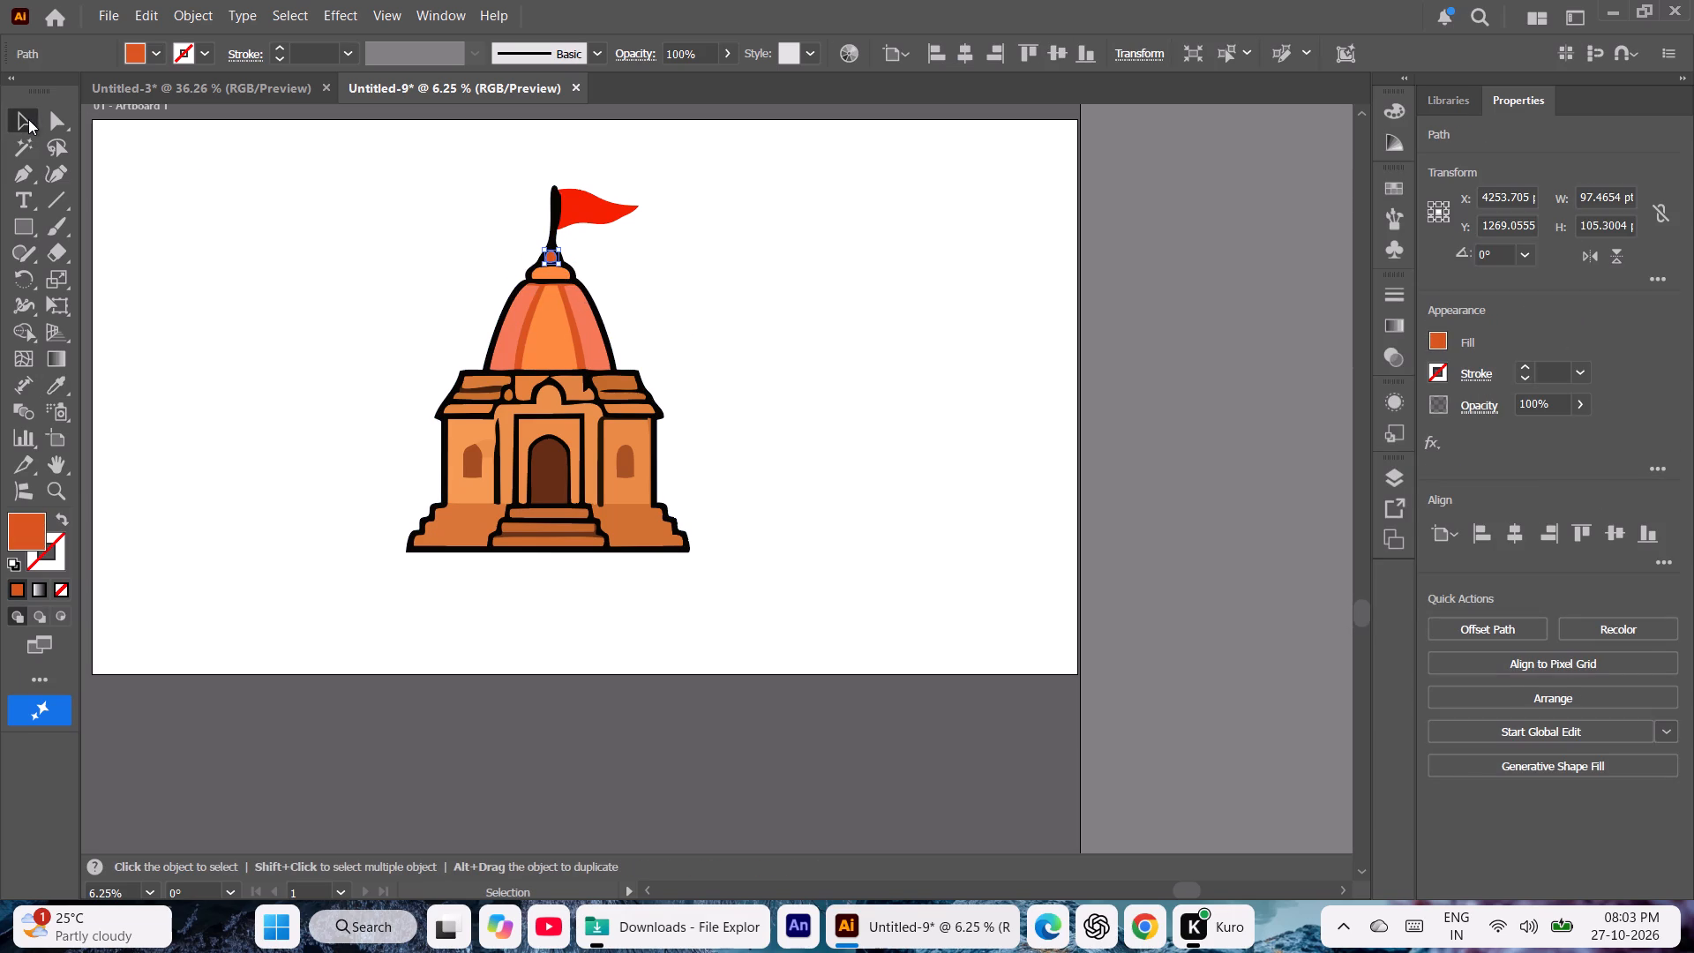
left_click(195, 203)
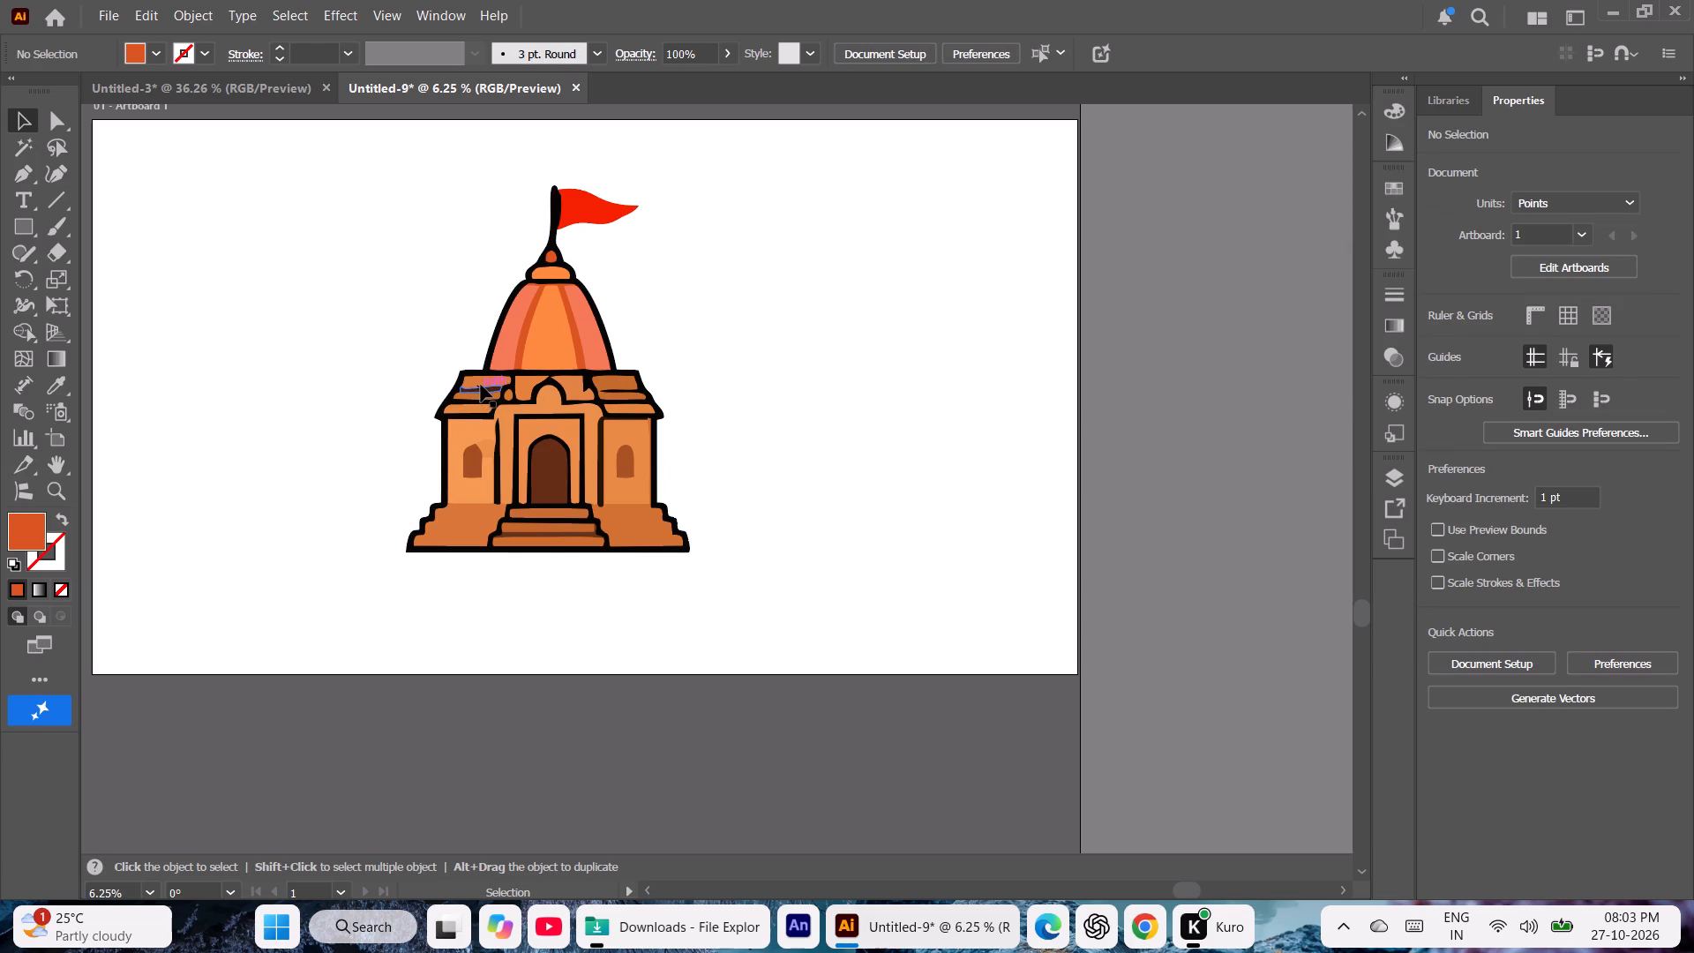
Recolour the wall piece left of the entrance's top arch with the upper band's bright orange using the Eyedropper.
left_click(526, 386)
key("i")
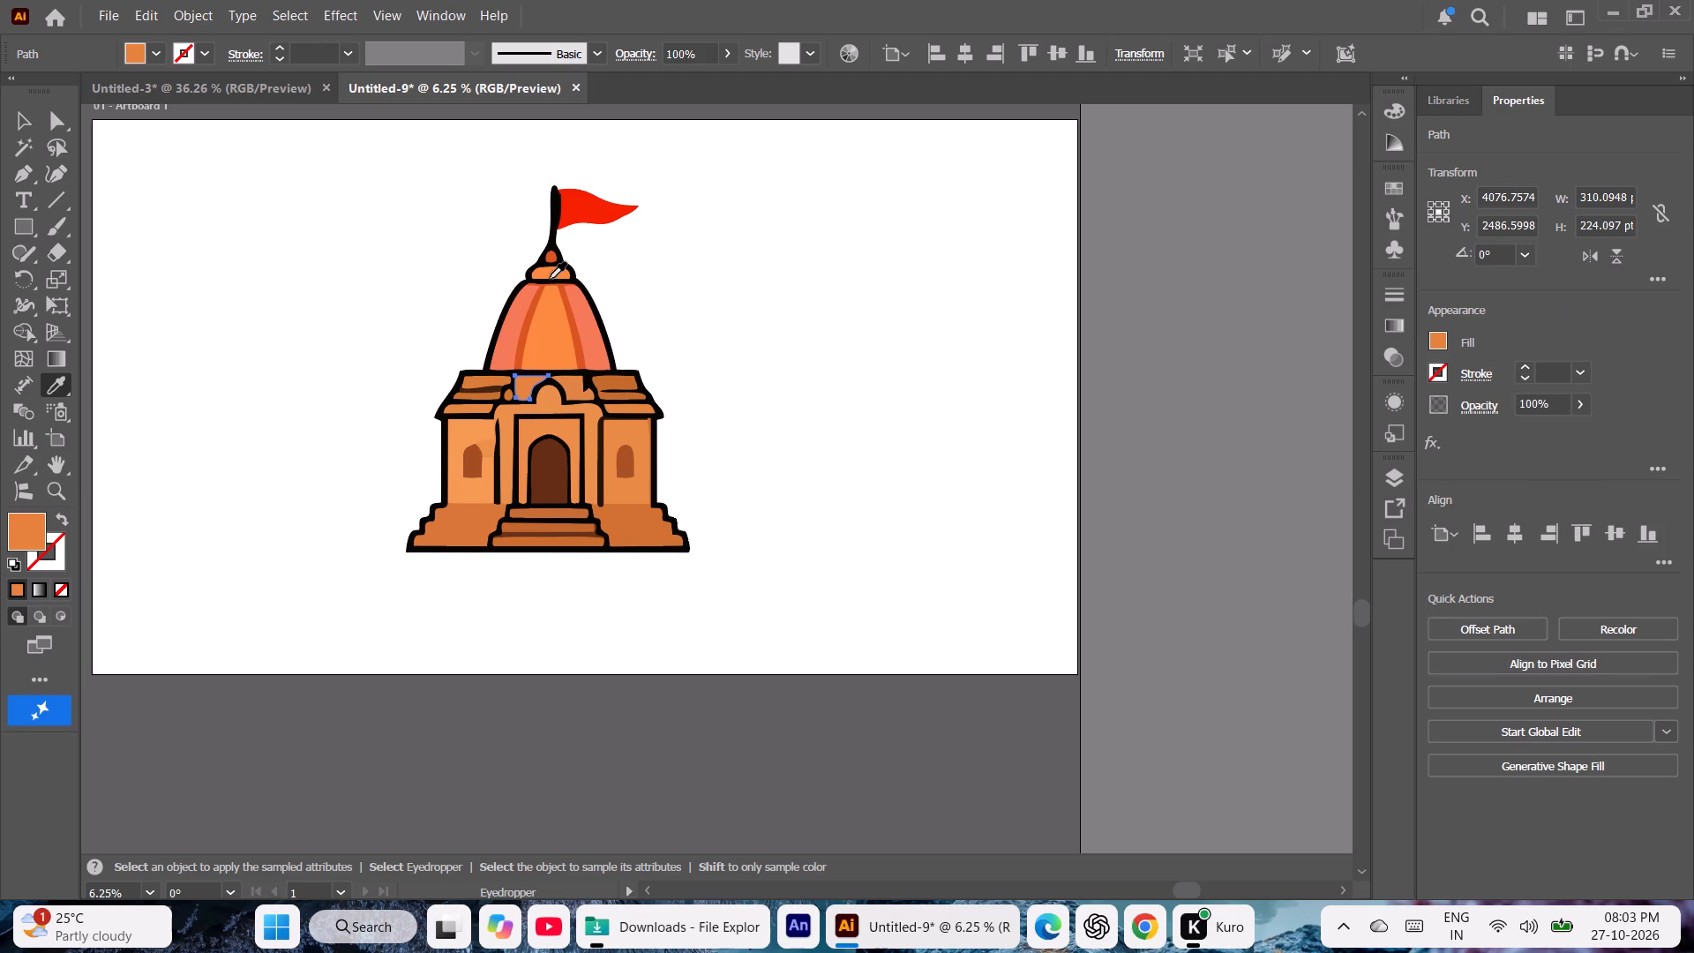
left_click(550, 279)
left_click(20, 116)
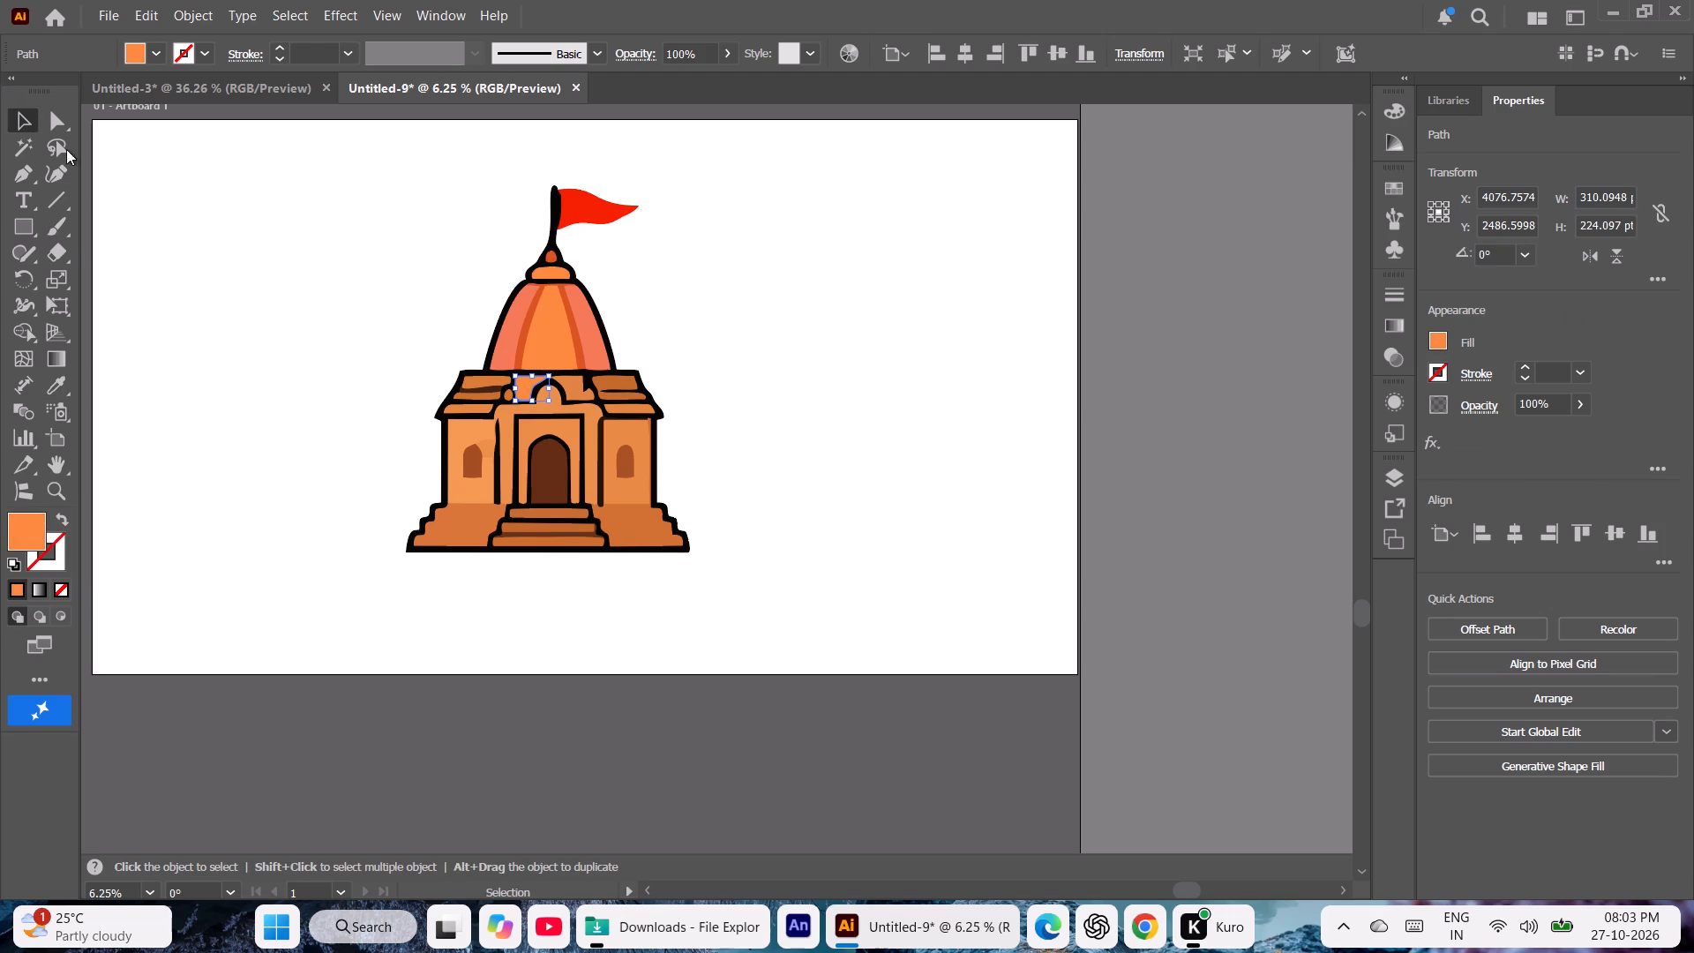
left_click(192, 259)
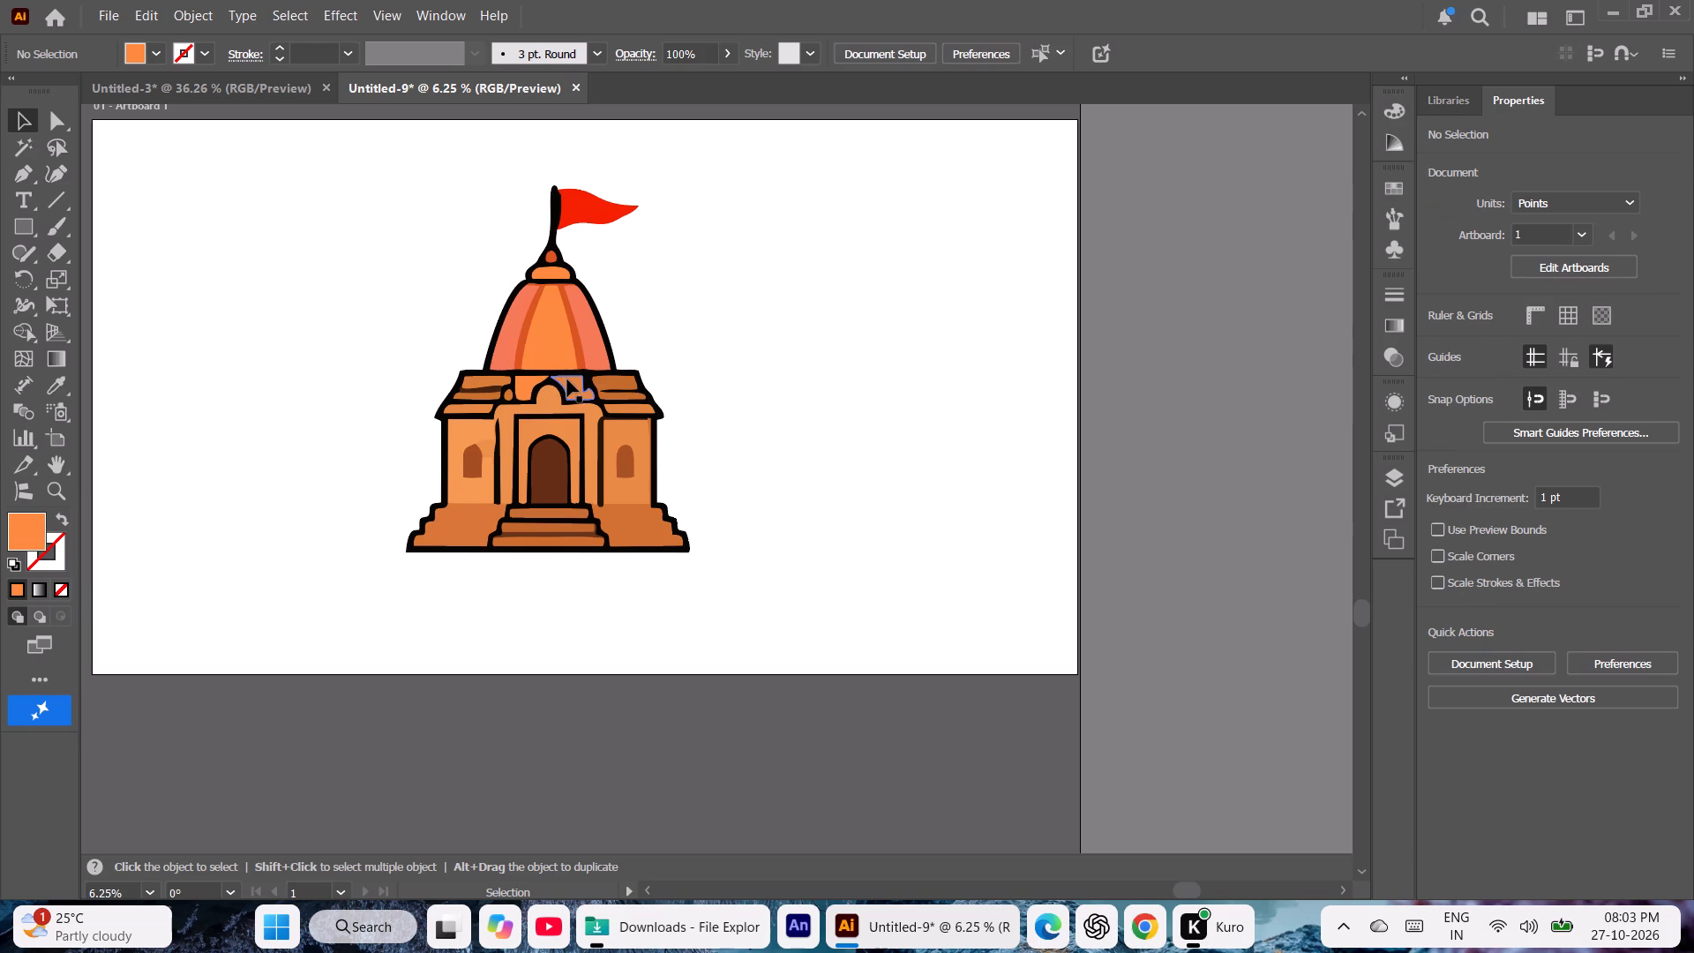
Recolour the wall piece right of the entrance's top arch with the matching left piece's bright orange using the Eyedropper.
left_click(567, 379)
key("i")
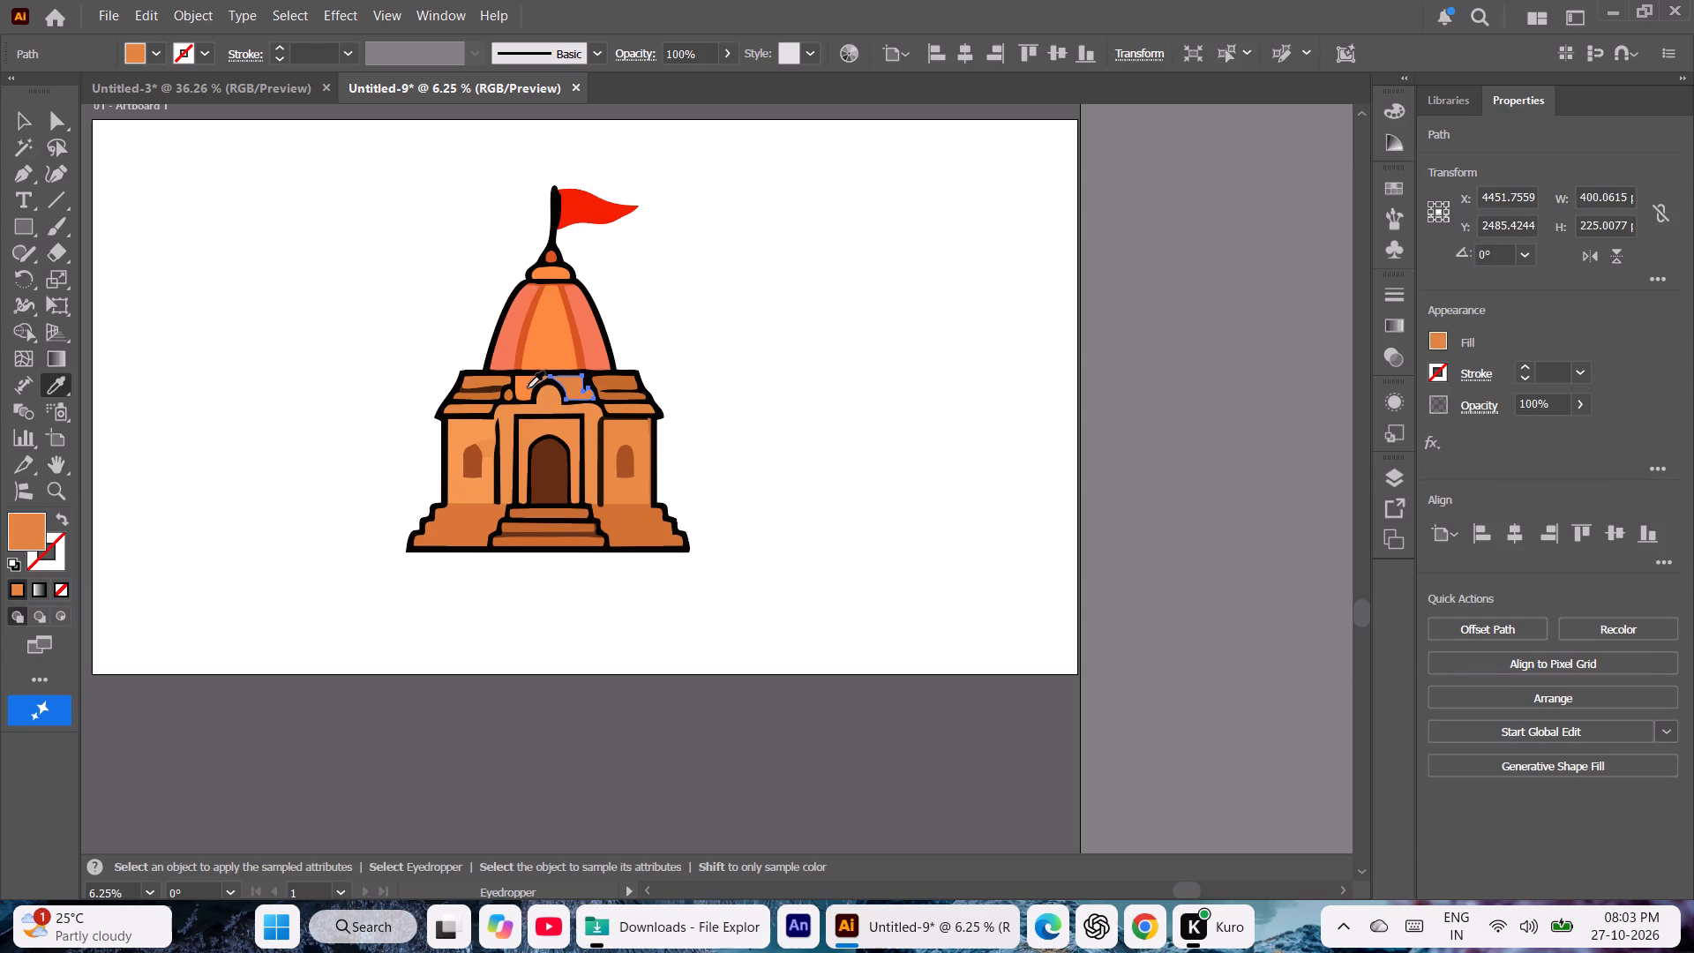
left_click(527, 392)
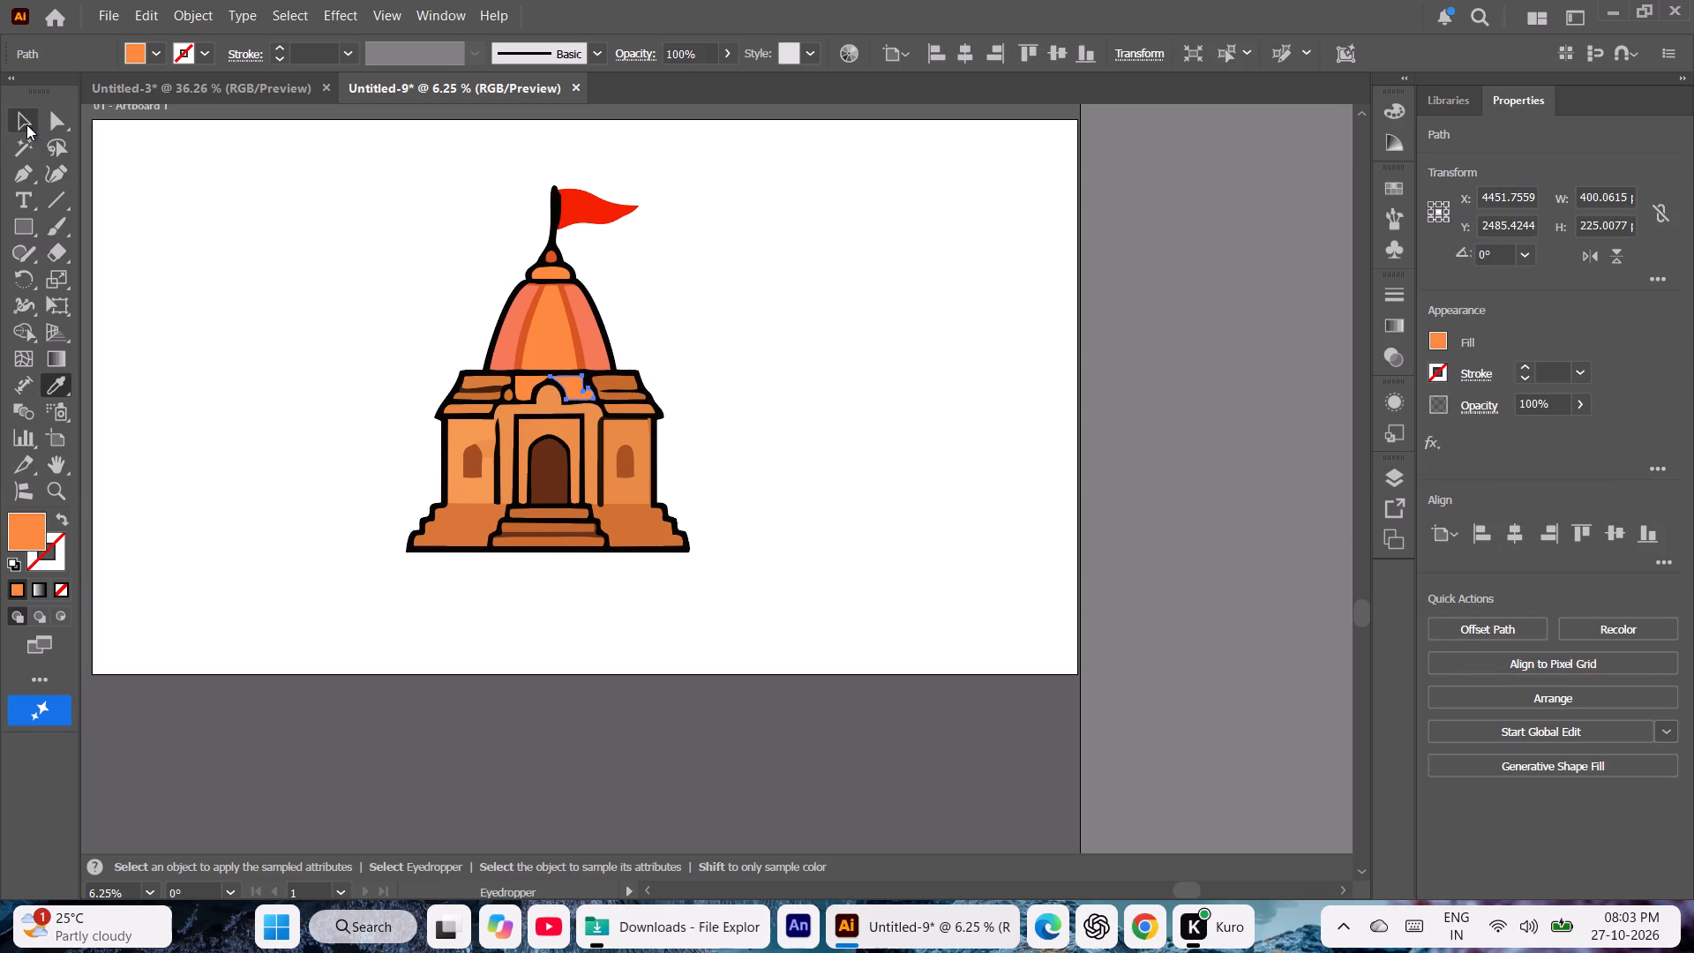
left_click(26, 124)
left_click(256, 346)
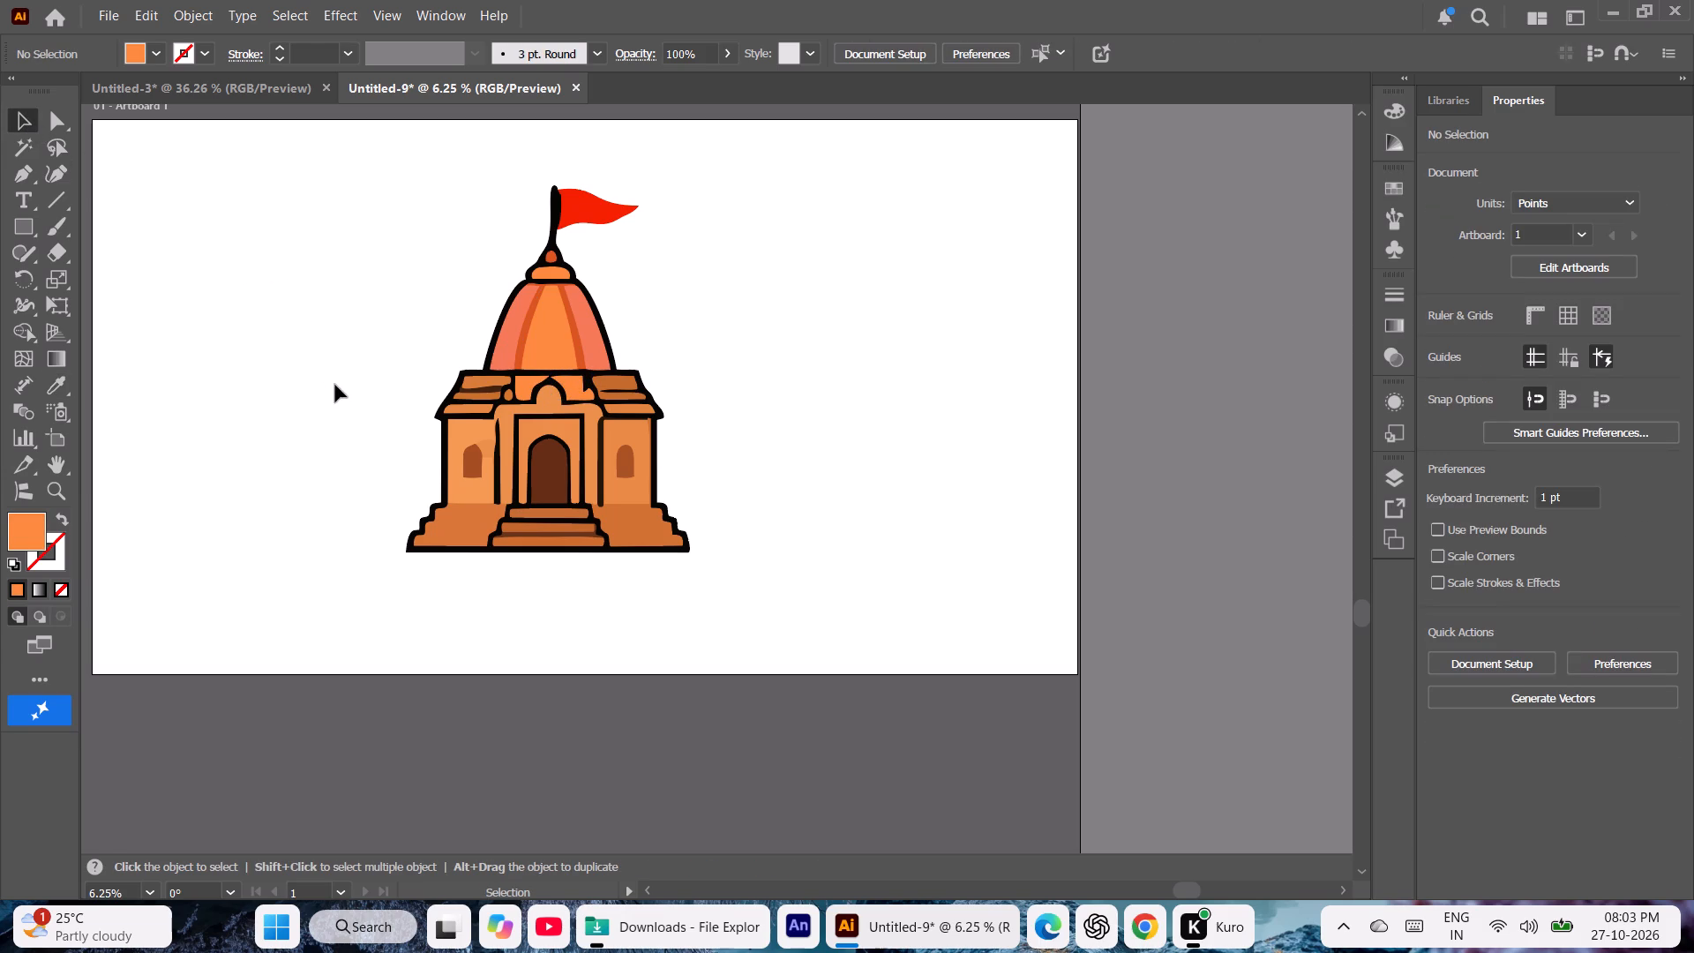
Recolour the top slab of the left roof with the bright orange of the wall piece beside the arch using the Eyedropper.
left_click(473, 385)
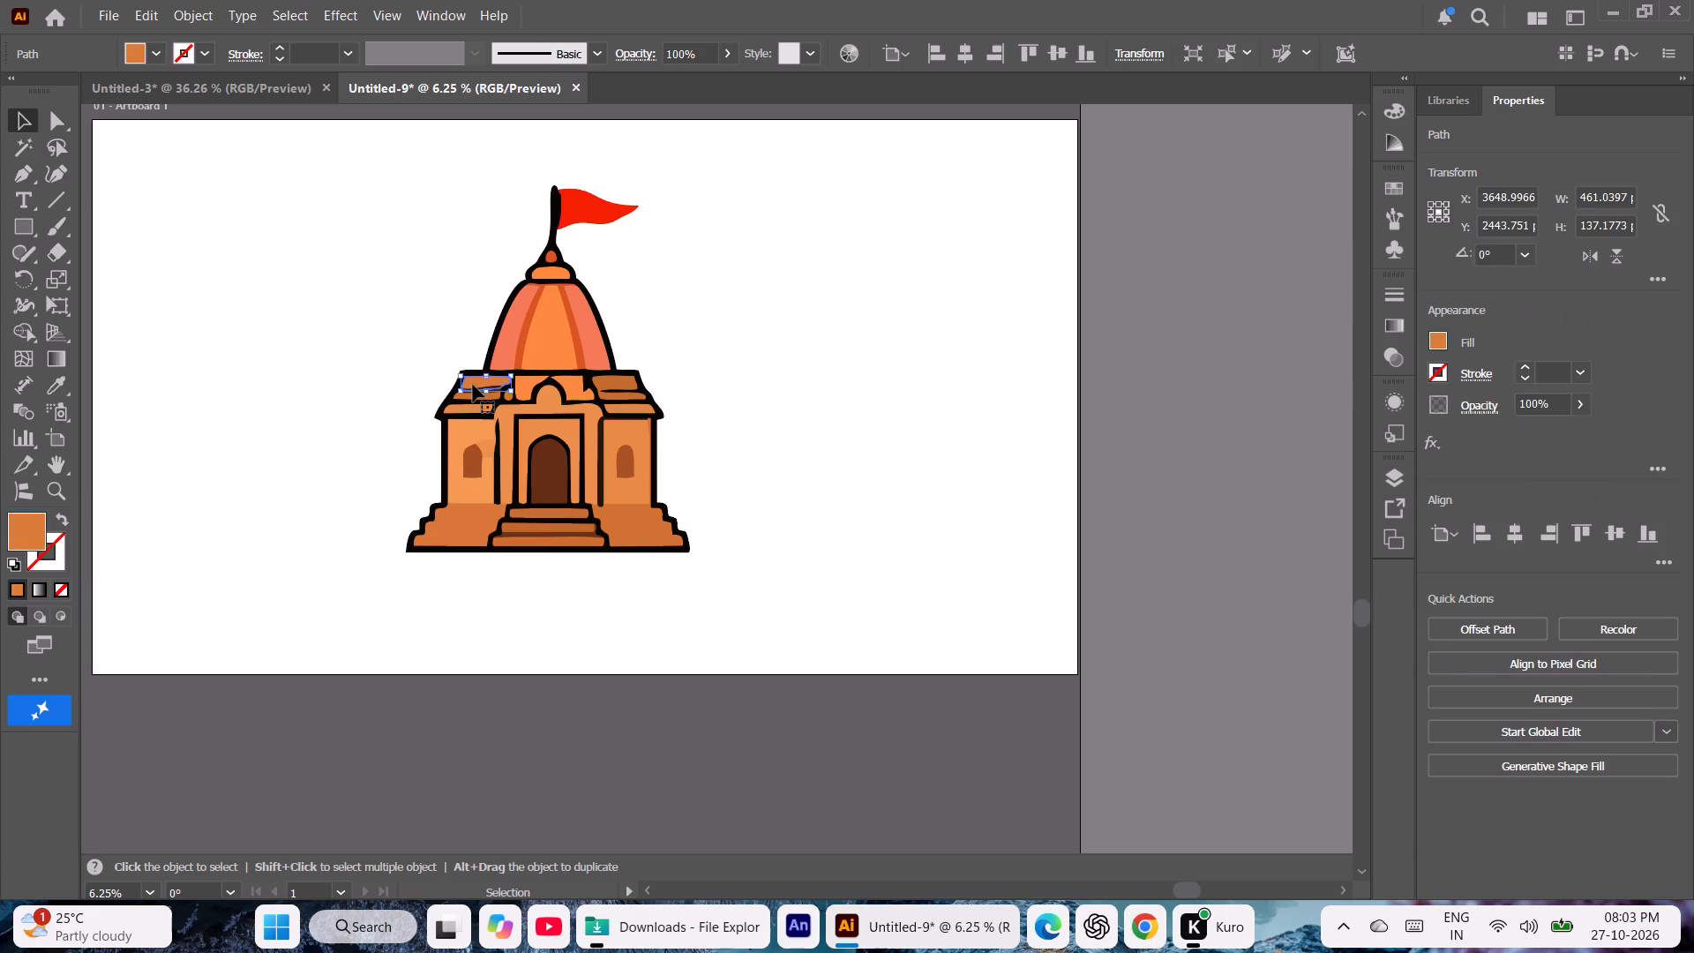
key("i")
left_click(526, 386)
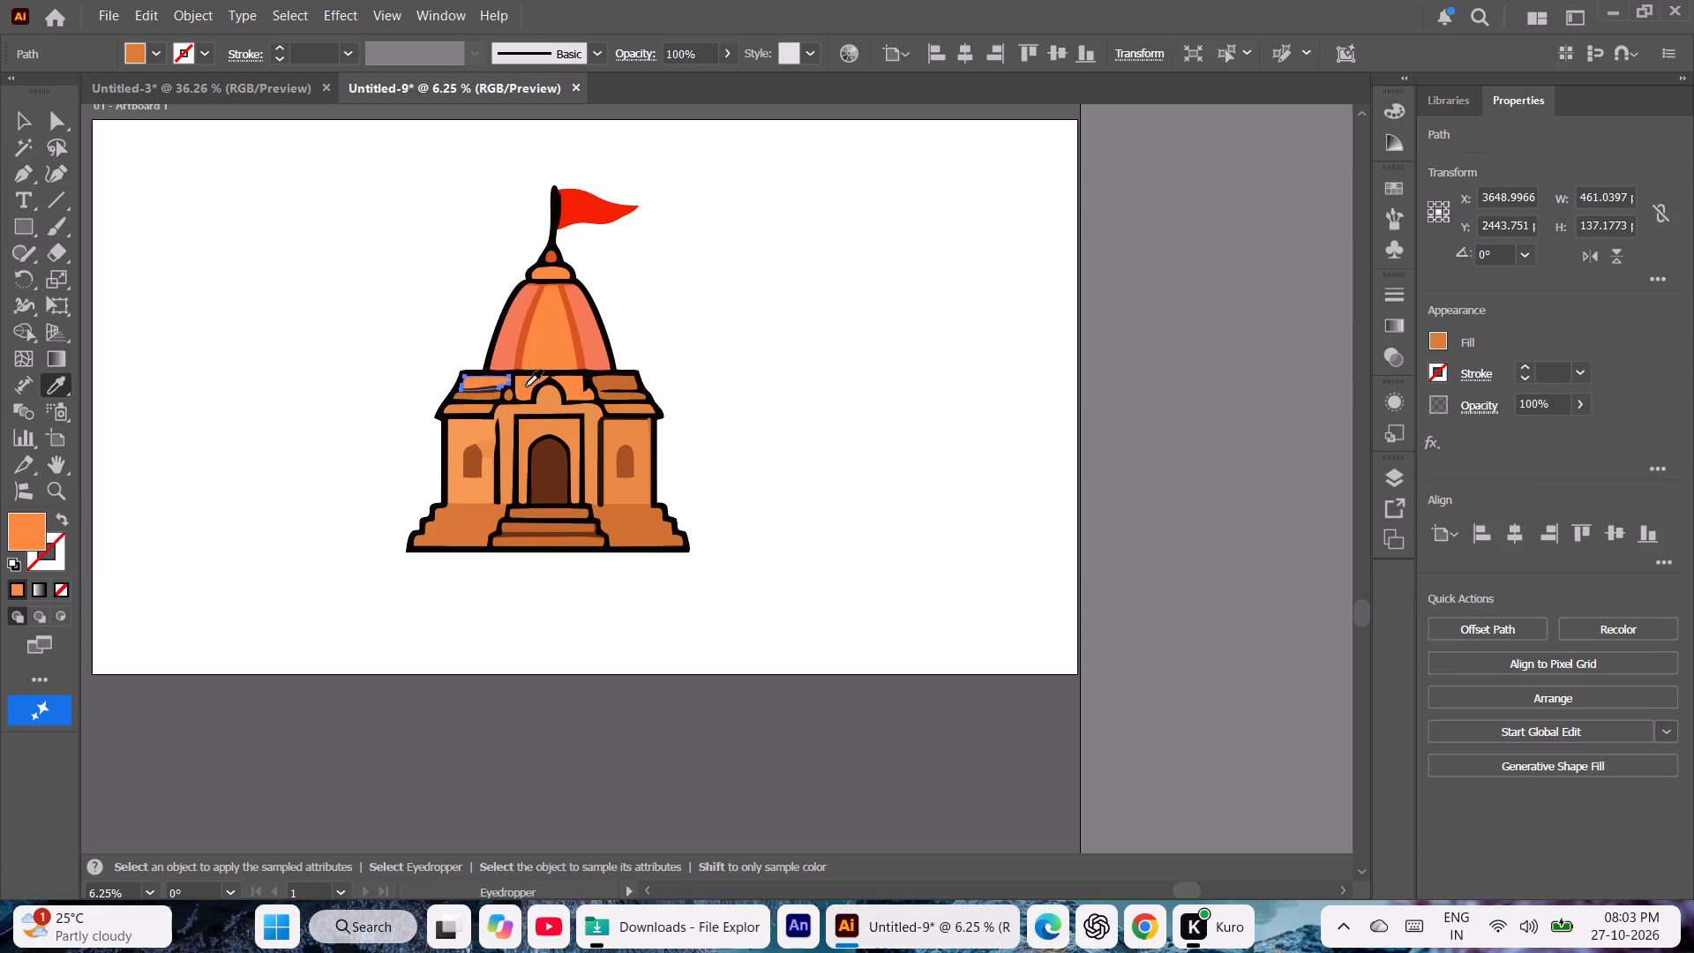
left_click(24, 124)
left_click(250, 288)
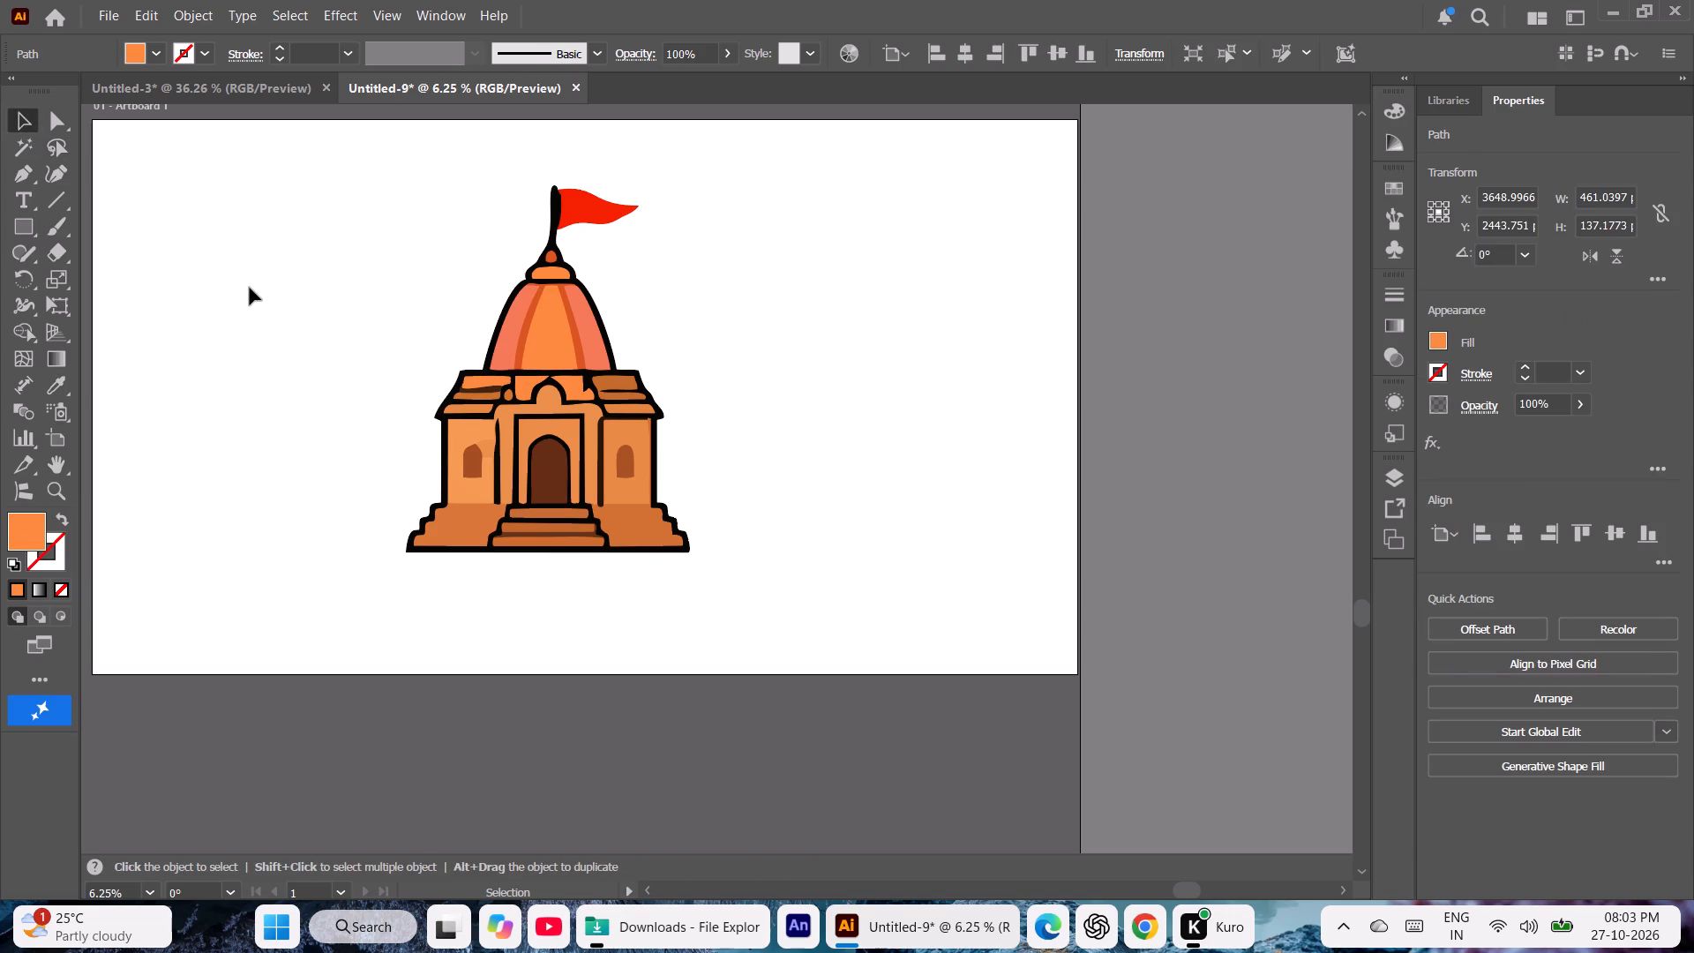
Recolour the darker middle strip of the left roof with the top slab's bright orange using the Eyedropper.
left_click(467, 397)
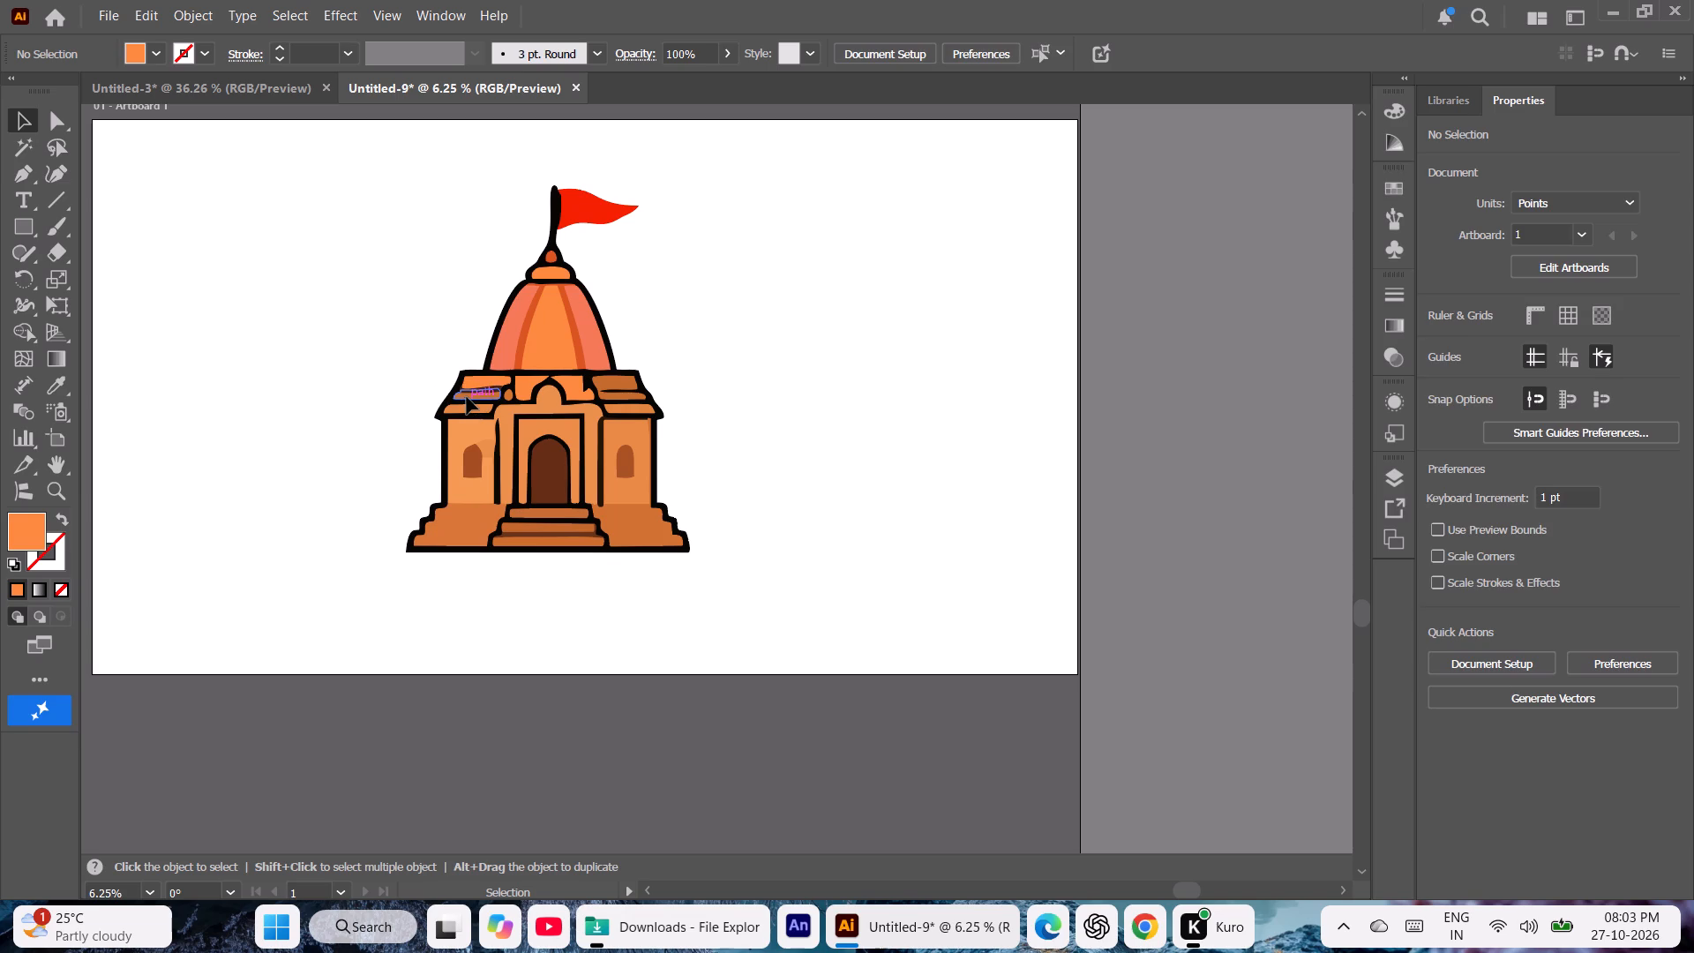
key("i")
left_click(472, 382)
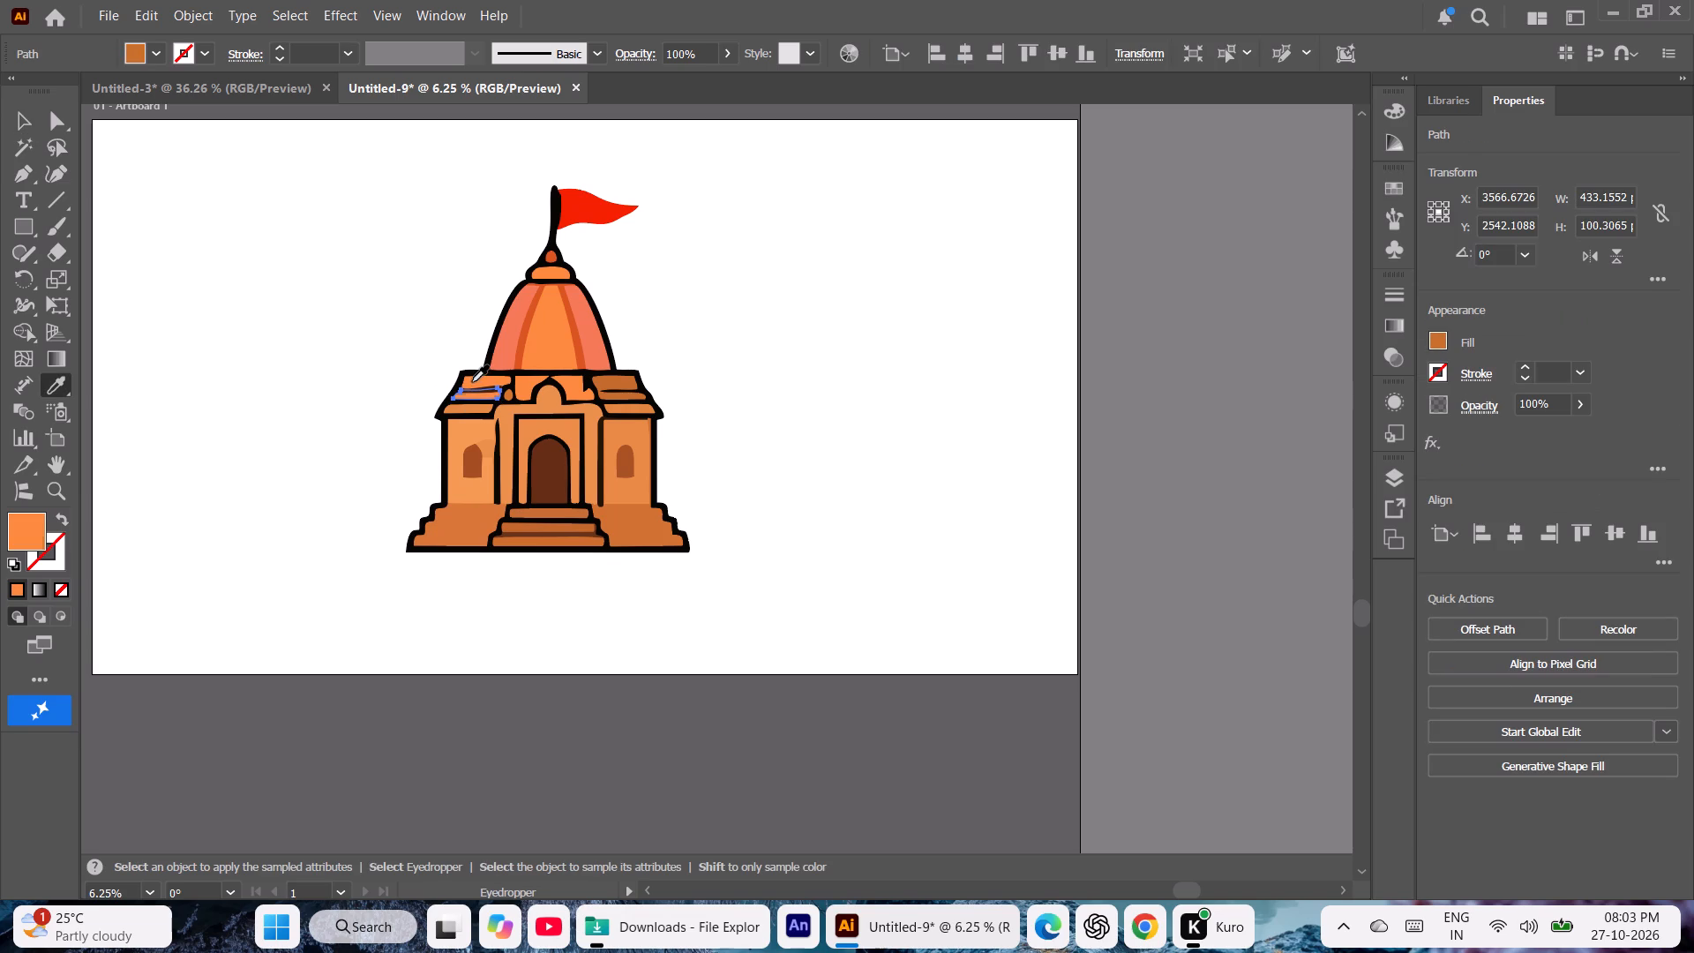
left_click(19, 113)
left_click(279, 286)
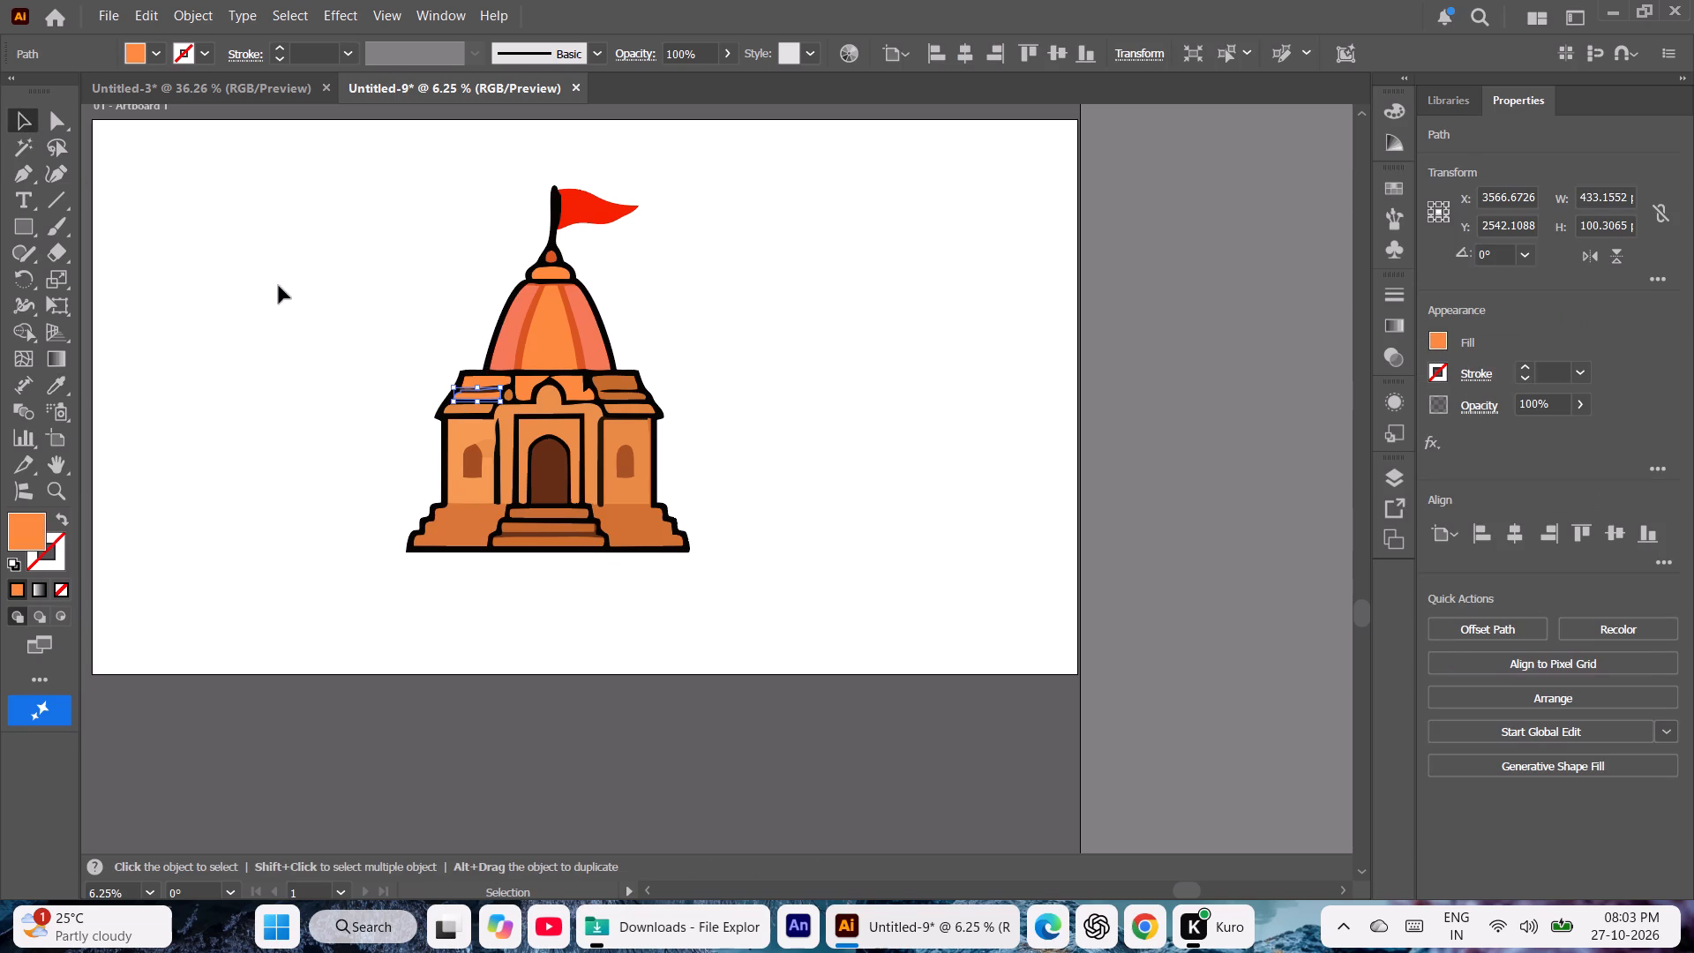
Recolour the lower ledge of the left roof with the bright orange of the wall piece beside the arch using the Eyedropper.
left_click(452, 410)
key("i")
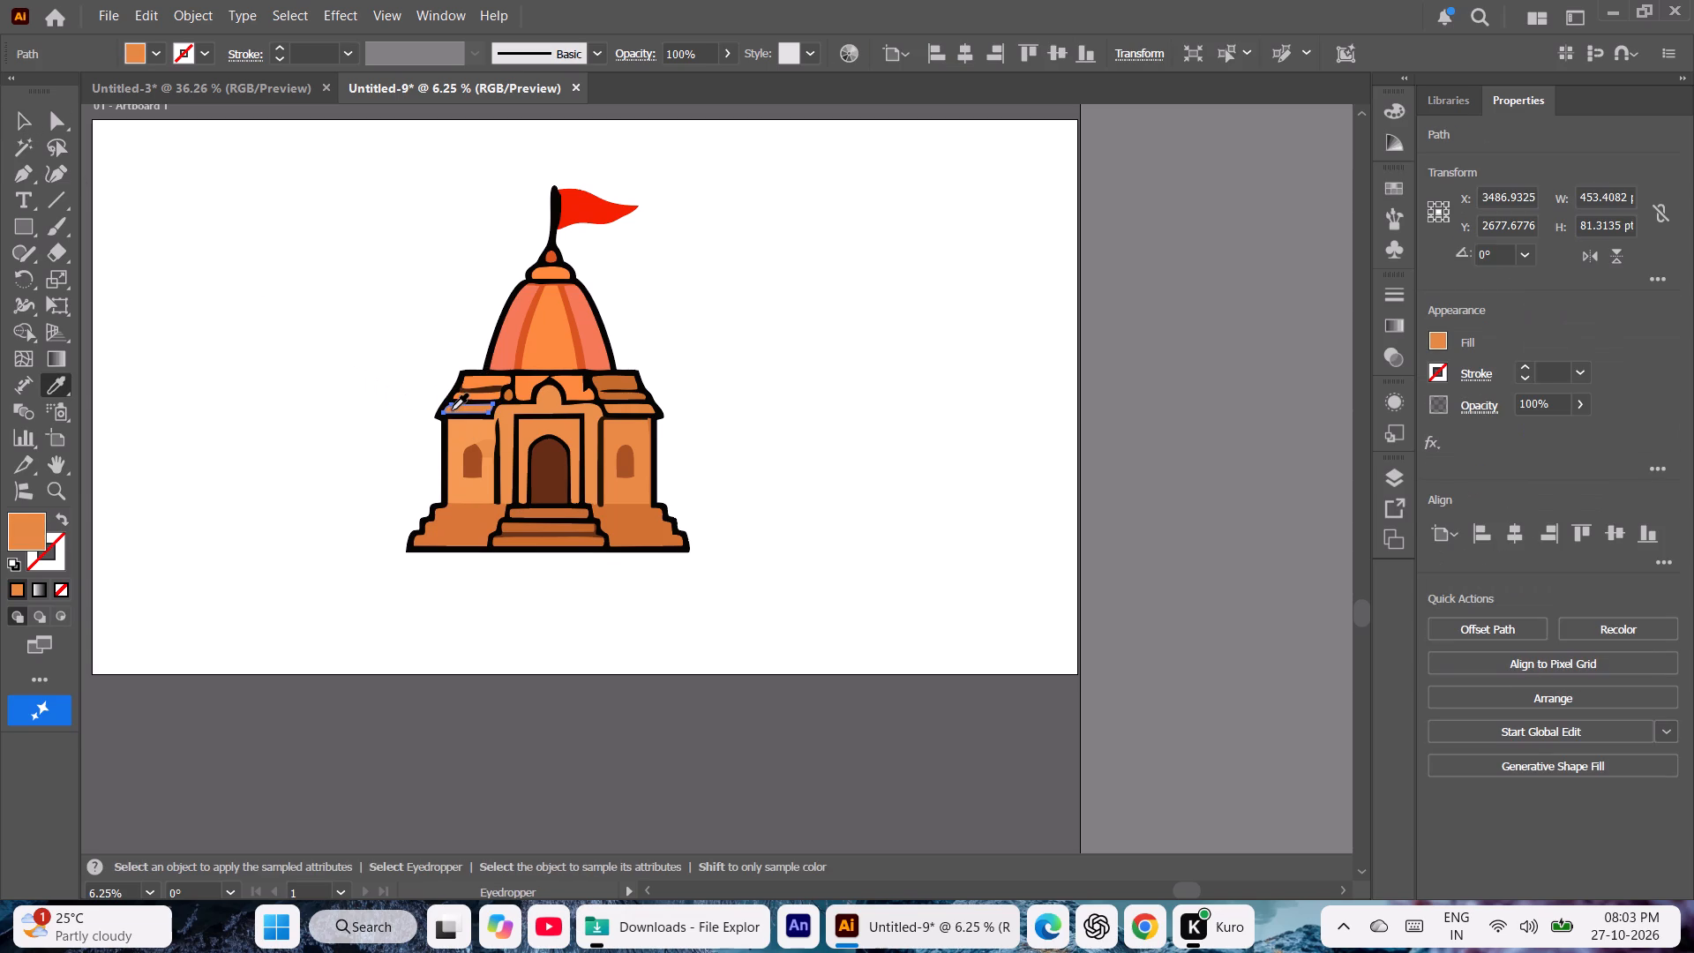
left_click(525, 388)
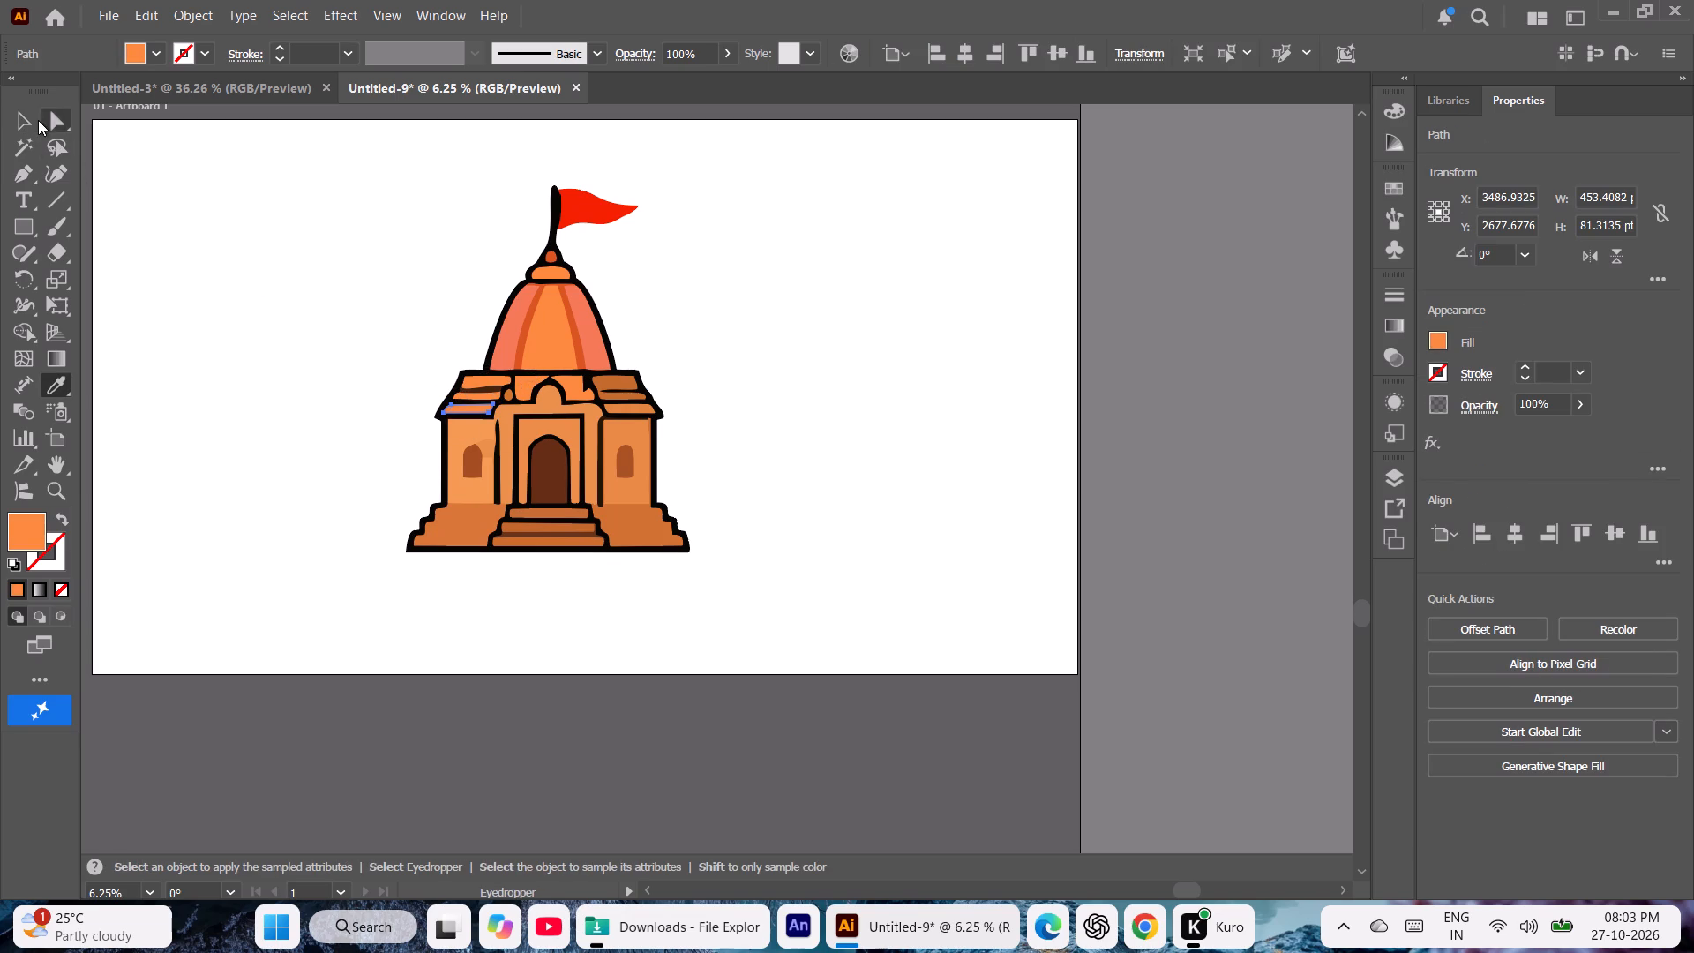
left_click(35, 120)
left_click(236, 244)
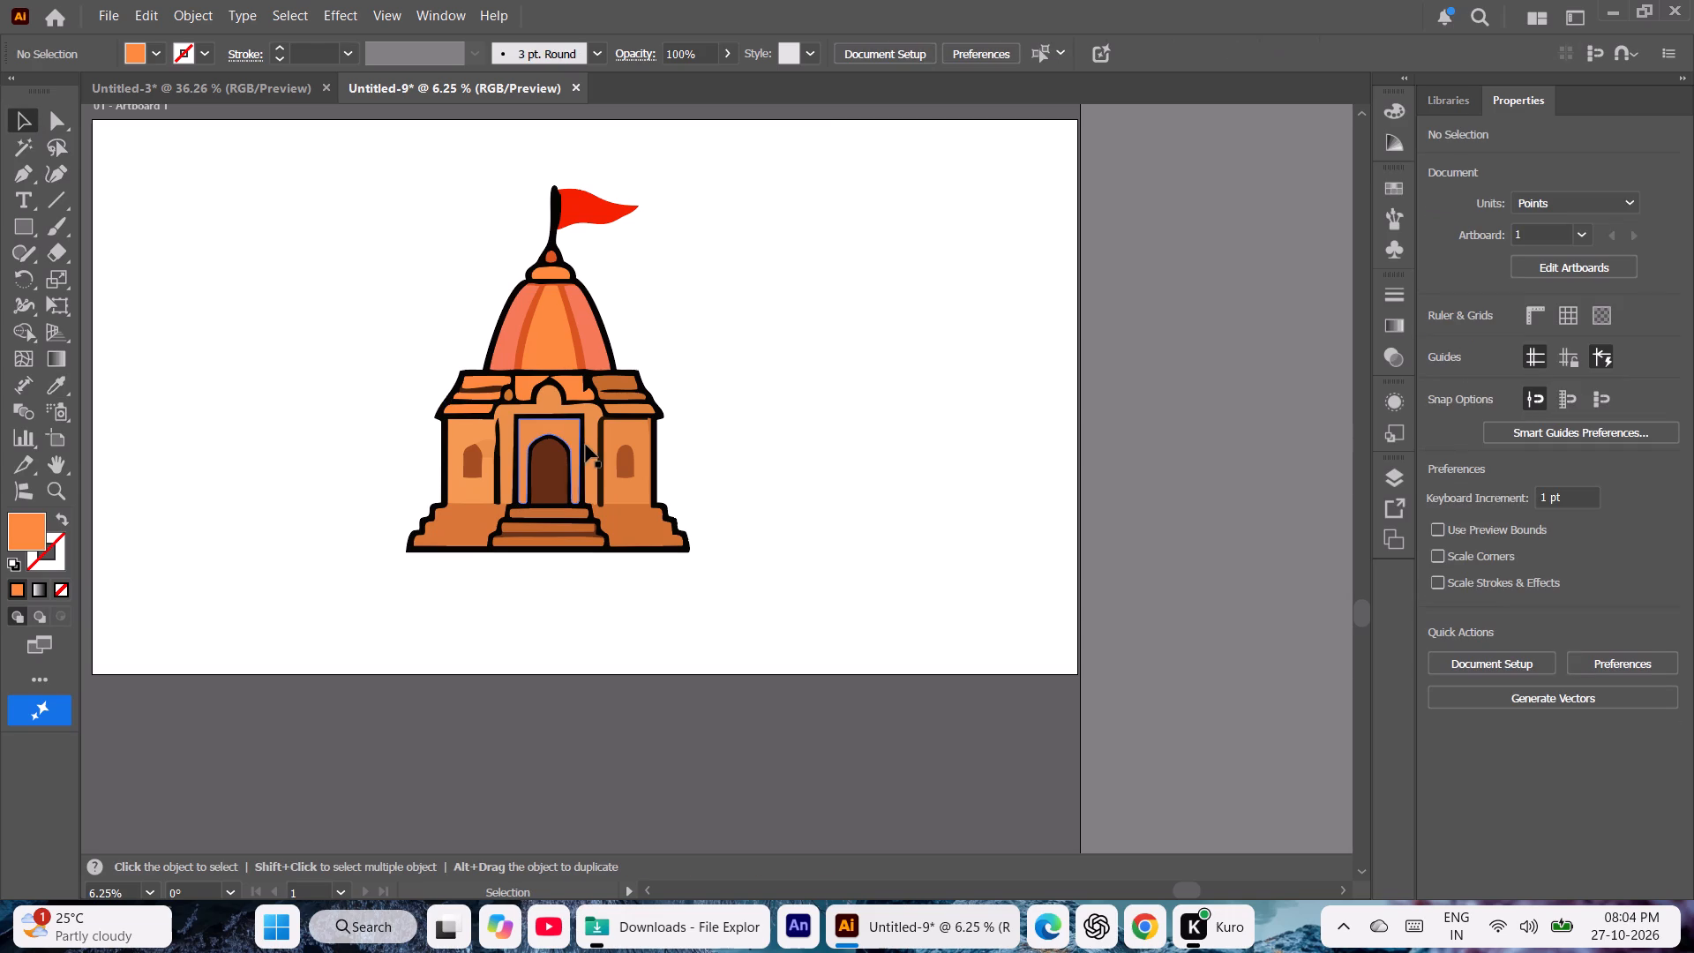
Recolour the darker upper slab of the right roof with the bright orange of the wall piece left of the arch using the Eyedropper.
left_click(611, 383)
key("i")
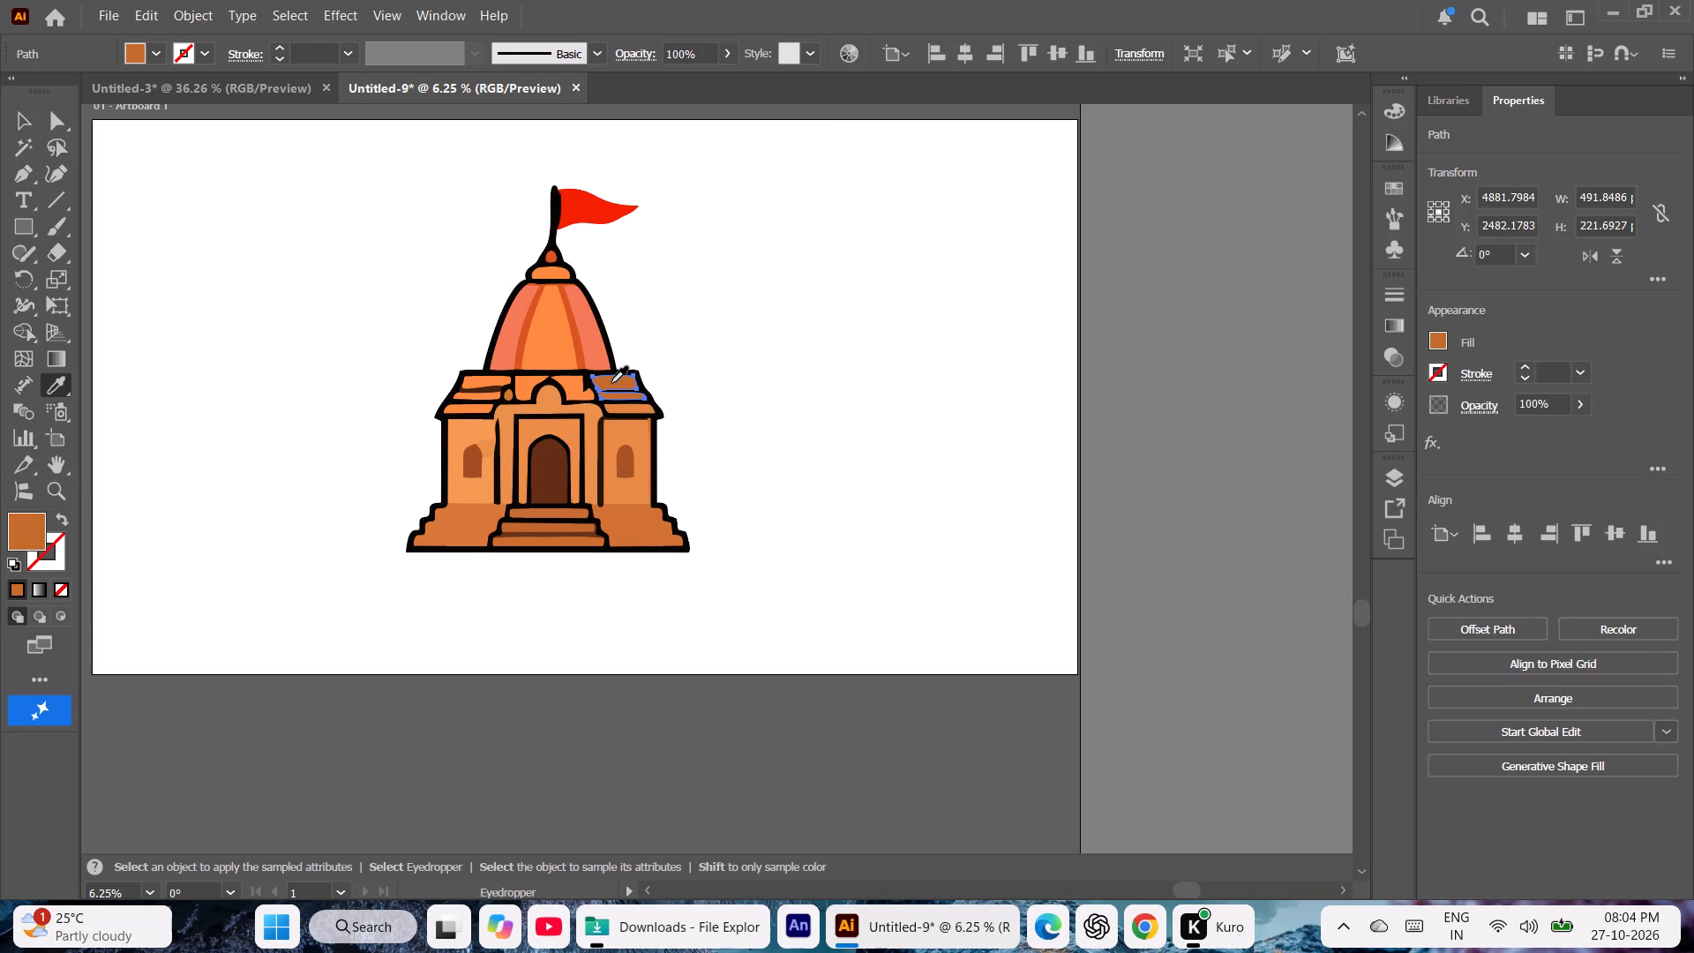
left_click(528, 390)
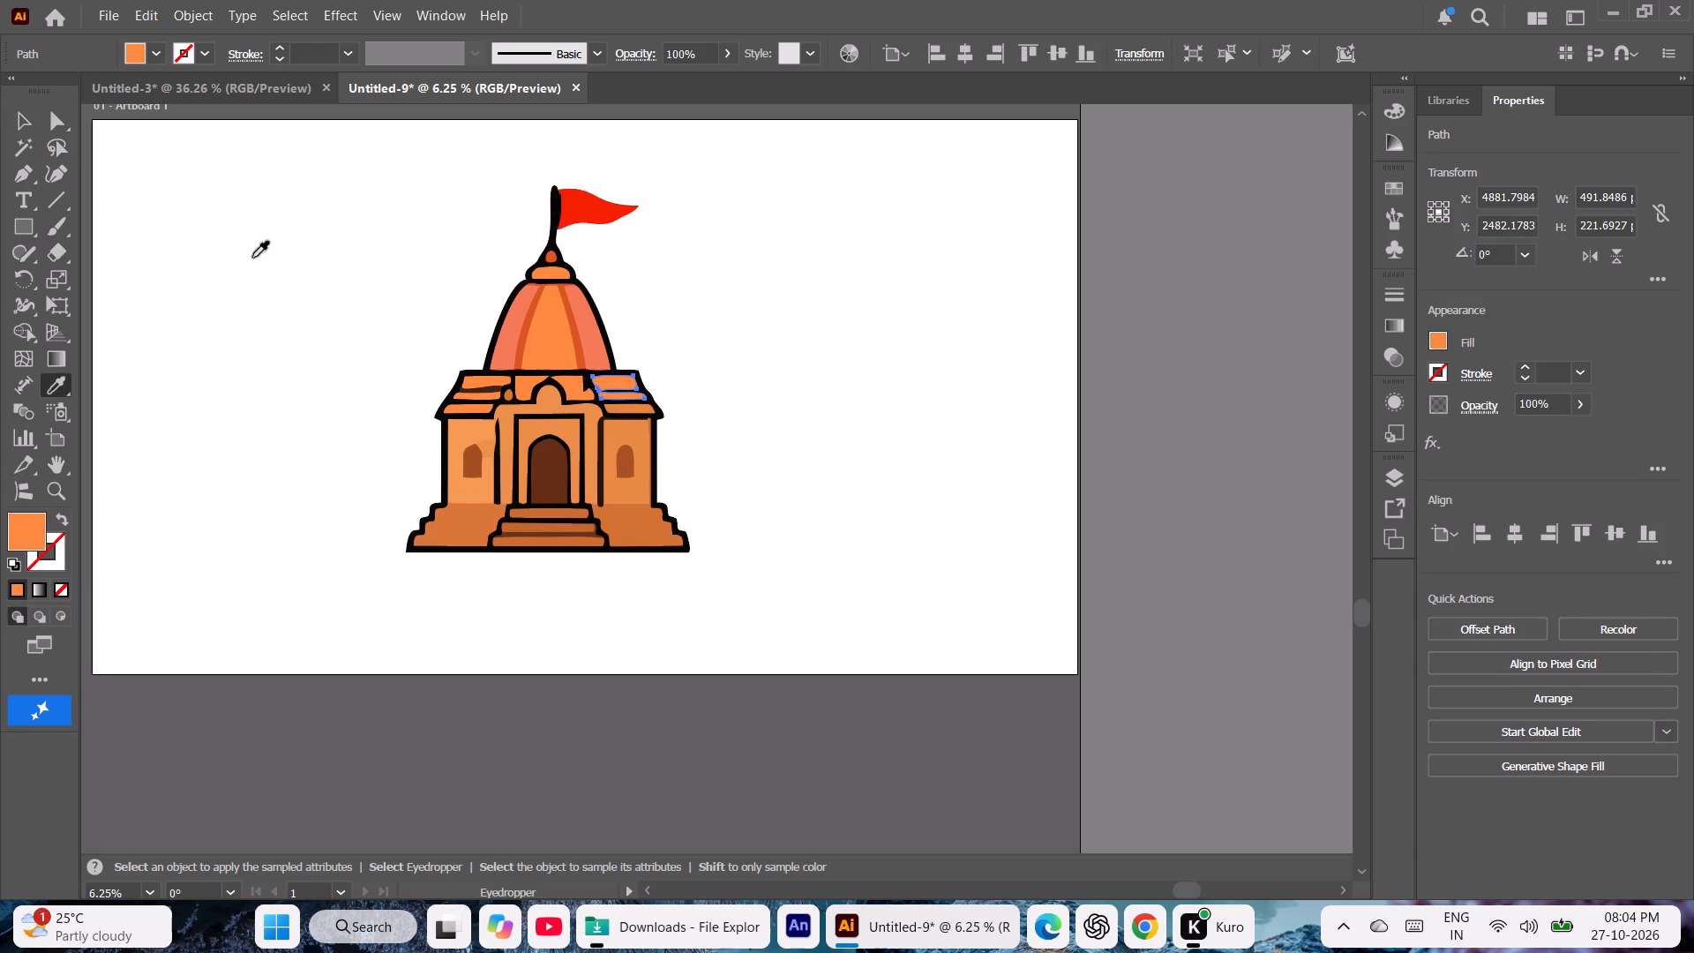
left_click(24, 127)
left_click(245, 372)
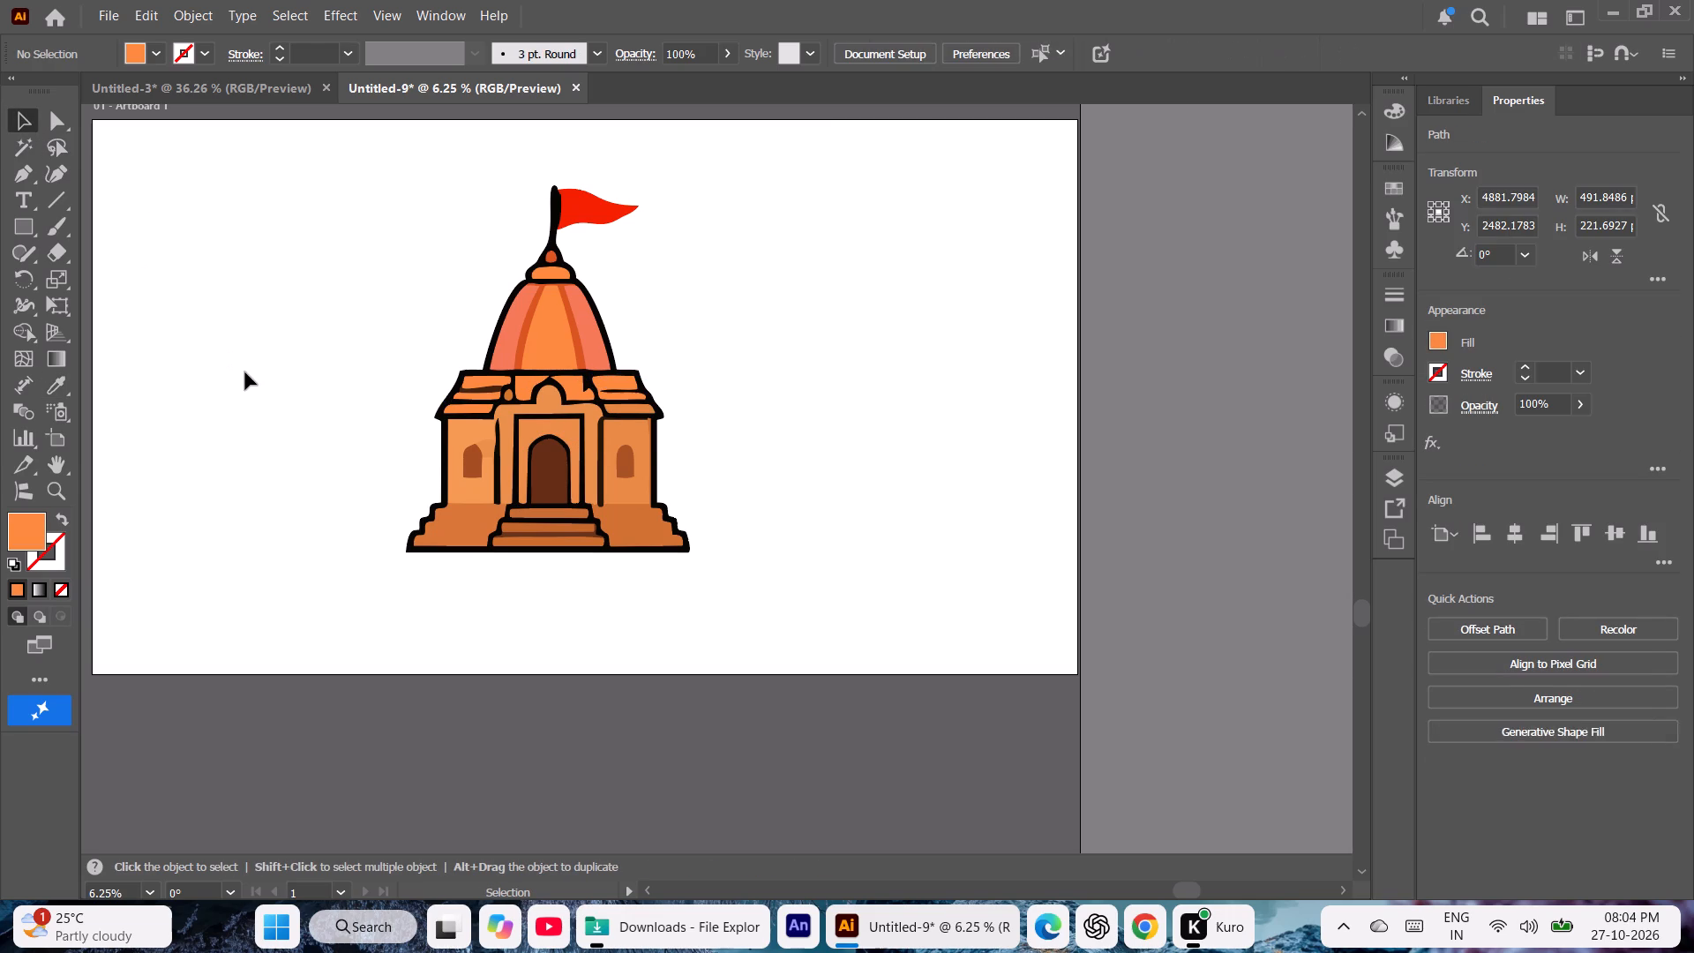
Recolour the lower ledge of the right roof with the bright orange of the wall piece right of the arch using the Eyedropper.
left_click(624, 410)
key("i")
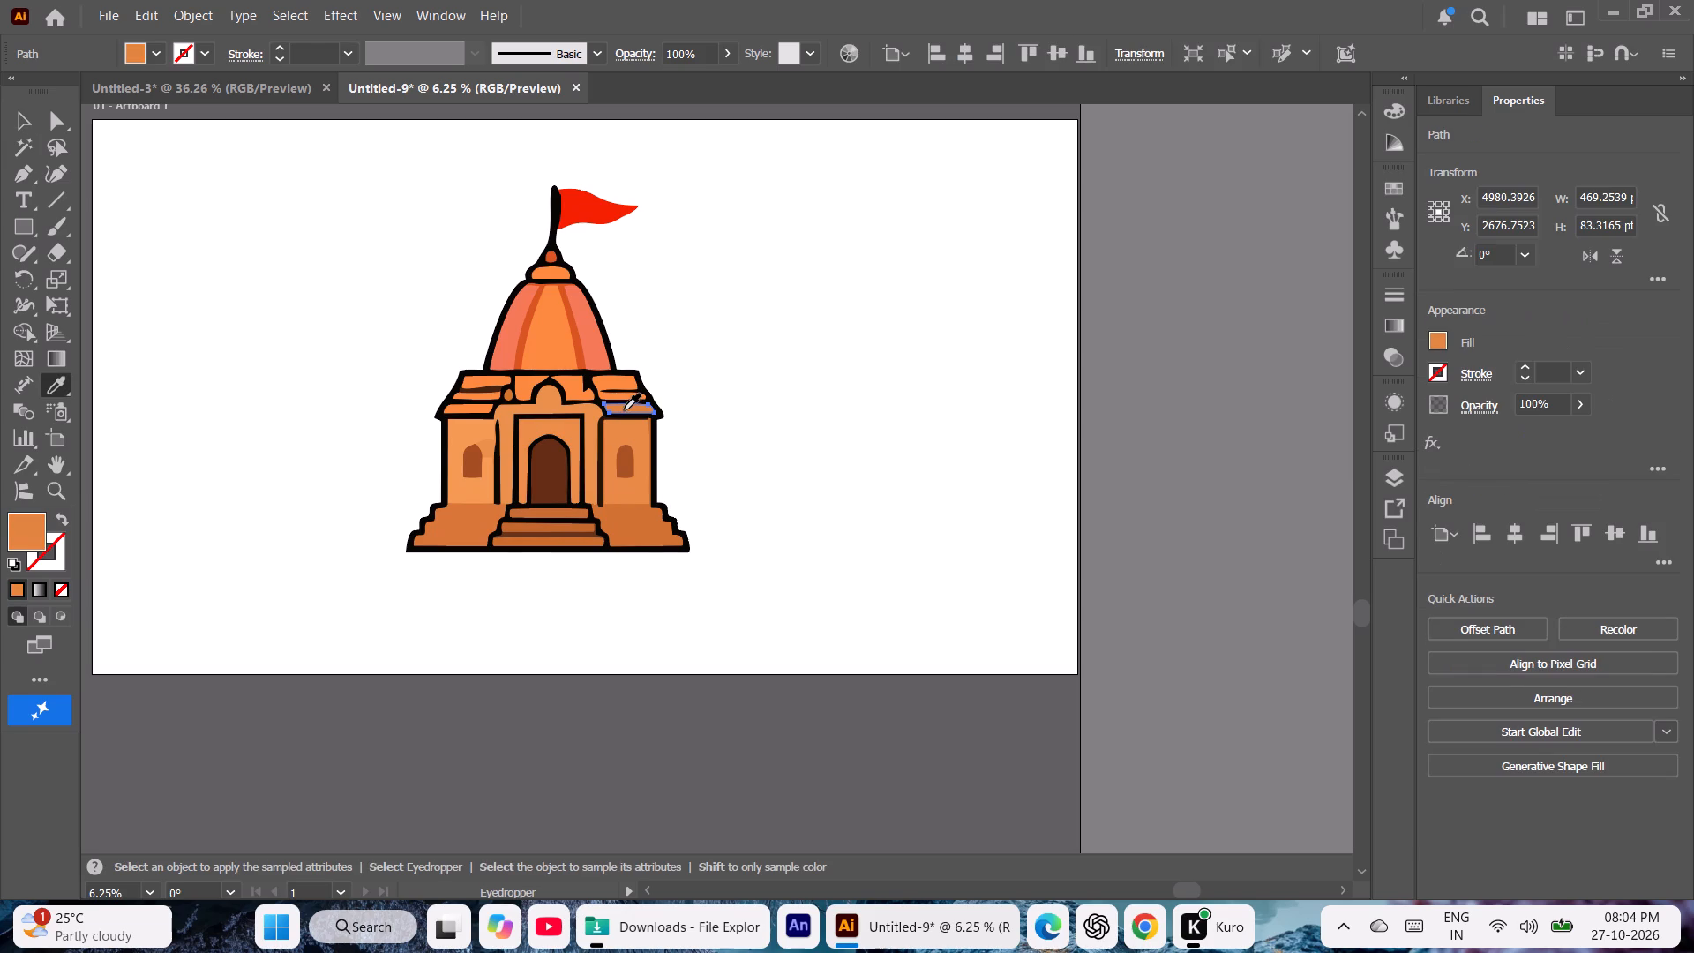
left_click(572, 394)
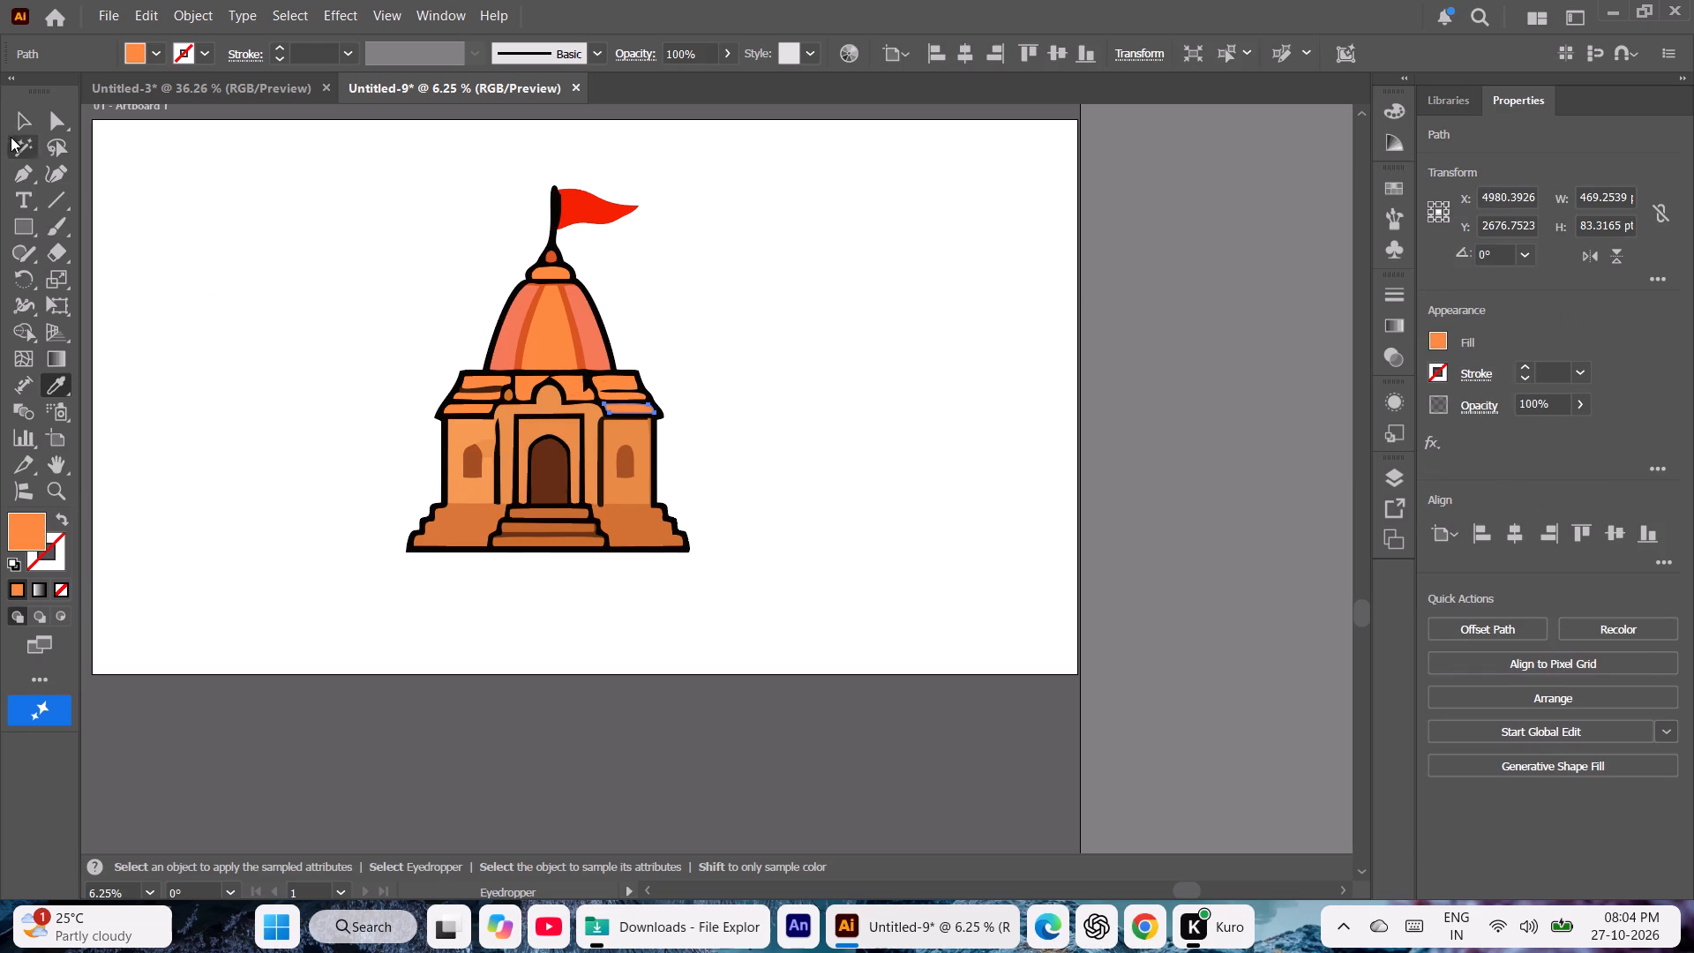
left_click(19, 116)
left_click(221, 374)
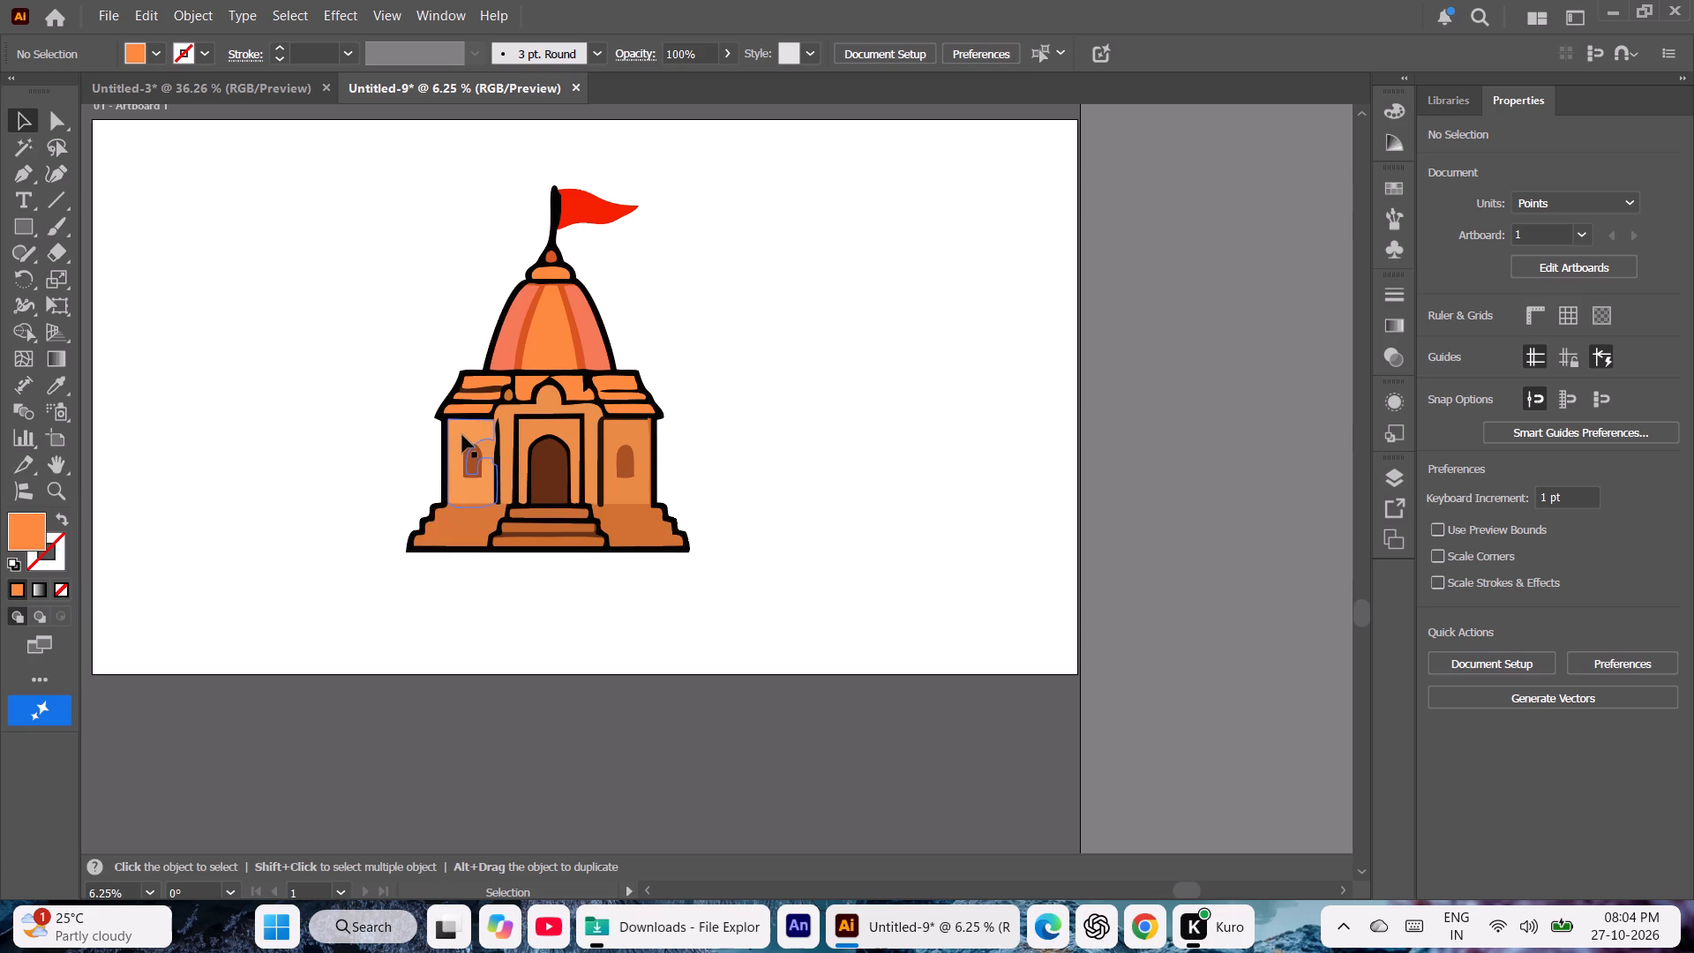
Recolour the left wall around the small window with the dome centre's bright orange using the Eyedropper.
left_click(462, 435)
key("i")
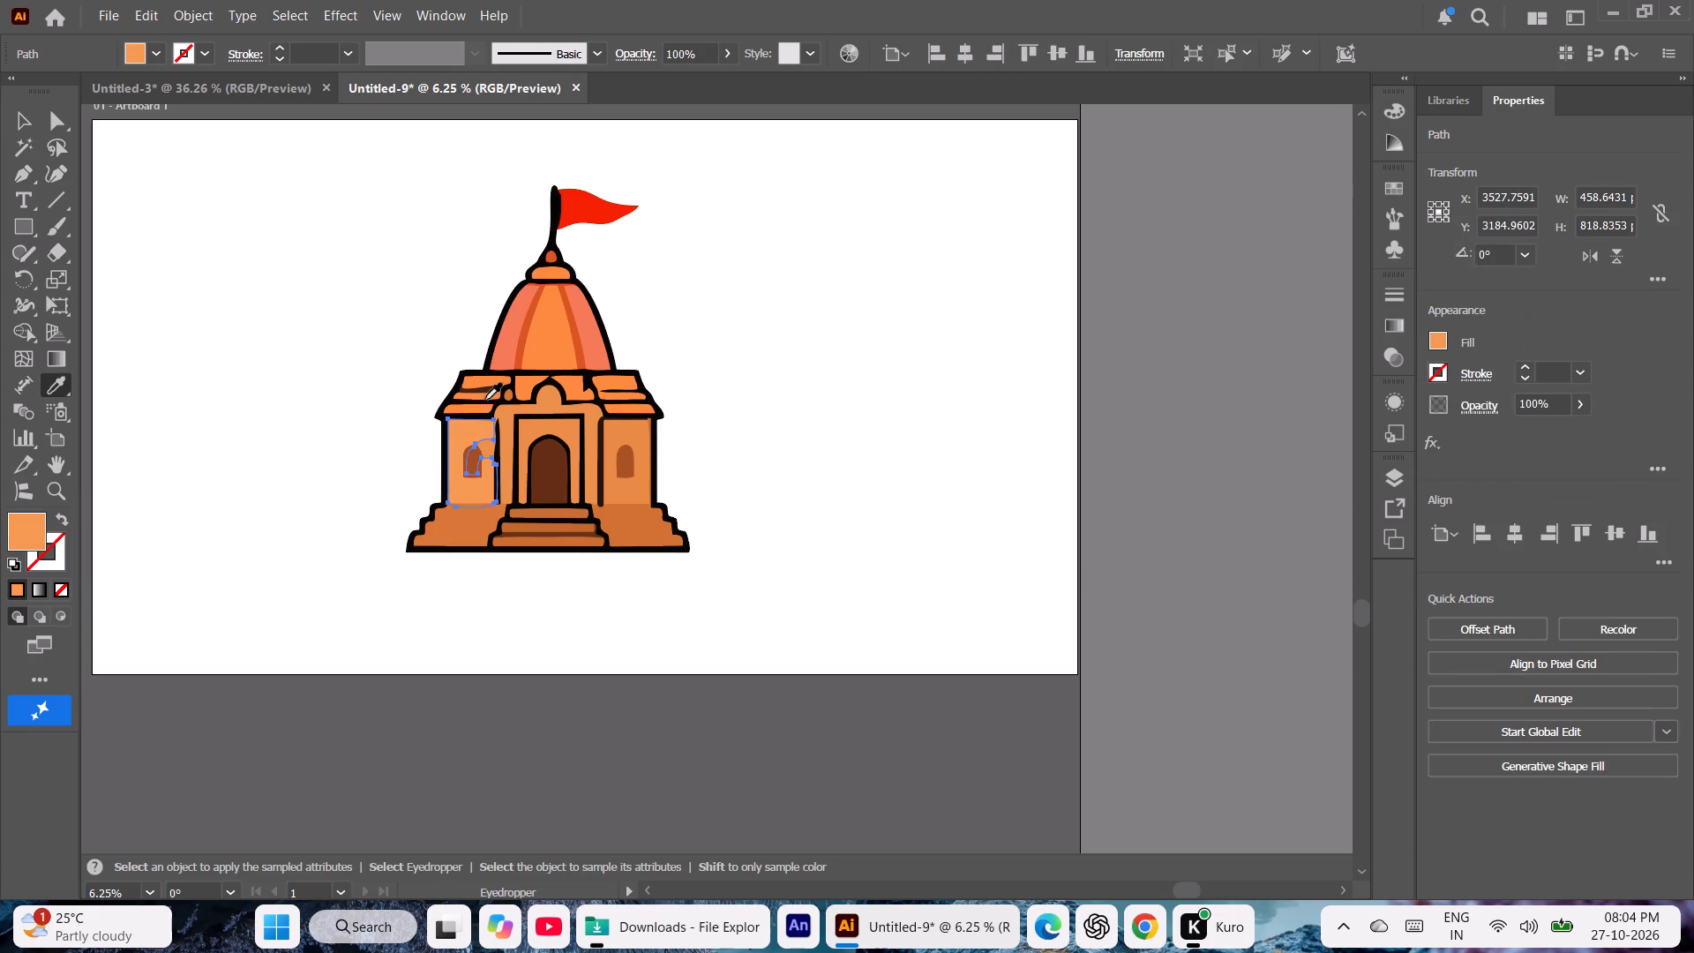
left_click(539, 330)
left_click(555, 279)
left_click(28, 125)
left_click(246, 370)
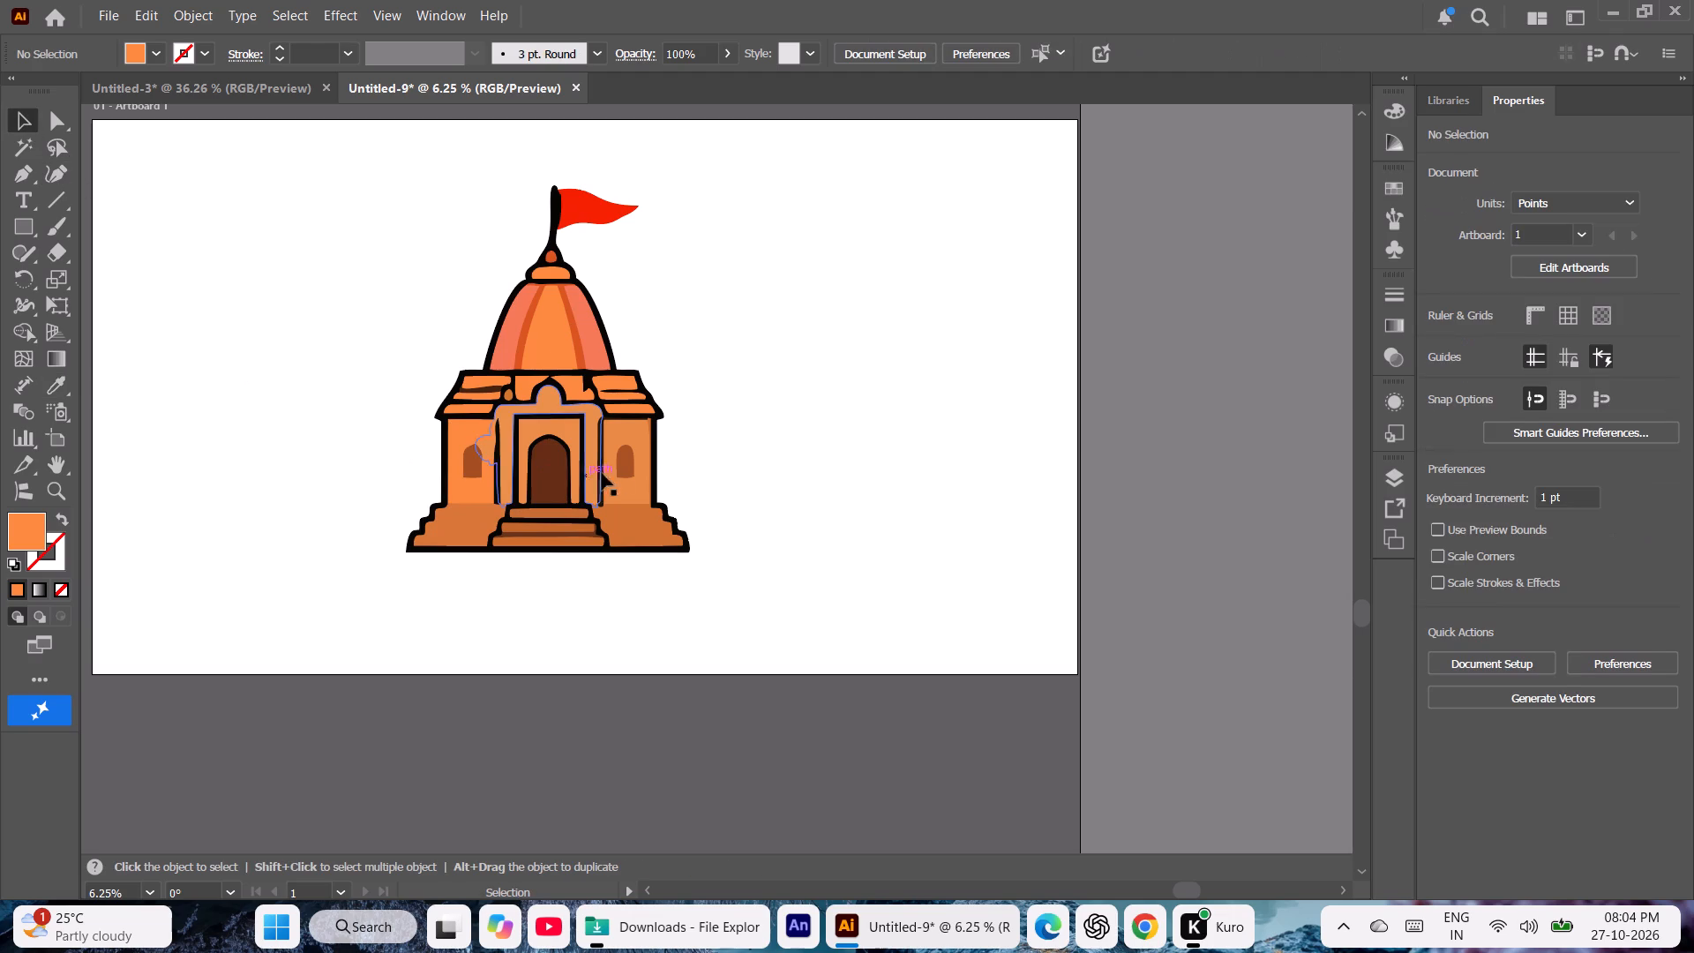
Recolour the right wall around the small window with the left wall's bright orange using the Eyedropper.
left_click(635, 492)
key("i")
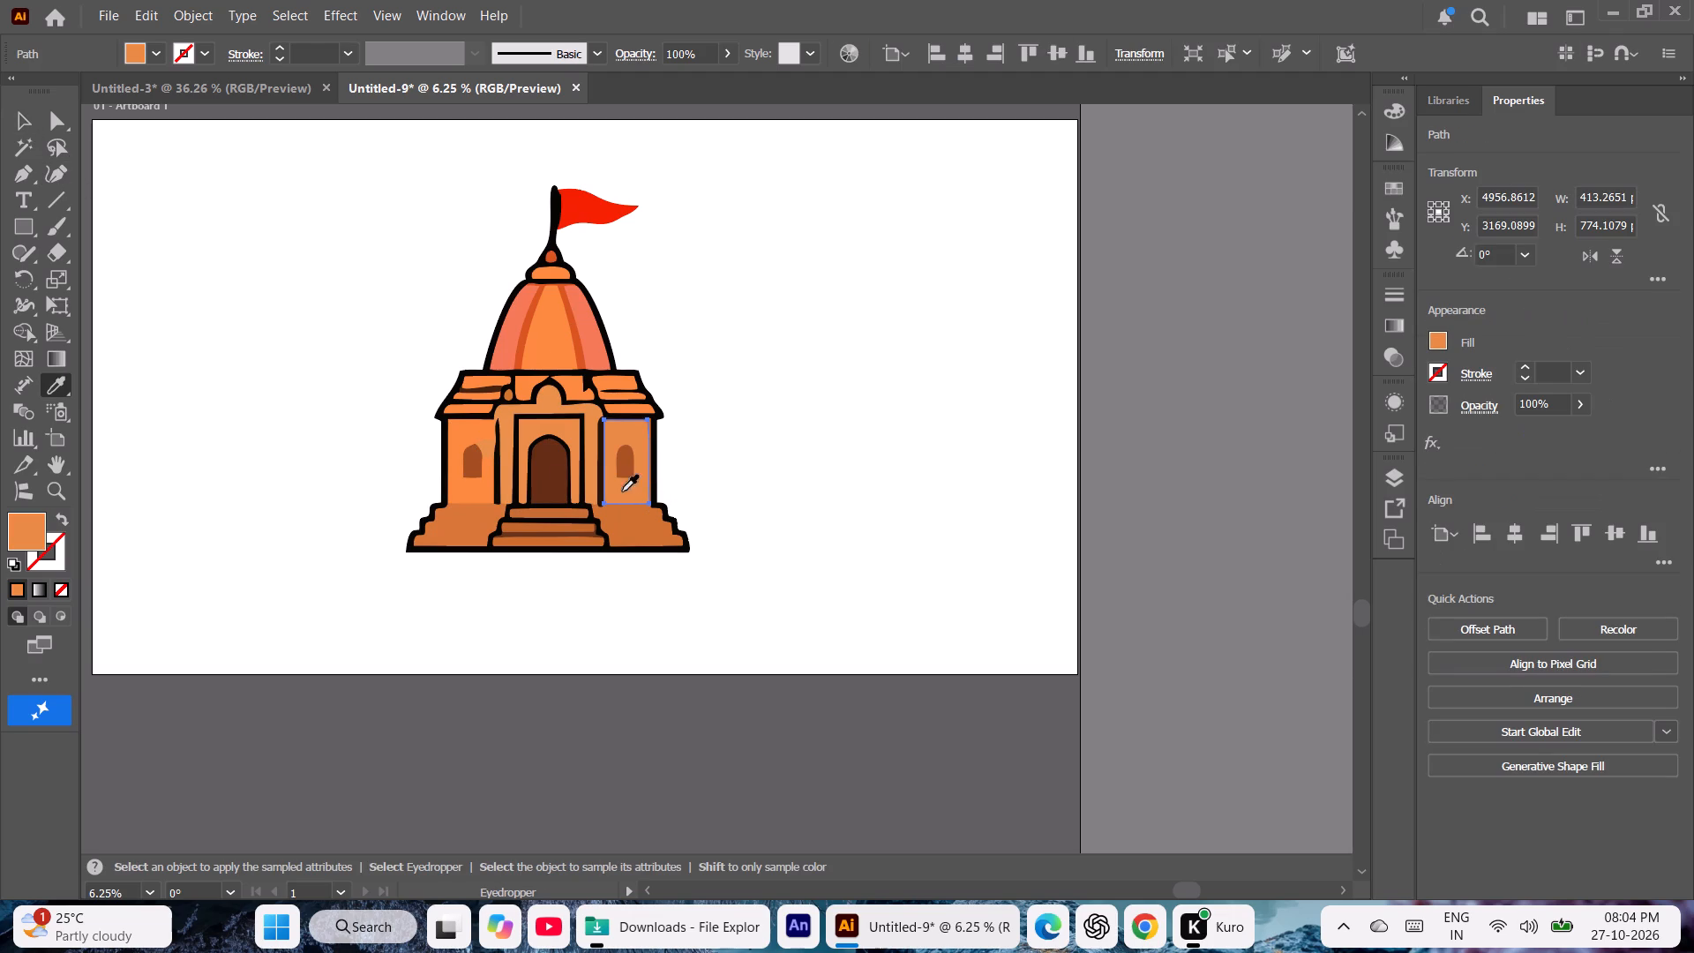
left_click(471, 441)
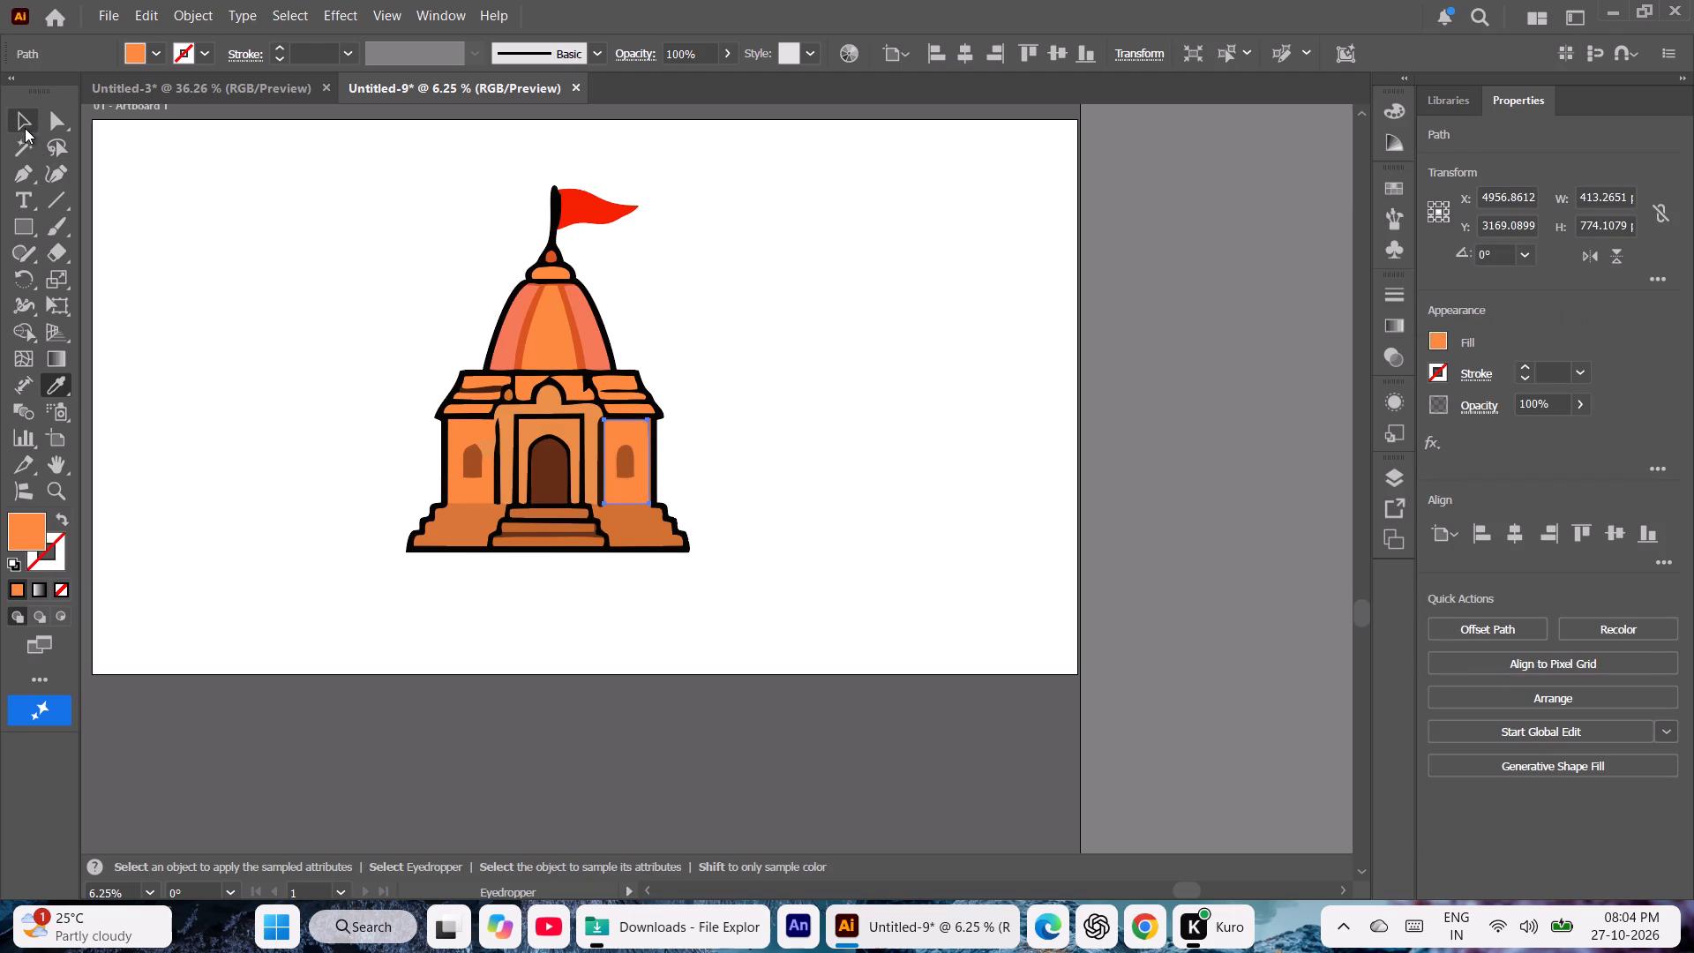
left_click(25, 128)
left_click(228, 366)
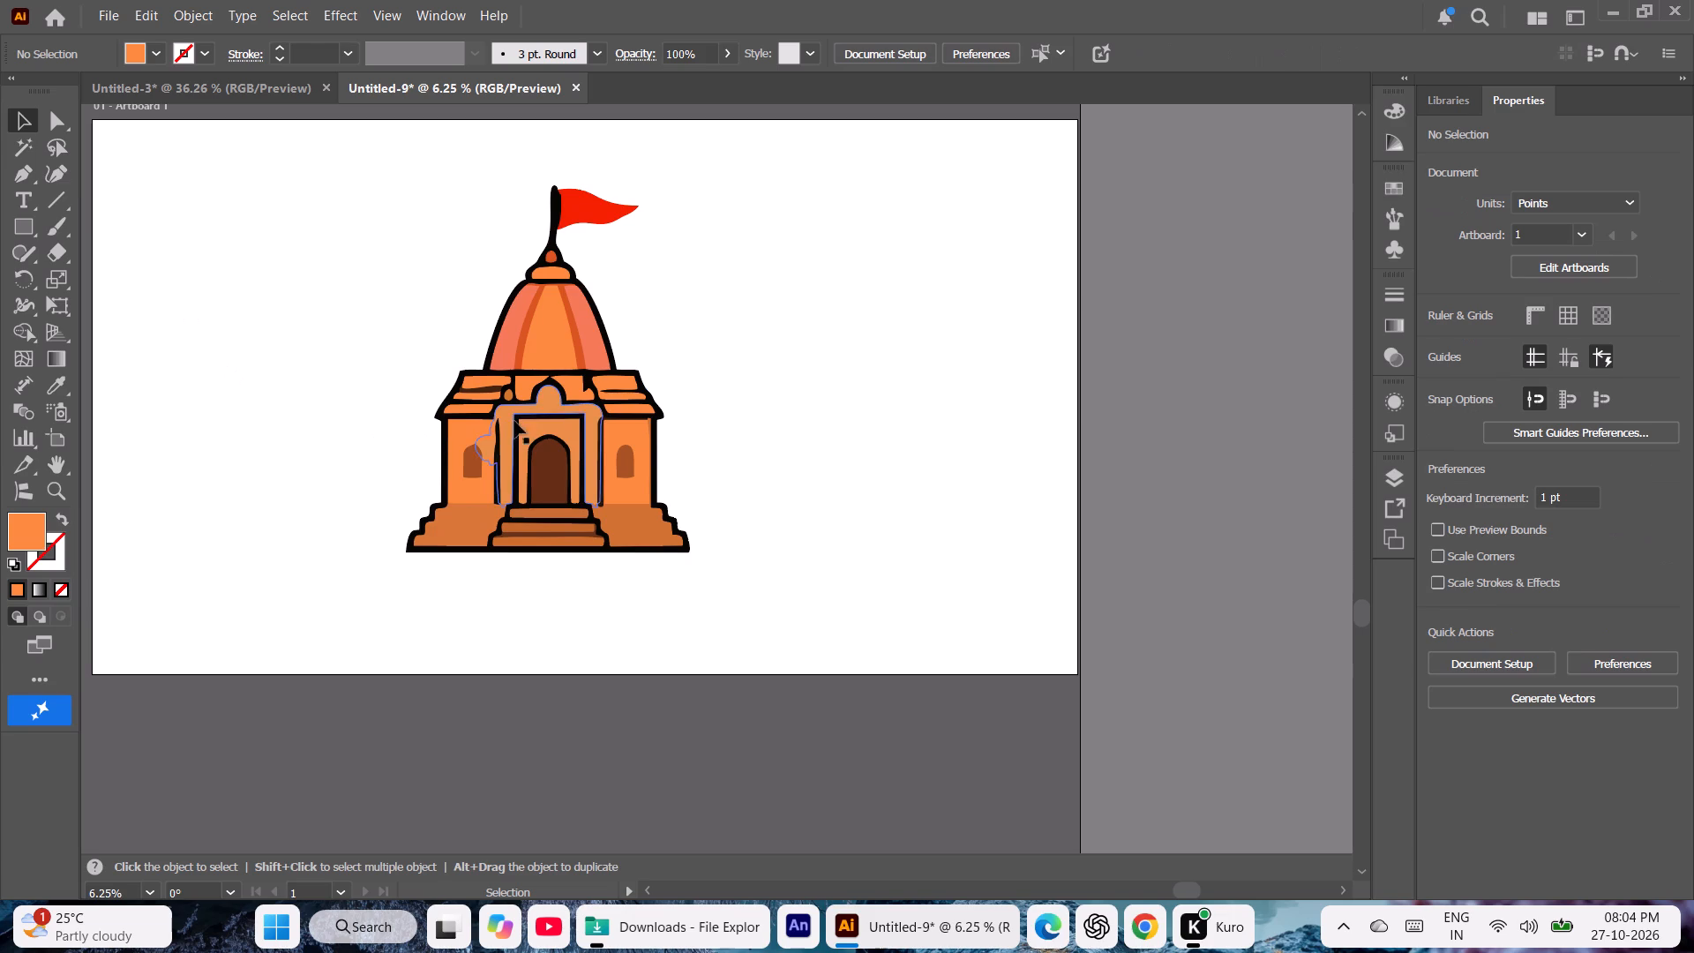
Recolour the entrance's outer arched frame with the right wall's bright orange using the Eyedropper.
left_click(541, 403)
key("i")
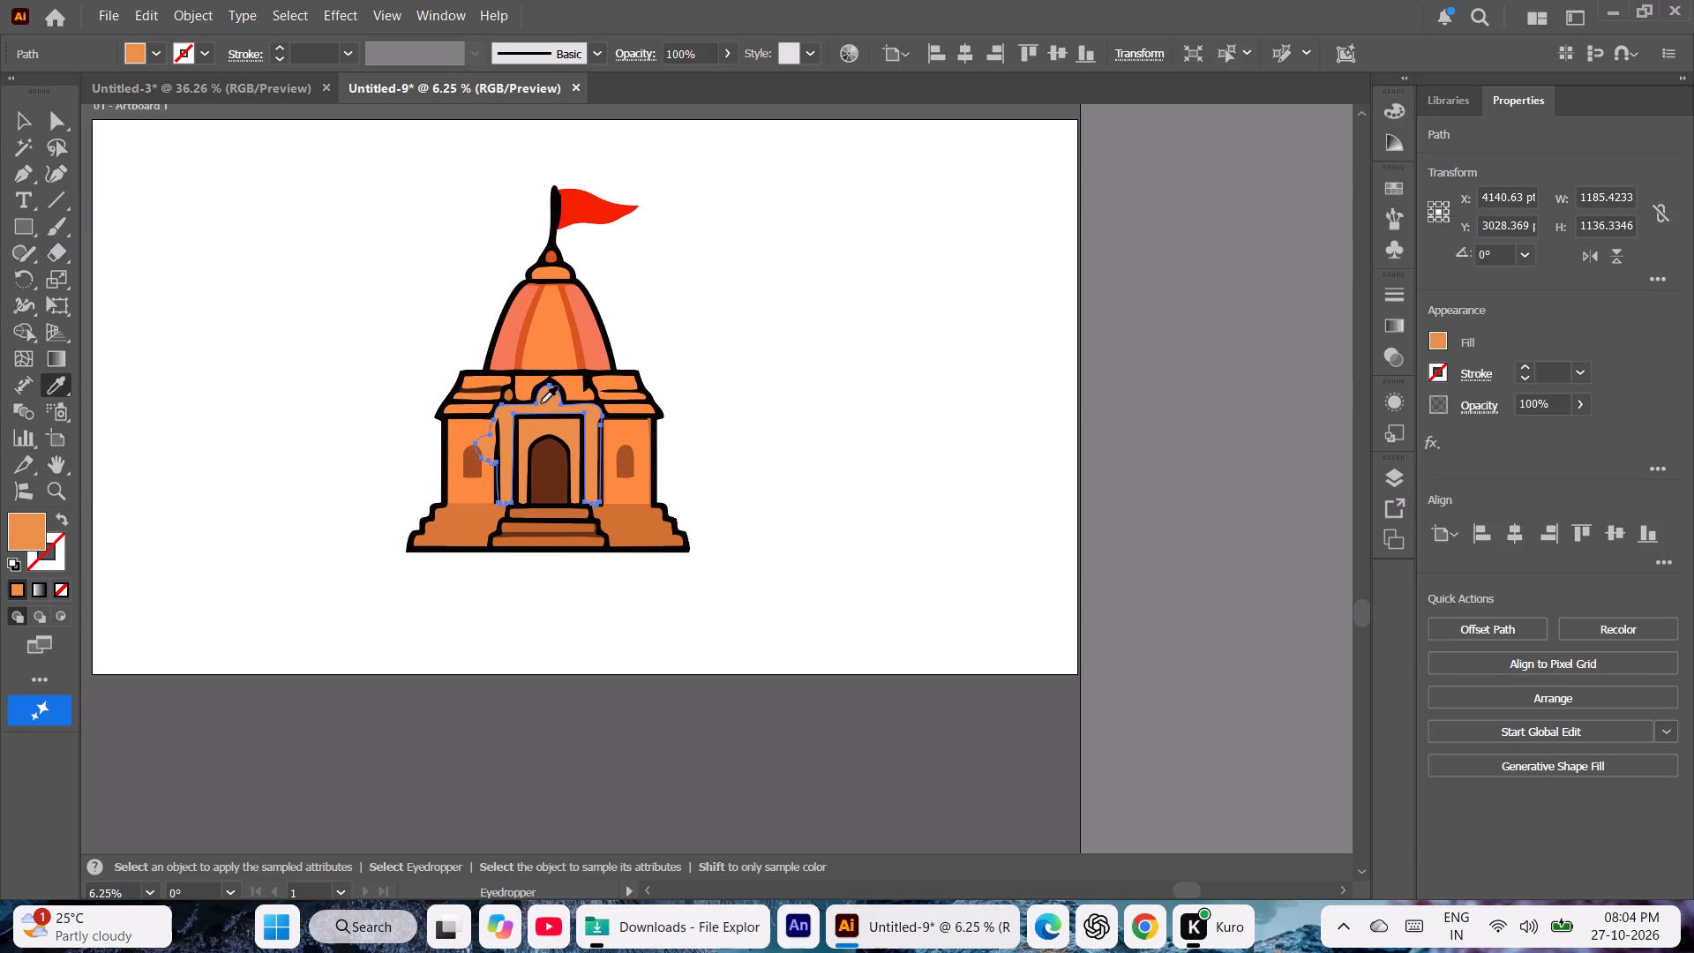
left_click(642, 444)
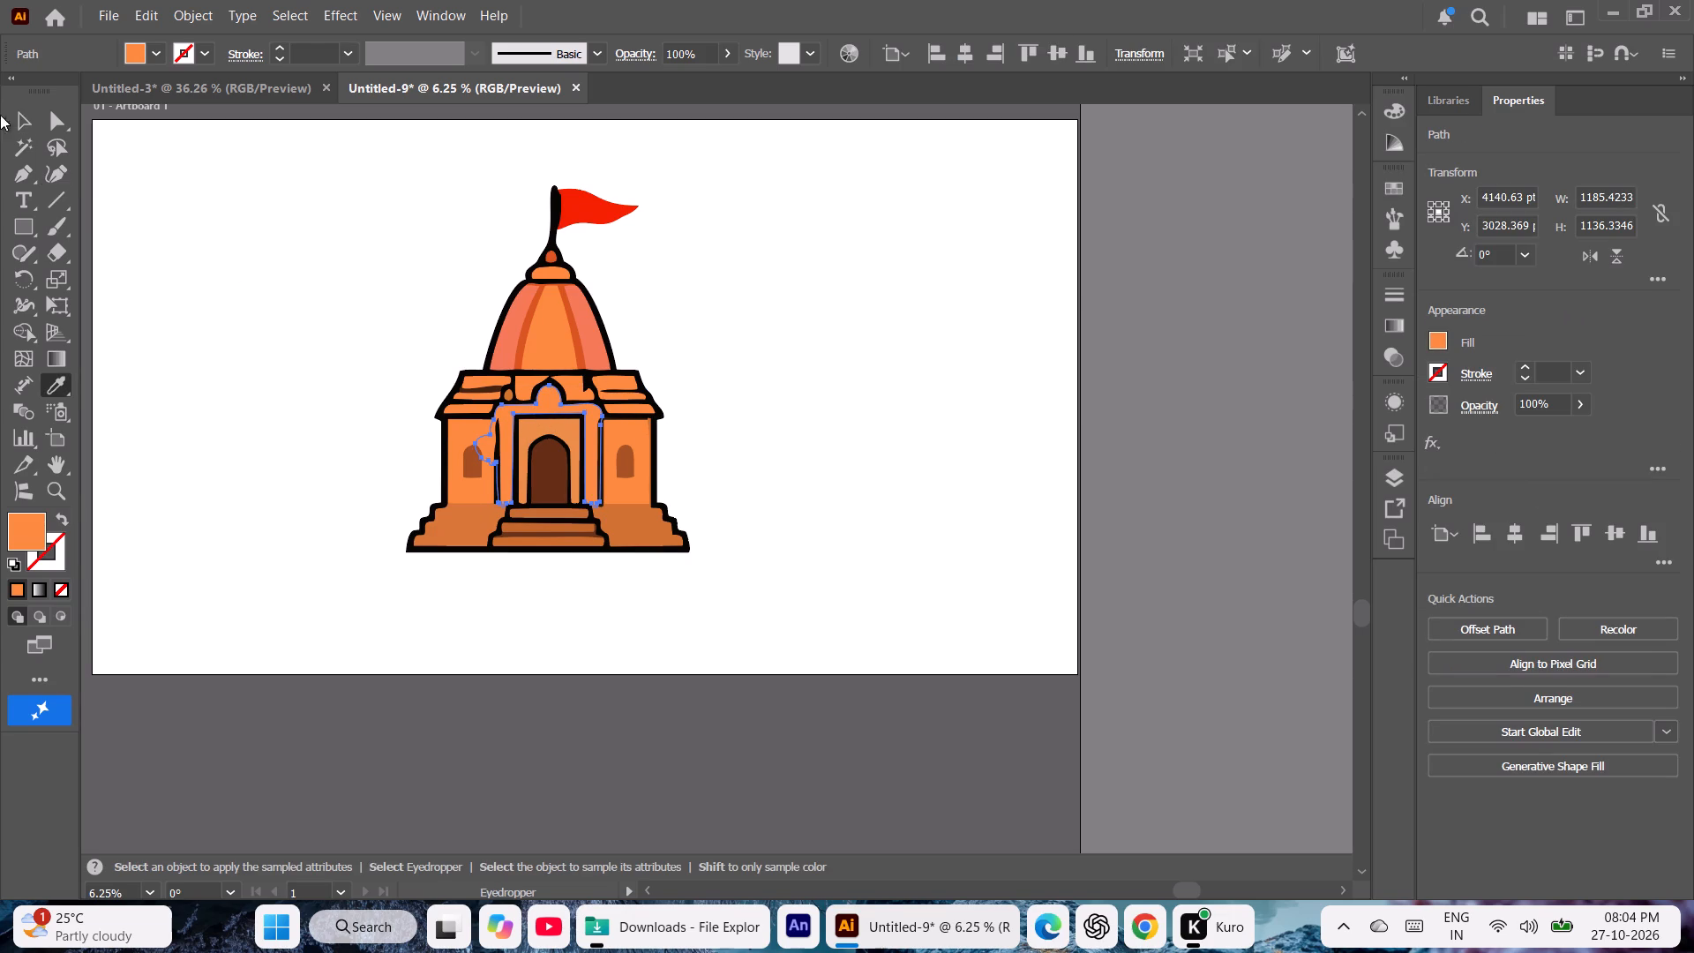
left_click(12, 116)
left_click(237, 332)
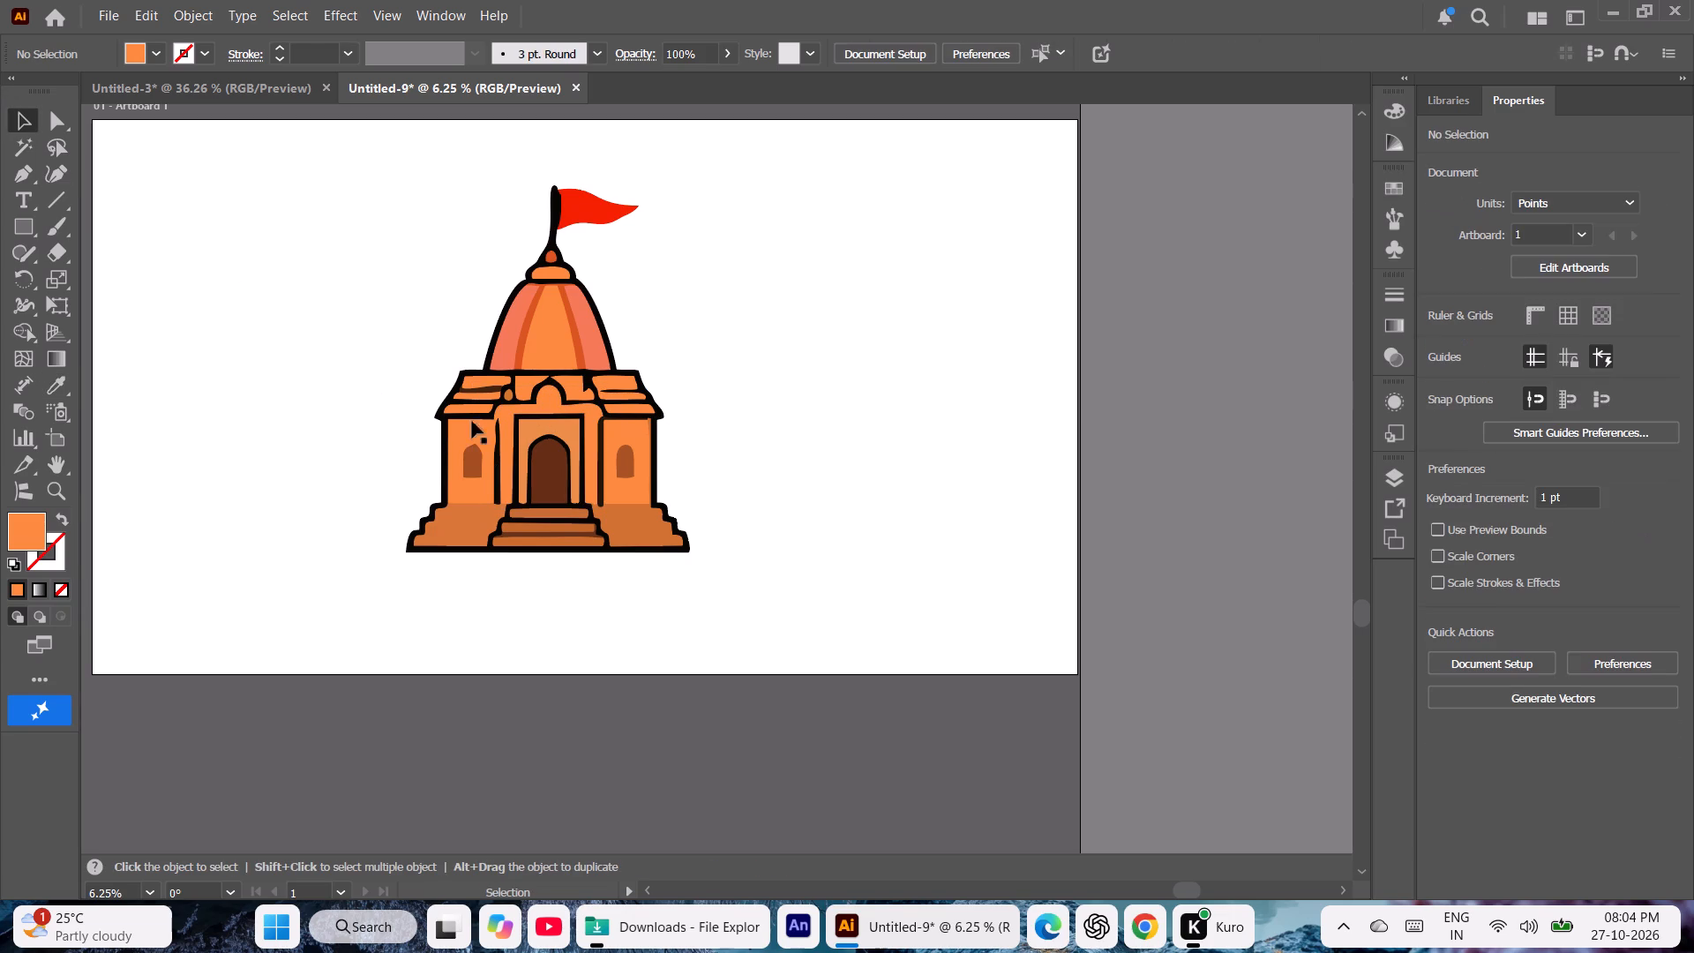
Recolour the inner panel around the dark doorway with the right wall's bright orange using the Eyedropper.
left_click(558, 420)
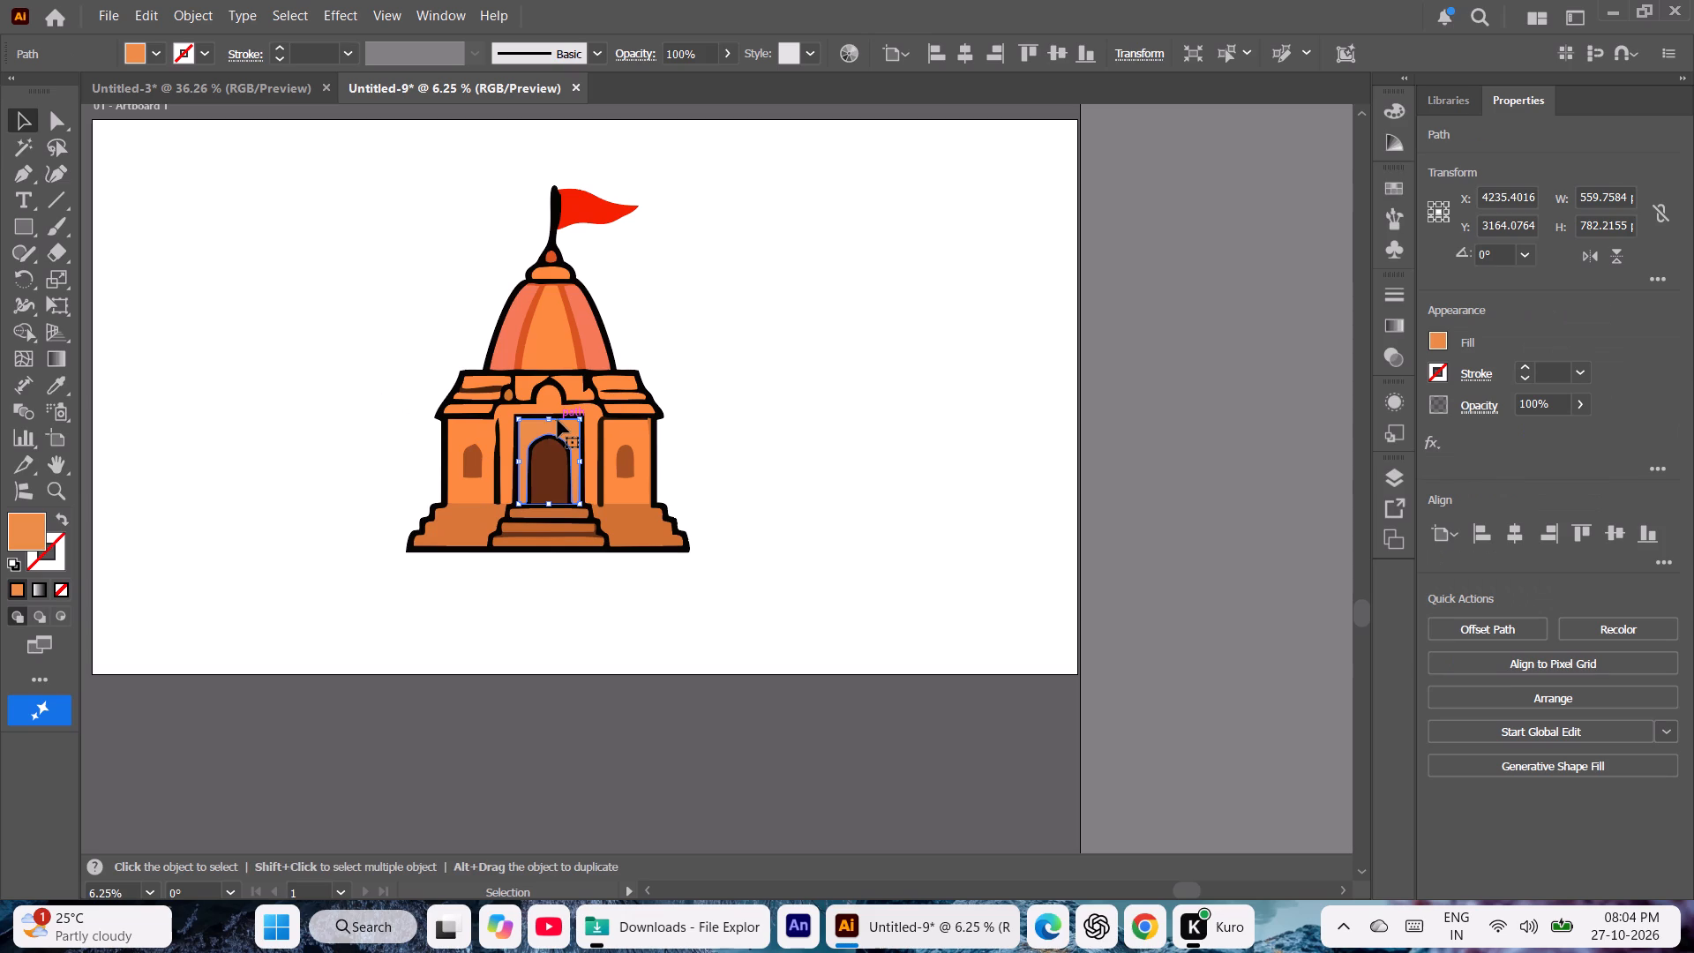
key("i")
left_click(637, 433)
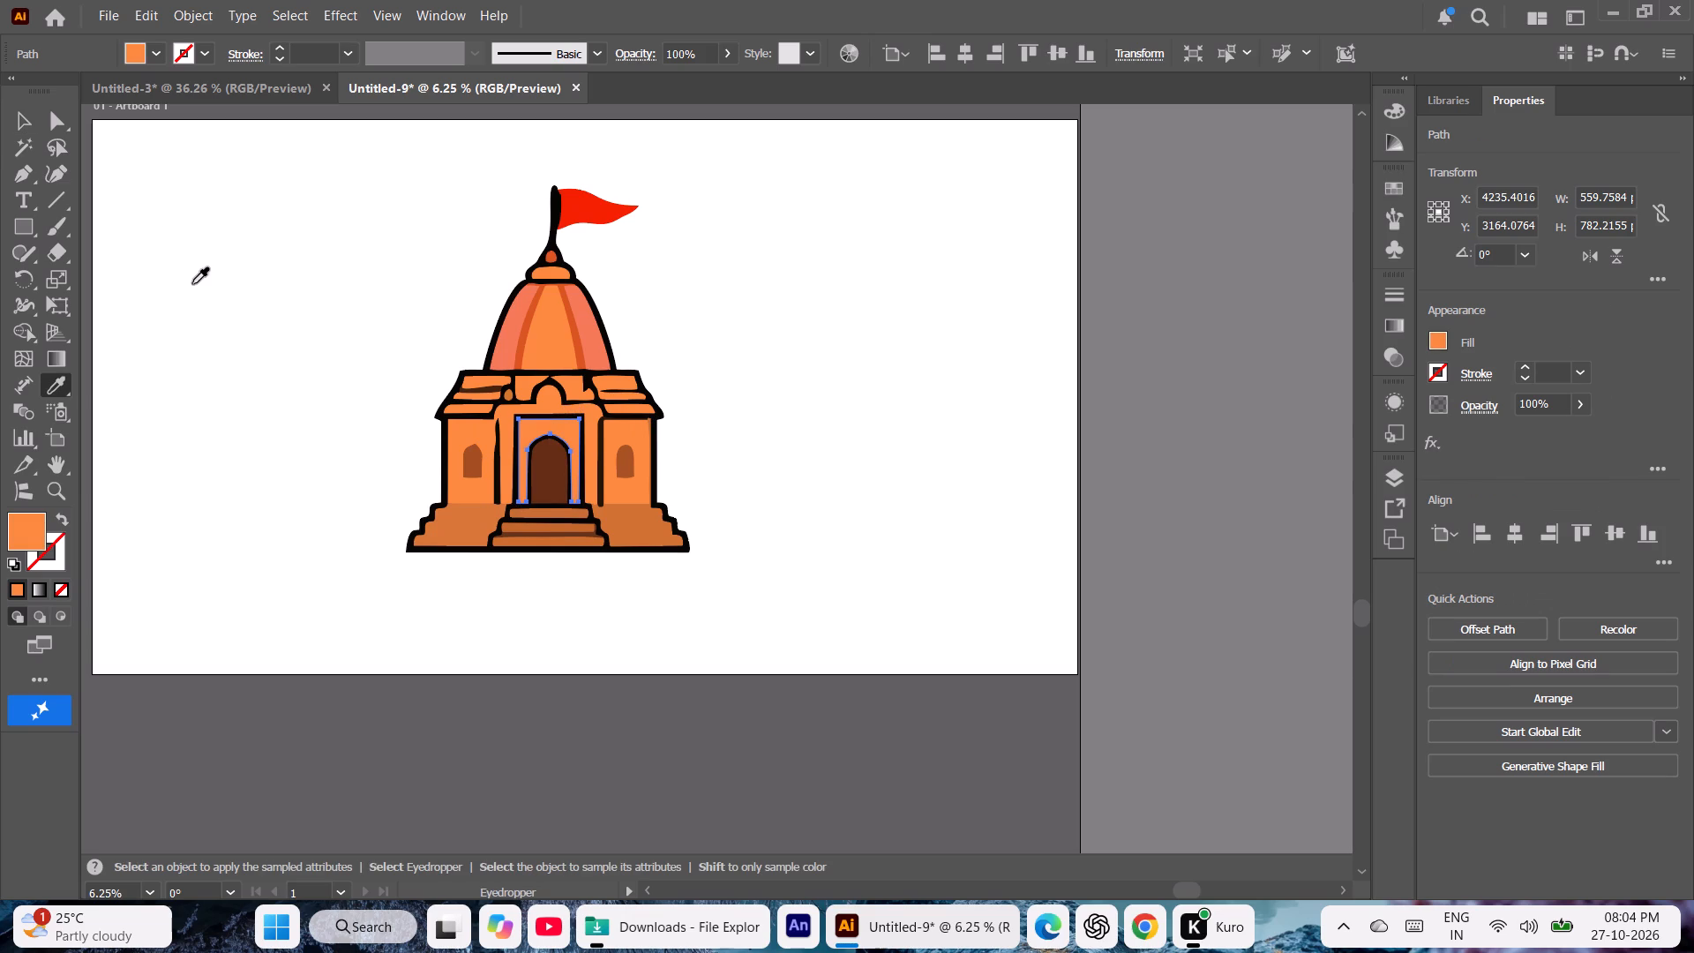
left_click(22, 116)
left_click(215, 379)
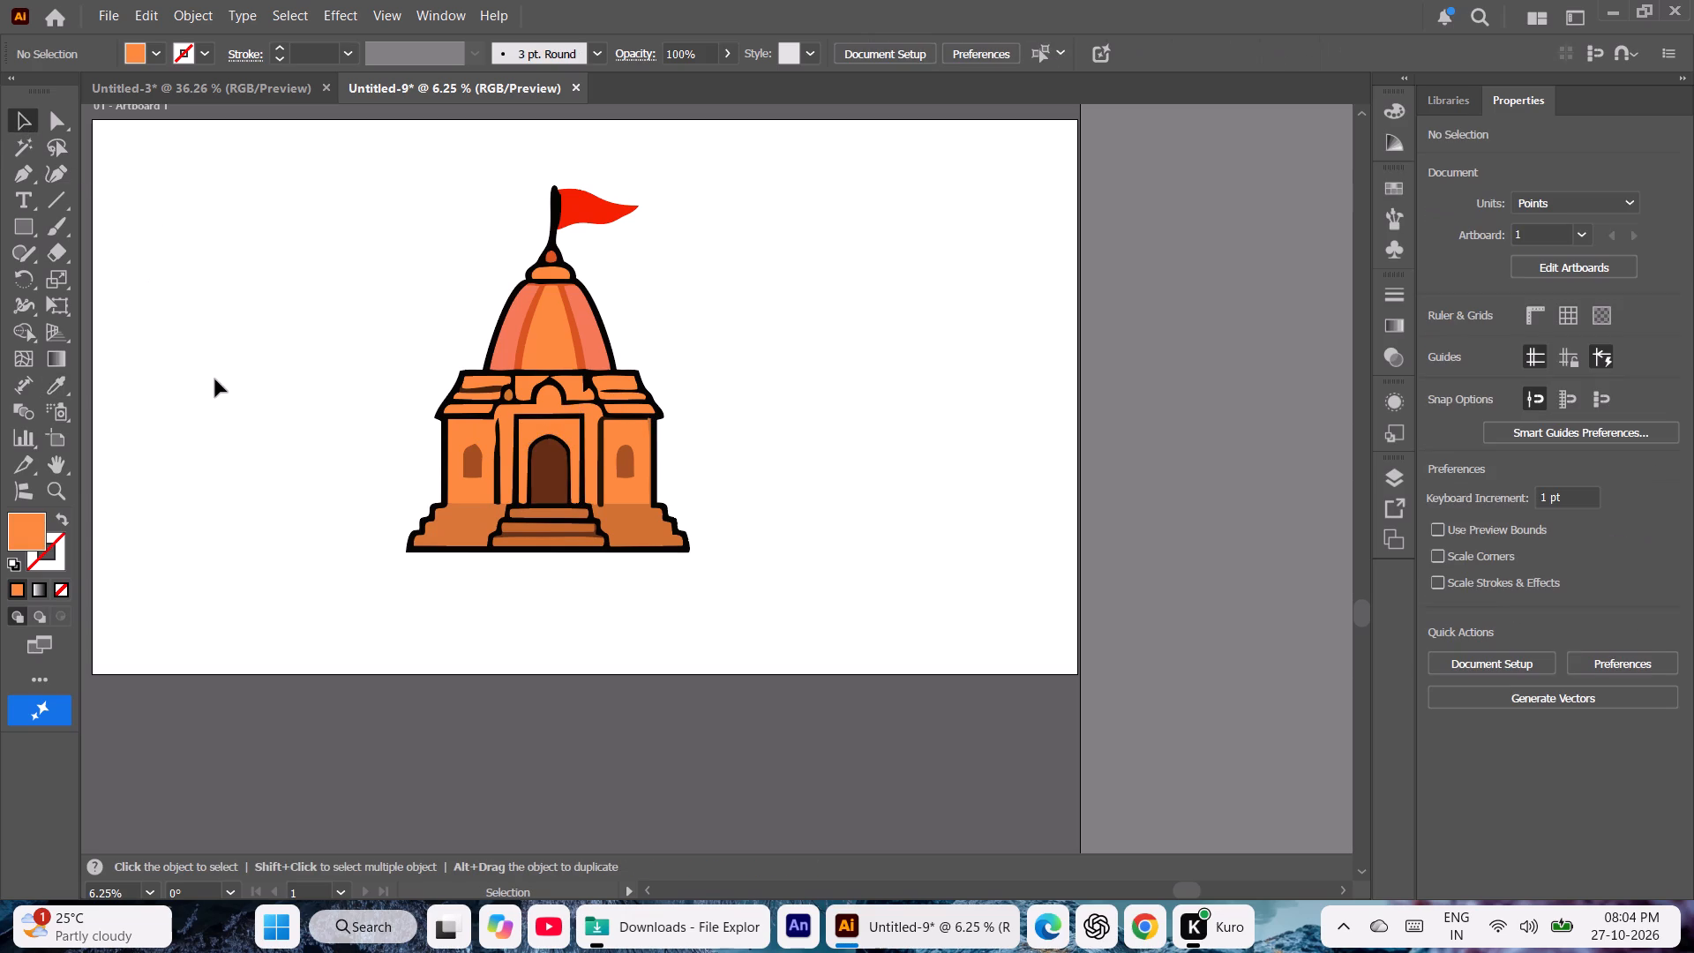
Recolour the stepped base left of the stairs with the deep orange of the small ball atop the dome using the Eyedropper.
left_click(448, 542)
key("i")
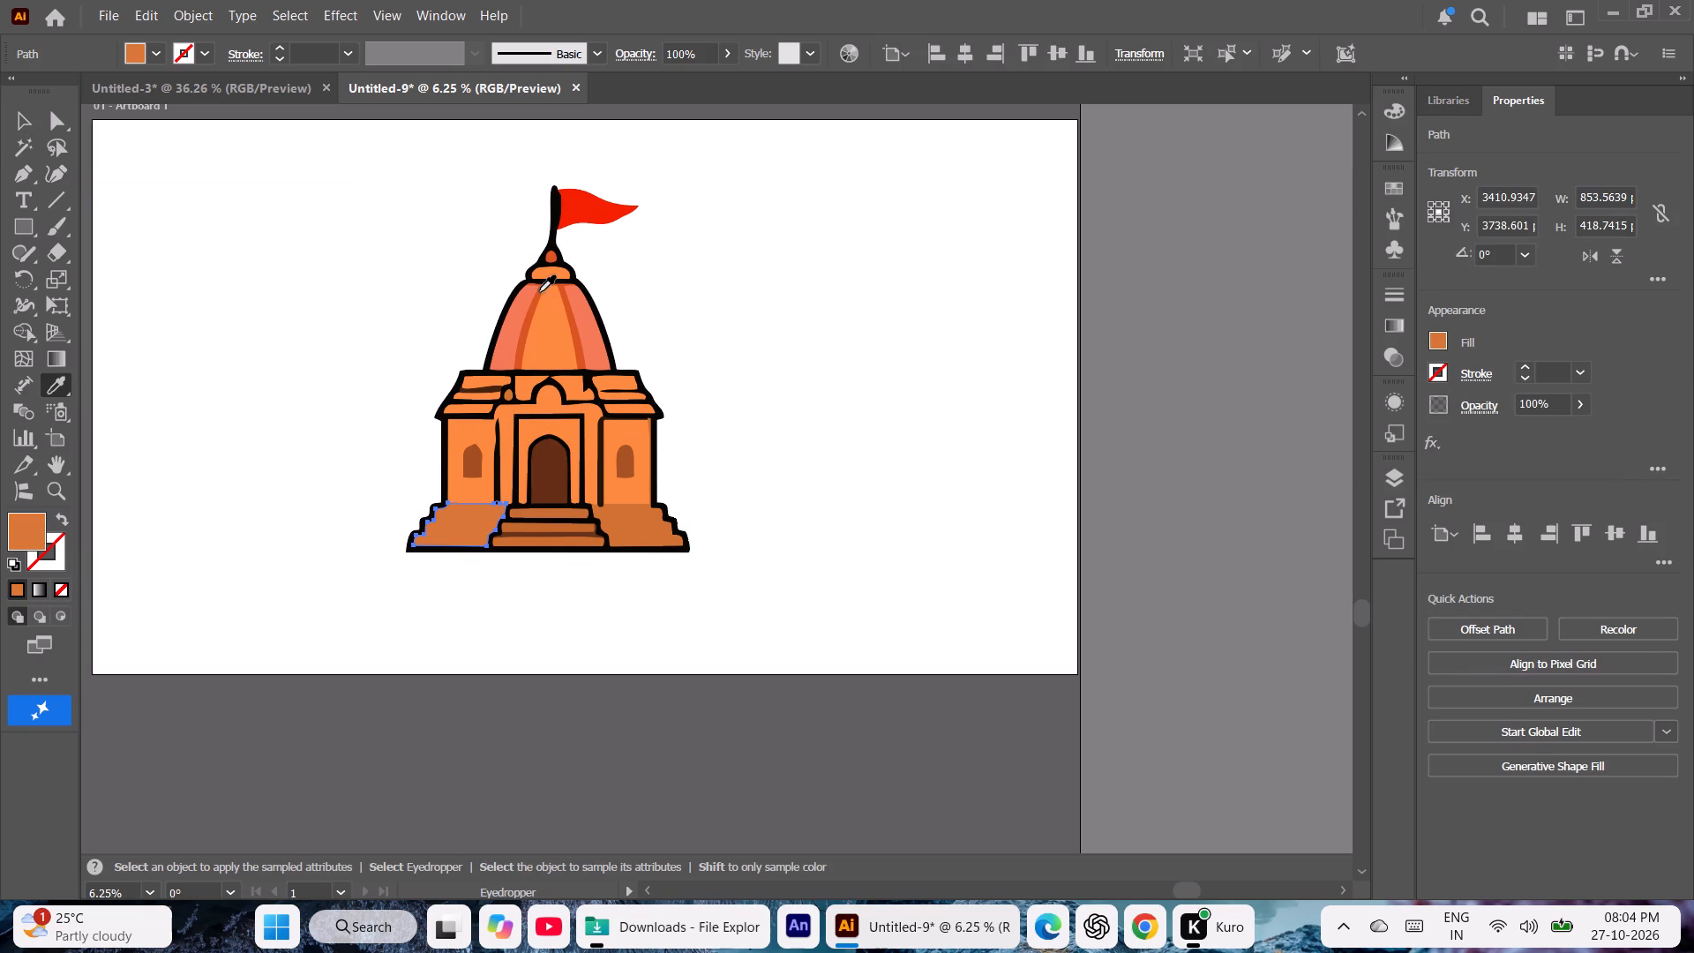
left_click(549, 260)
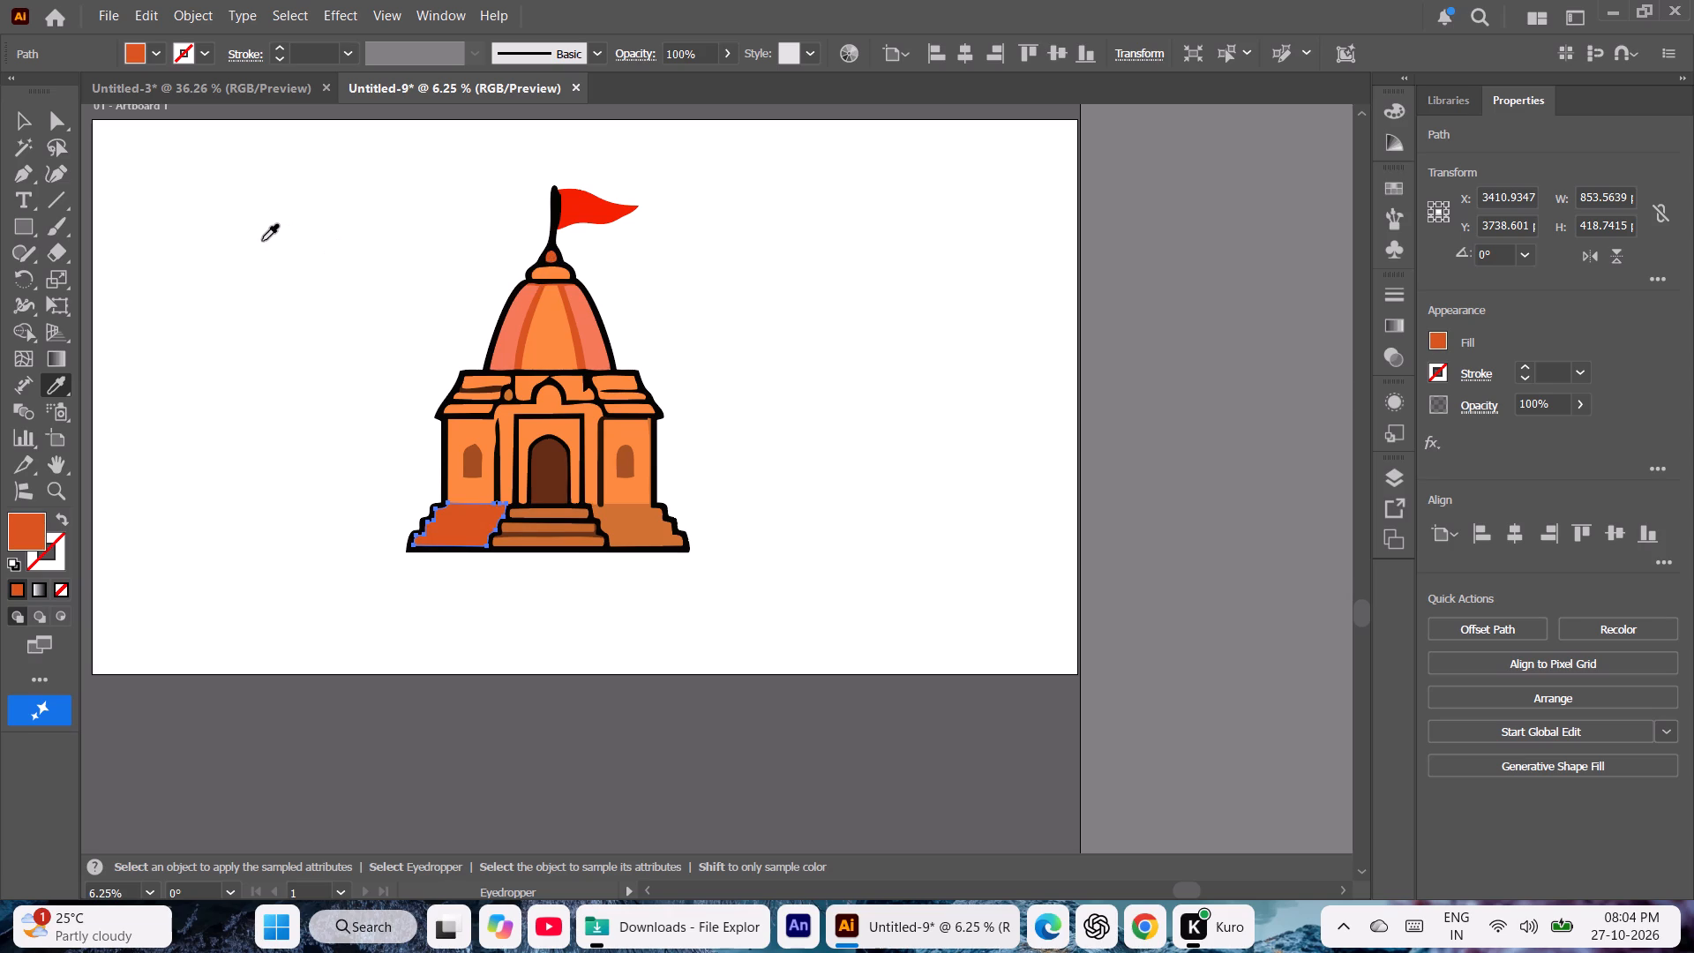
left_click(27, 122)
left_click(244, 326)
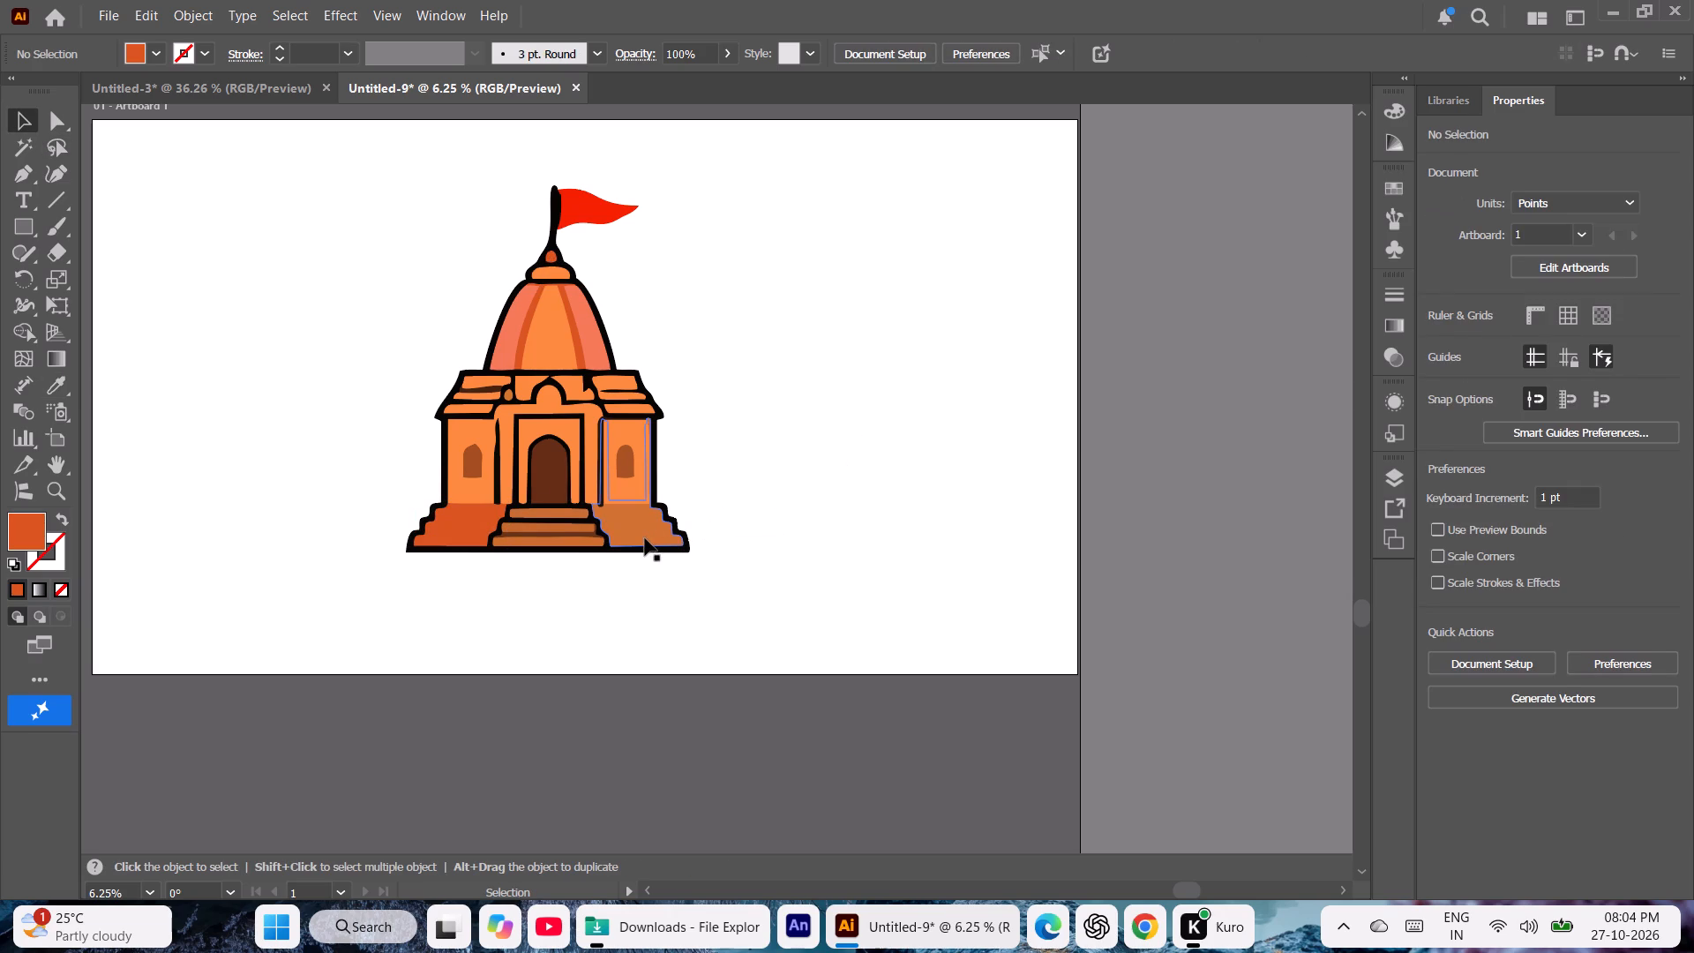
Recolour the stepped base right of the stairs with the left base's deep orange using the Eyedropper.
left_click(645, 538)
key("i")
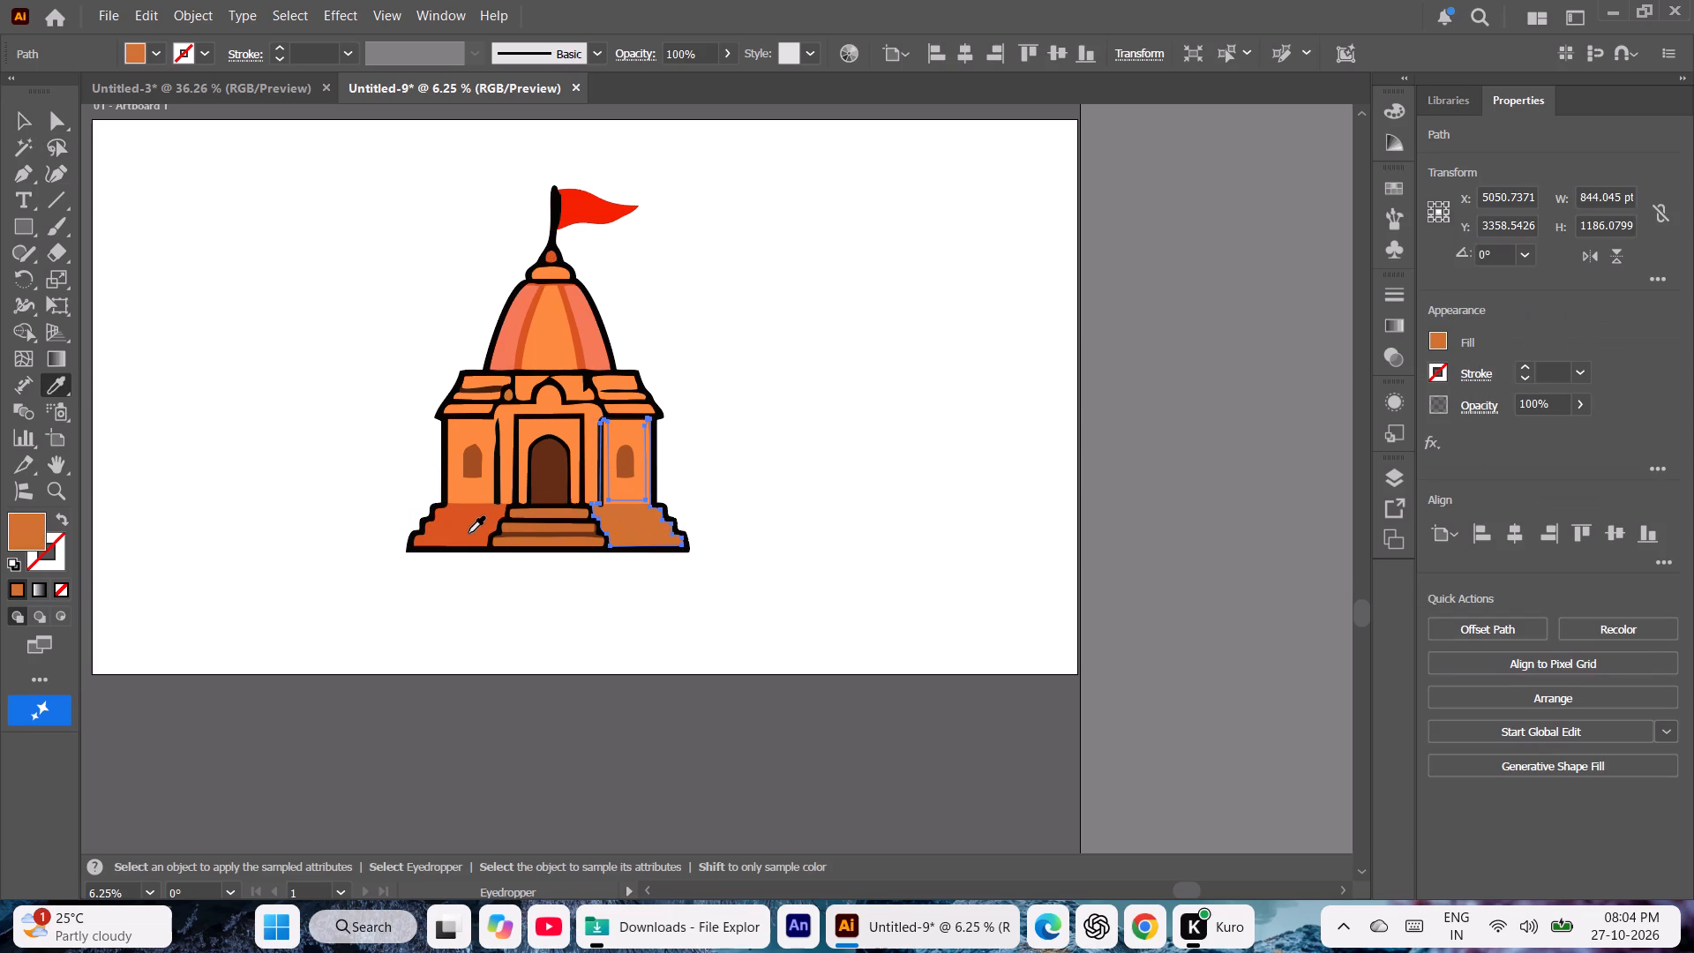
left_click(468, 533)
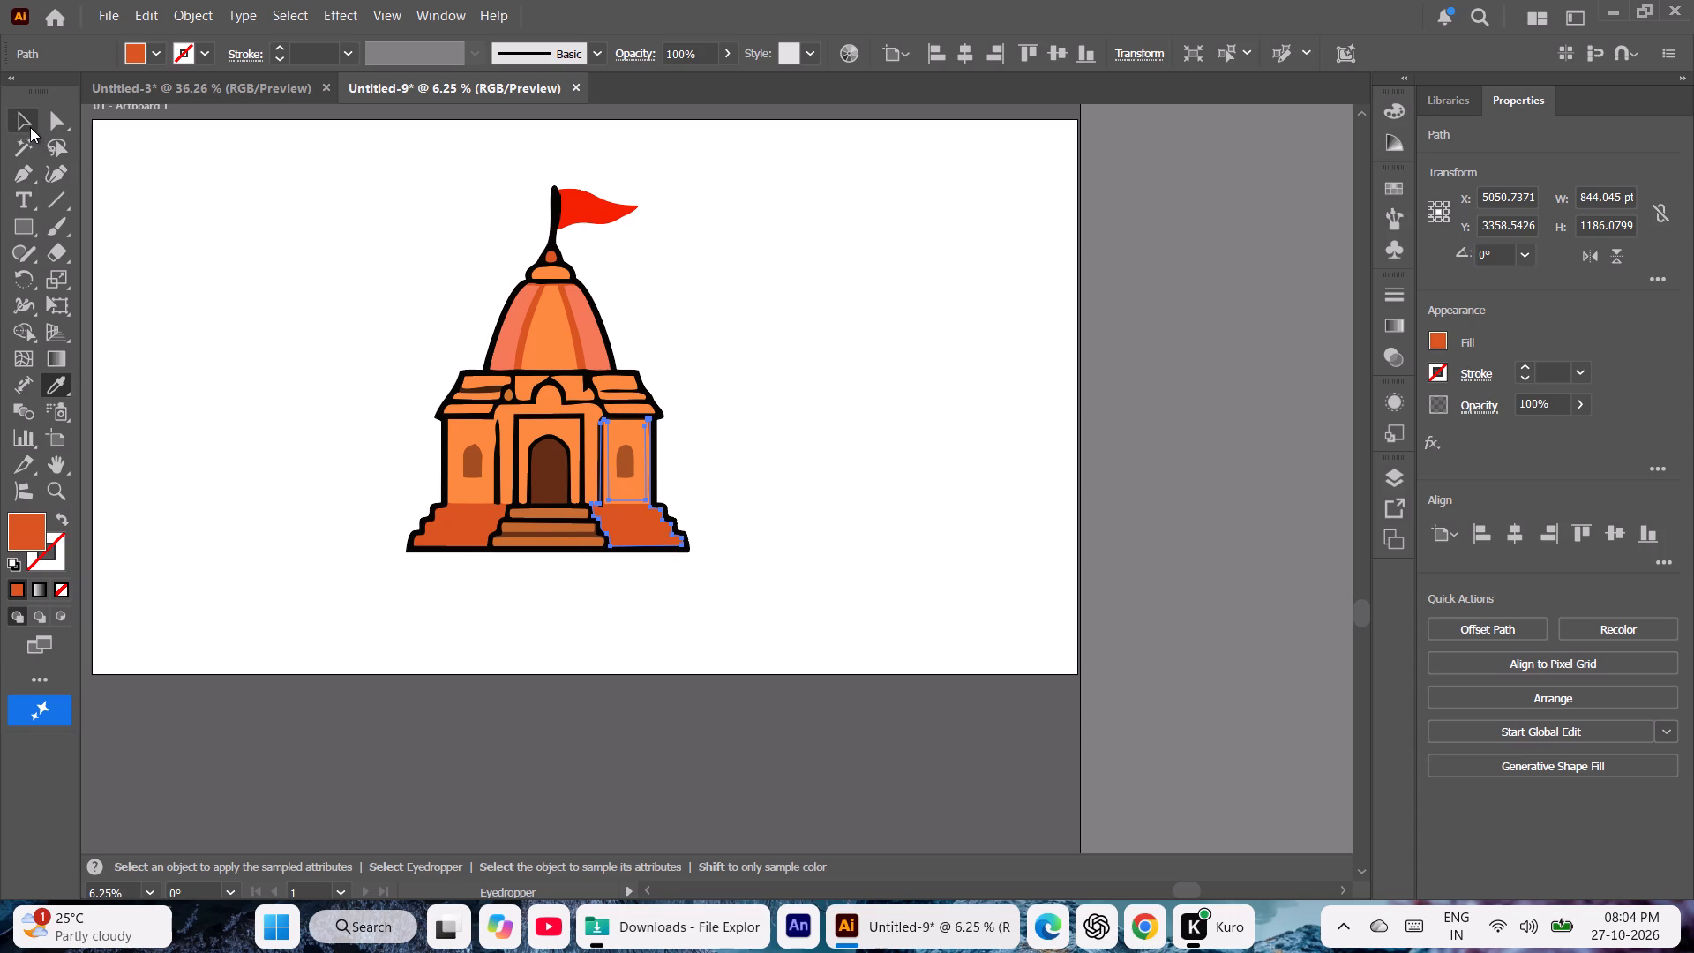
left_click(30, 127)
left_click(226, 358)
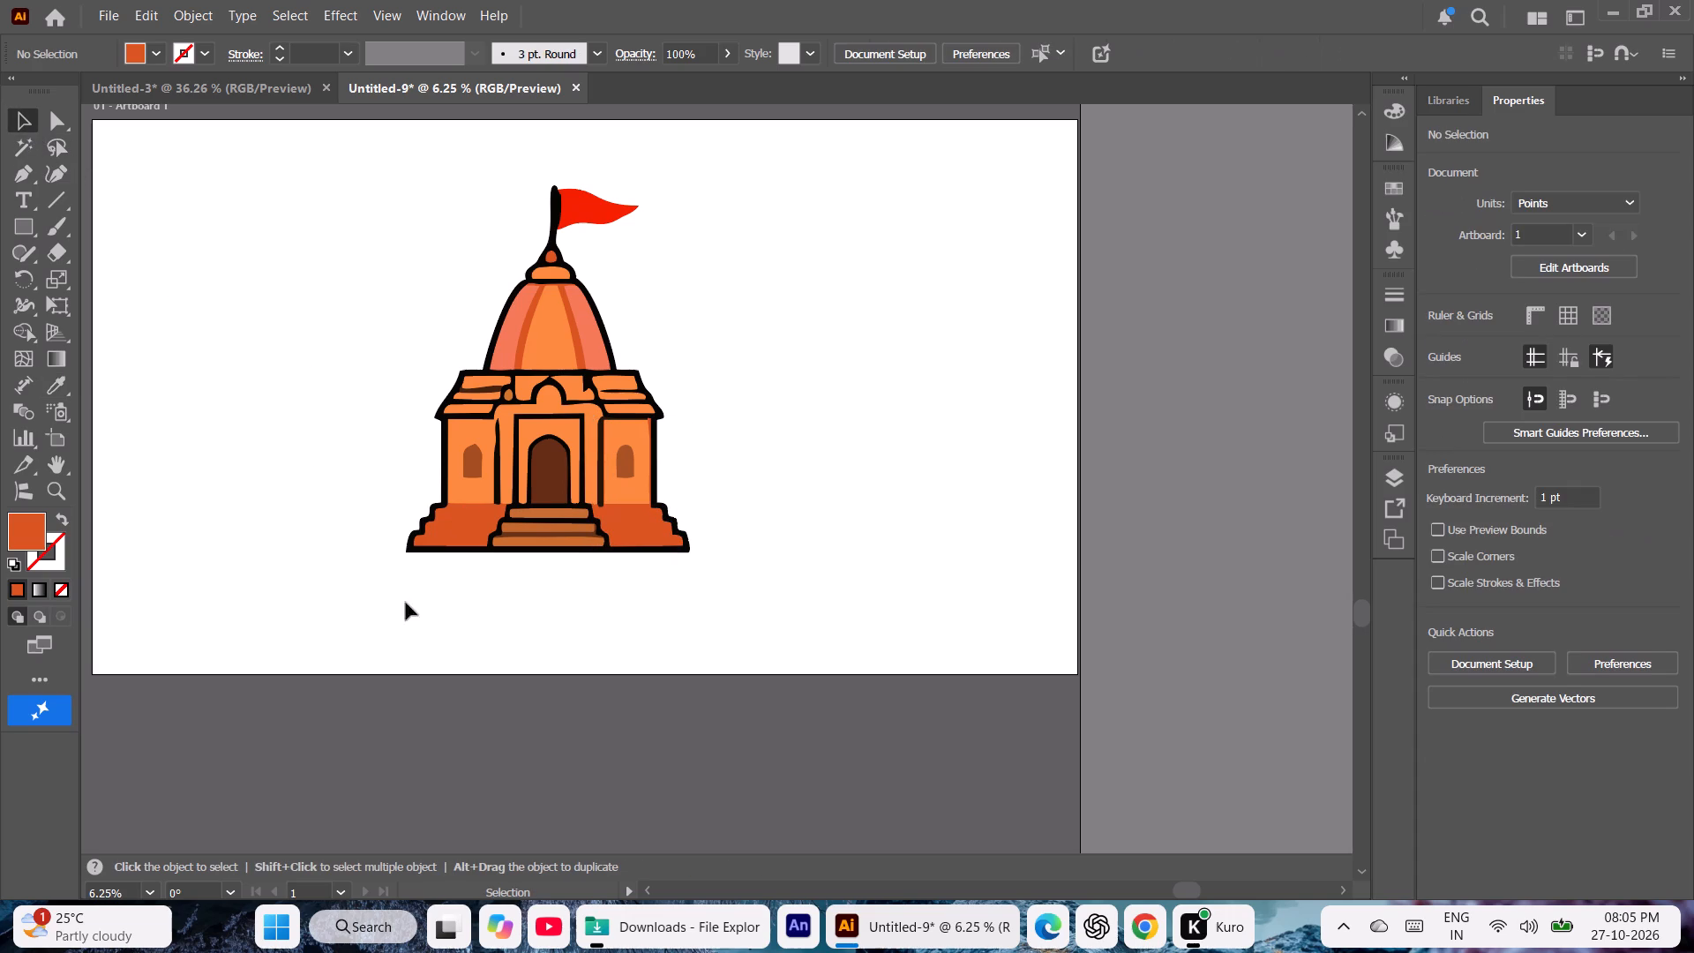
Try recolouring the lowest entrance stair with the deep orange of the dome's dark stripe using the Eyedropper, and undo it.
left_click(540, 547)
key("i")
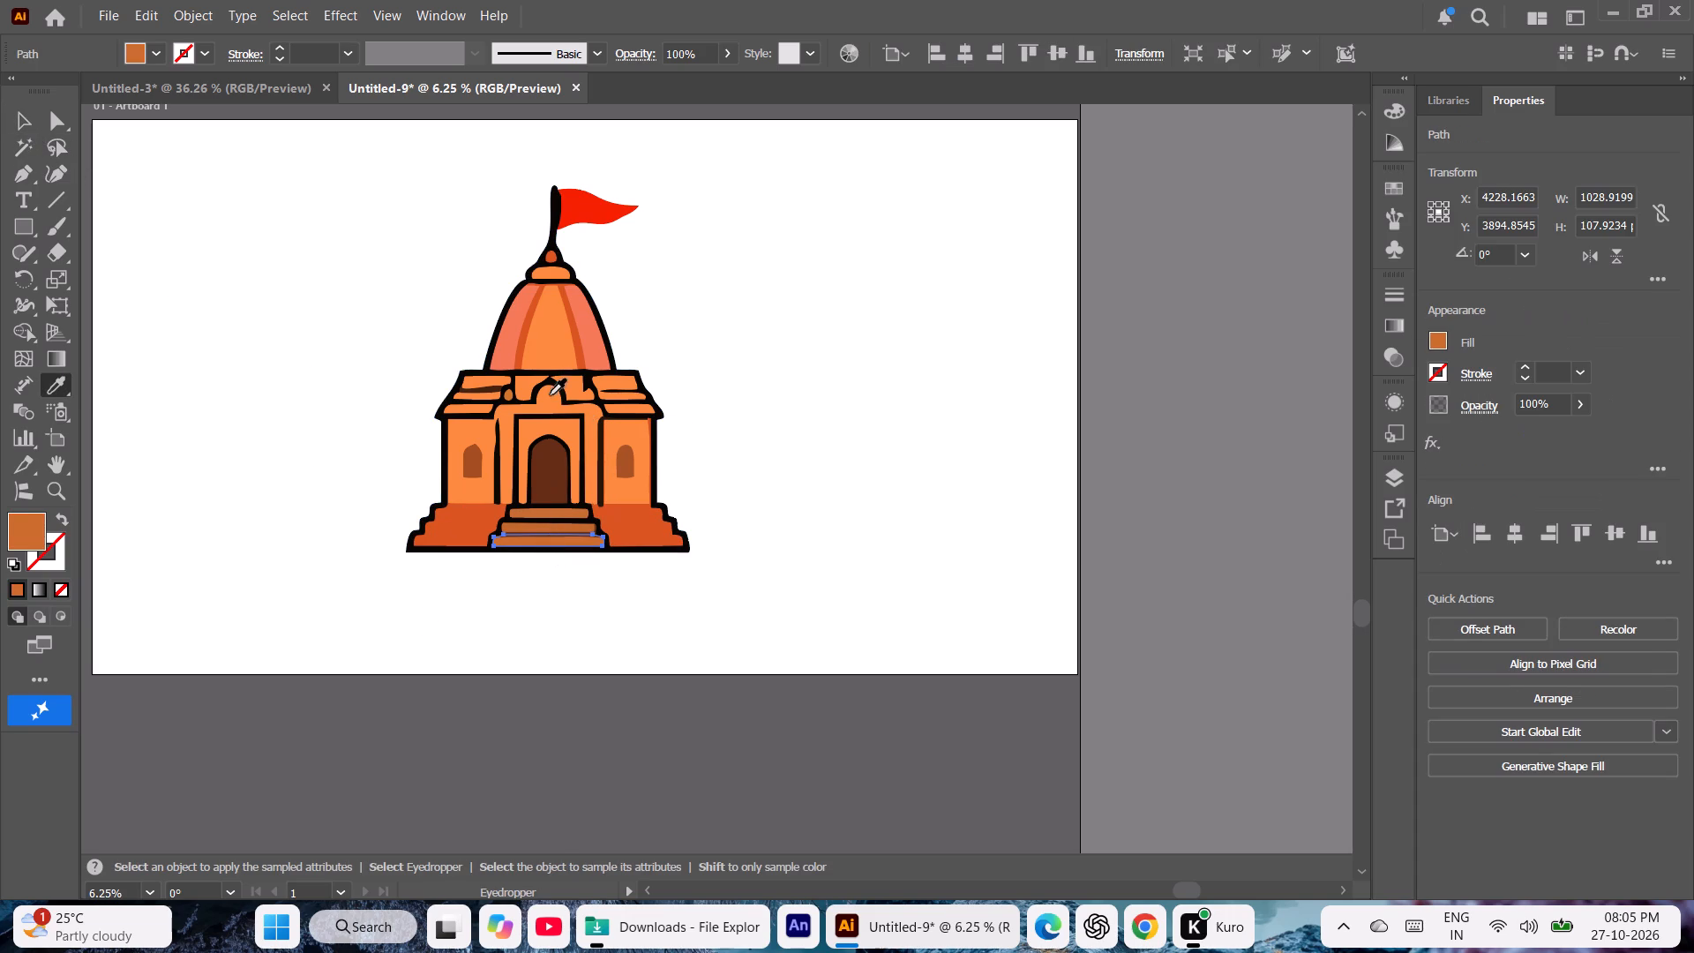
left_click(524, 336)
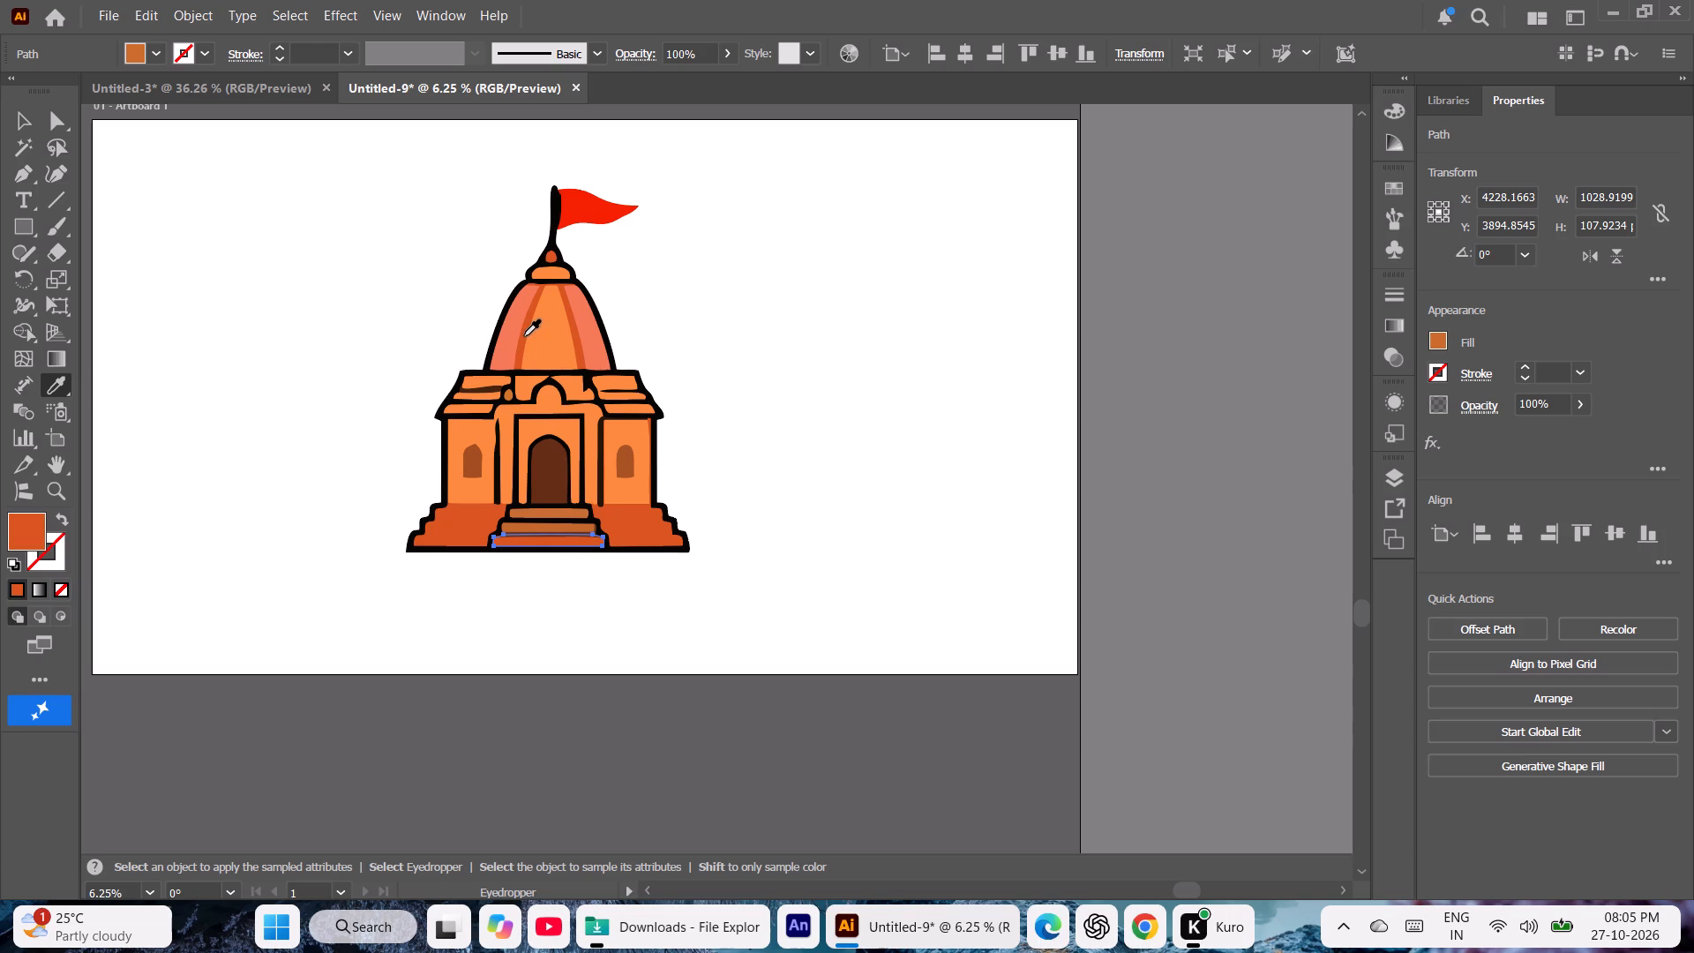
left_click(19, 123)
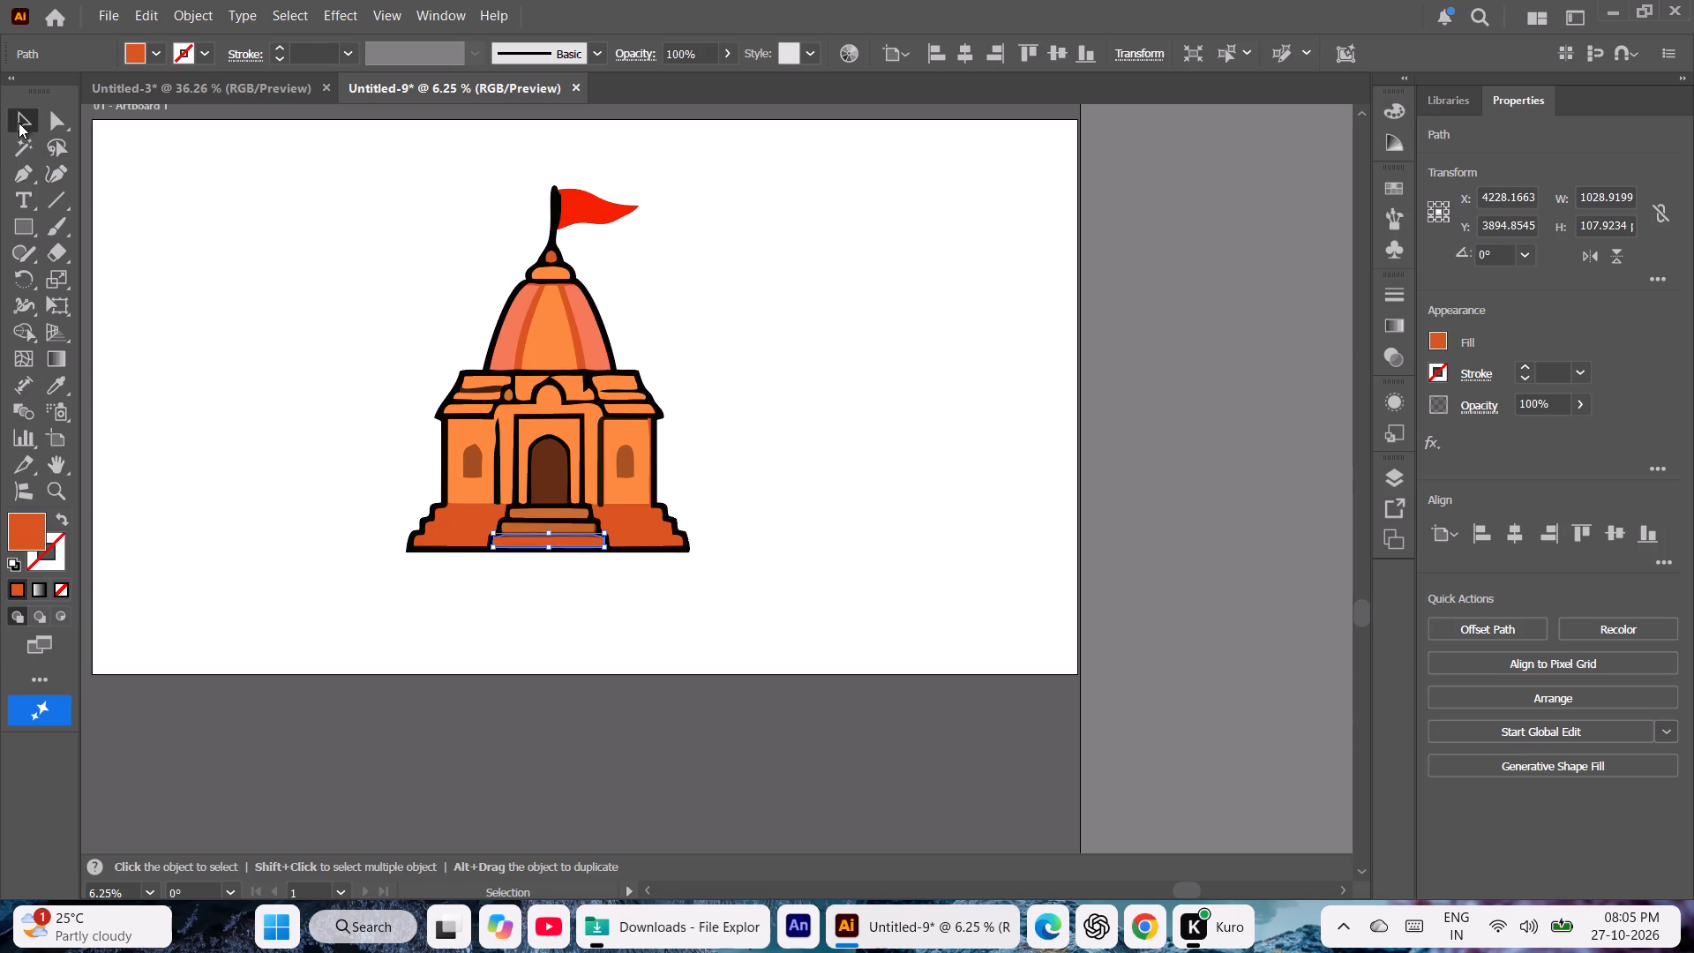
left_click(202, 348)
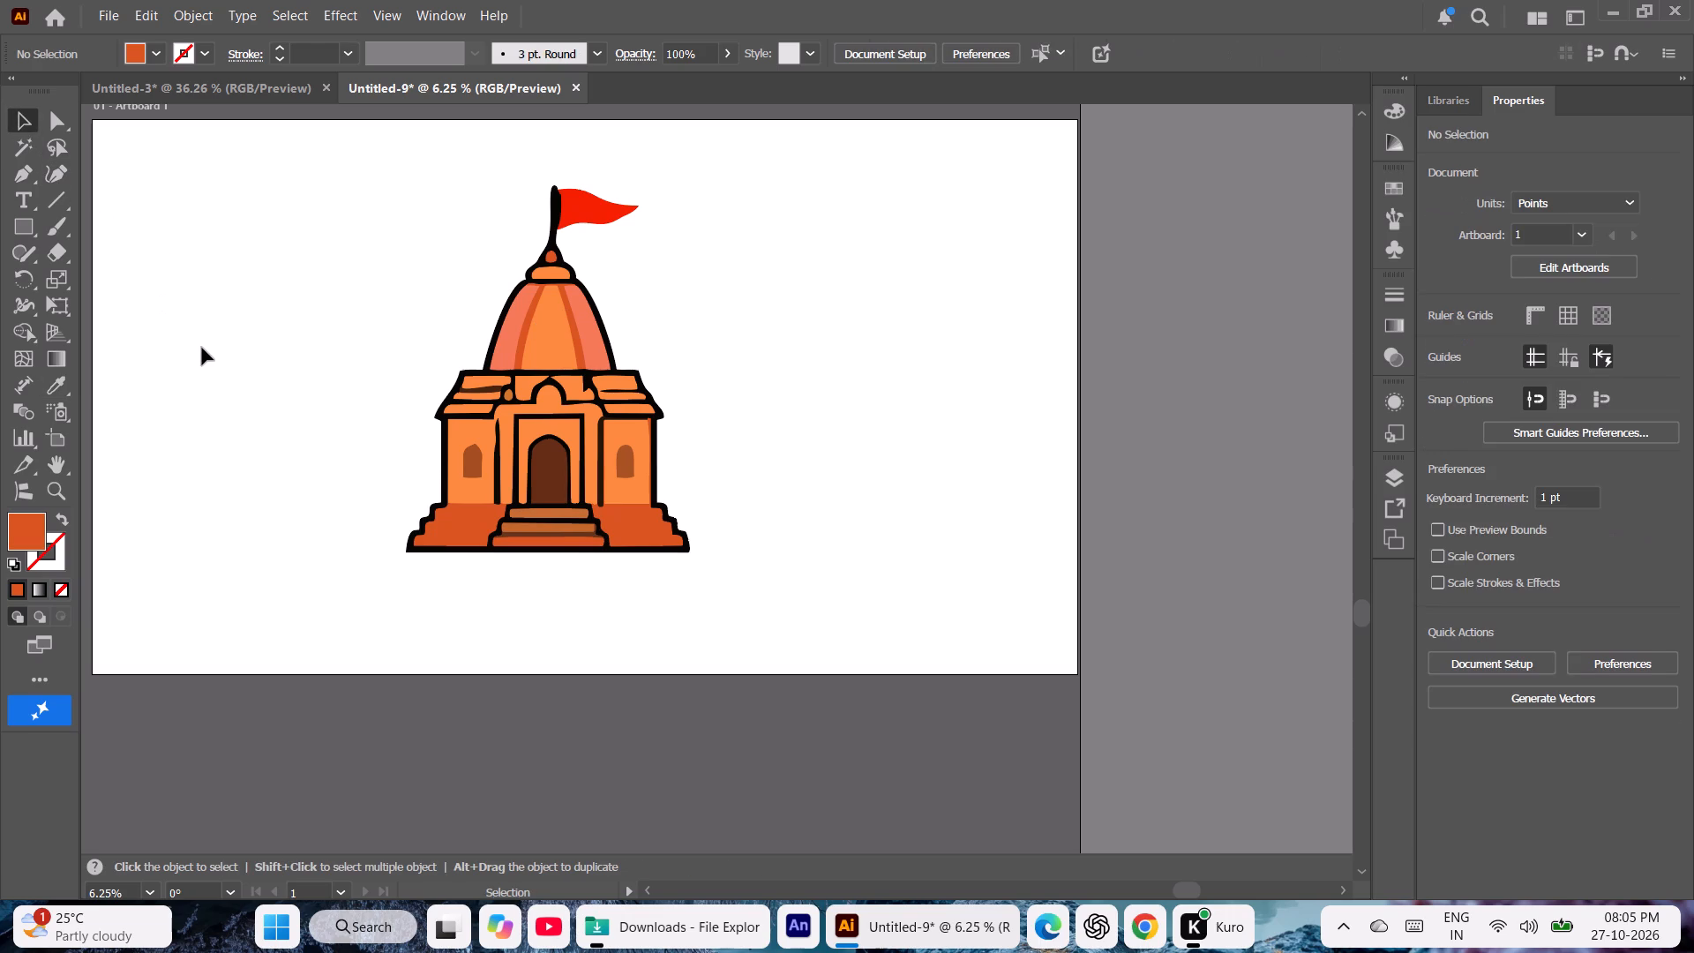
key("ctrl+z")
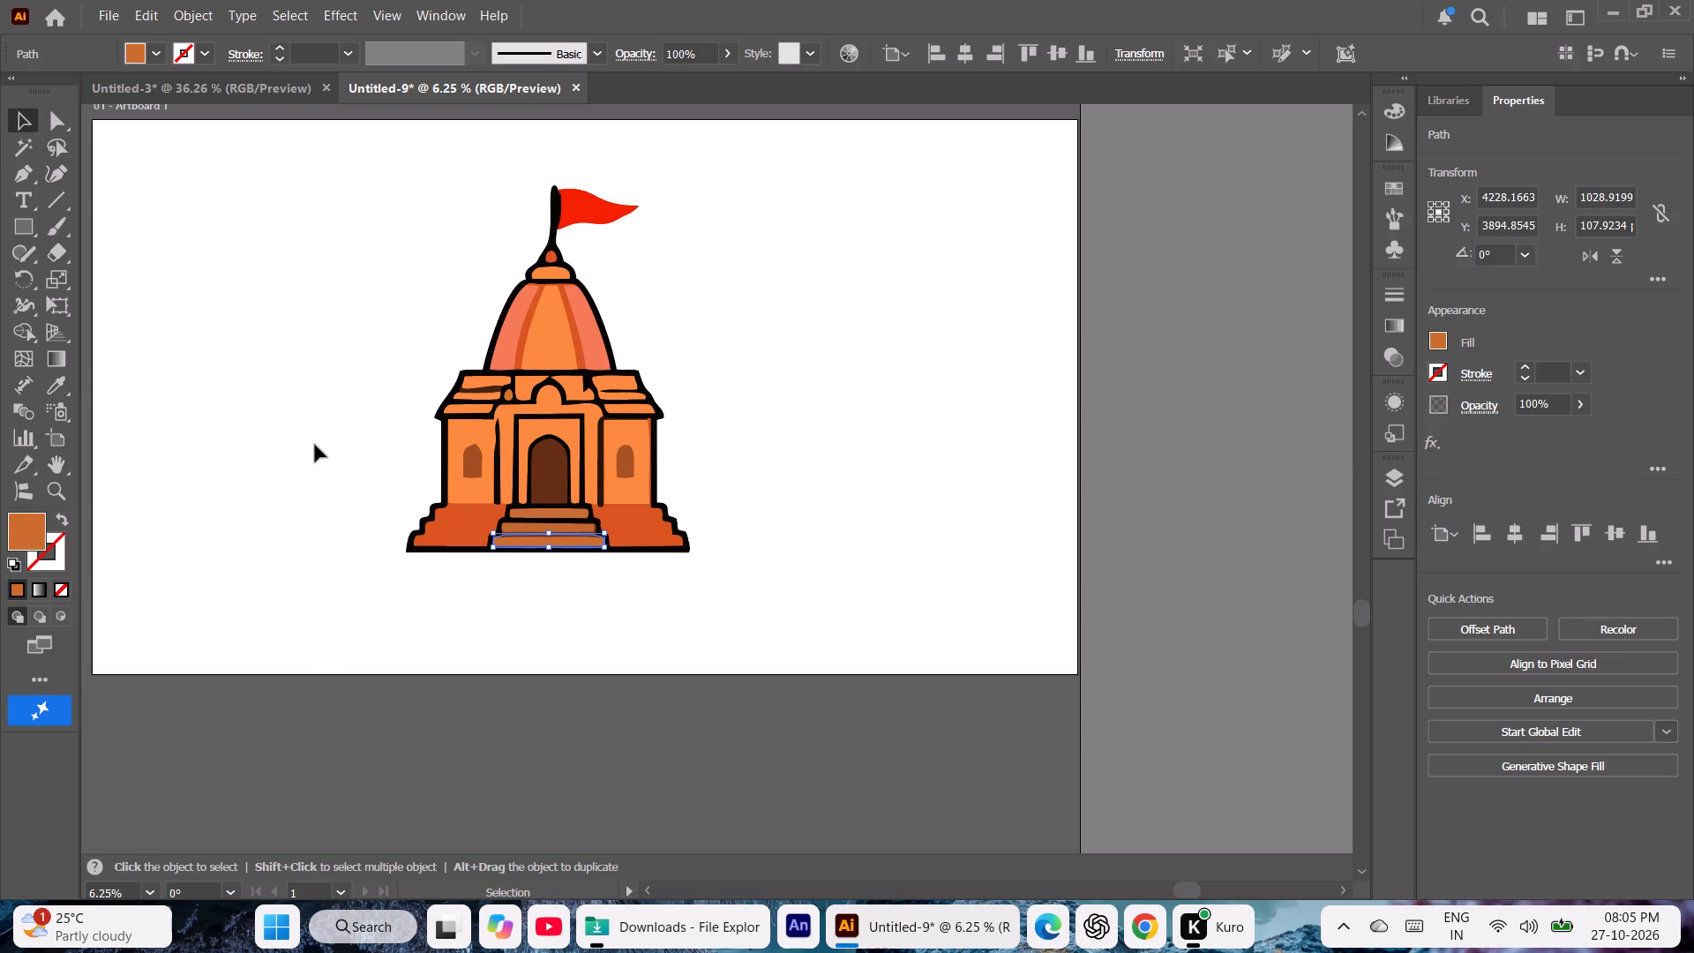
Recolour the temple's arched doorway to reddish brown #932D16 by raising its fill's red value to 147.
left_click(246, 388)
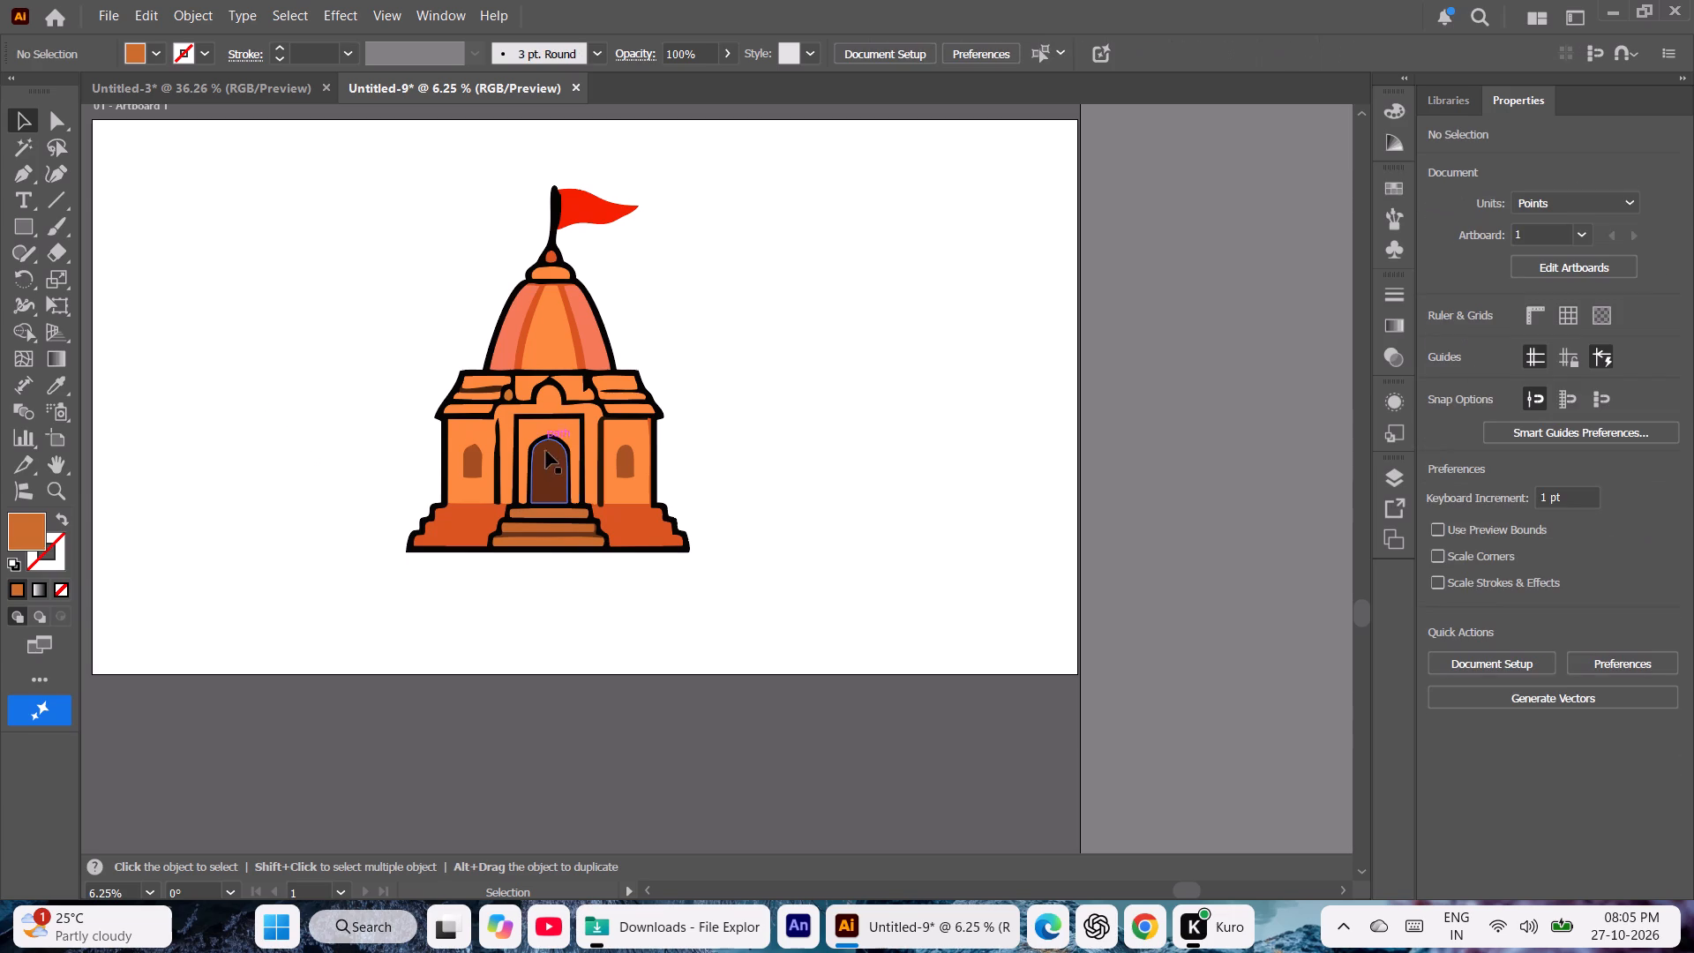
left_click(549, 467)
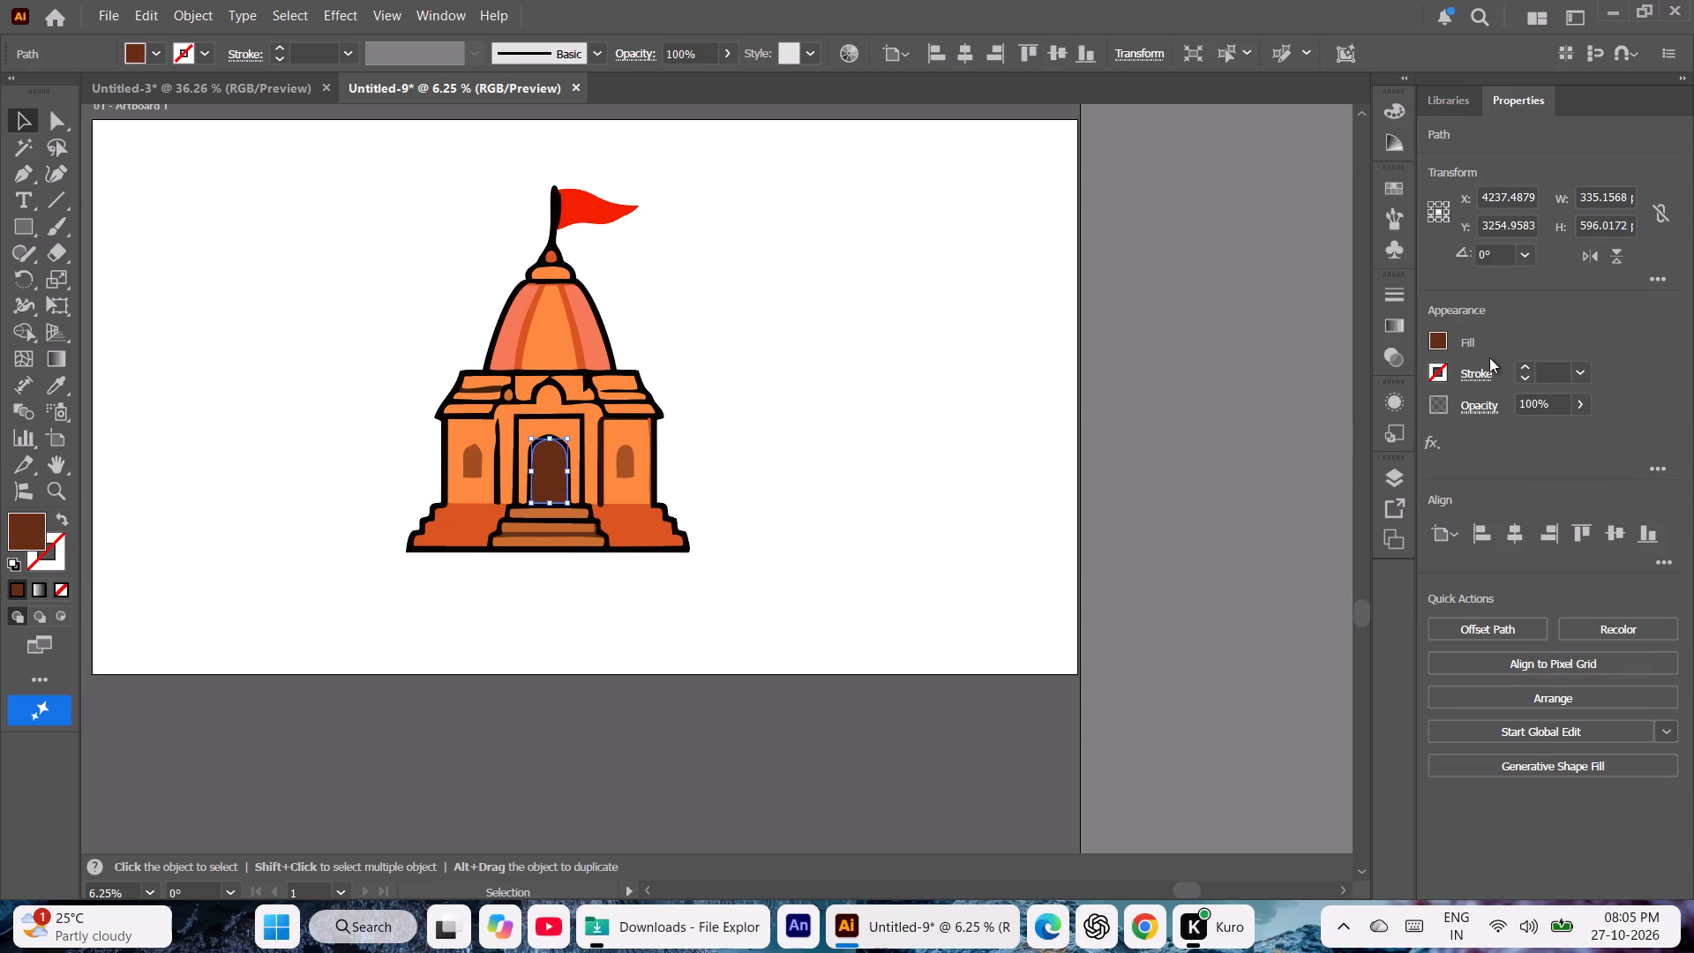
left_click(1437, 344)
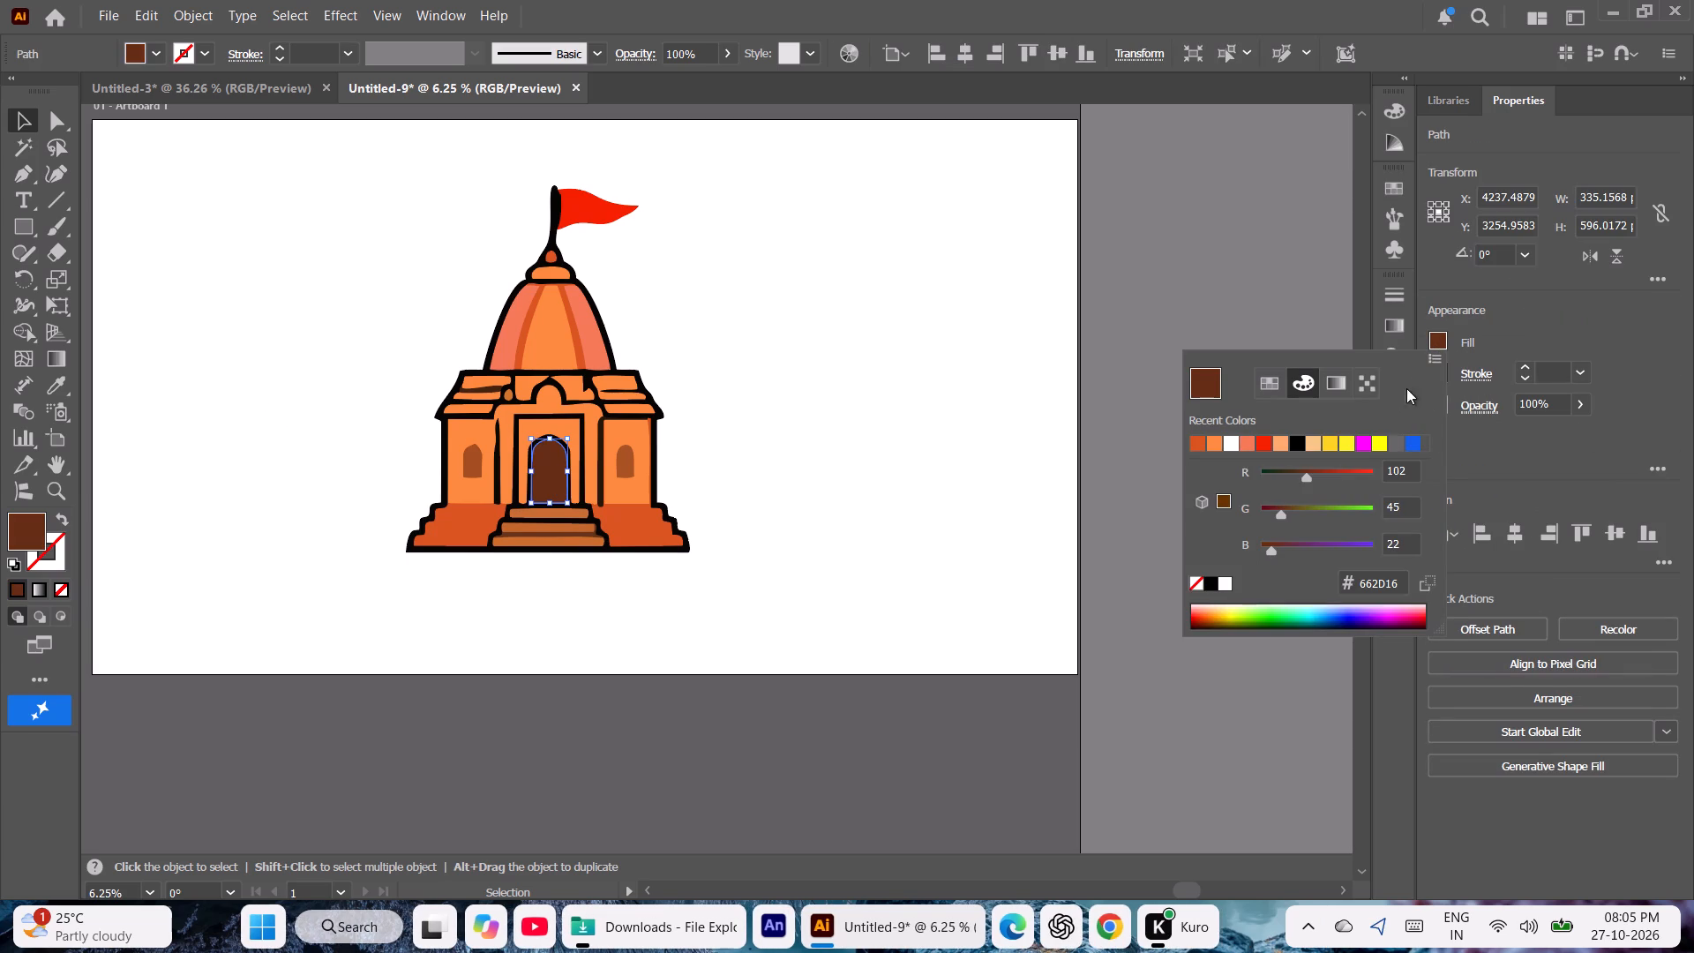
left_click(1326, 470)
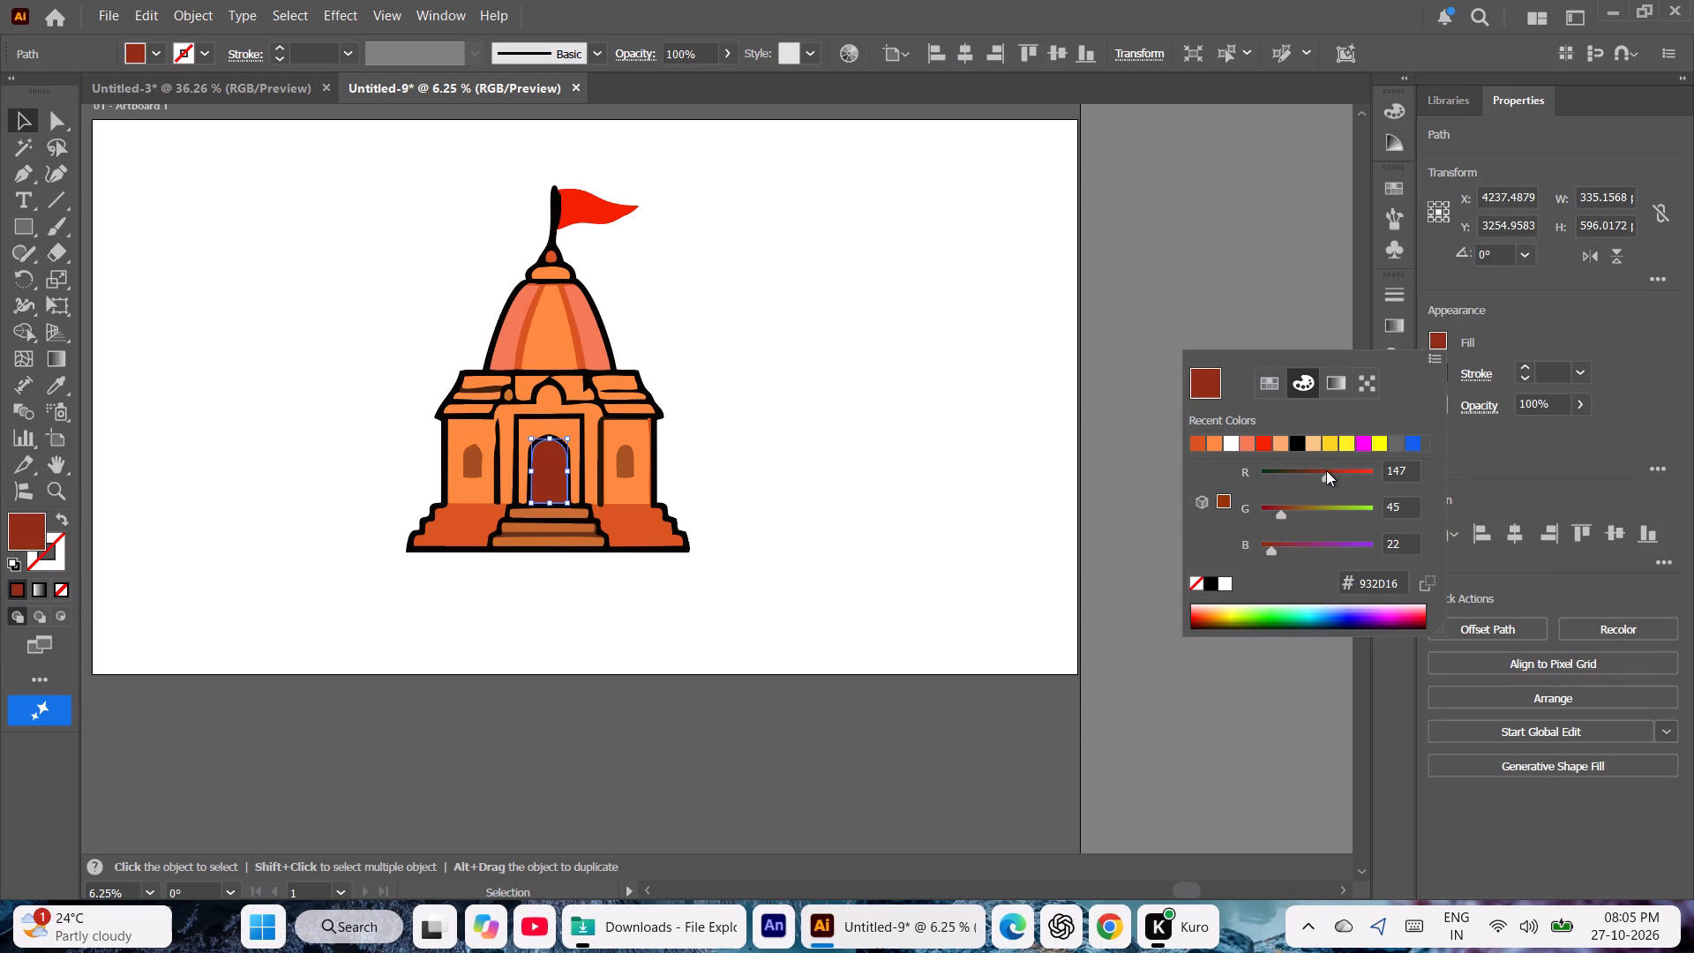
double_click(886, 396)
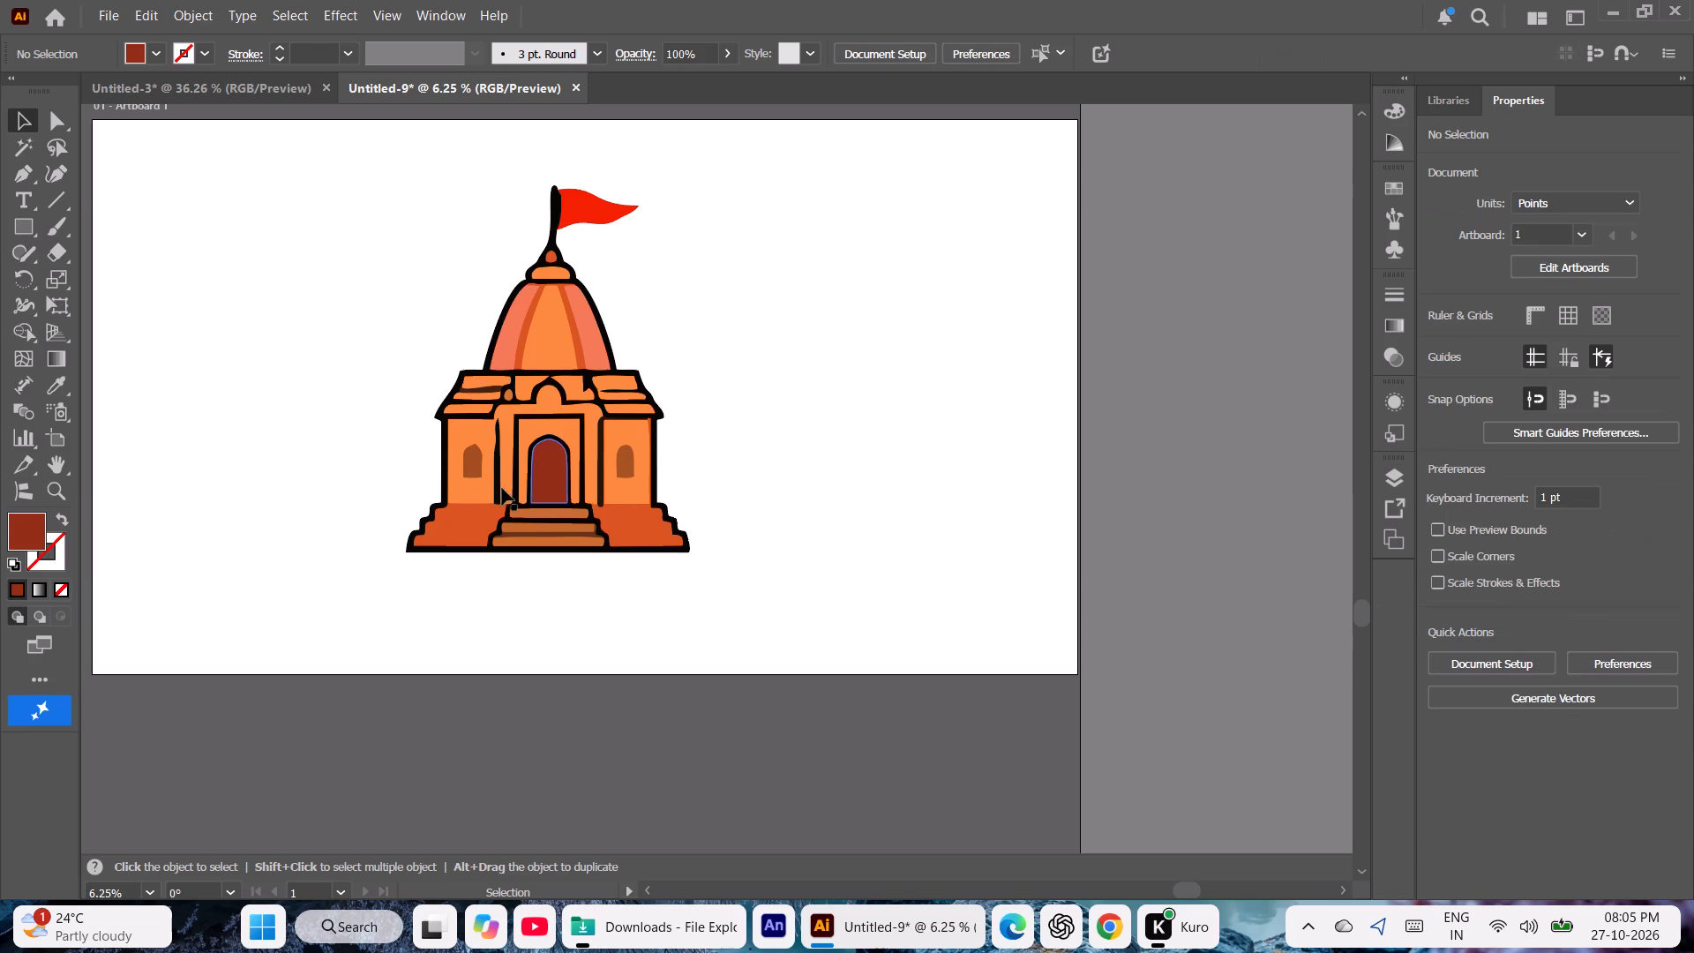
Recolour the window on the temple's left wall with the doorway's reddish brown using the Eyedropper.
left_click(473, 466)
key("i")
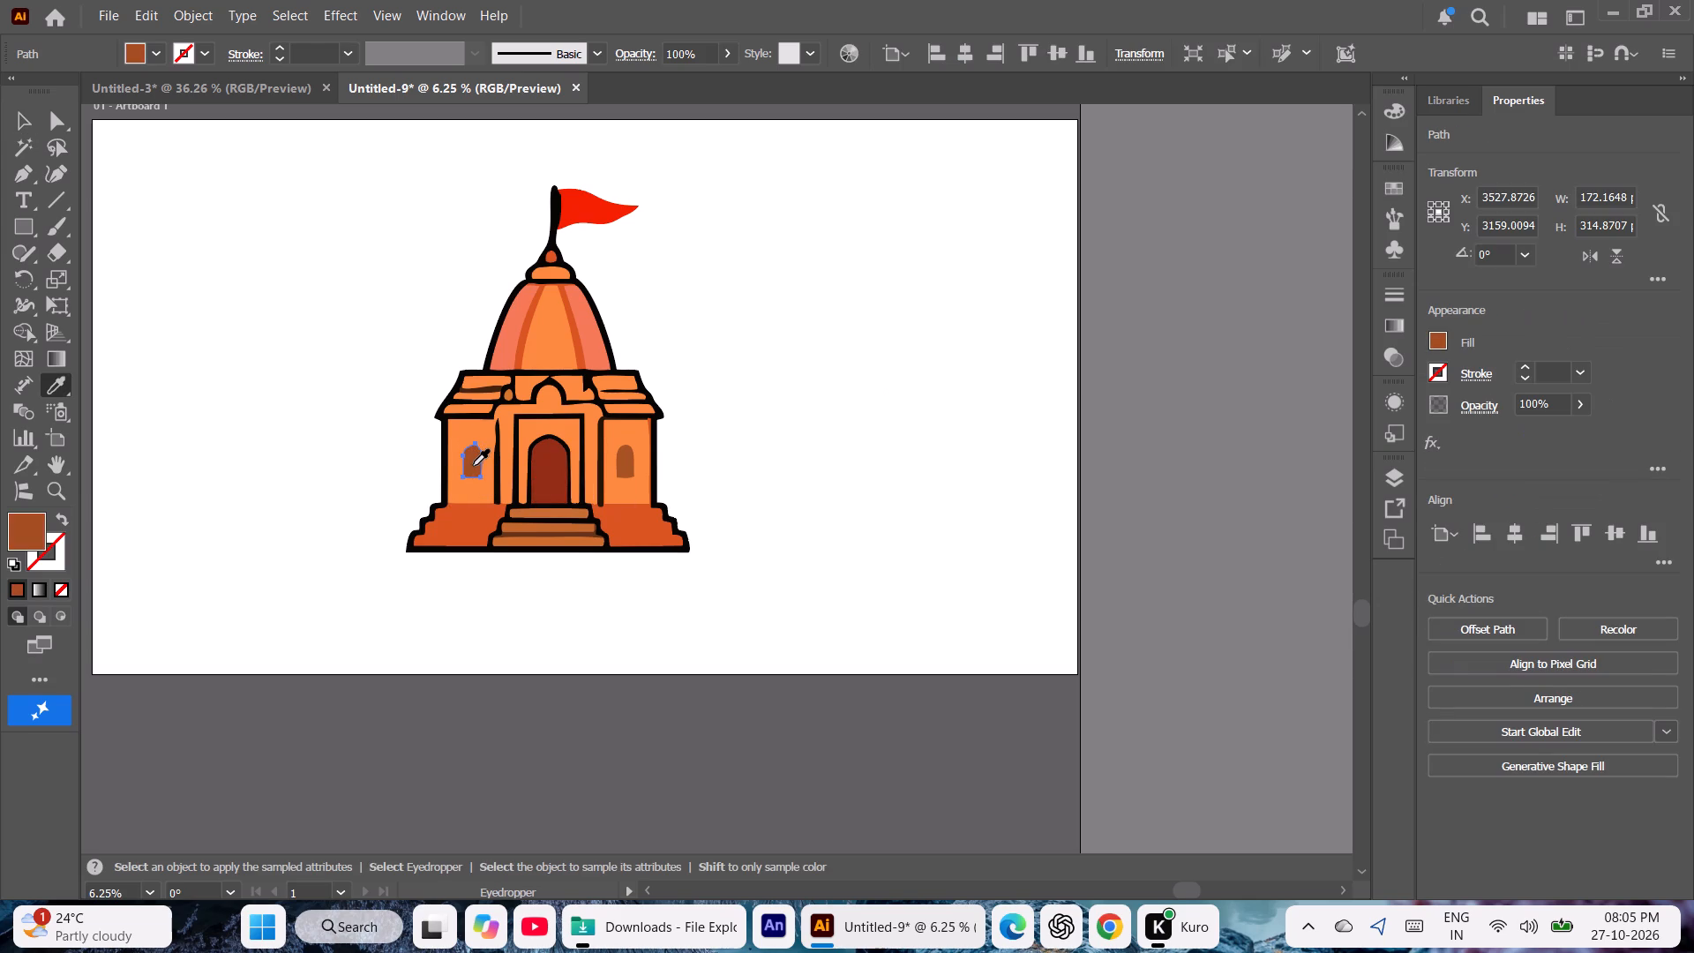
left_click(556, 468)
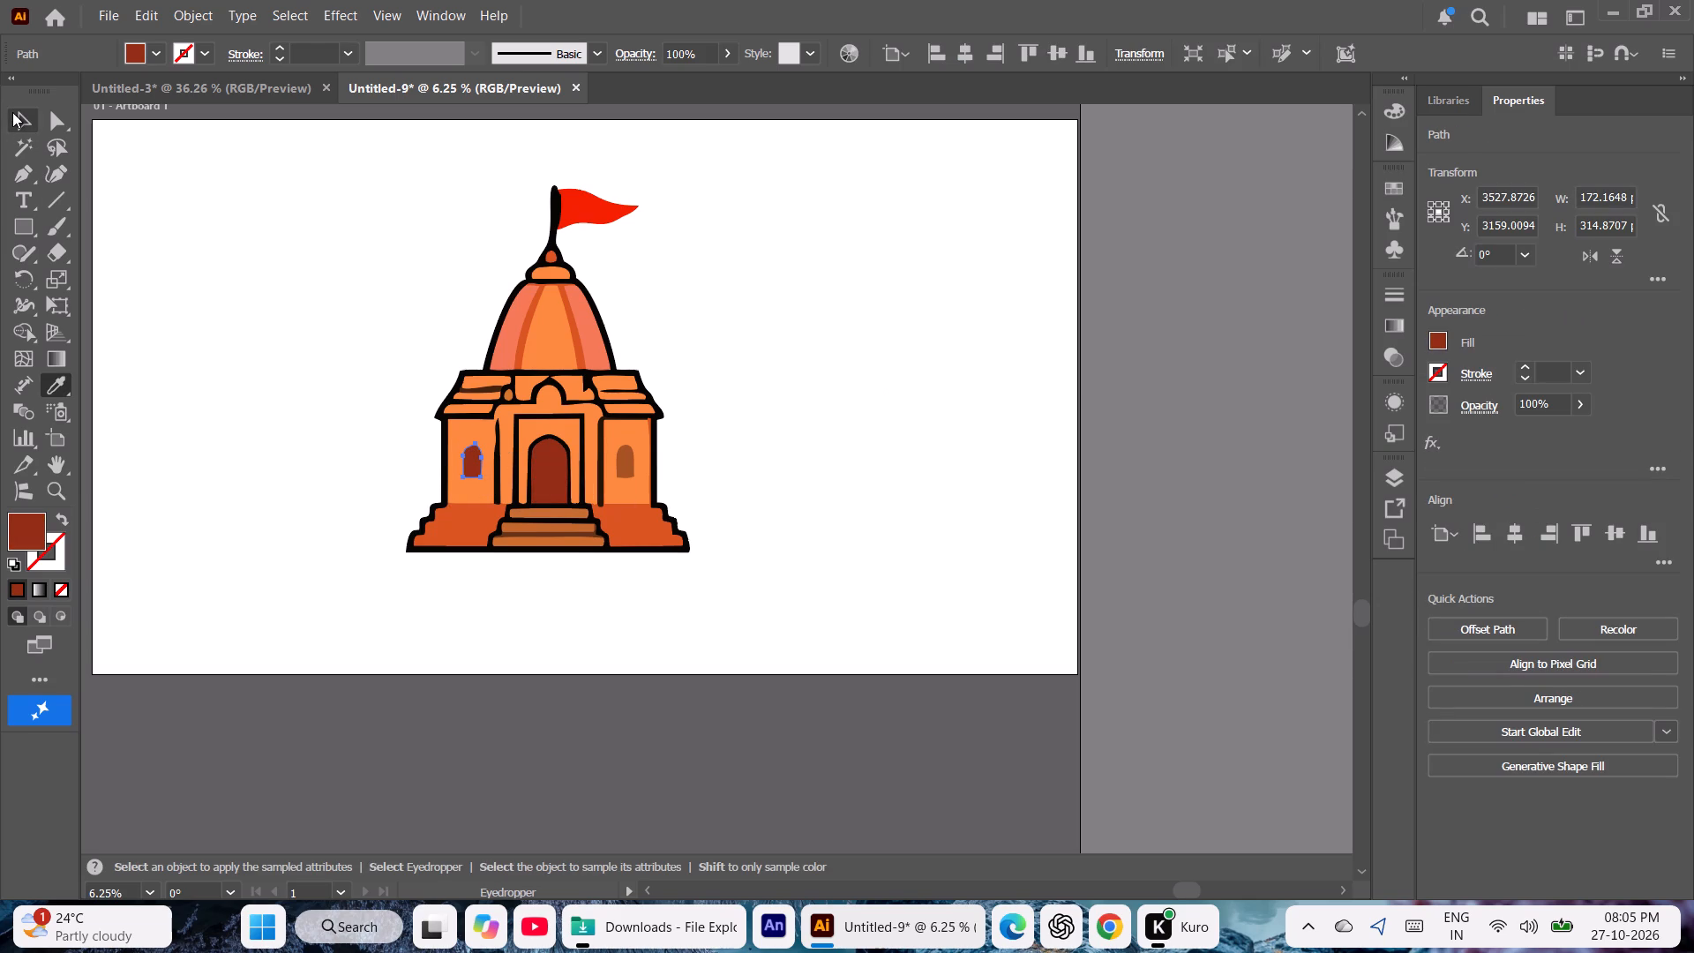
left_click(12, 112)
left_click(234, 272)
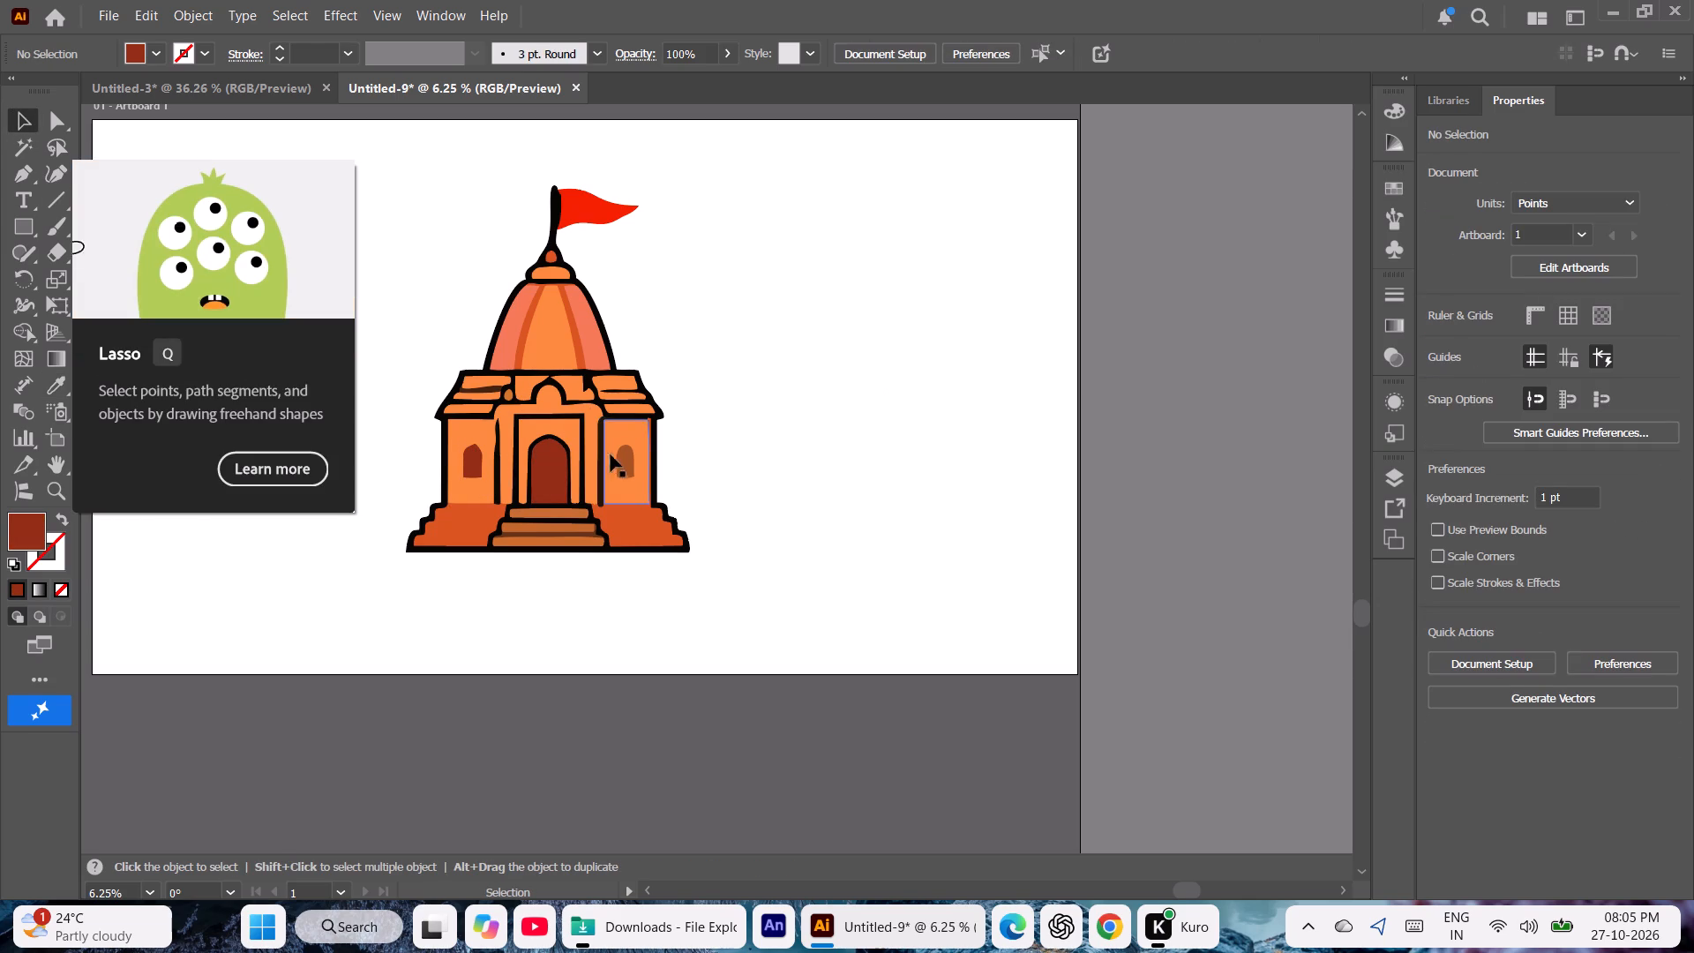
Recolour the window on the temple's right wall with the doorway's reddish brown using the Eyedropper.
left_click(628, 462)
key("i")
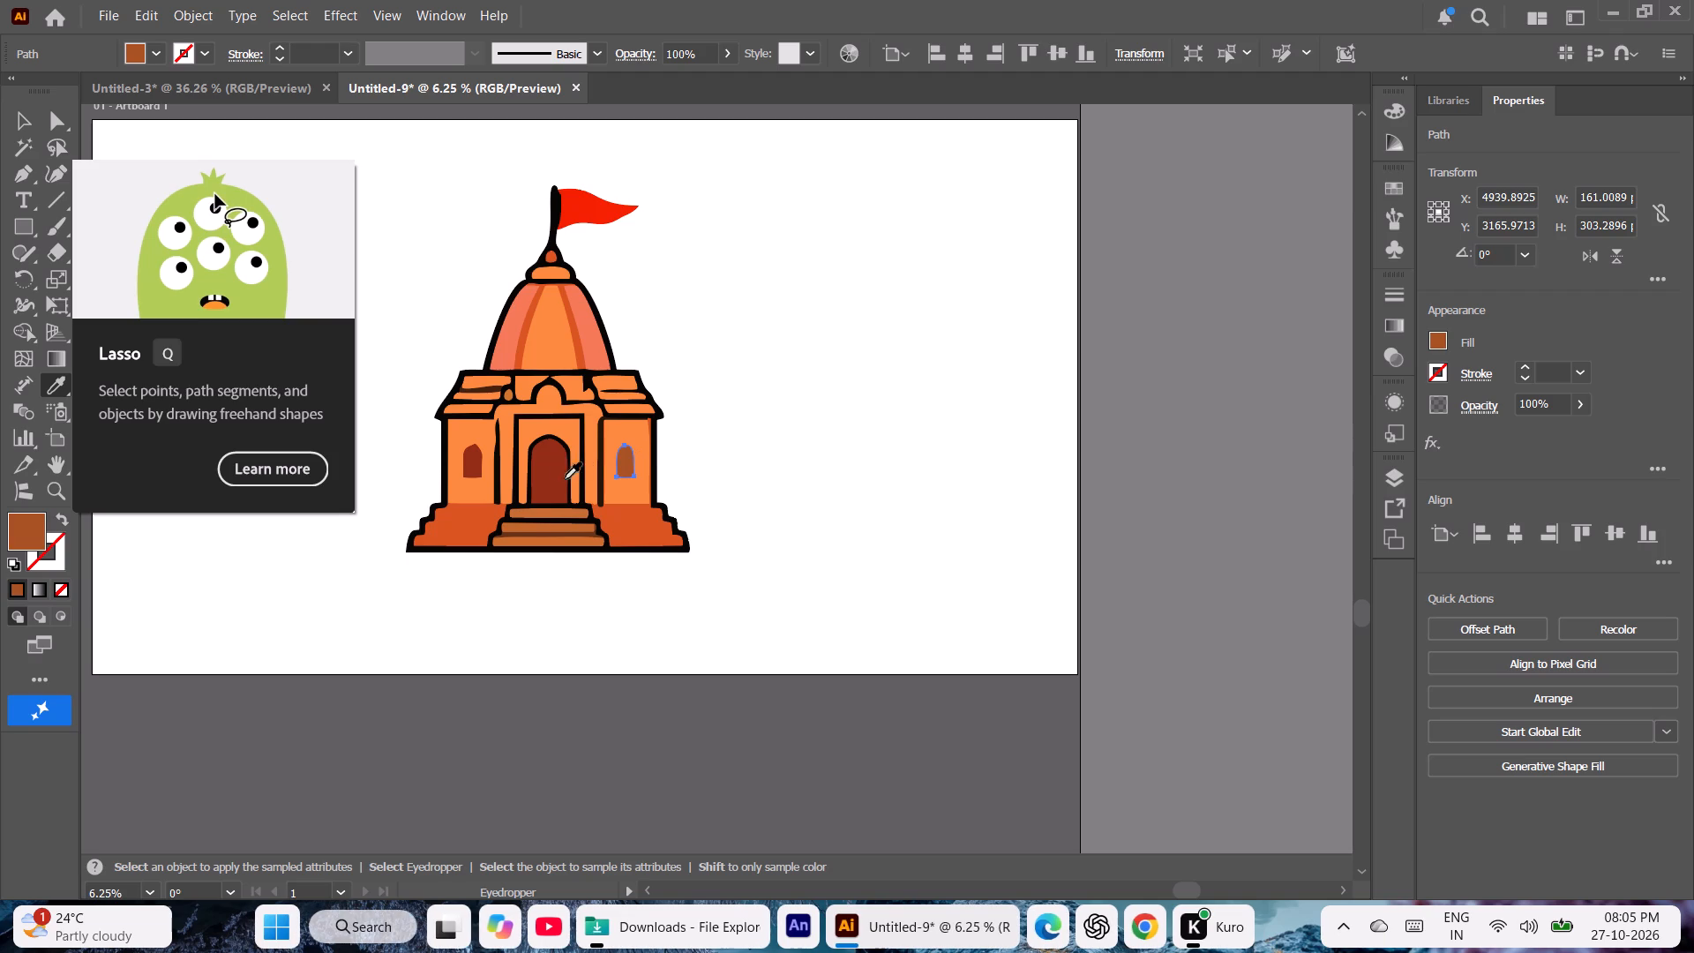
left_click(547, 480)
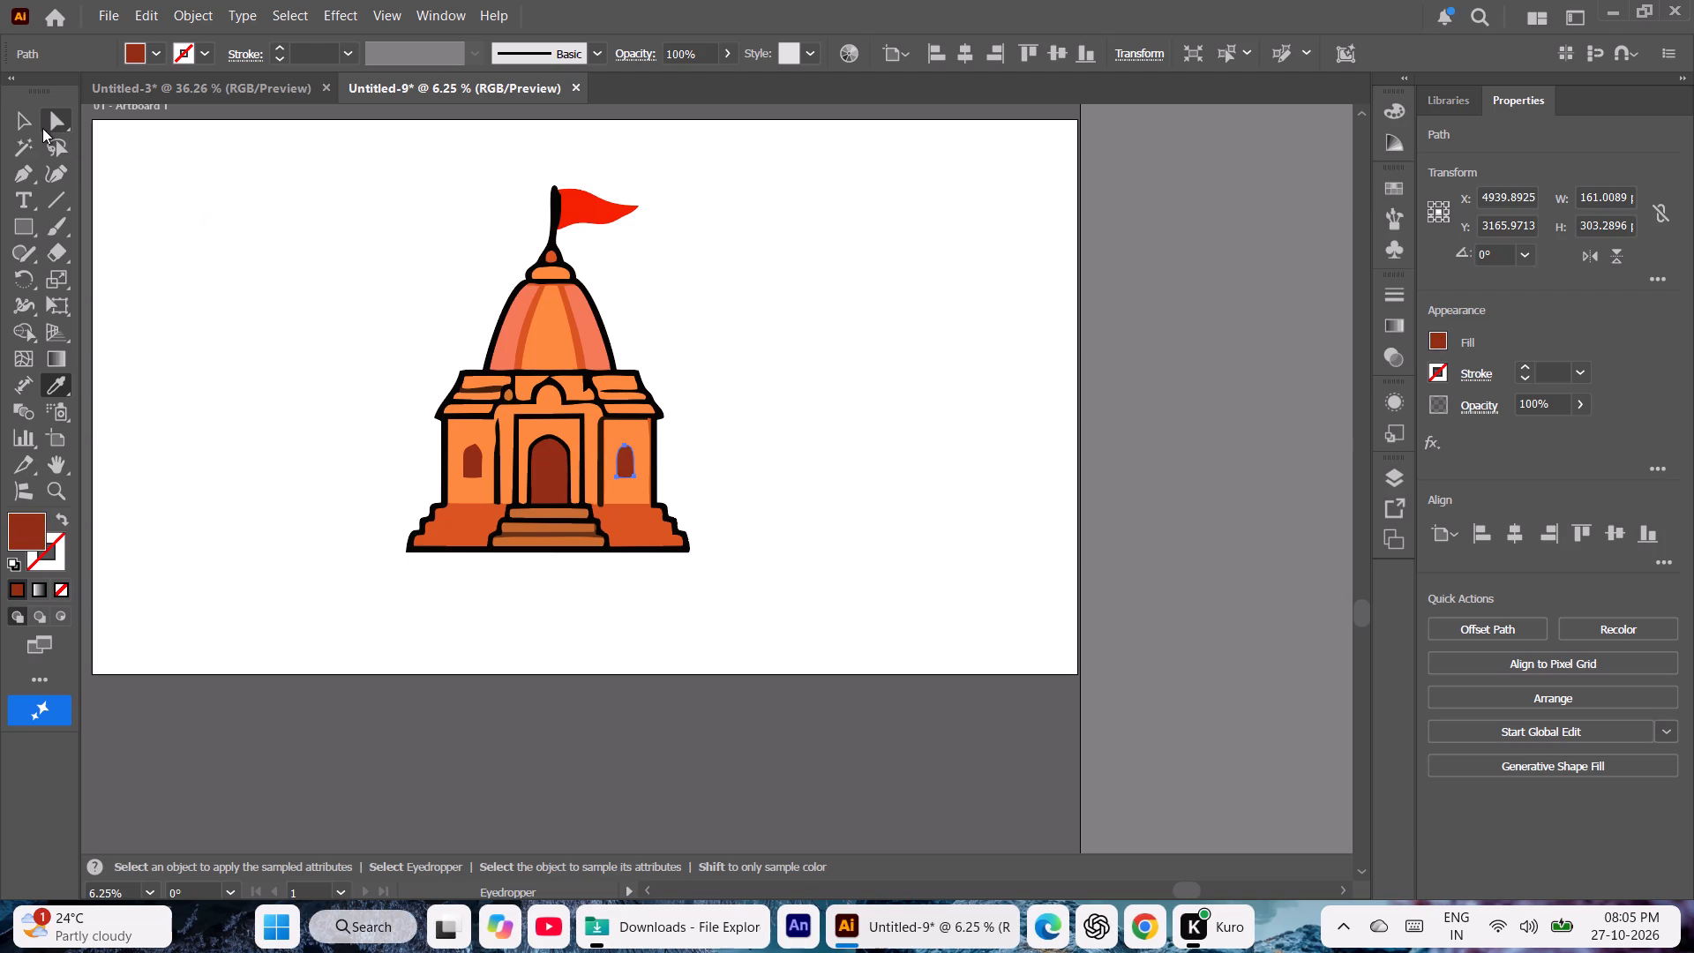
left_click(27, 126)
left_click(242, 288)
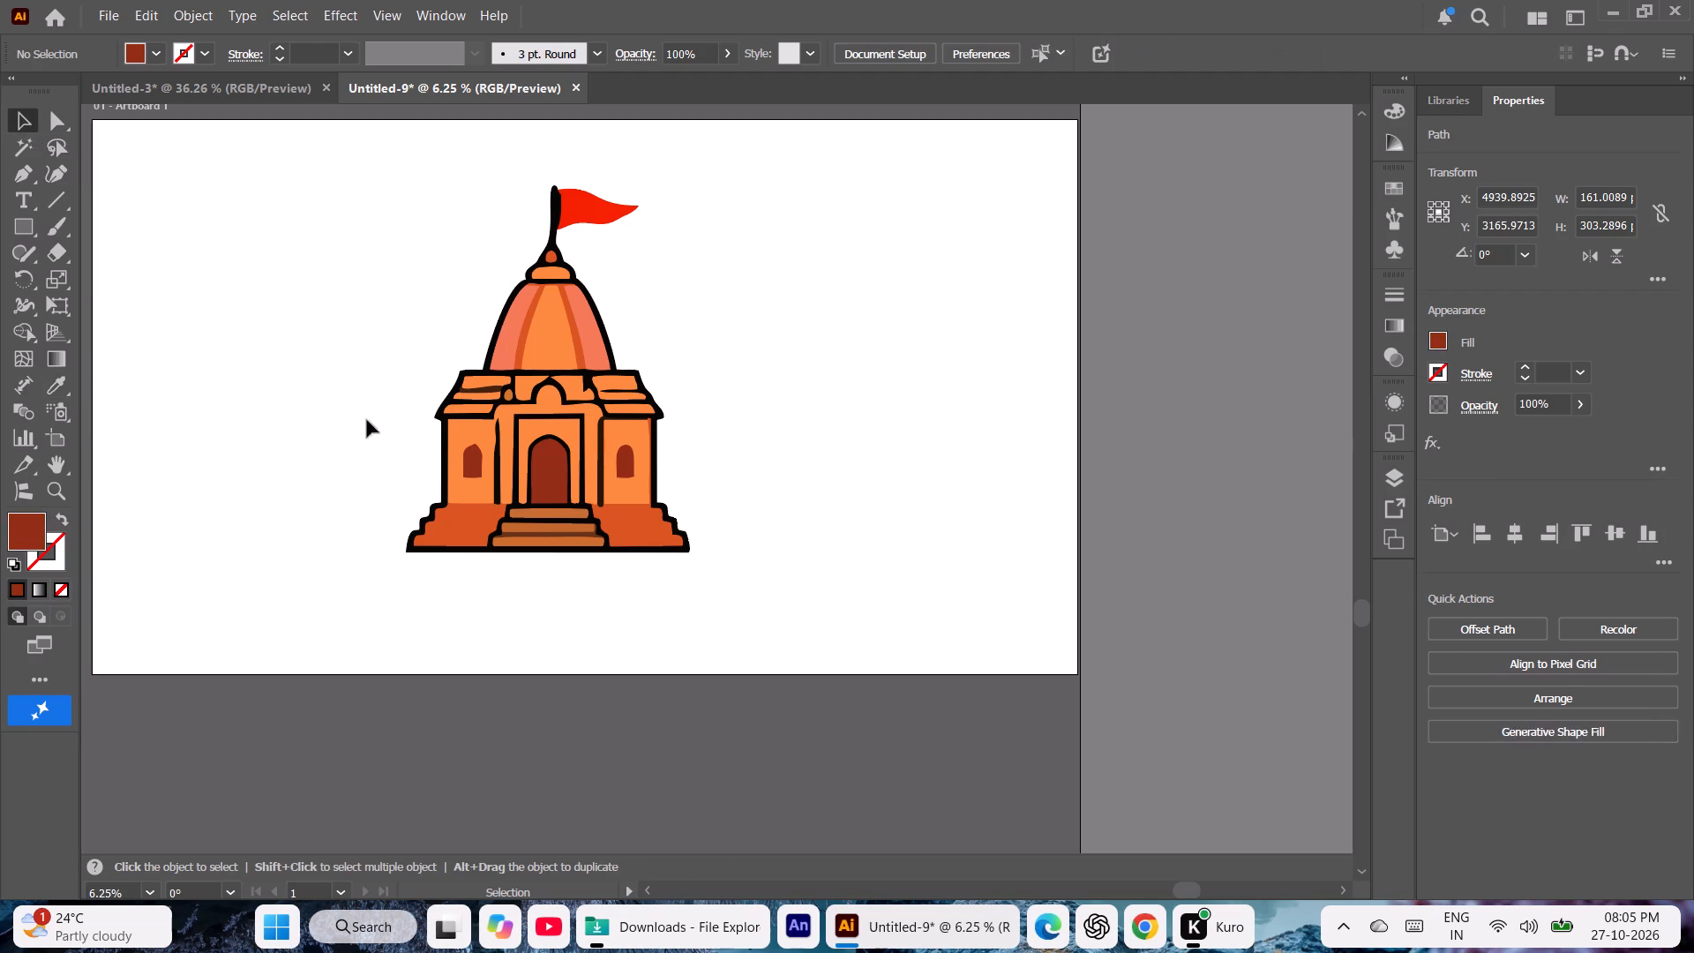
Recolour the dark brown shadow strip above the lowest entrance stair with the doorway's reddish brown using the Eyedropper.
left_click(522, 533)
key("i")
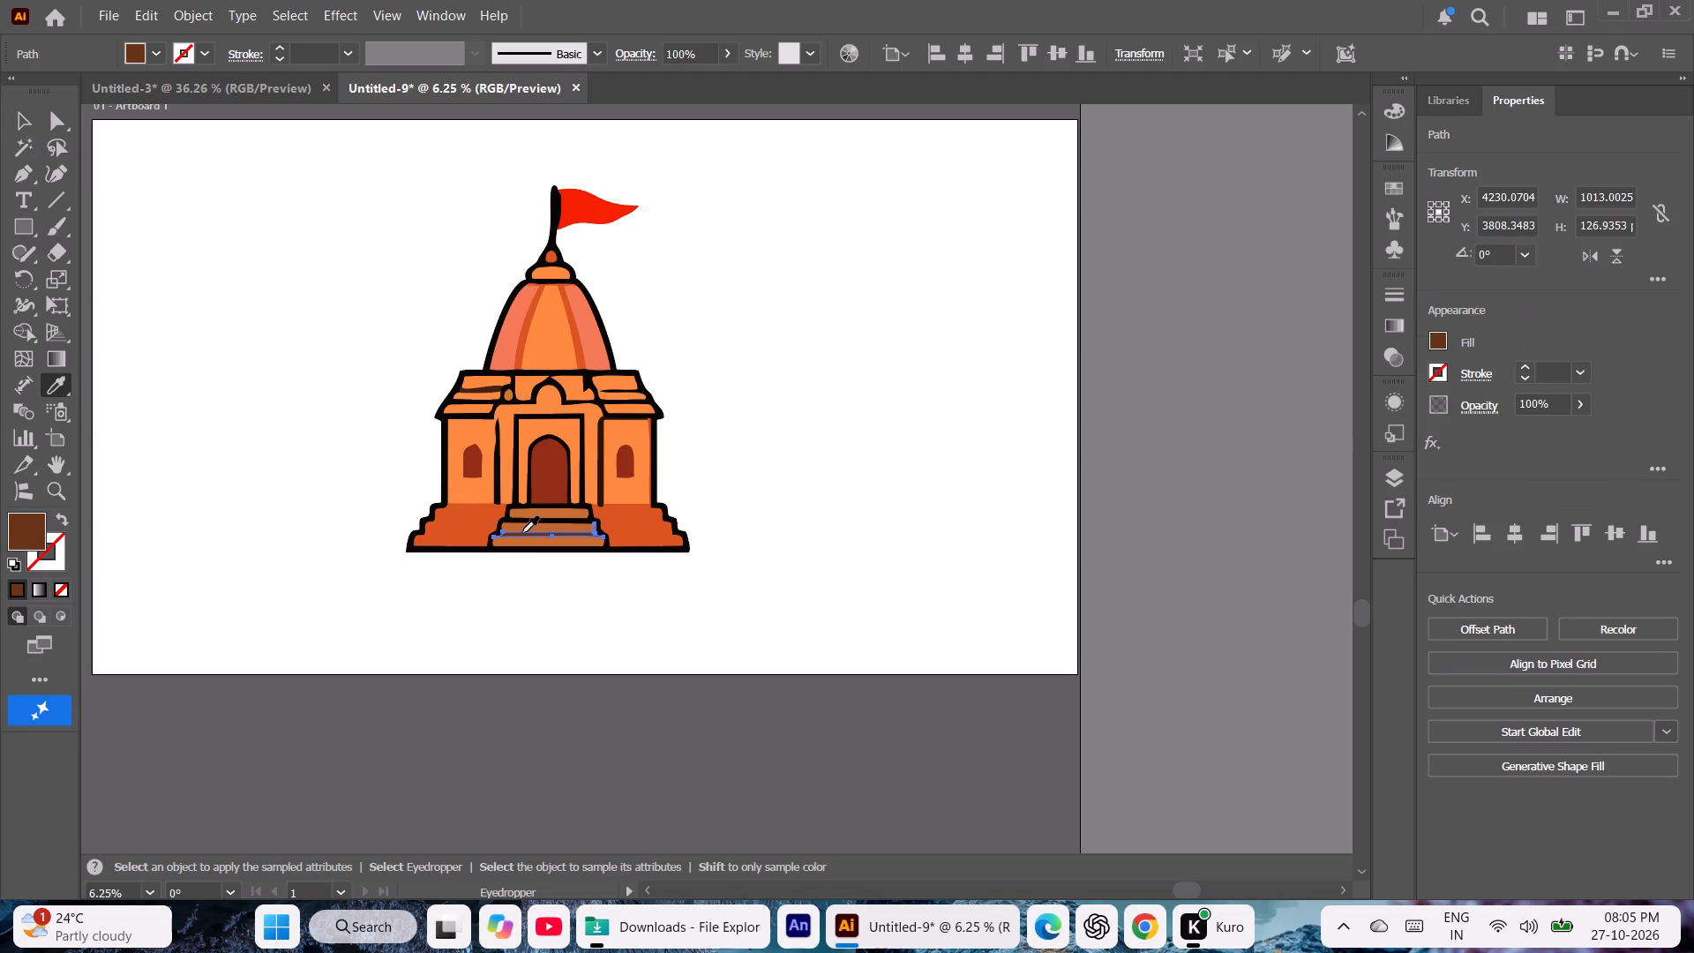
left_click(543, 471)
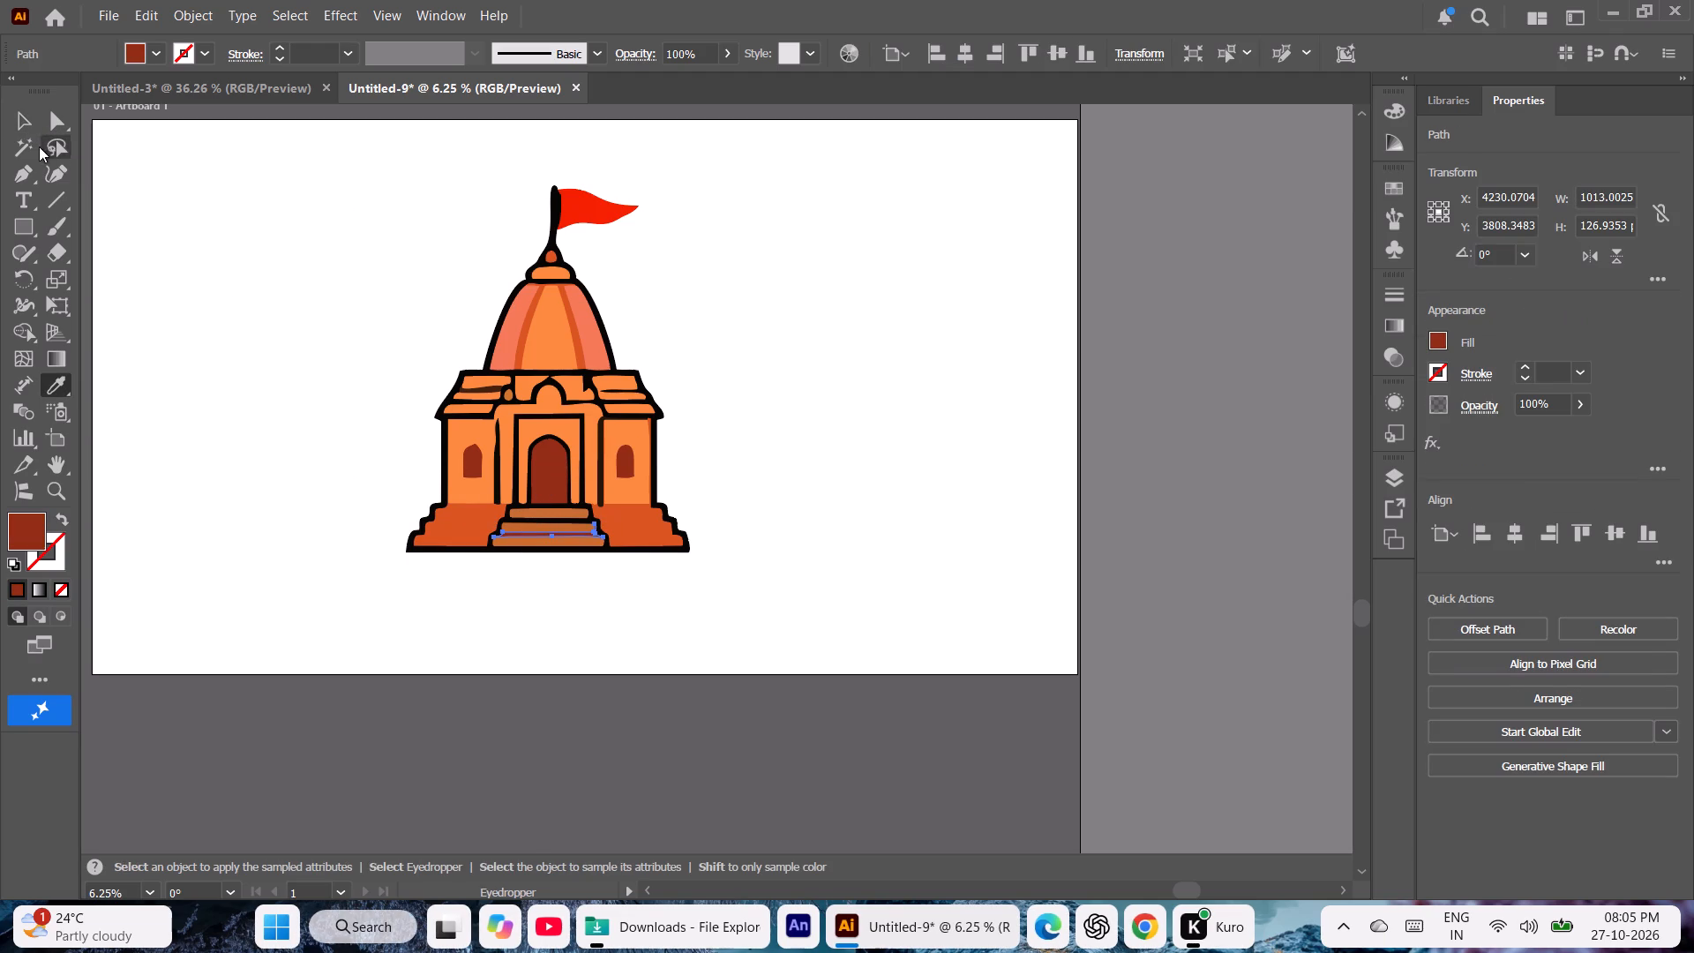
left_click(26, 127)
left_click(269, 310)
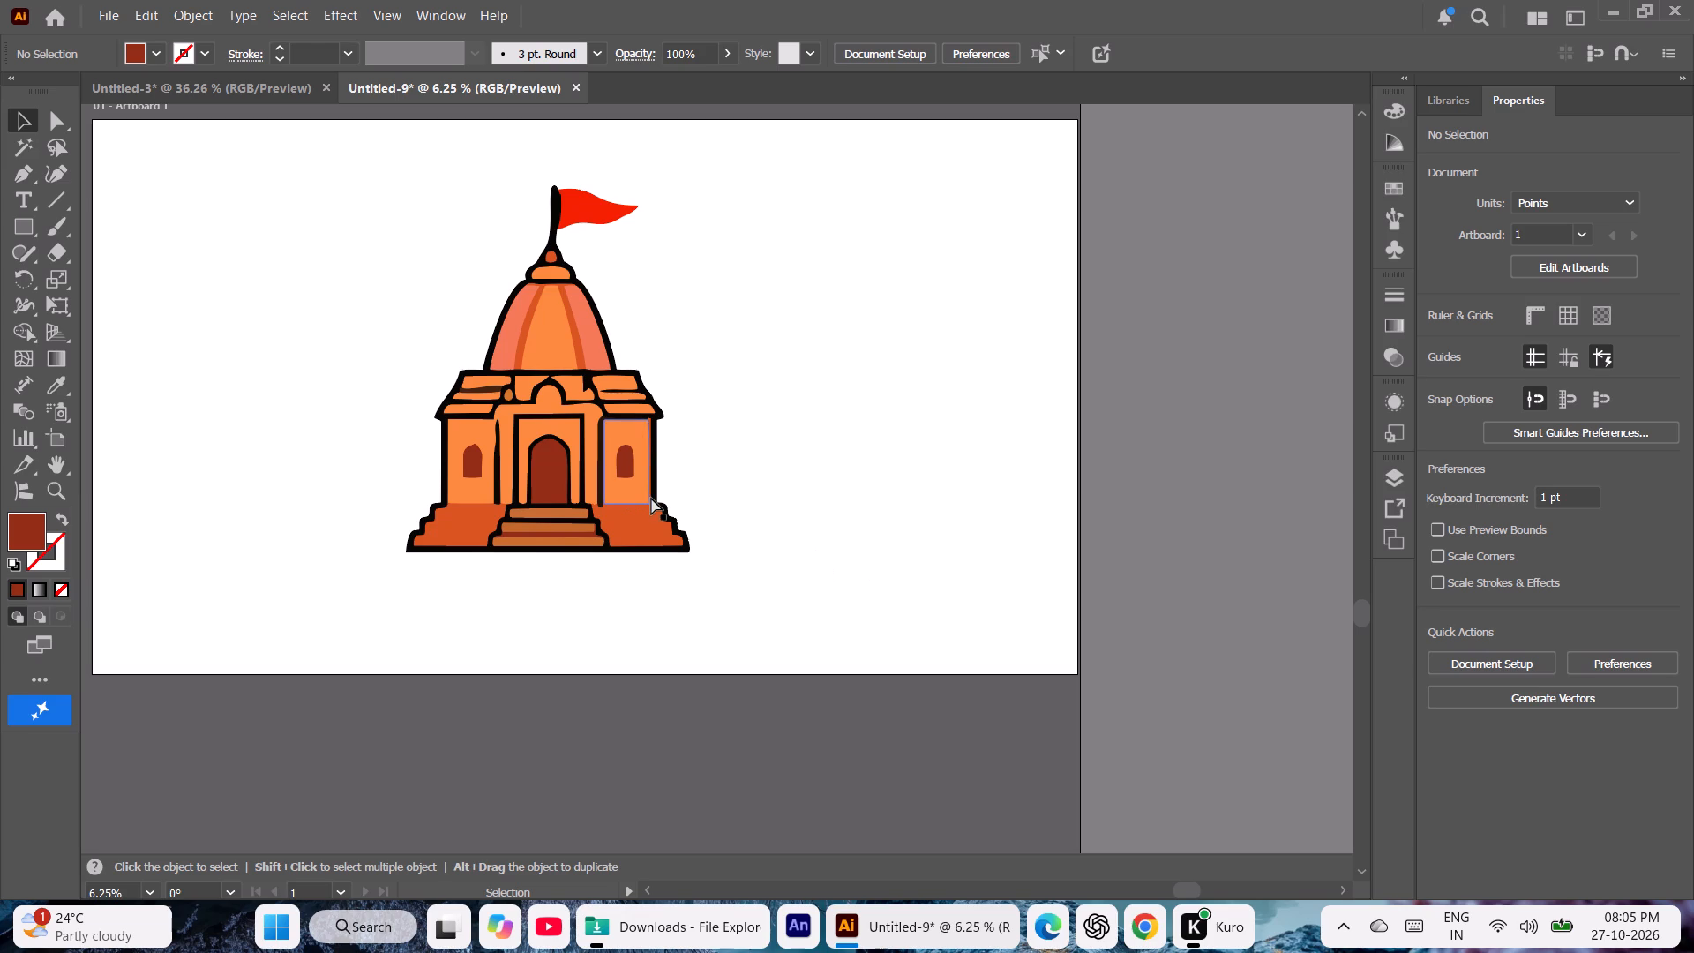
Enlarge the whole temple to about 3068 by 3967 pt and shift it slightly up and left on the artboard.
key("ctrl+a")
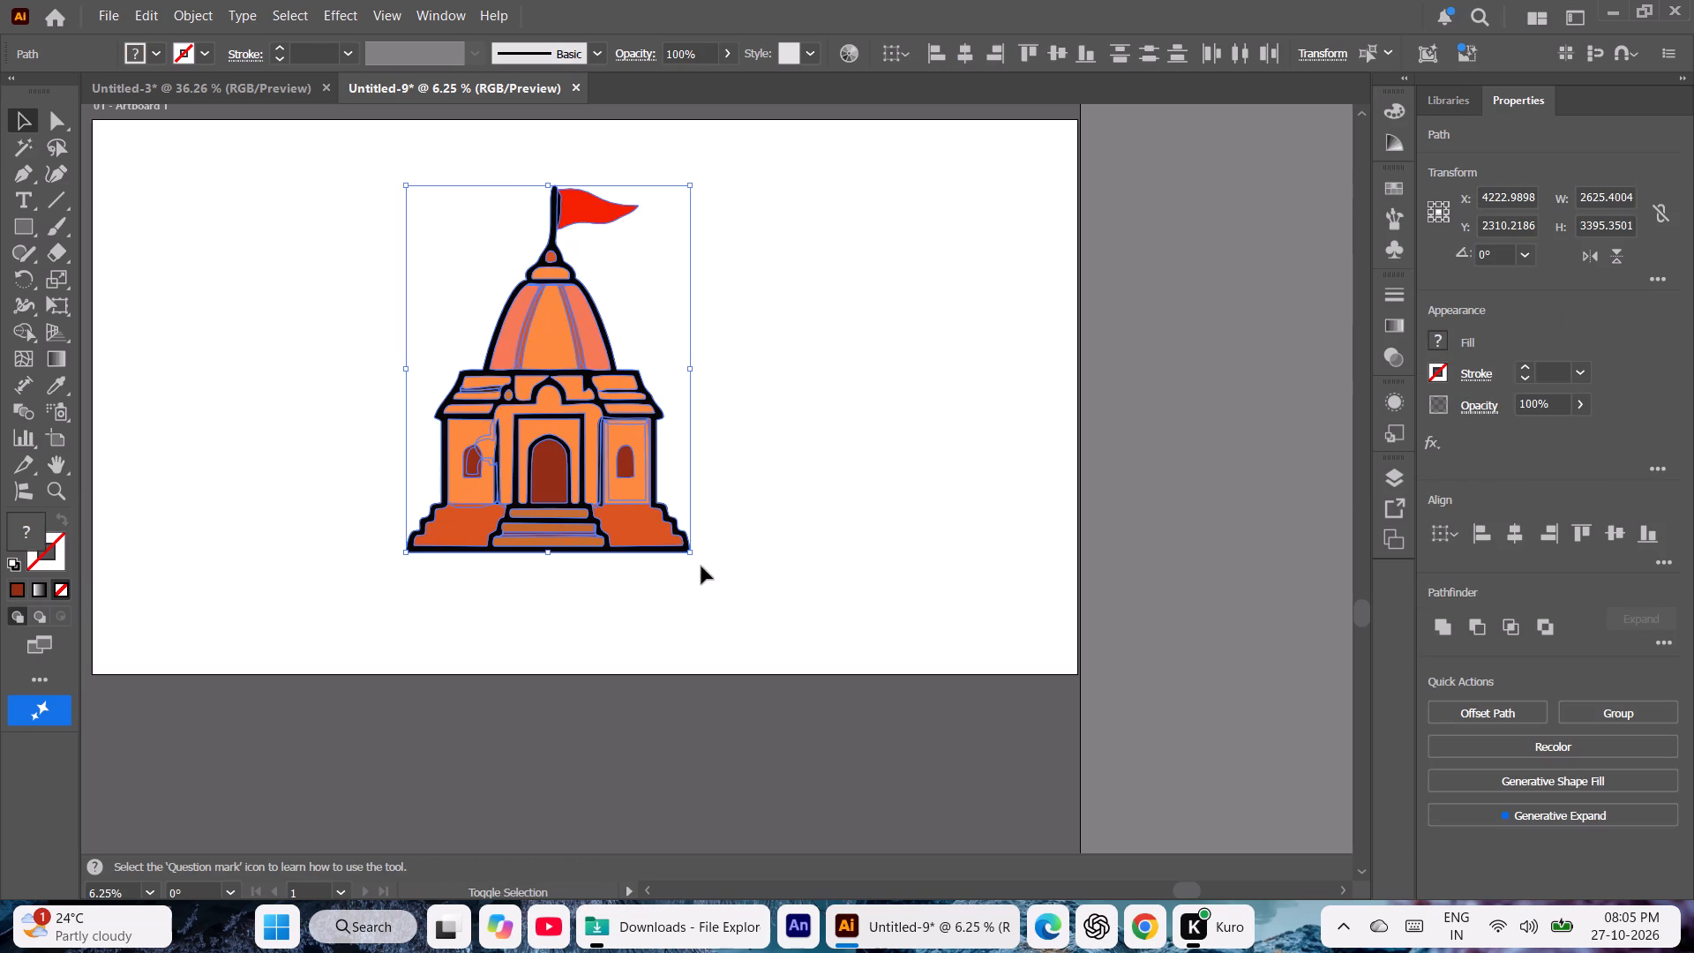
left_click_drag(689, 554, 752, 606, "shift")
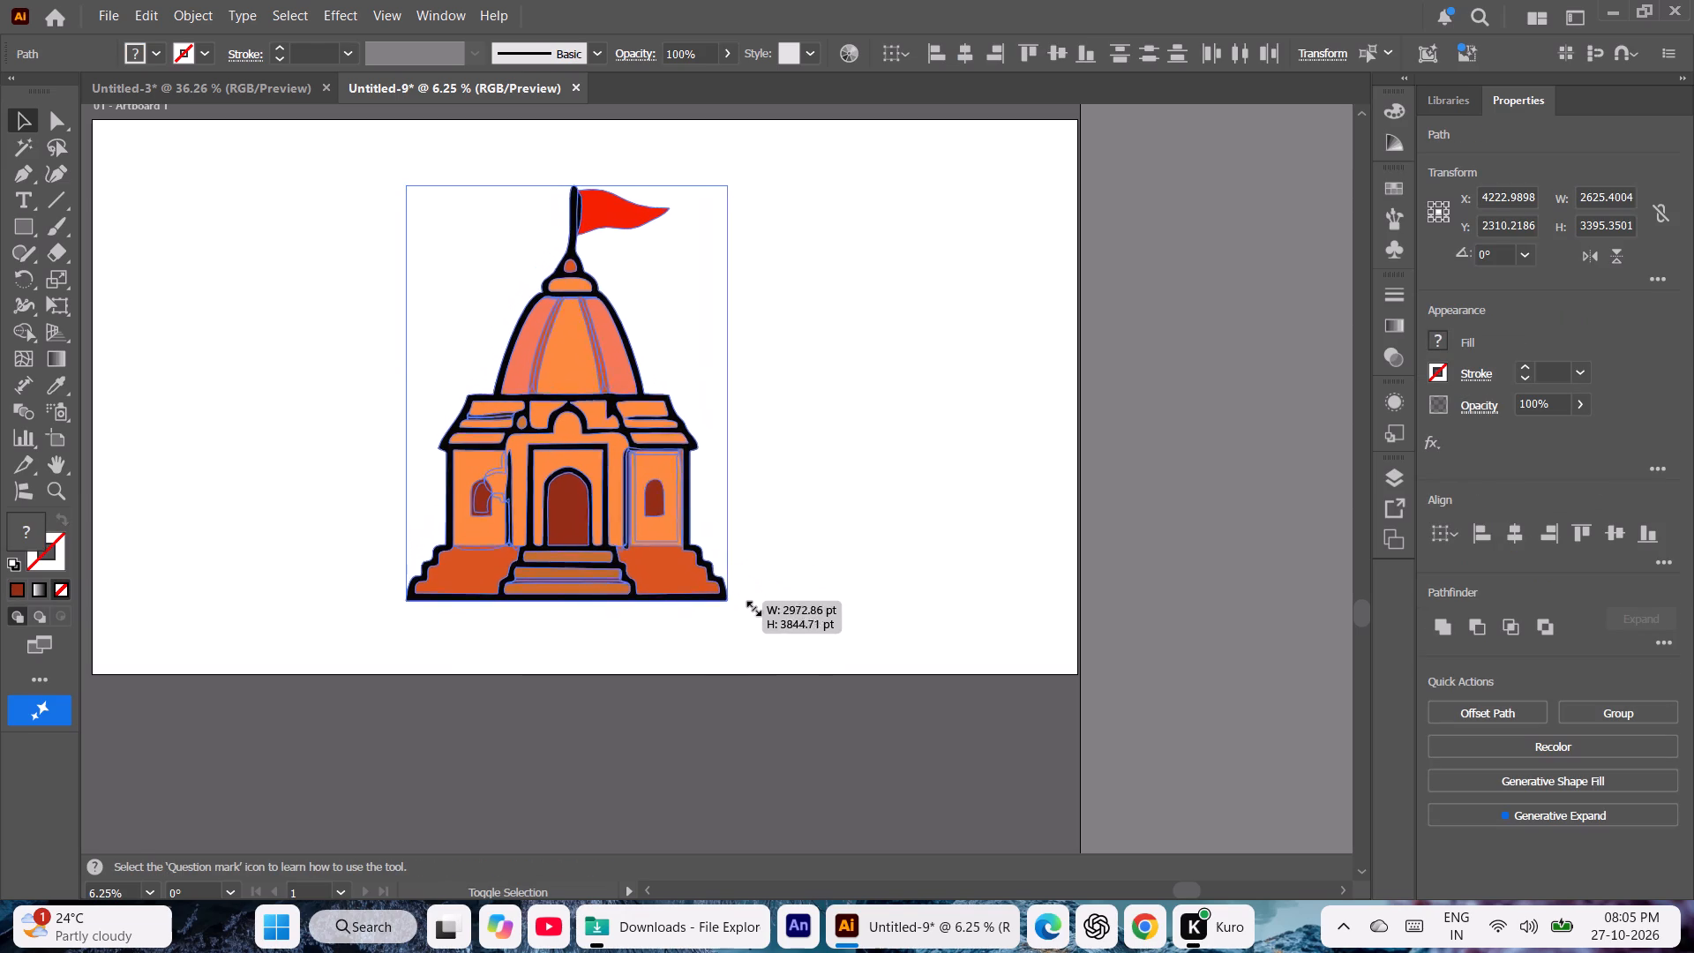
left_click_drag(752, 606, 761, 614, "shift")
left_click_drag(579, 531, 564, 521)
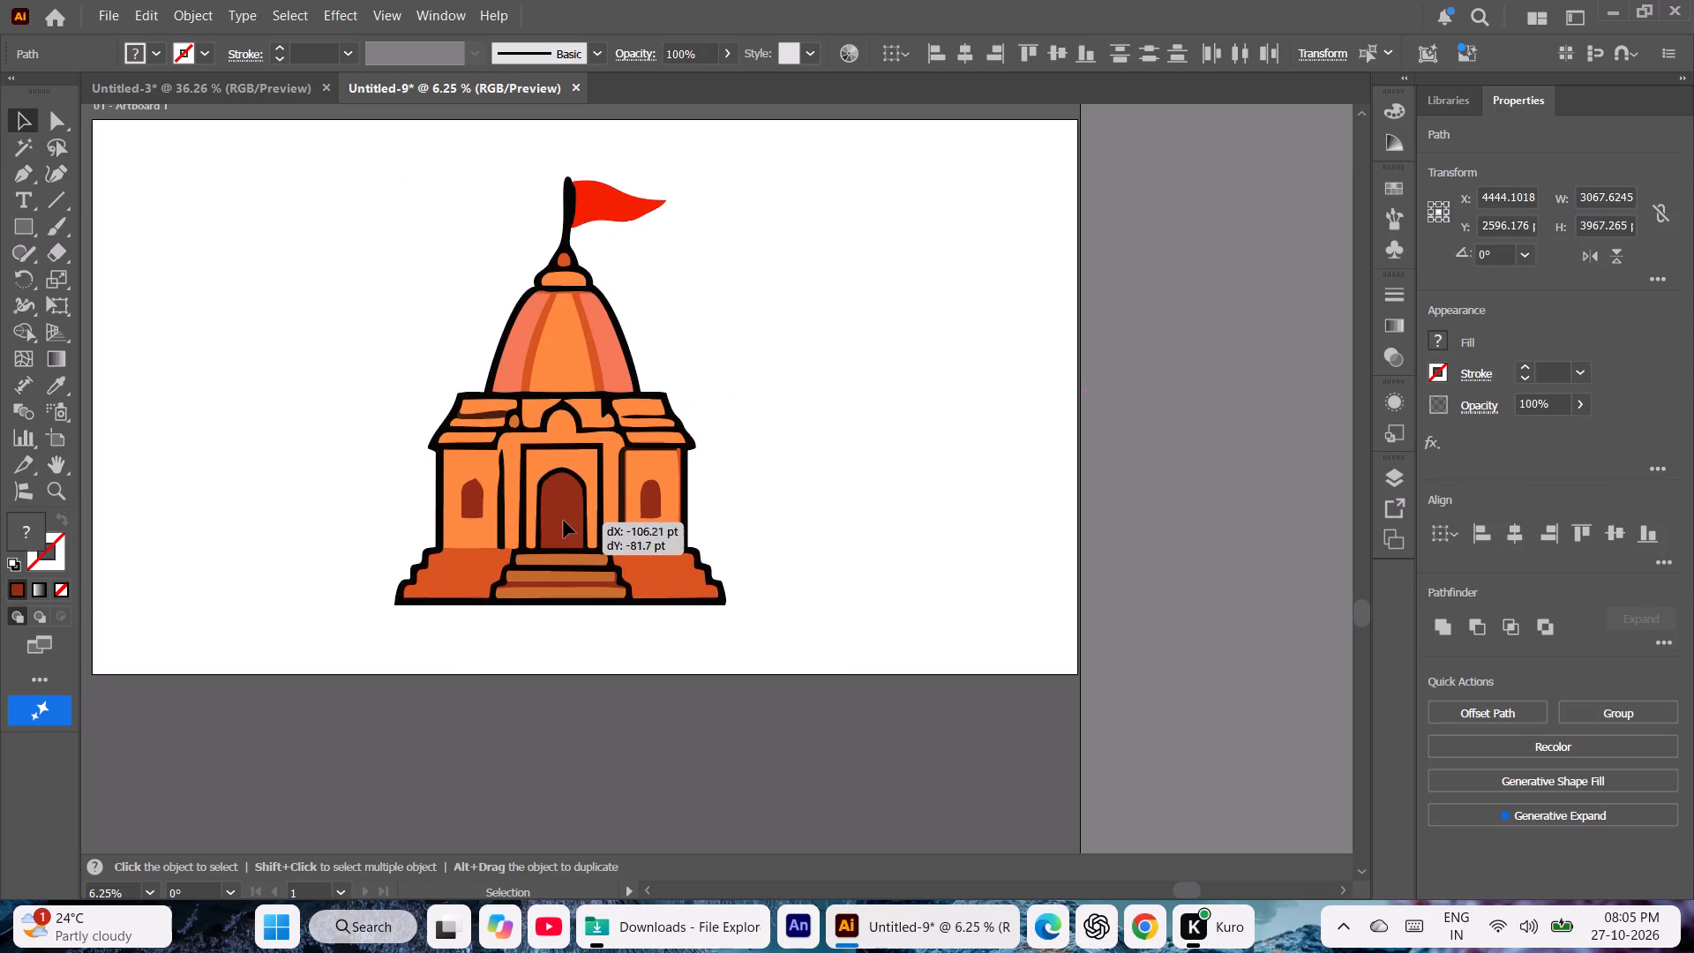
left_click_drag(564, 521, 552, 514)
left_click(784, 499)
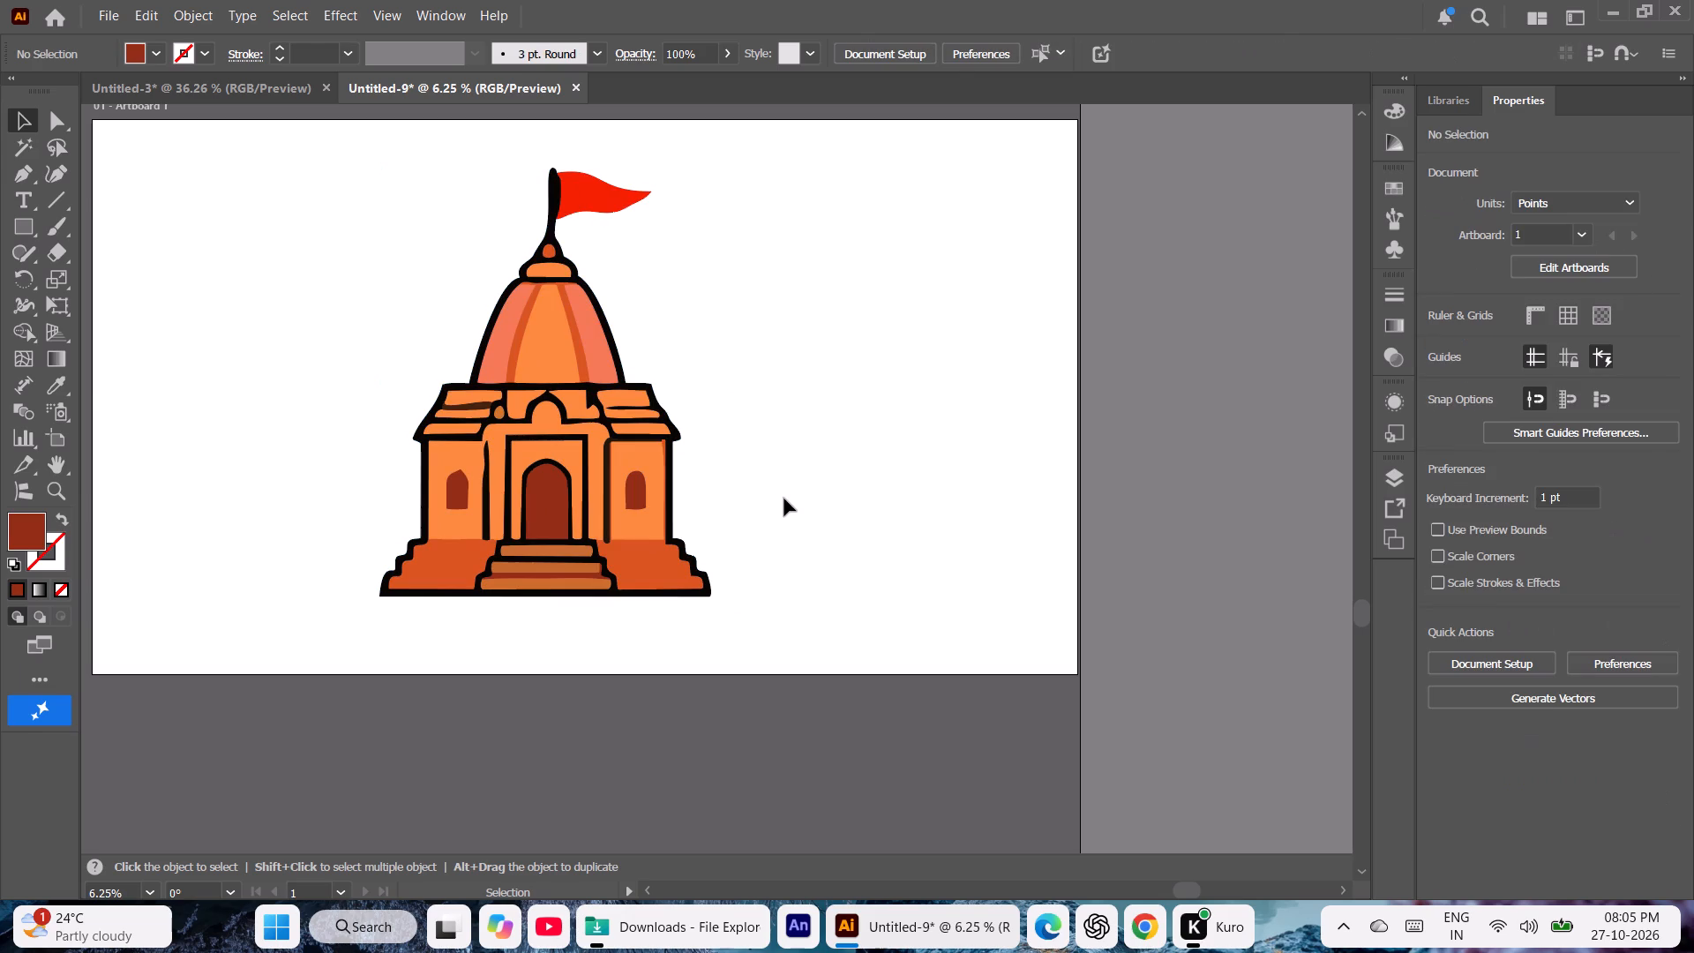
Save the document in Downloads as "temple" in Illustrator EPS format, using the Illustrator 10 EPS version.
key("ctrl+s")
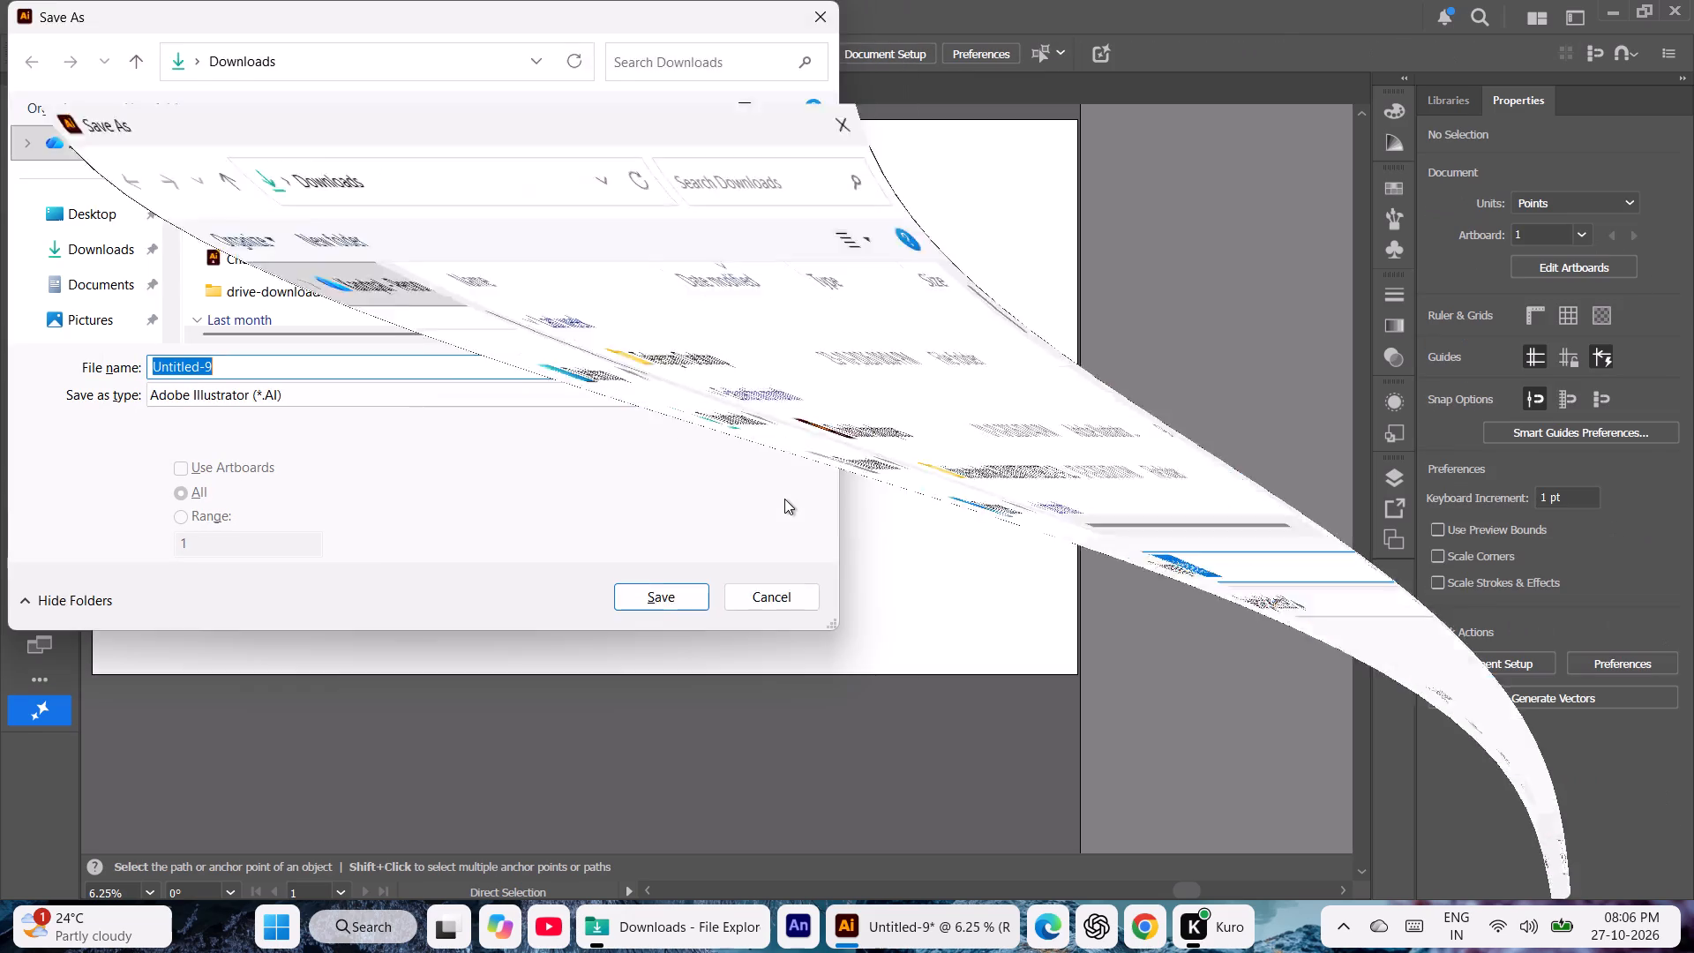
left_click(110, 251)
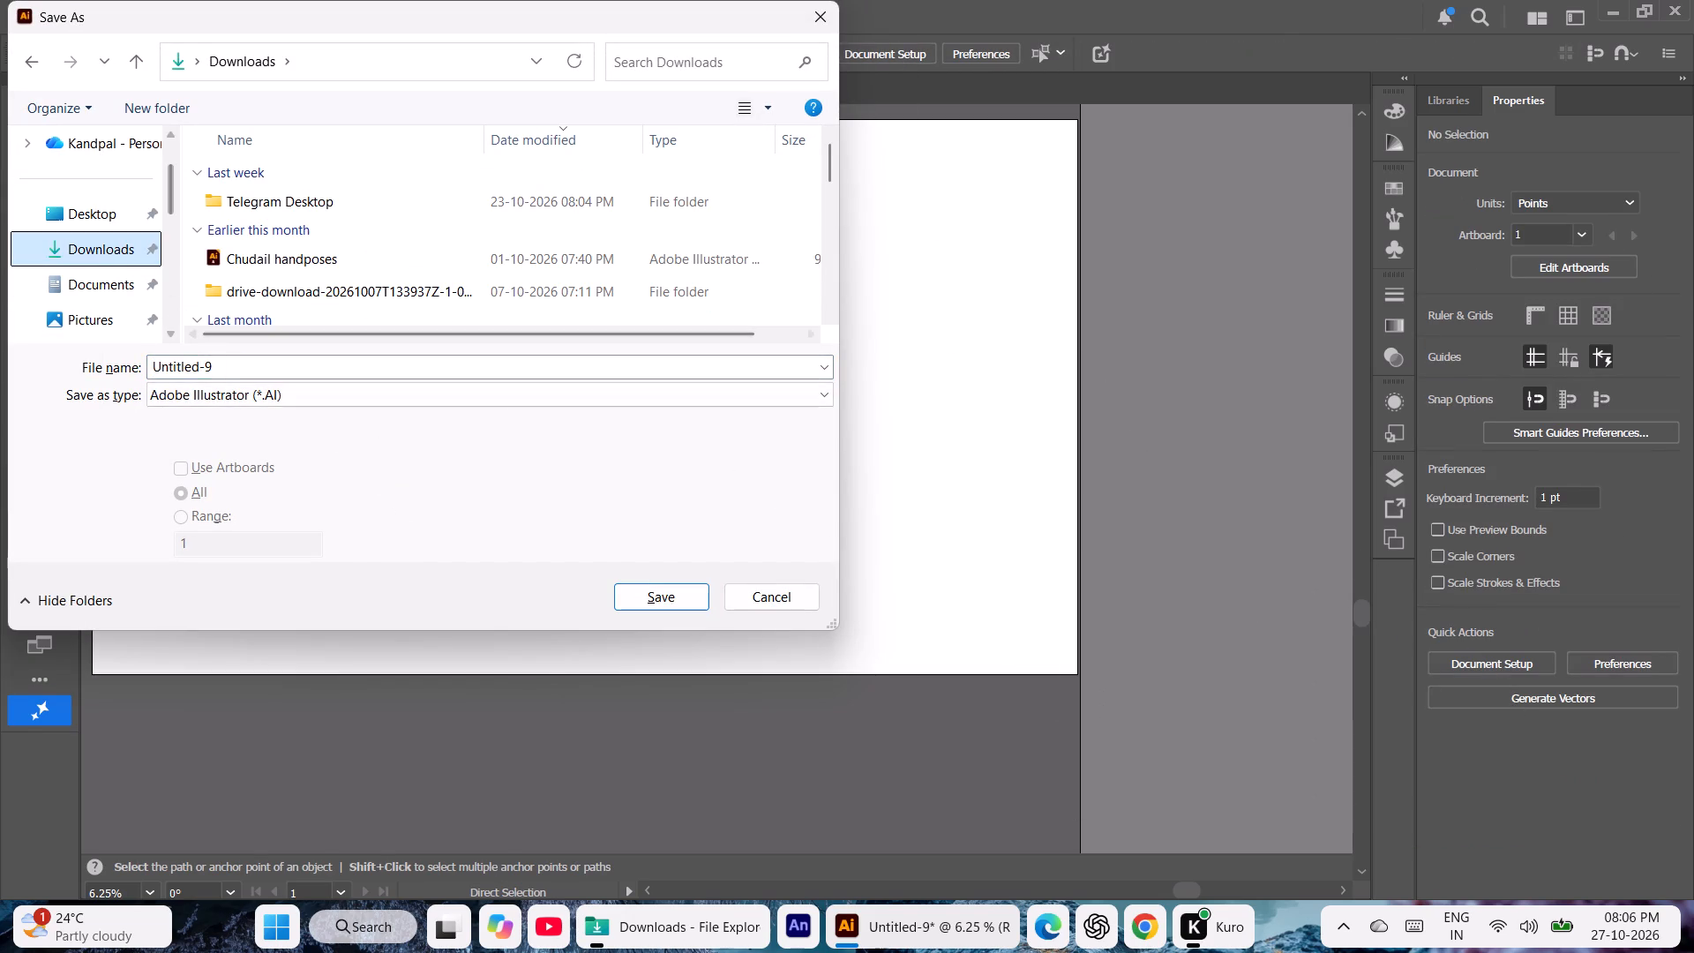
left_click(217, 365)
key("BackSpace")
type("temple")
key("space")
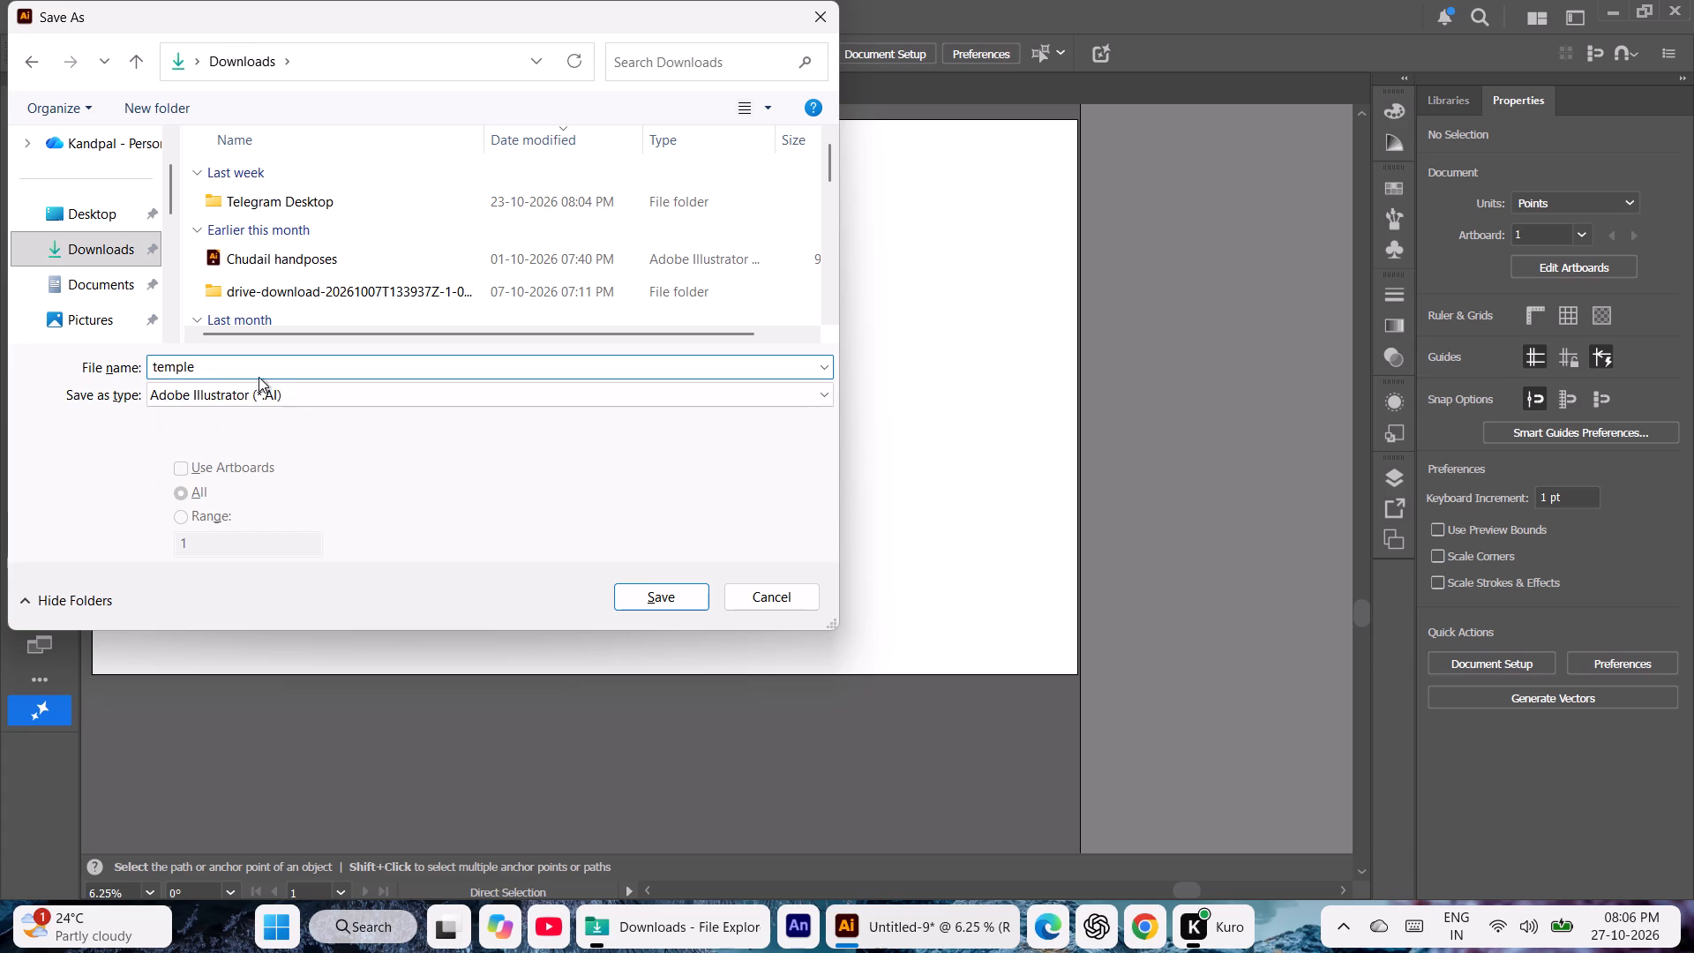
left_click(278, 396)
left_click(264, 449)
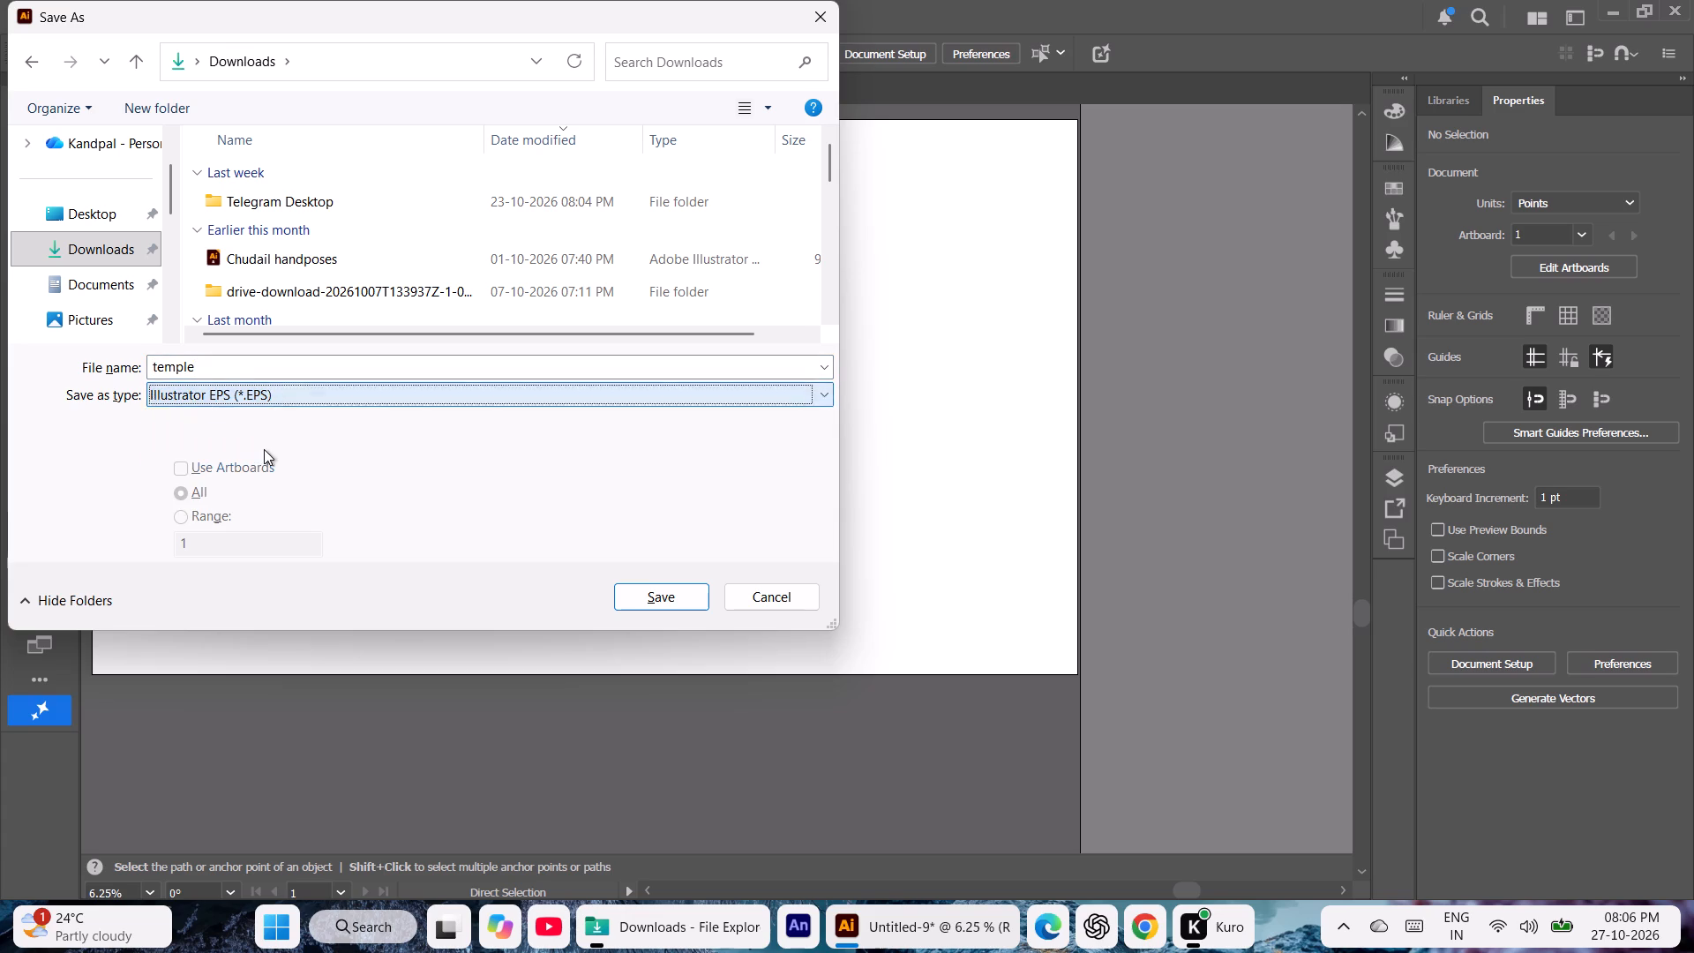
left_click(659, 599)
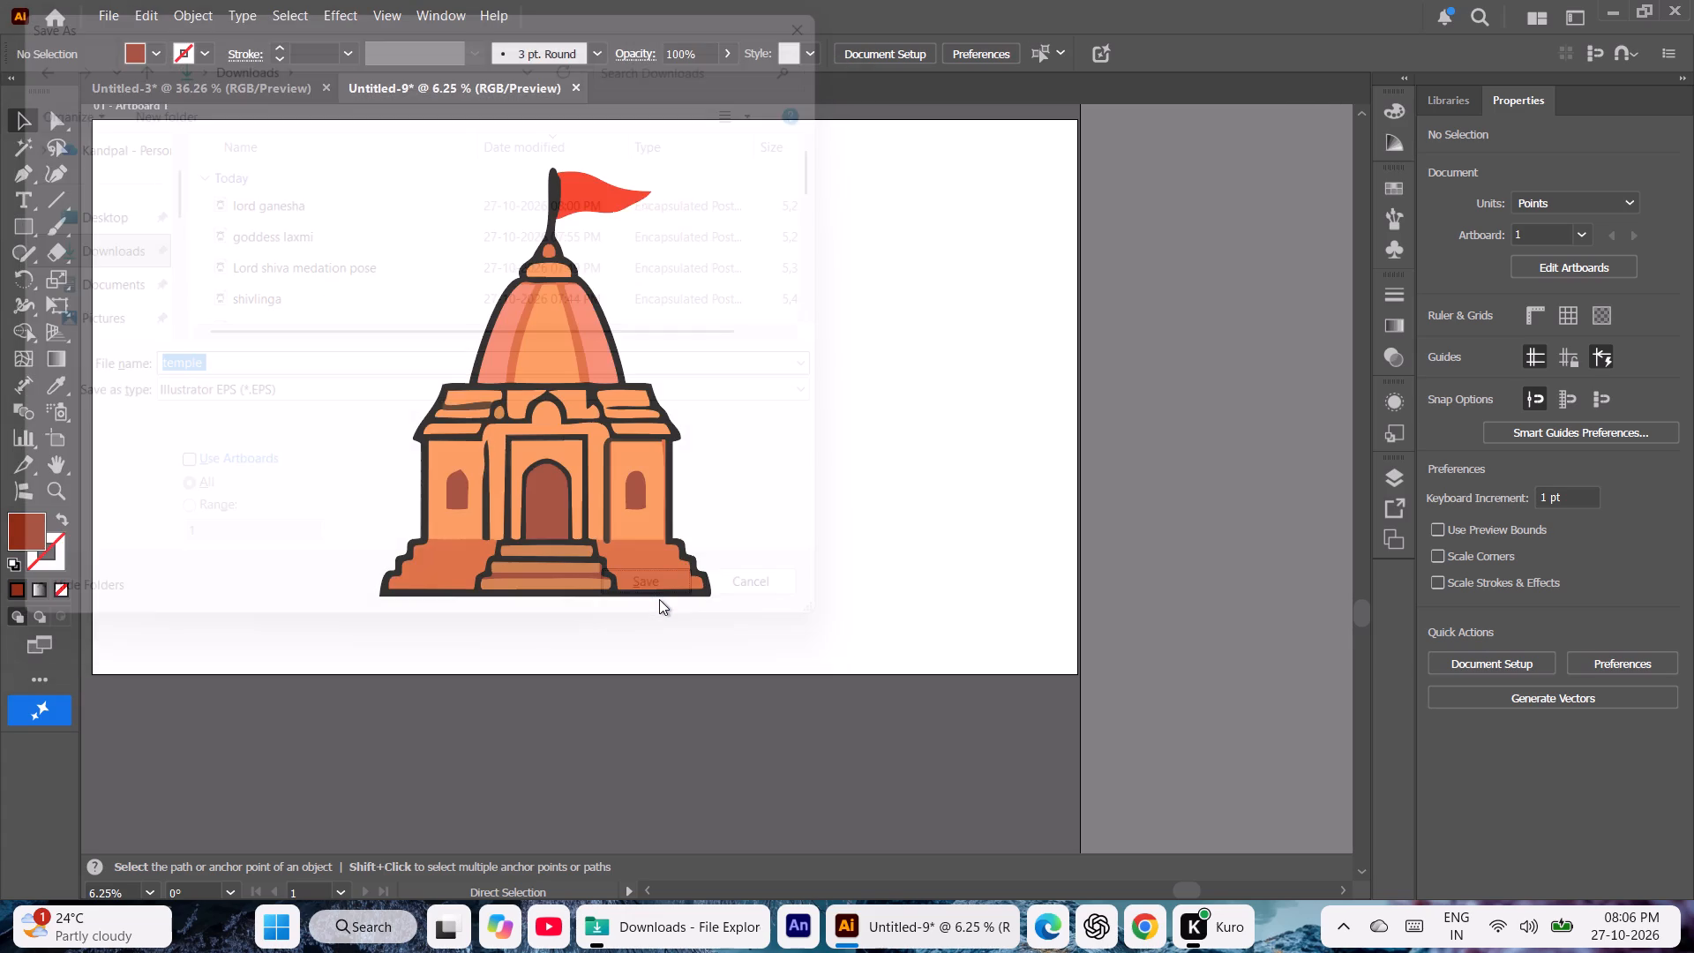
left_click(893, 144)
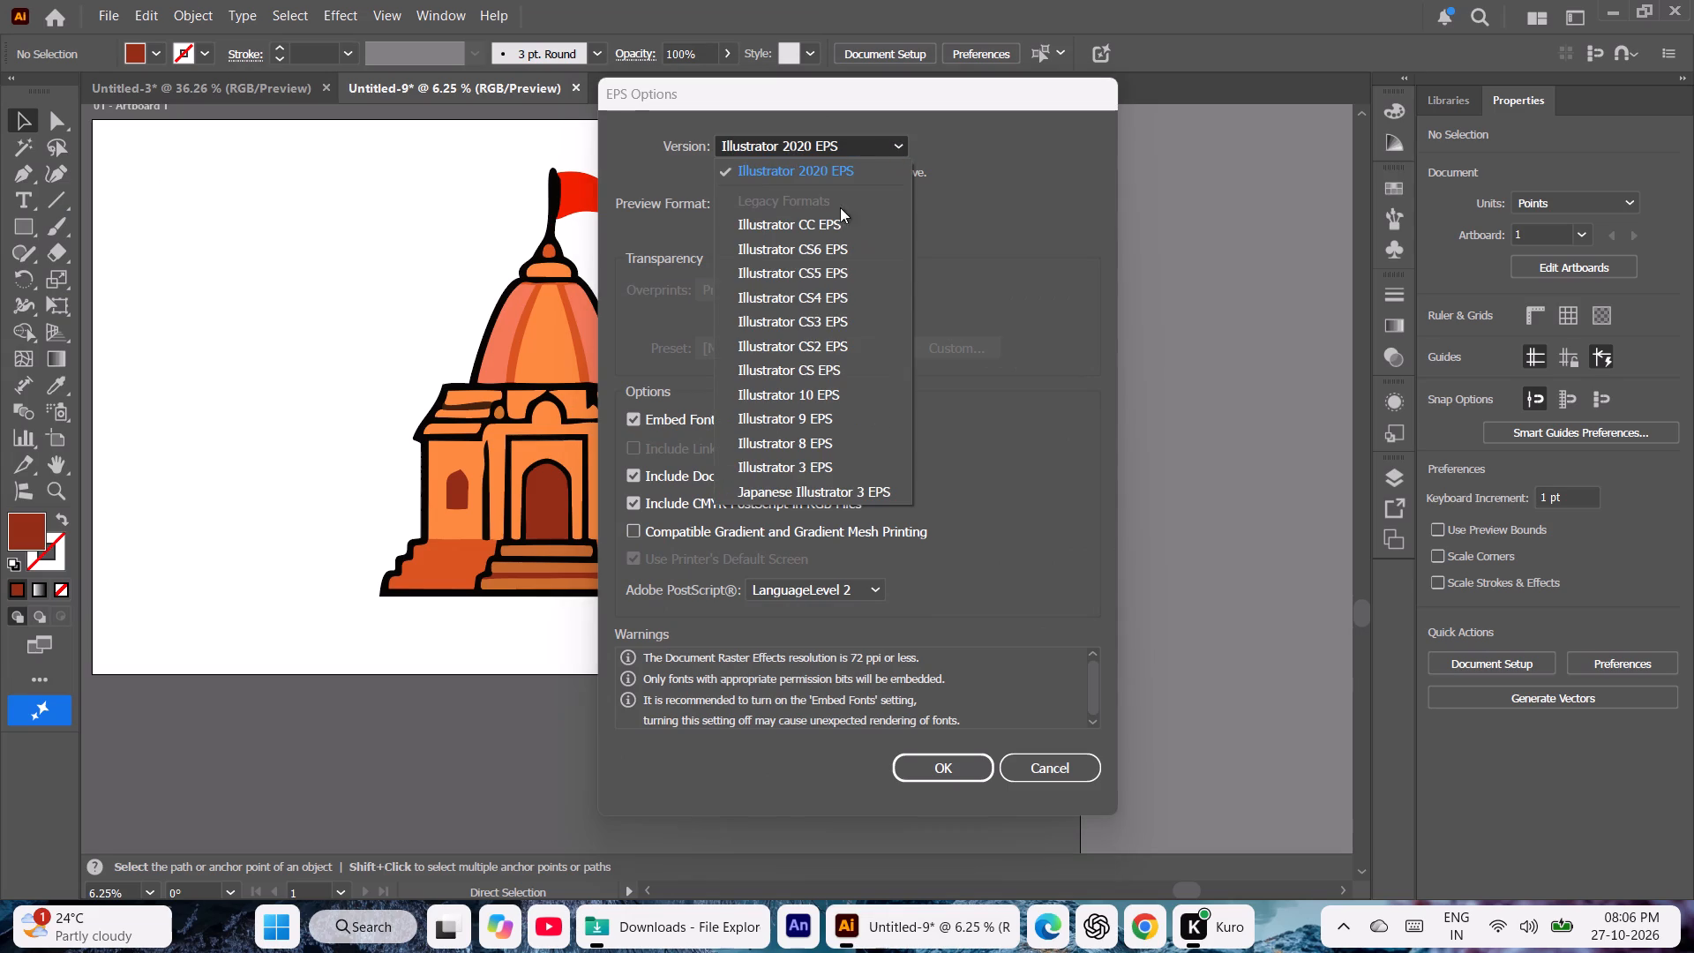
left_click(824, 390)
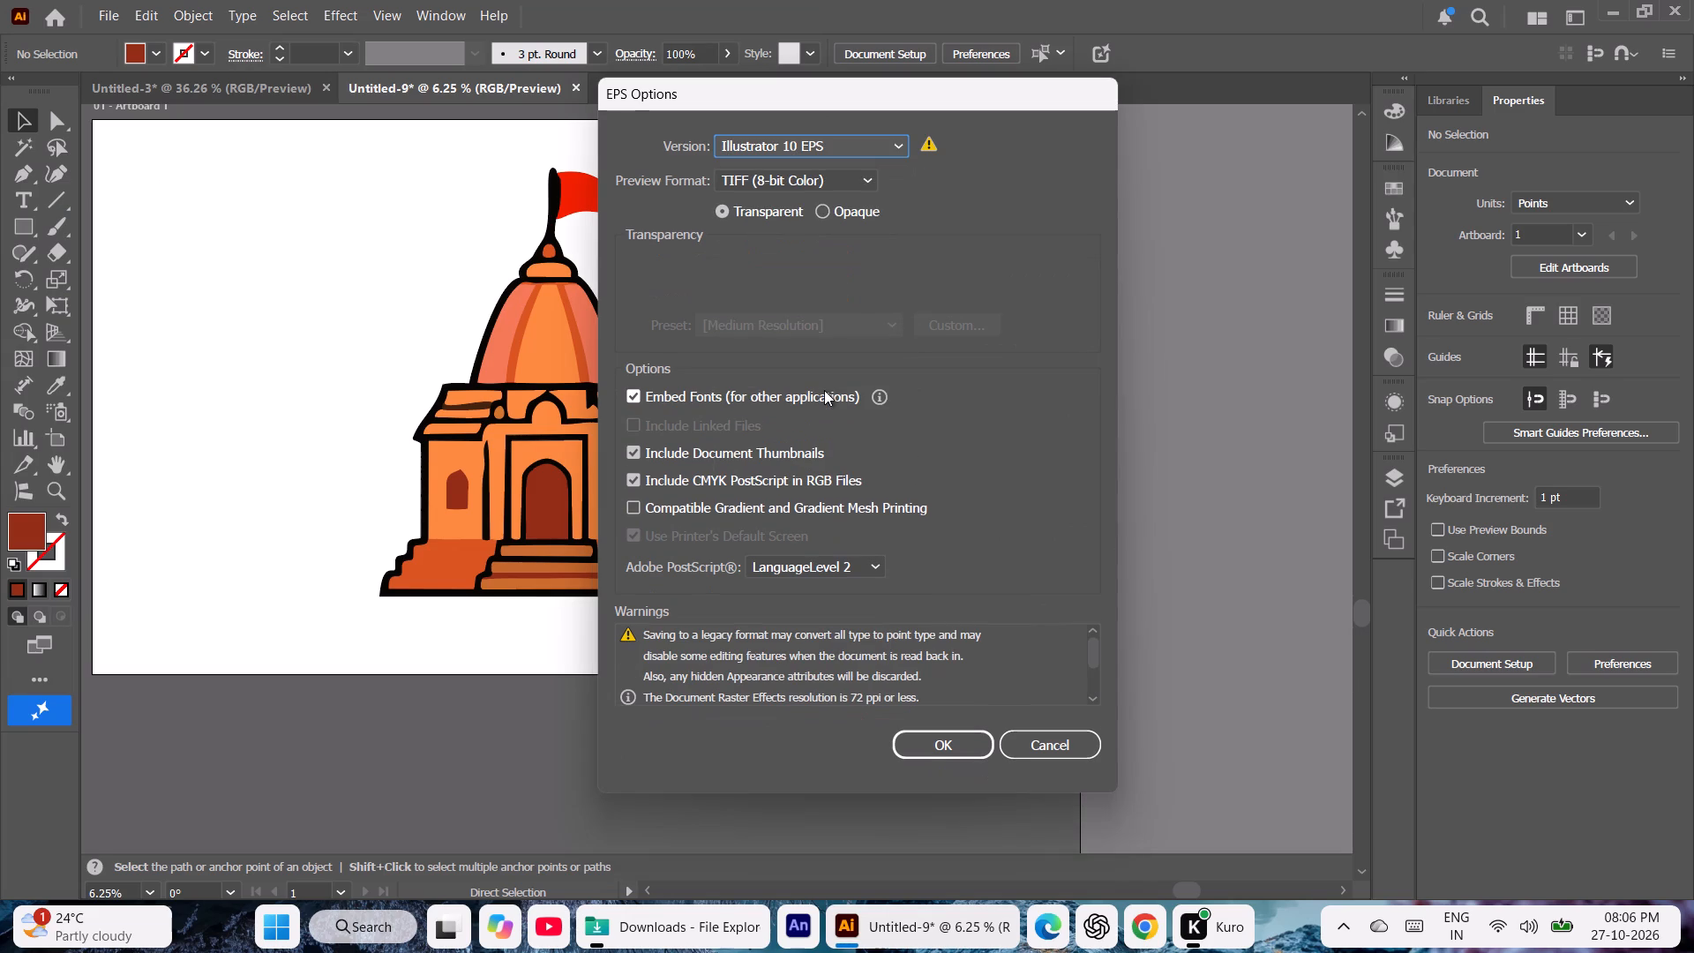
key("Return")
key("Return")
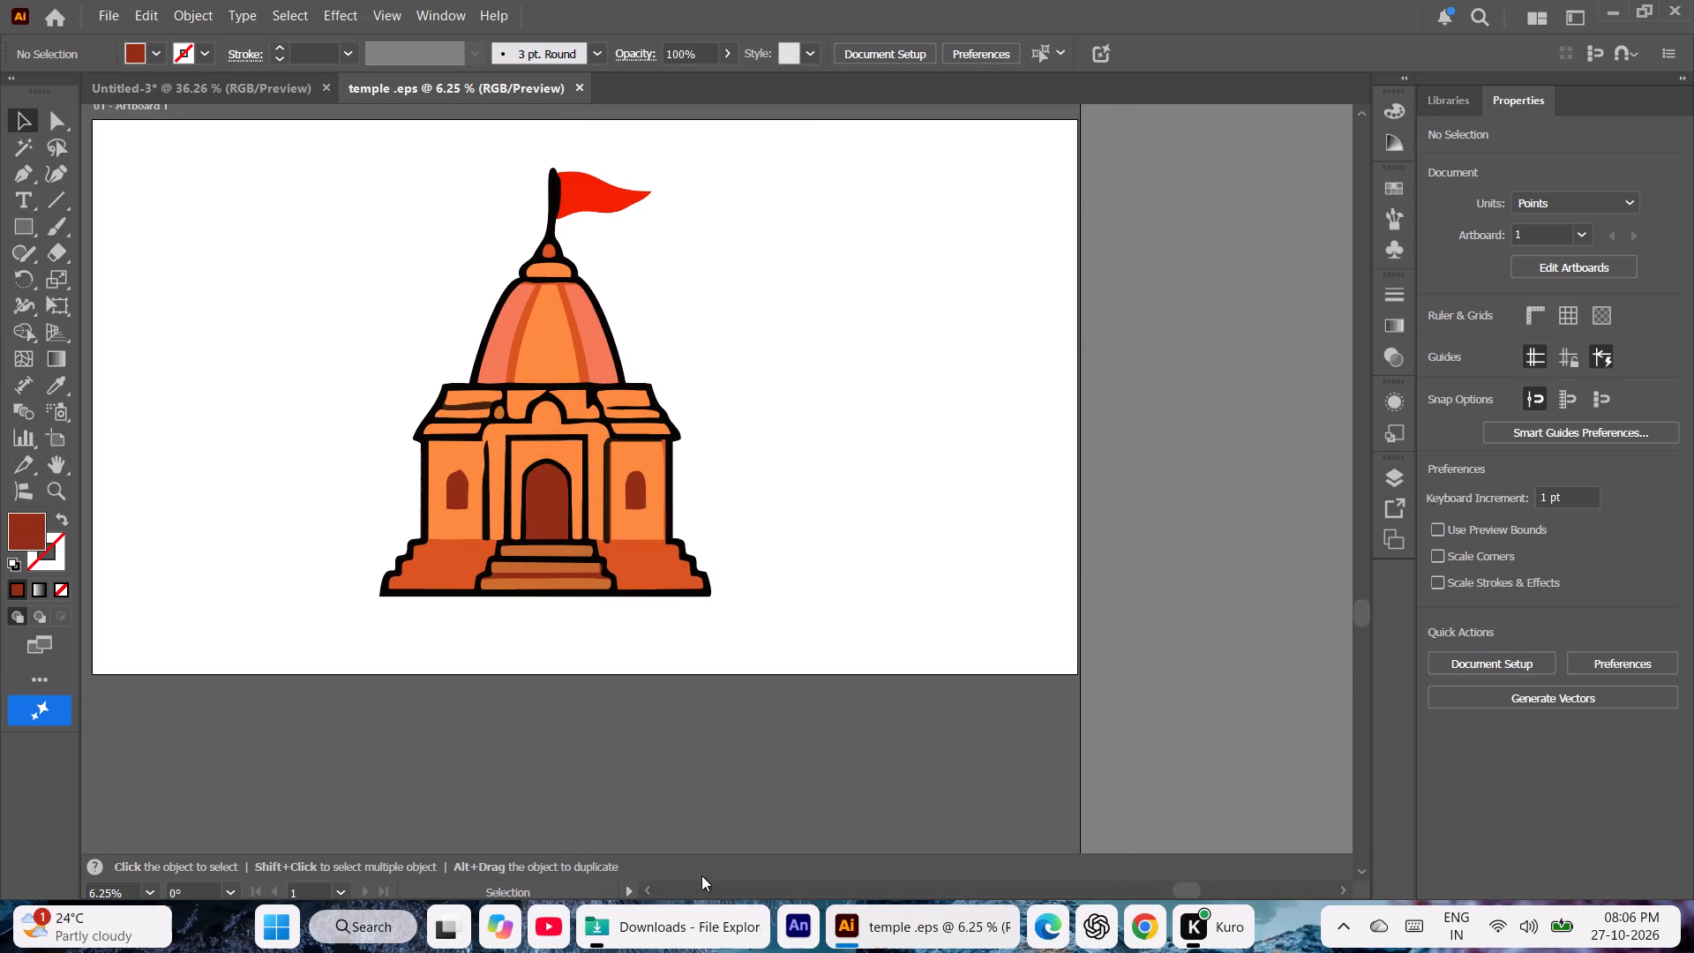
Switch to File Explorer and check the Downloads folder for the saved temple file.
left_click(701, 927)
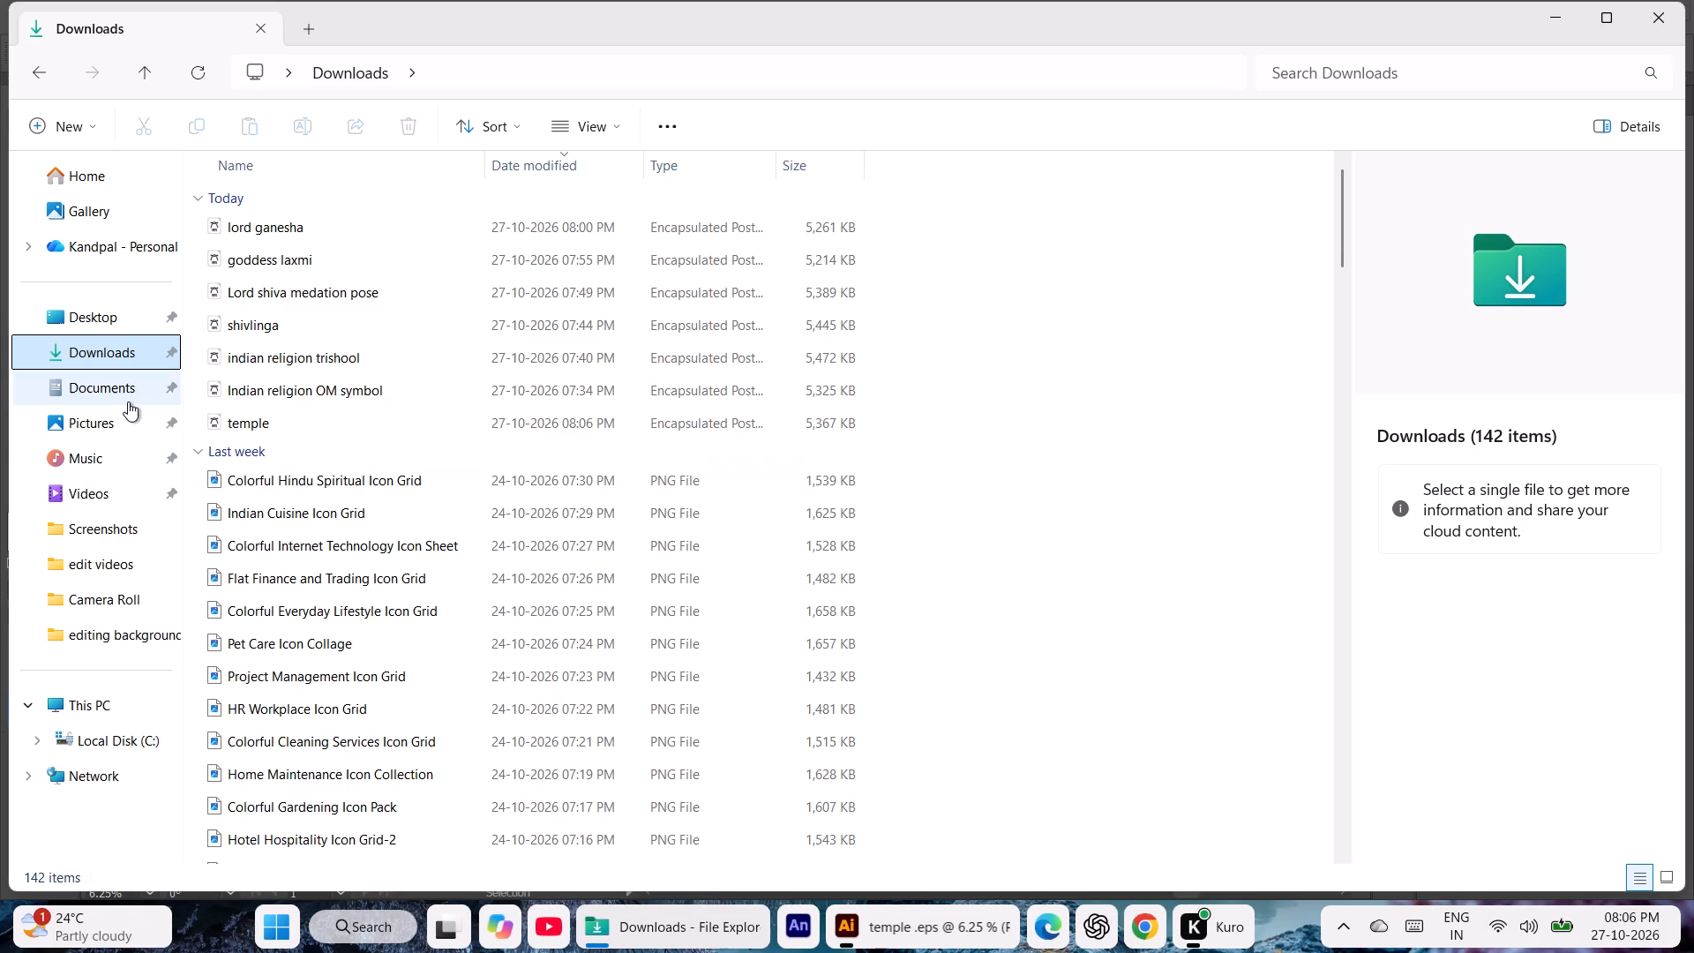
left_click(125, 396)
left_click(111, 346)
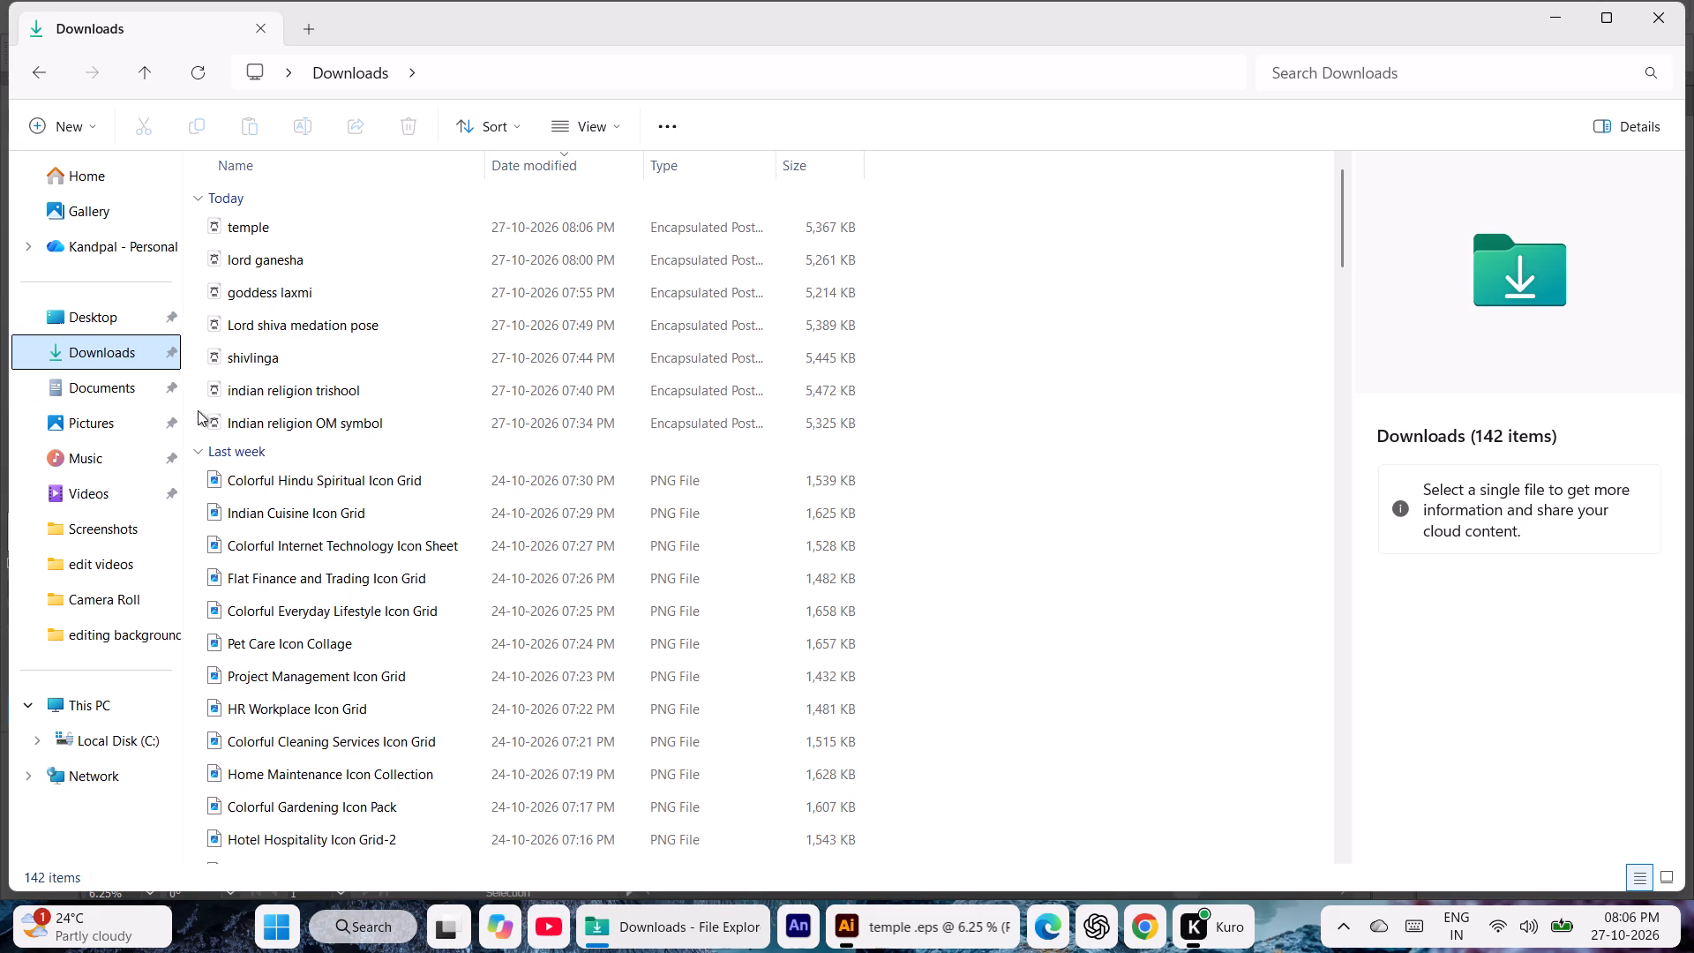
Switch back to Illustrator and close the temple document.
left_click(890, 914)
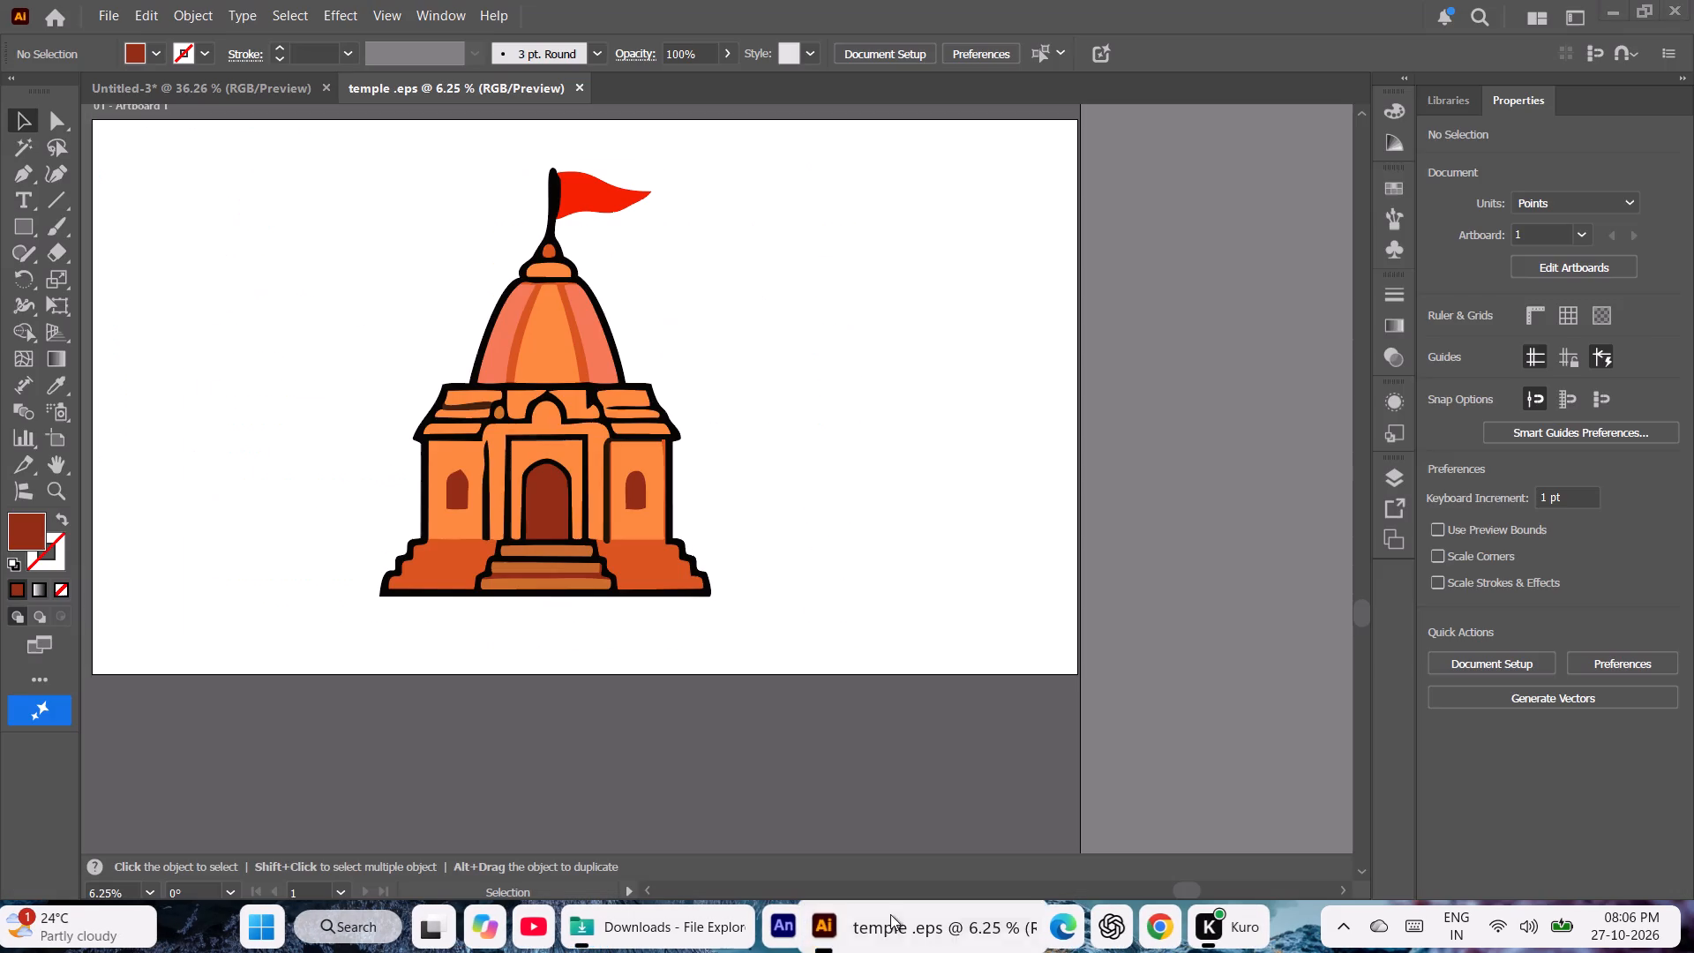
left_click(580, 93)
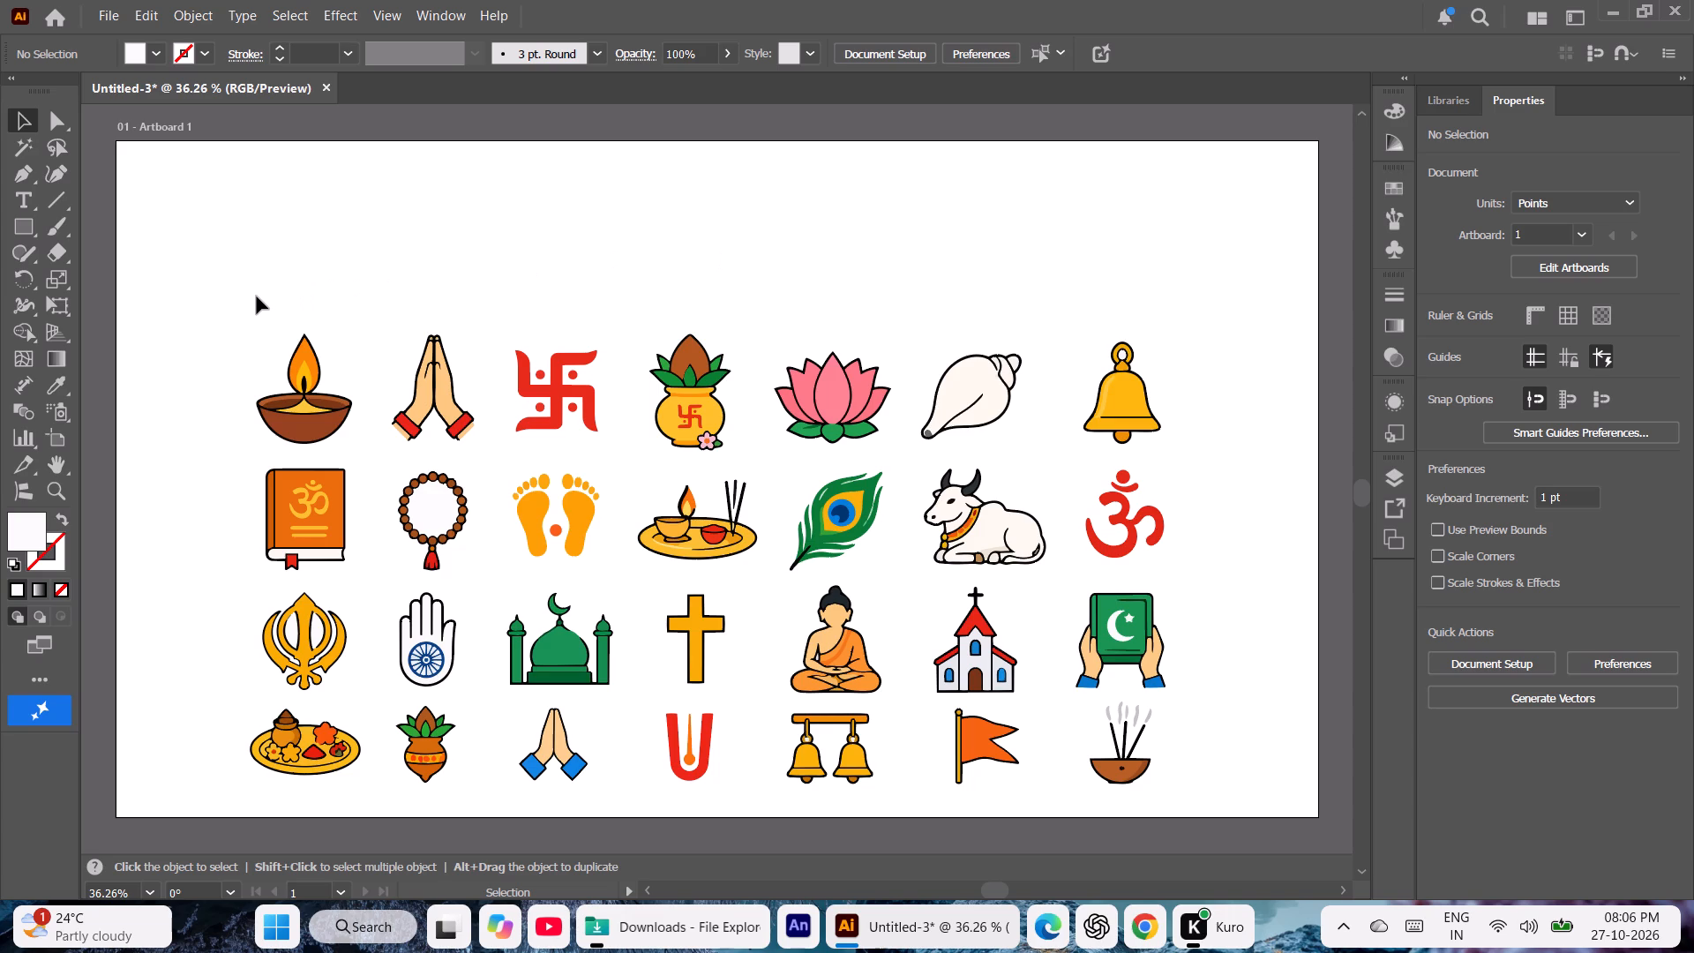
Cut the lit oil lamp icon from the top row of the icon grid.
left_click_drag(219, 295, 365, 447)
key("ctrl+x")
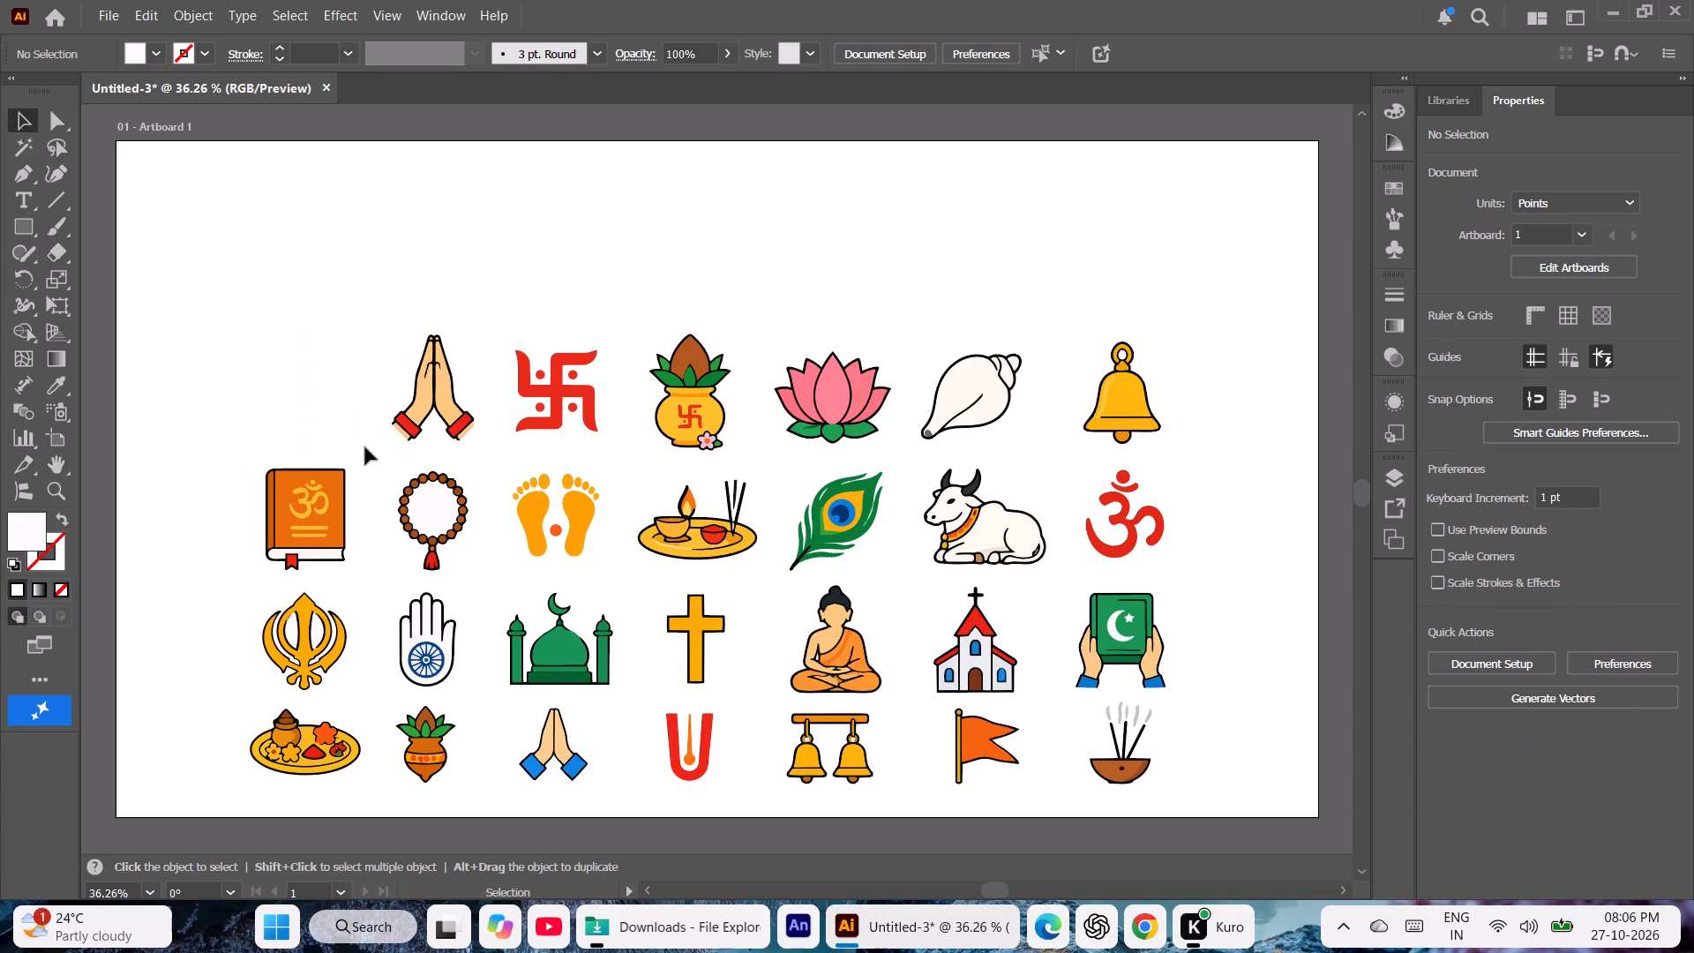
Create a new landscape RGB document of 1920 x 1080 pt with one artboard.
left_click(111, 18)
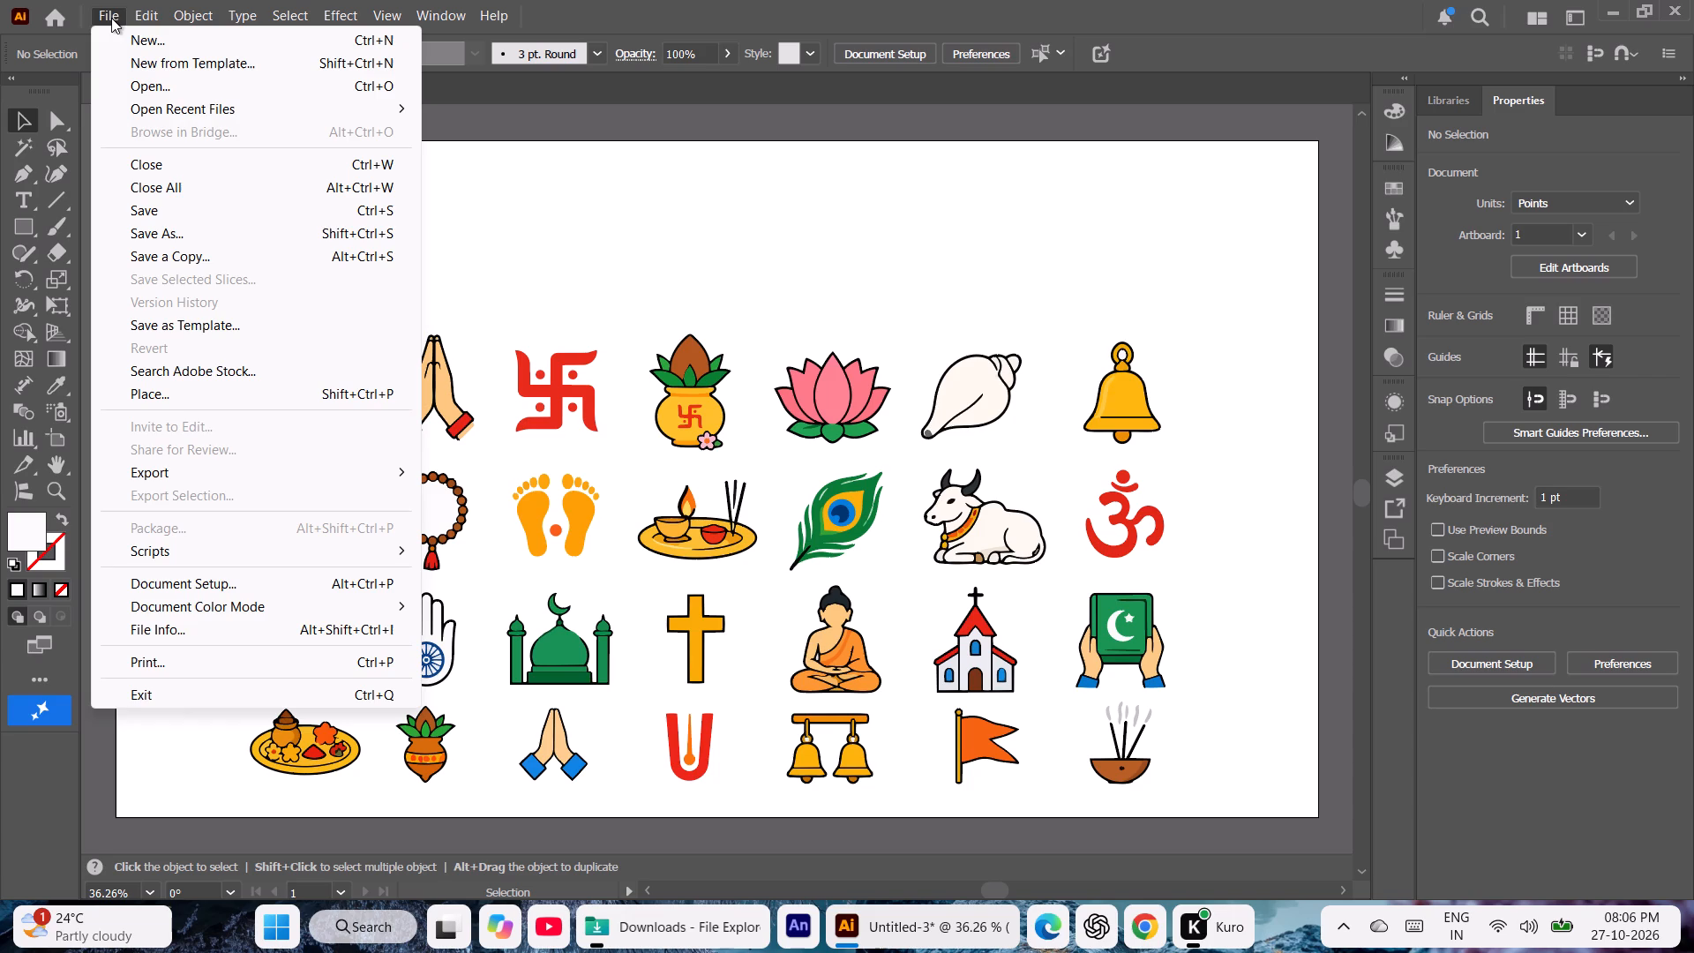
left_click(139, 43)
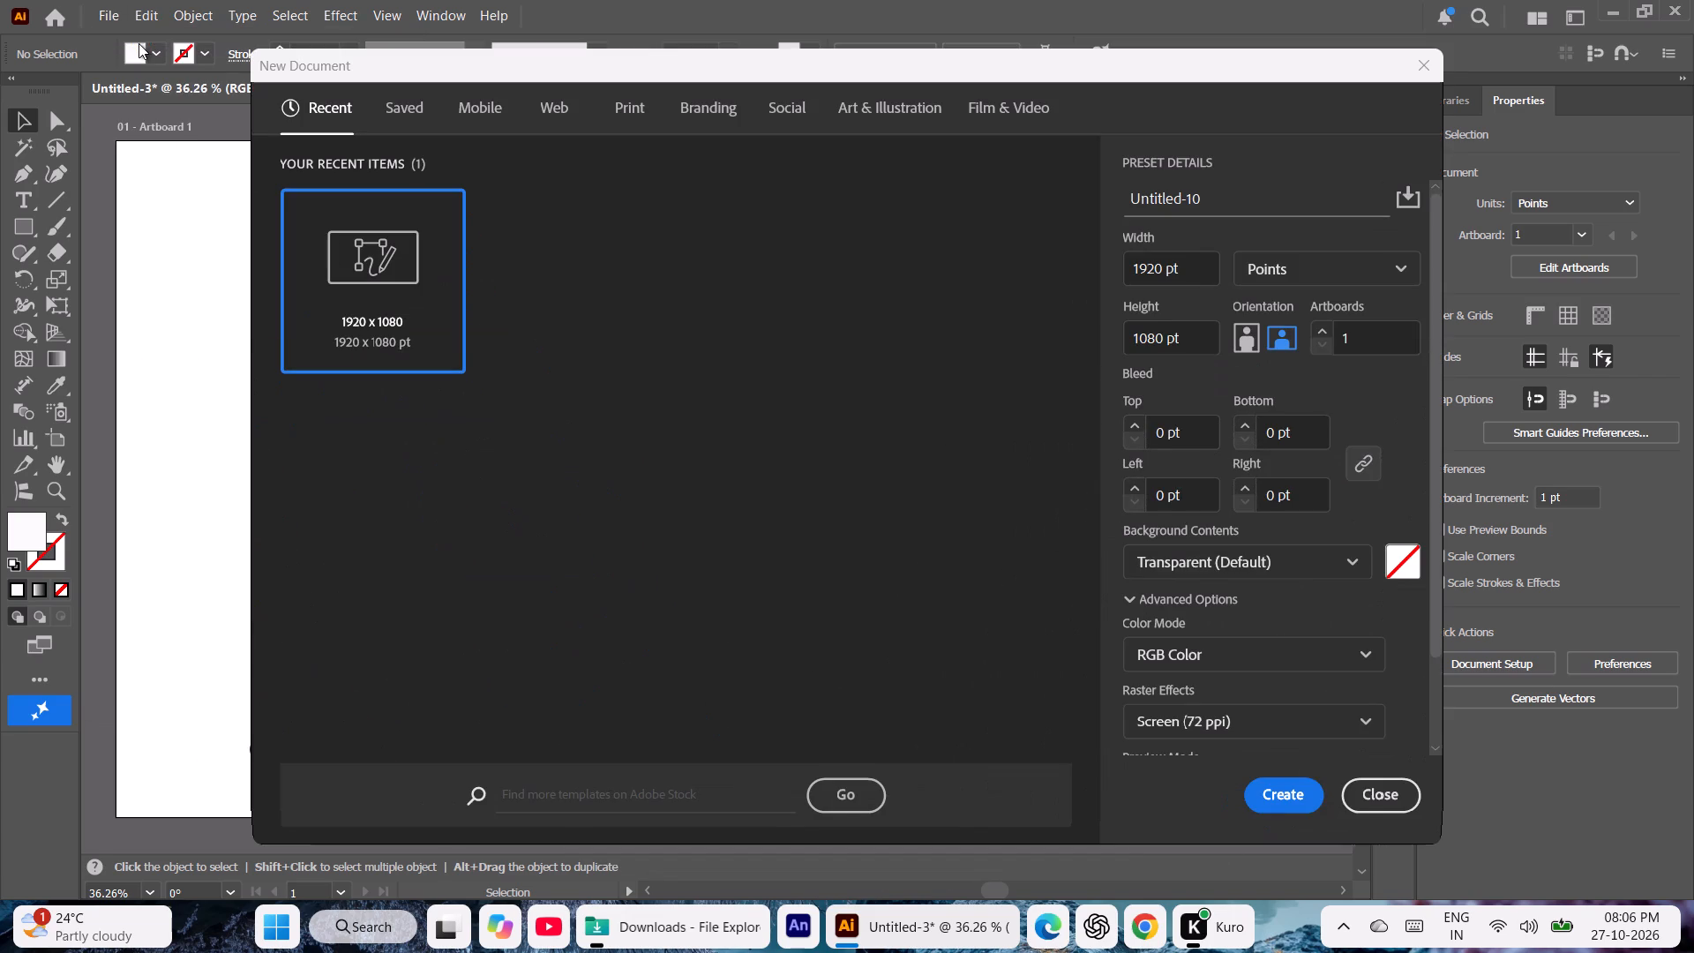
key("Return")
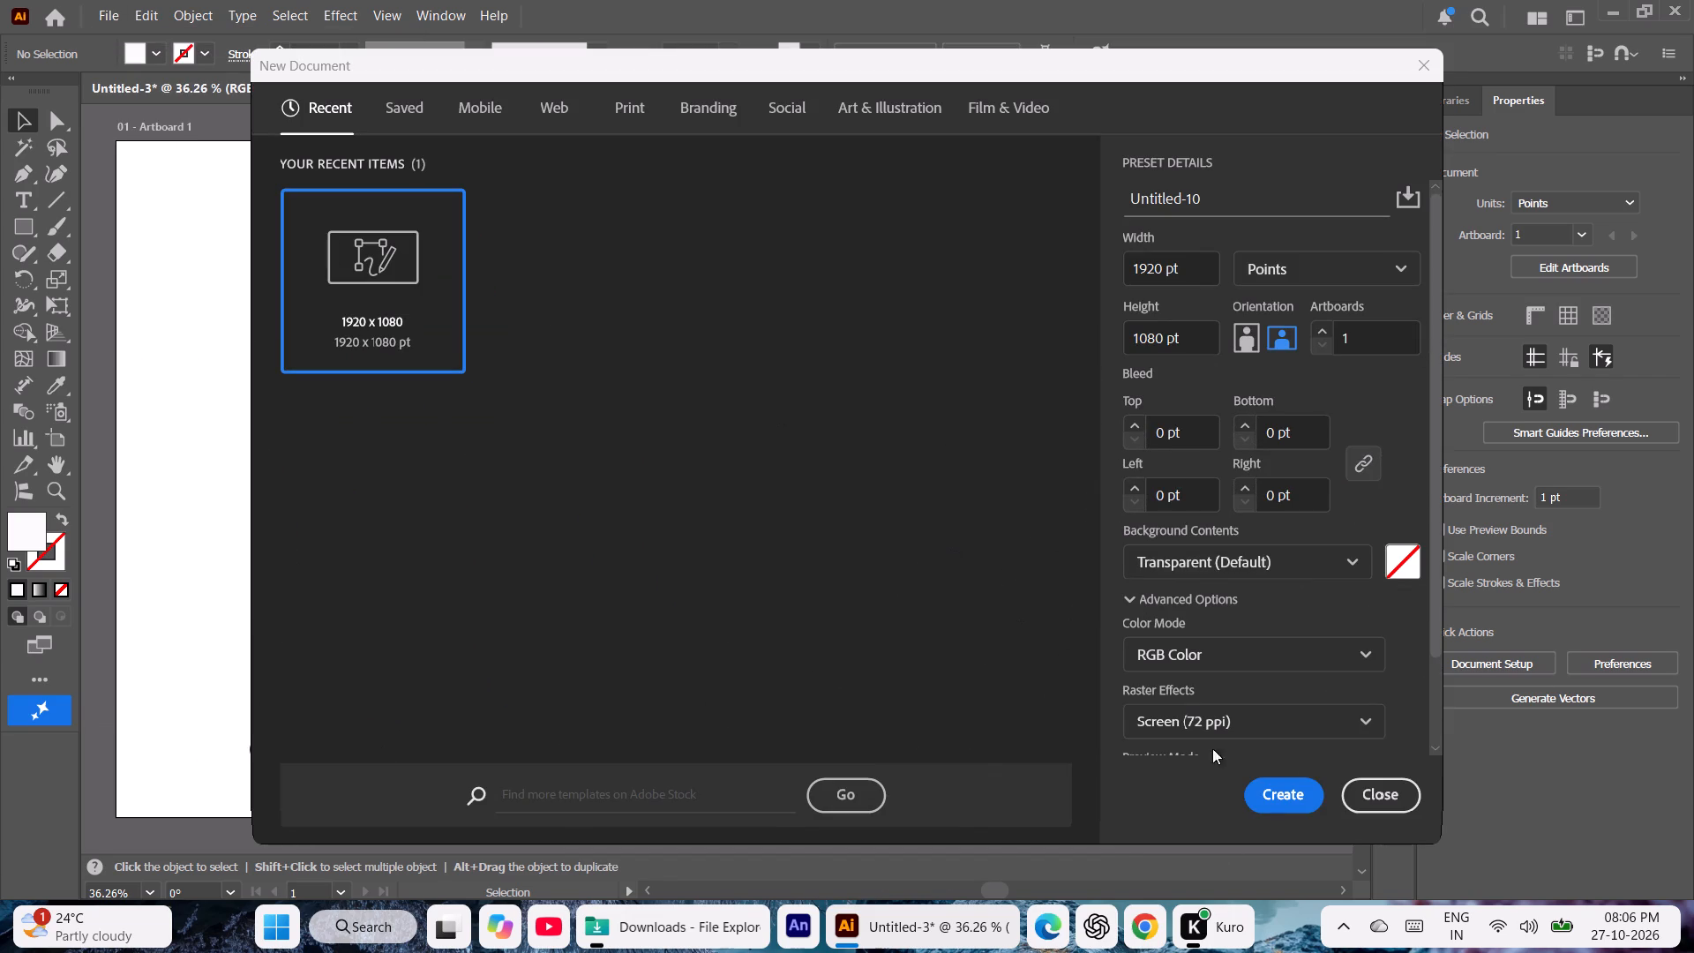
left_click(1289, 792)
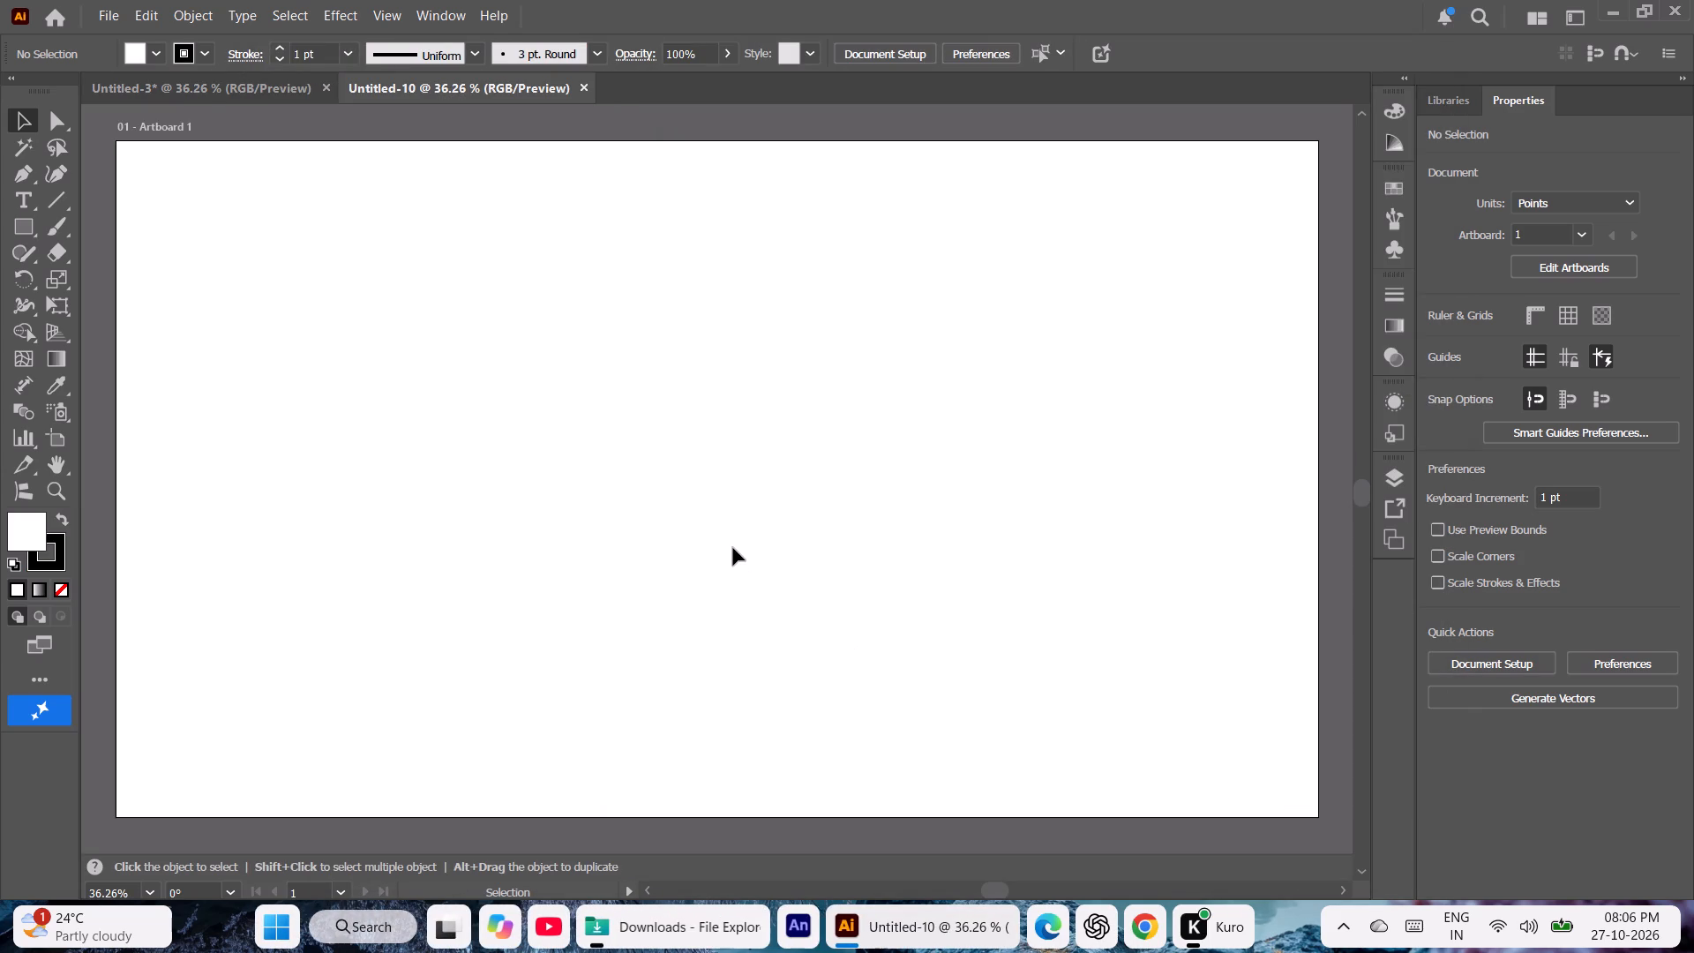
Paste the oil lamp into the new document, enlarge it proportionally to about 524 x 604 pt and centre it horizontally on the artboard.
key("ctrl+v")
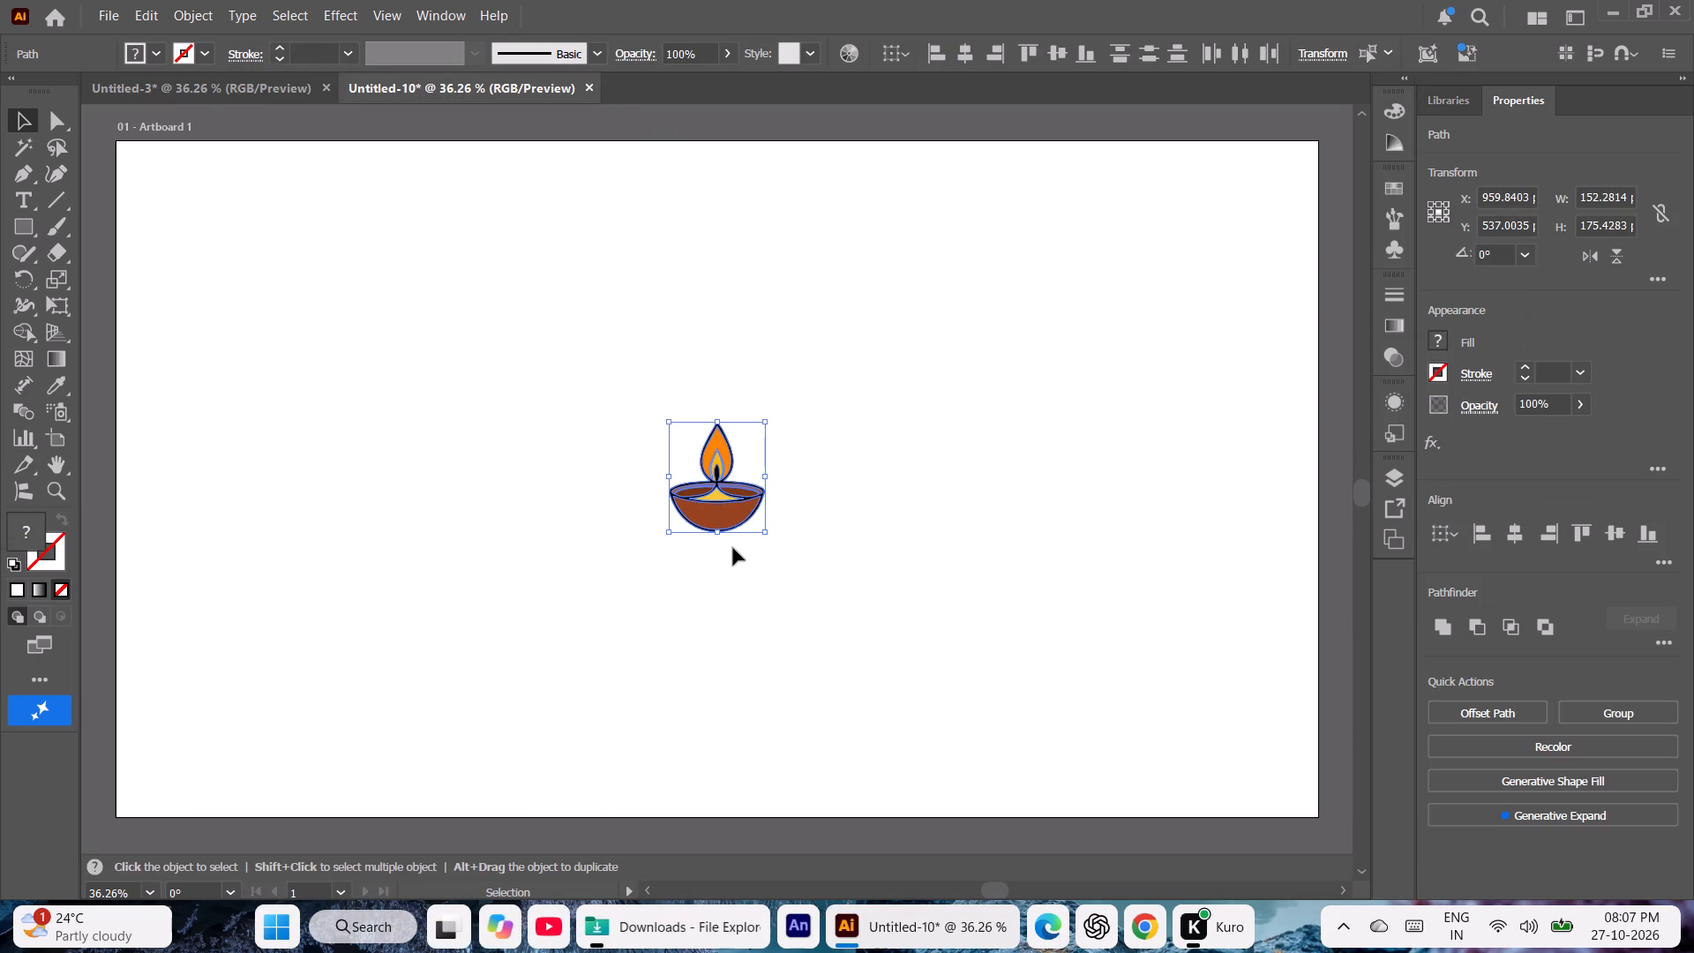
key("ctrl+minus")
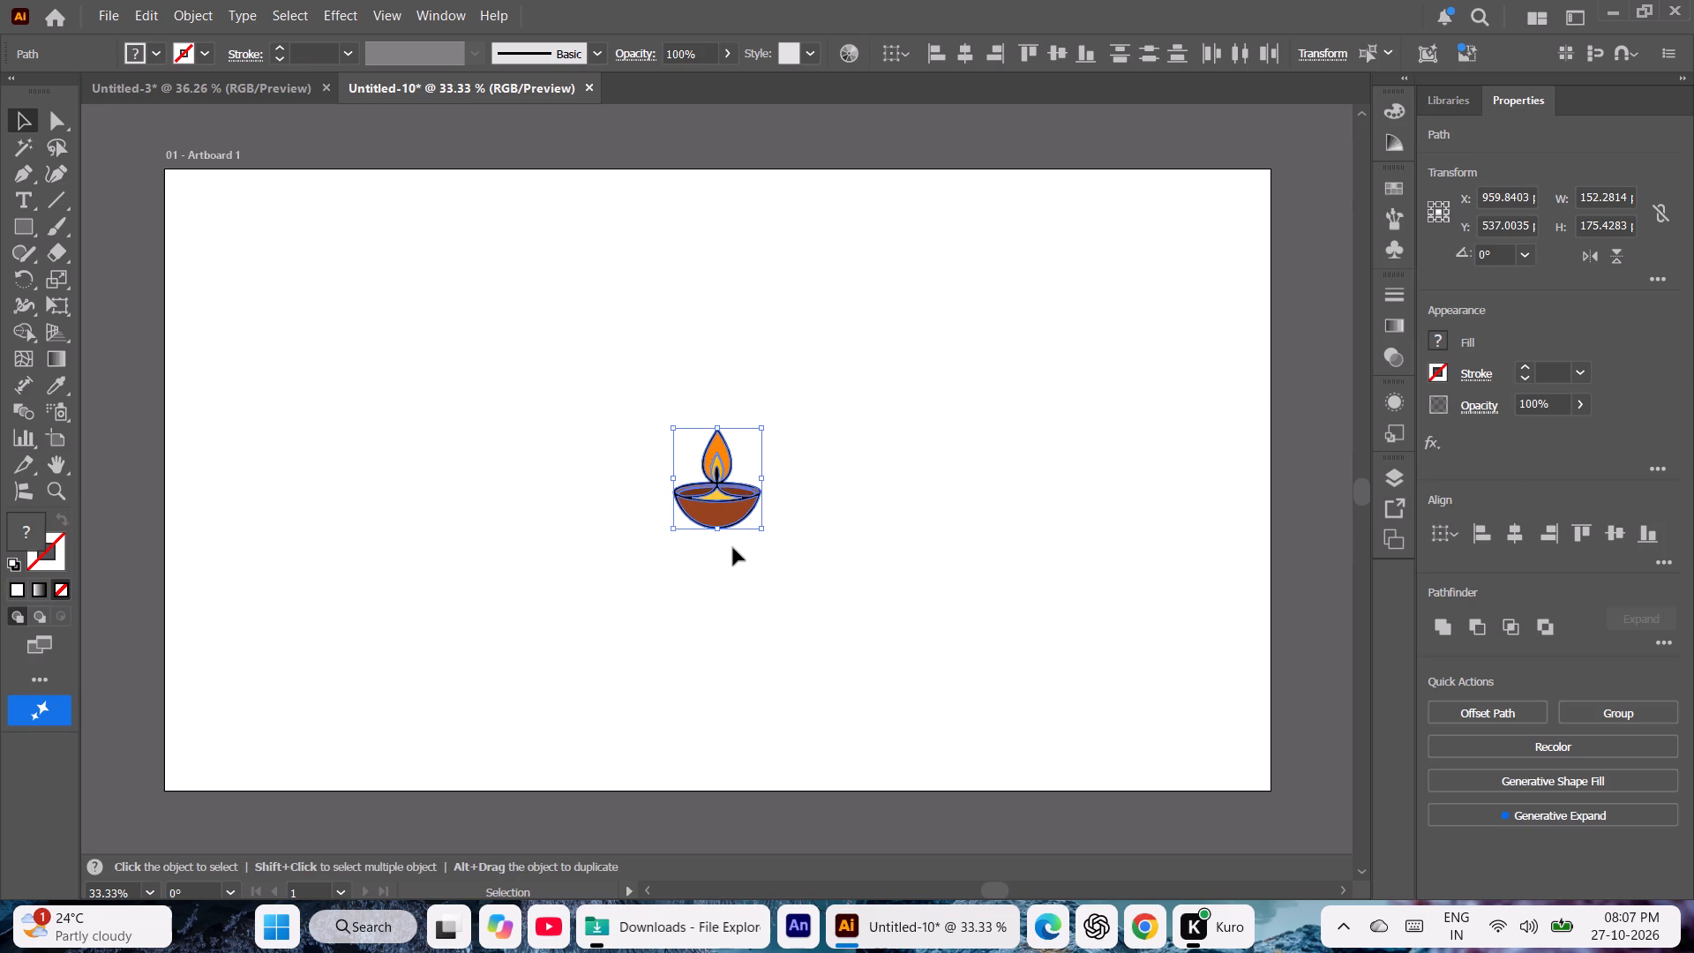
key("ctrl+plus")
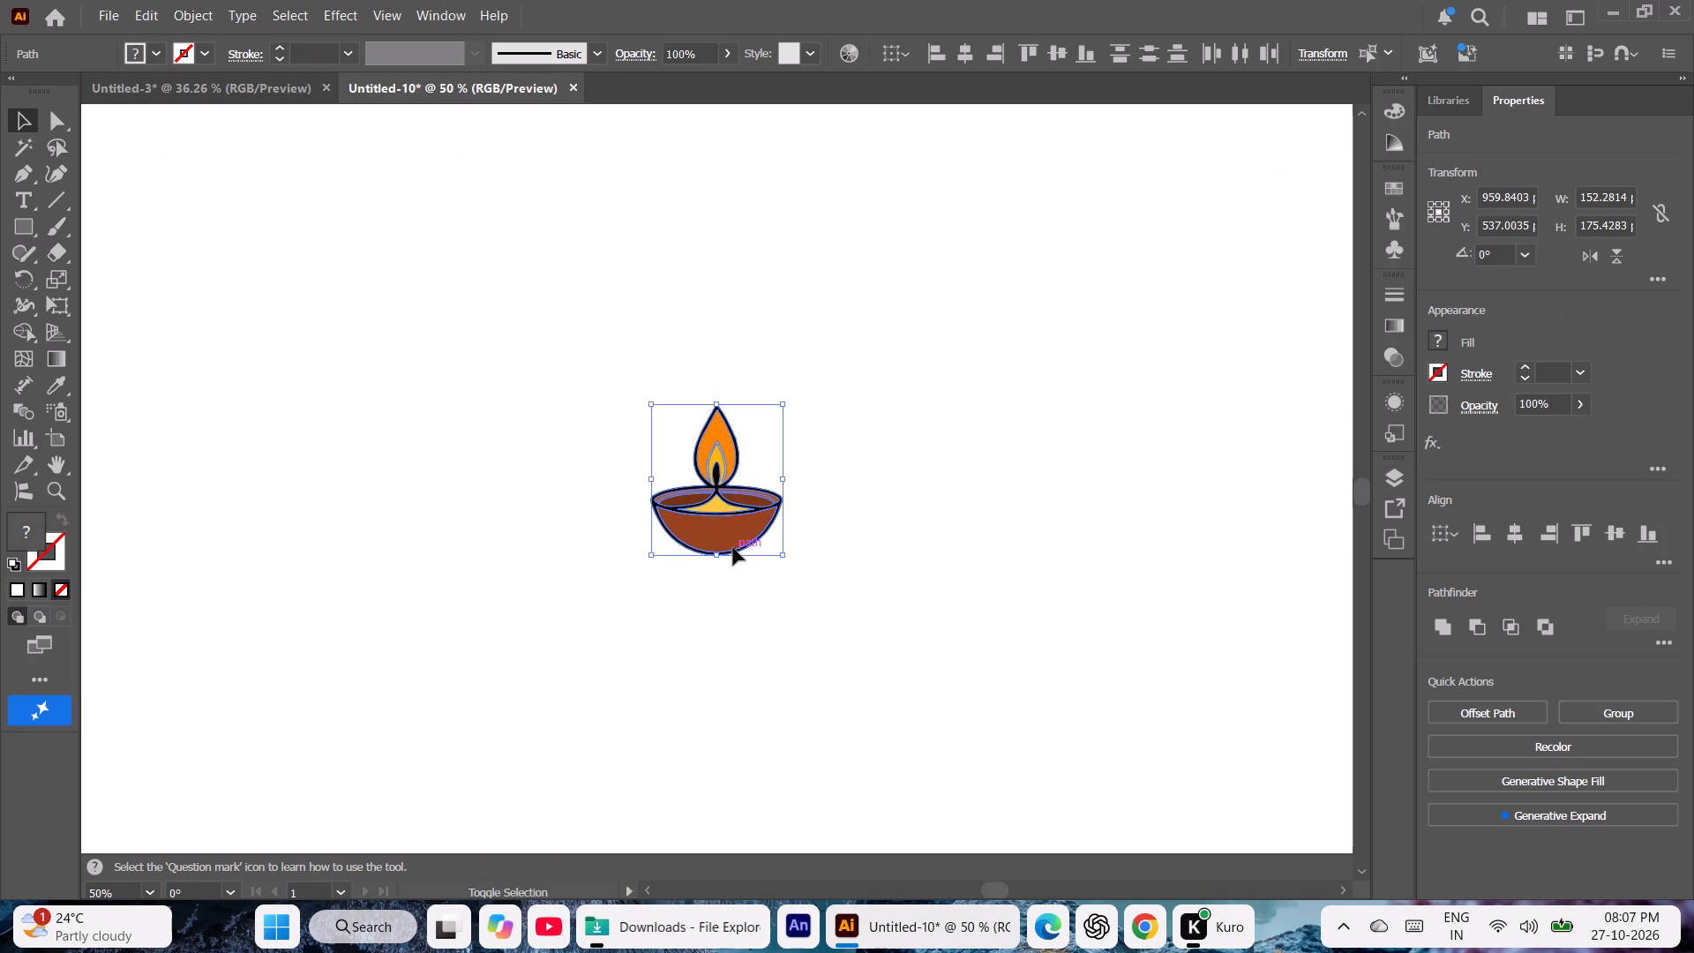
left_click_drag(778, 555, 813, 586, "shift")
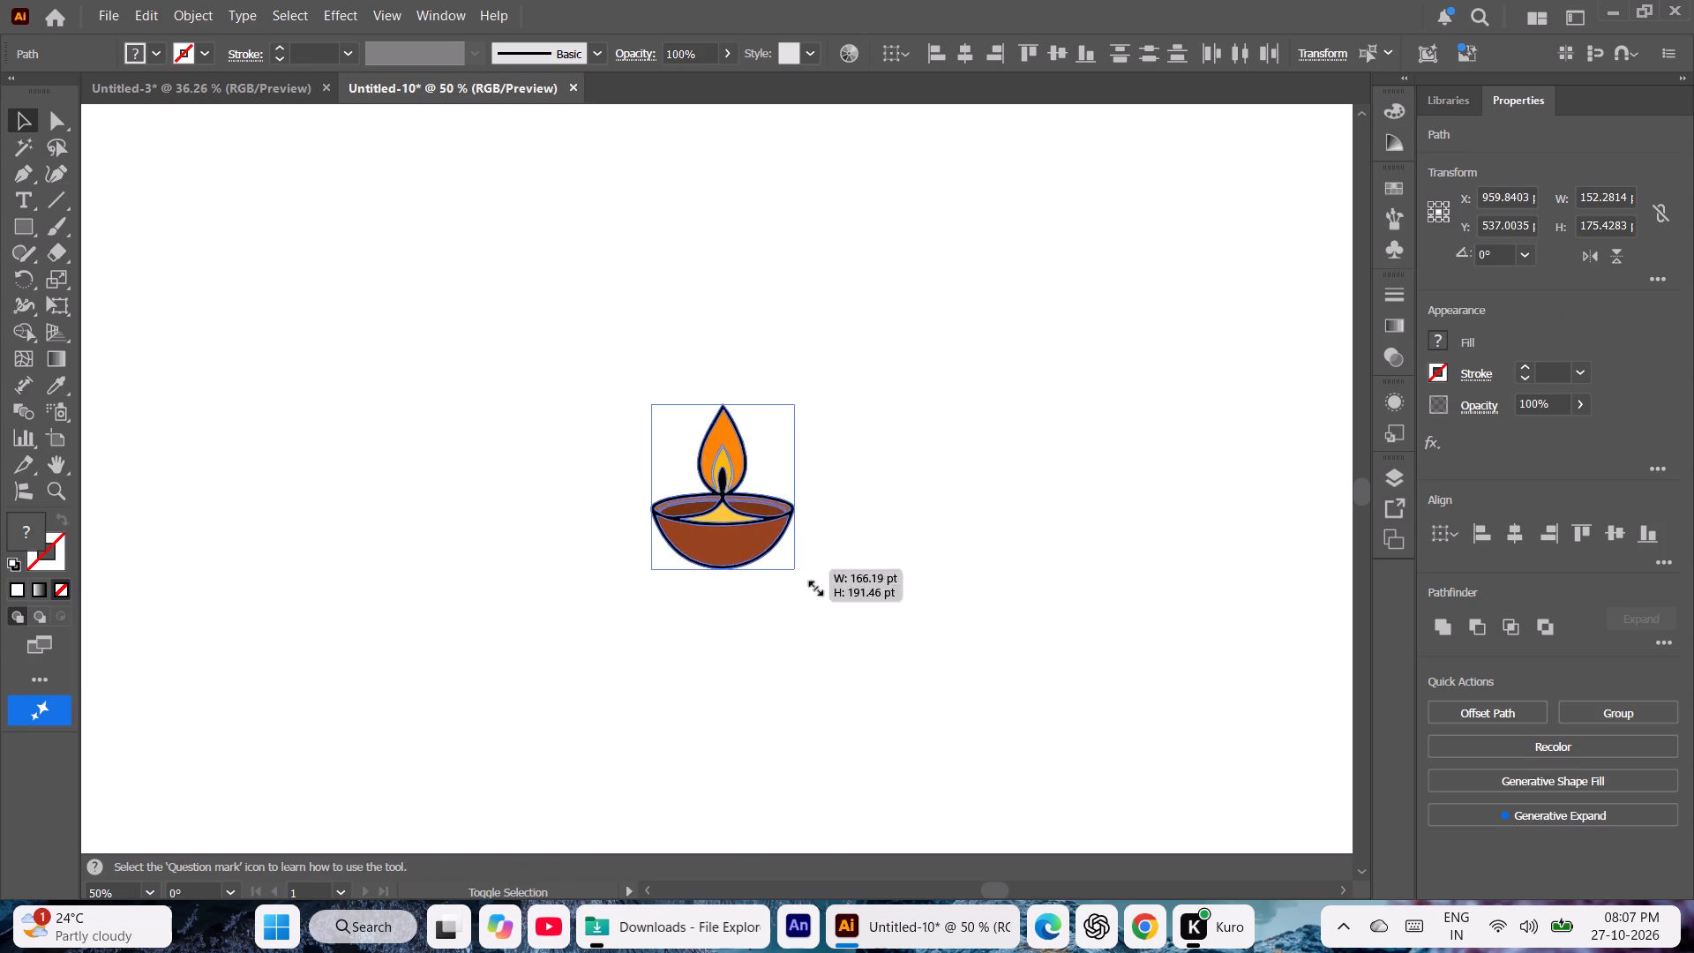
left_click_drag(813, 586, 980, 702, "shift")
left_click_drag(812, 658, 573, 481)
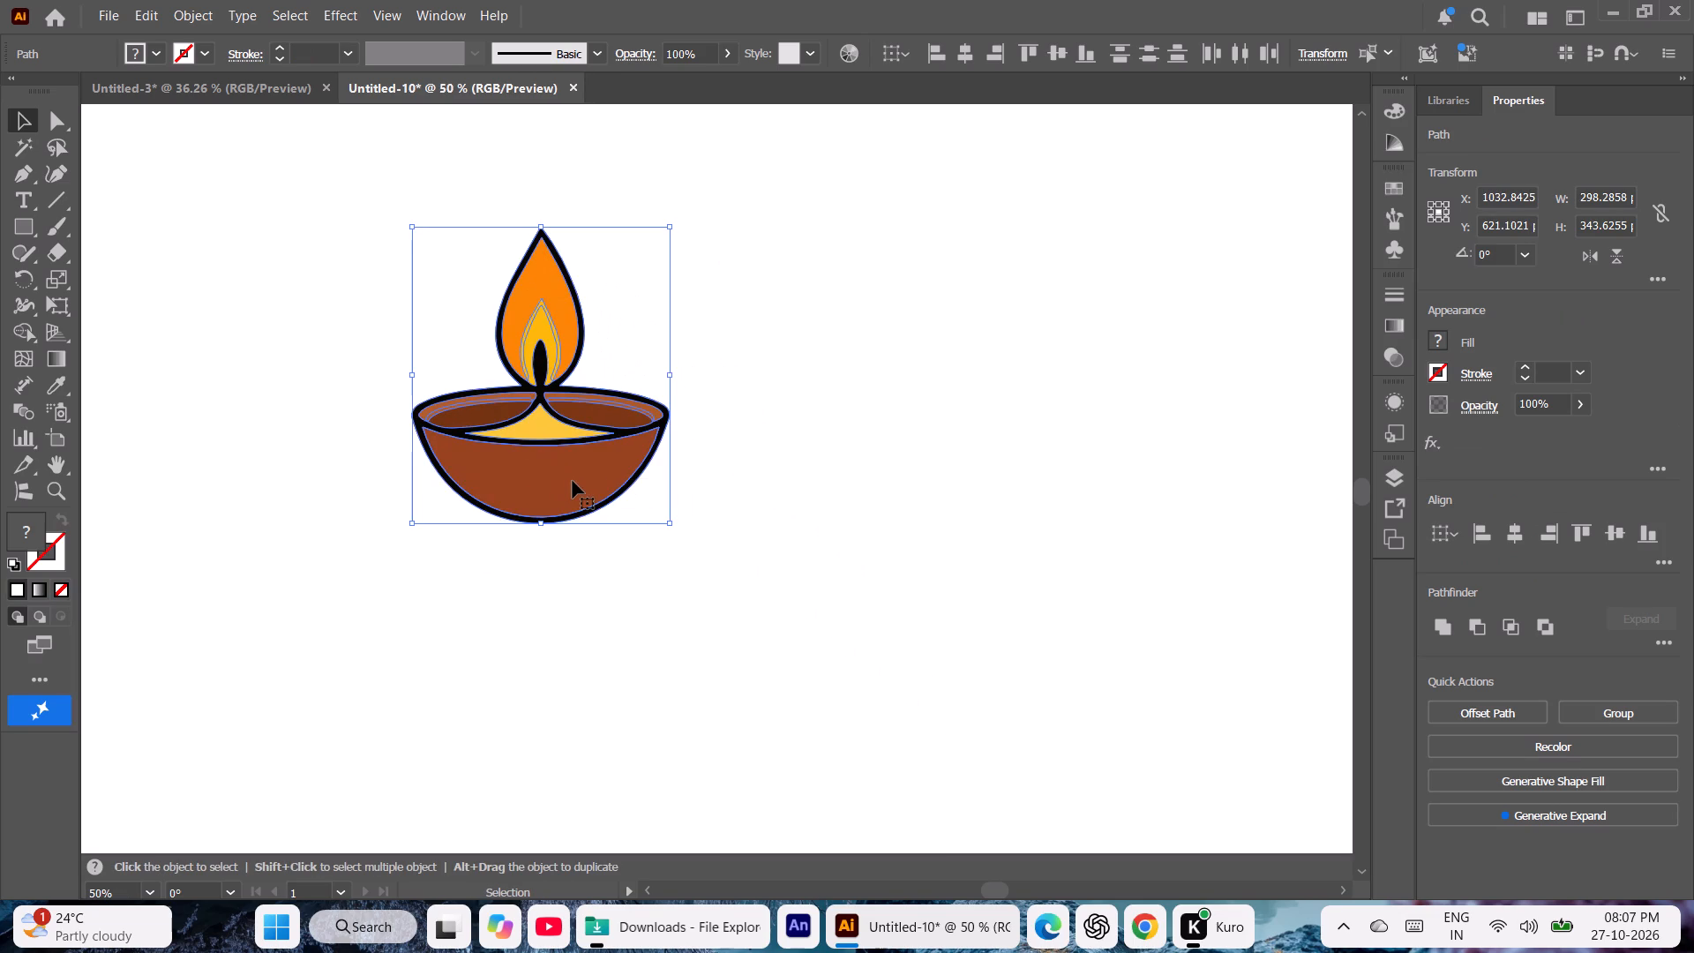
left_click_drag(670, 524, 943, 748, "shift")
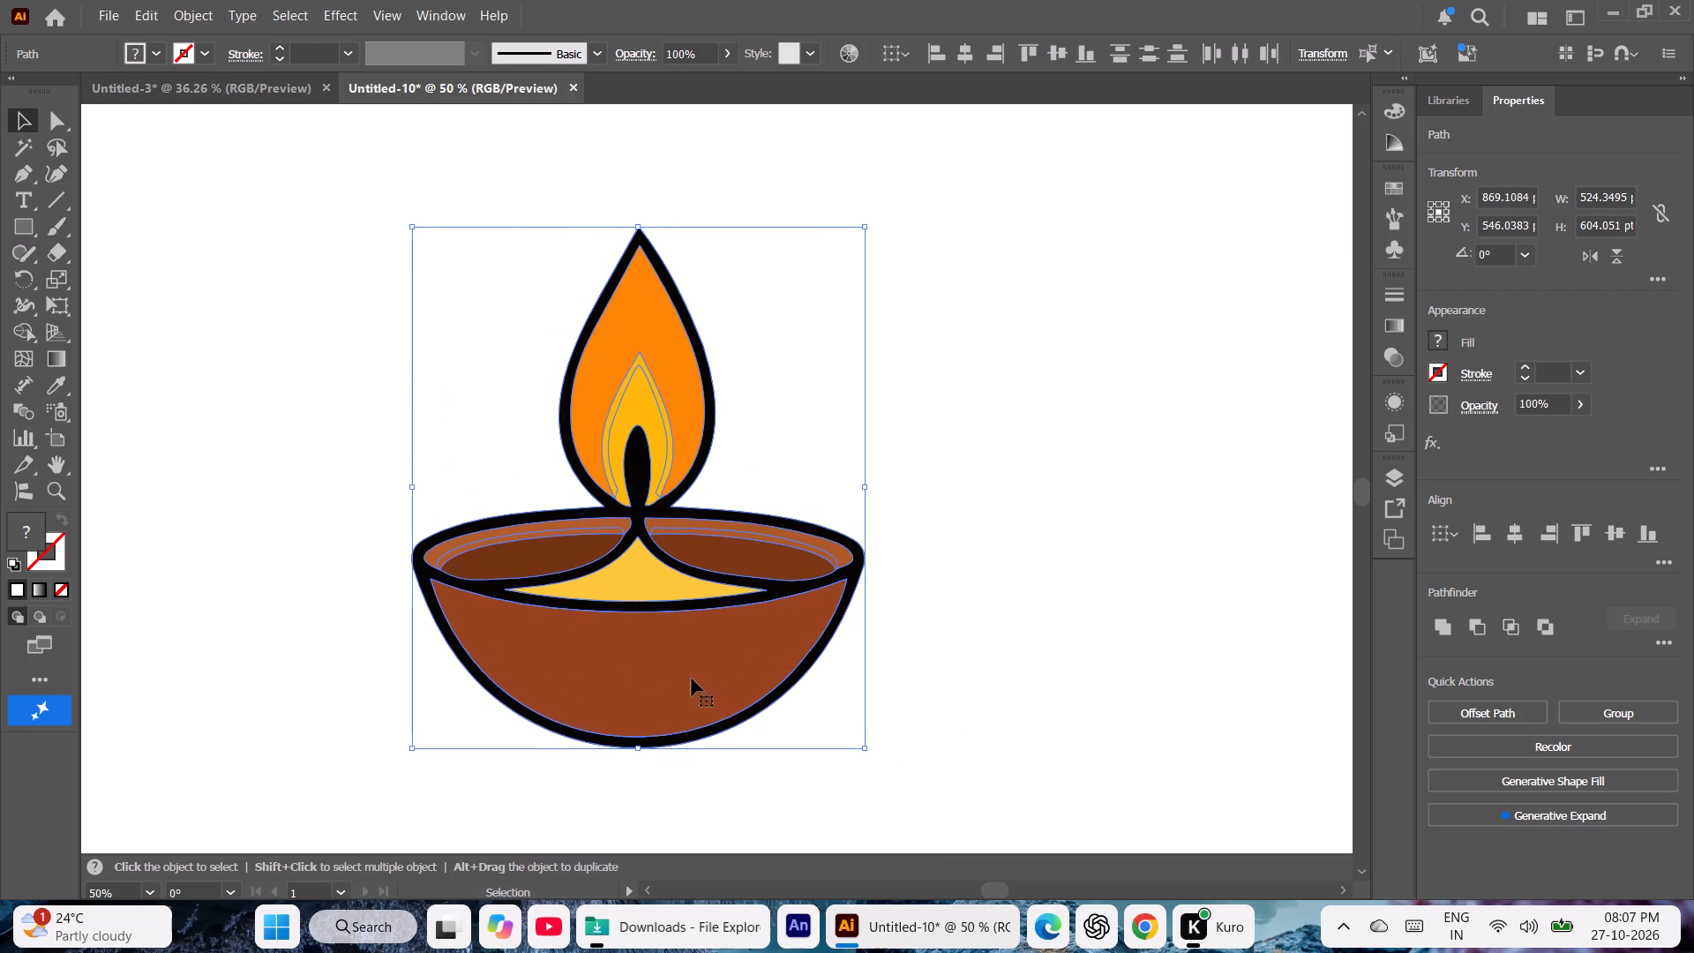
left_click_drag(663, 664, 738, 628)
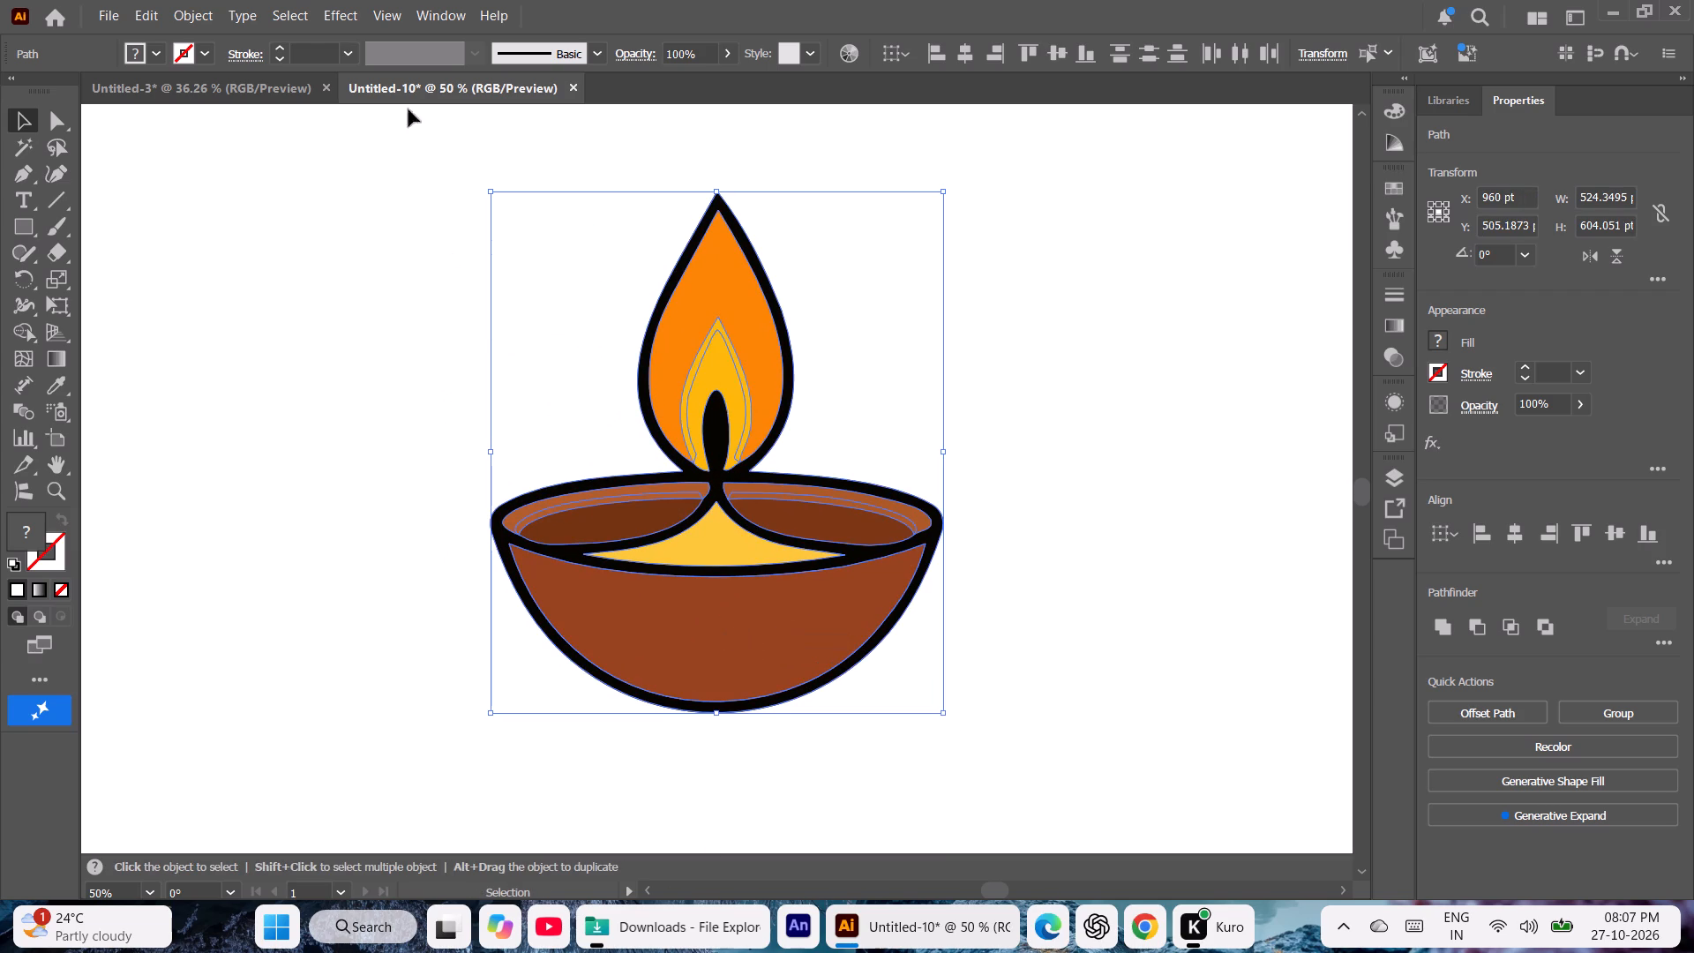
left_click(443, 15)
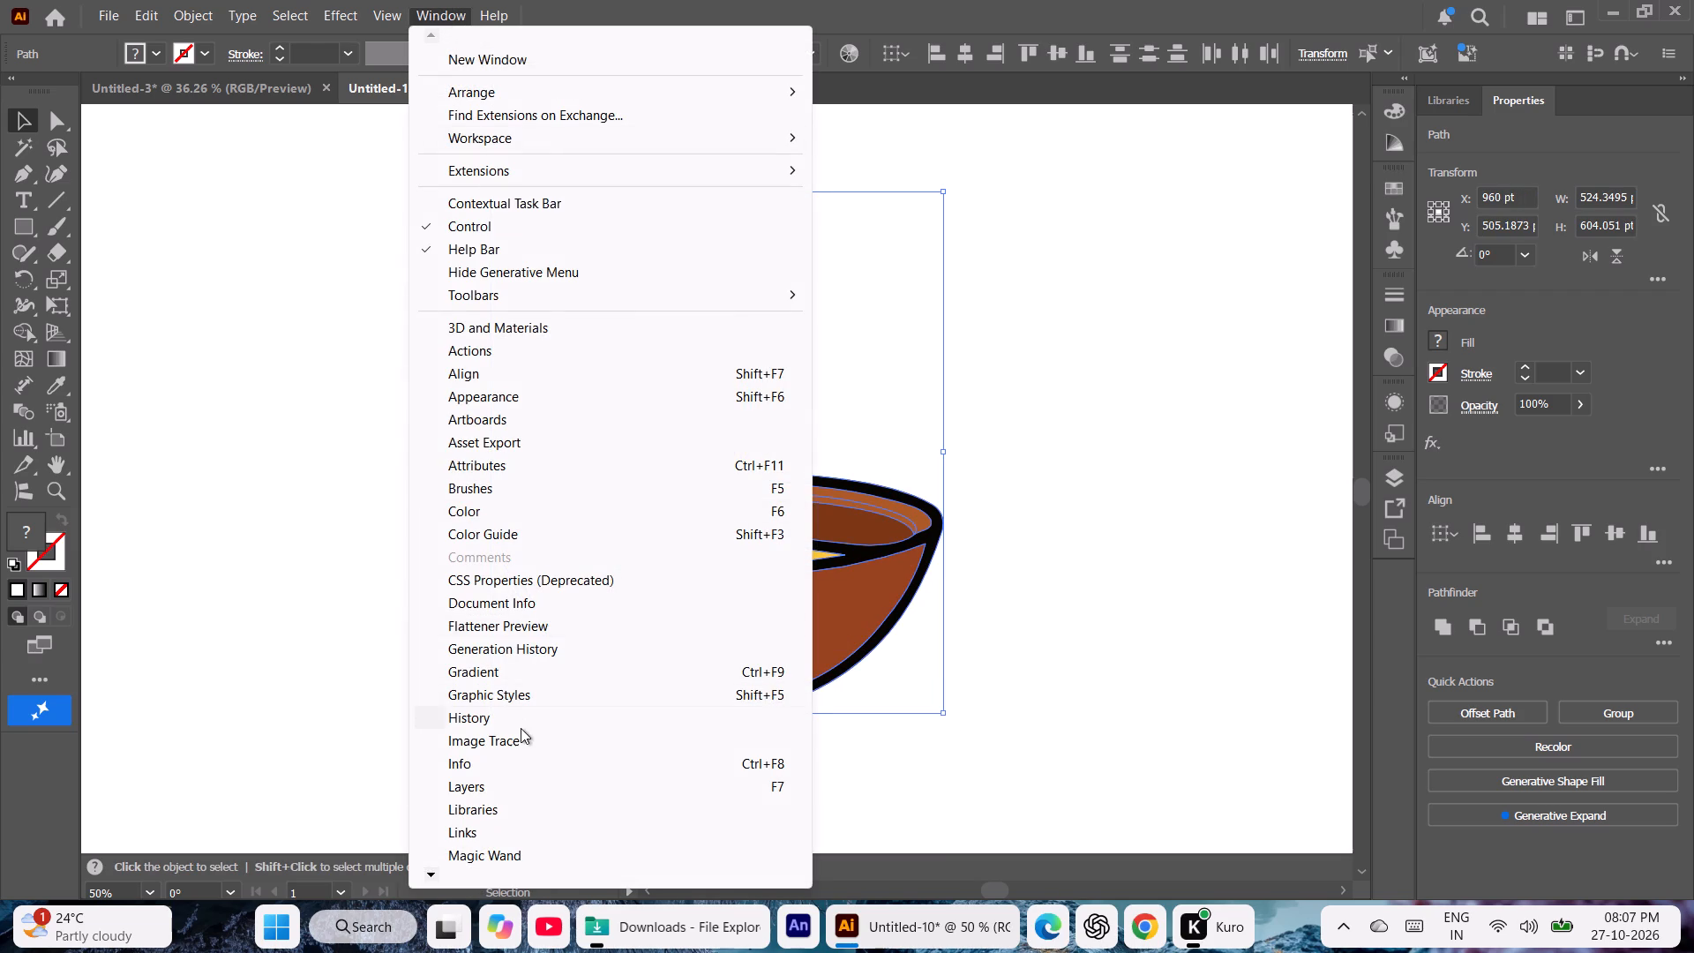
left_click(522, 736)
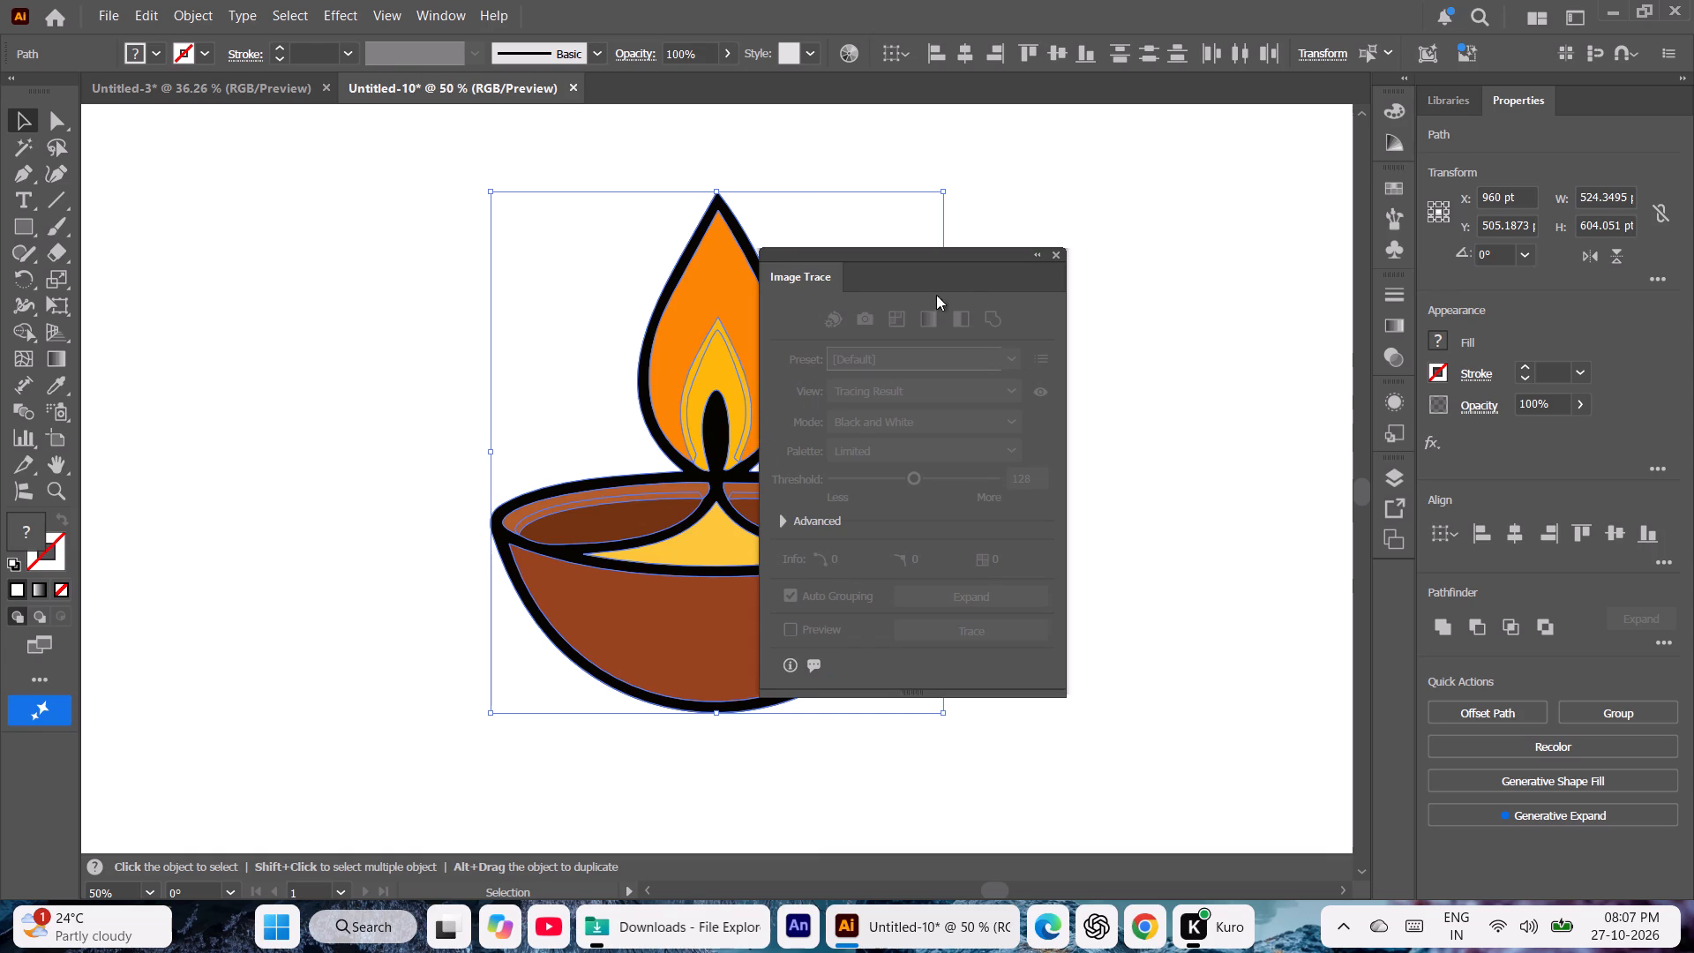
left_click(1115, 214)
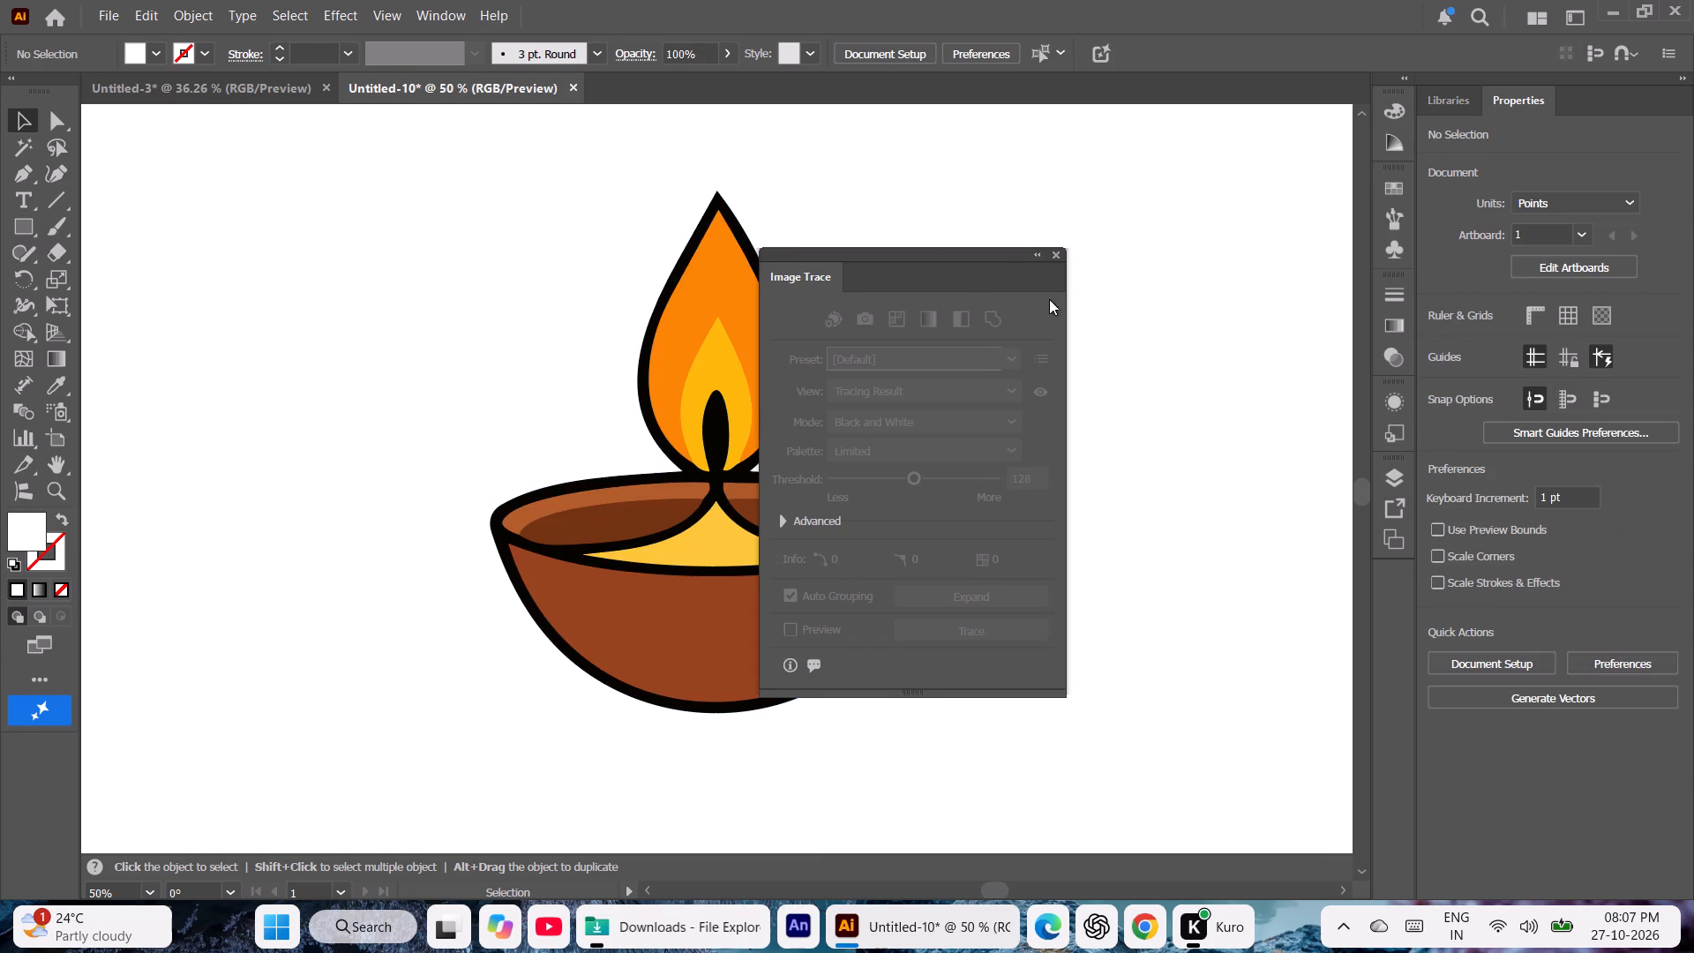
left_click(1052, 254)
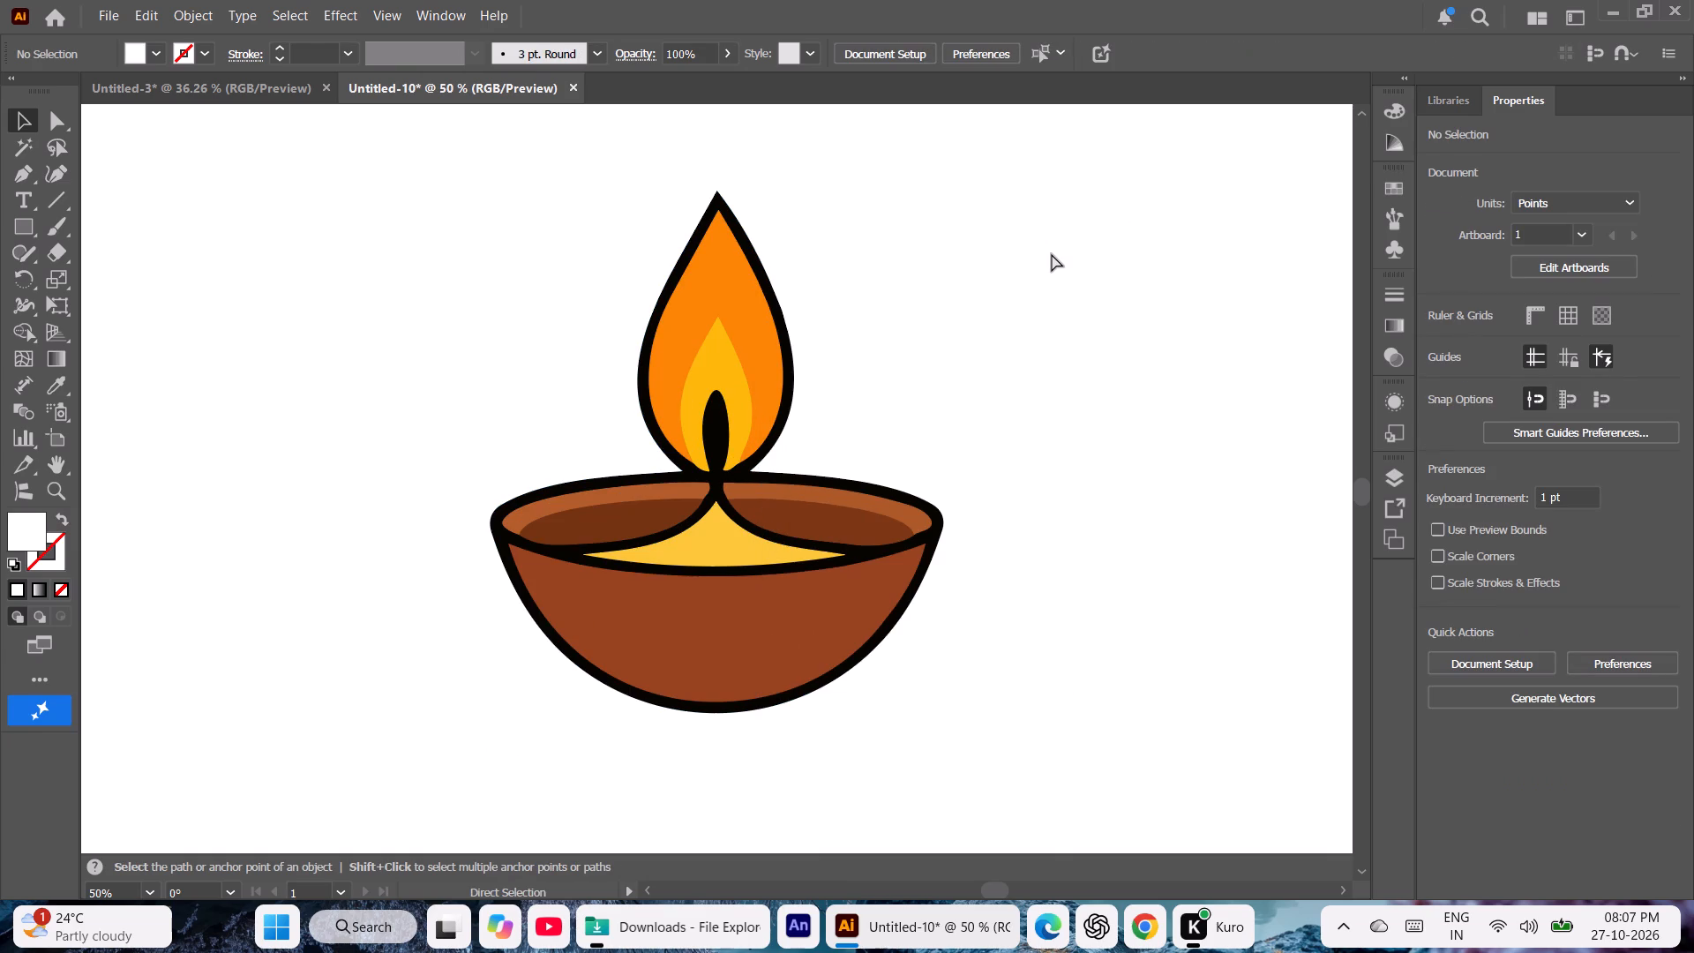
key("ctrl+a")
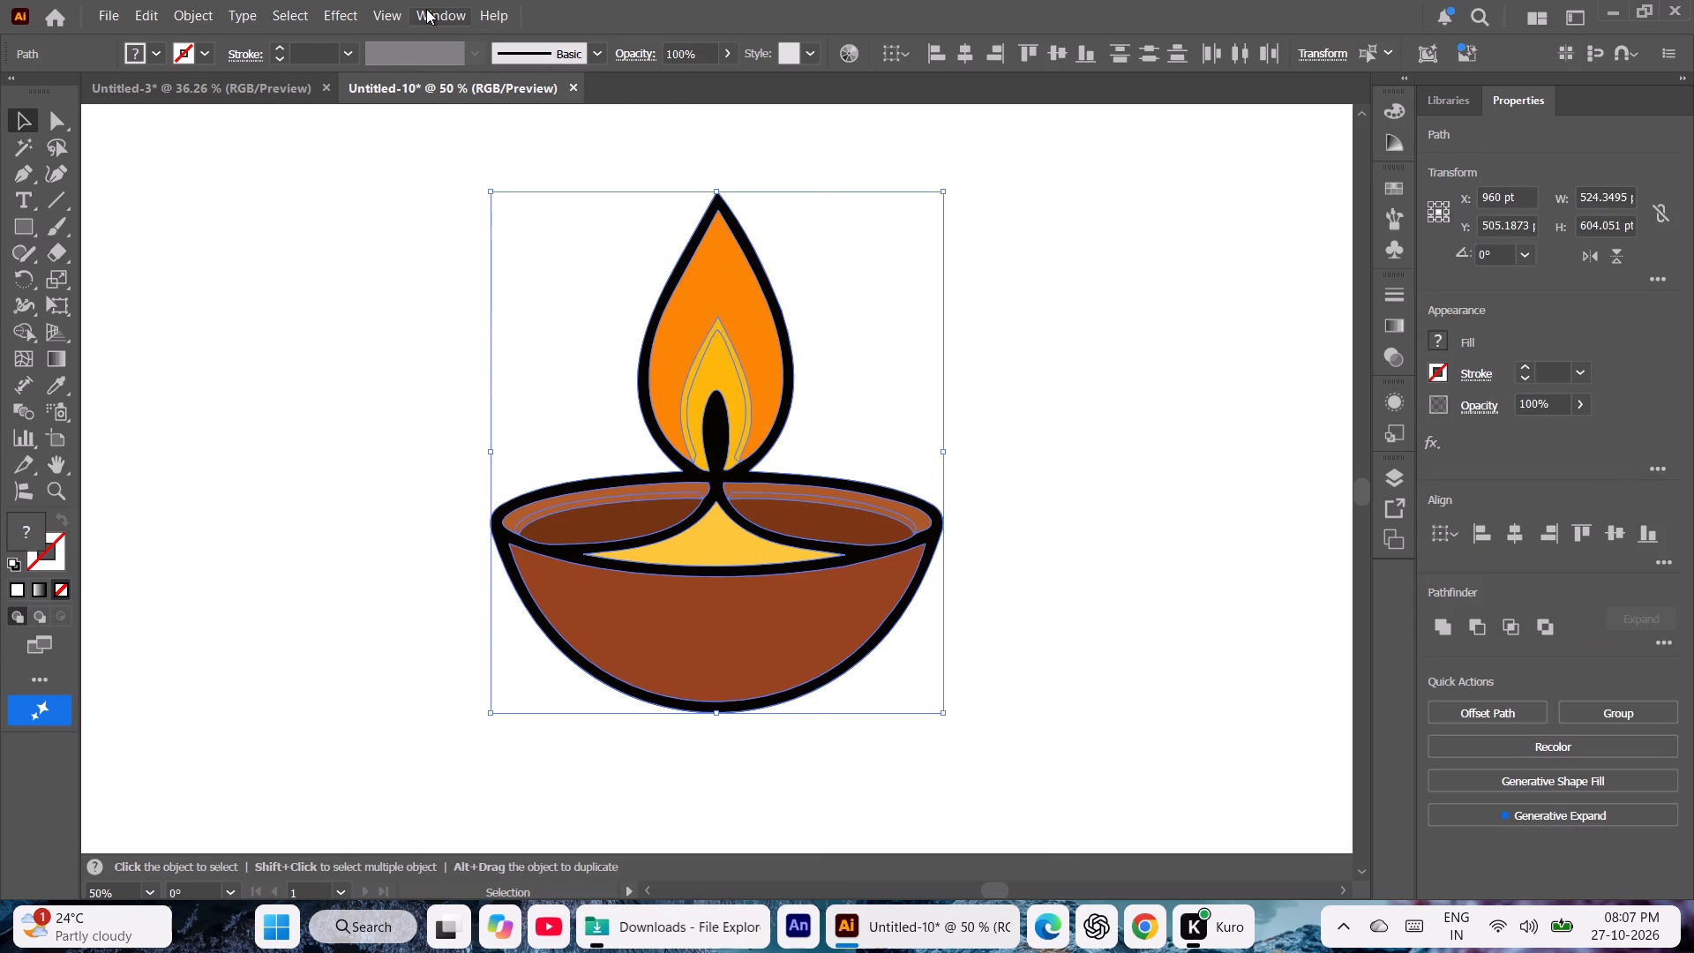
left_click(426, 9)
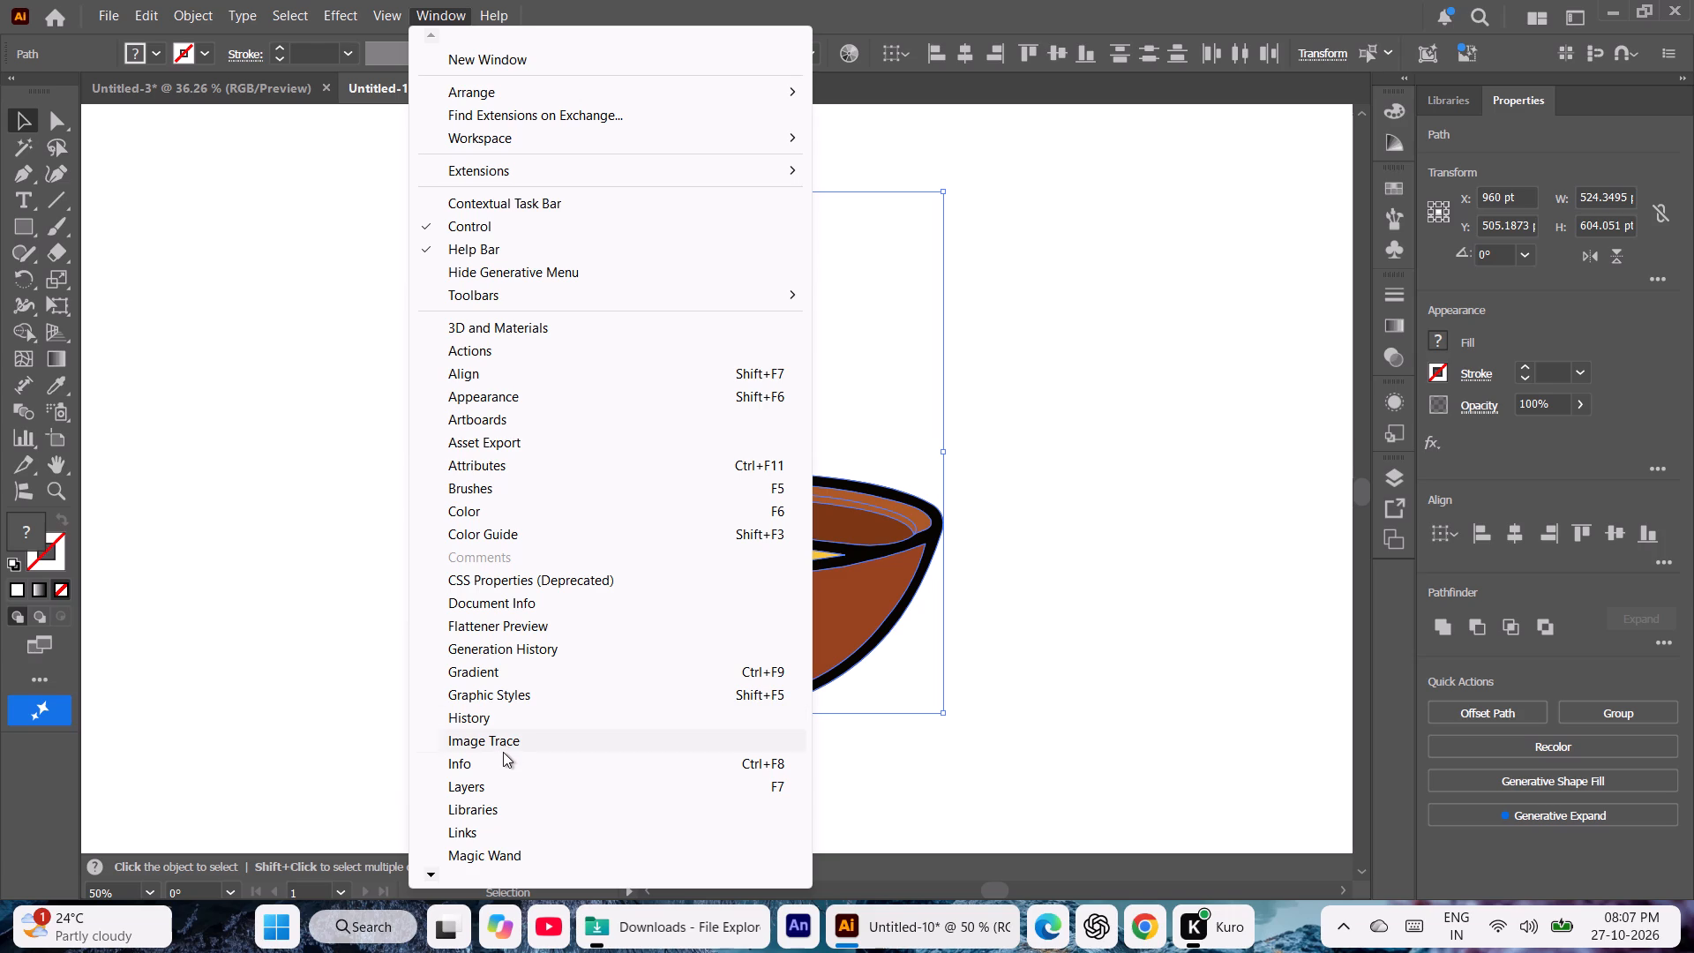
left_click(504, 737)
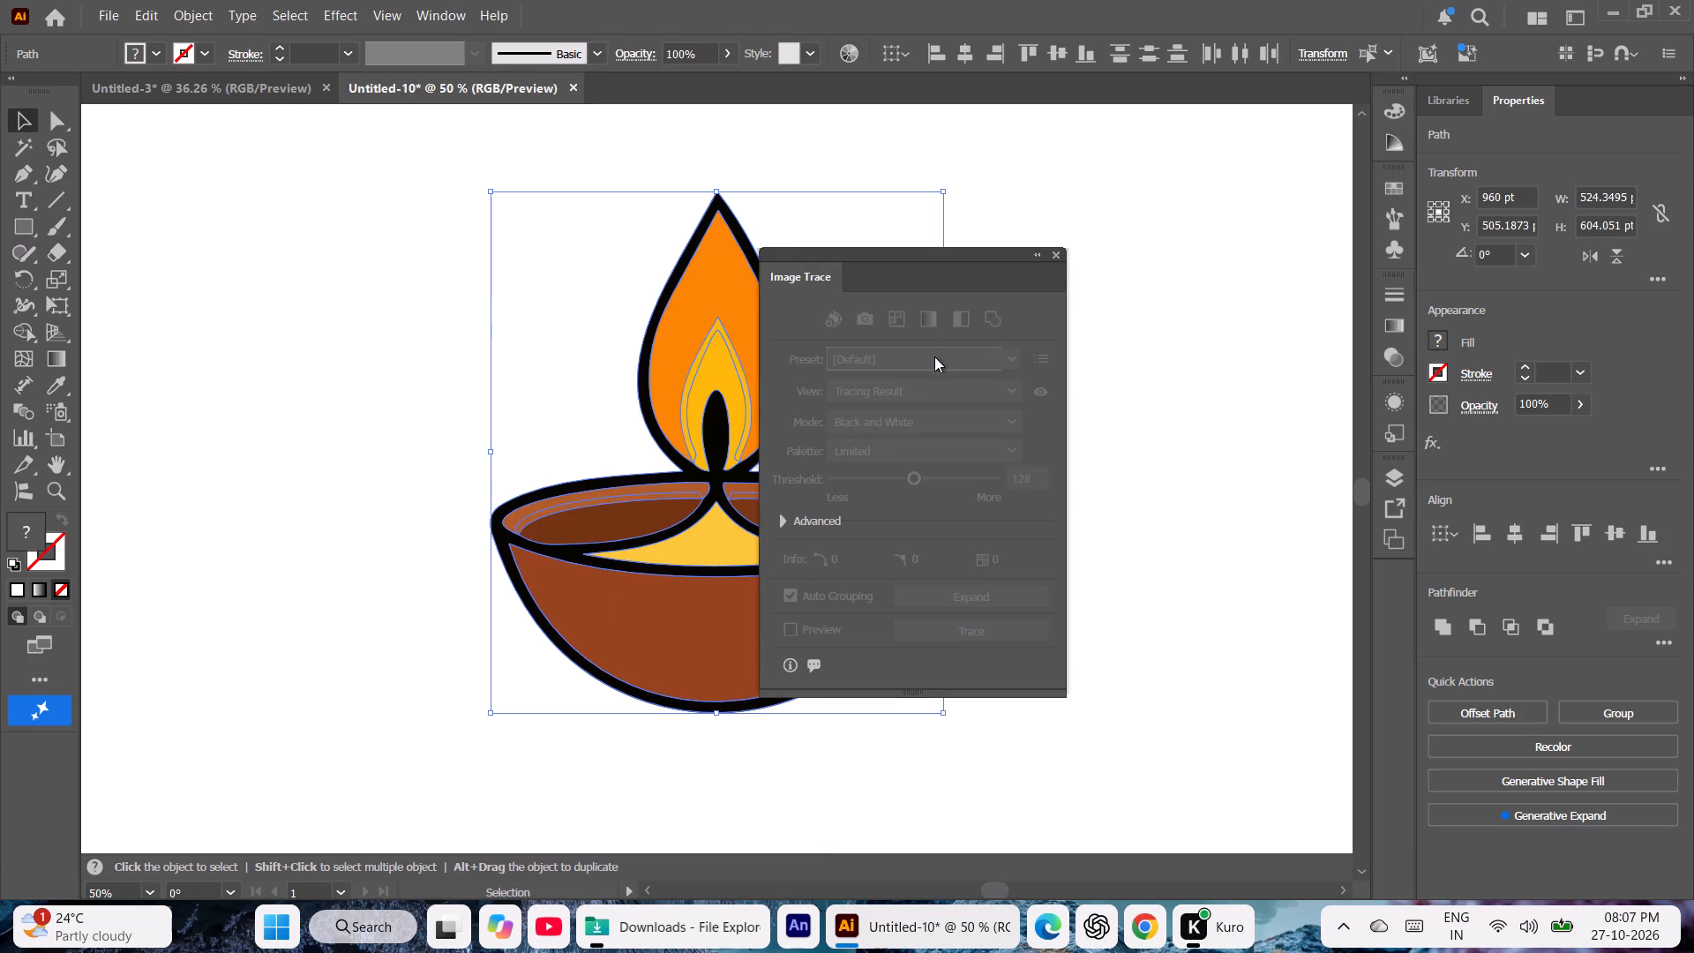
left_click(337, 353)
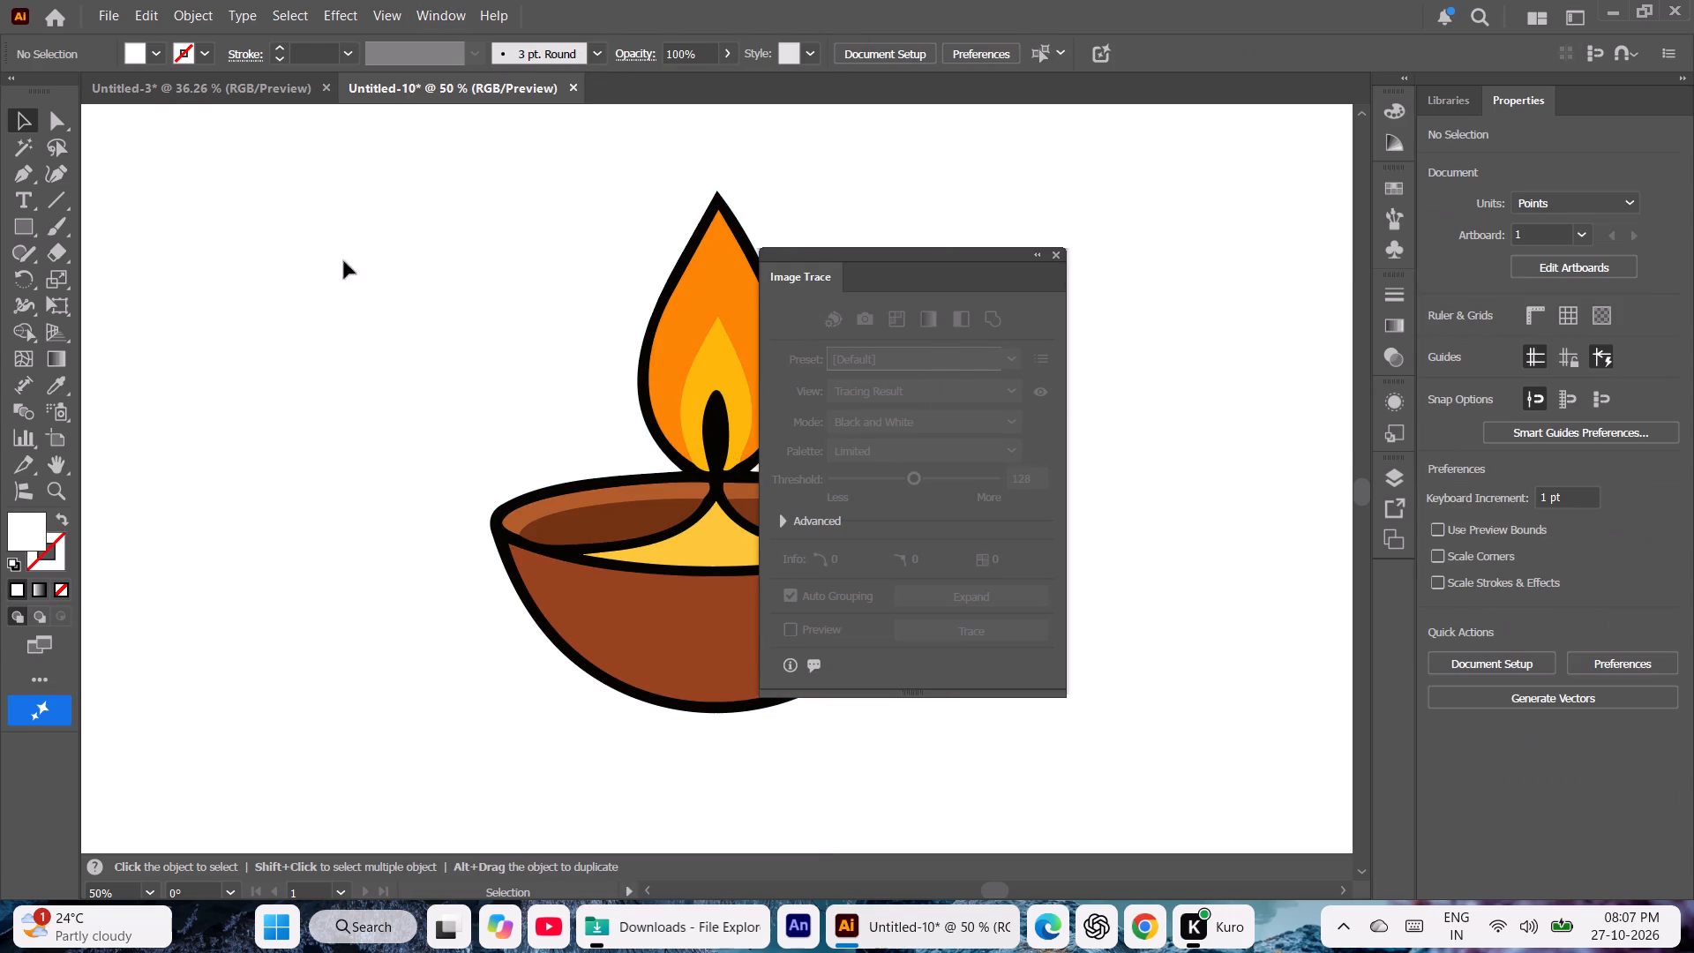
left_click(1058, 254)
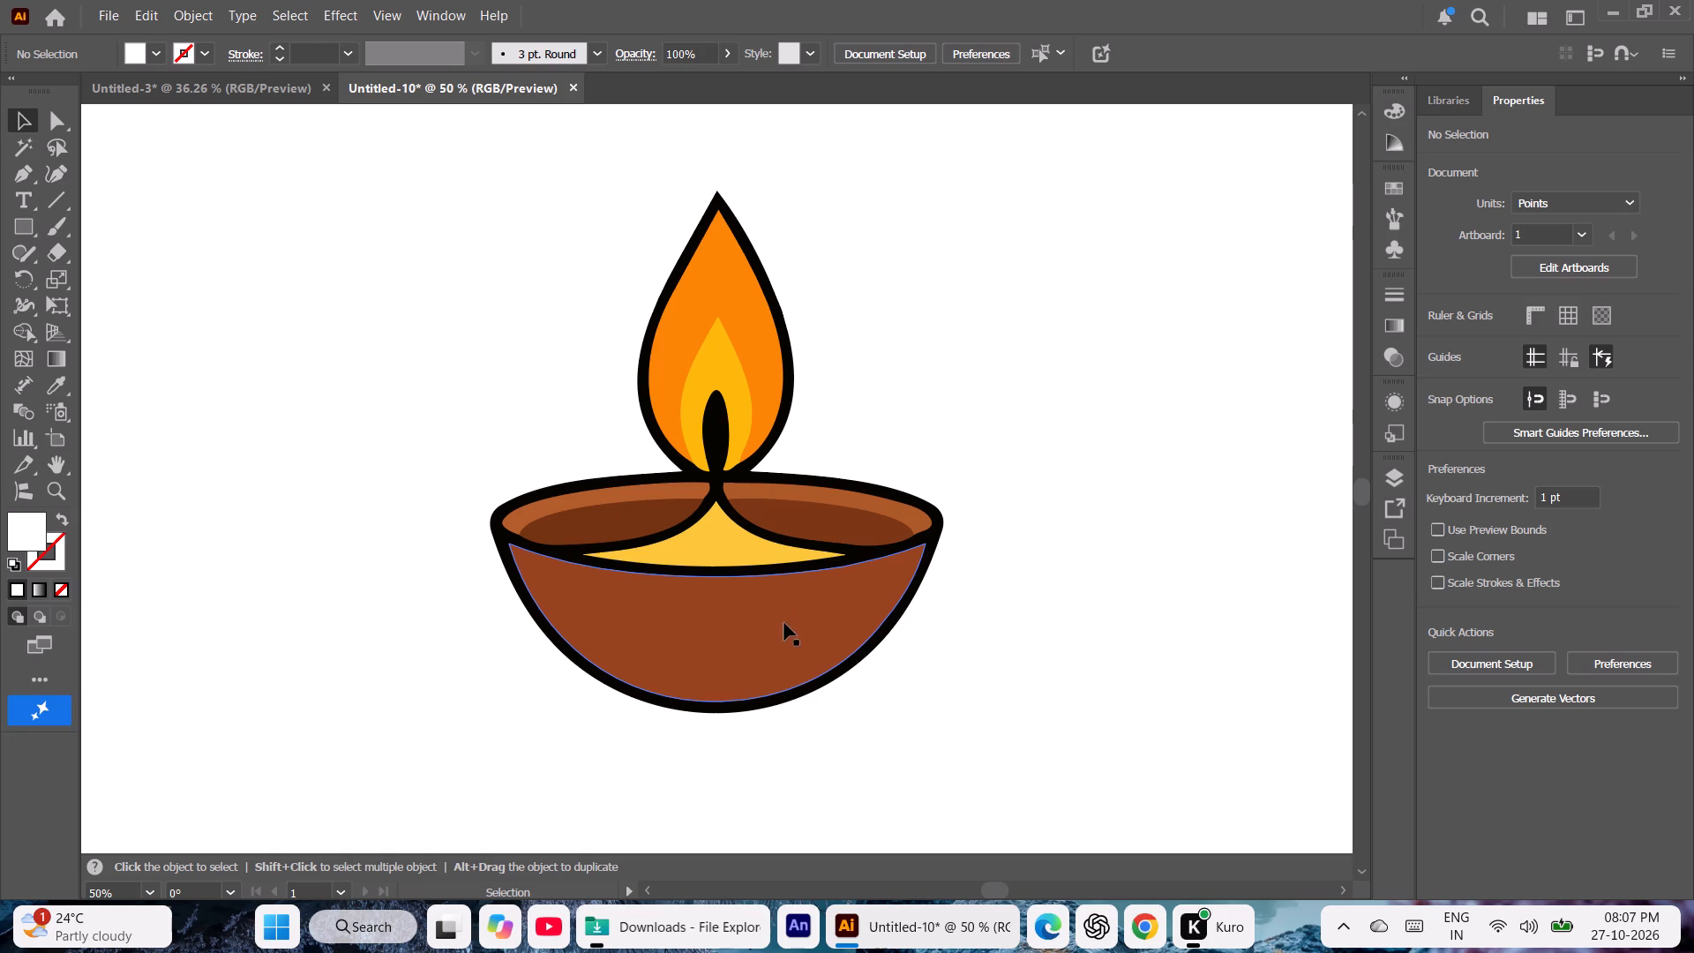
Recolour the lamp's outer flame with the bright yellow from the recent colours.
left_click(737, 270)
left_click(1434, 335)
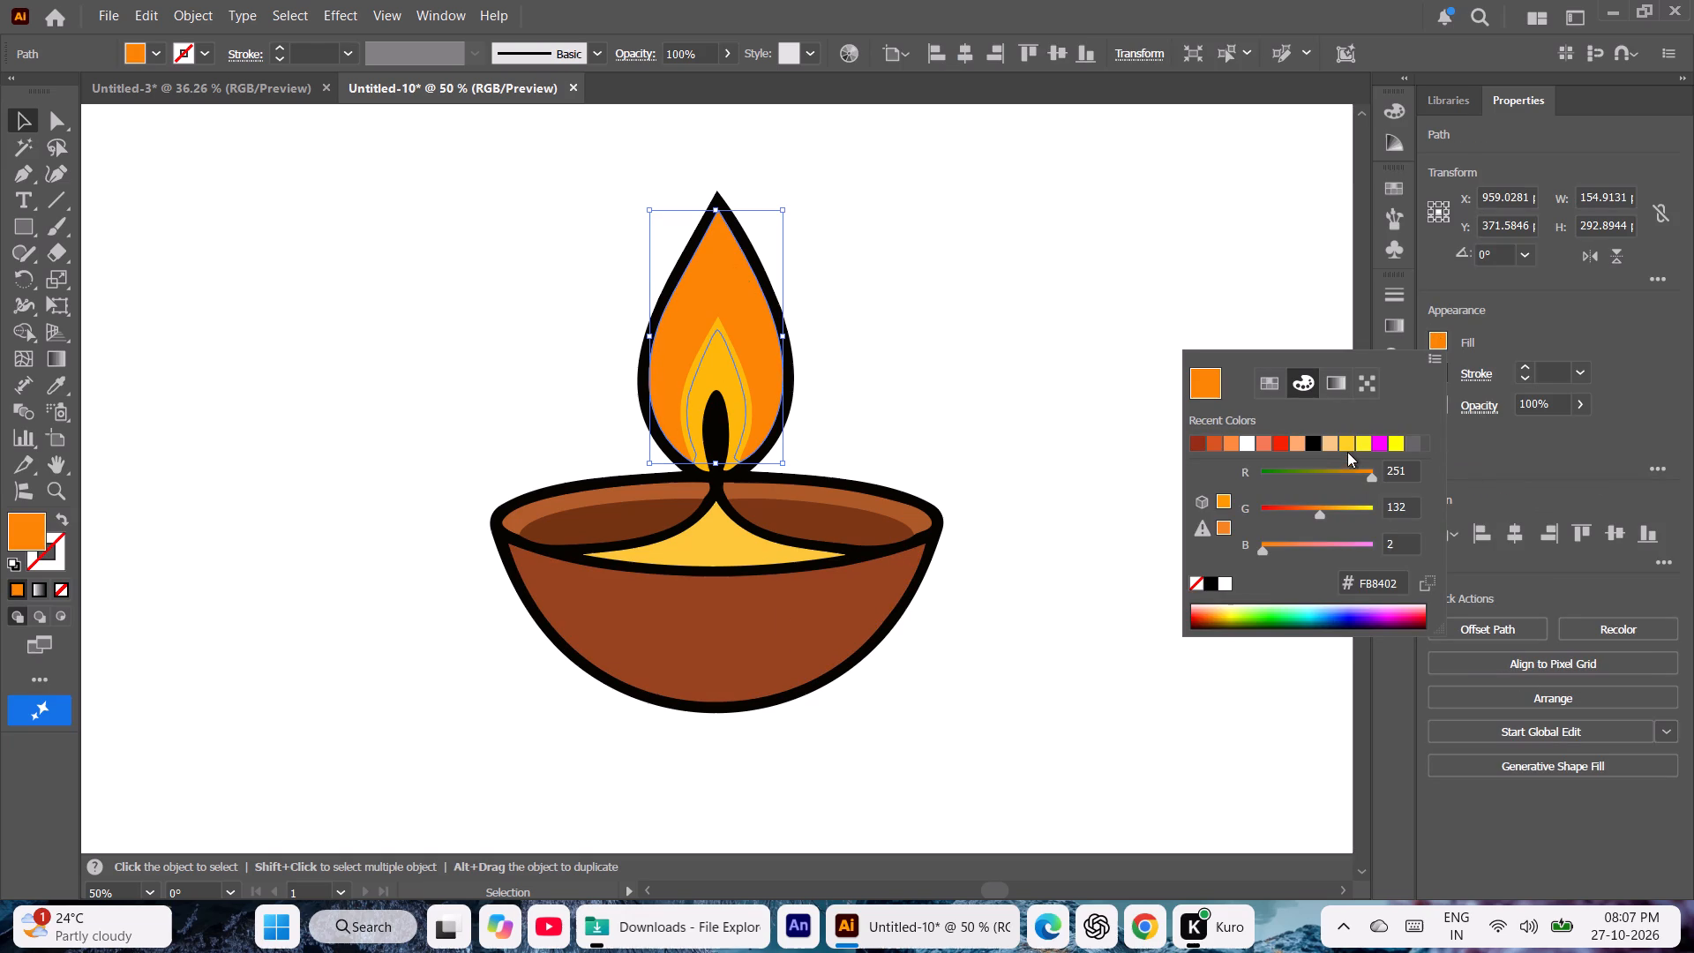
left_click(1347, 446)
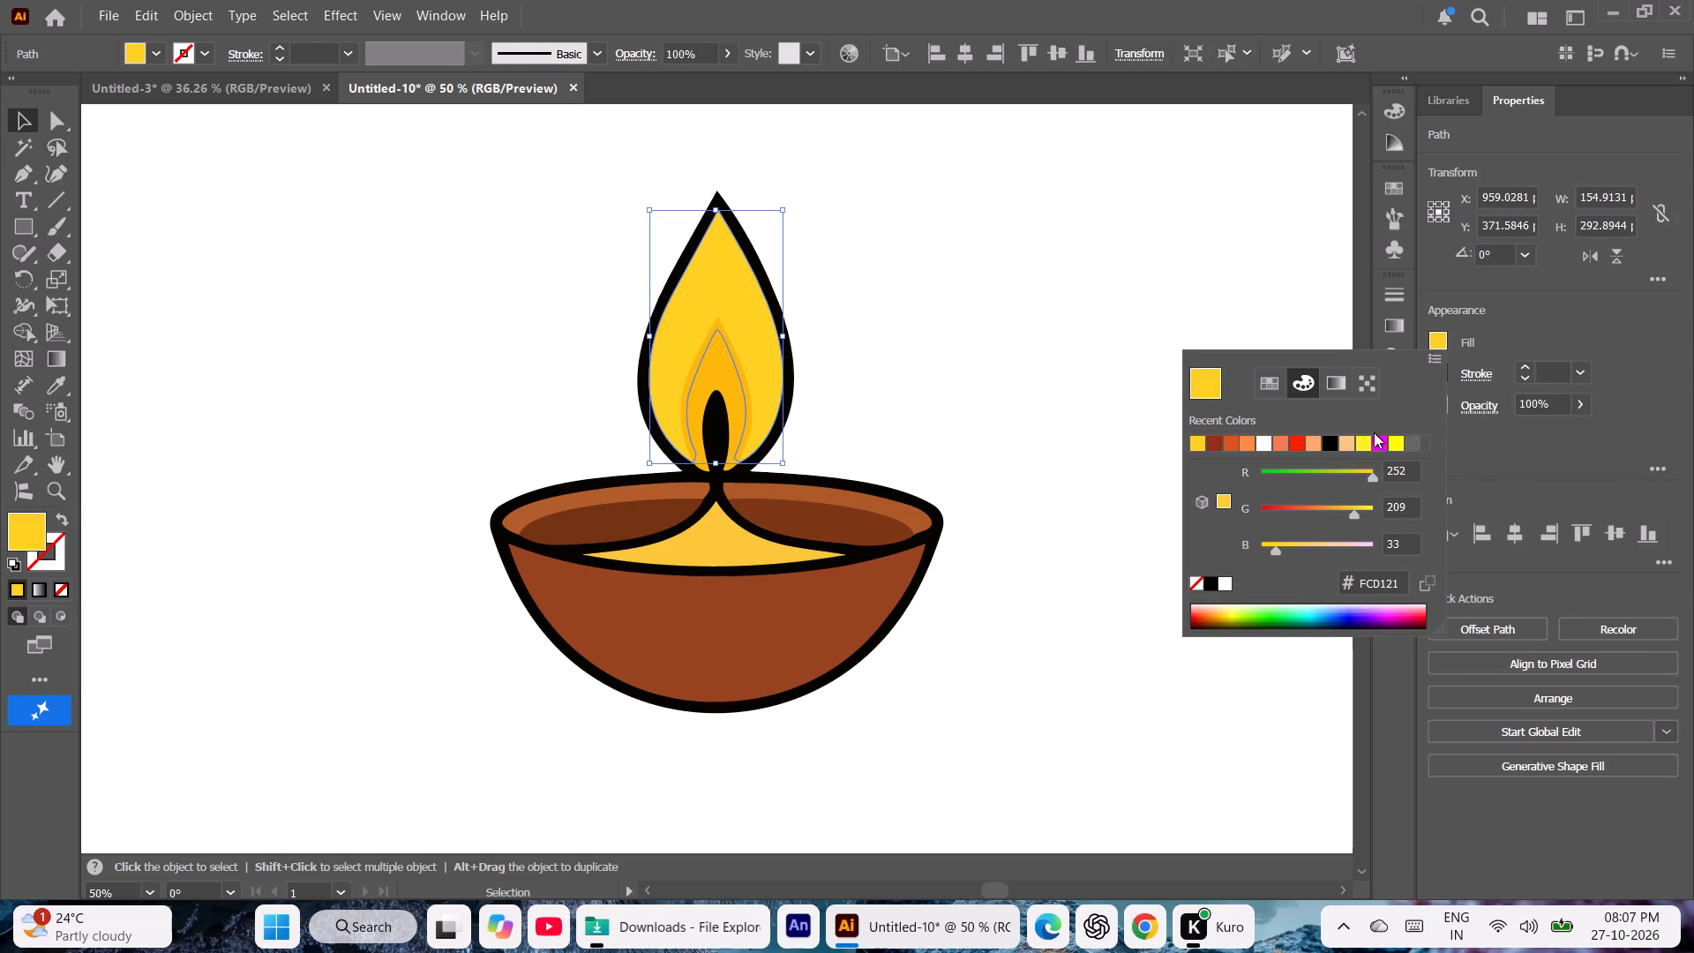
left_click(1397, 443)
double_click(999, 290)
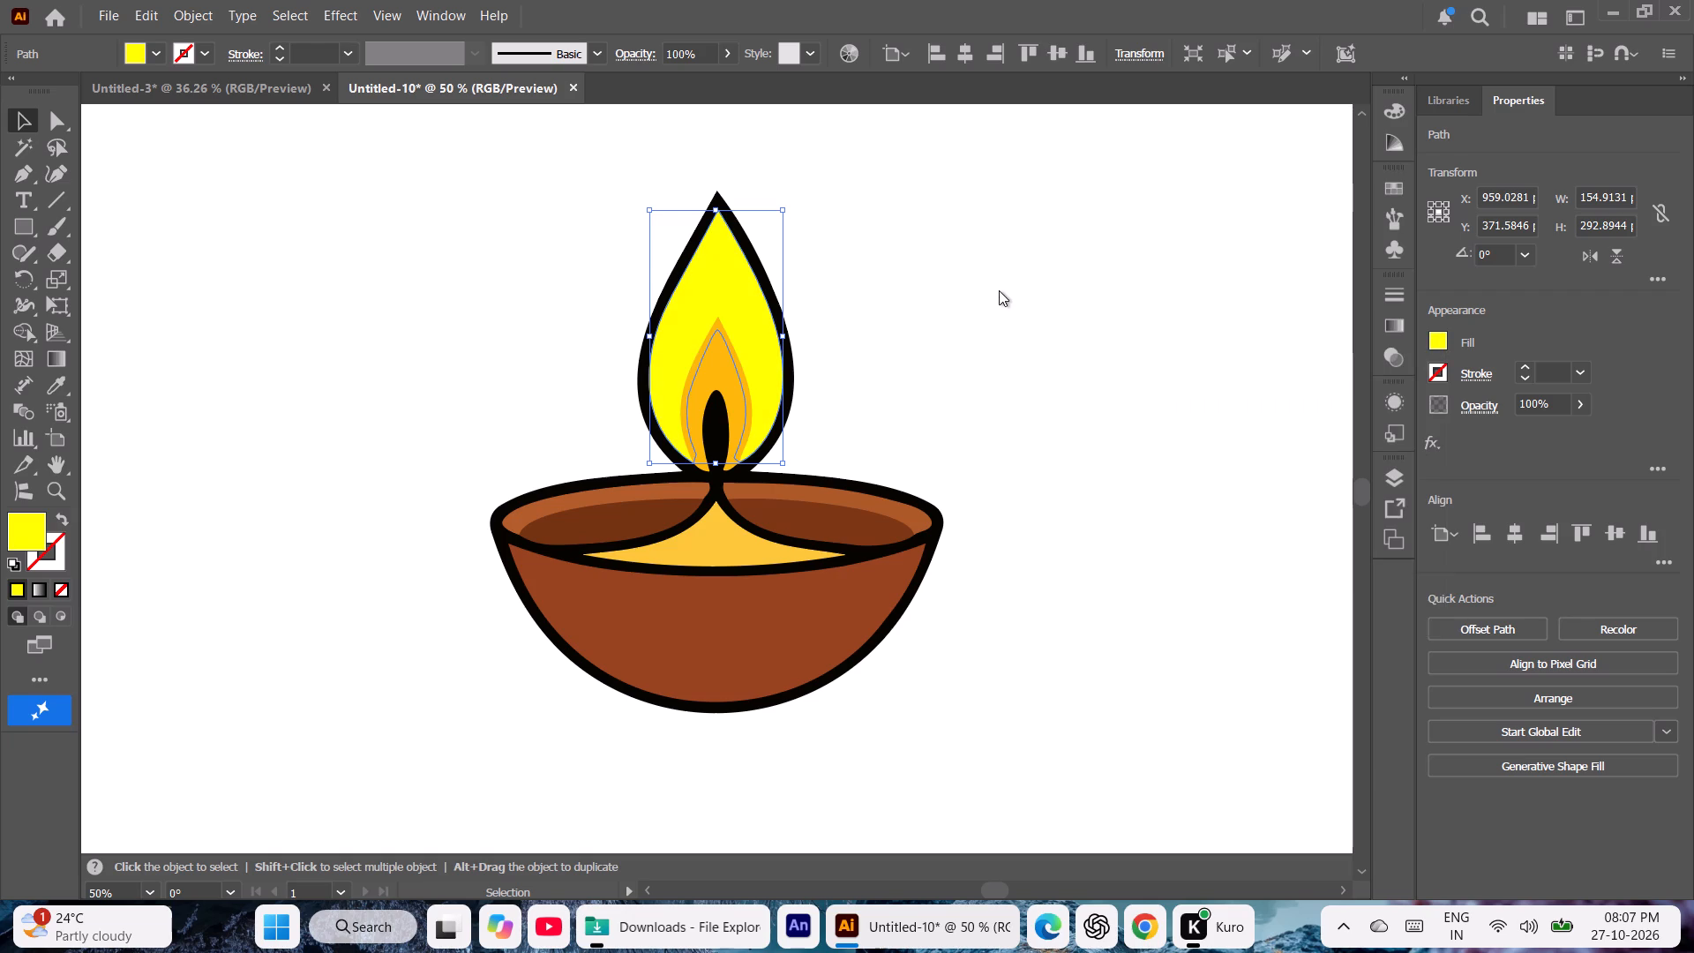
Make the inner flame a deeper orange by lowering the green value of its fill.
left_click(718, 368)
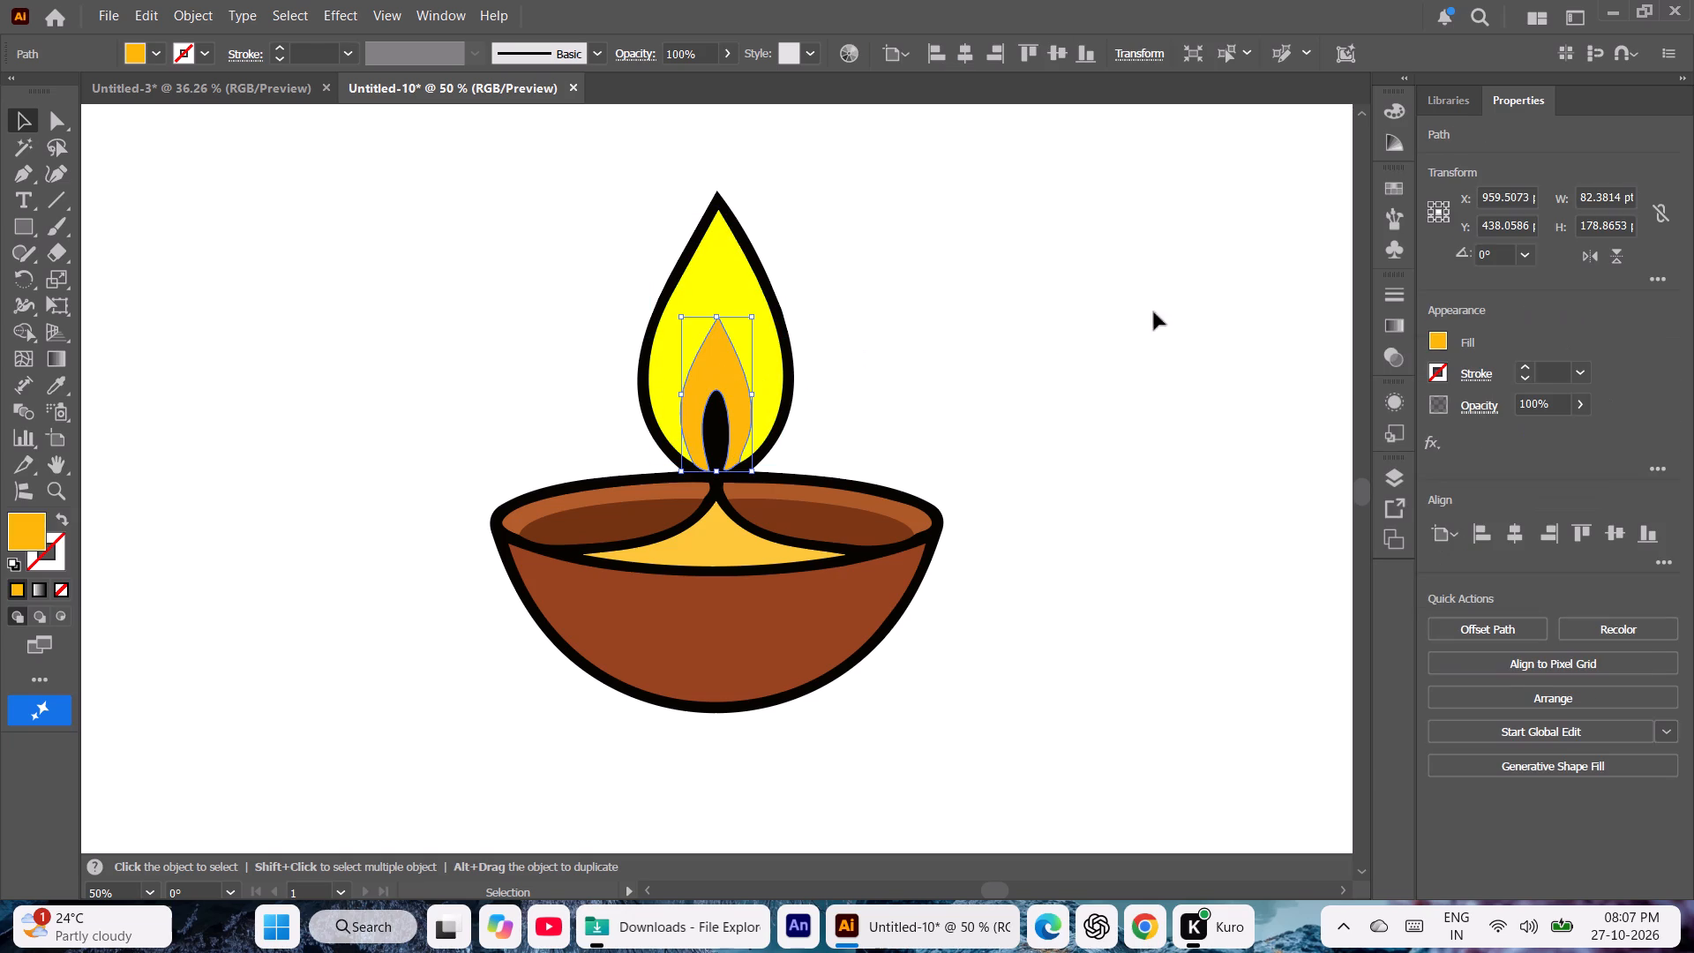
left_click(1440, 346)
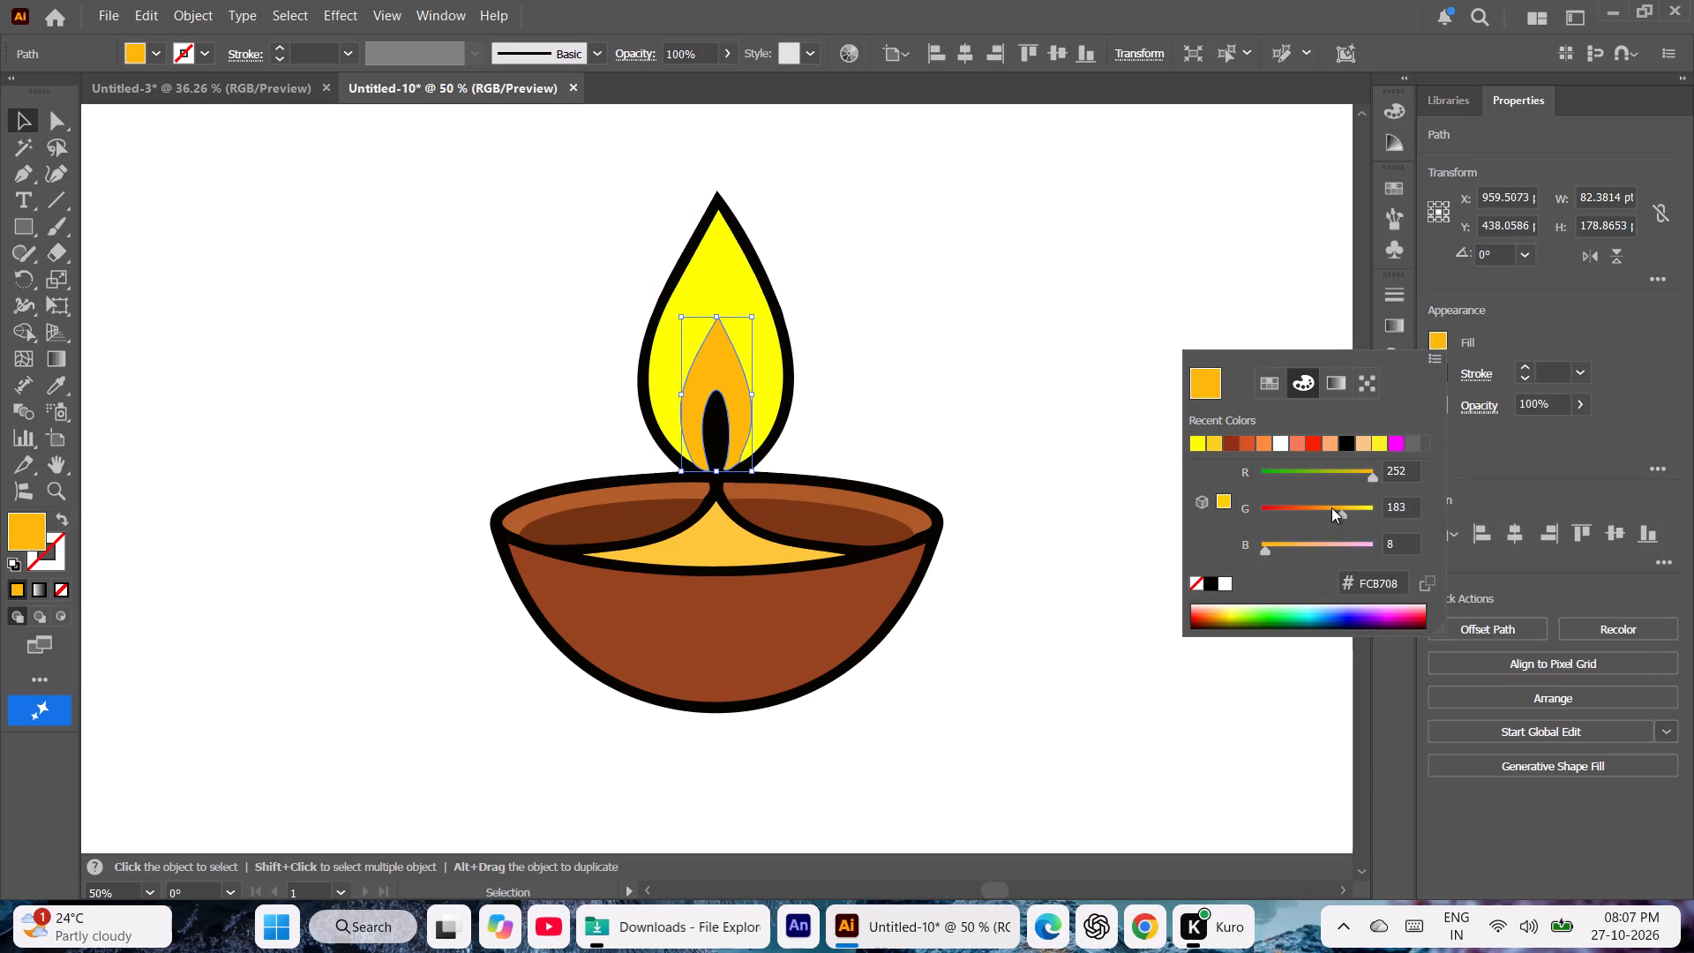
left_click(1331, 507)
double_click(1008, 316)
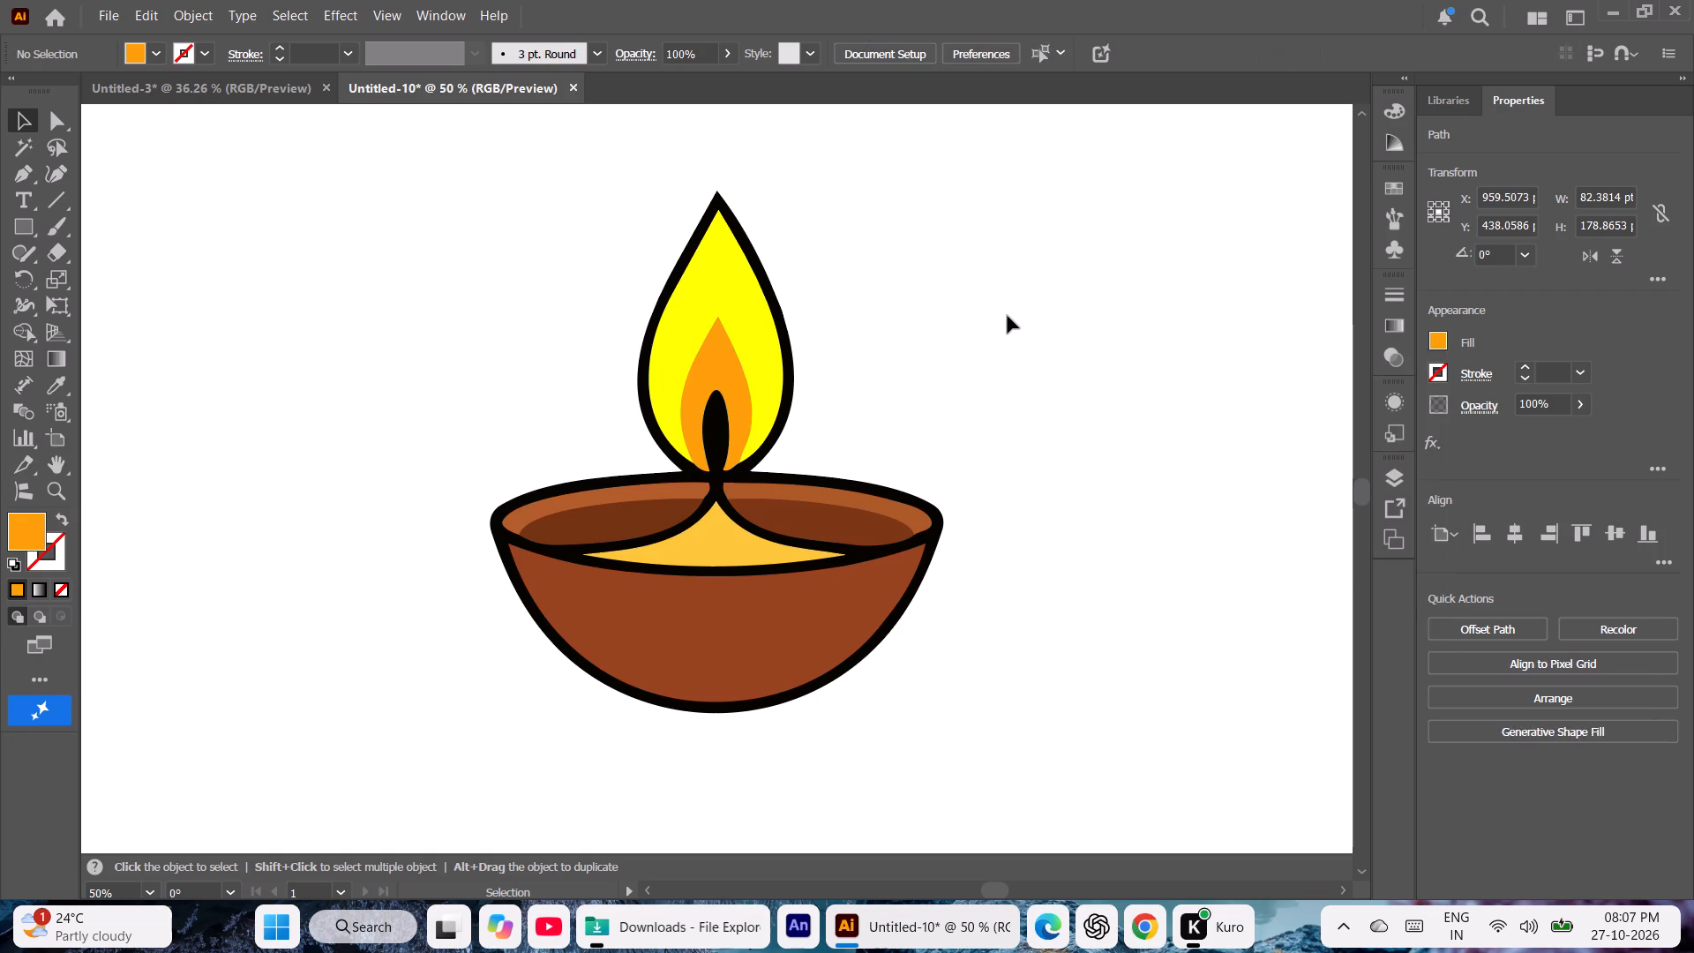
Fill the oil shape in the bowl with the outer flame's yellow, sampled with the Eyedropper.
left_click(721, 552)
key("i")
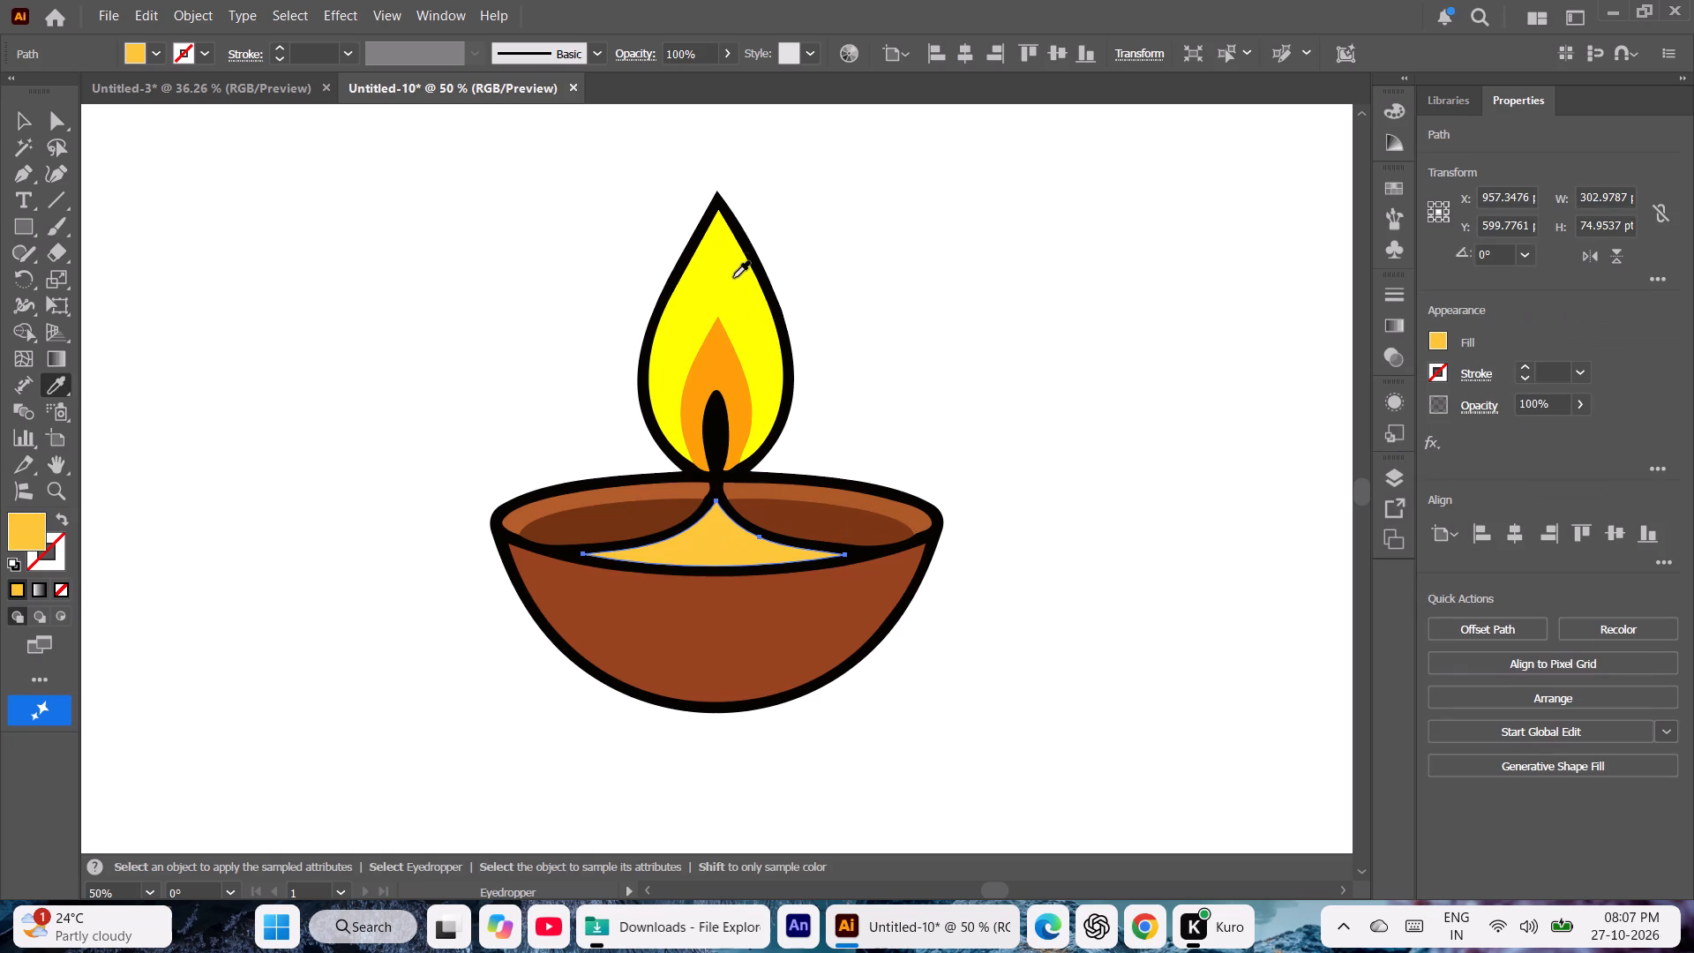
left_click(730, 269)
left_click(17, 116)
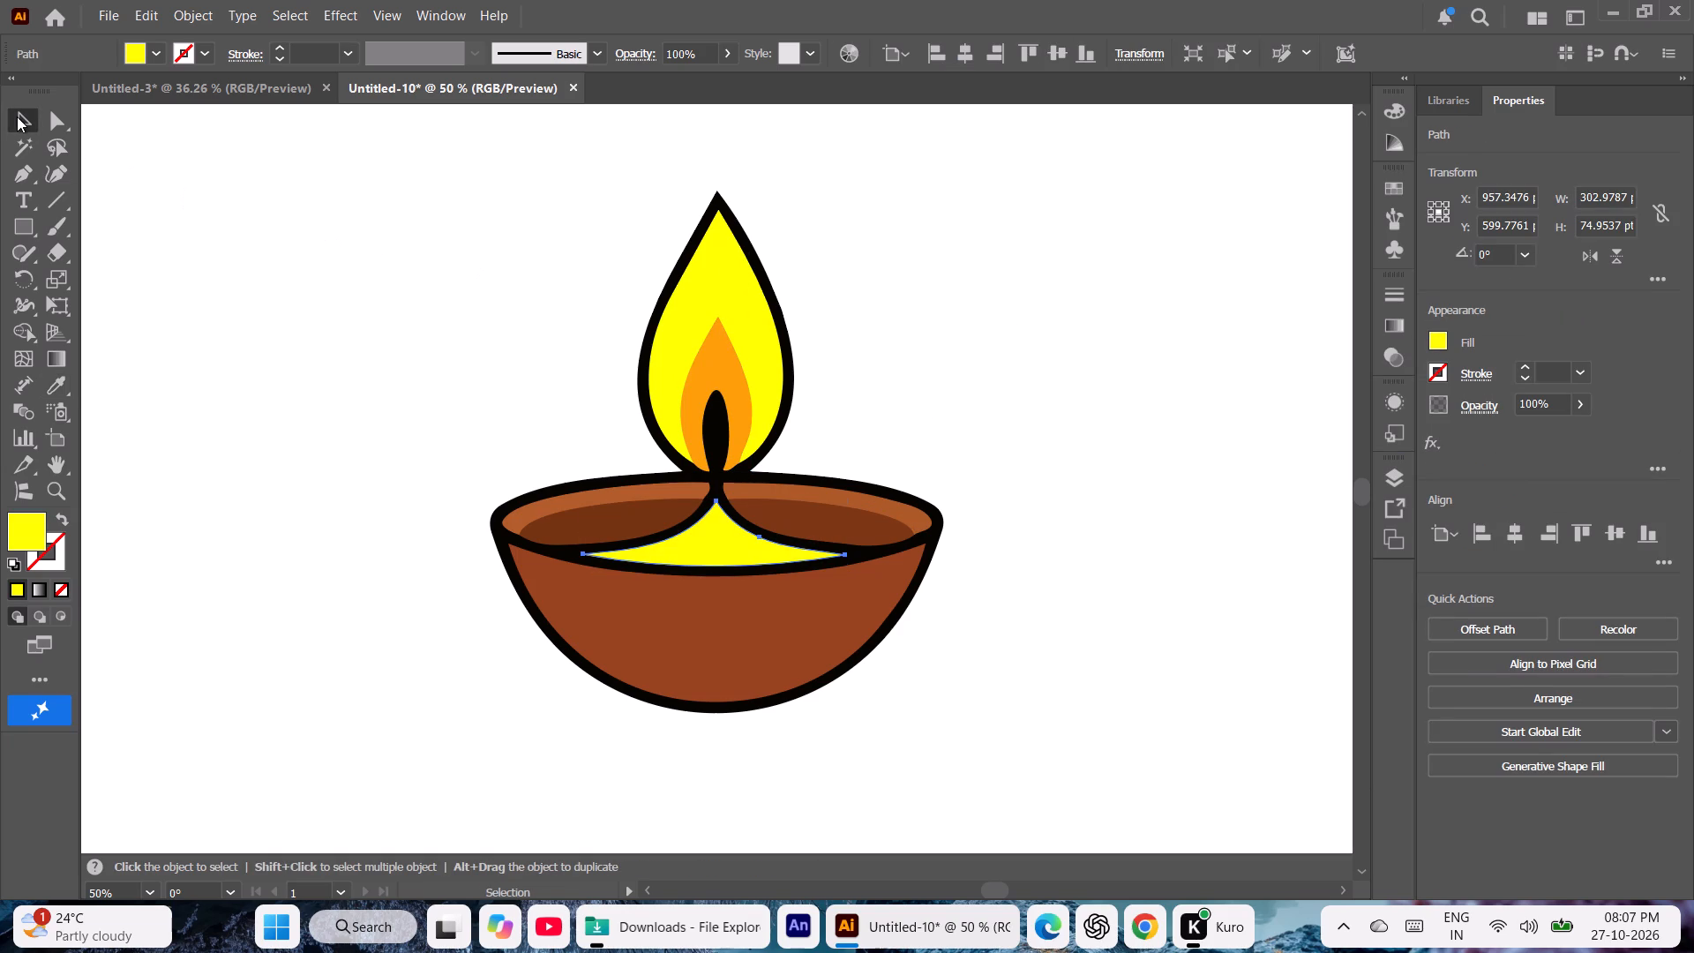
left_click(309, 567)
Recolour the front of the lamp bowl to a brighter red by setting its fill's red value to 203.
left_click(693, 633)
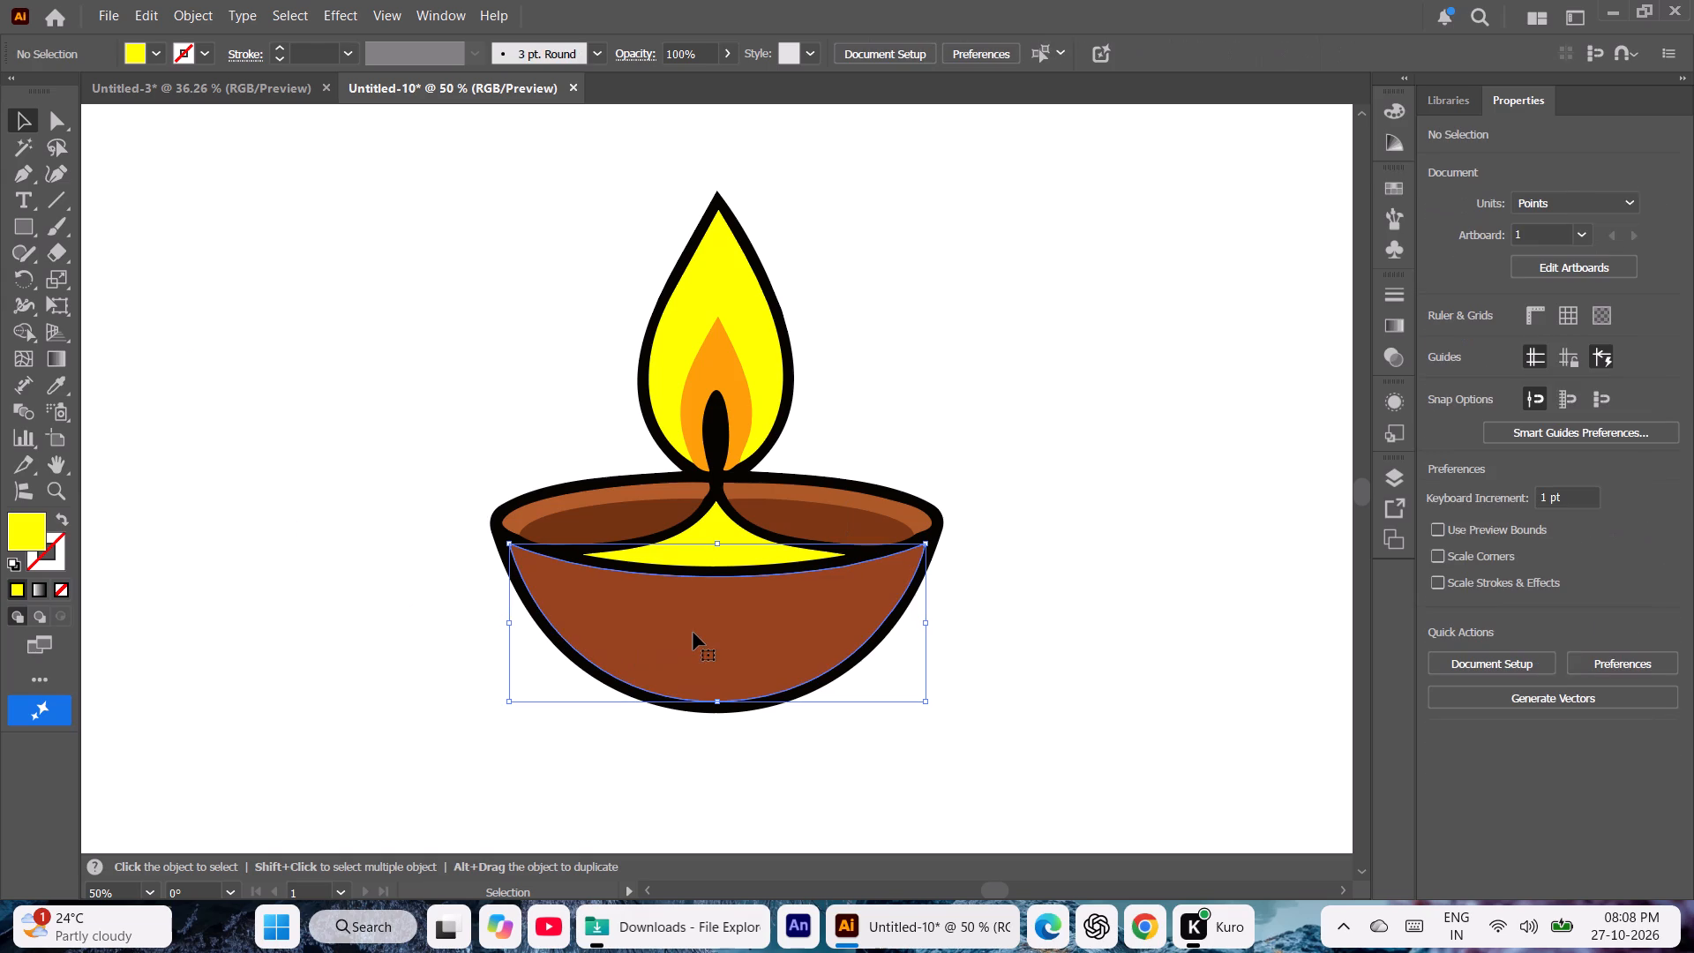
left_click(1436, 338)
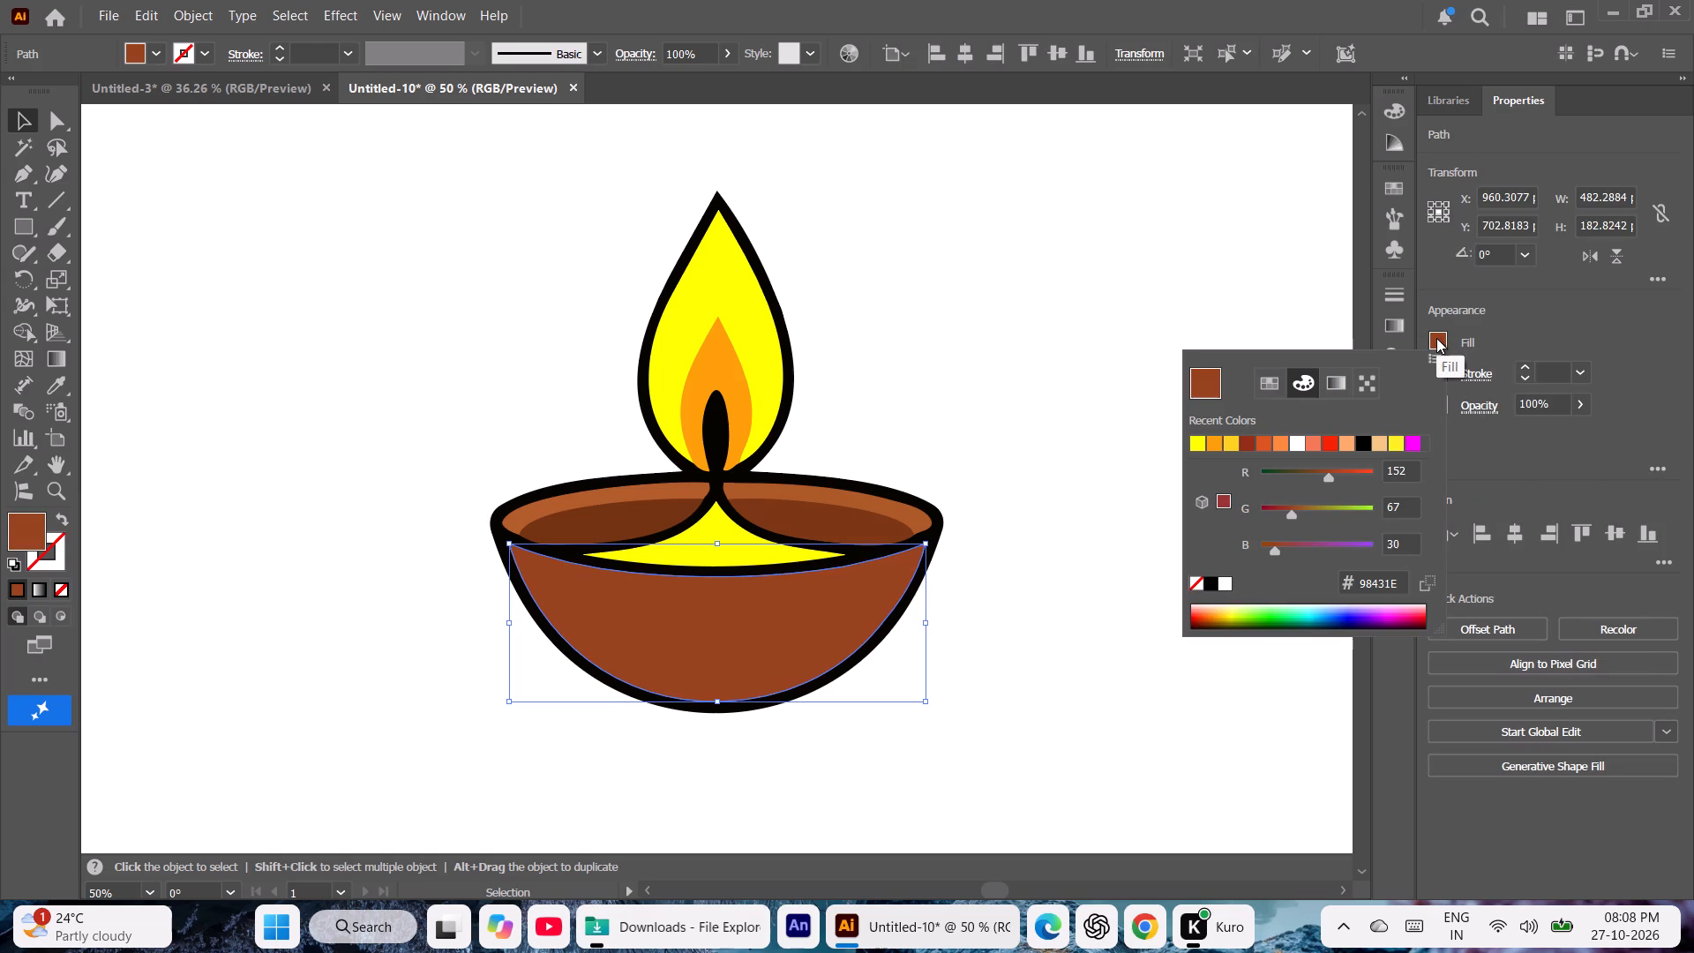
left_click(1351, 471)
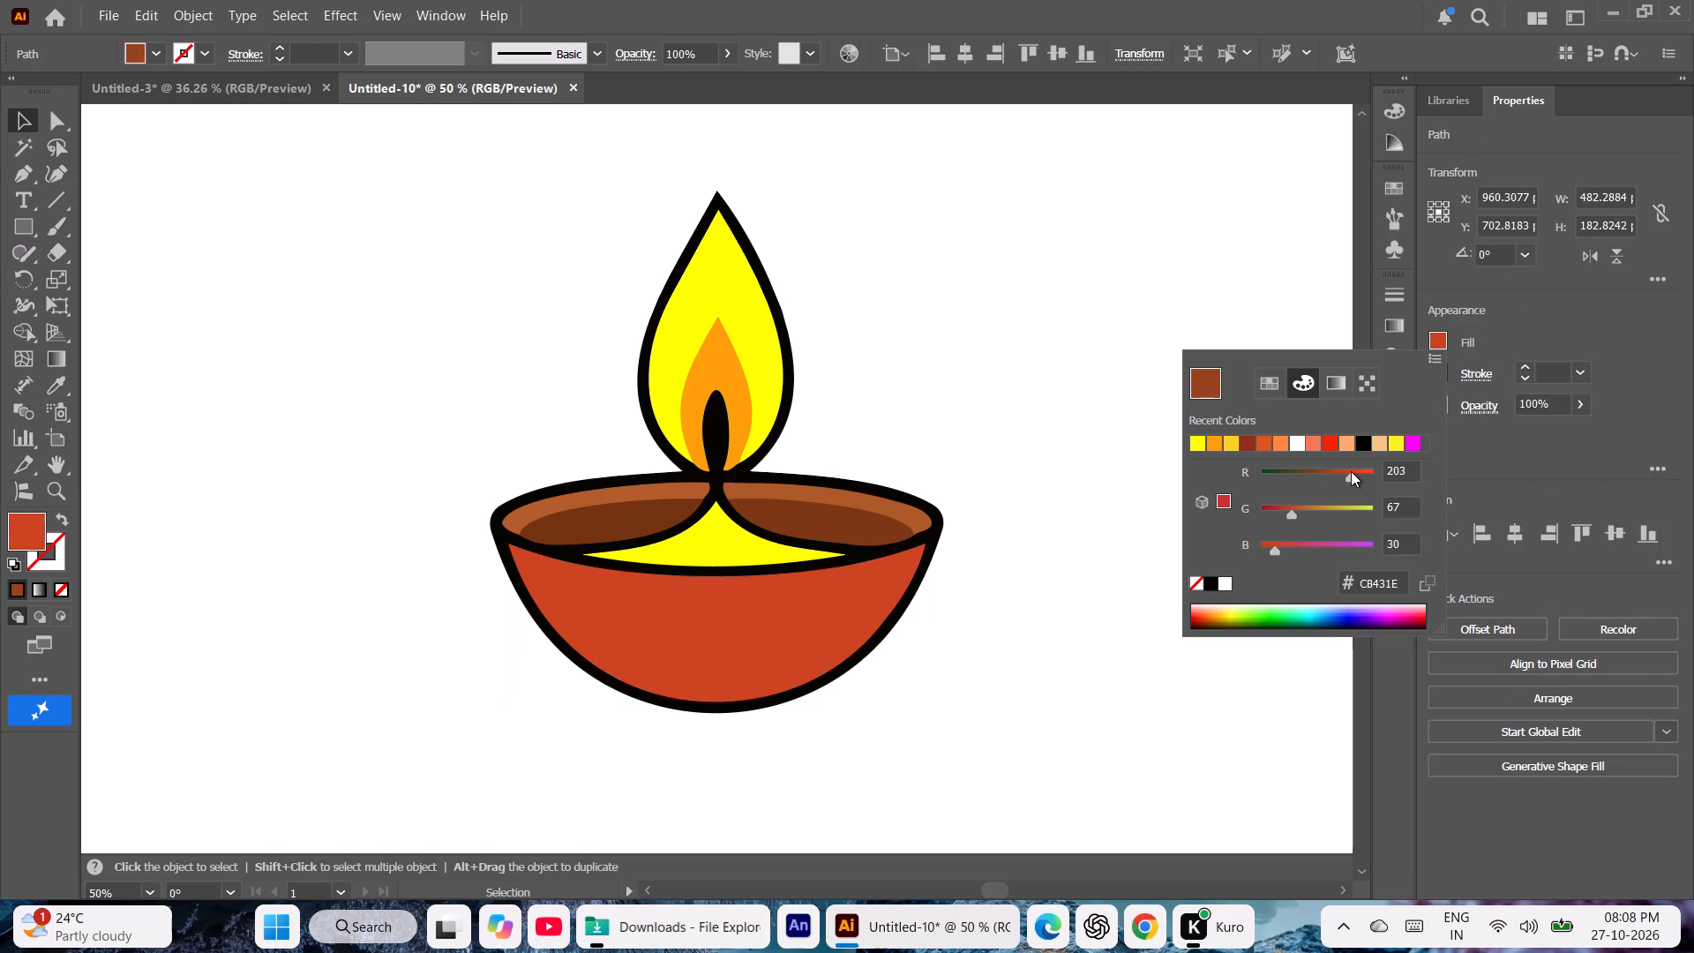
double_click(1007, 307)
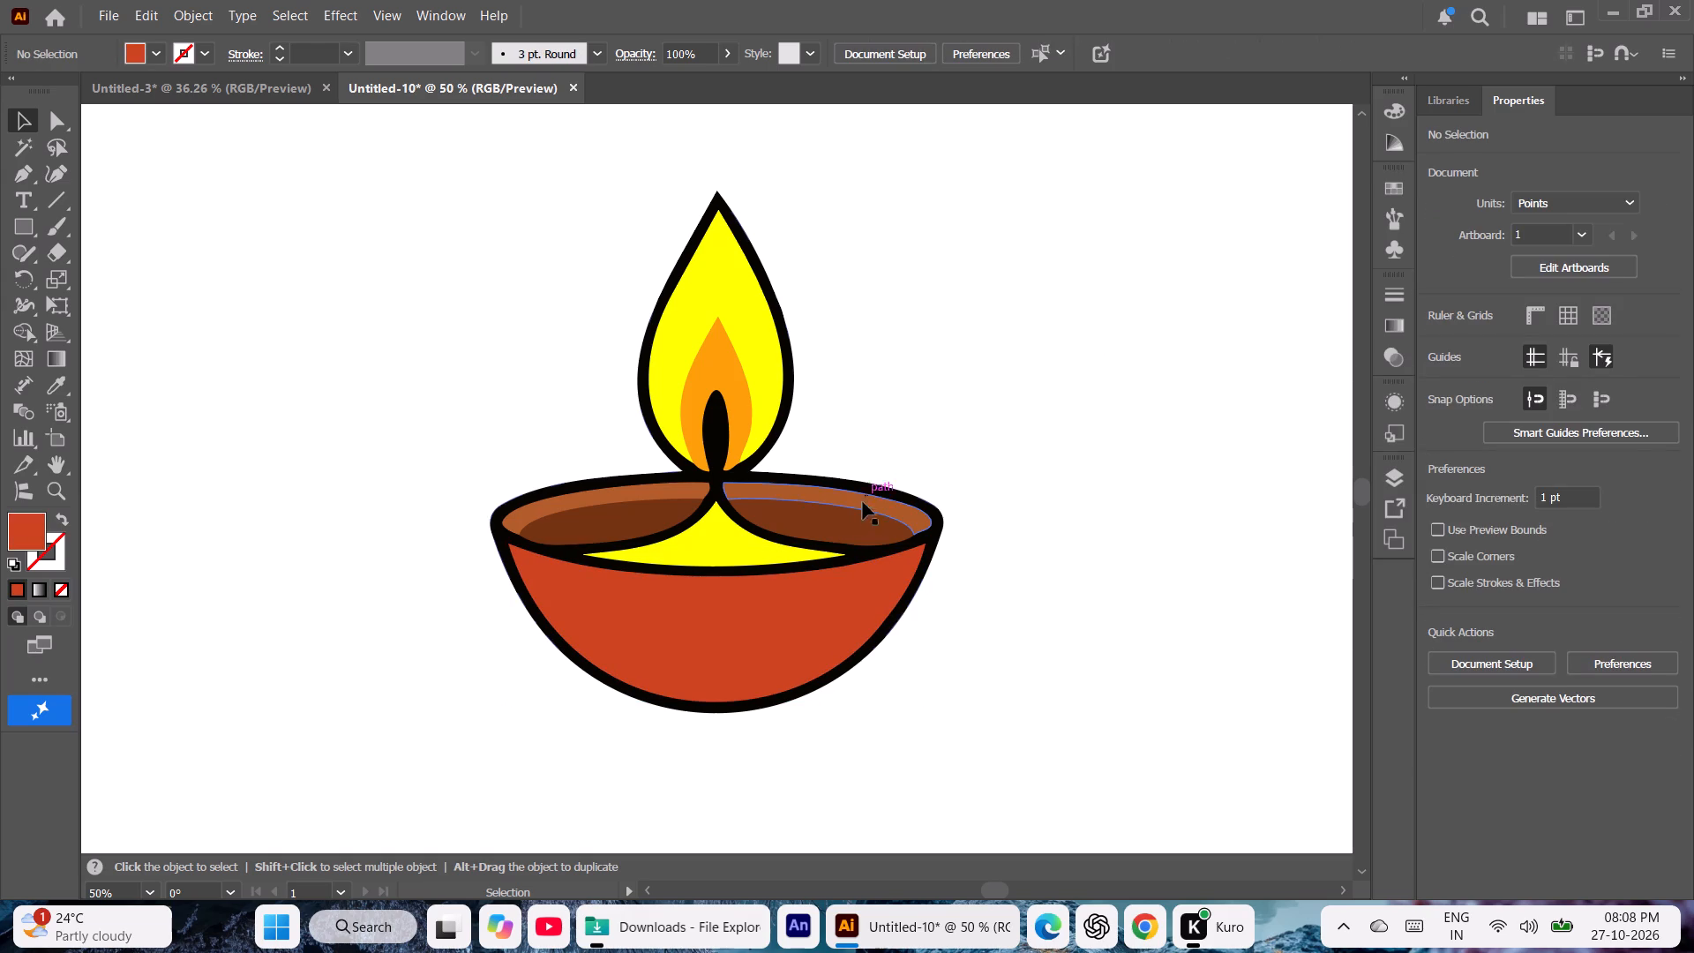
Fill both dark brown inner bowl shapes, on either side of the wick, with the bowl front's red using the Eyedropper.
left_click(860, 520)
key("i")
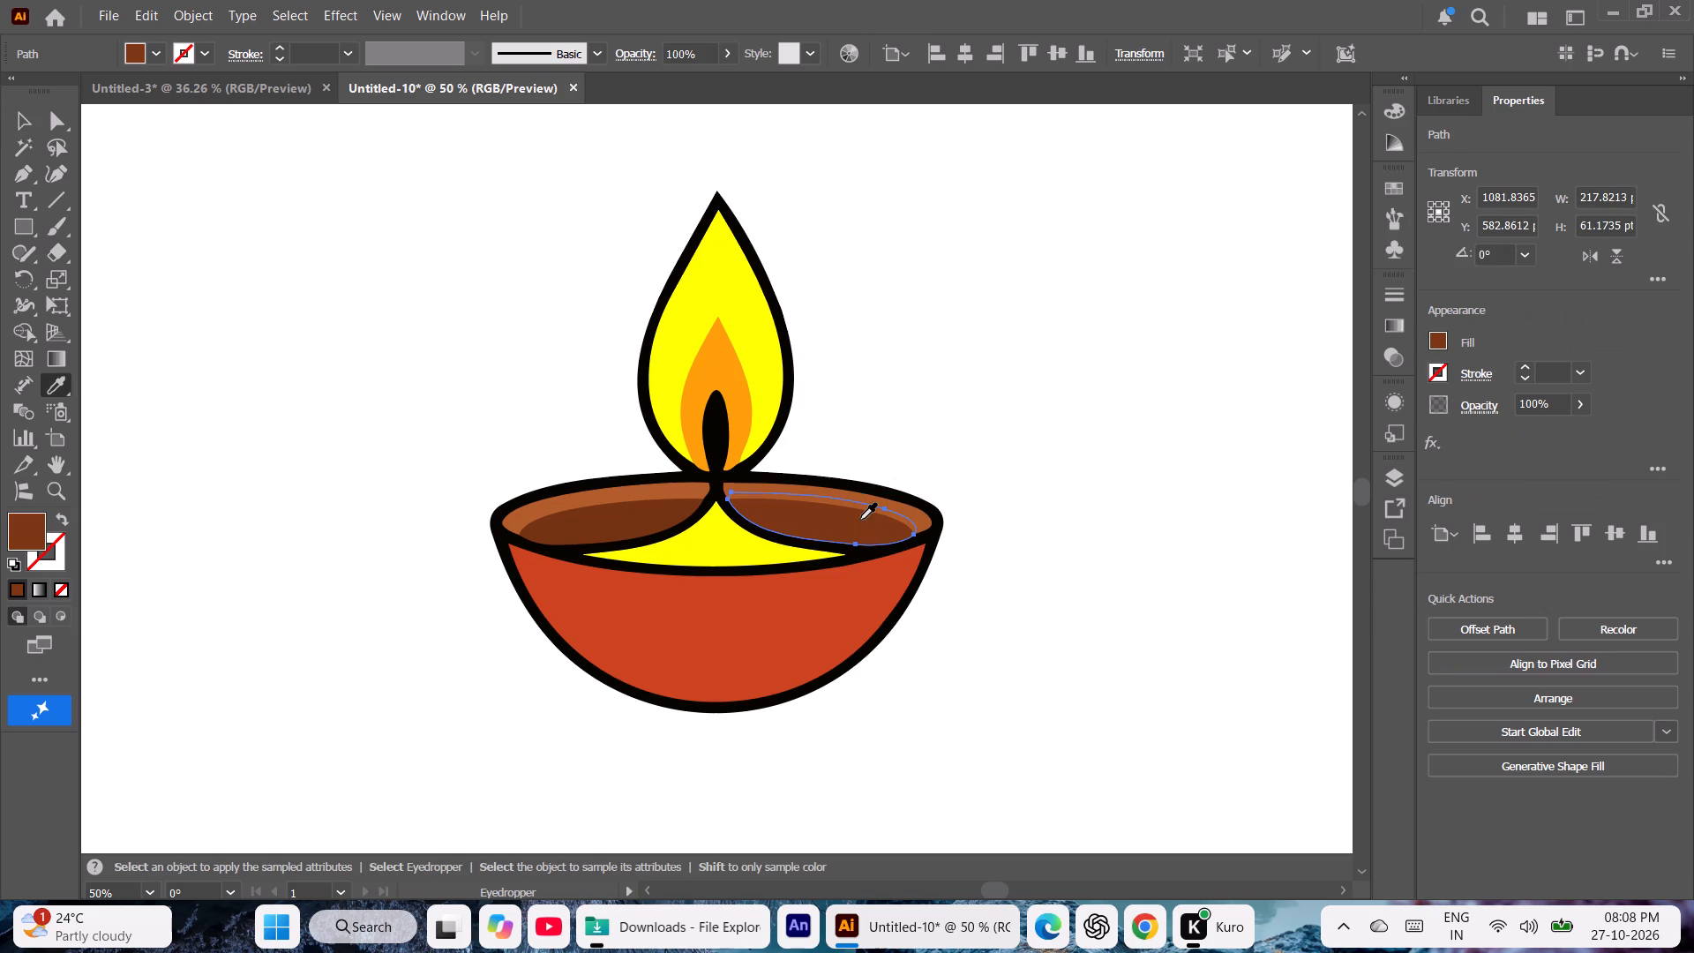
left_click(854, 613)
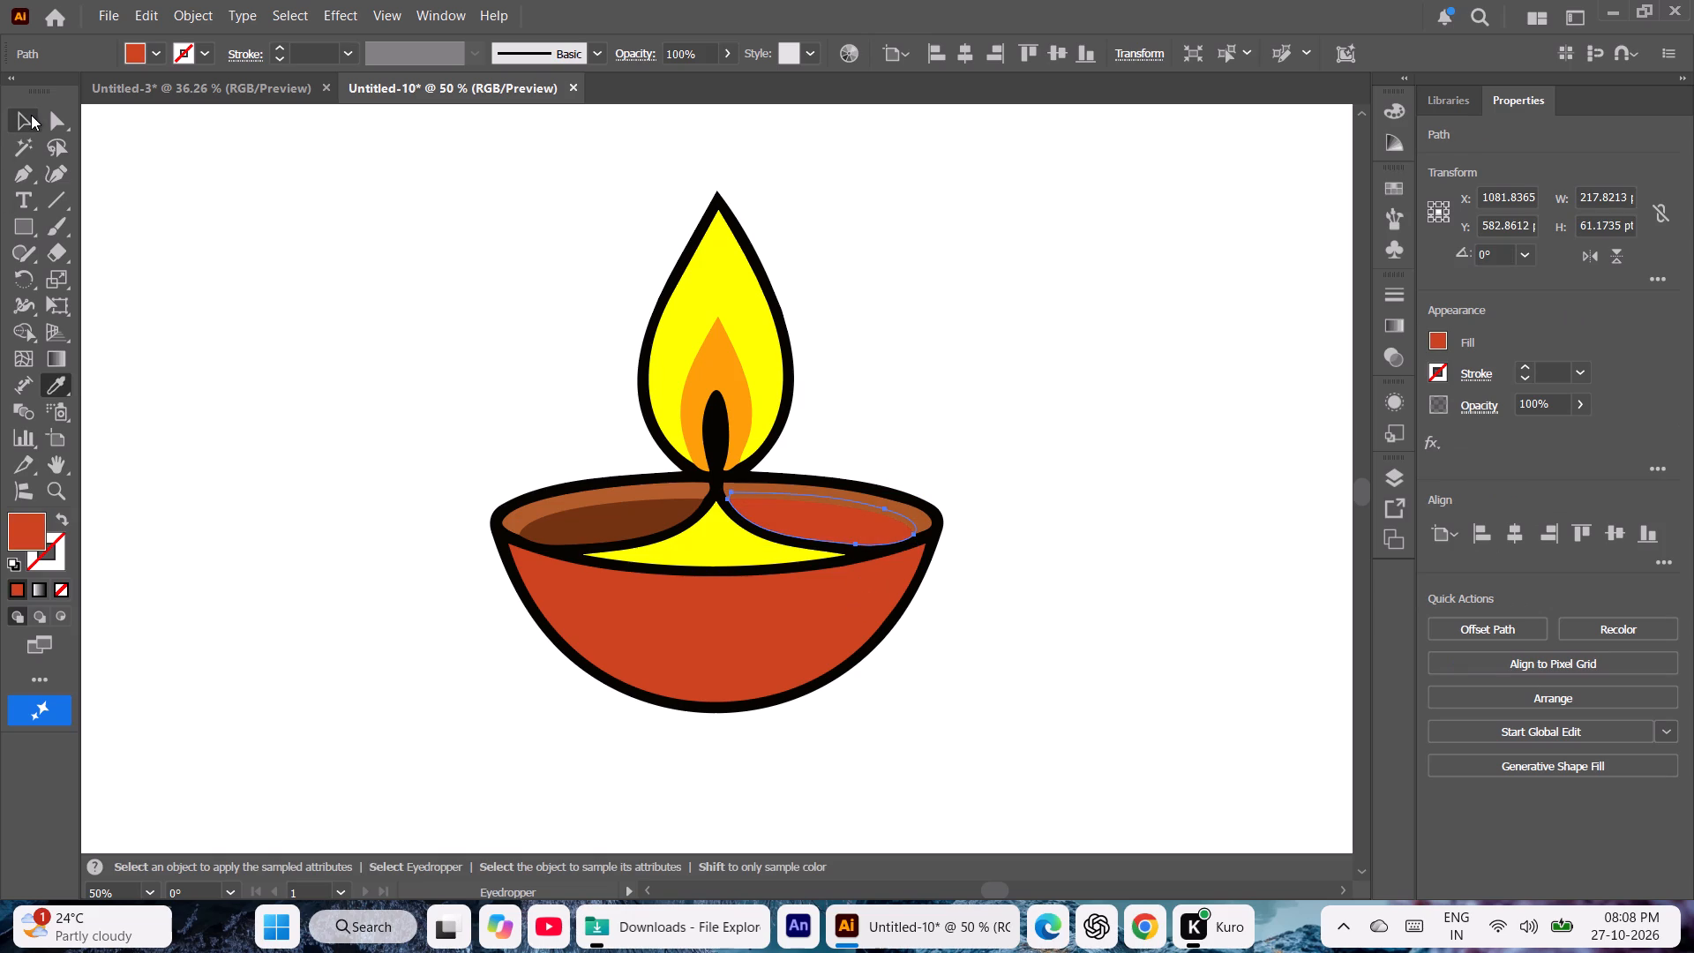
left_click(31, 115)
left_click(275, 384)
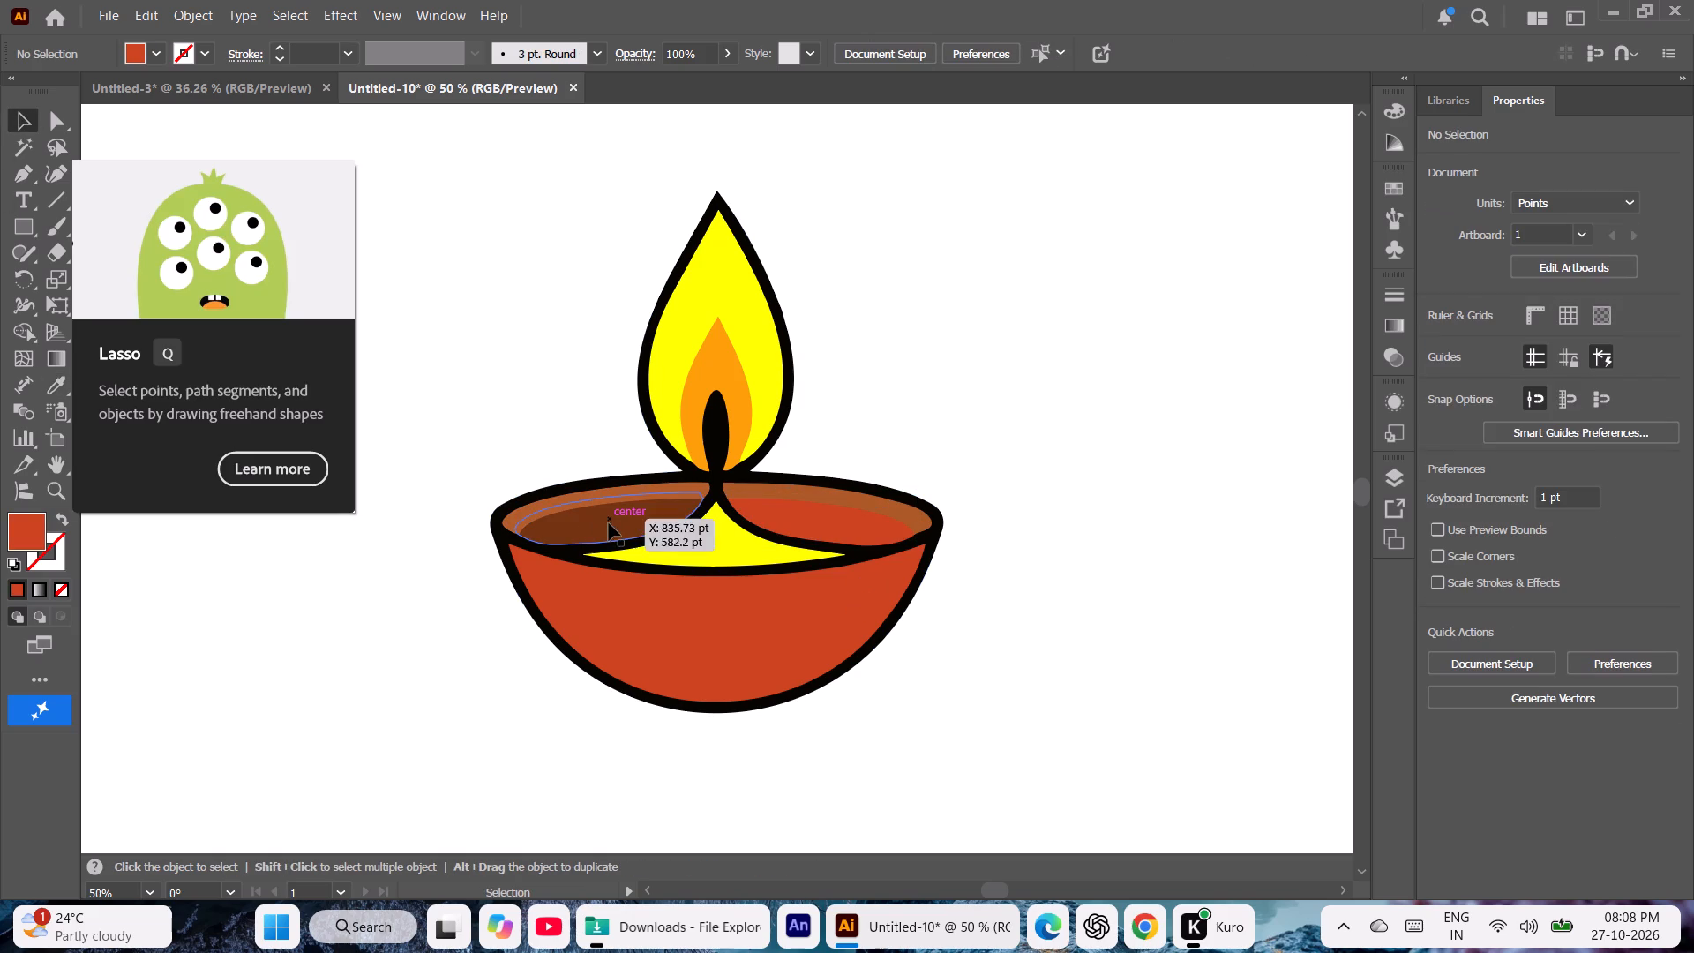
left_click(608, 524)
key("i")
left_click(668, 632)
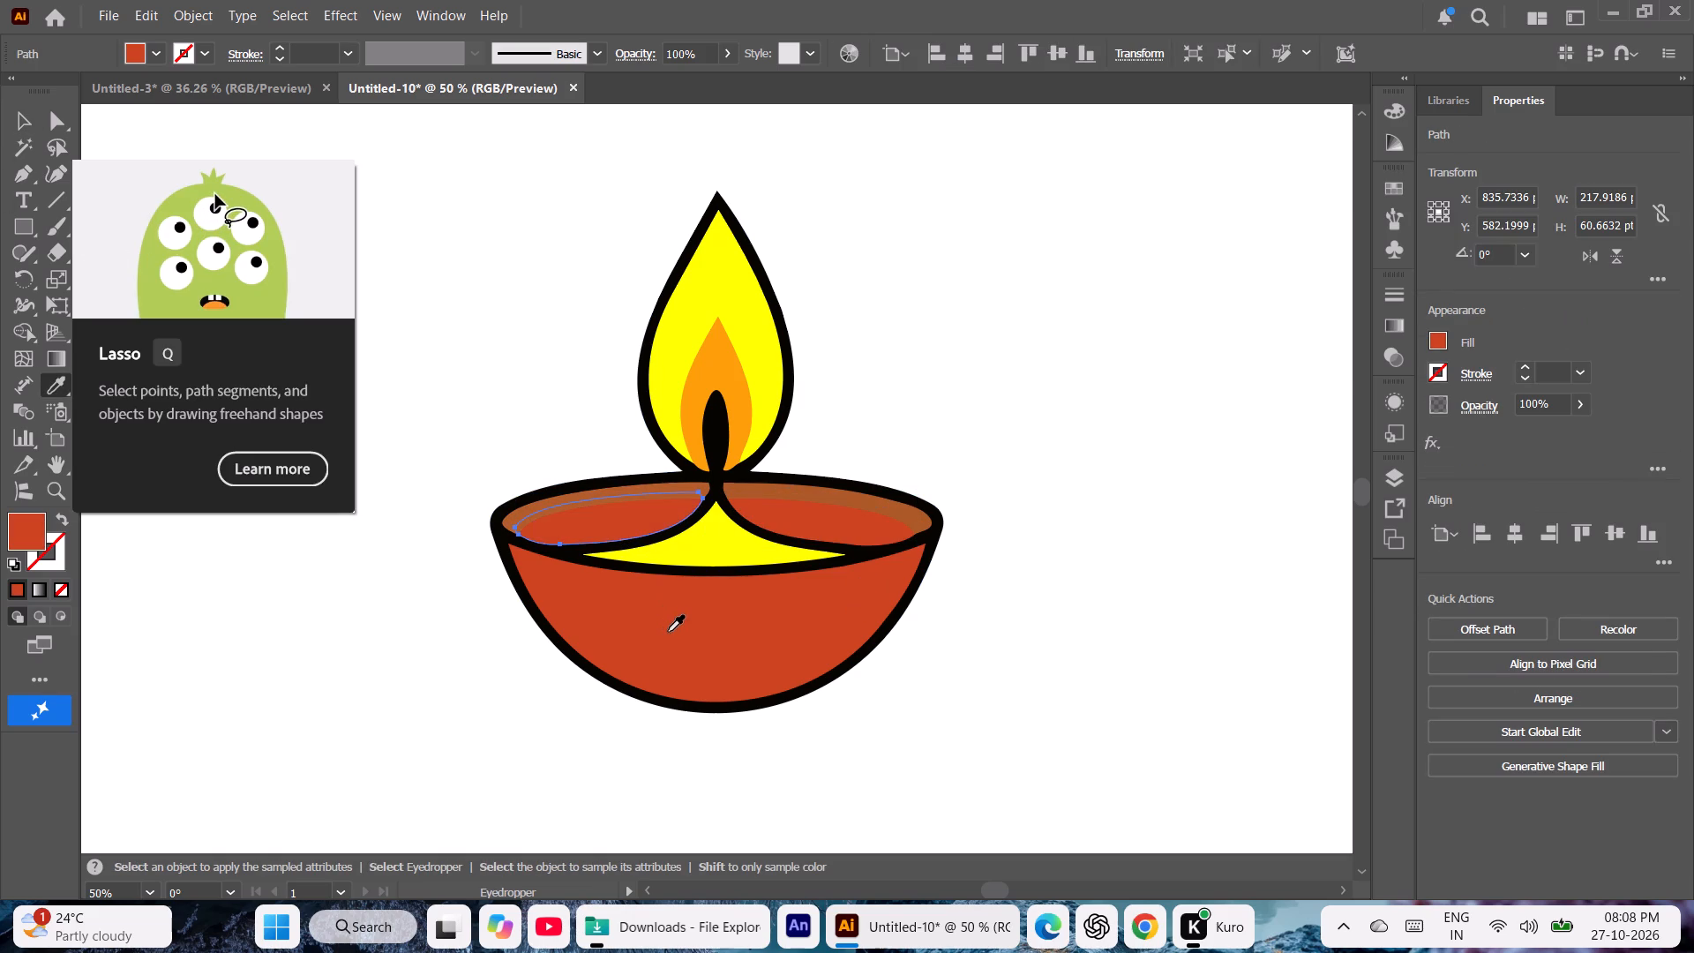
left_click(12, 118)
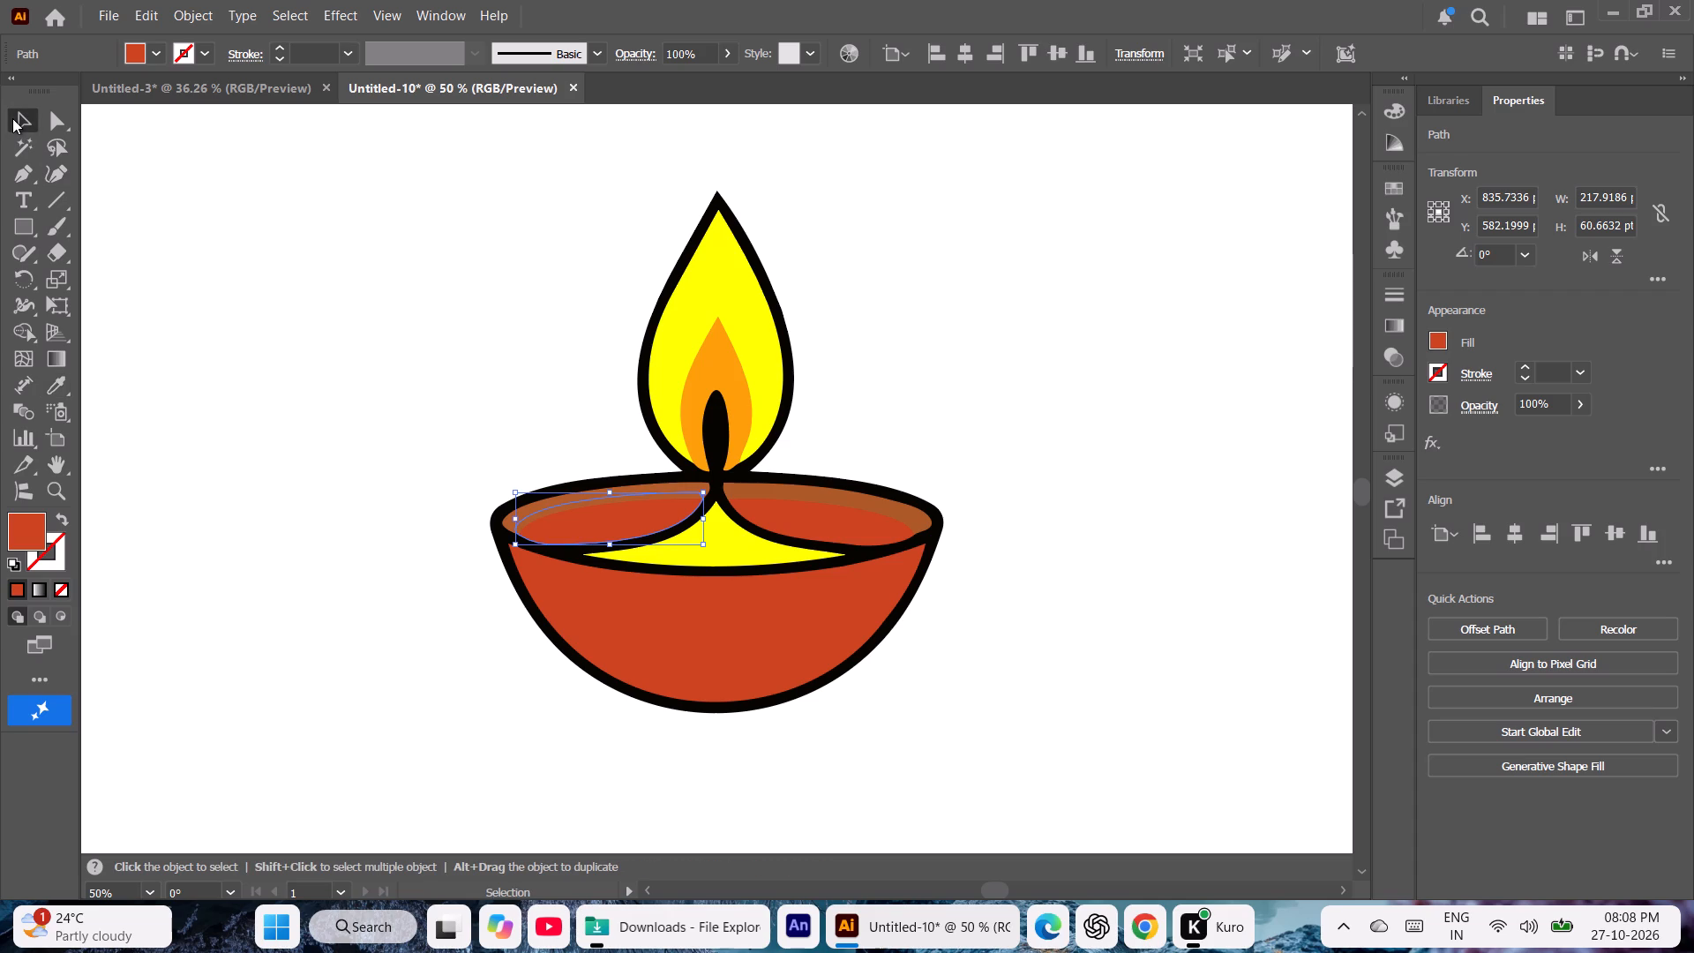
left_click(254, 266)
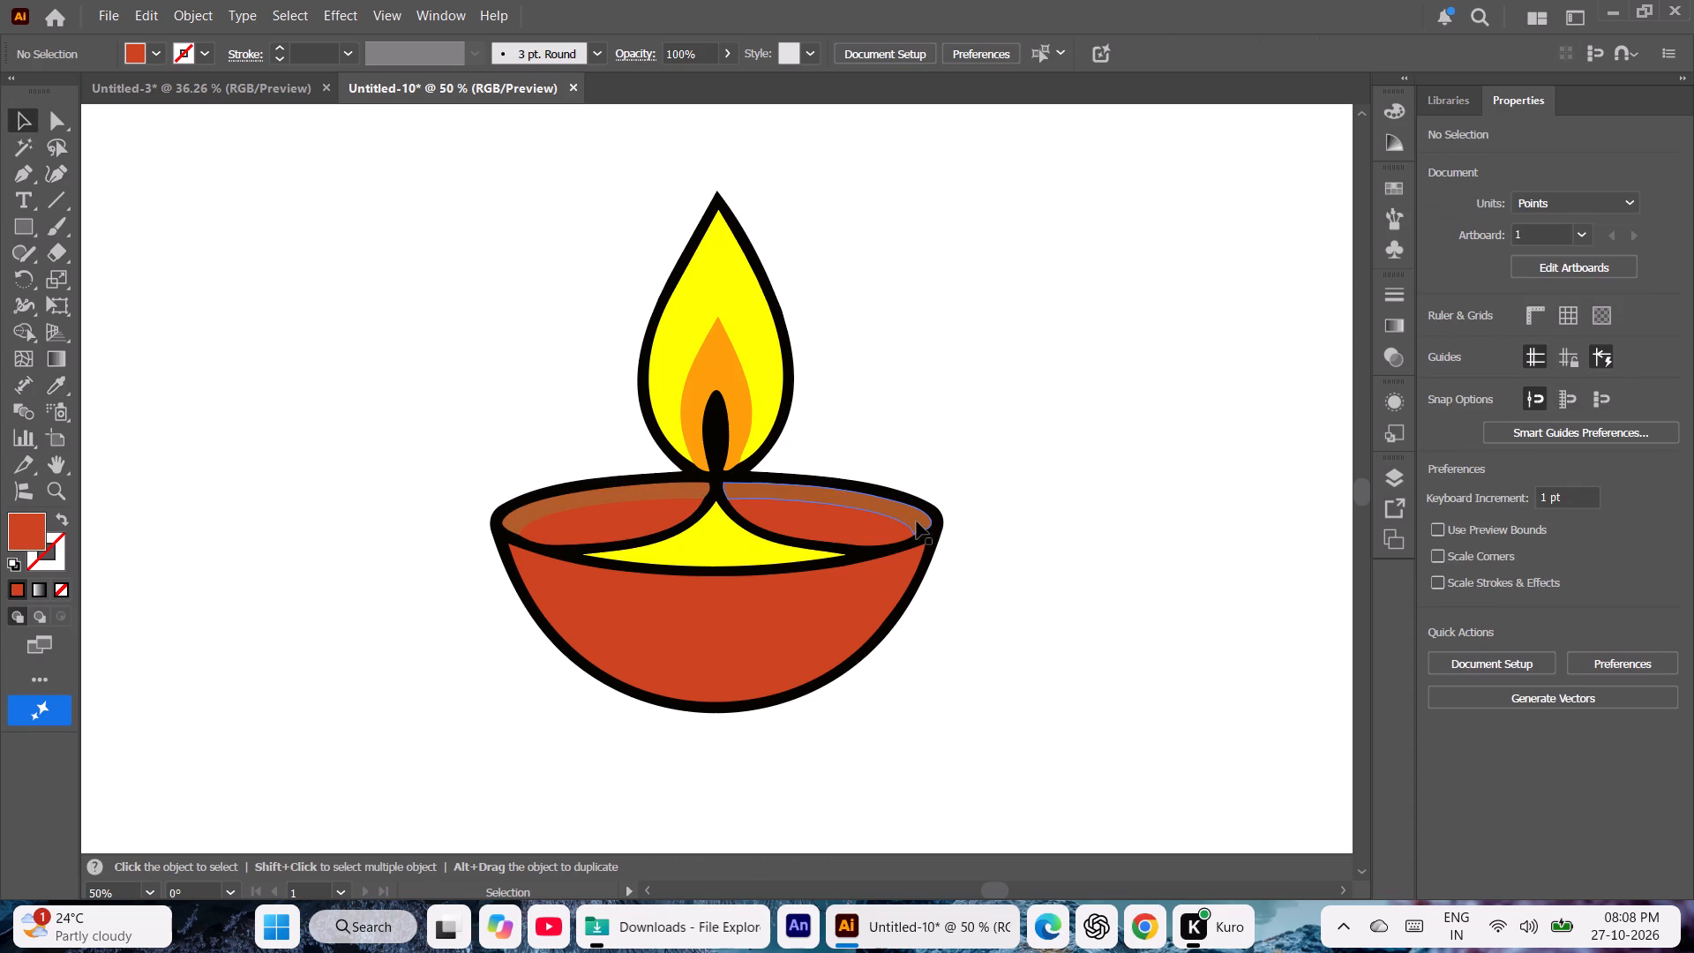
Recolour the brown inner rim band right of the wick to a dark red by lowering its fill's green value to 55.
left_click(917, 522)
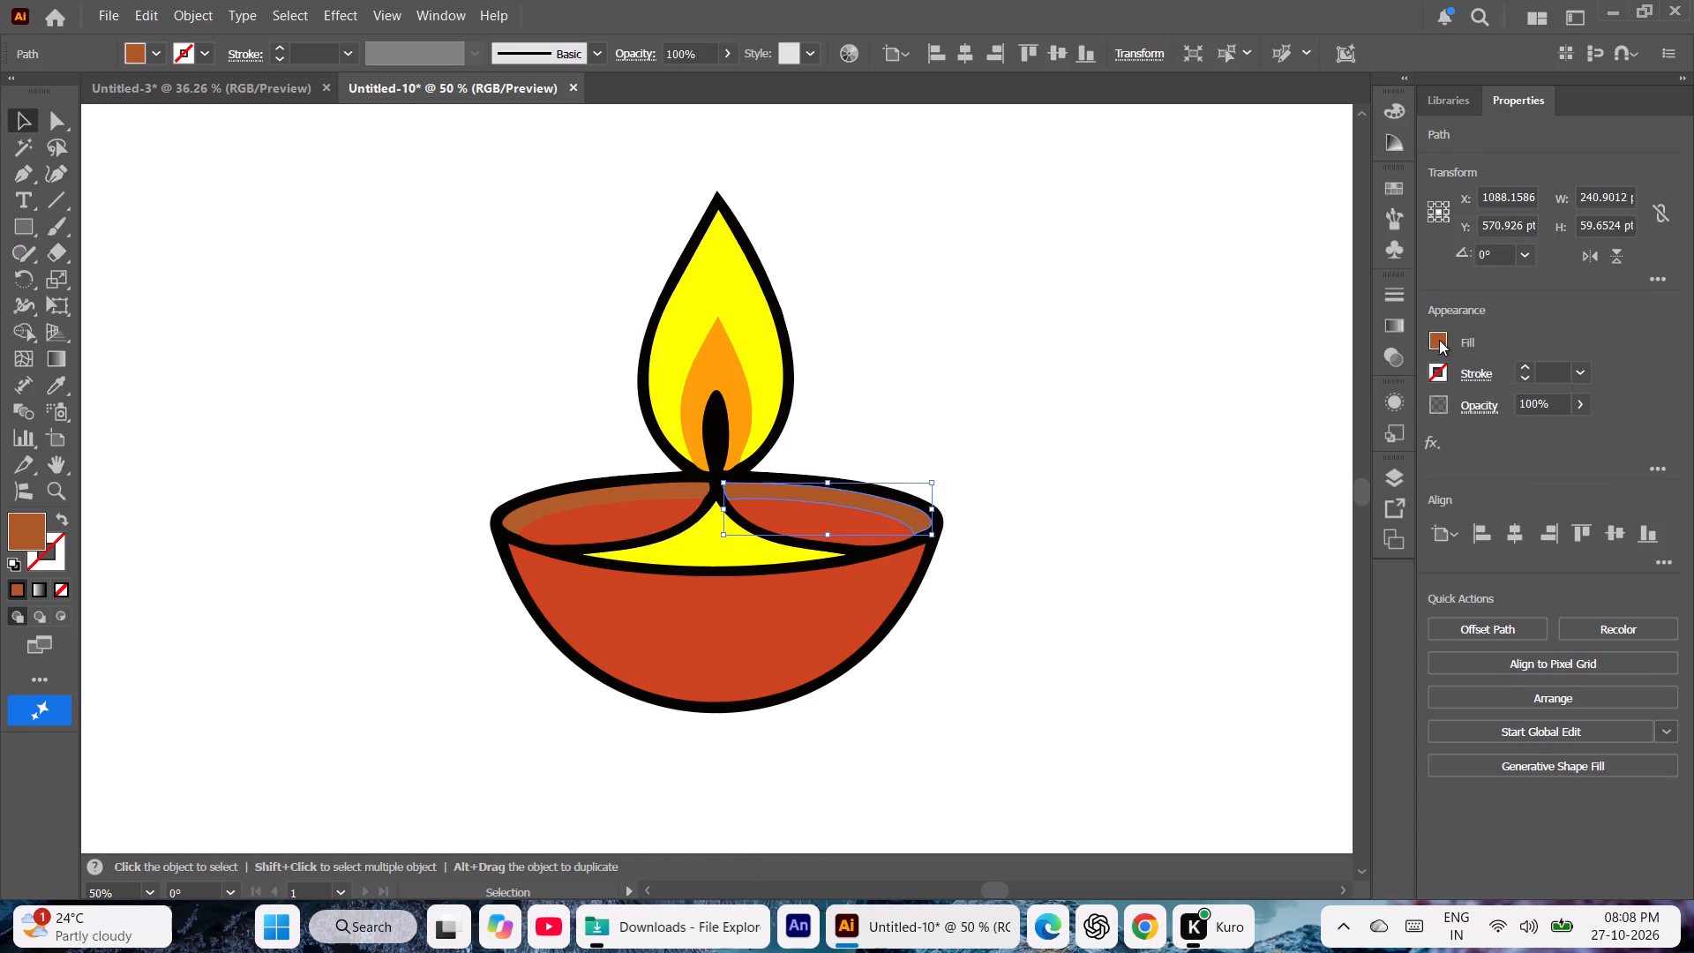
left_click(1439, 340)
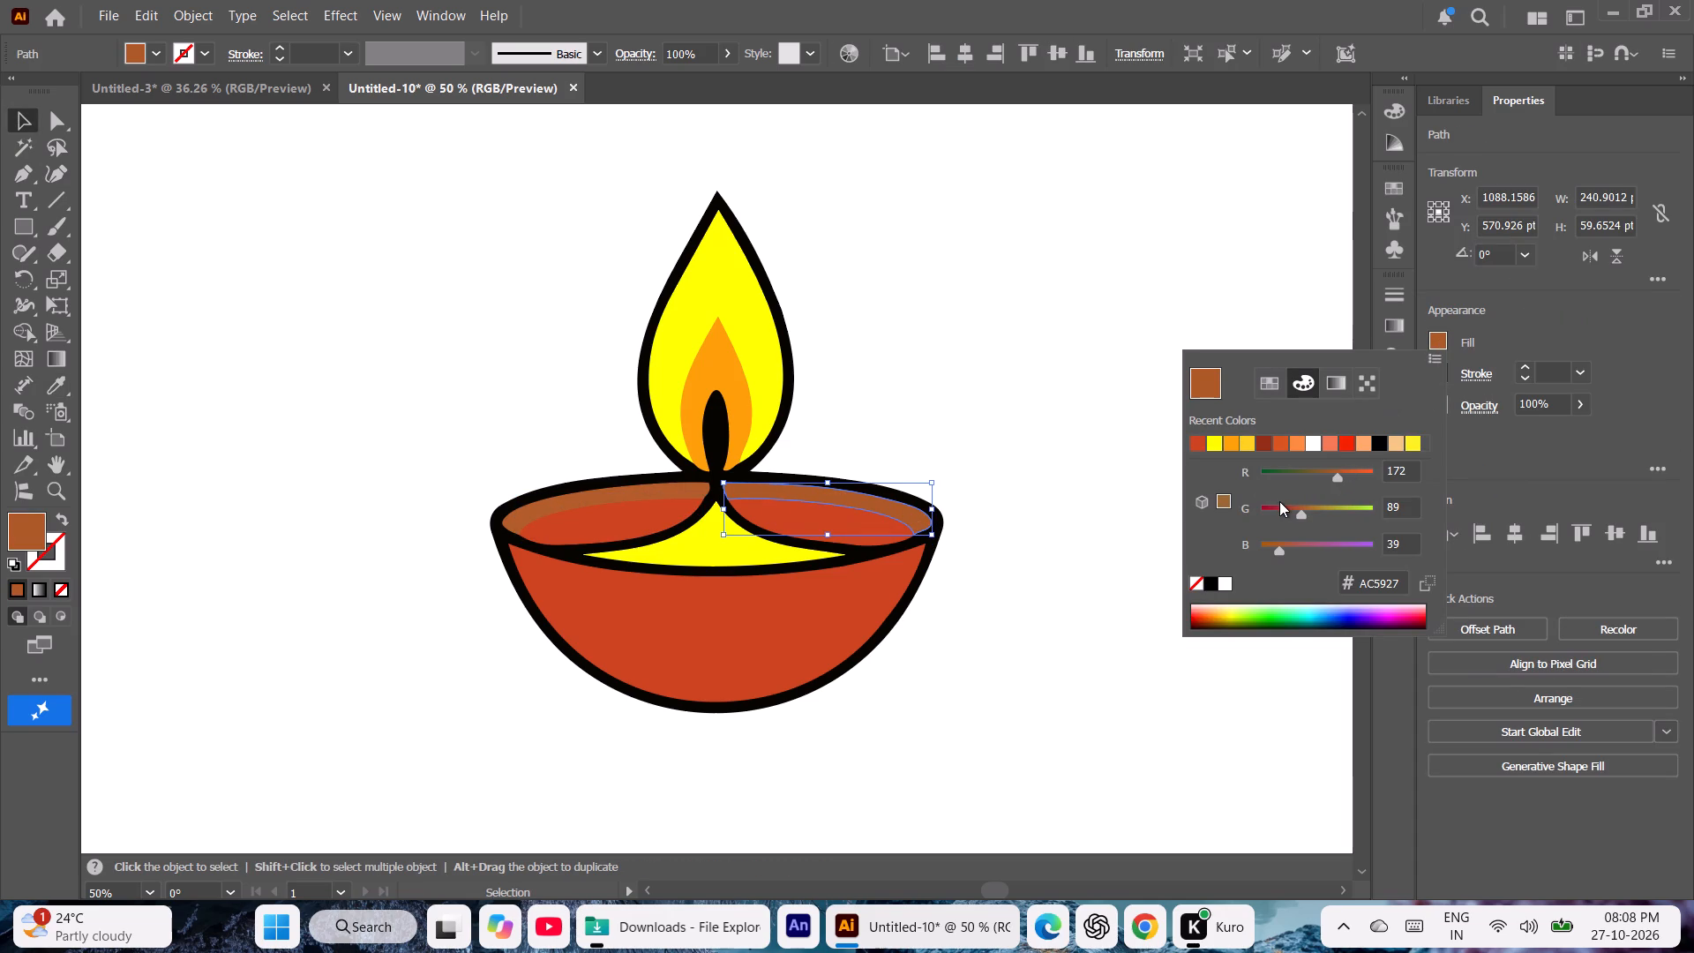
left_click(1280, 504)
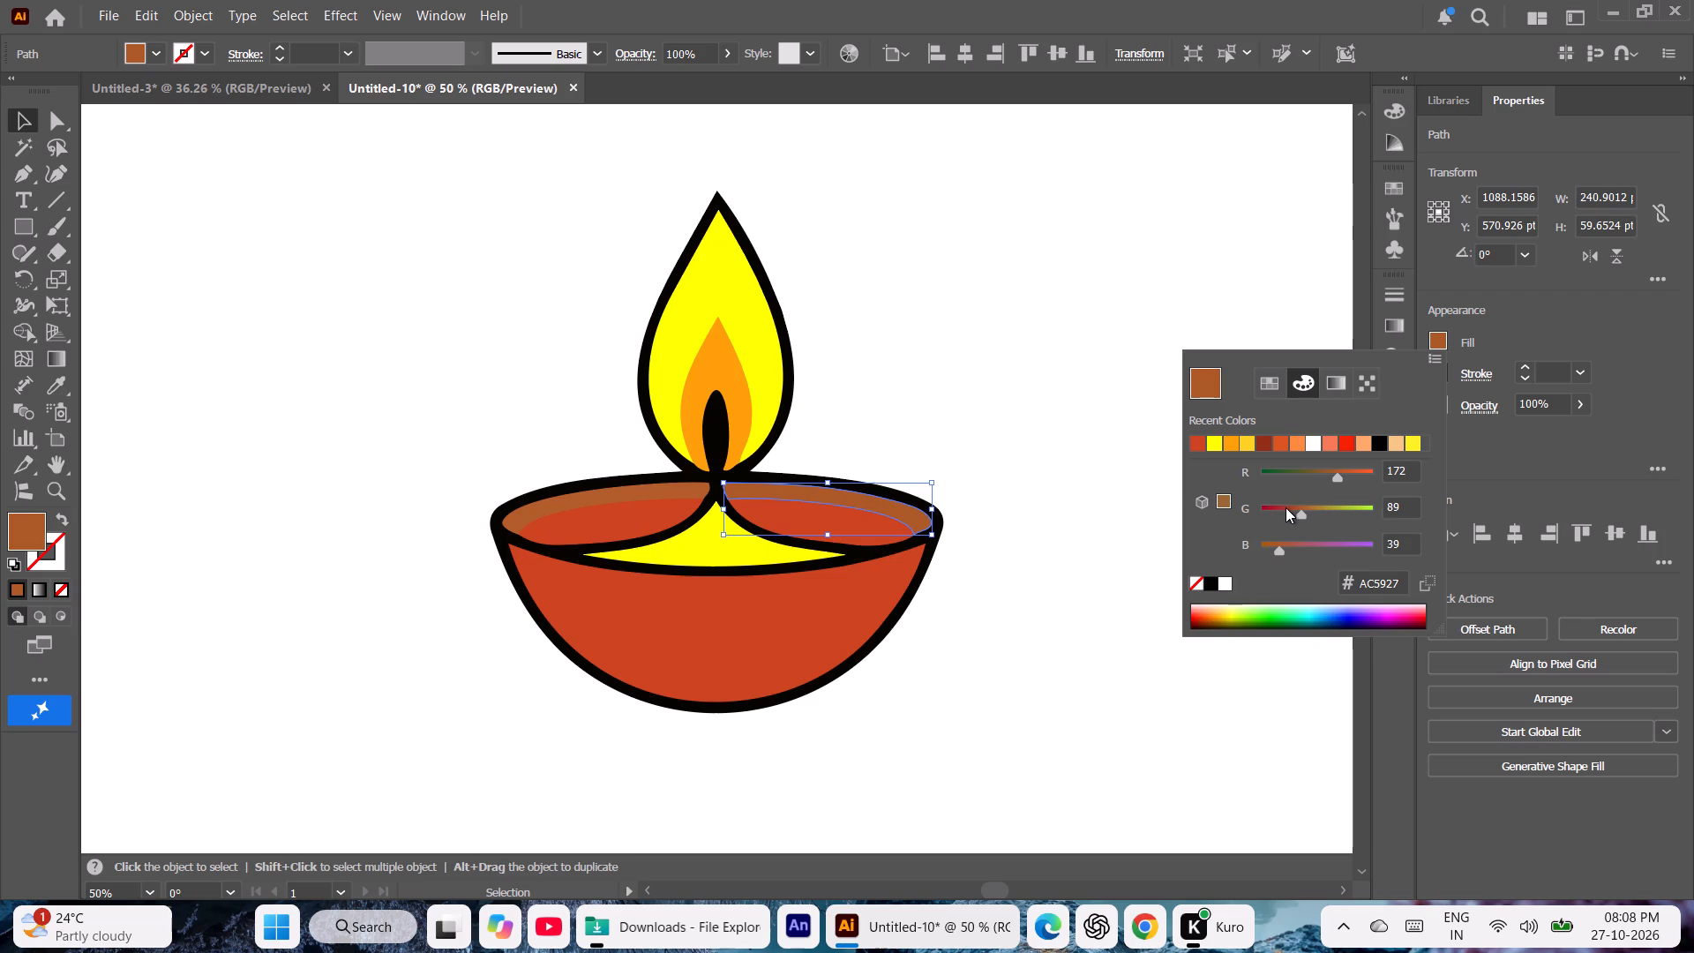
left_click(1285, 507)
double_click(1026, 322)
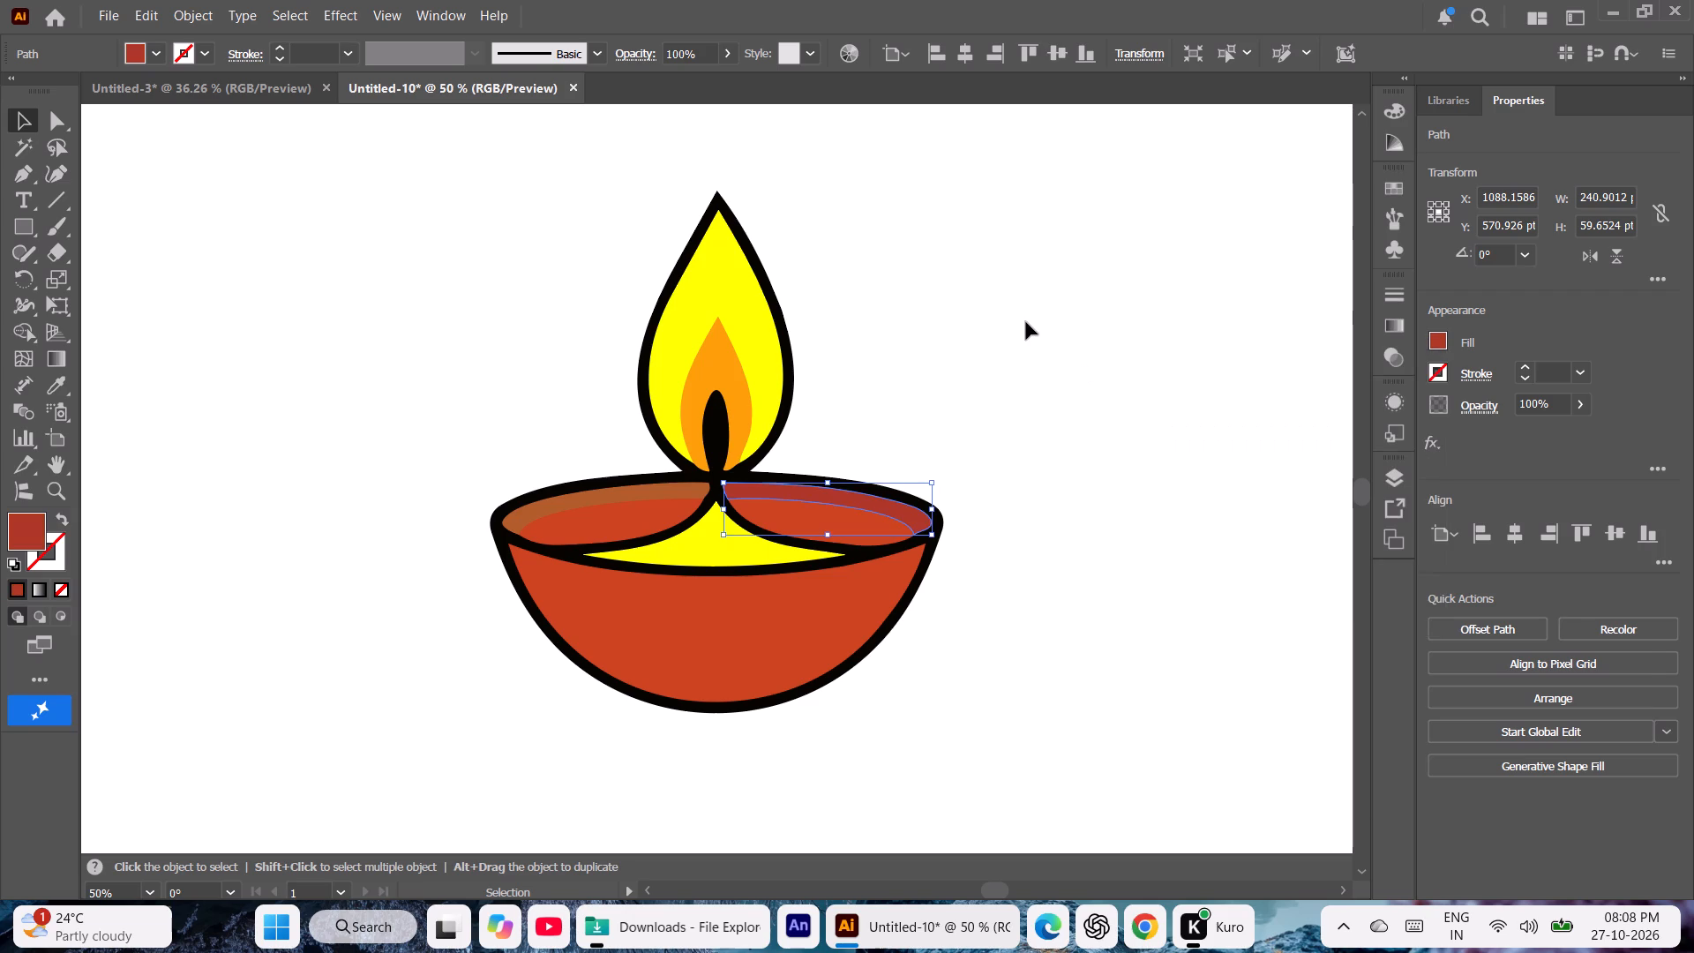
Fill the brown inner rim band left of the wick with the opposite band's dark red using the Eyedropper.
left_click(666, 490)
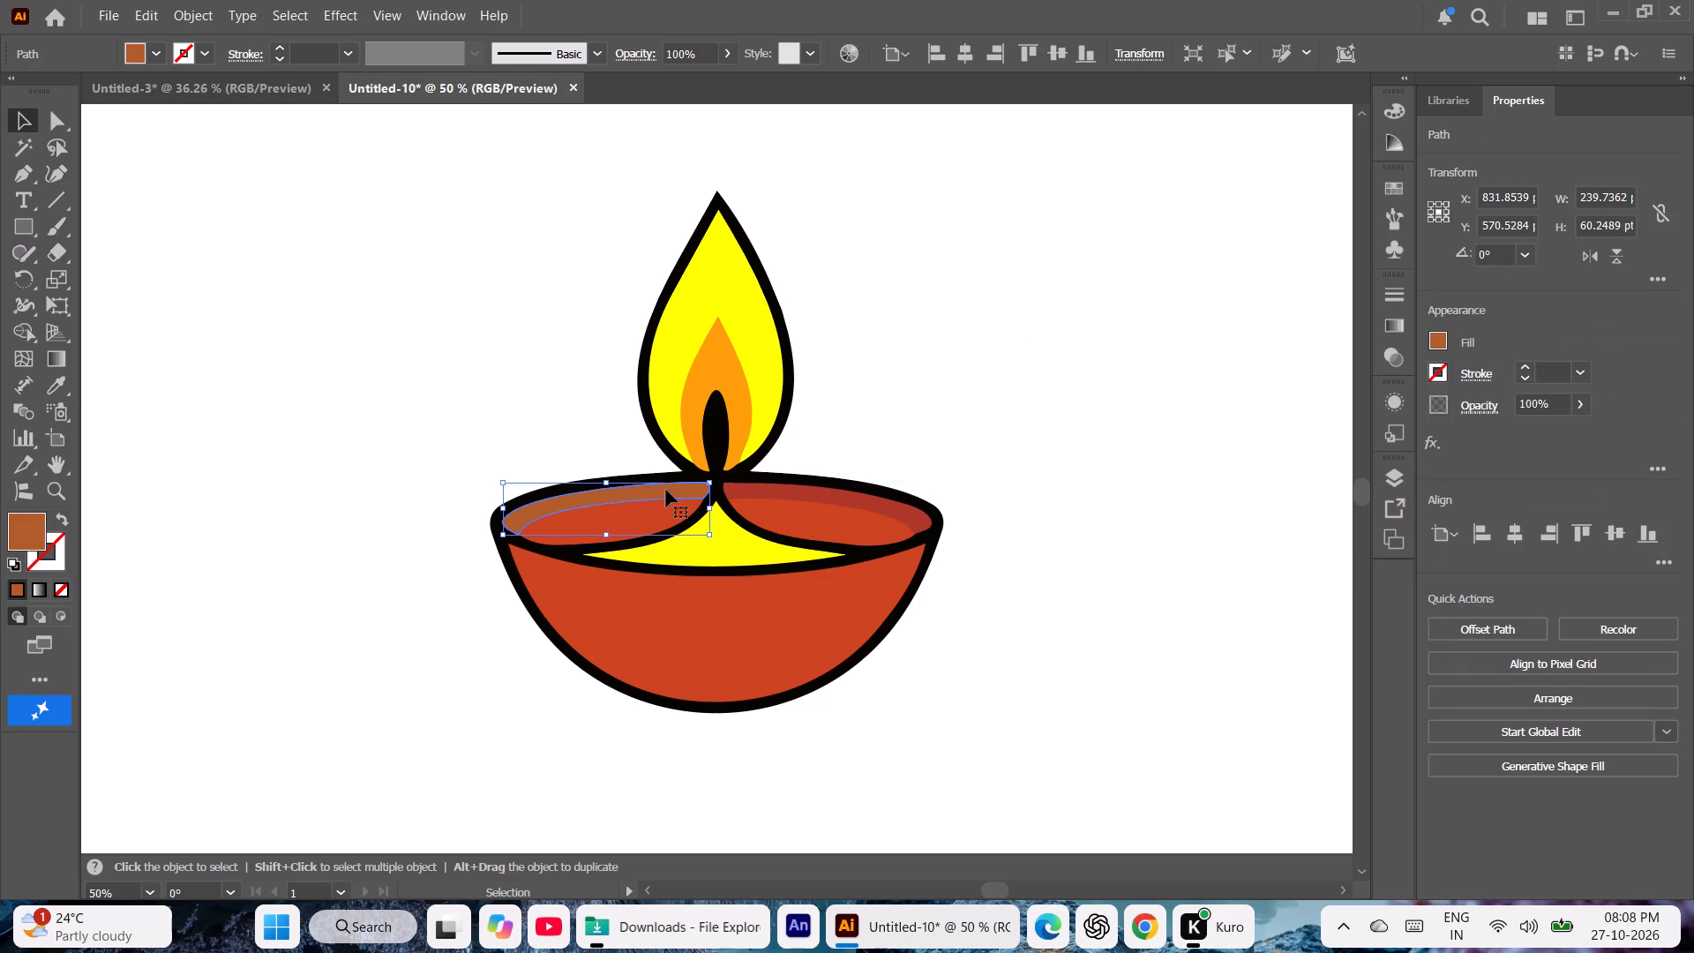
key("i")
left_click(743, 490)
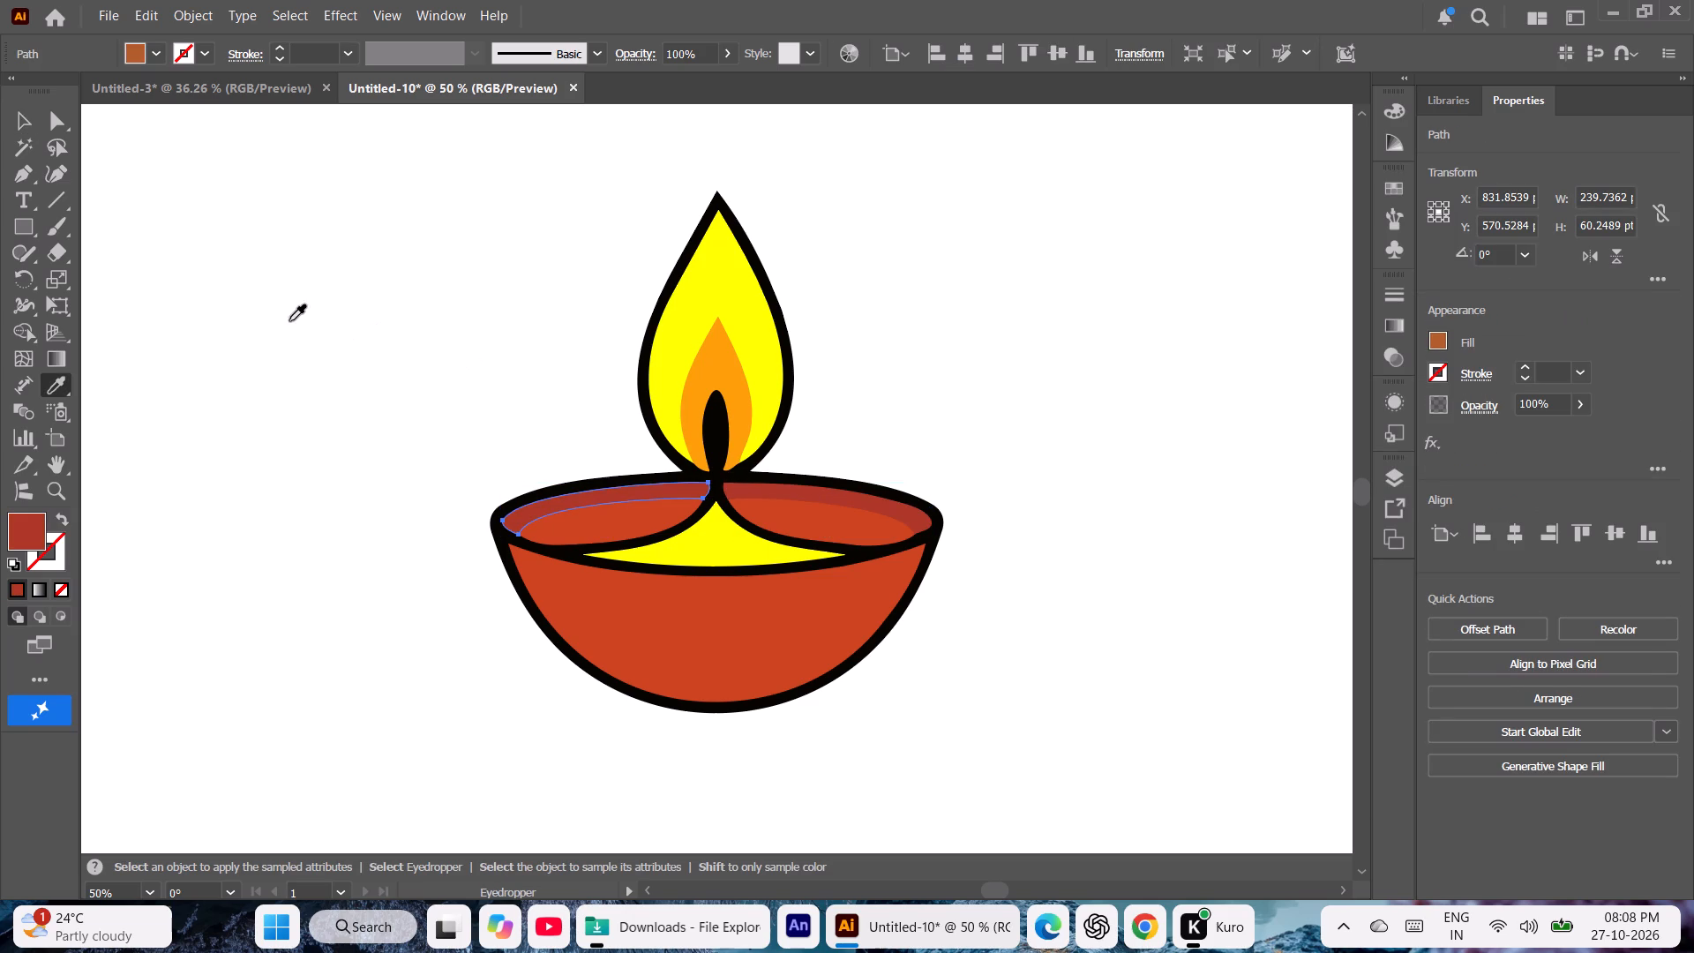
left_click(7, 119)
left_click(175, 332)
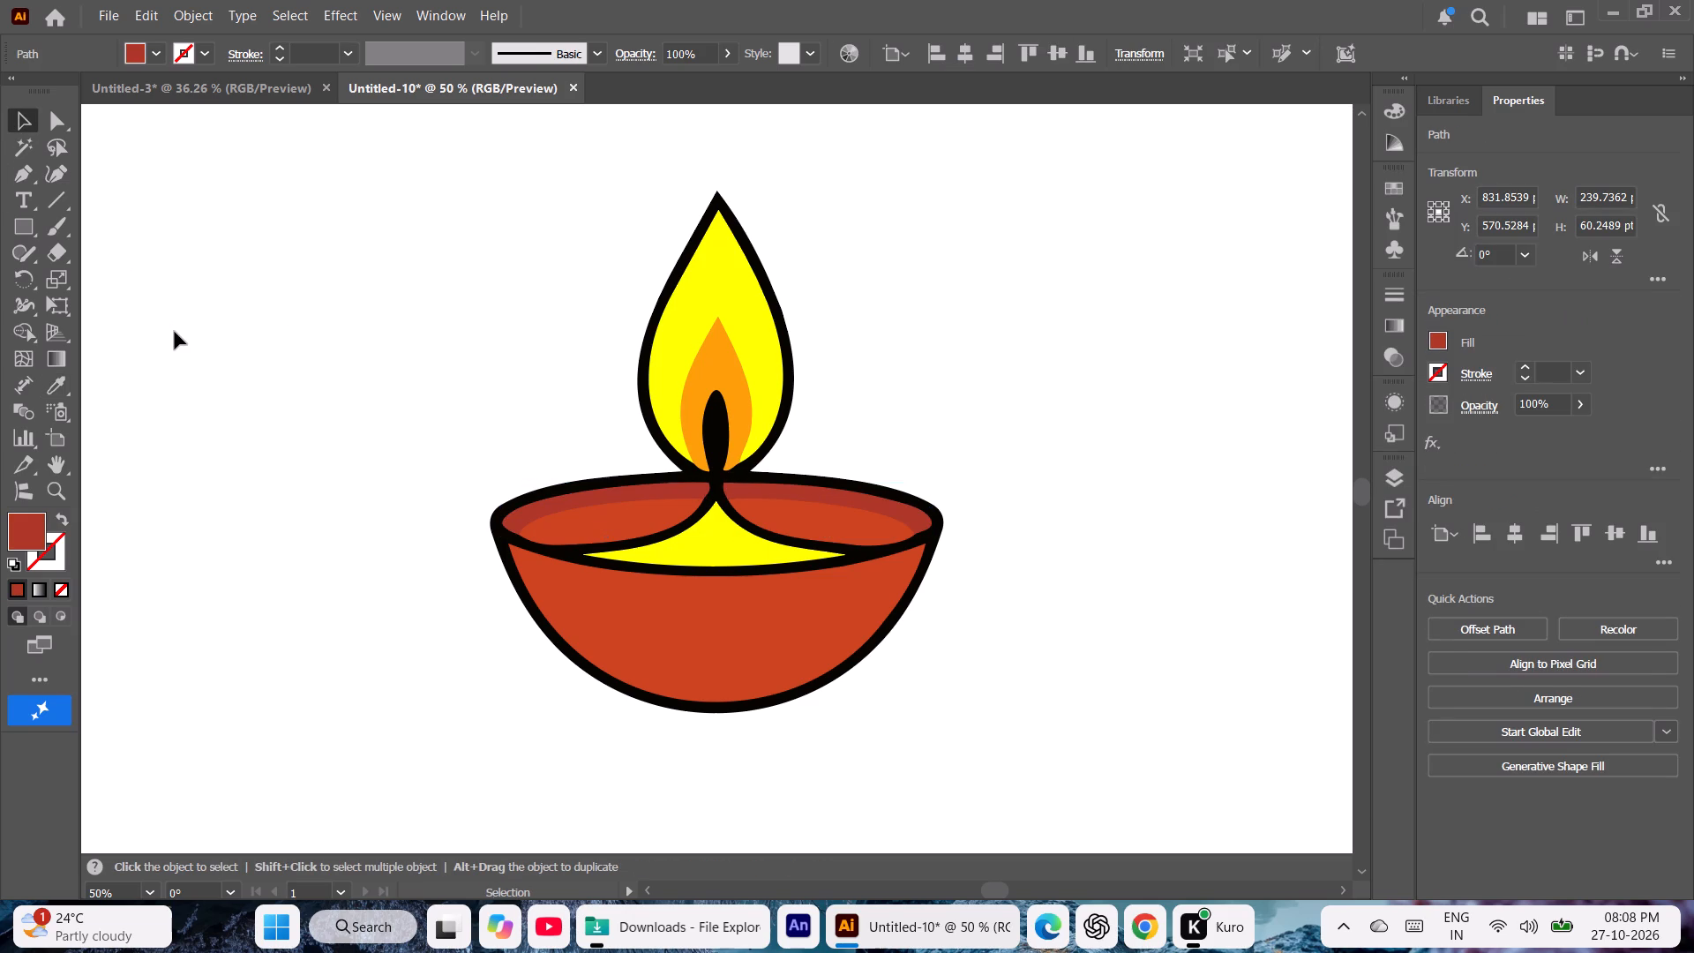
Change the inner rim band left of the wick to the recent dark red colour R=147 G=45 B=22.
left_click(561, 500)
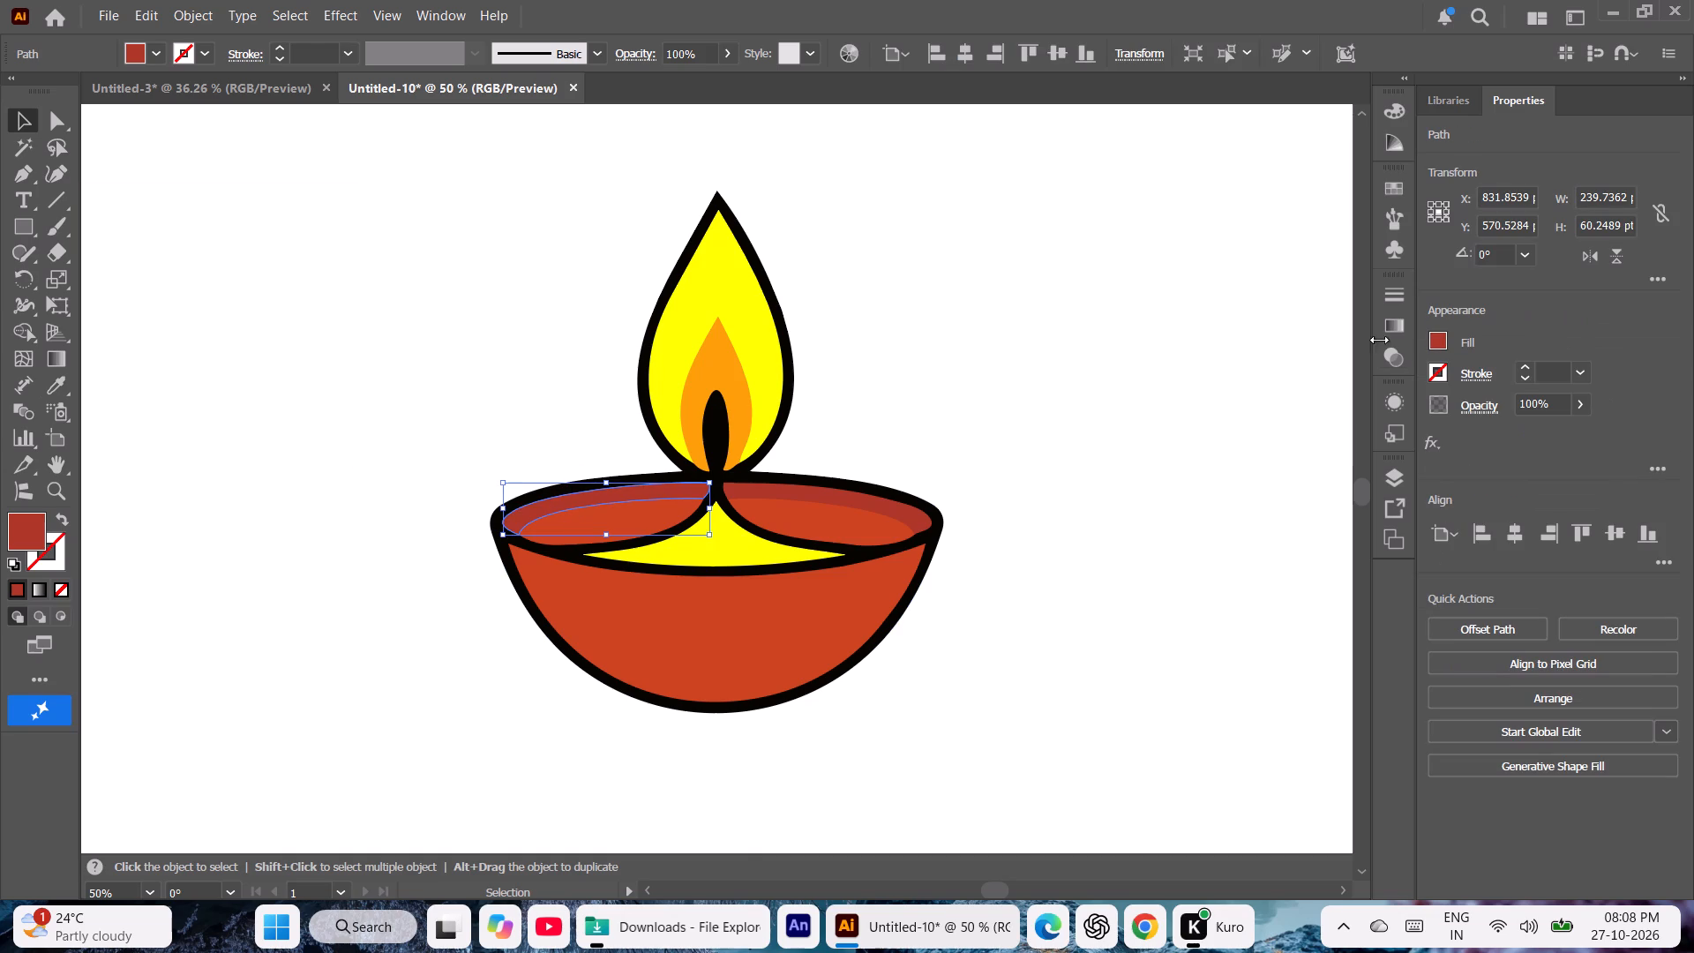
left_click(1435, 339)
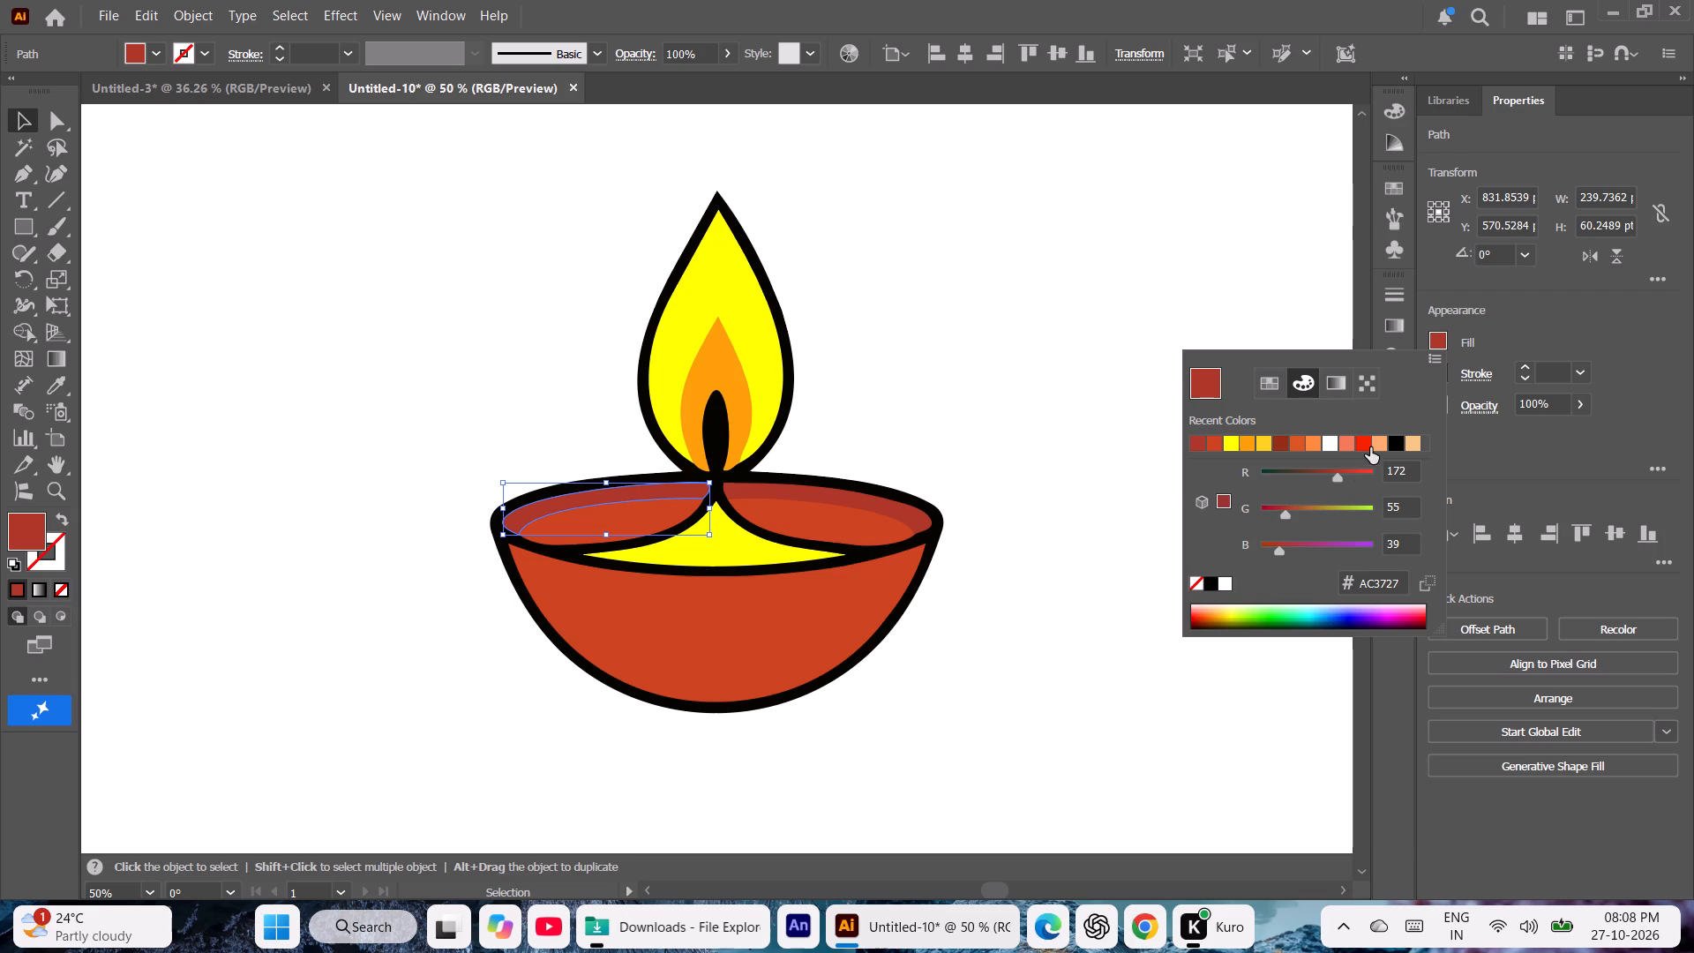
left_click(1200, 444)
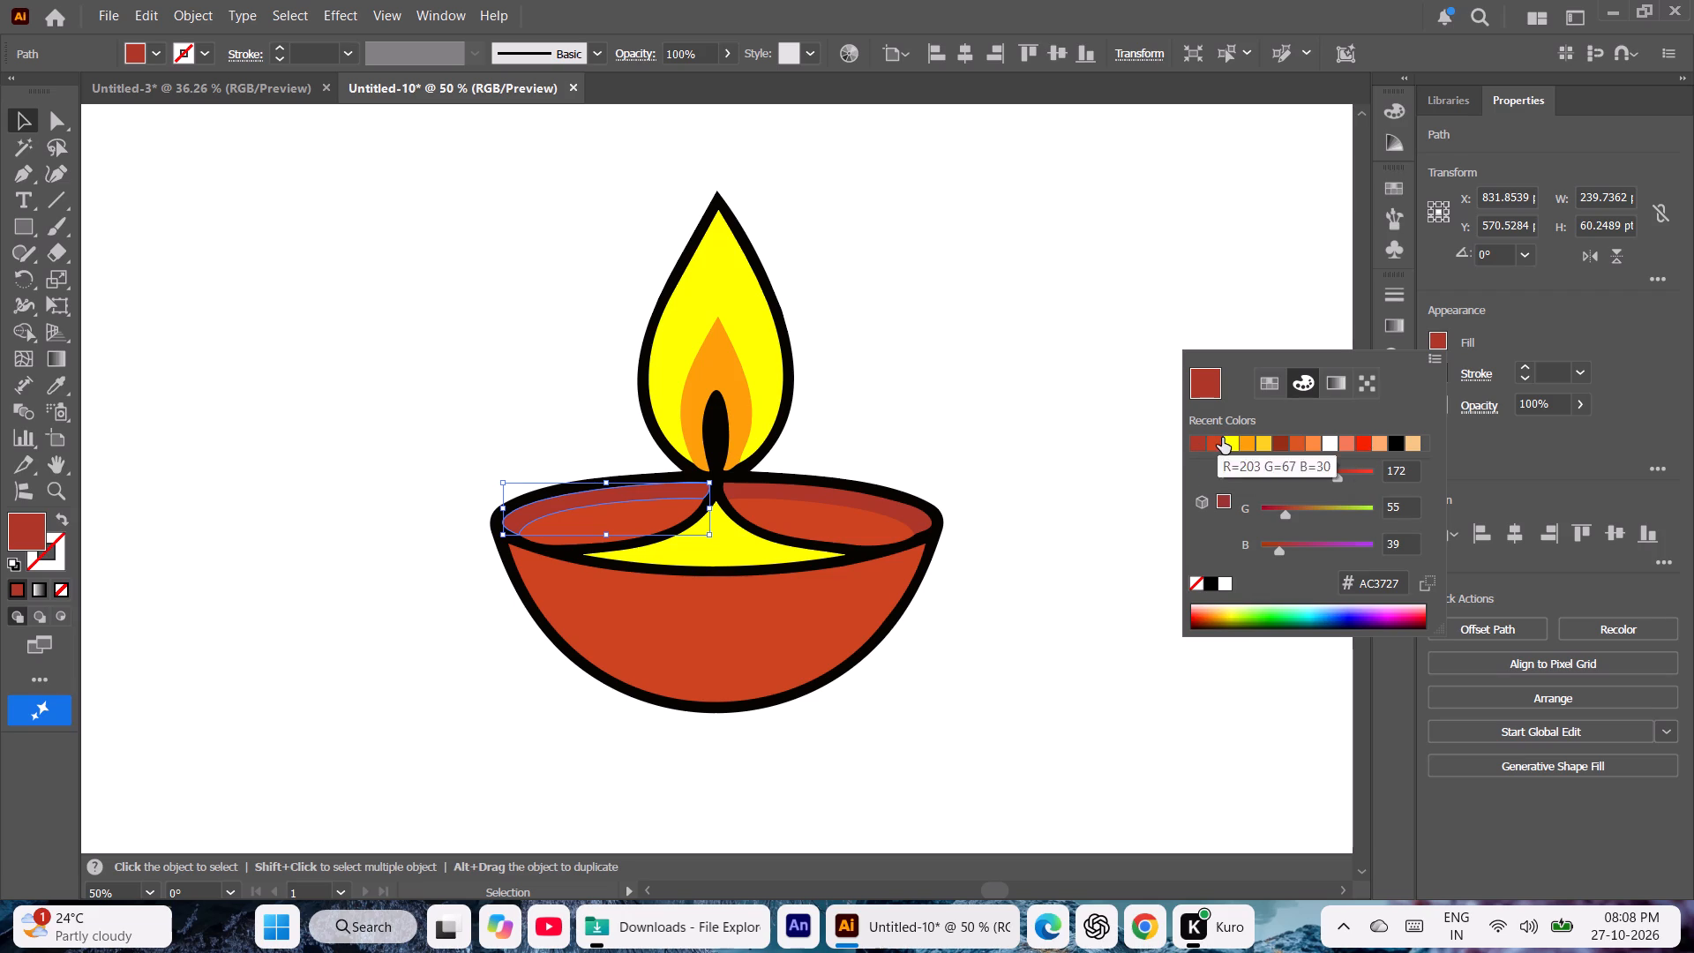
left_click(1222, 438)
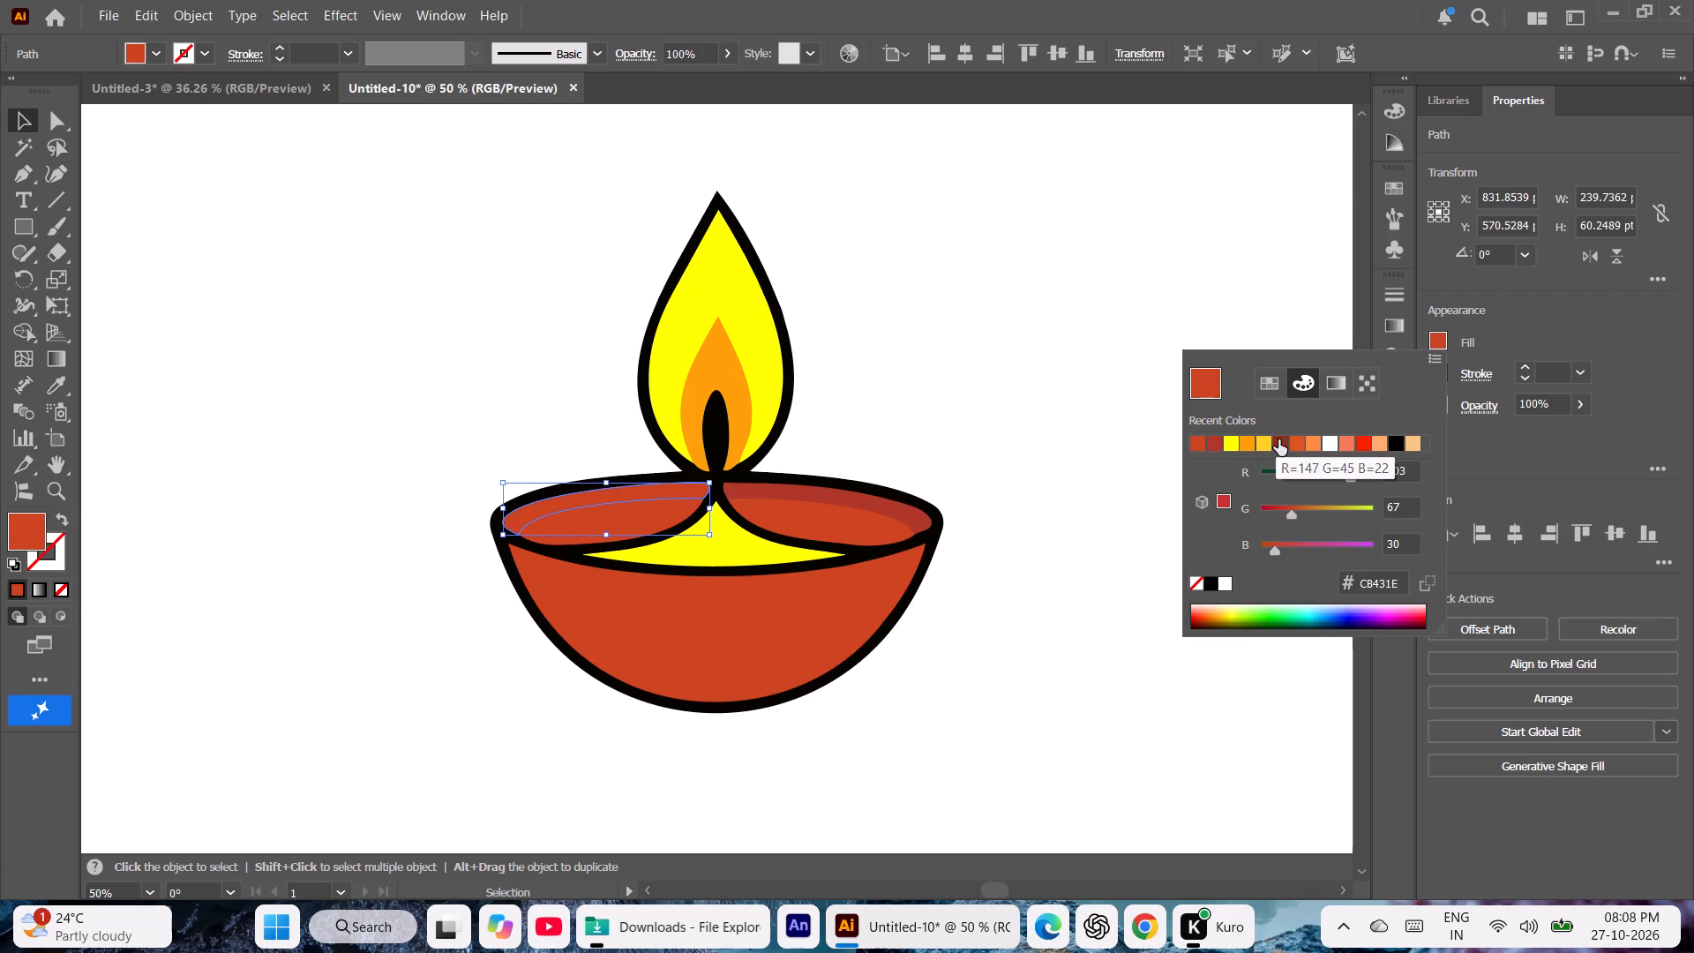
left_click(1278, 439)
double_click(1038, 377)
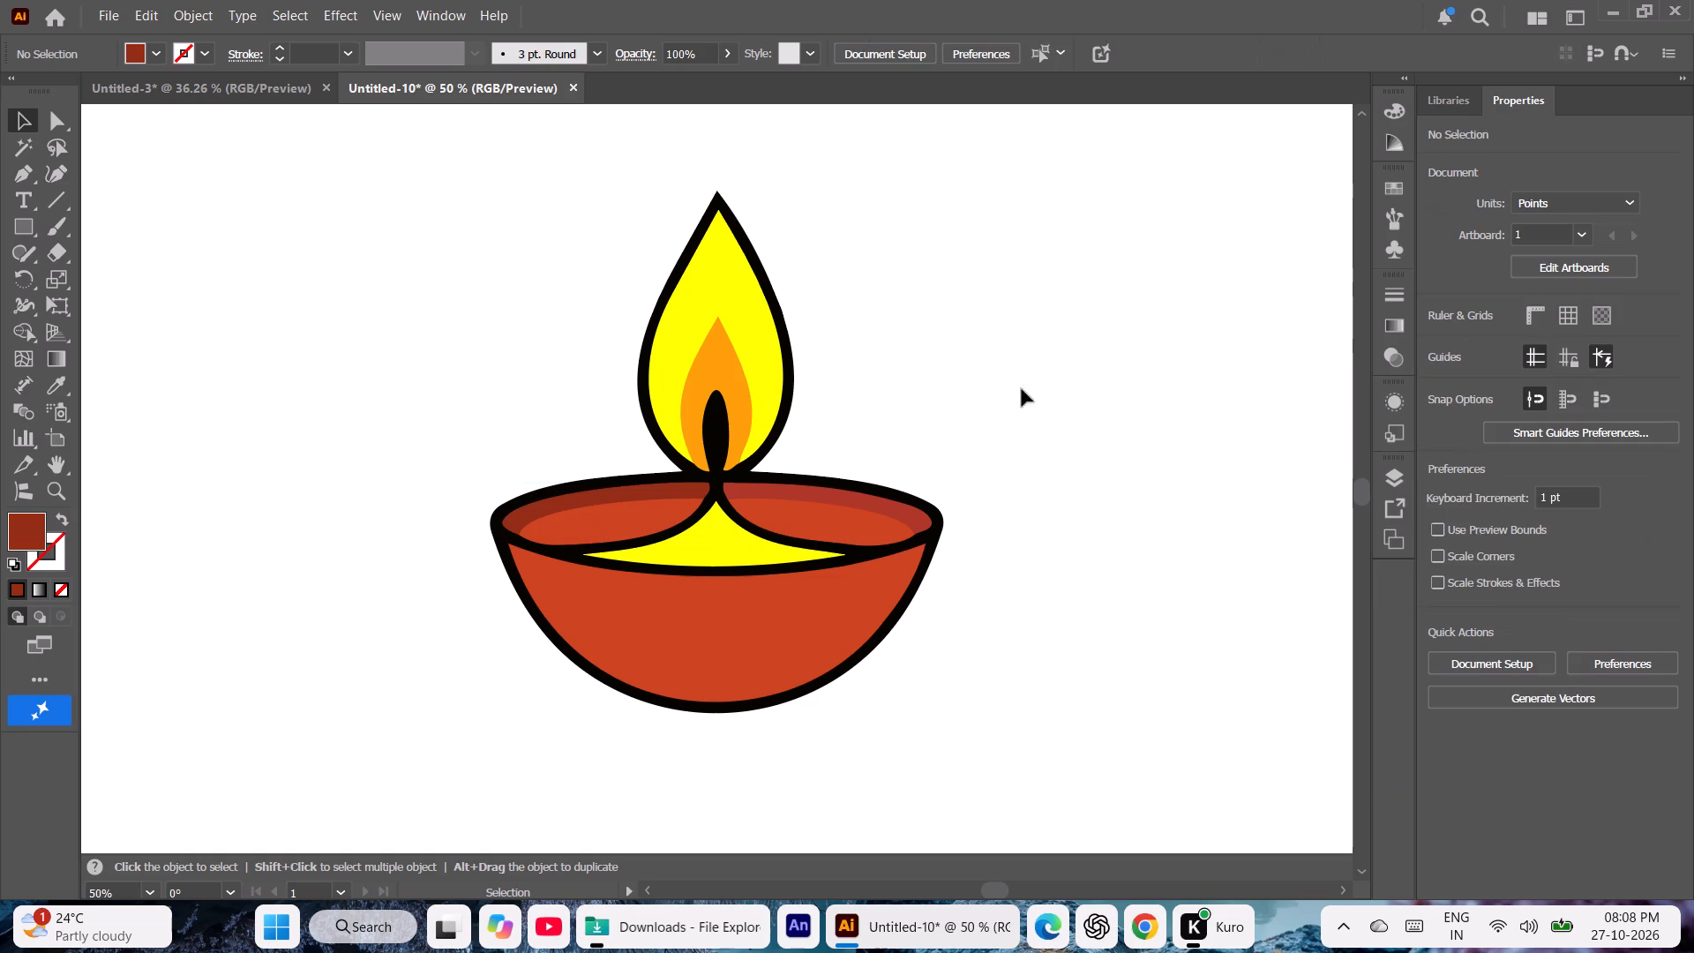
Match the inner rim band right of the wick to the left band's darker red with the Eyedropper.
left_click(901, 507)
key("i")
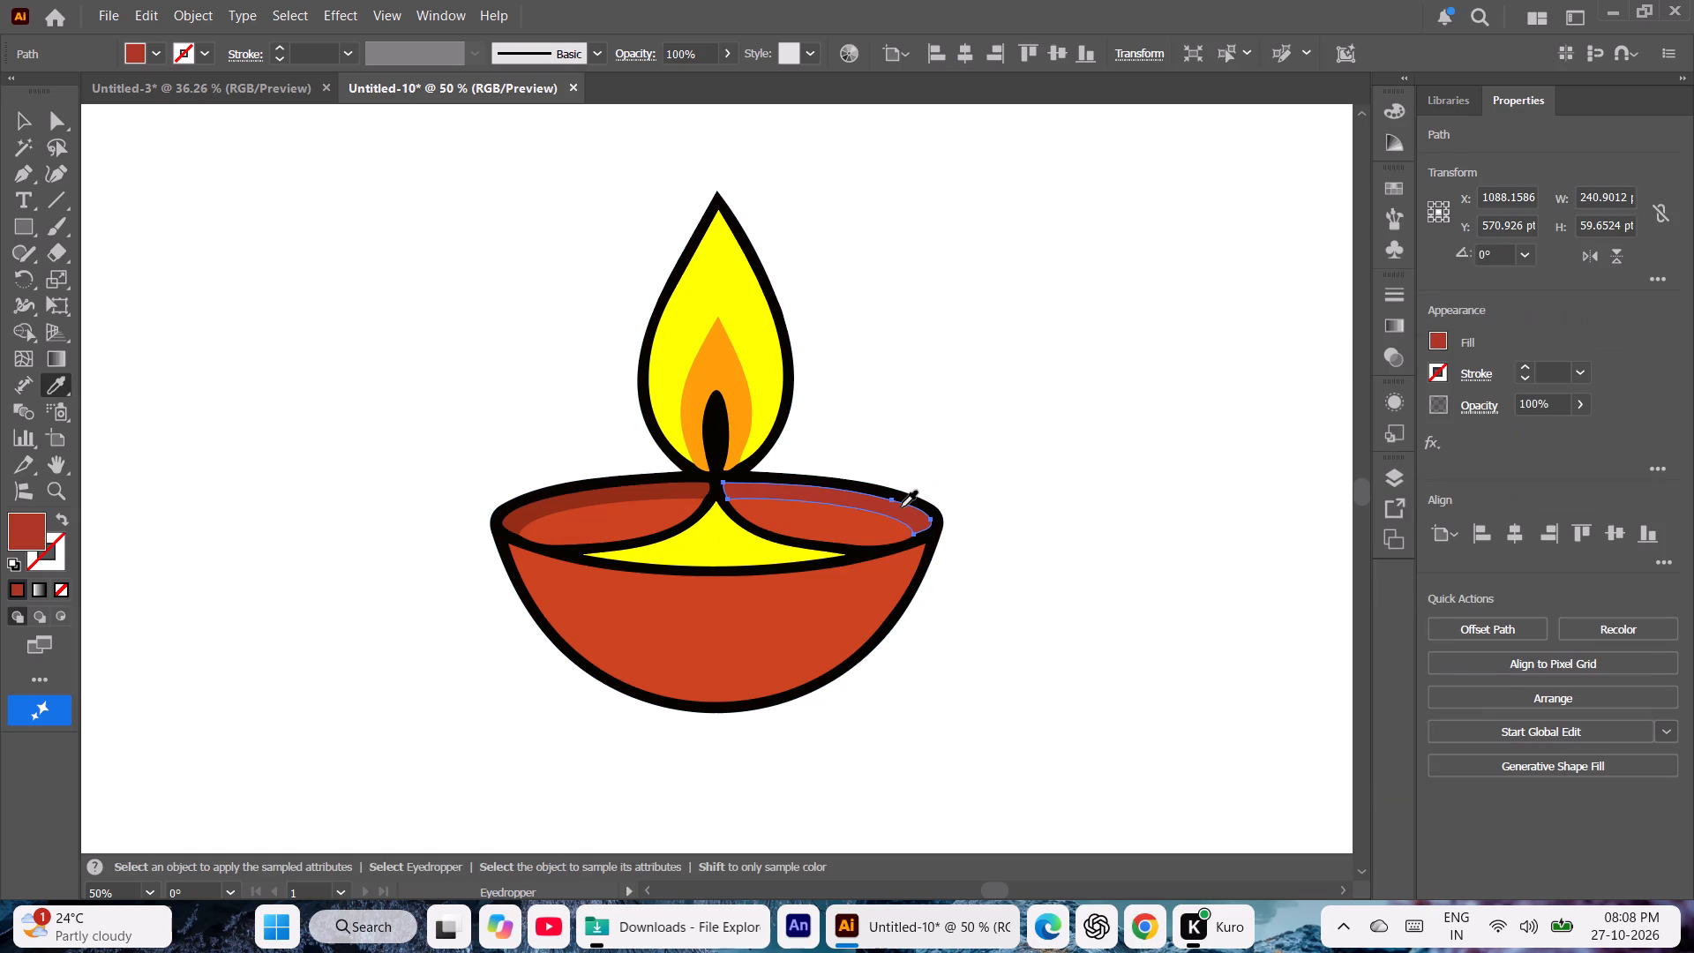
left_click(676, 493)
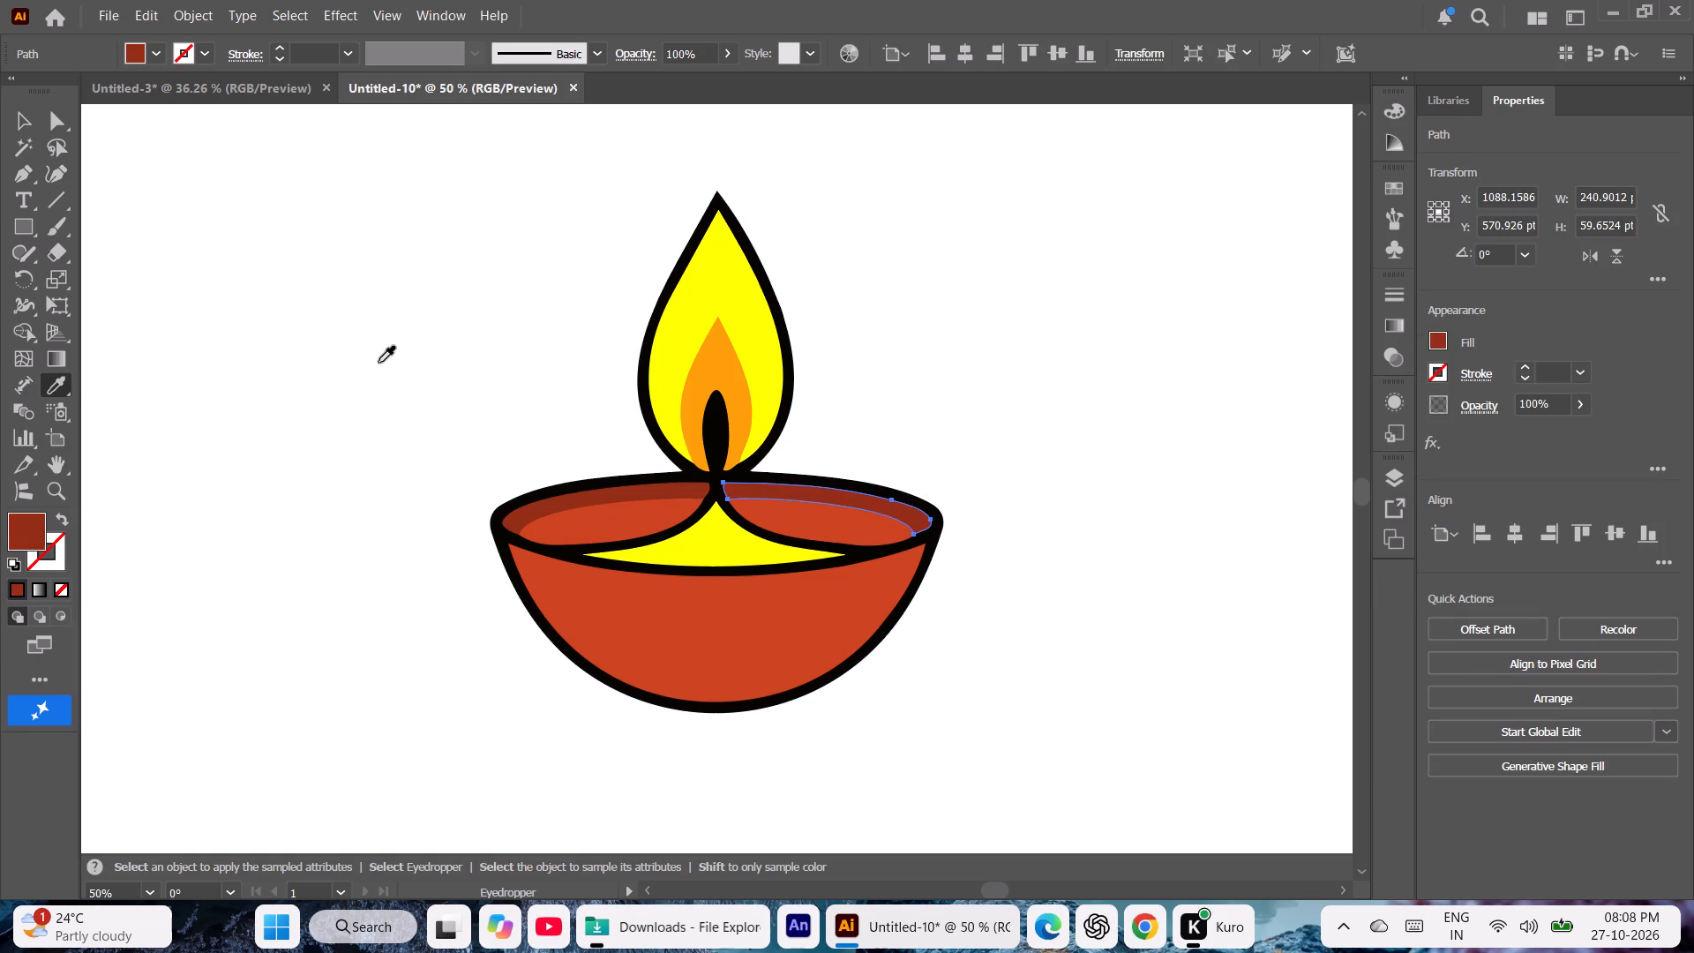
left_click(27, 129)
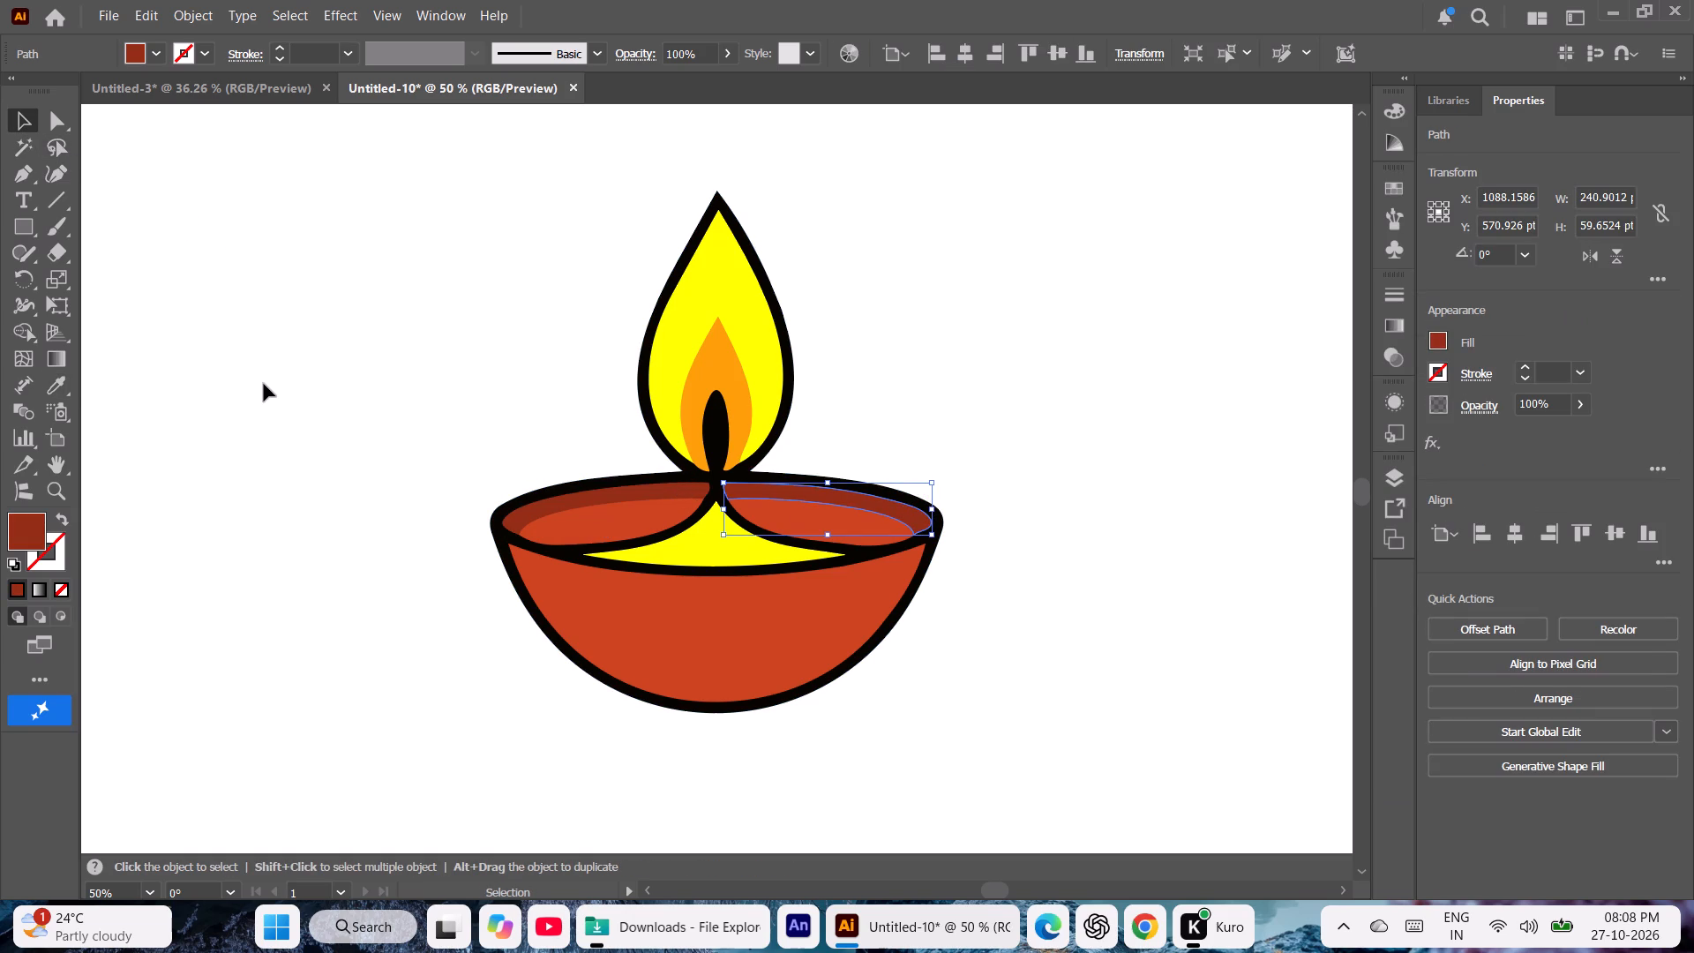
left_click(264, 384)
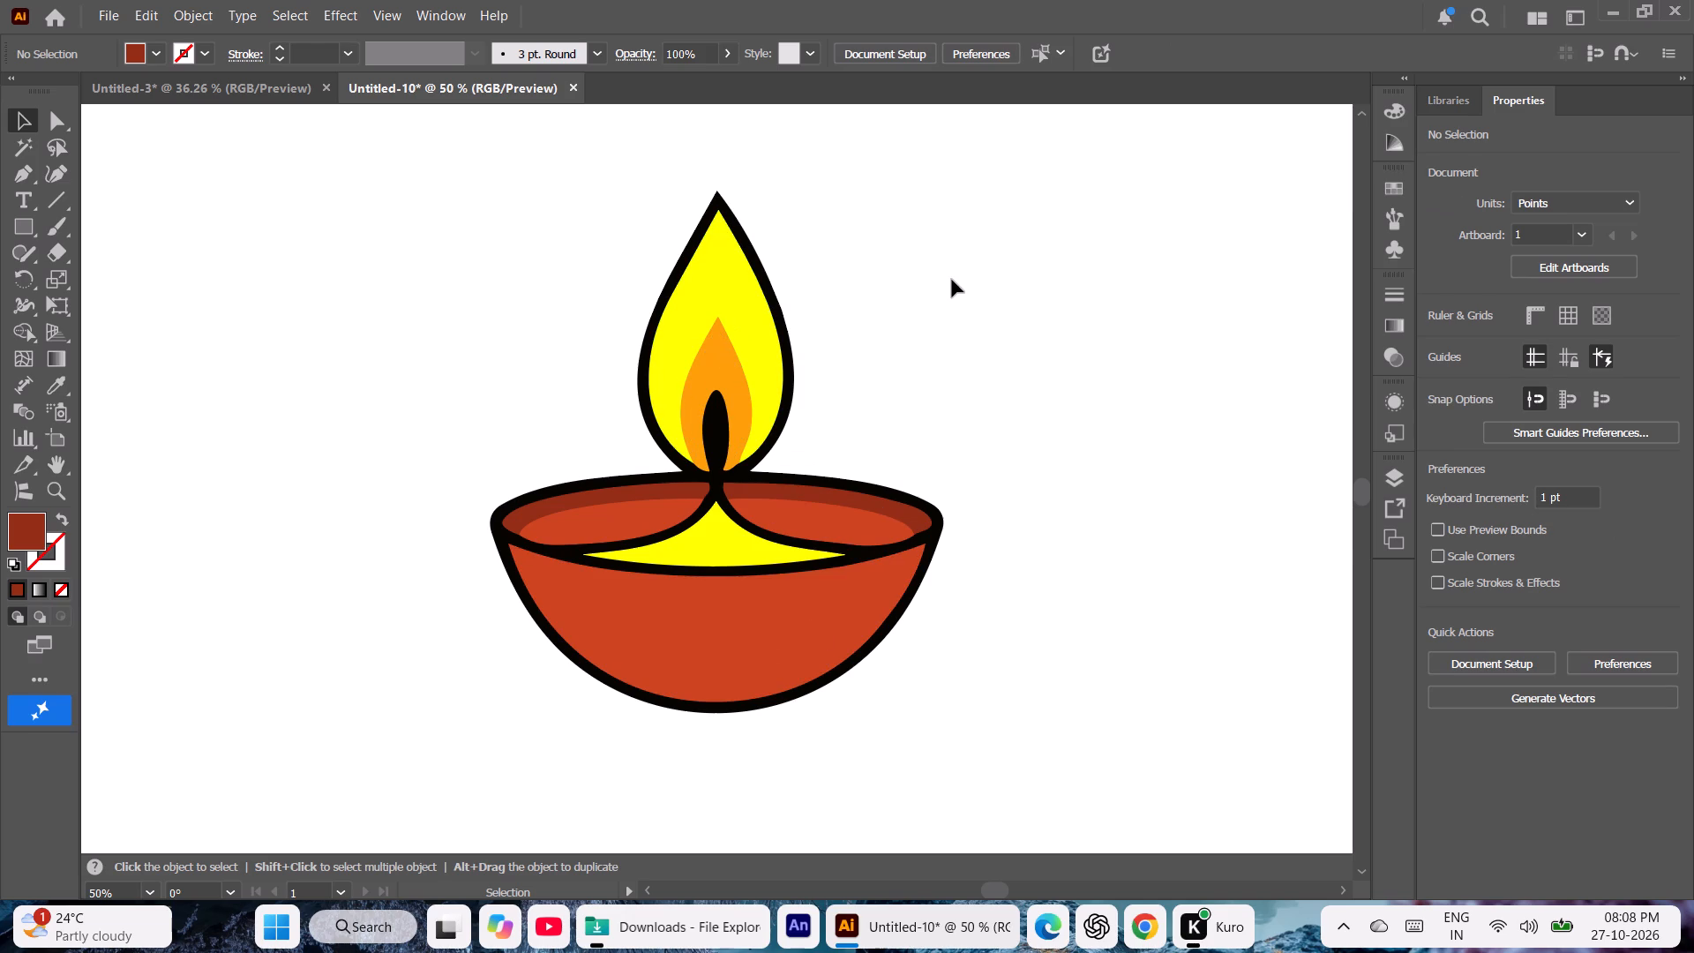
Enlarge the artboard proportionally from its lower-right corner to about 8534 × 4800 pt.
key("ctrl+minus")
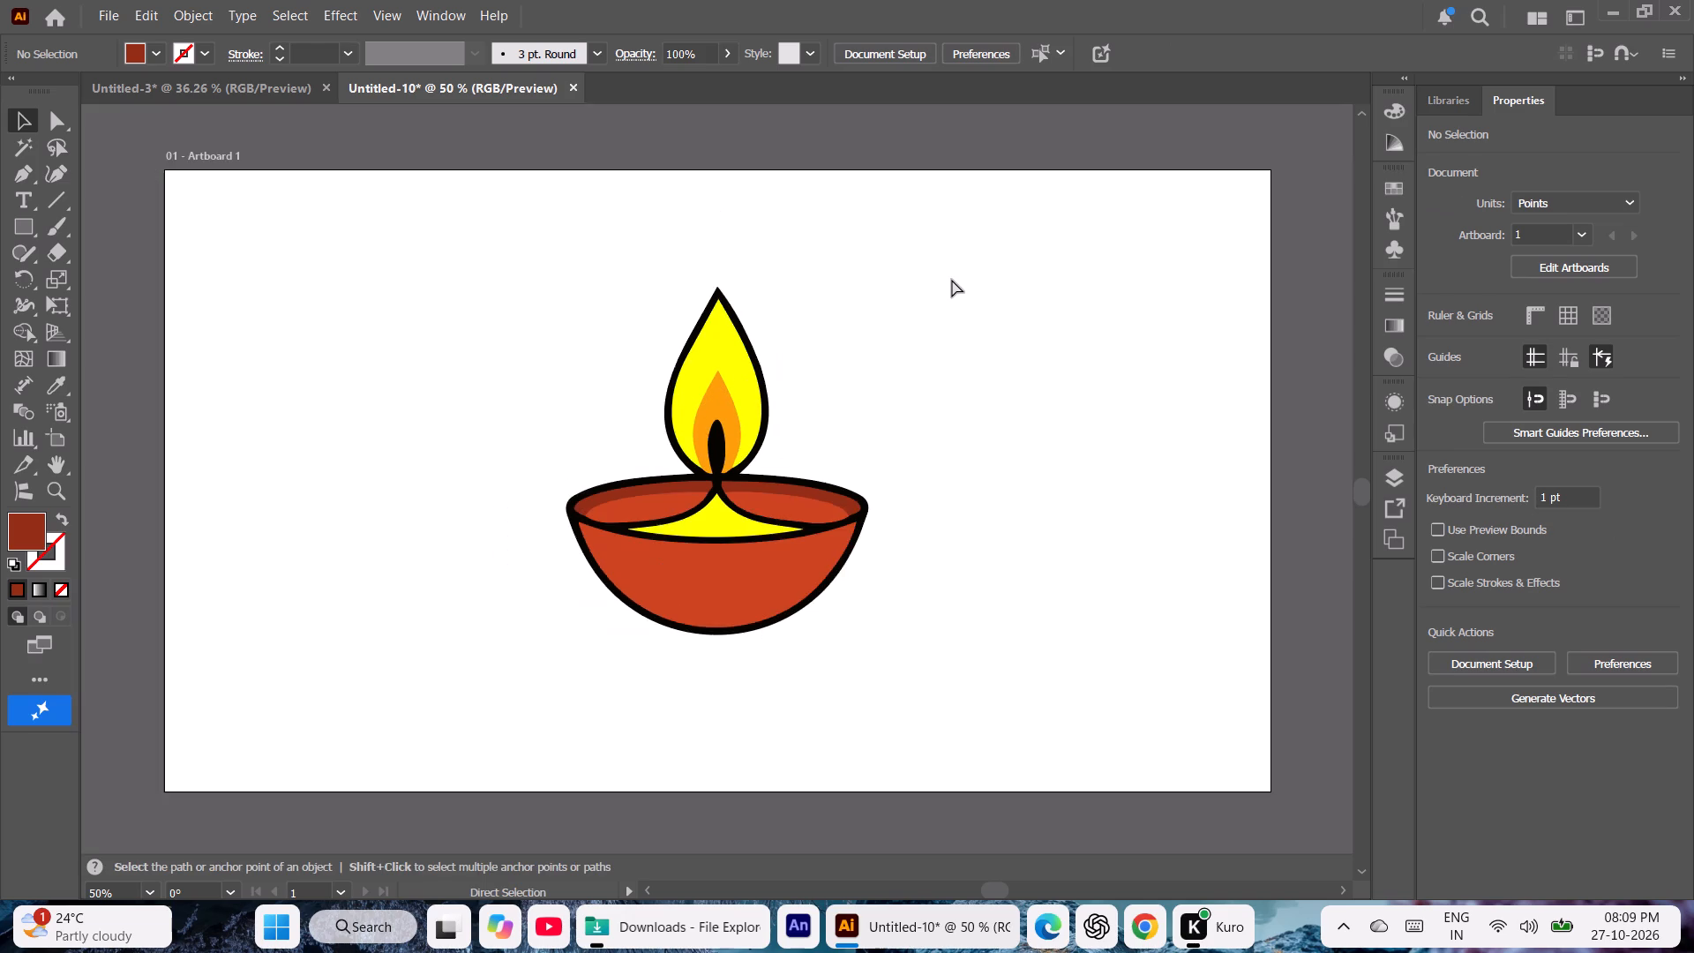
key("ctrl+minus")
key("ctrl+minus")
key("ctrl+minus")
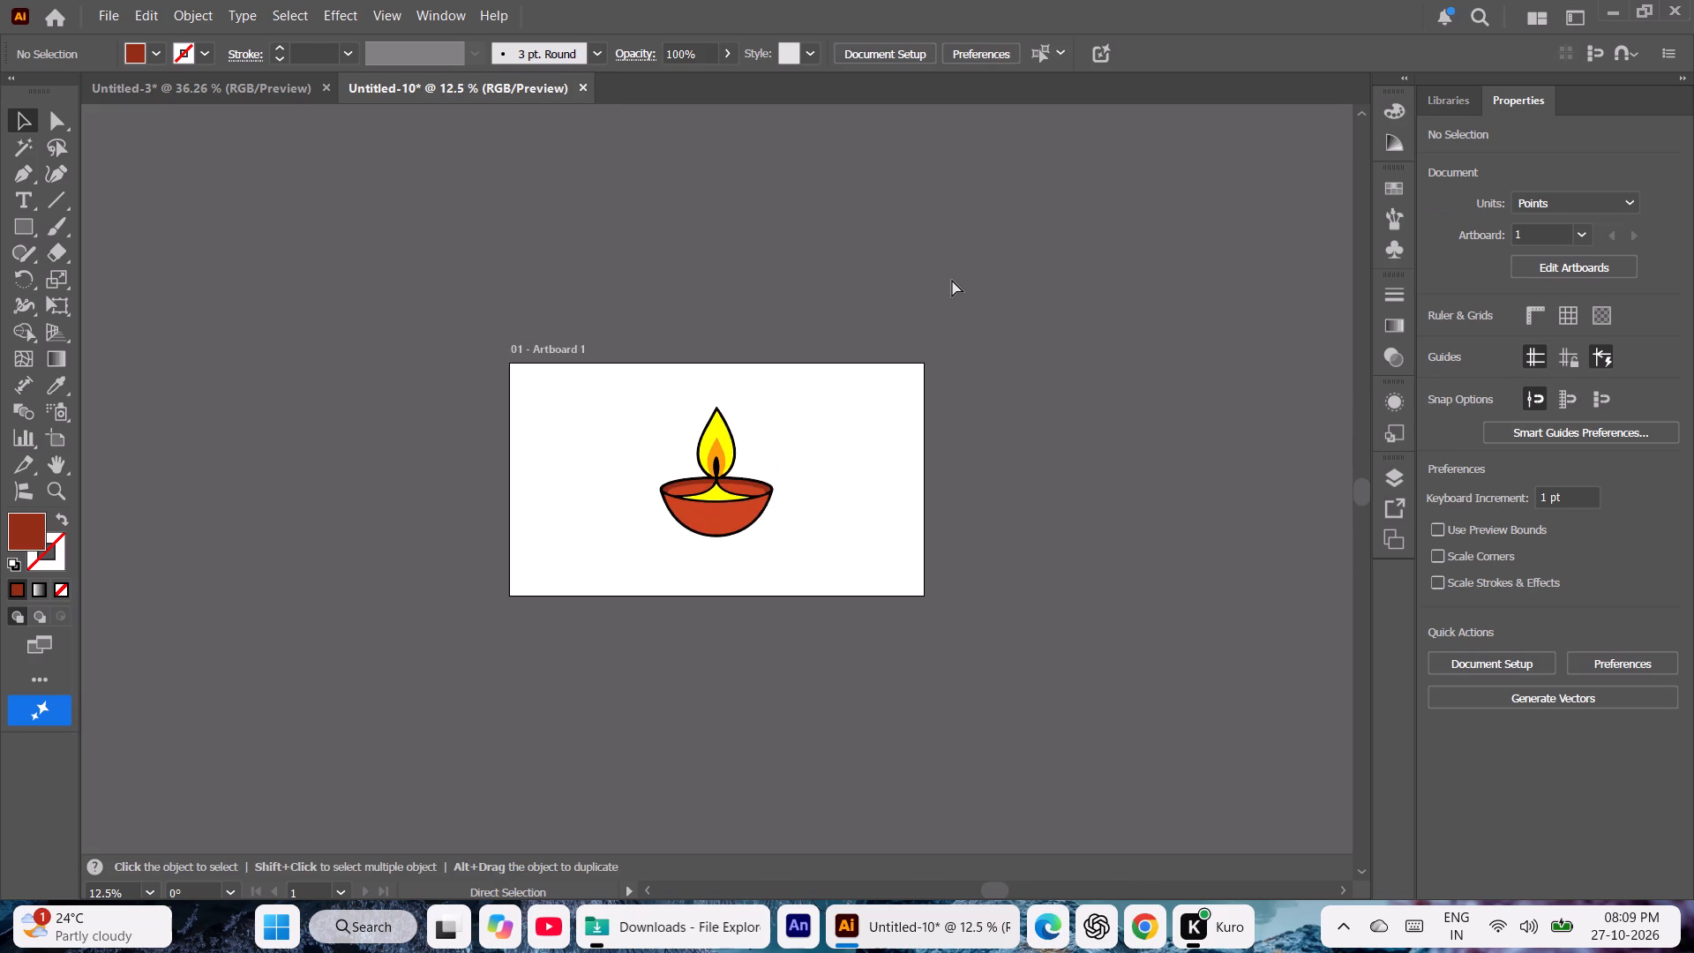
key("ctrl+minus")
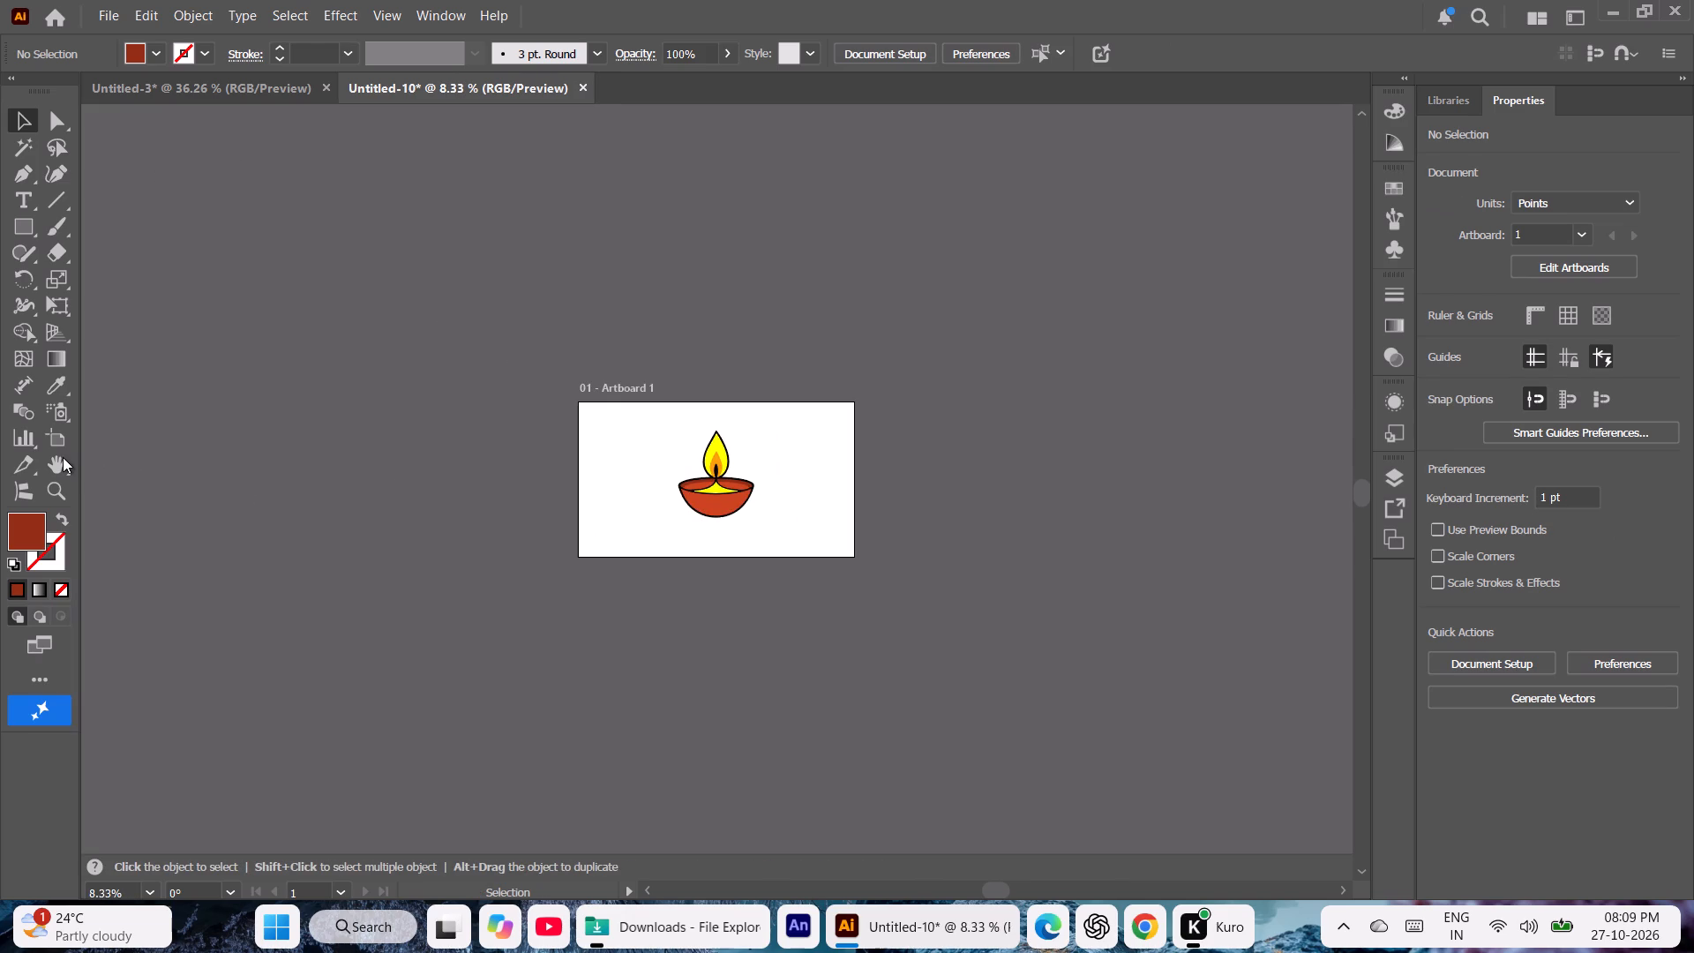
left_click(63, 459)
left_click_drag(605, 439, 296, 296)
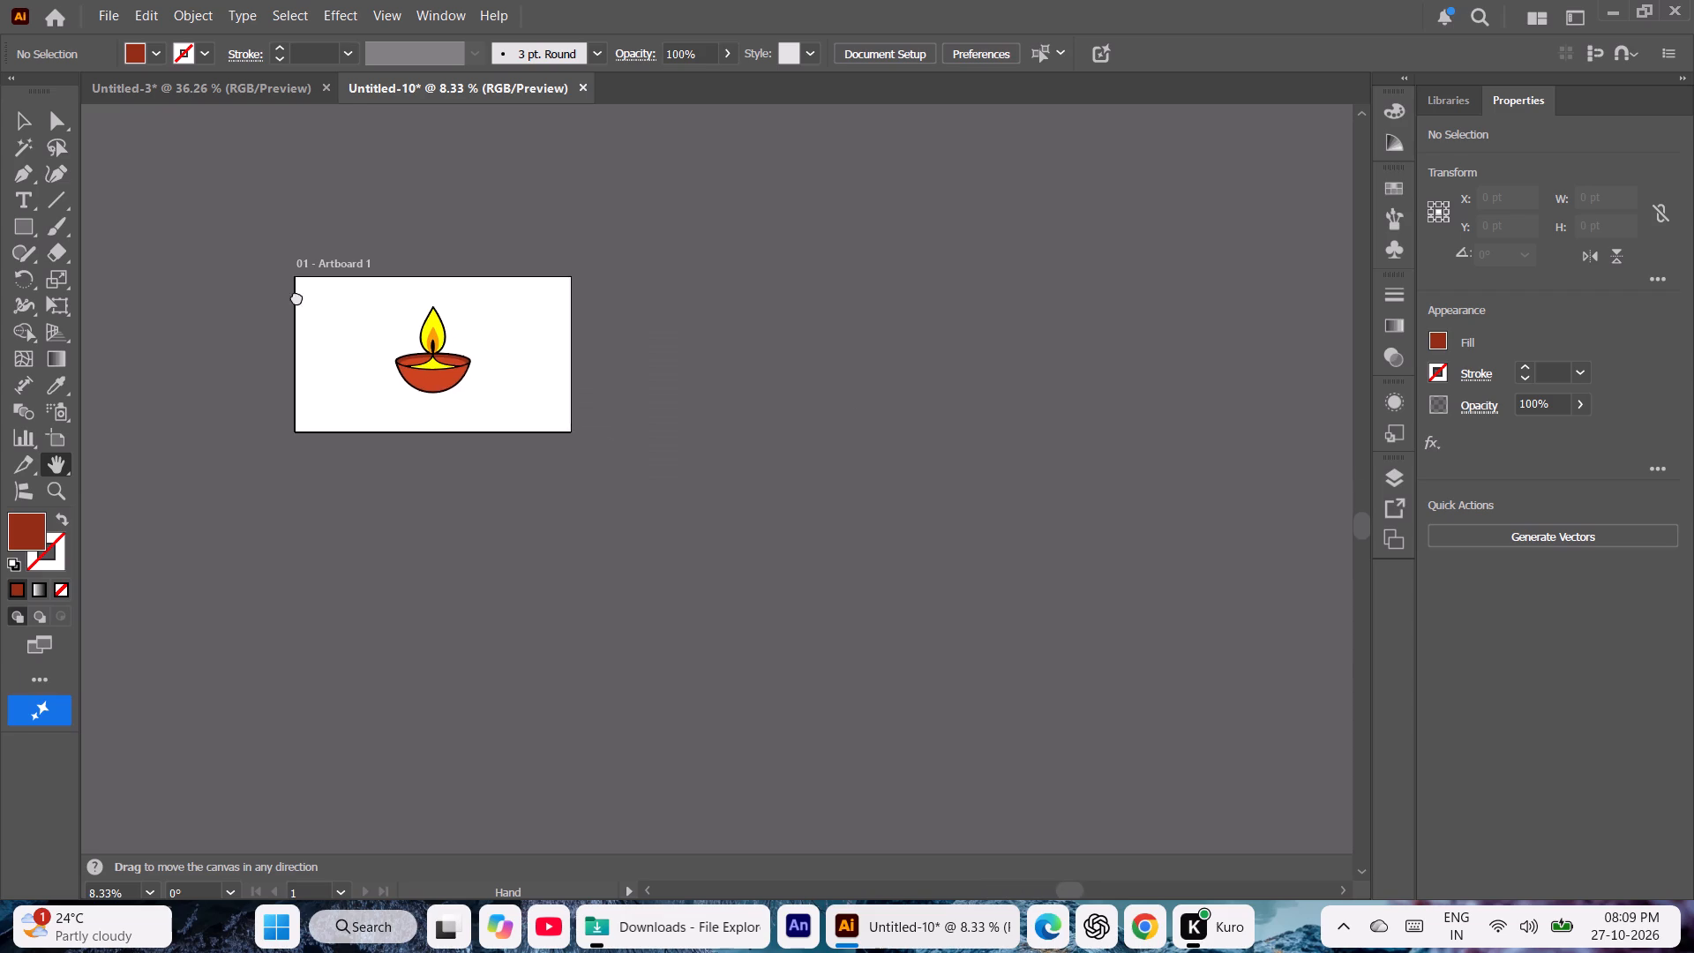
left_click_drag(296, 296, 131, 161)
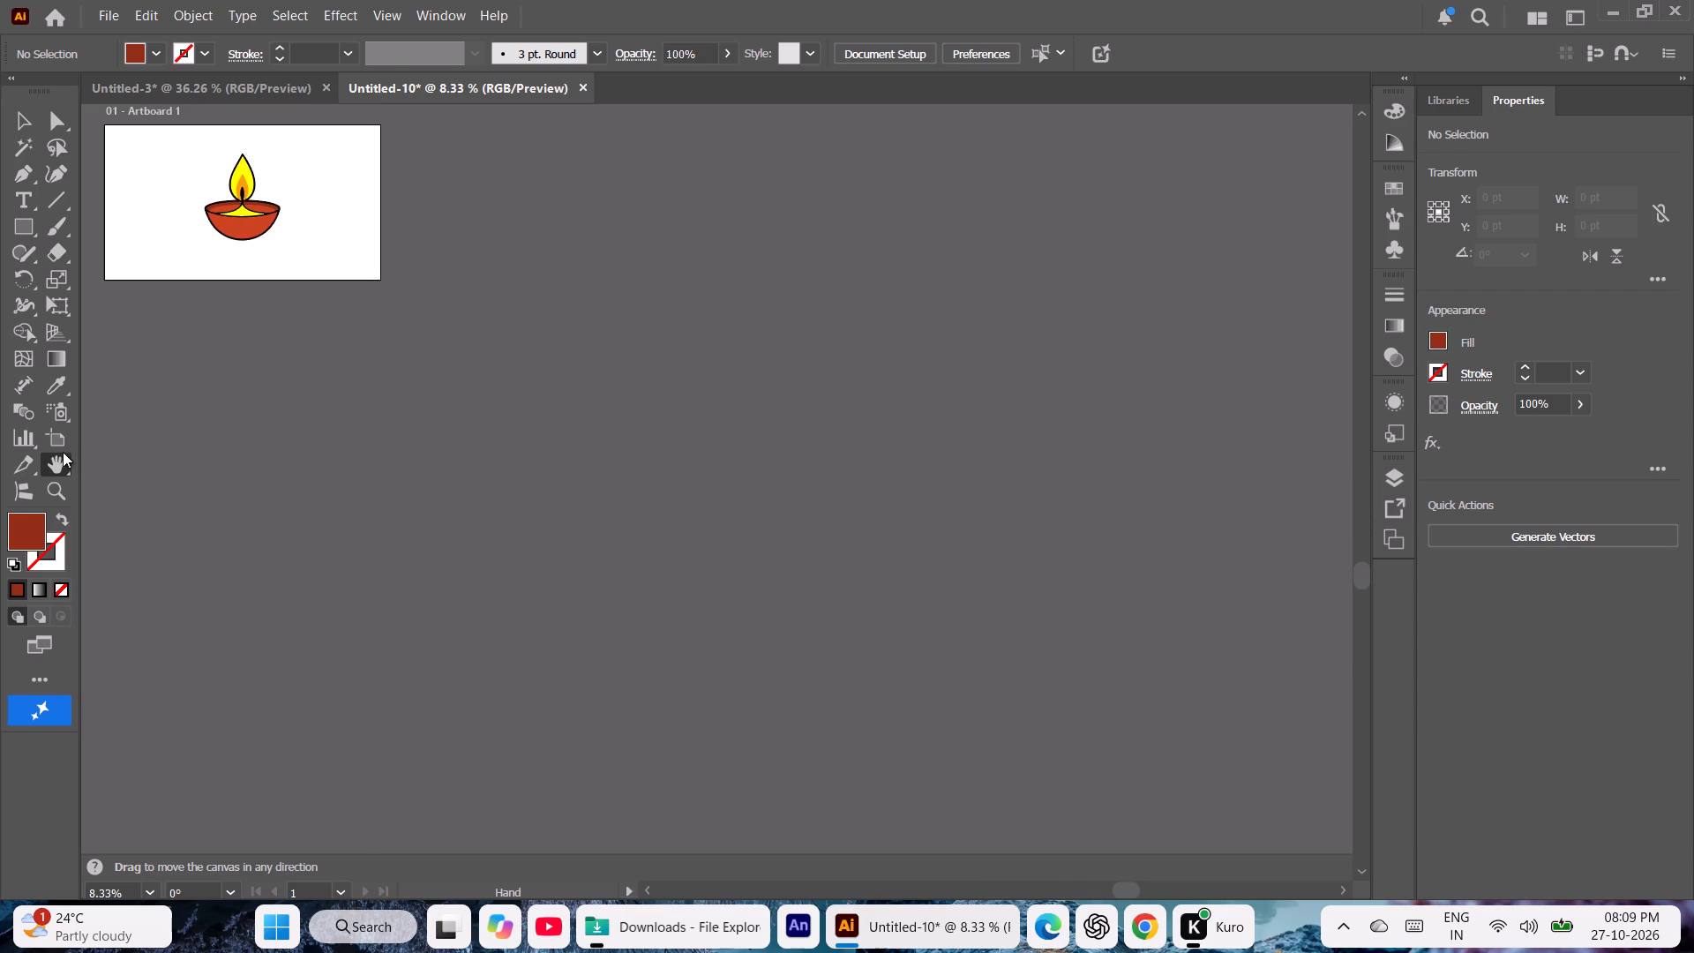
left_click(56, 440)
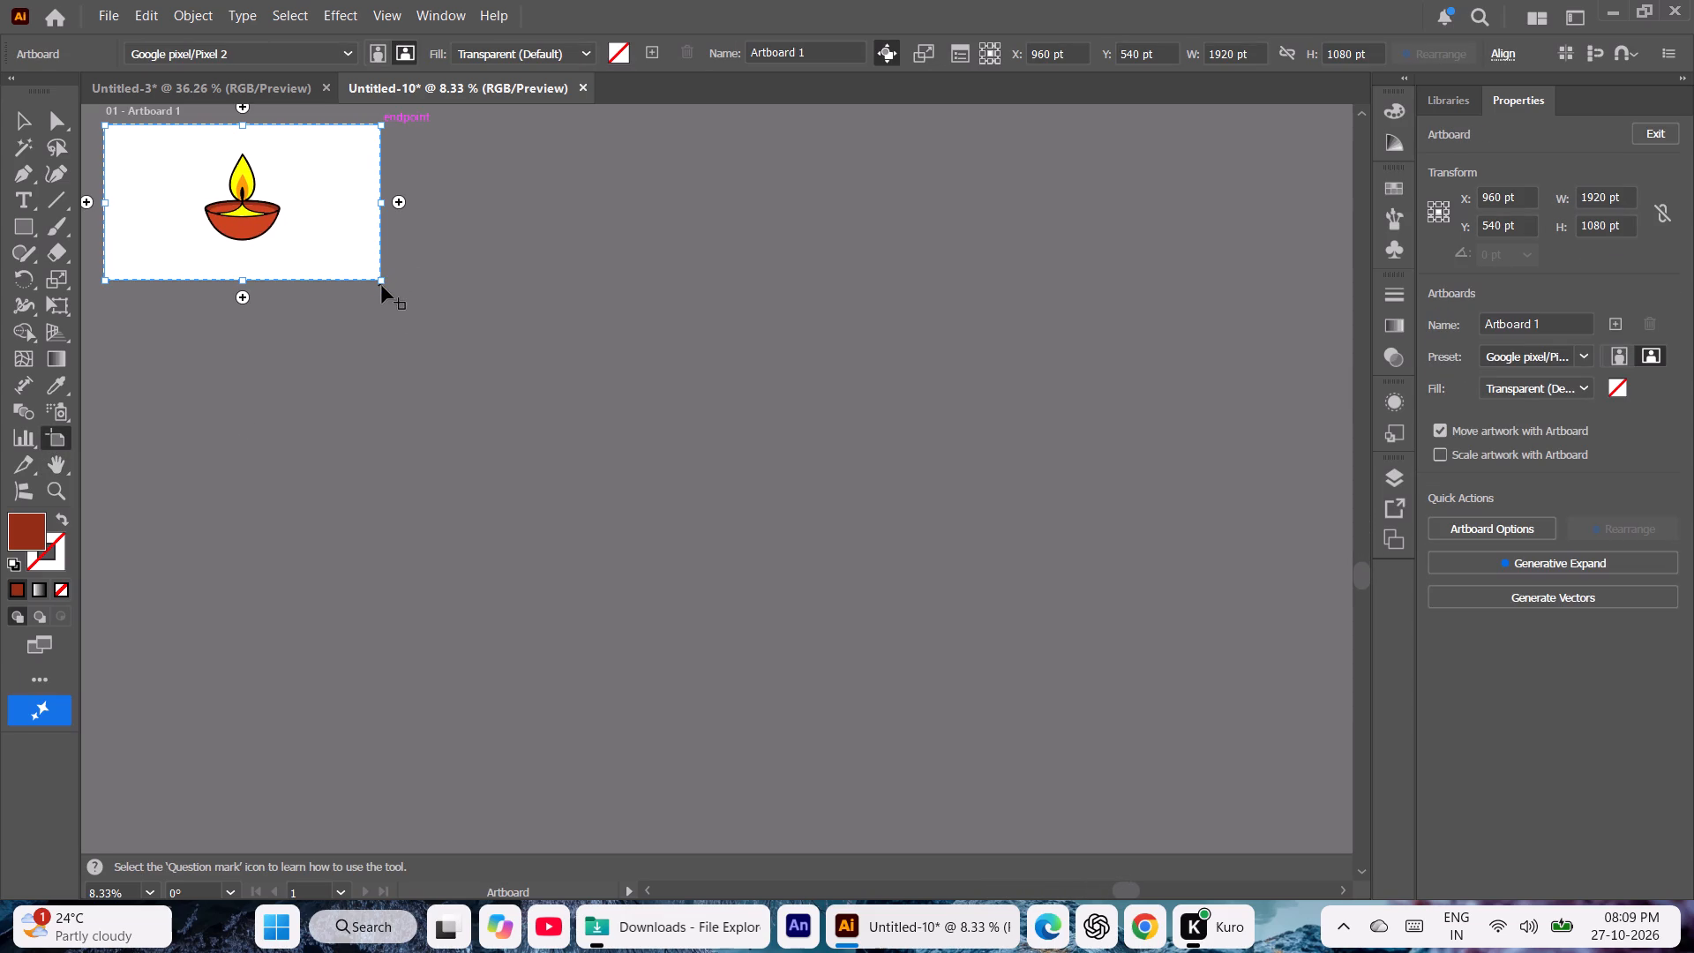
left_click_drag(380, 280, 953, 662, "shift")
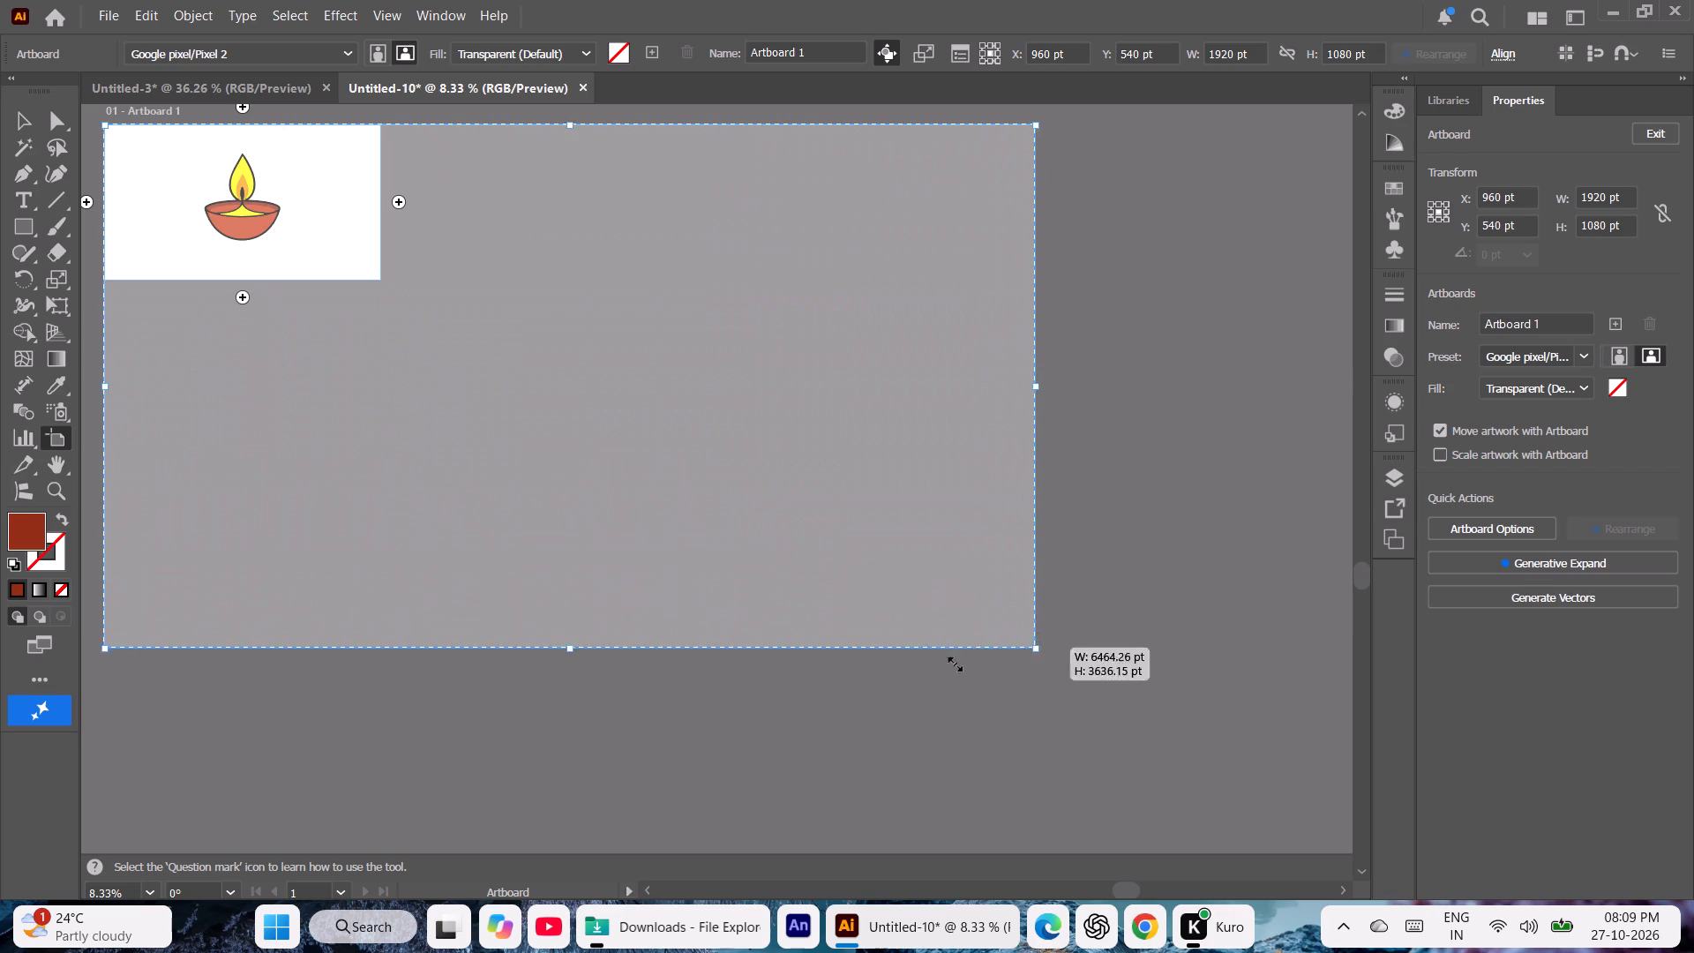
left_click_drag(953, 662, 1196, 815, "shift")
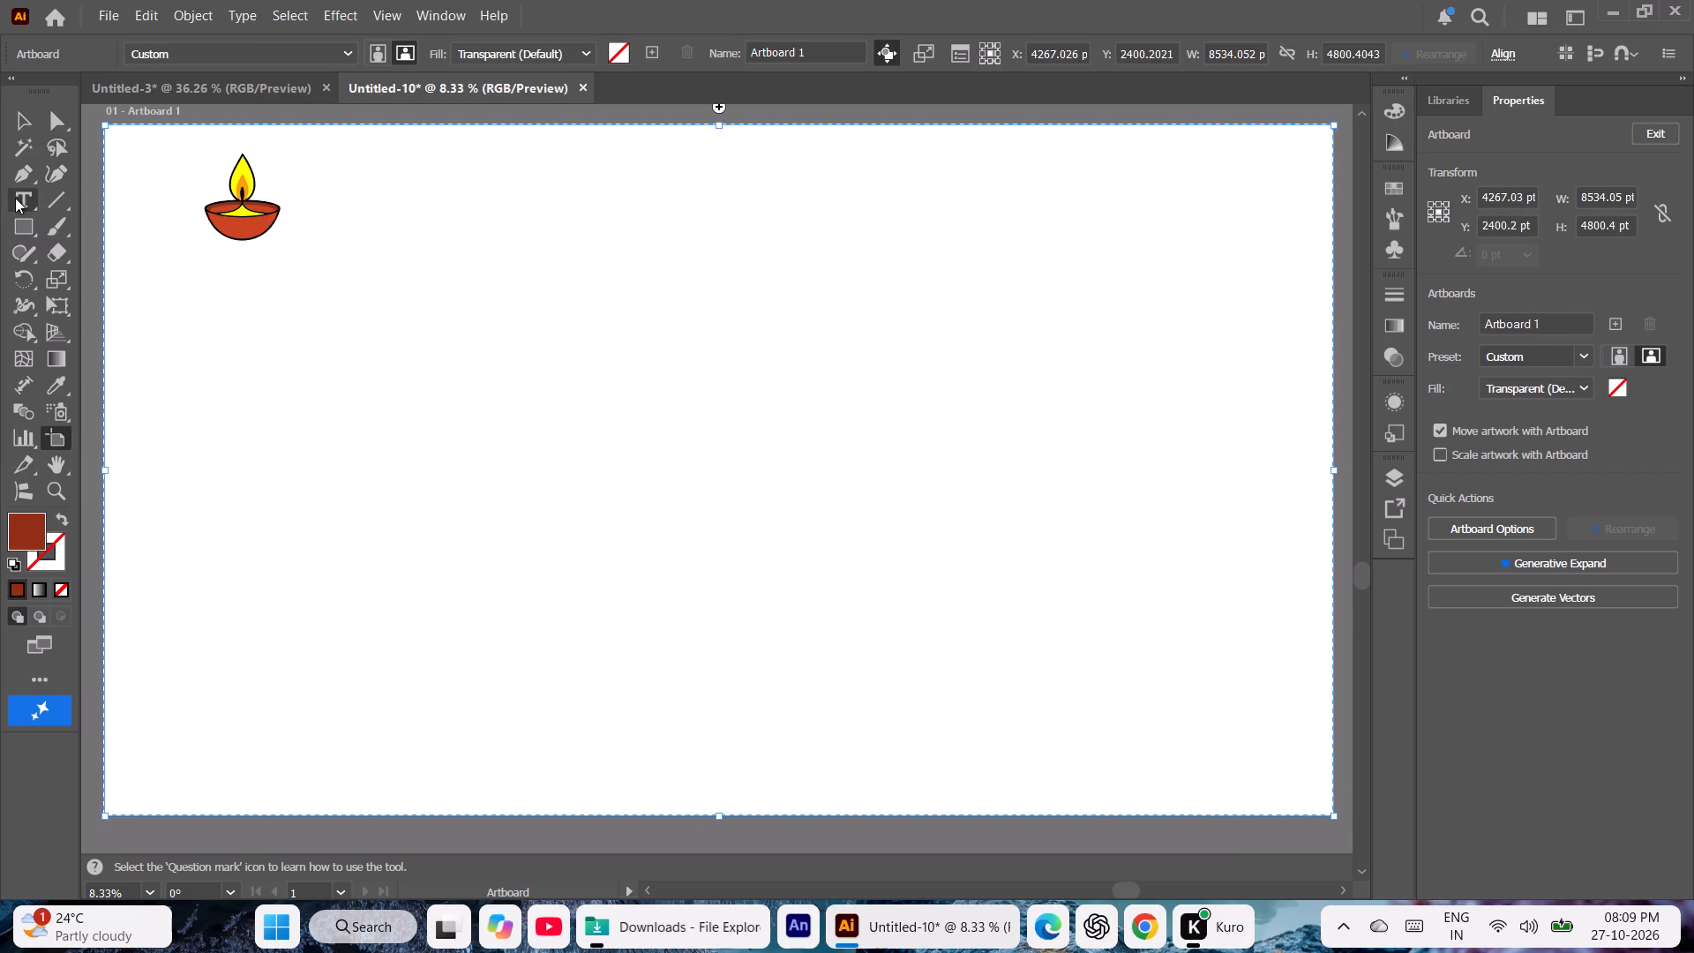
Scale the whole lamp up to about 3124 × 3598 pt and move it near the middle of the enlarged artboard.
left_click(13, 129)
key("ctrl+a")
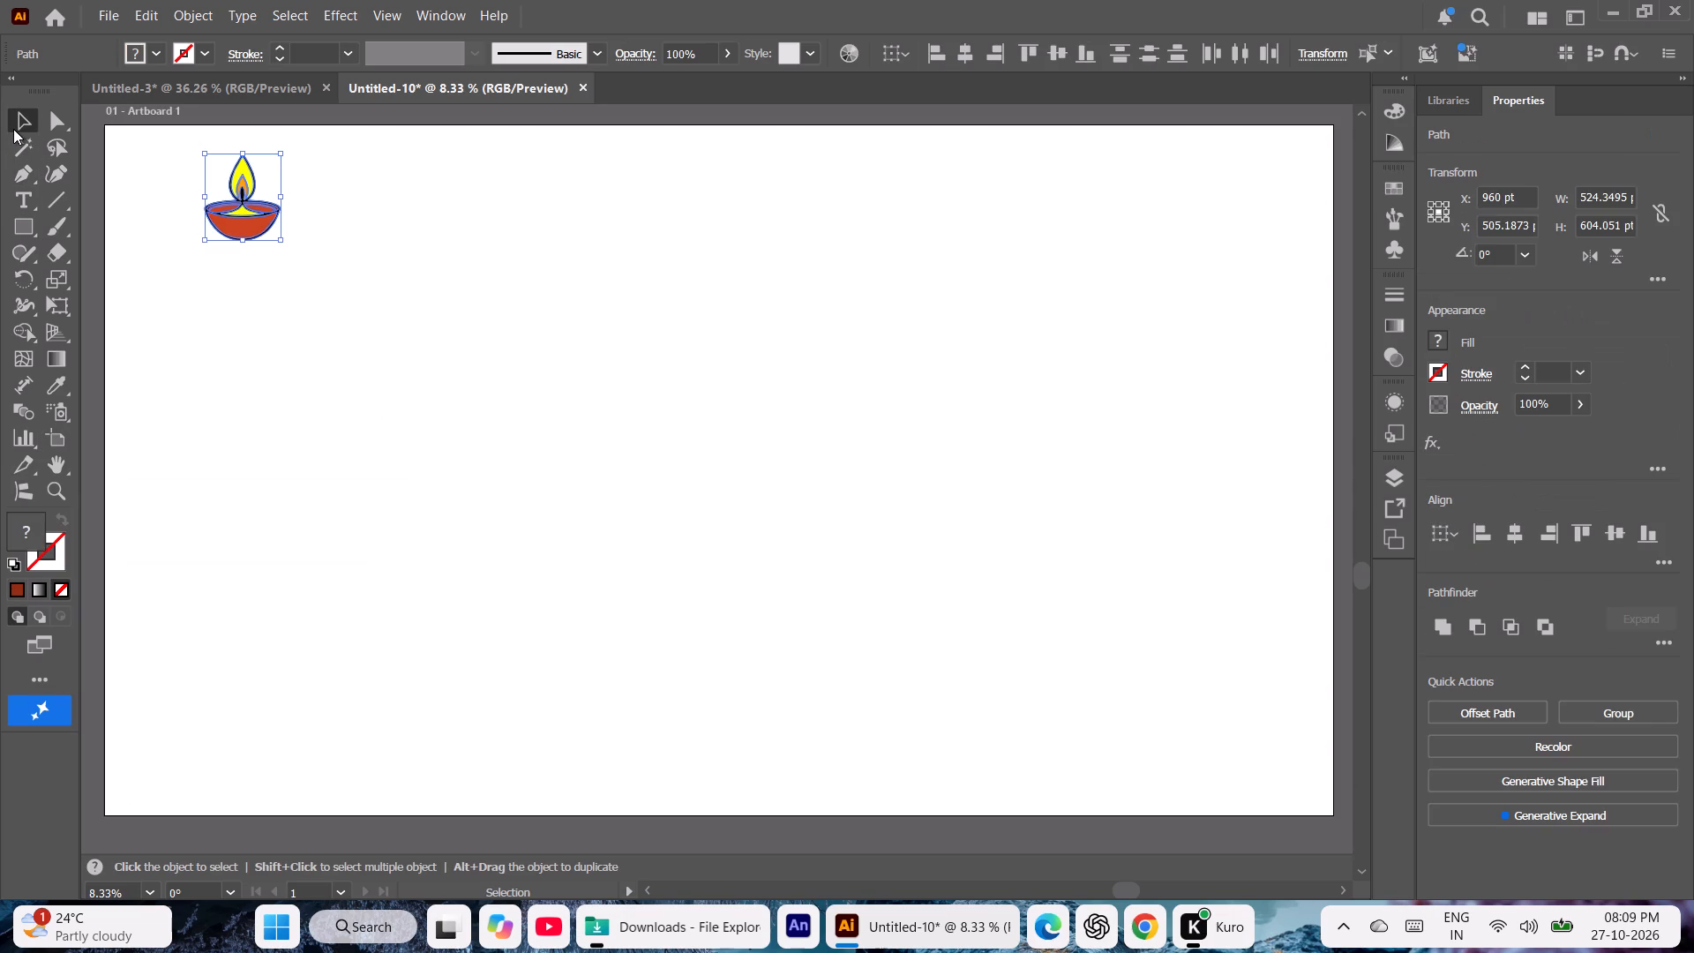
left_click_drag(281, 241, 781, 672, "shift")
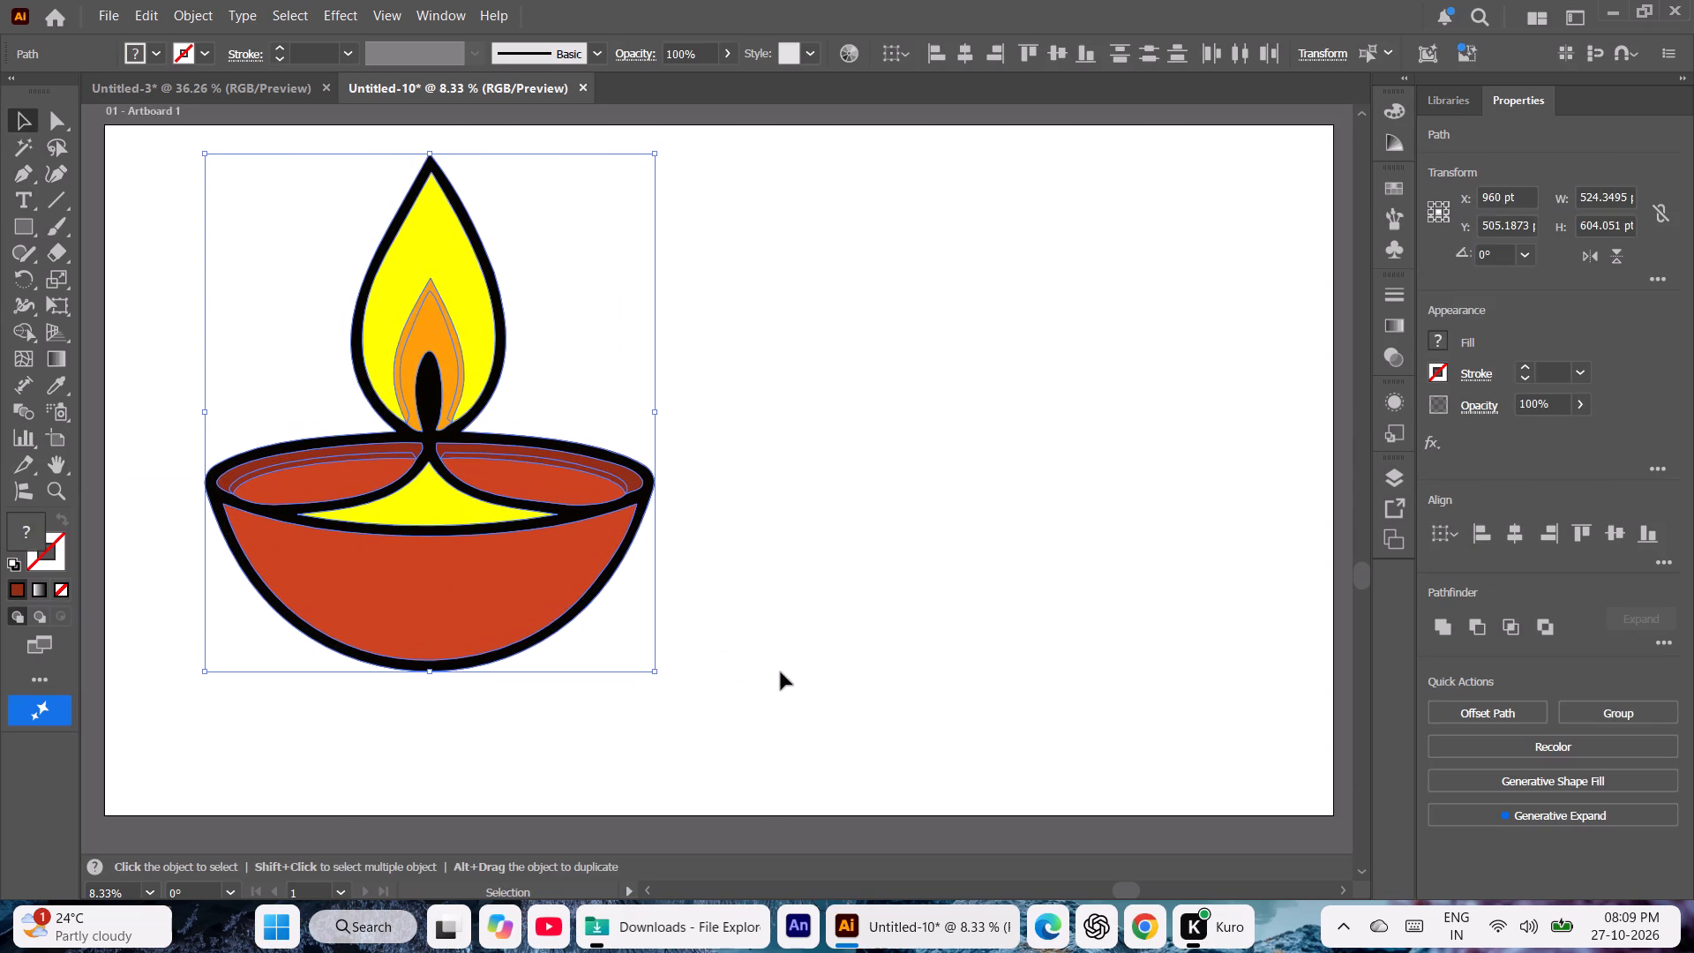
left_click_drag(465, 591, 726, 620)
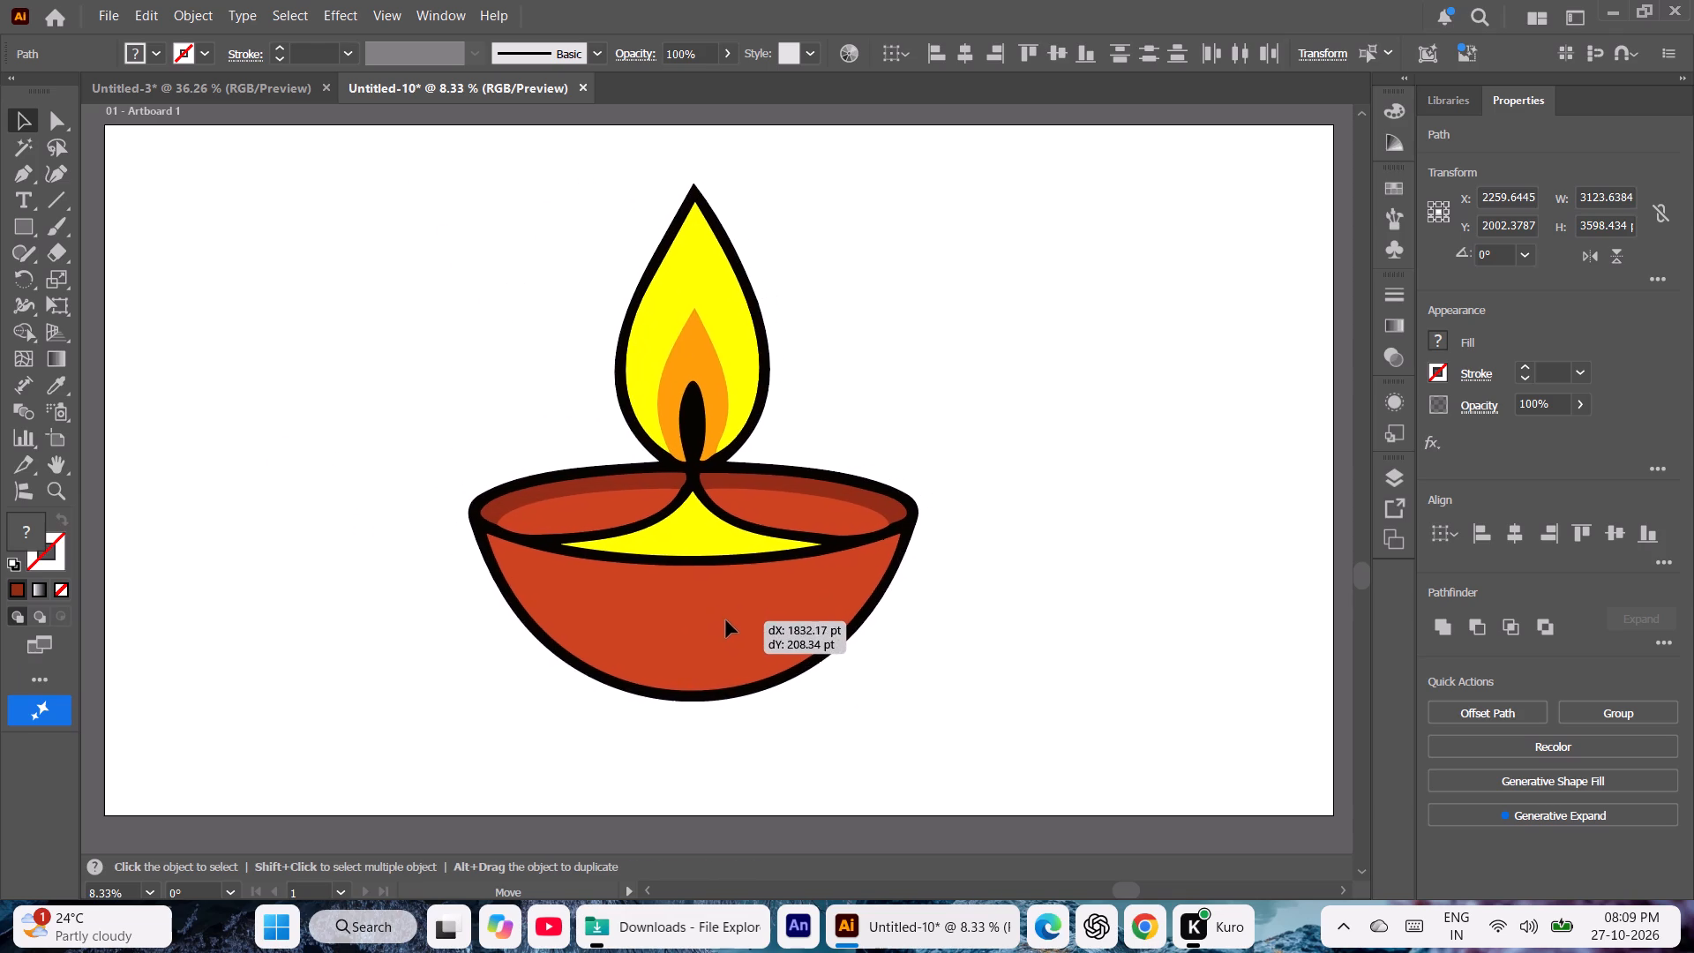
left_click_drag(726, 620, 726, 619)
left_click(973, 599)
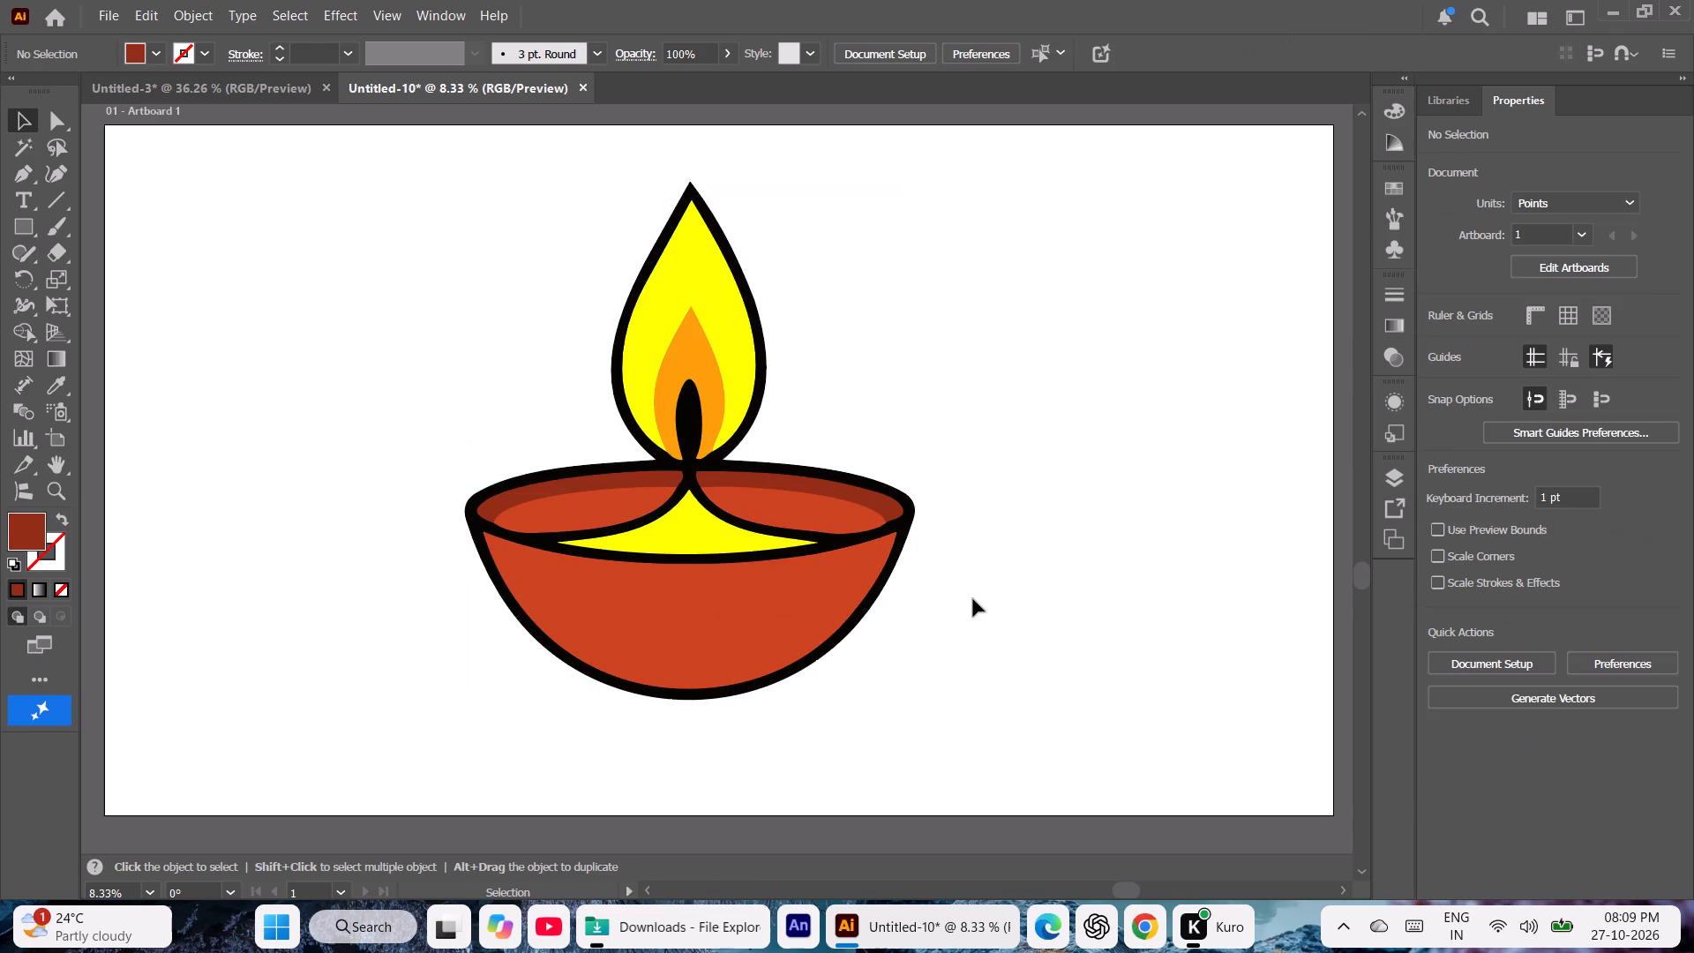
Save the document in the Downloads folder as diya in Illustrator EPS format.
key("ctrl+s")
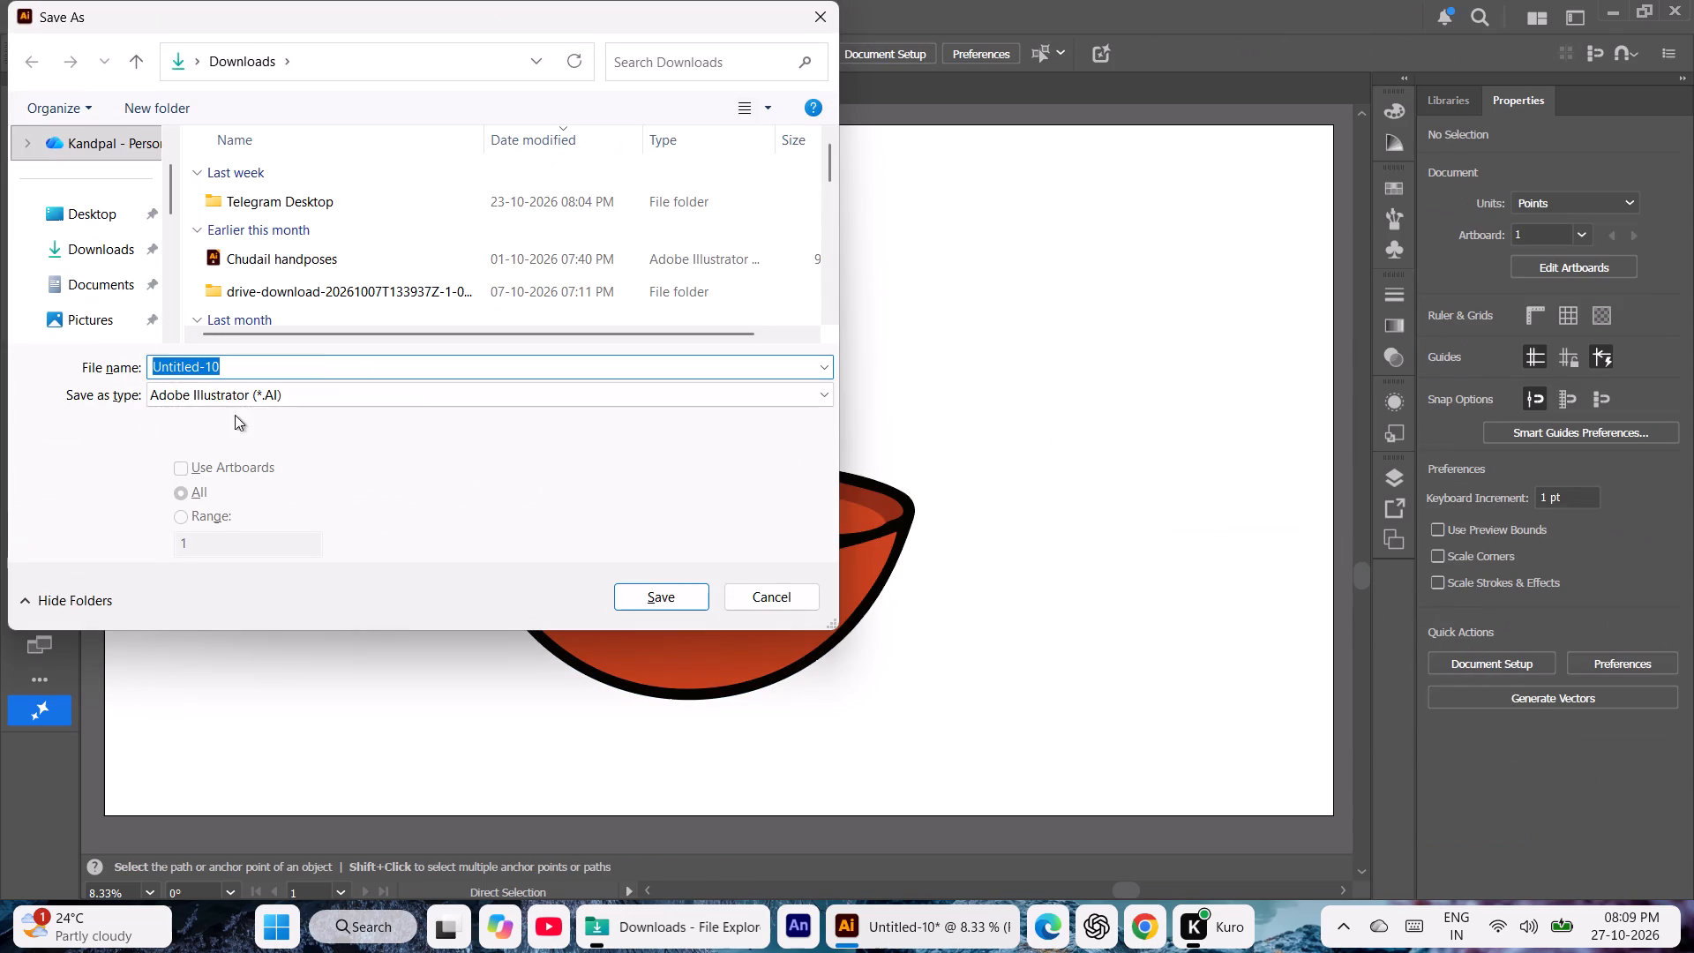
left_click(89, 253)
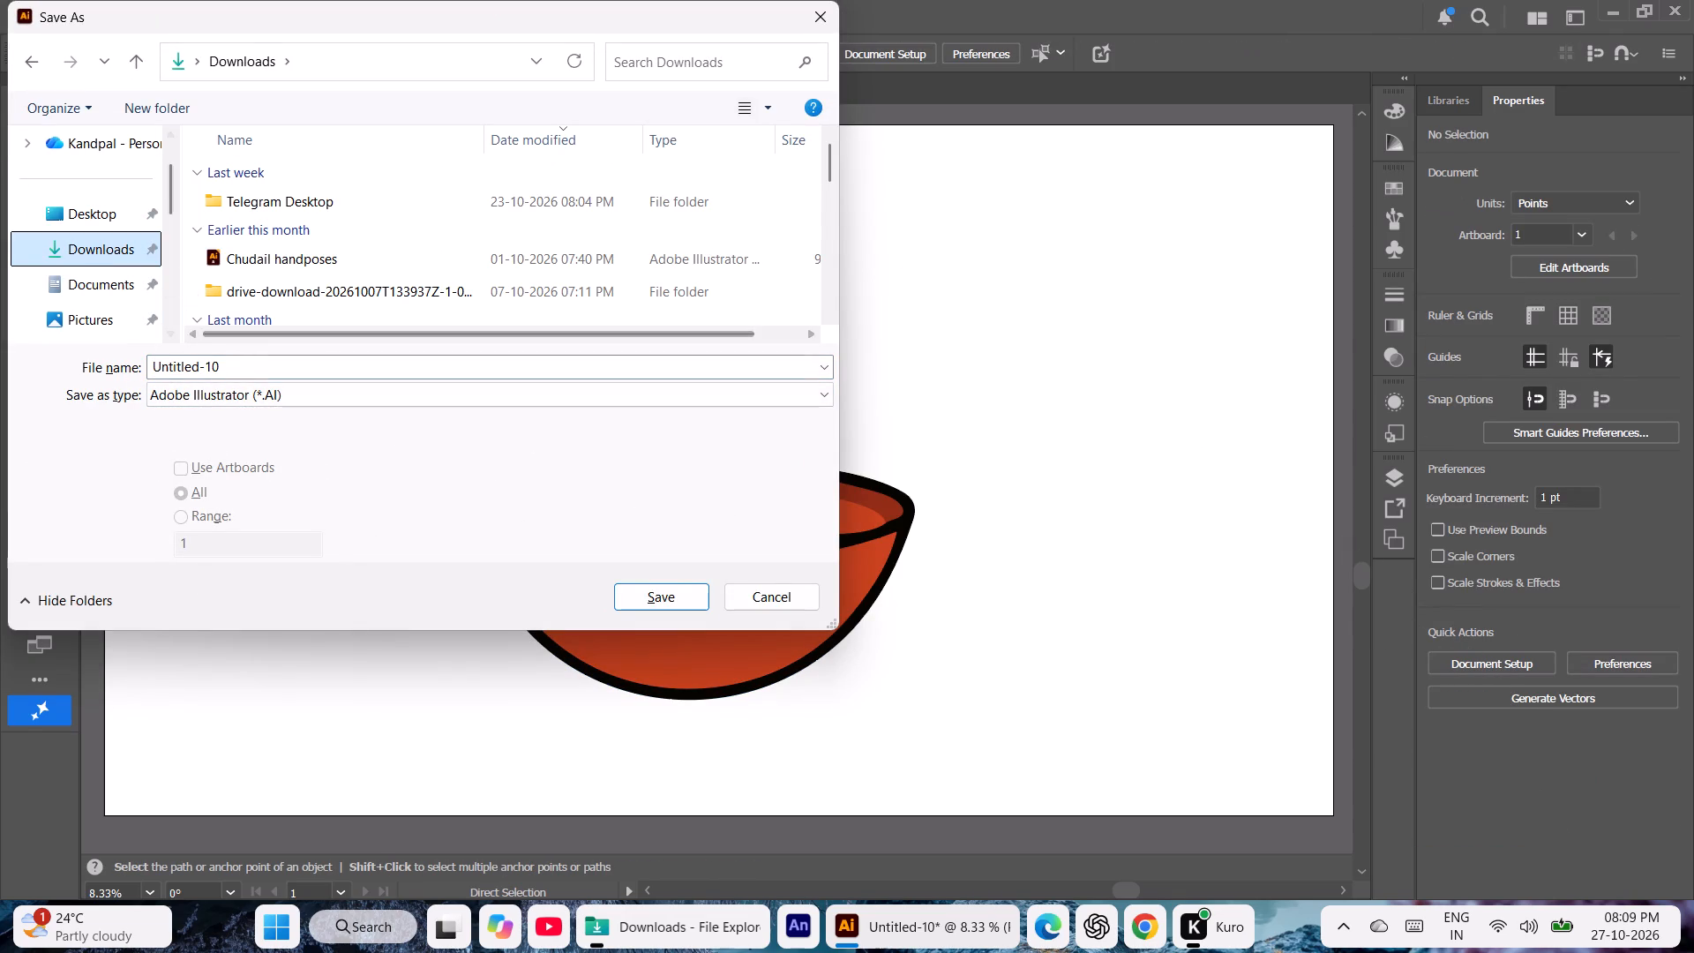
left_click(233, 367)
key("BackSpace")
type("diya")
key("space")
left_click(301, 394)
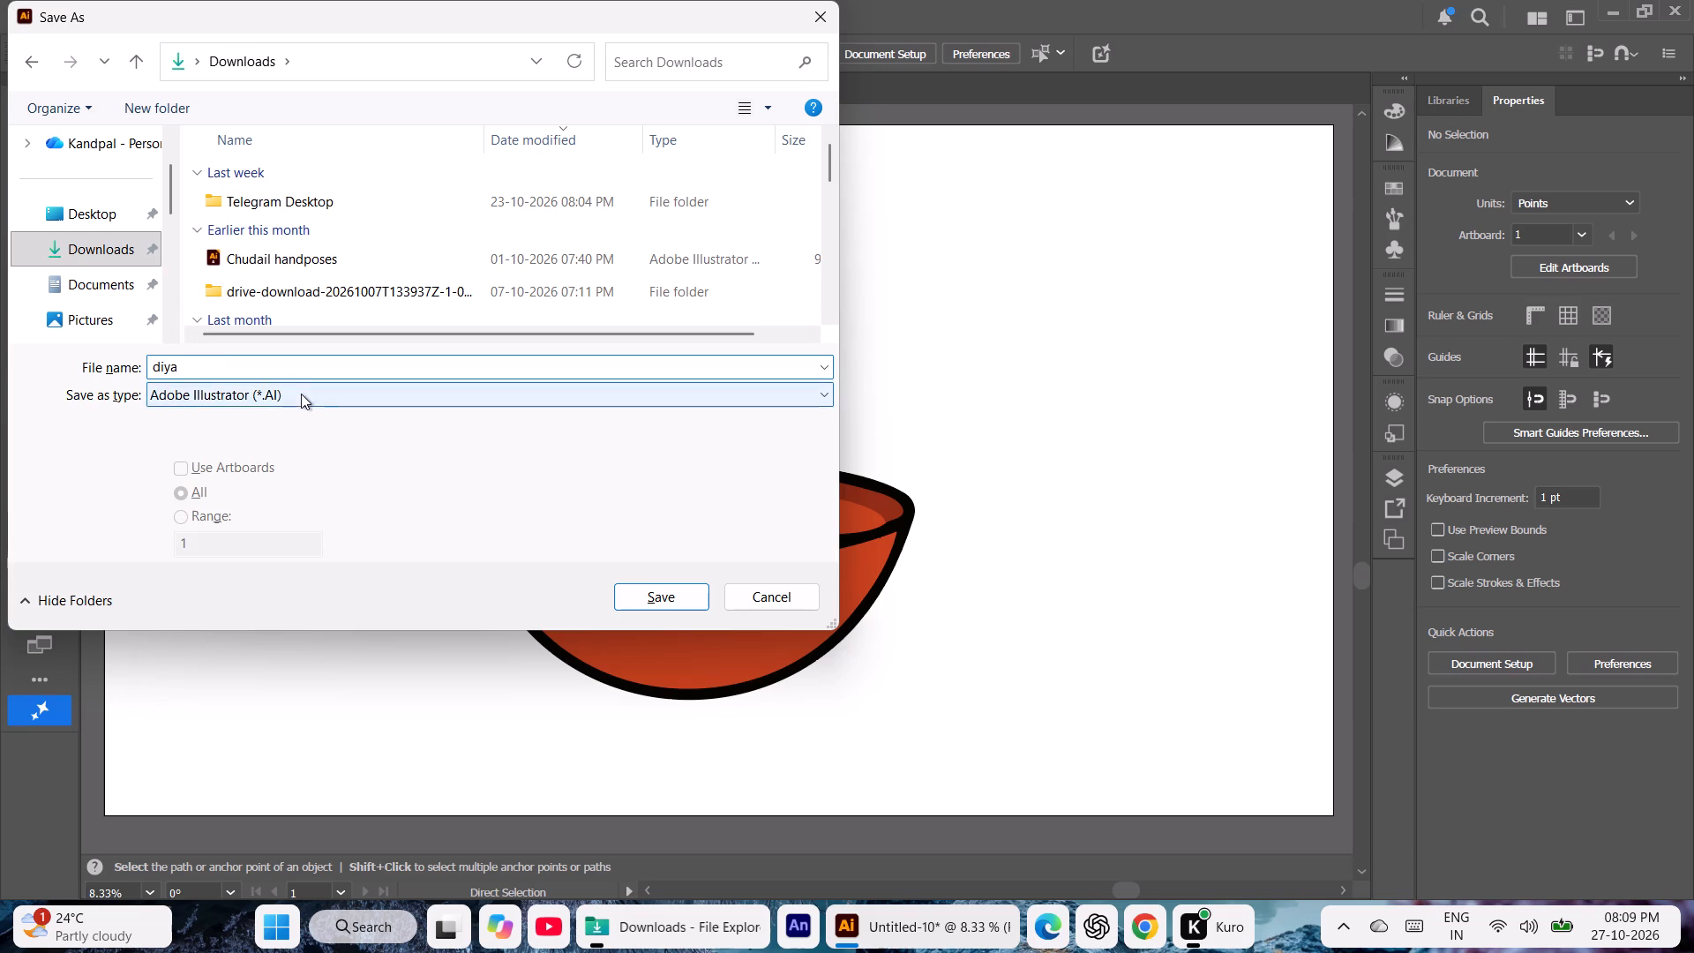
left_click(281, 446)
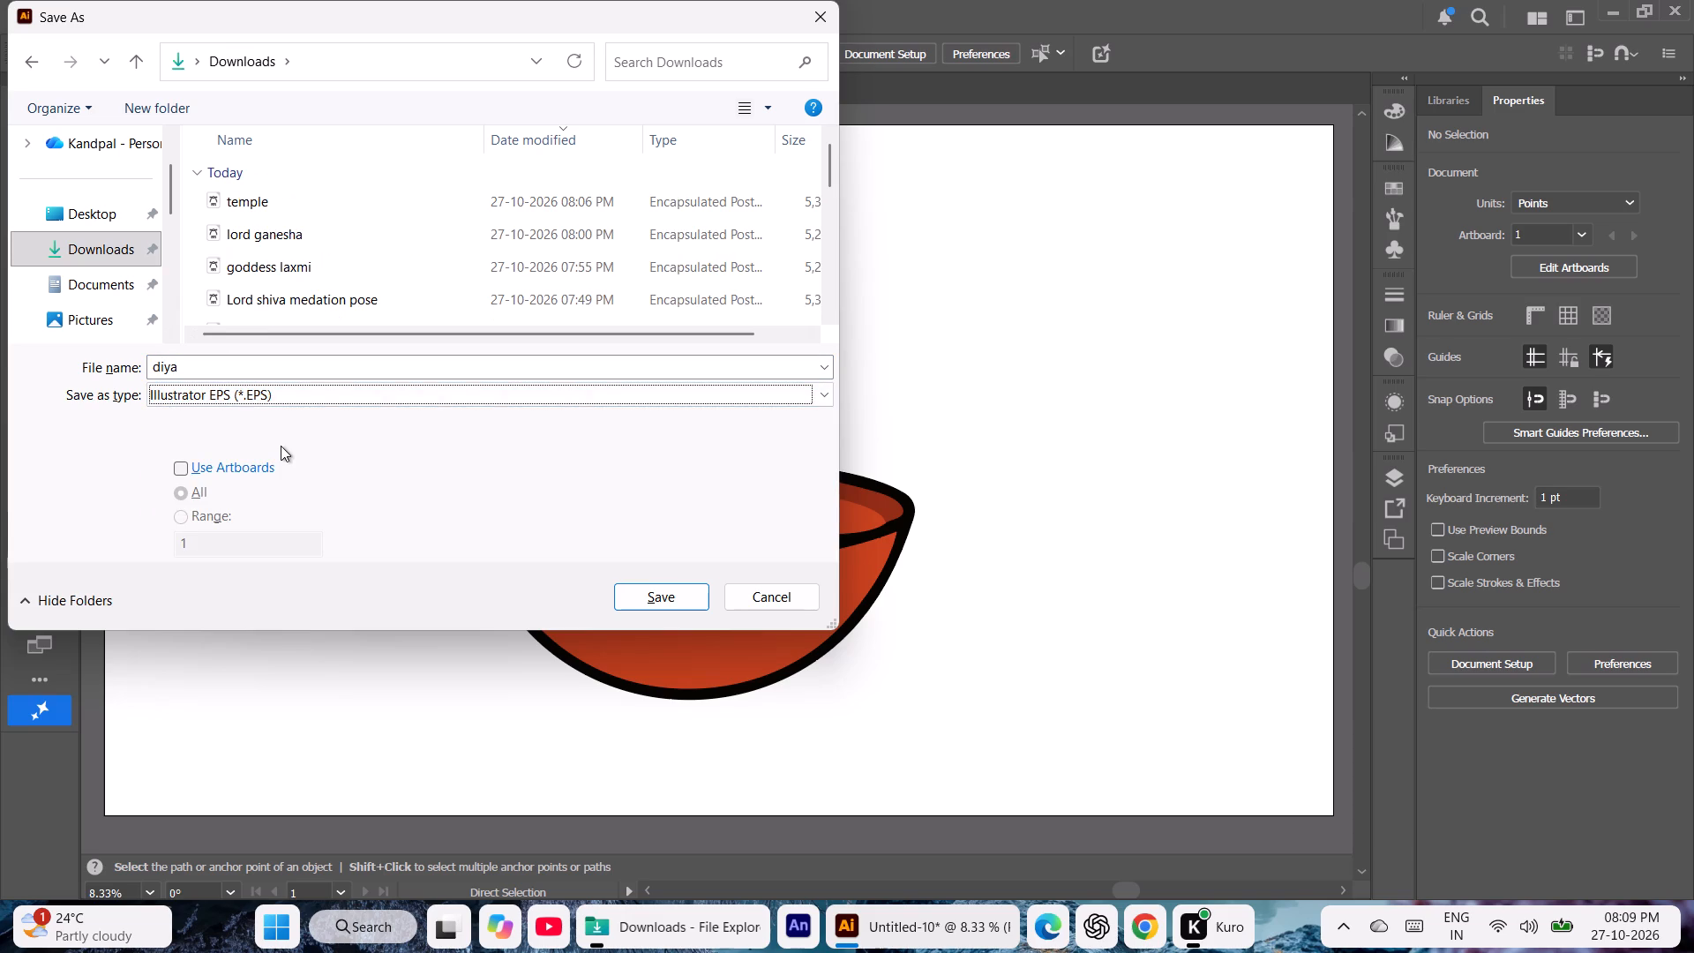
left_click(656, 595)
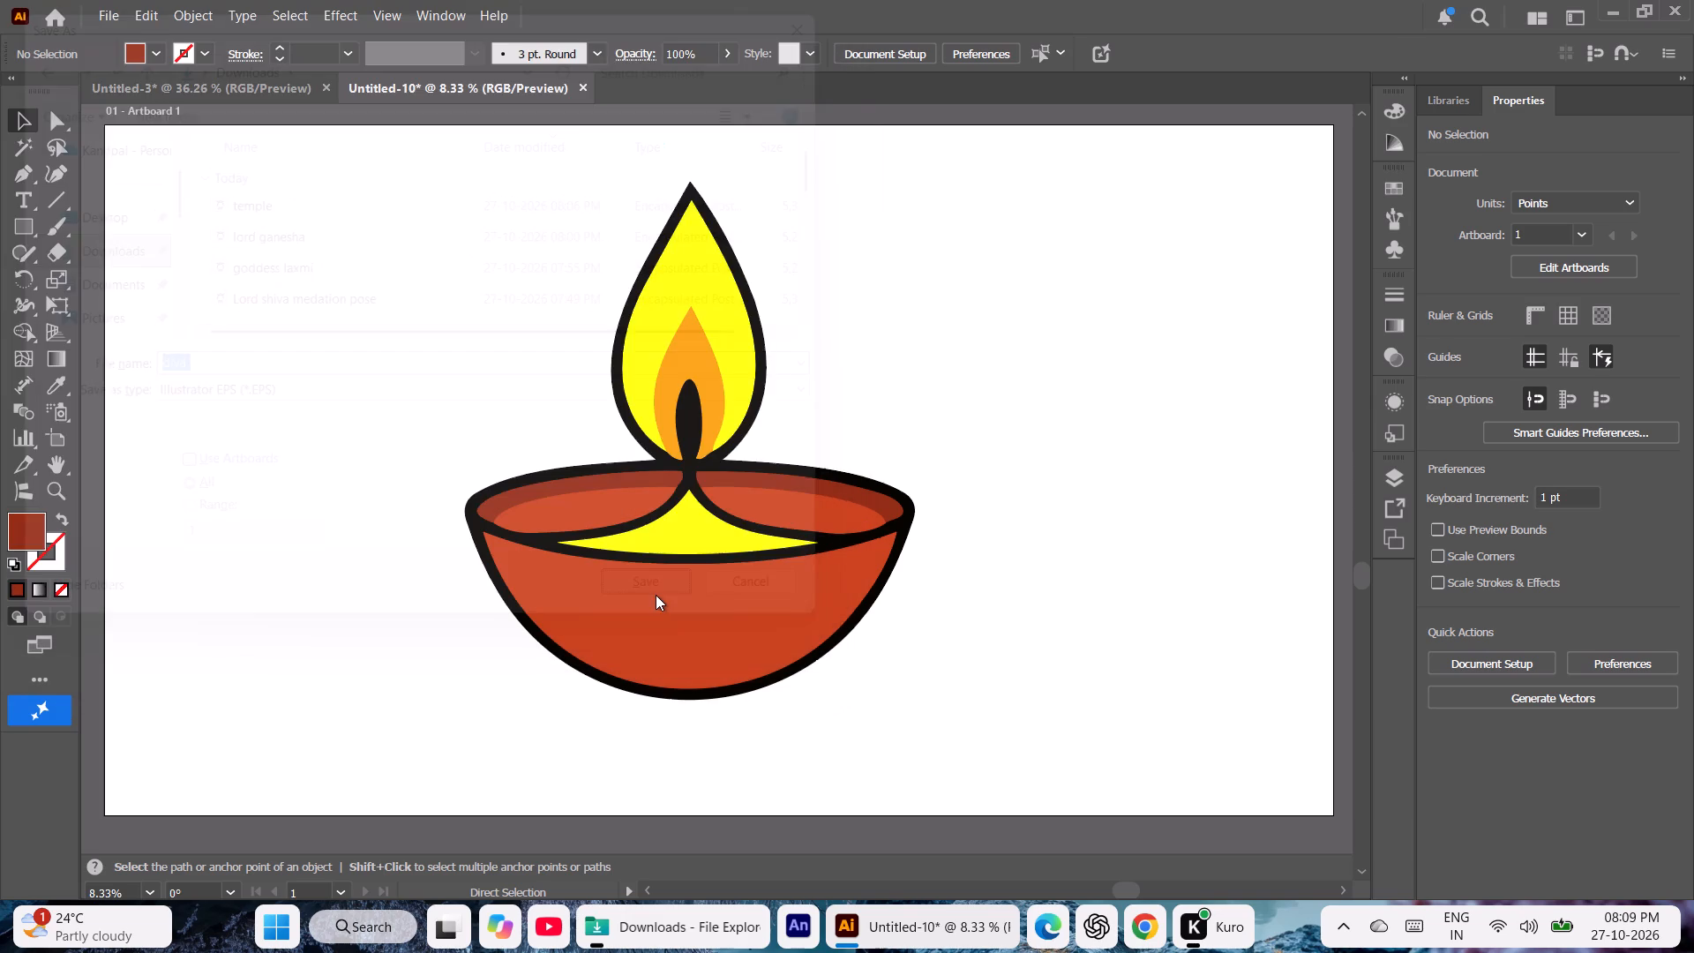
Set the EPS version to Illustrator 10 EPS and complete the save of the diya file.
left_click(887, 139)
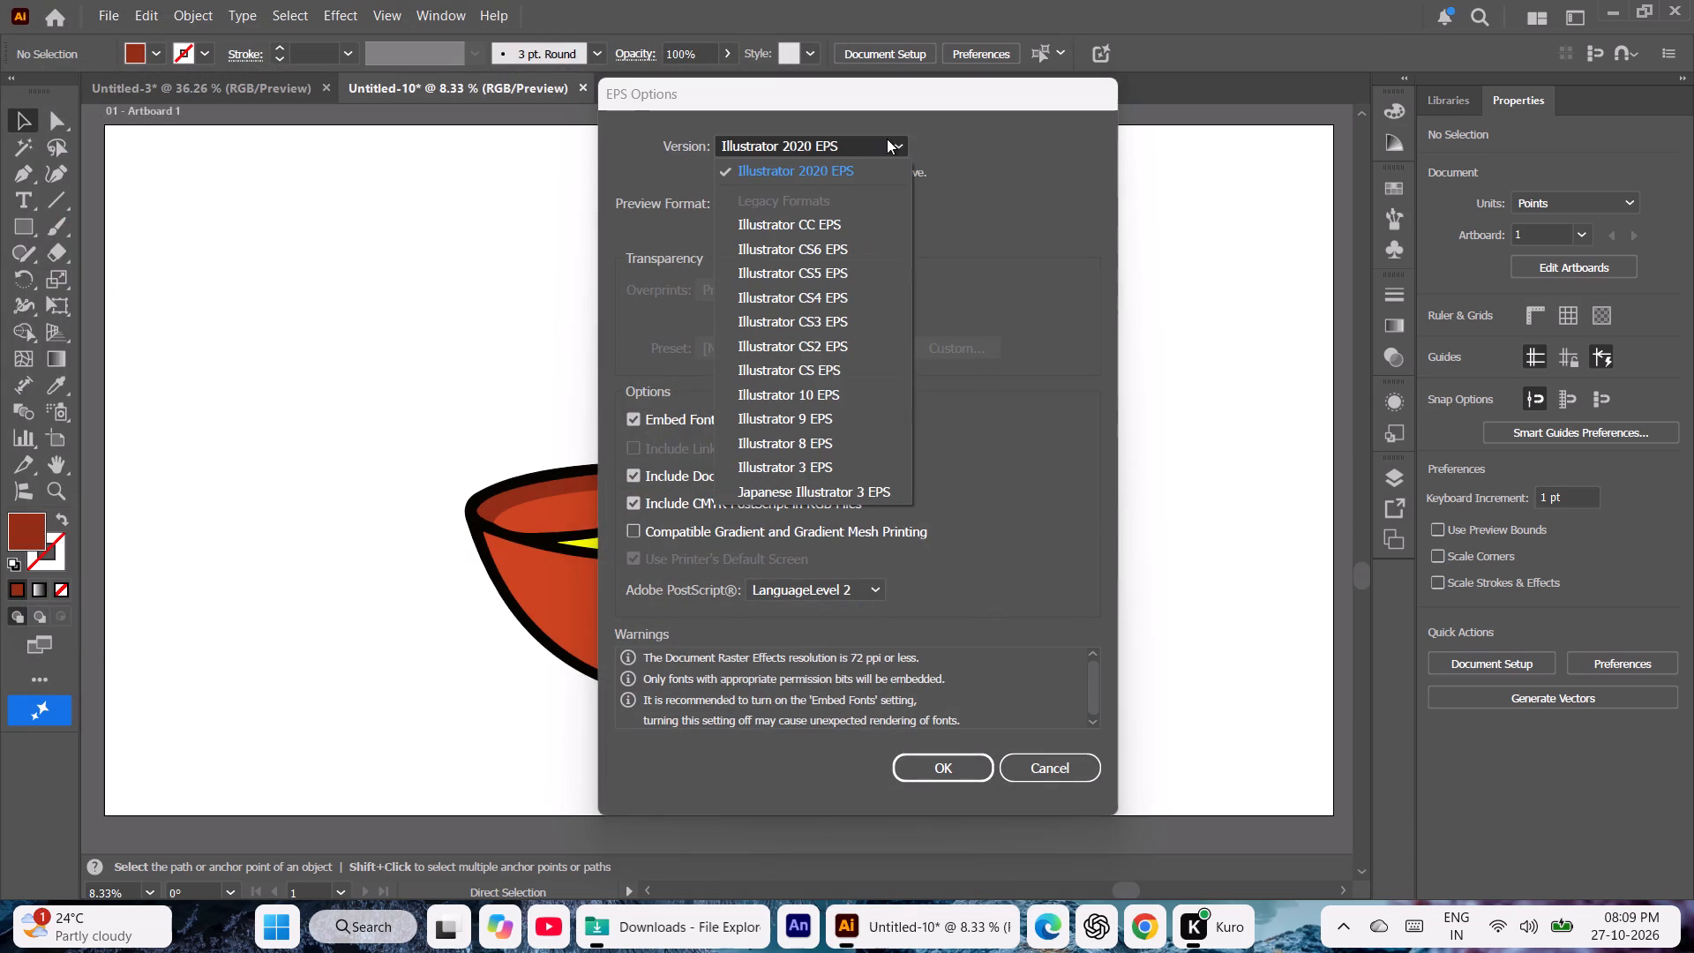
left_click(803, 391)
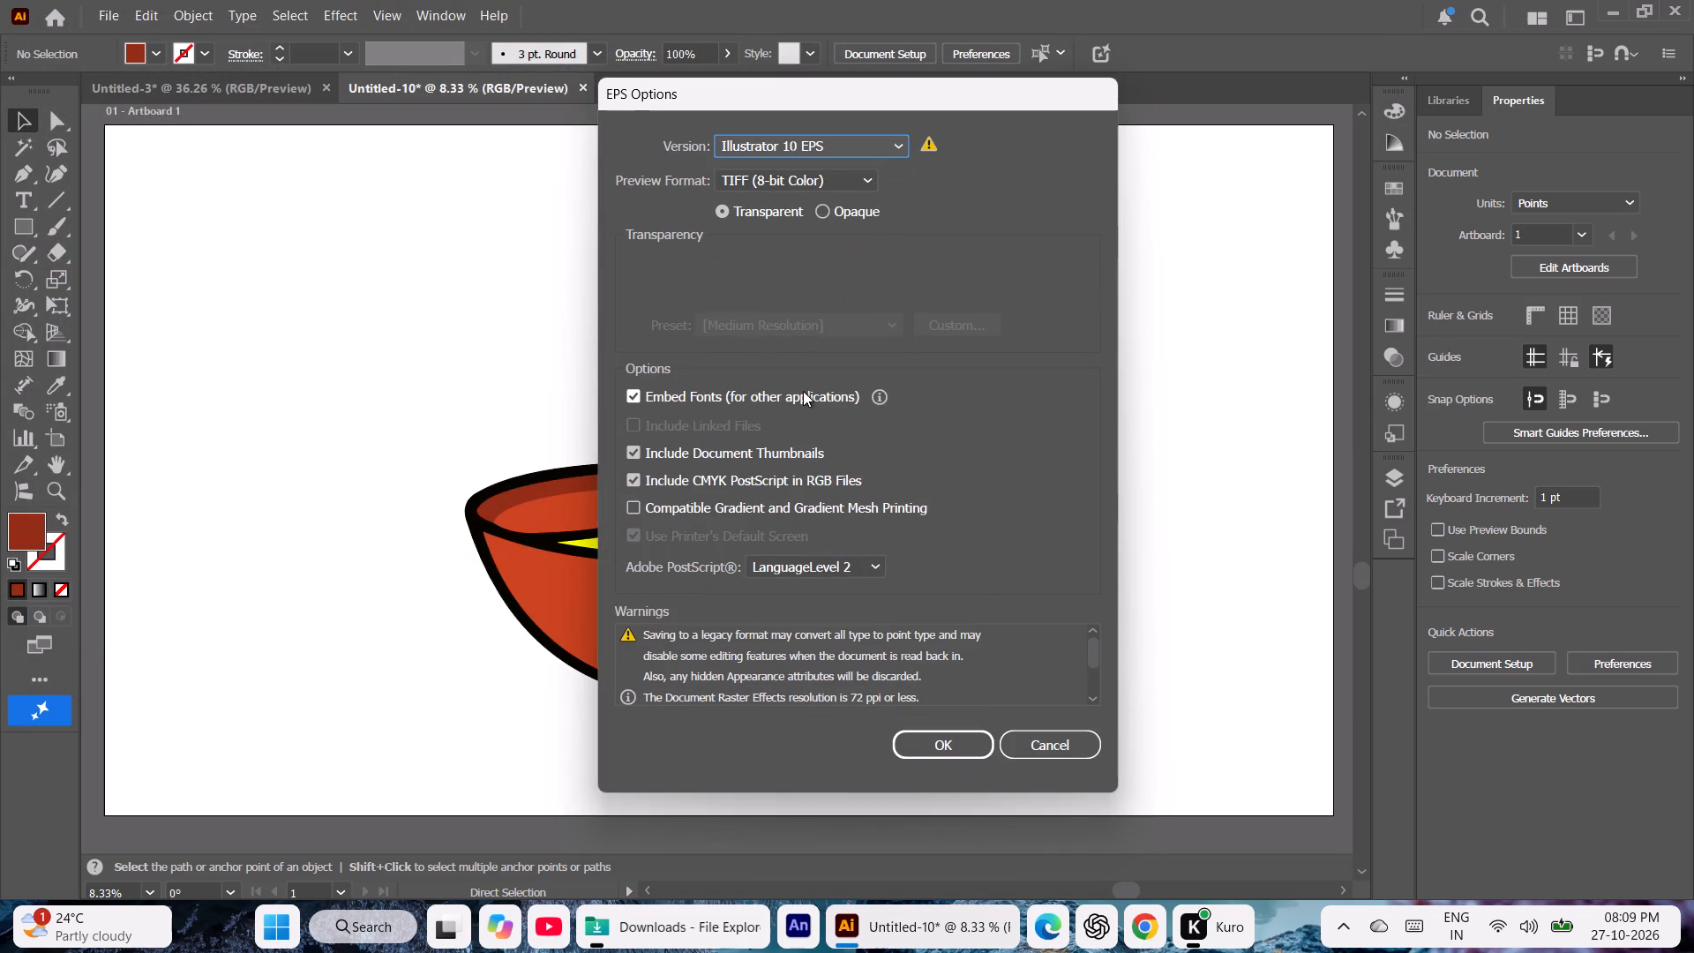
key("Return")
key("Return")
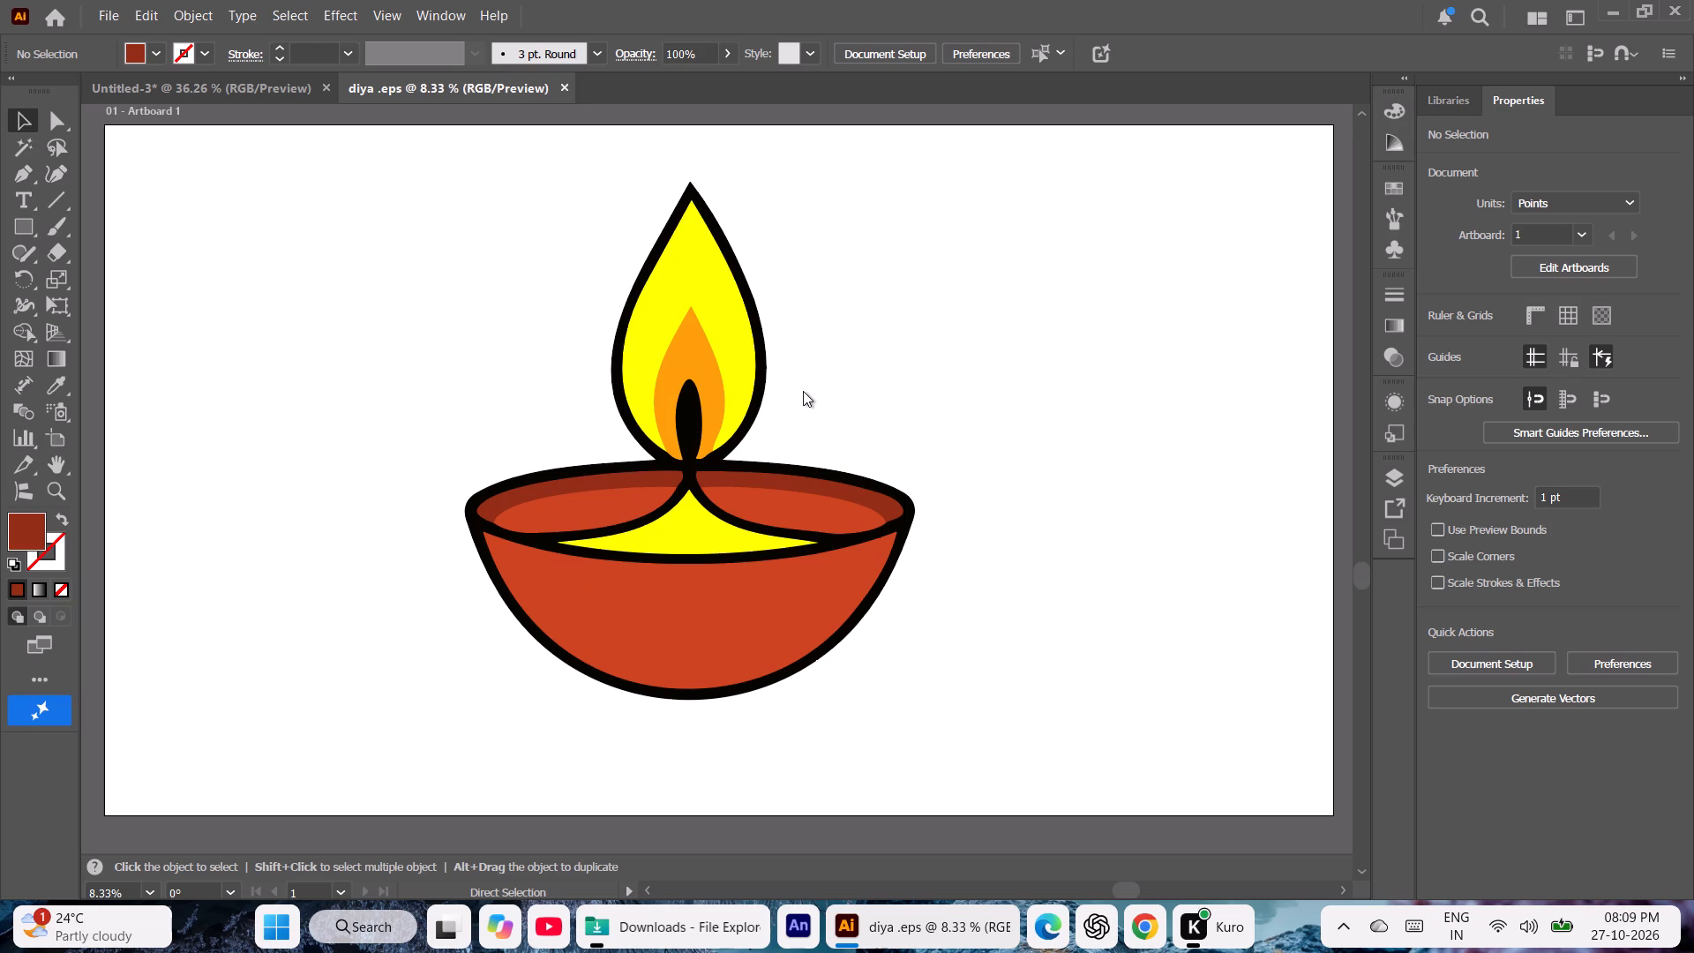
Close the saved diya document and return to the icon grid document.
left_click(268, 89)
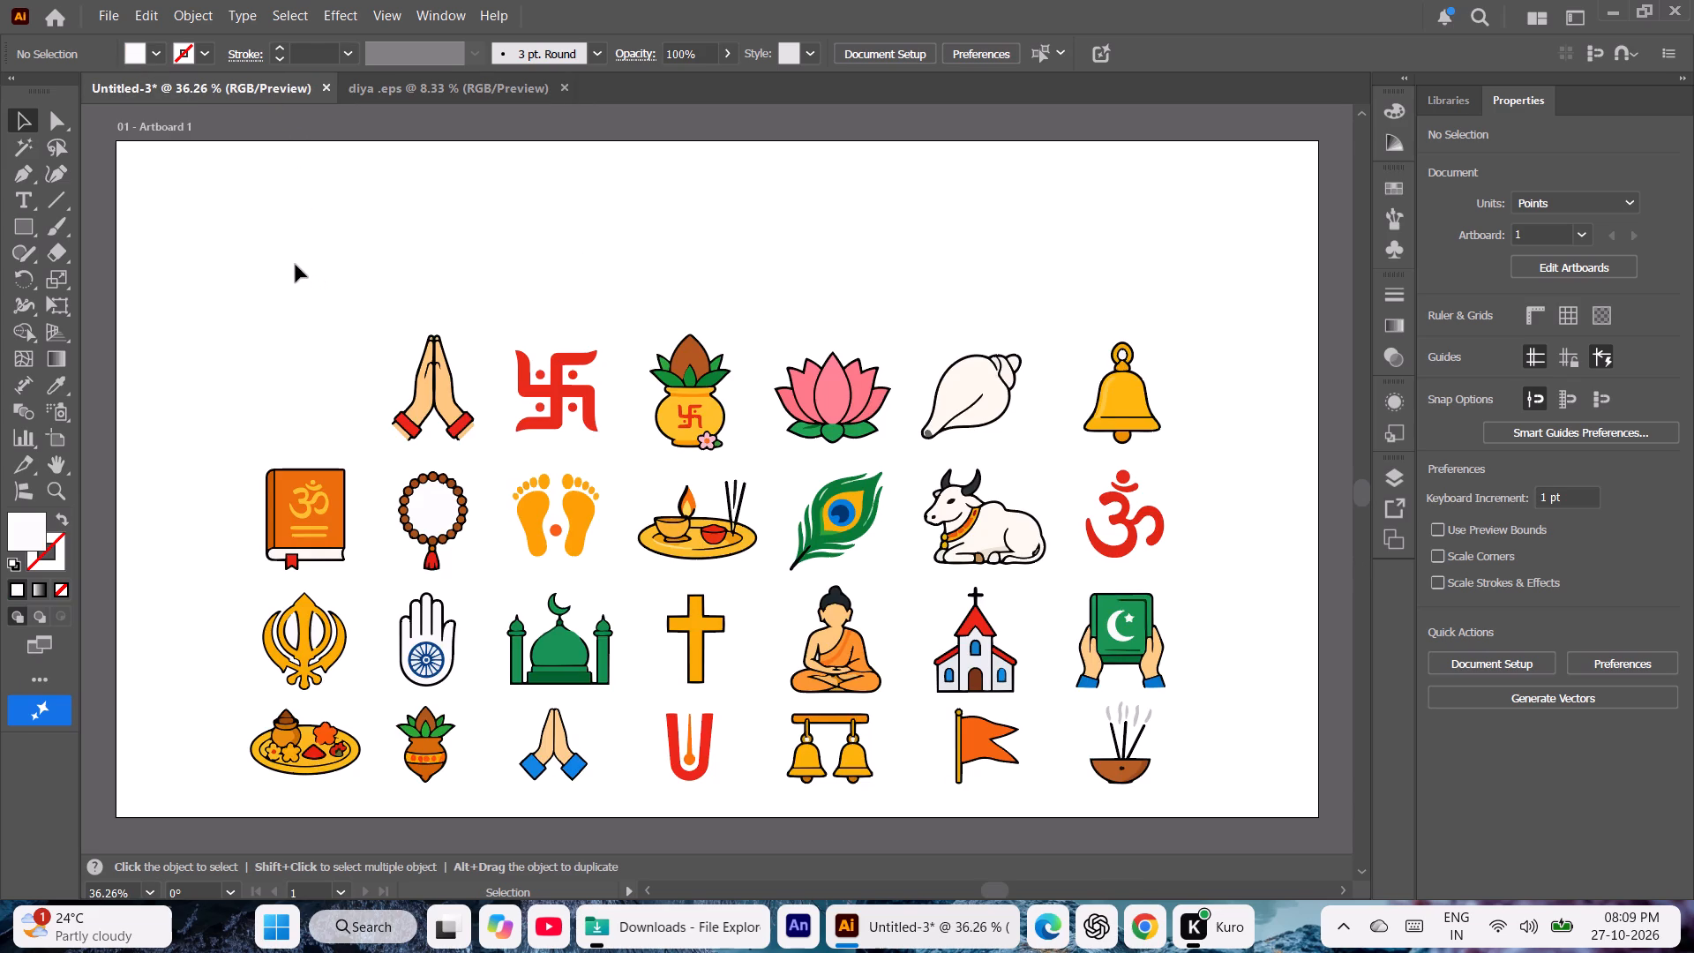
left_click(455, 90)
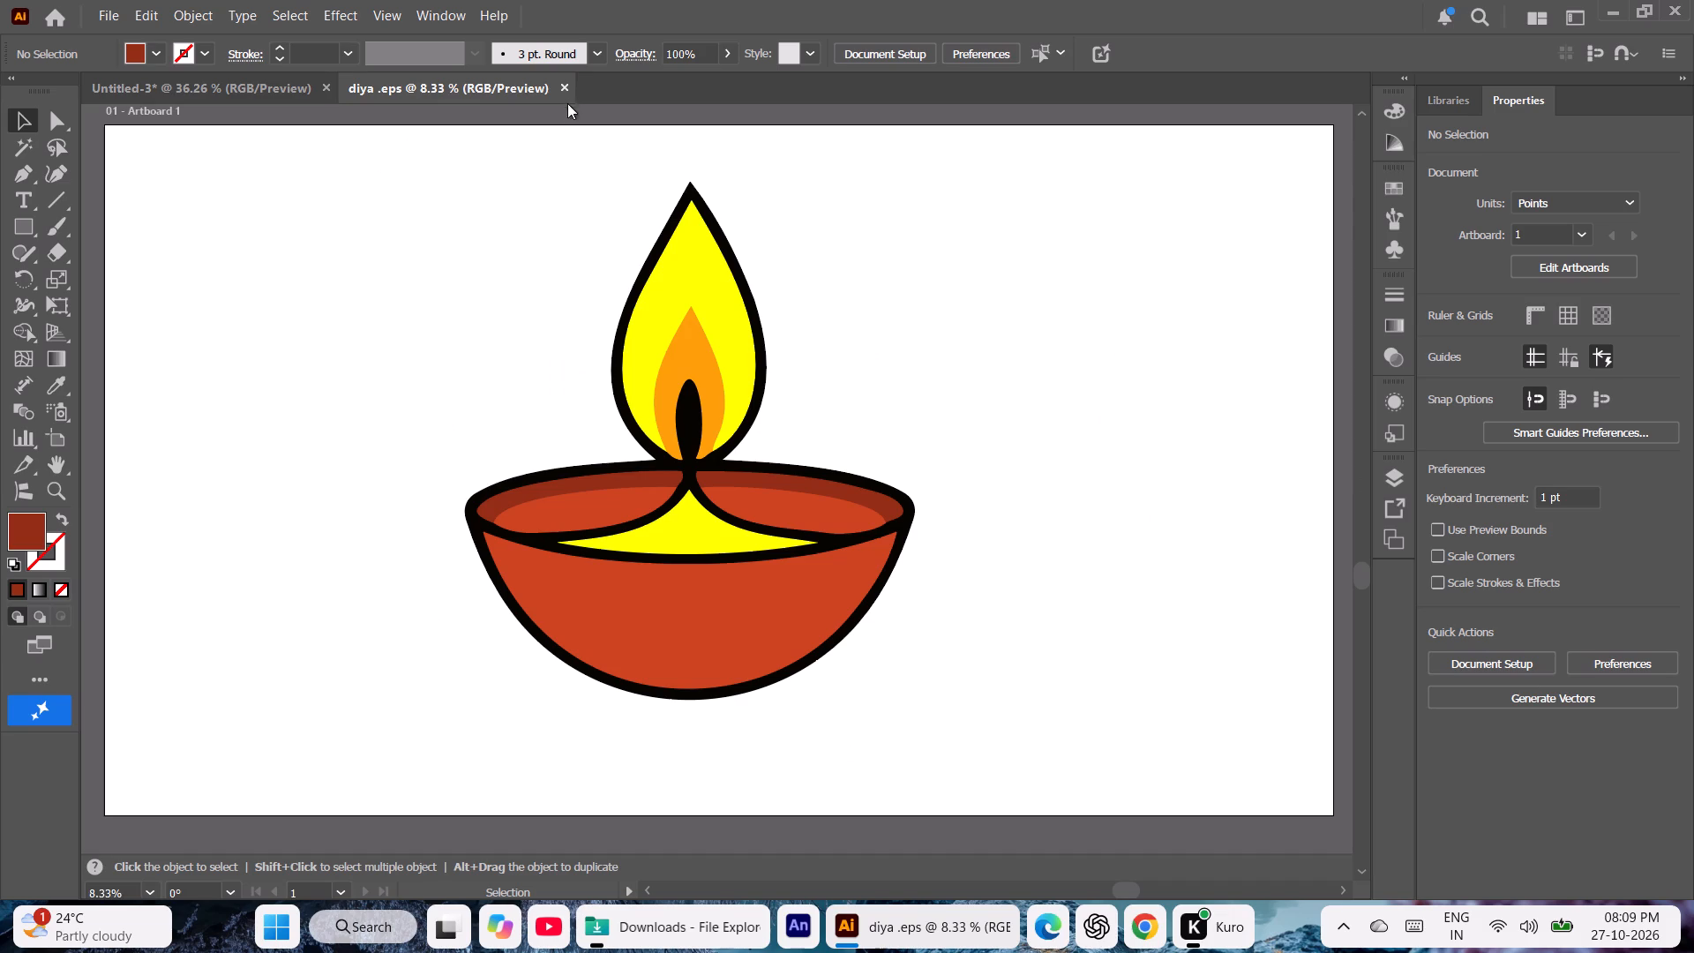
left_click(566, 91)
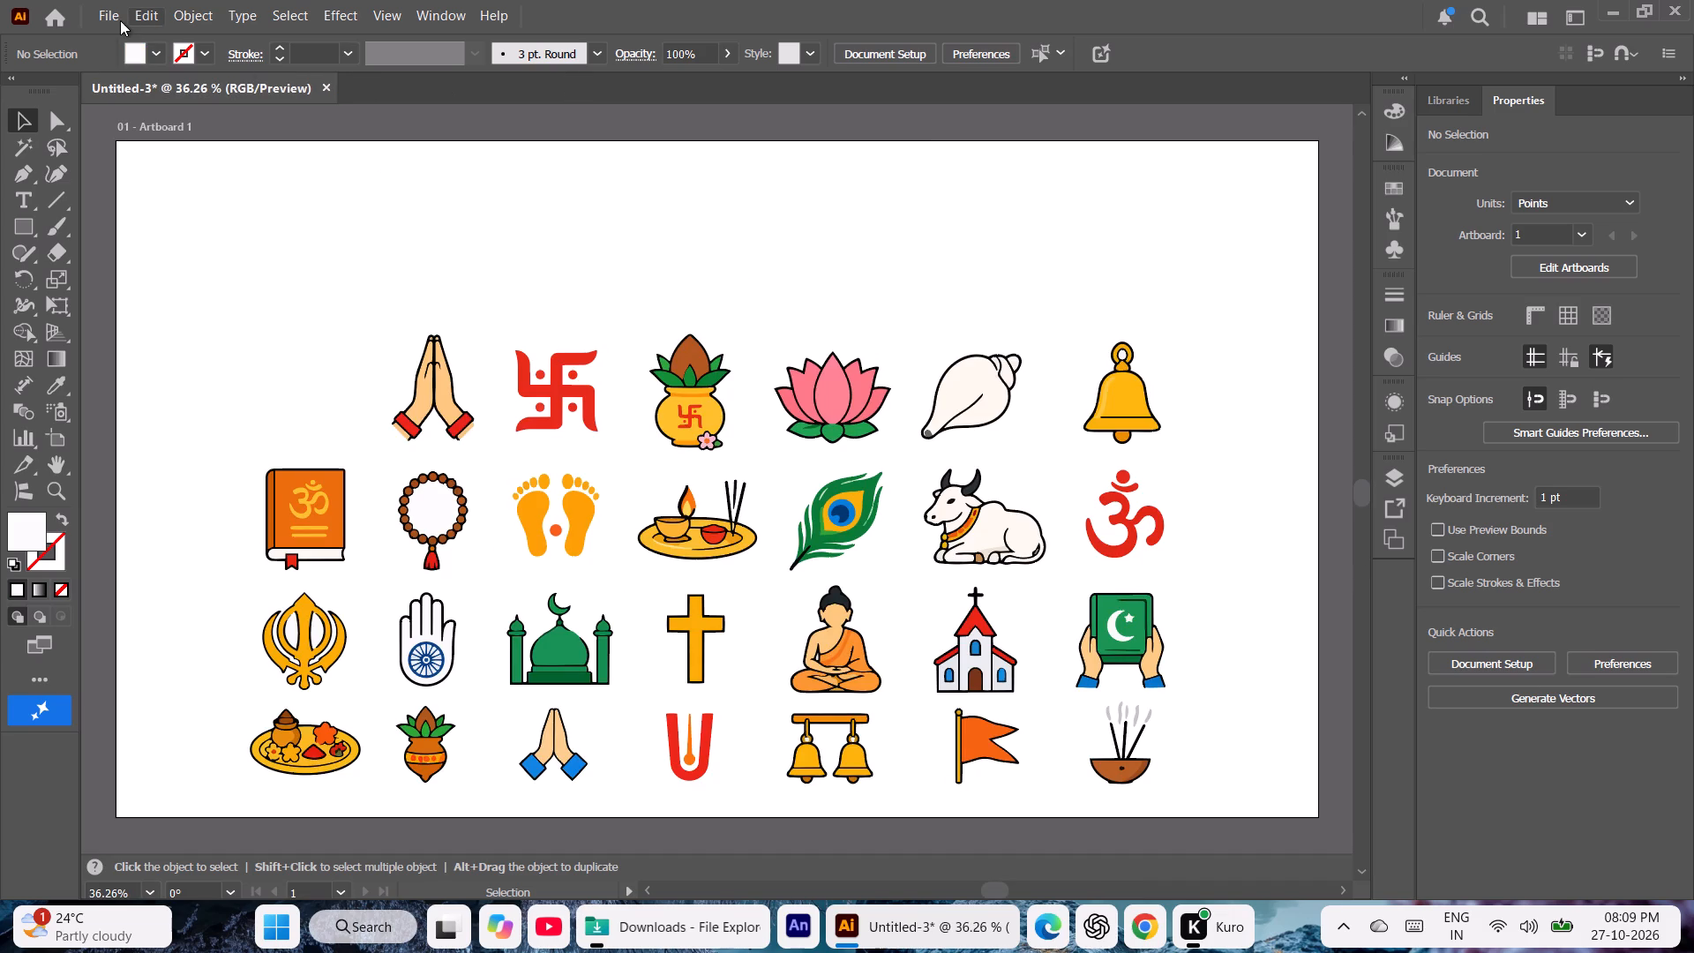
Create a new 1920 × 1080 pt RGB document from the recent preset.
left_click(111, 19)
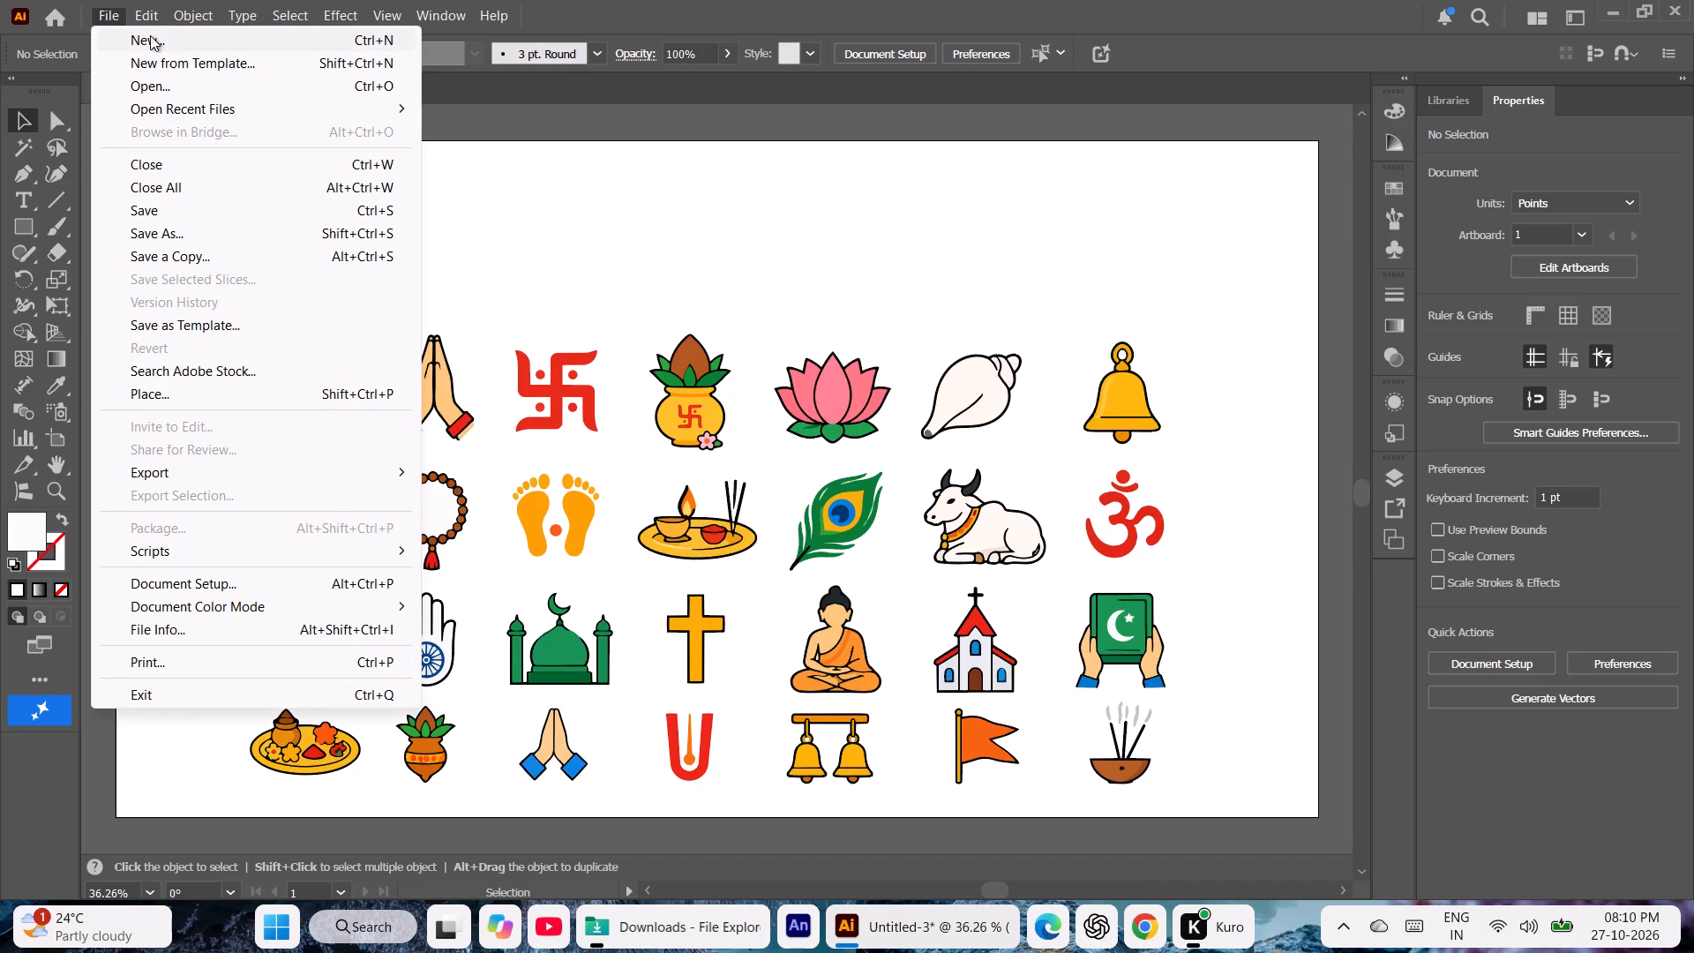
left_click(150, 35)
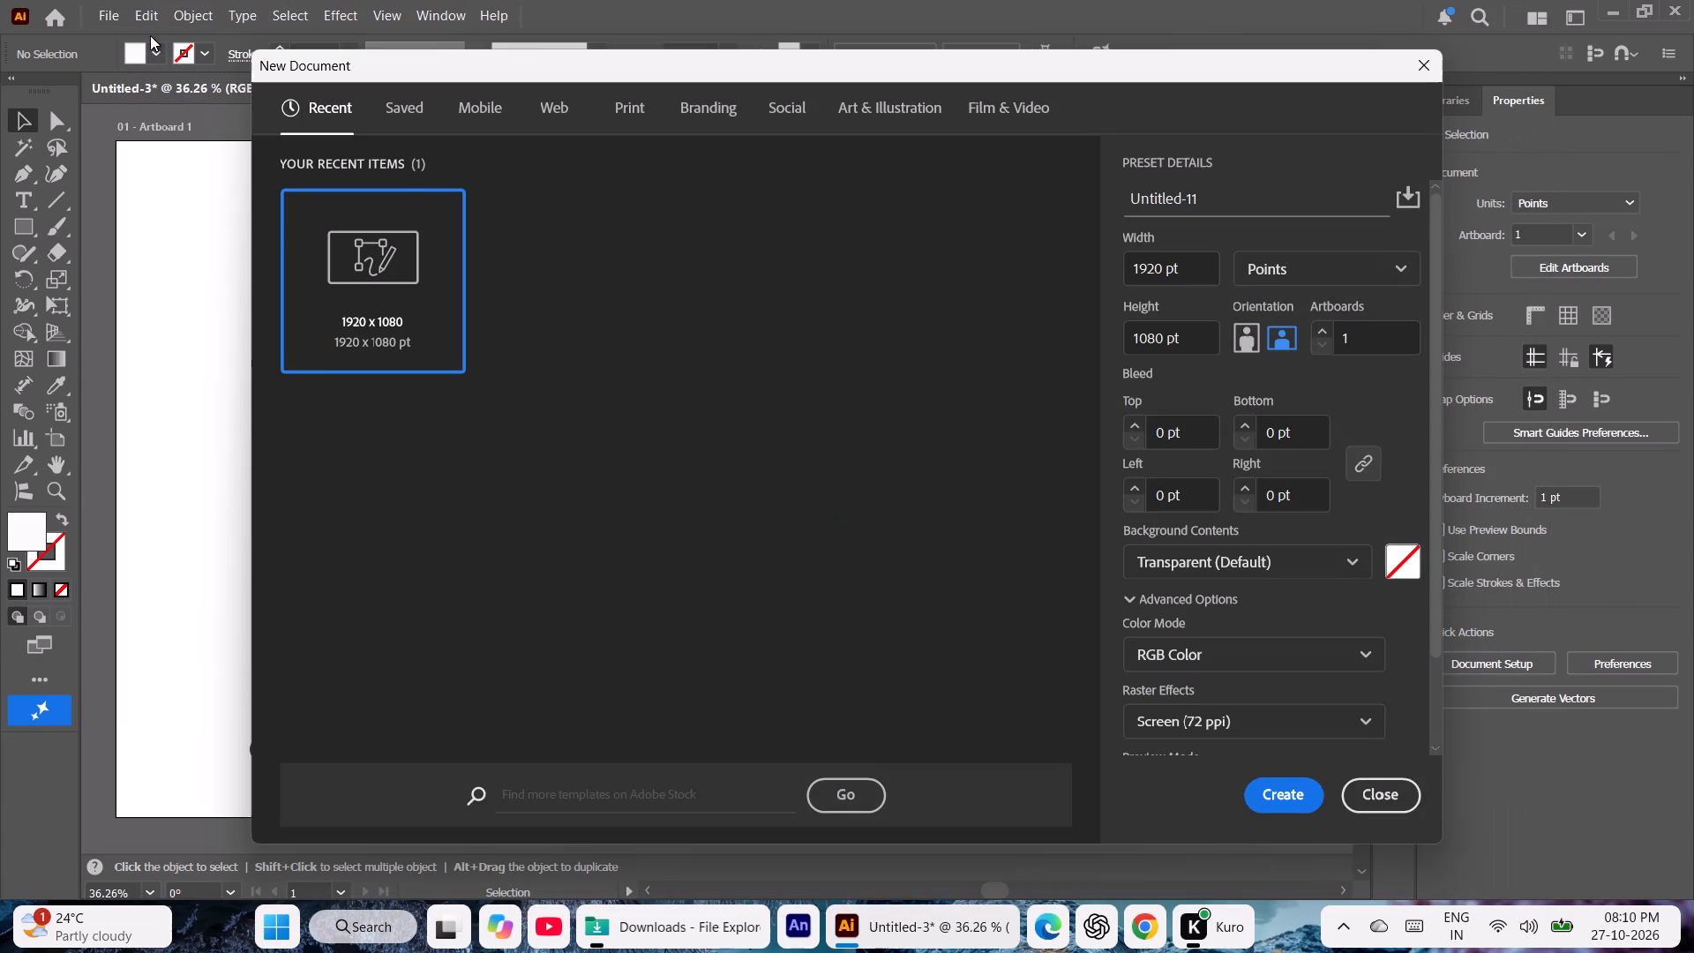
key("Return")
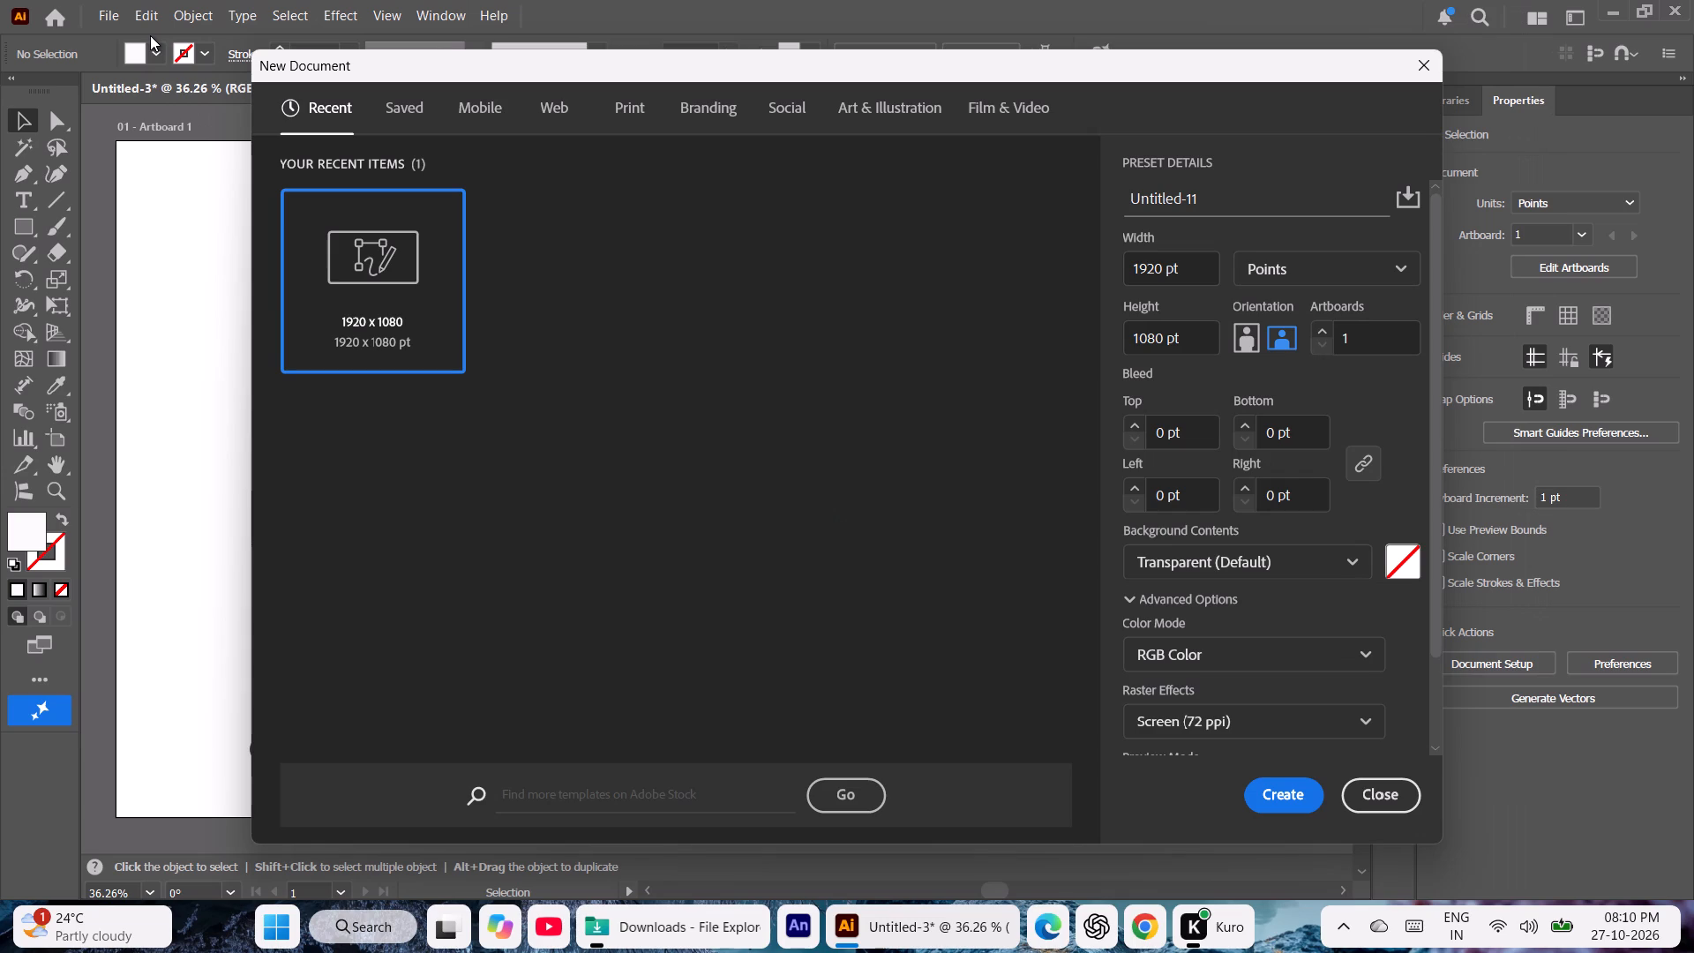
left_click(1292, 794)
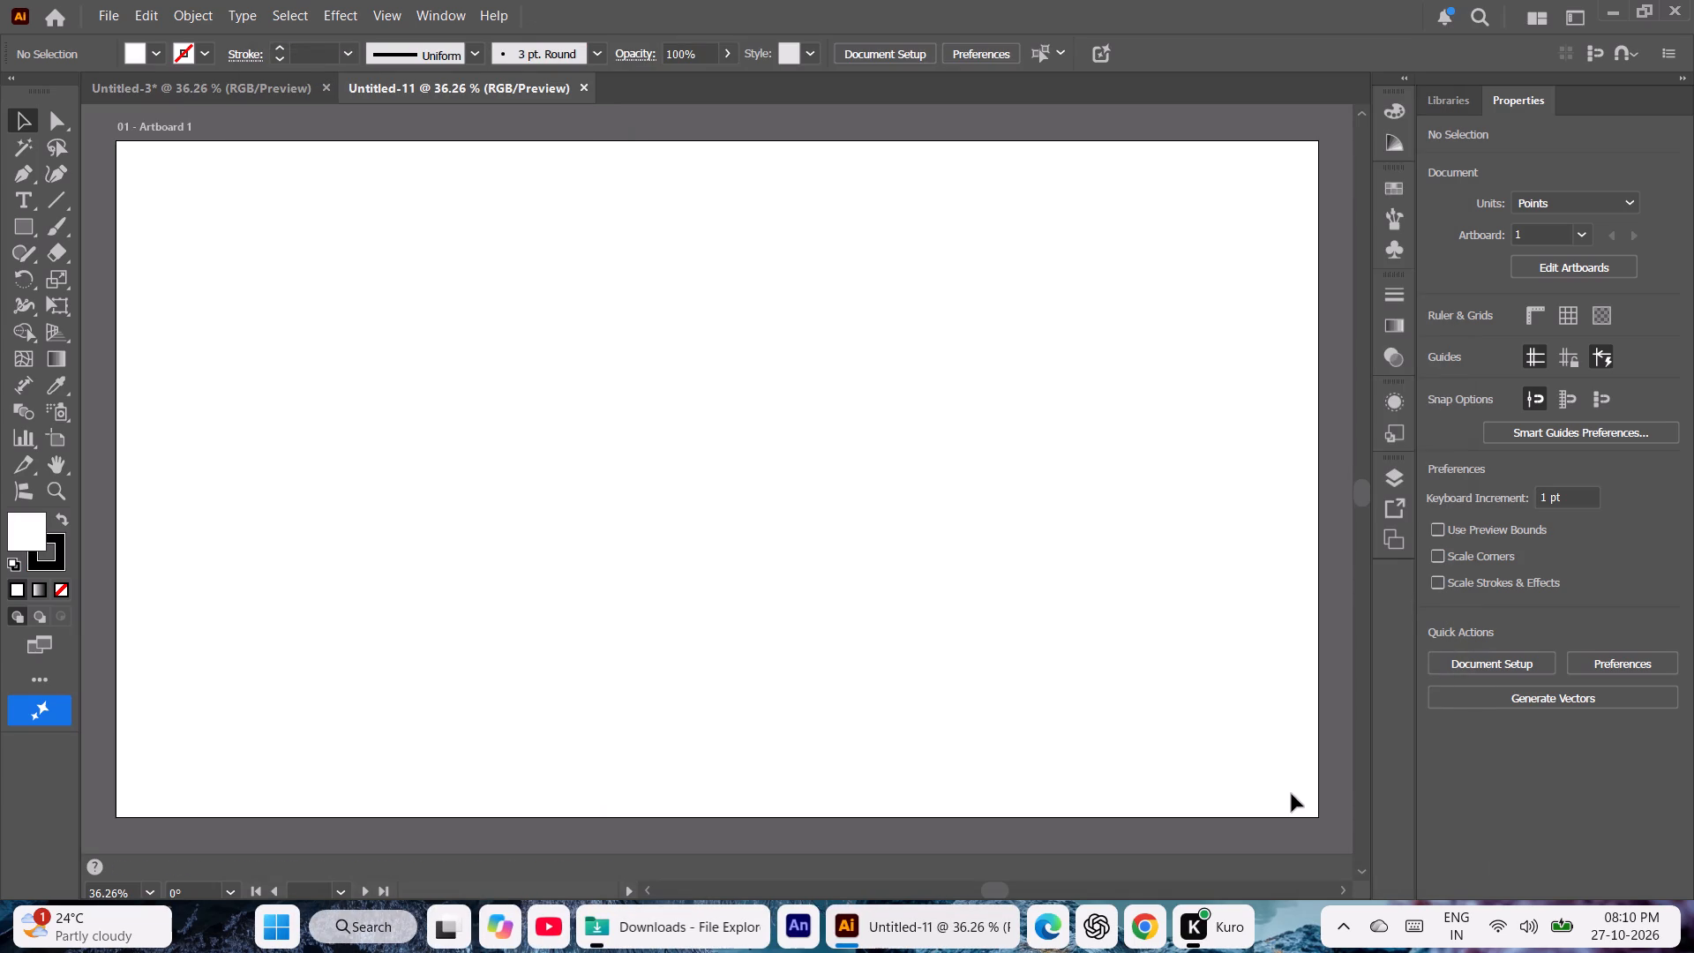
Check the Downloads folder in File Explorer for the saved diya file, then return to Illustrator.
left_click(700, 927)
left_click(49, 423)
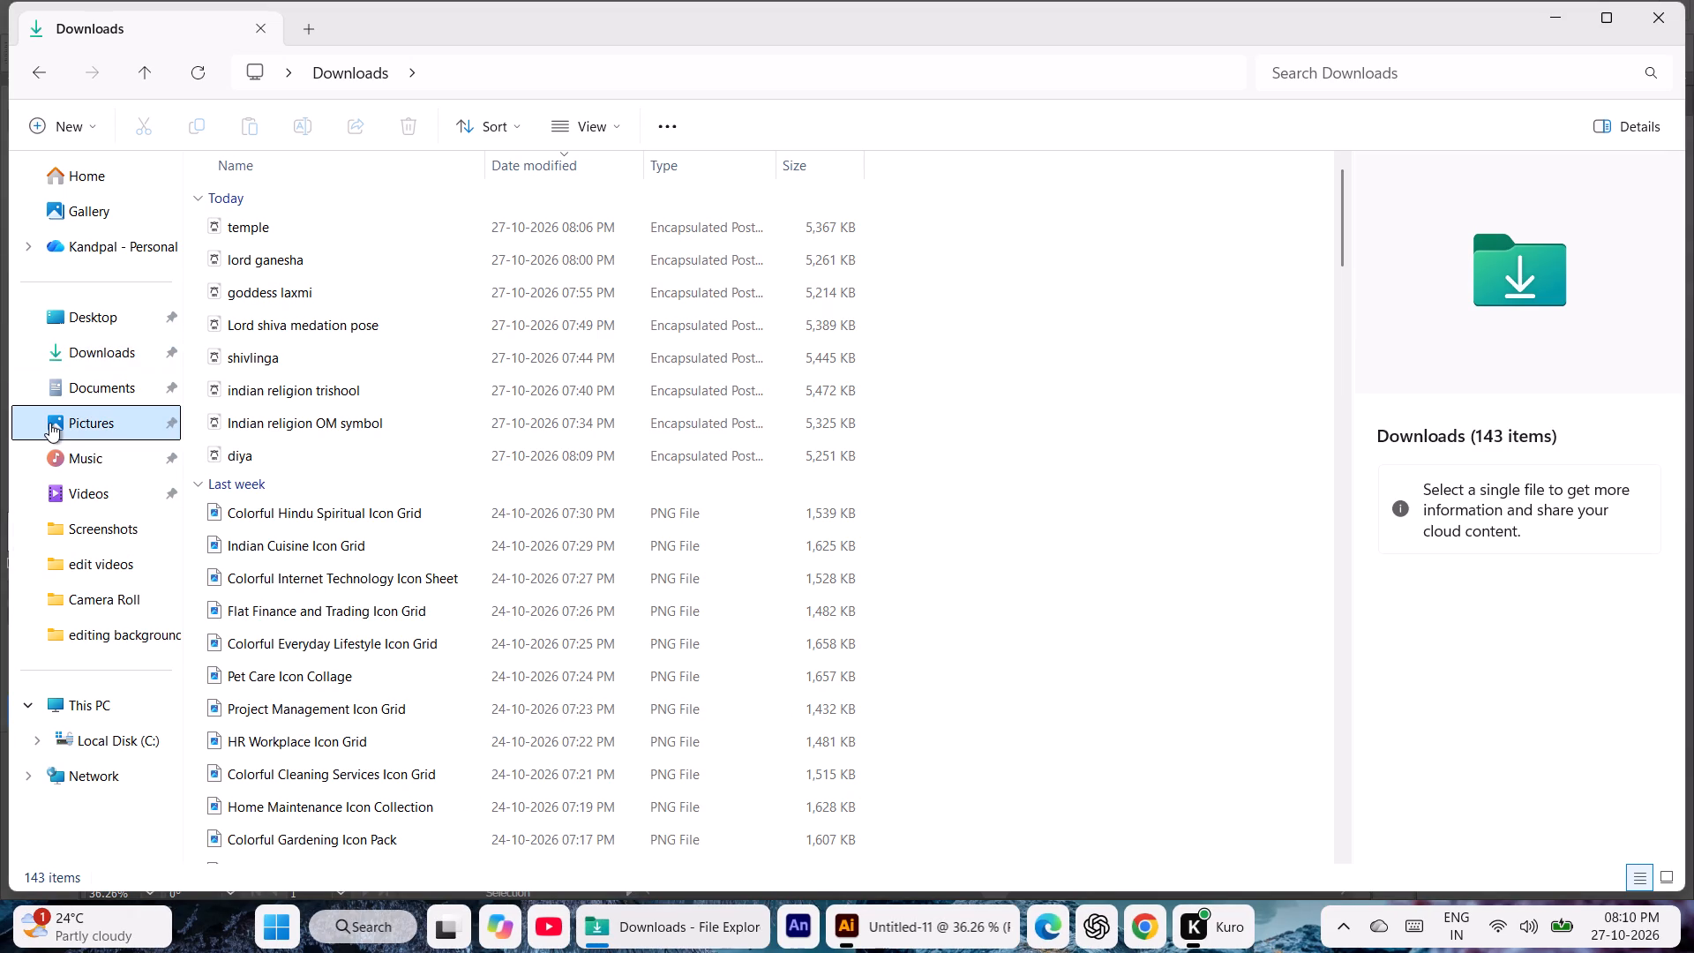
left_click(95, 349)
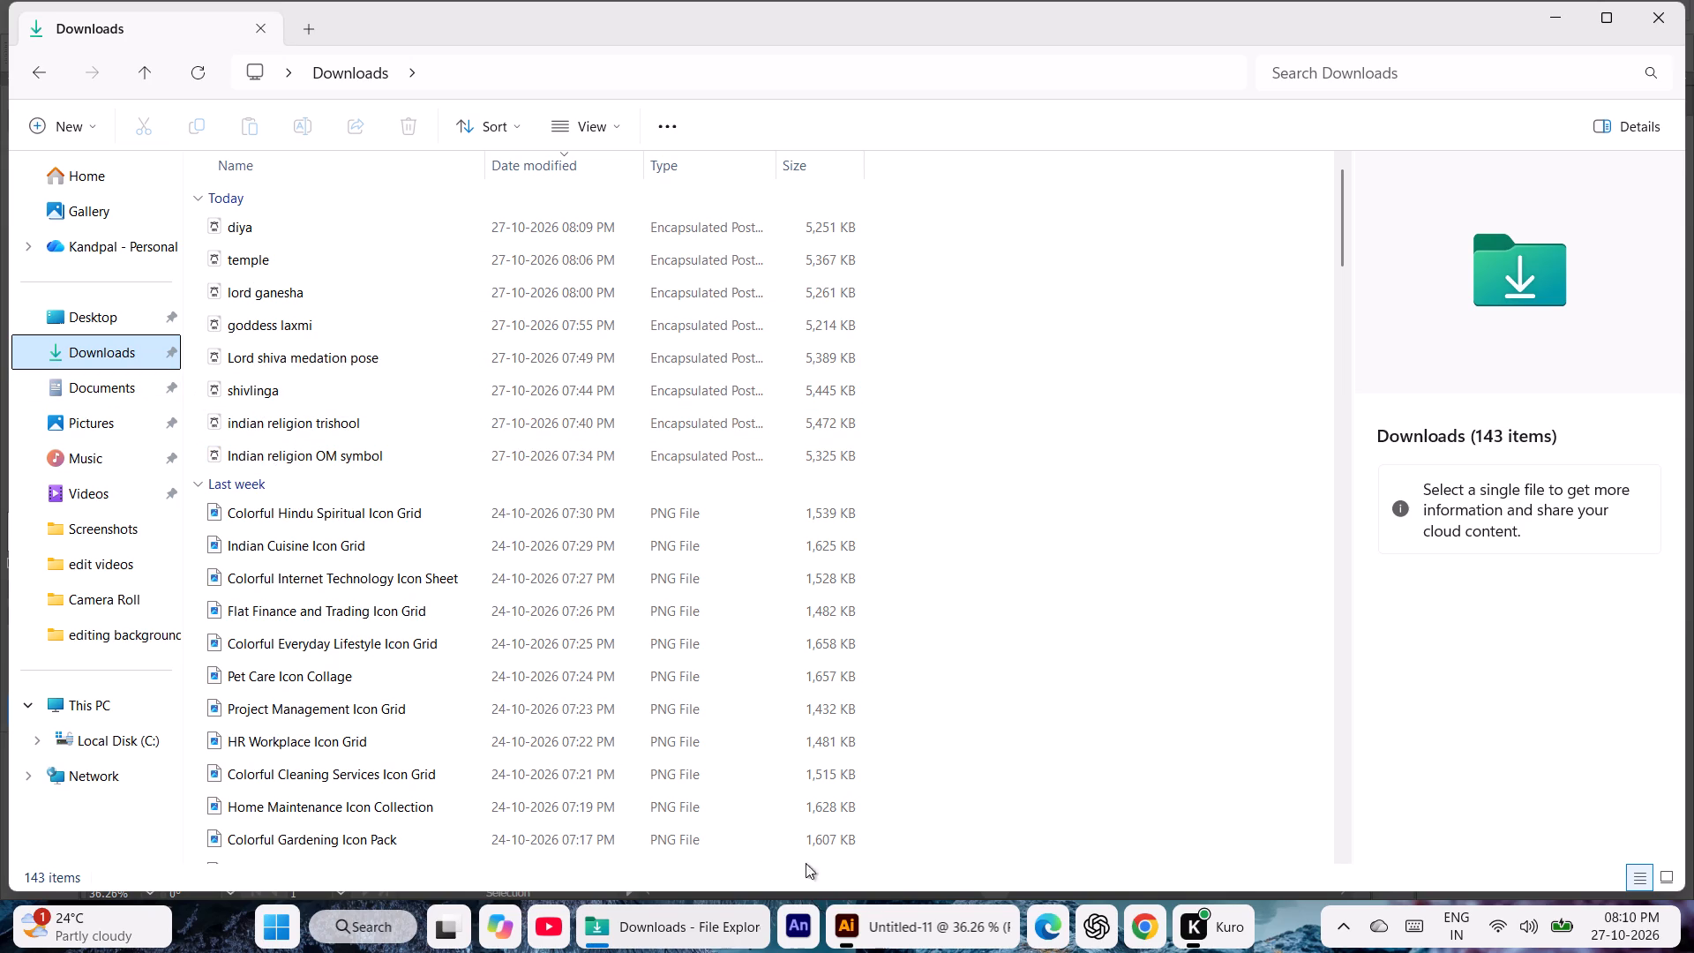
left_click(866, 928)
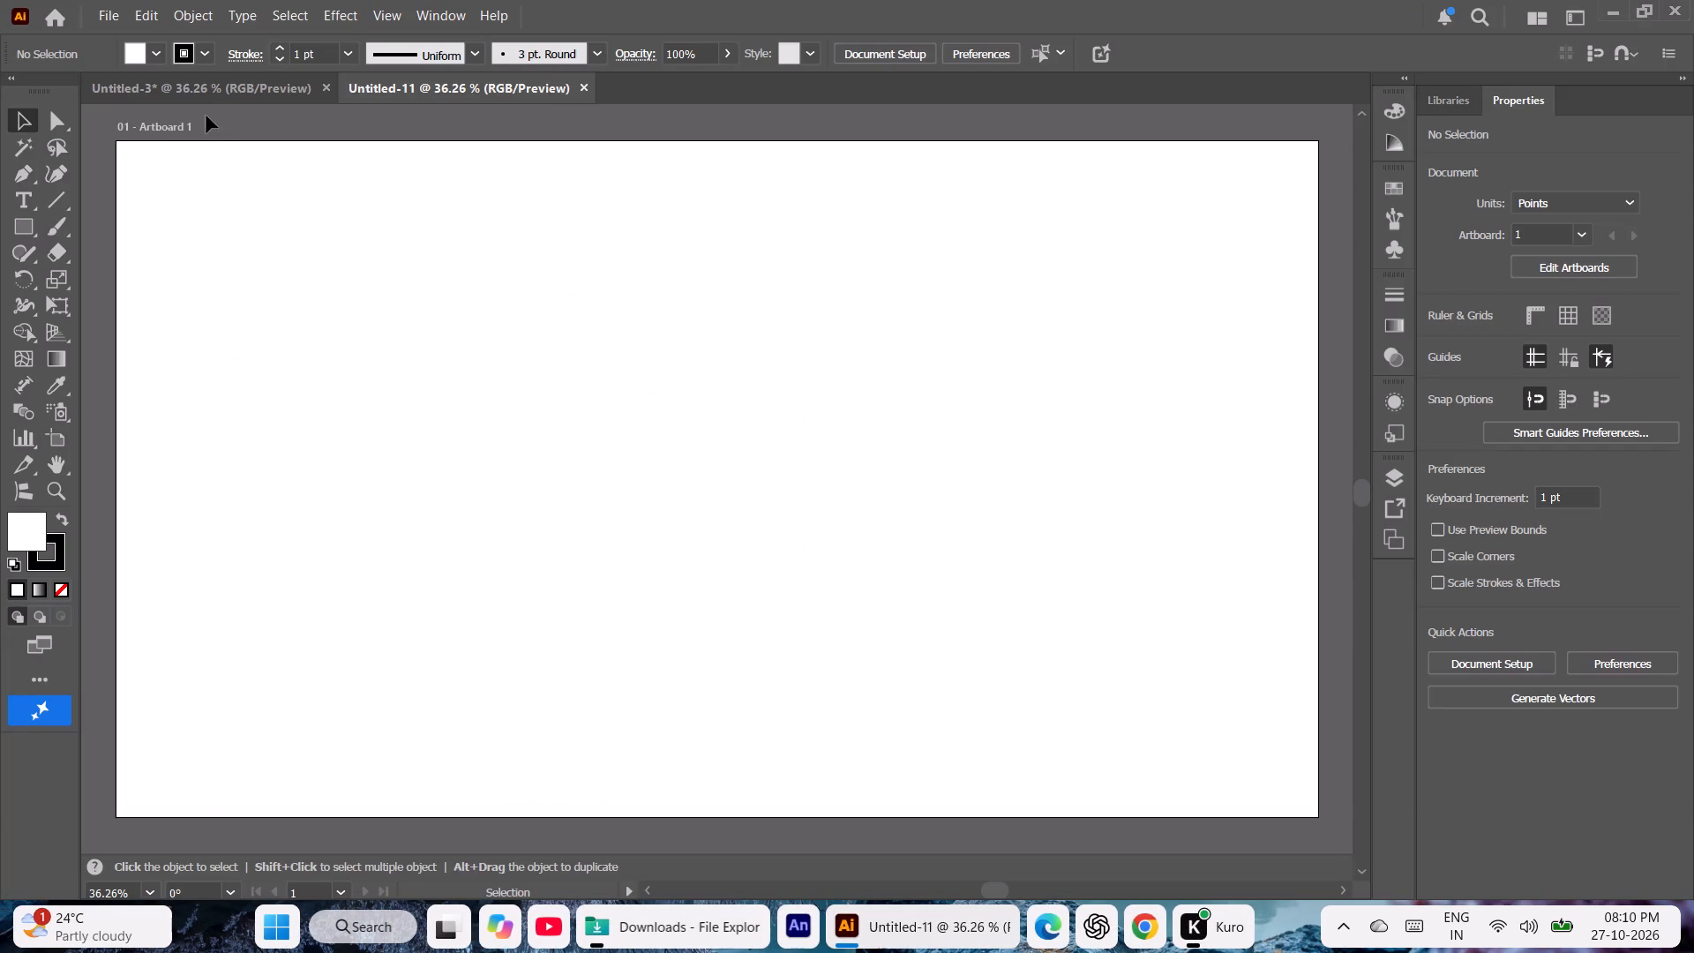
Cut the praying hands with red cuffs from the icon grid and paste them into the new document.
left_click(201, 91)
left_click_drag(349, 319, 479, 449)
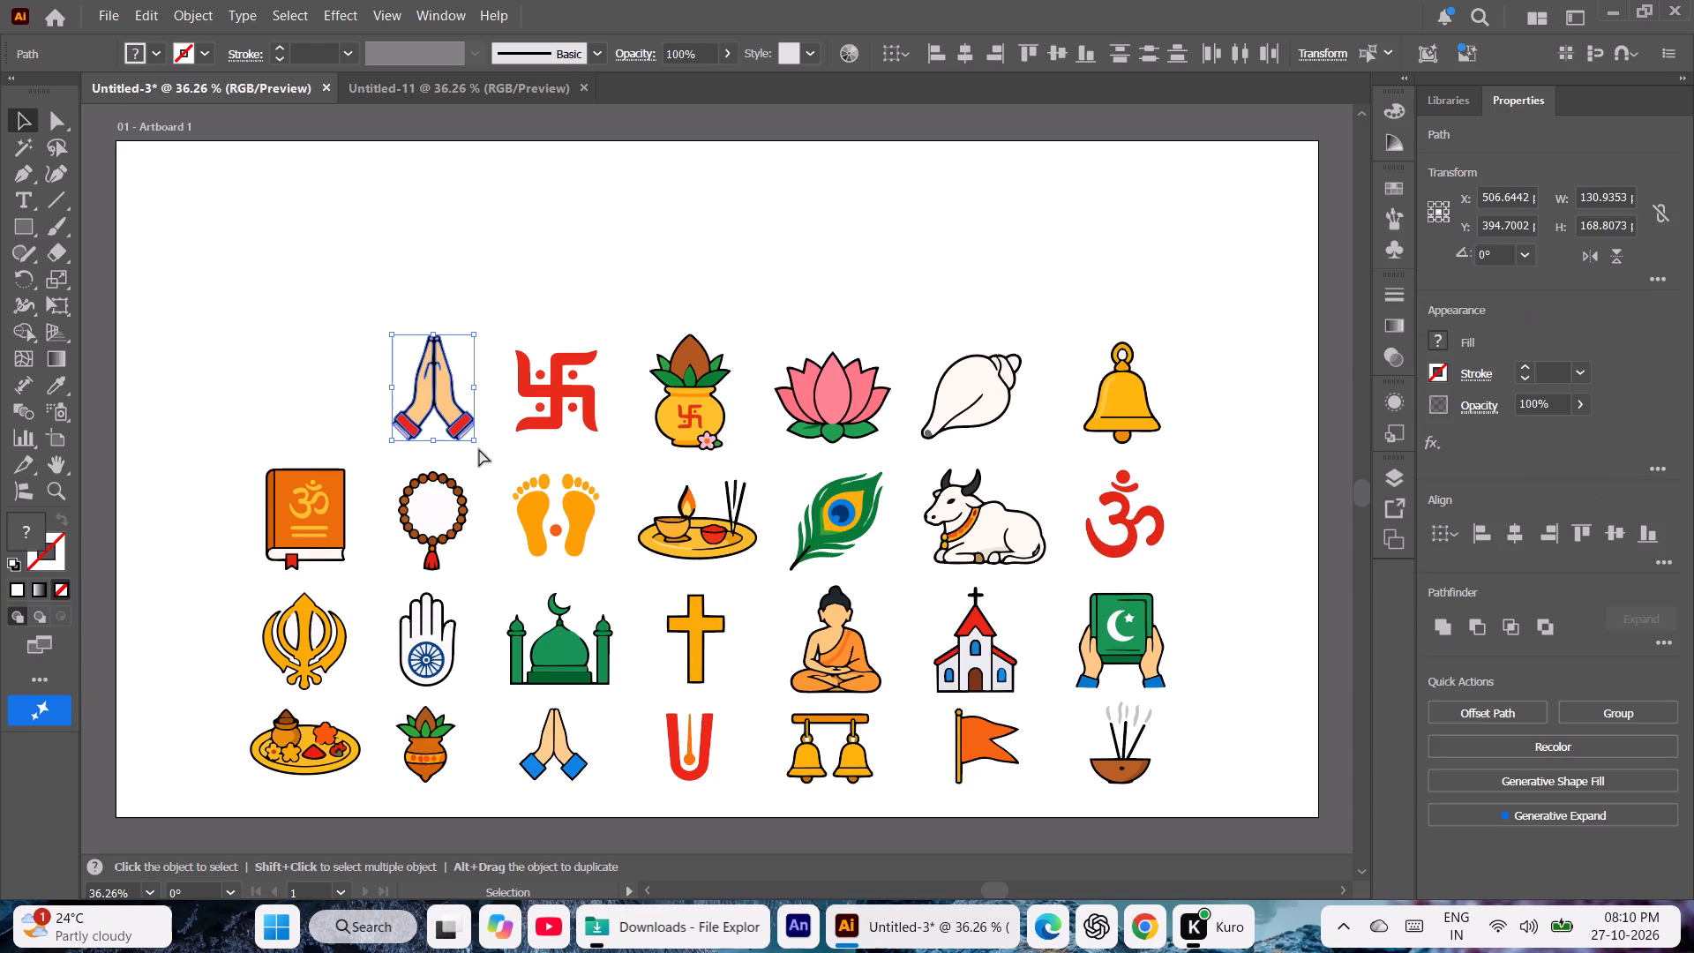
key("ctrl+x")
left_click(408, 98)
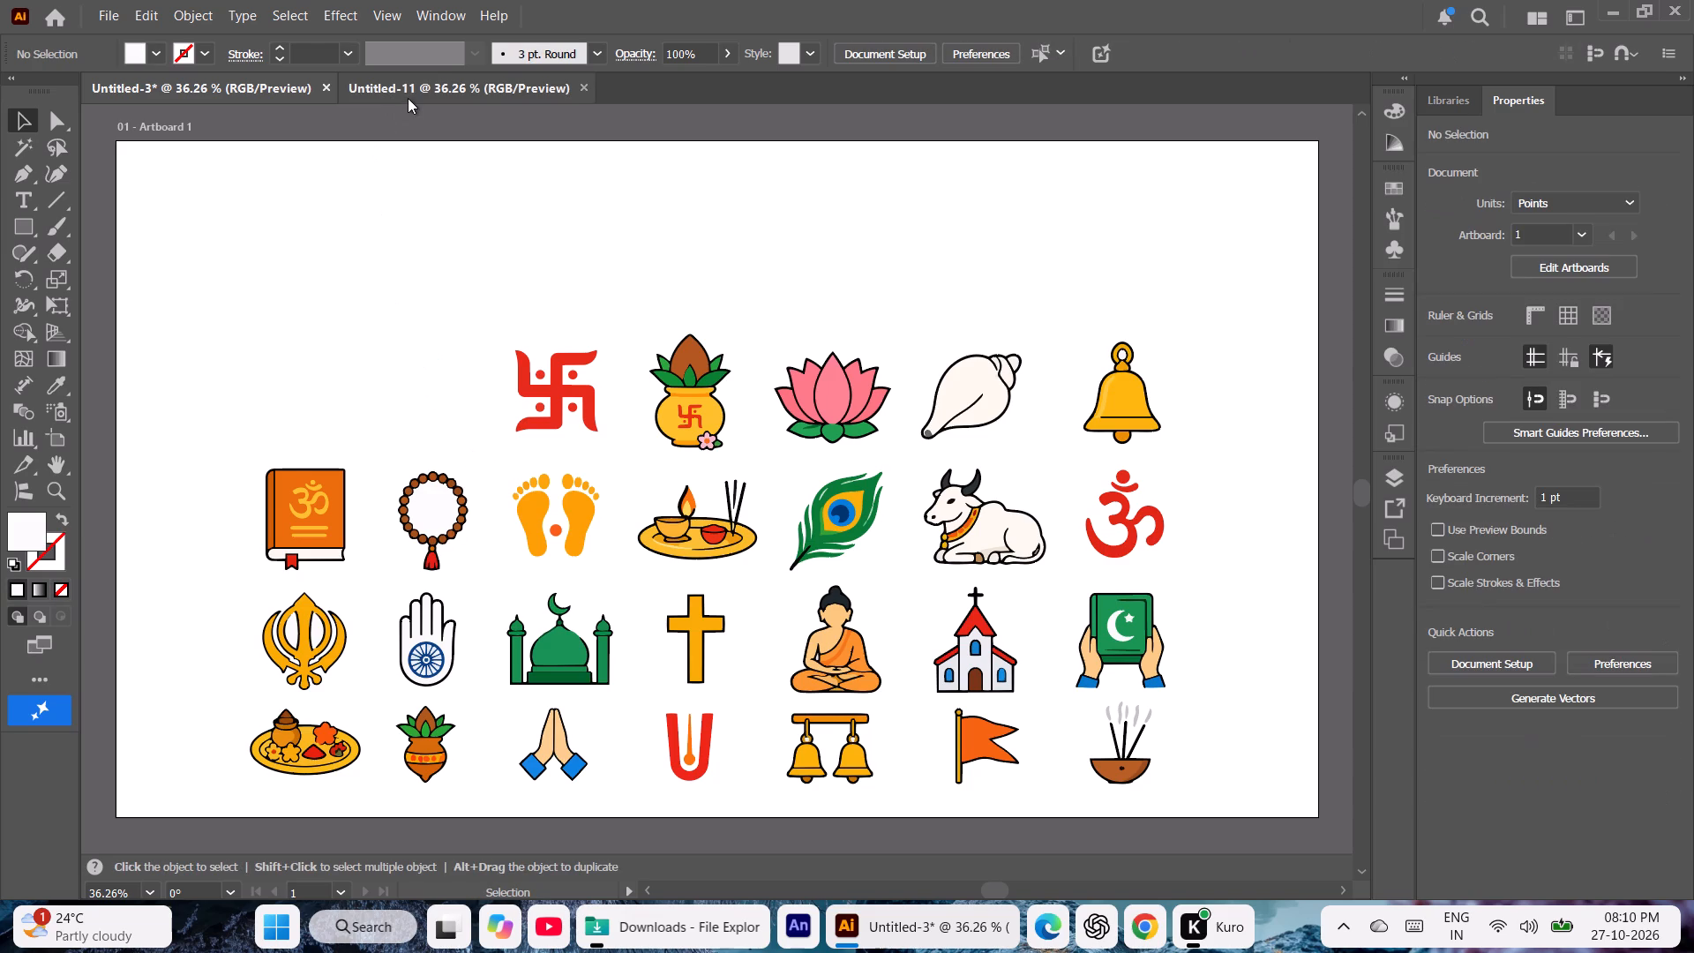
key("ctrl+v")
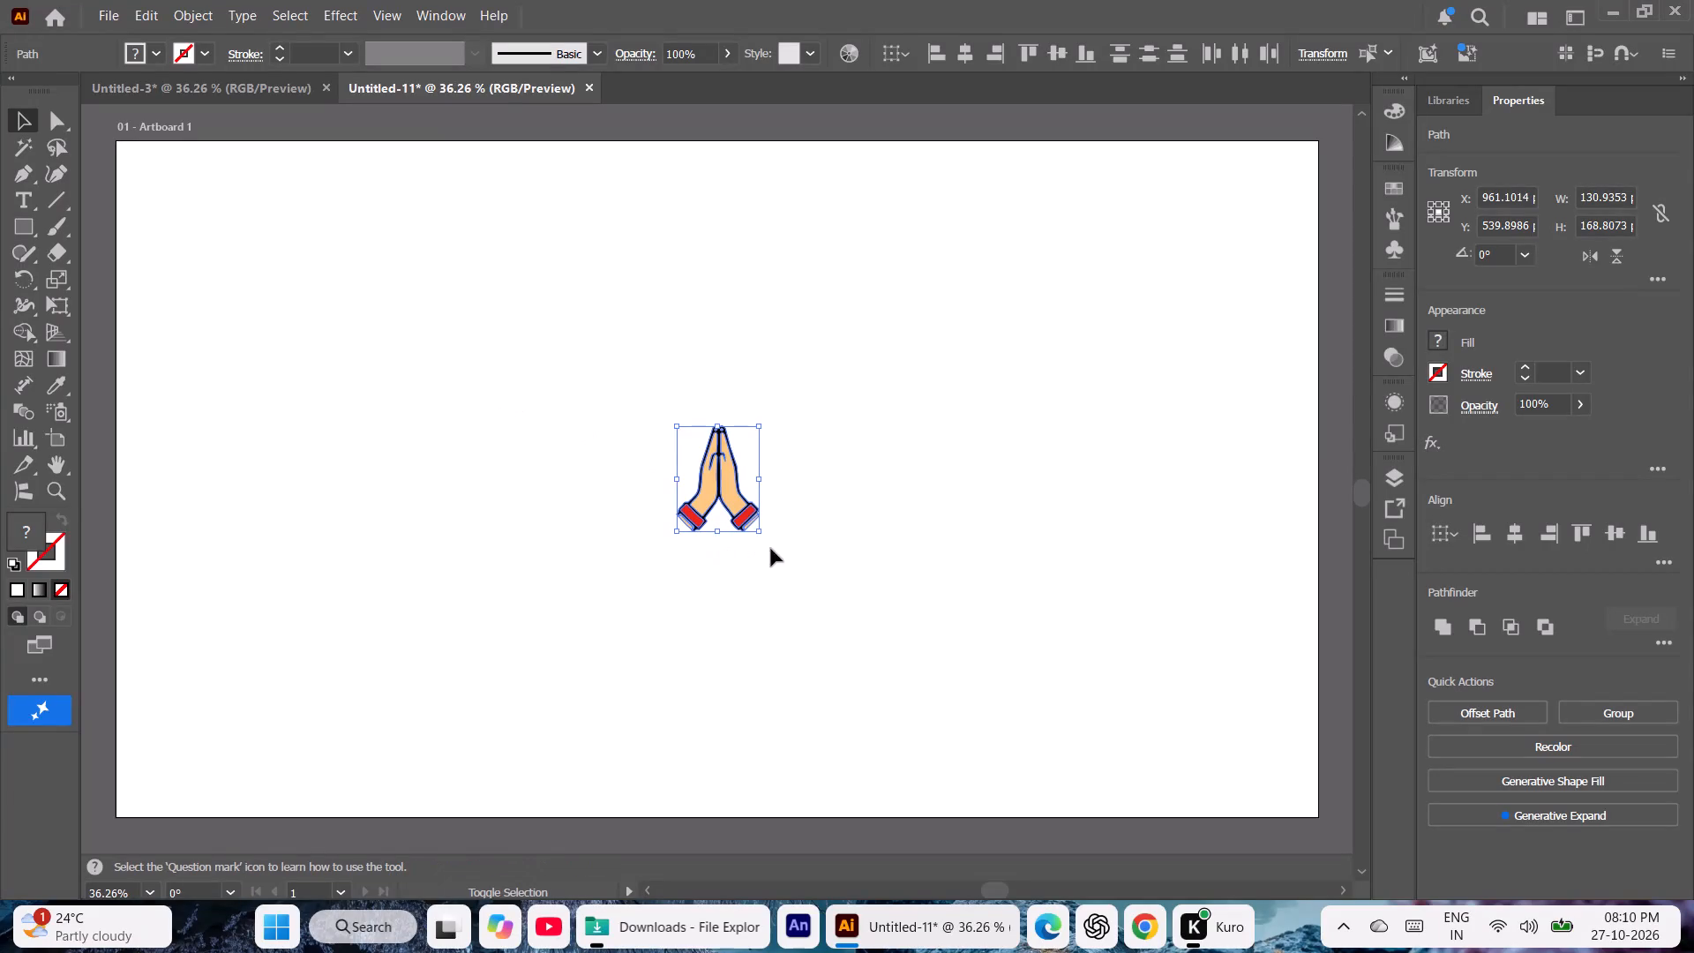
Scale the praying hands up to about 564 × 727 pt and move them to about X 873, Y 487 pt.
left_click_drag(761, 533, 1005, 724, "shift")
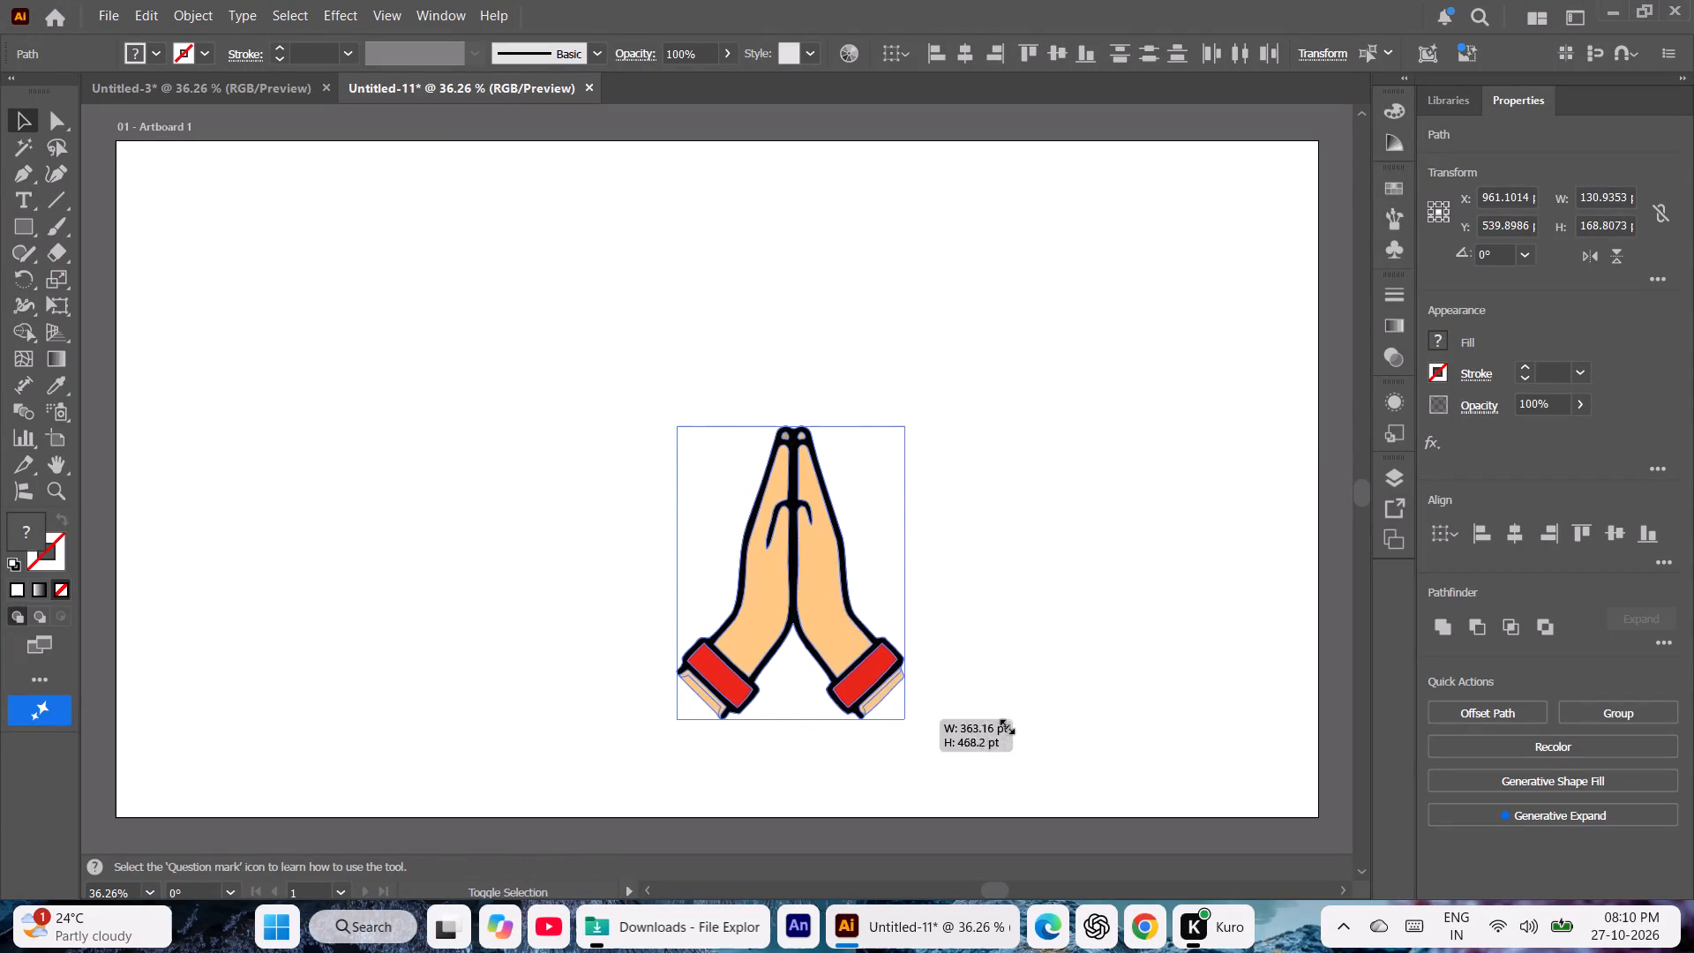
left_click_drag(1005, 724, 1011, 728, "shift")
left_click_drag(852, 623, 719, 465)
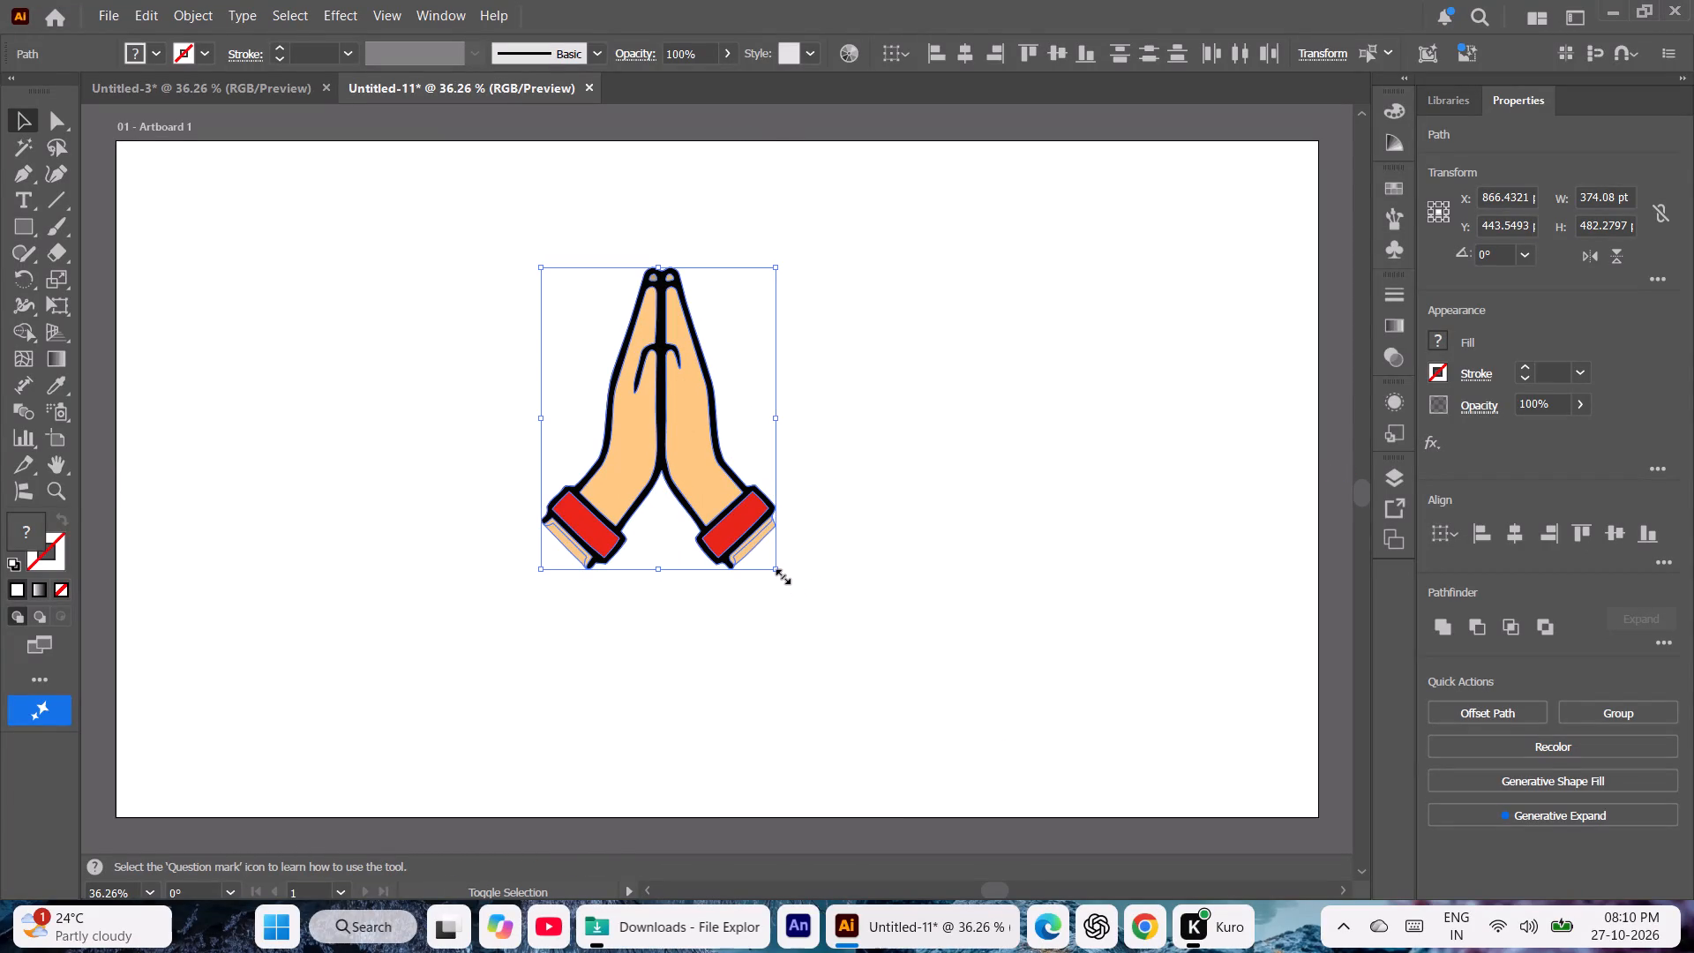
left_click_drag(779, 573, 969, 723, "shift")
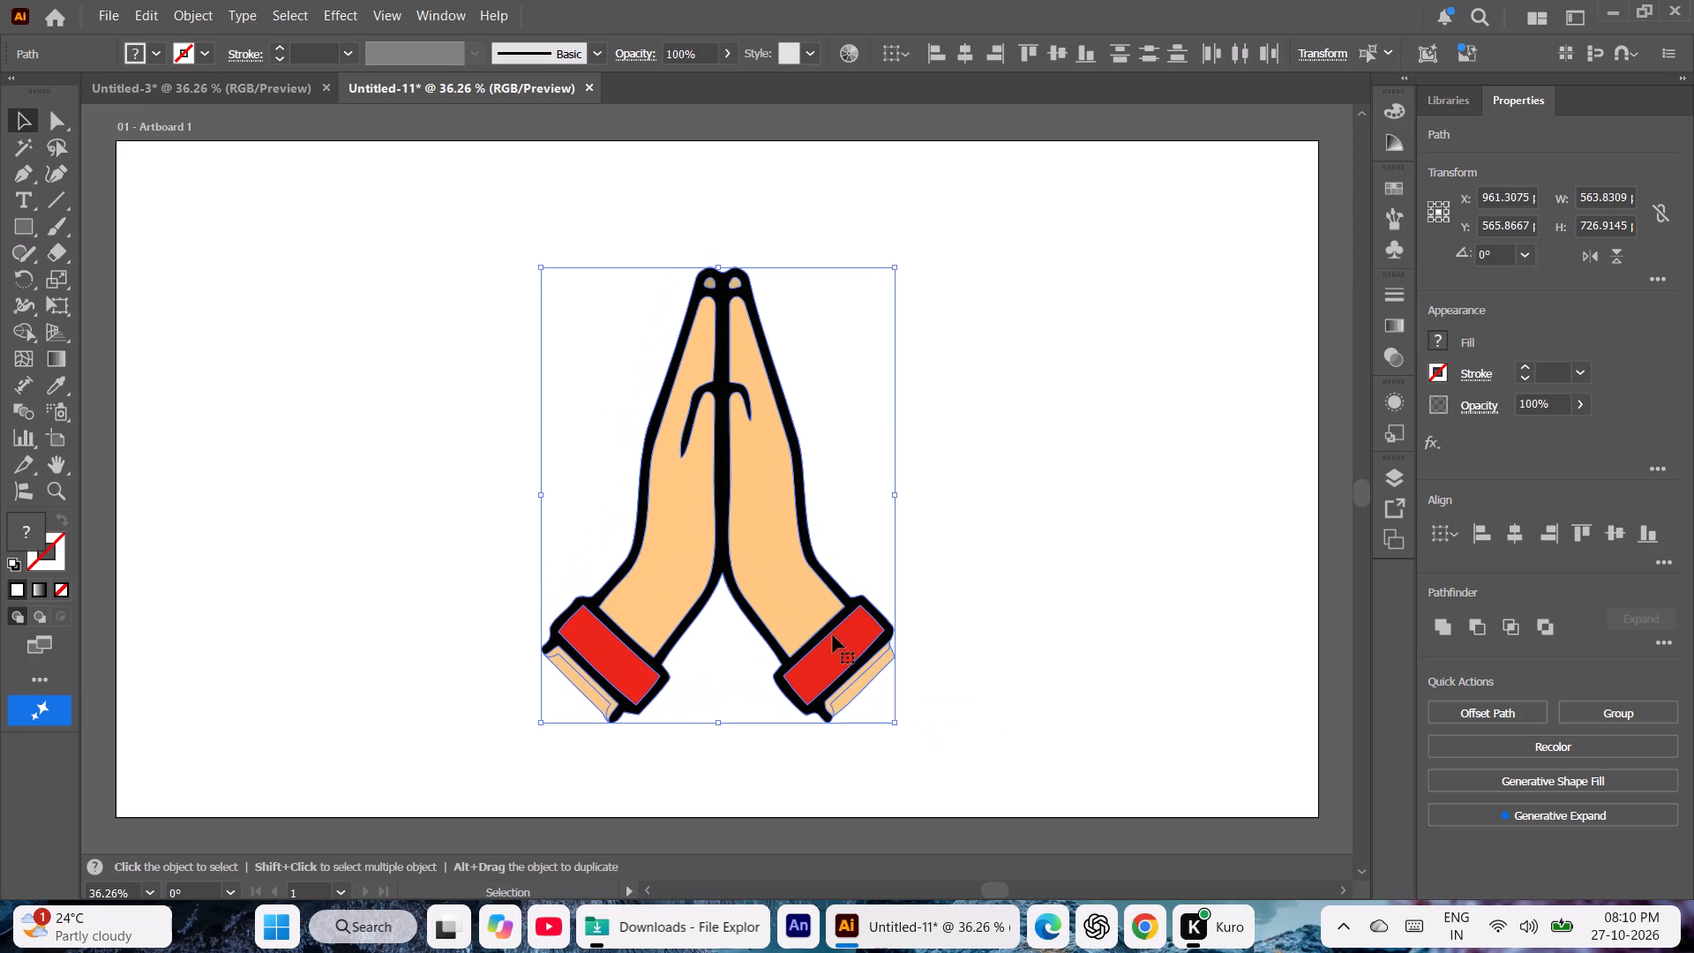
left_click_drag(774, 559, 718, 511)
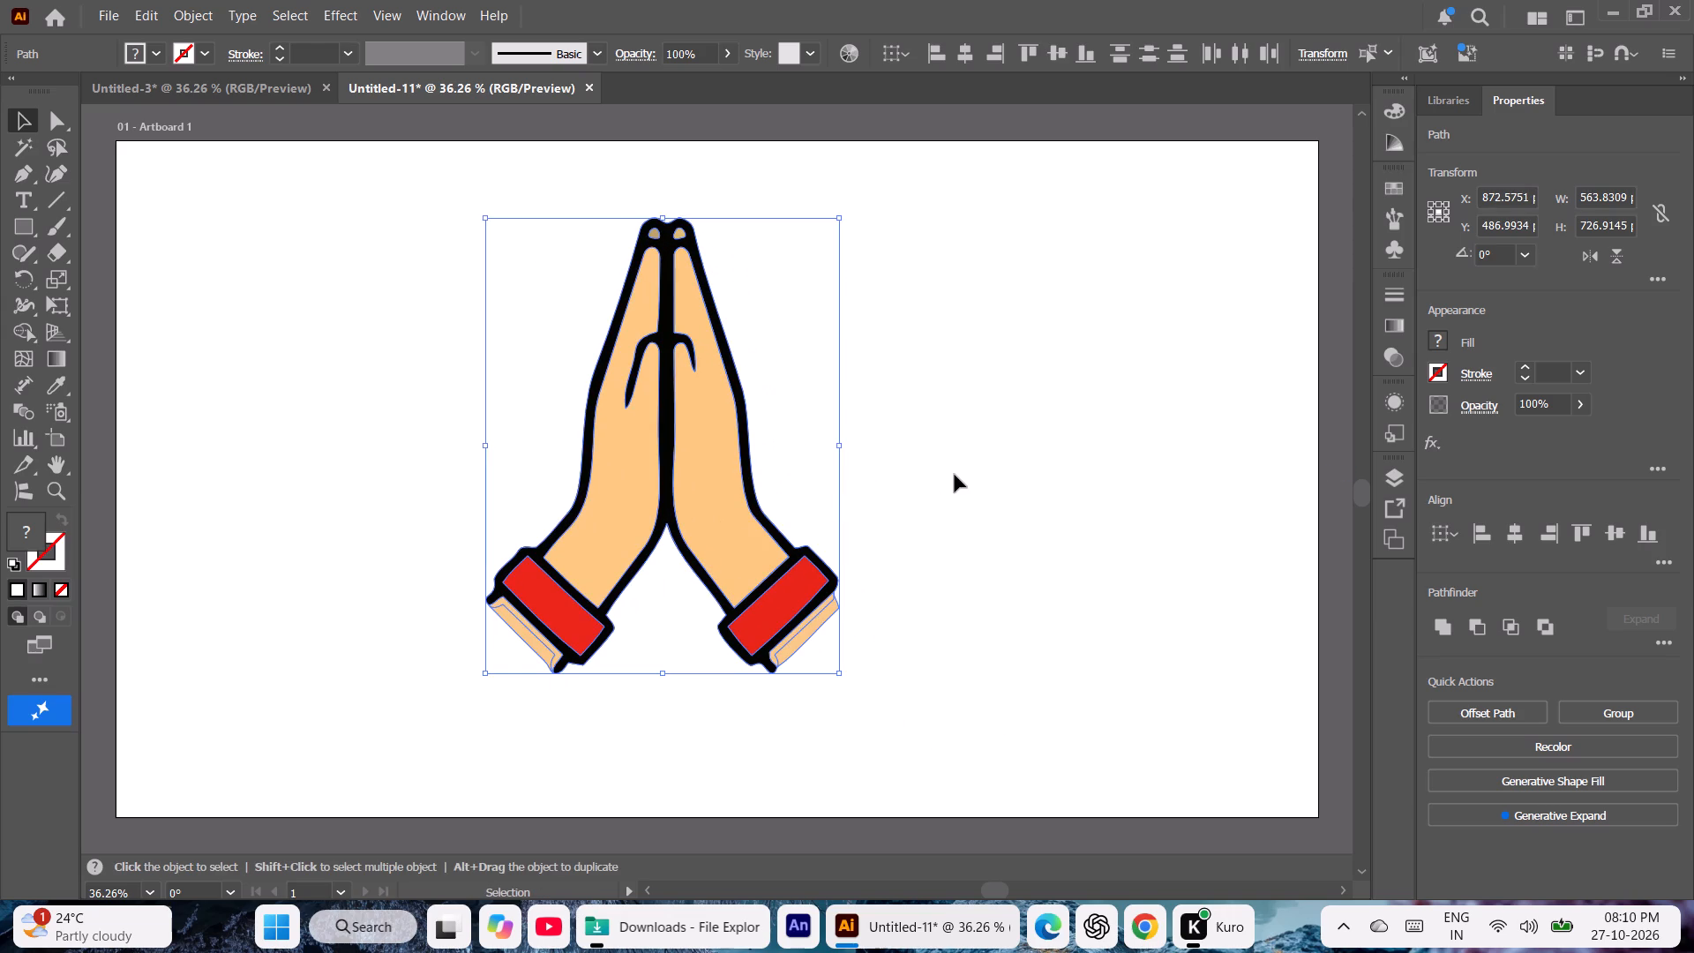
left_click(955, 475)
Recolour the left hand's skin fill with the recent orange FB893D.
left_click(619, 525)
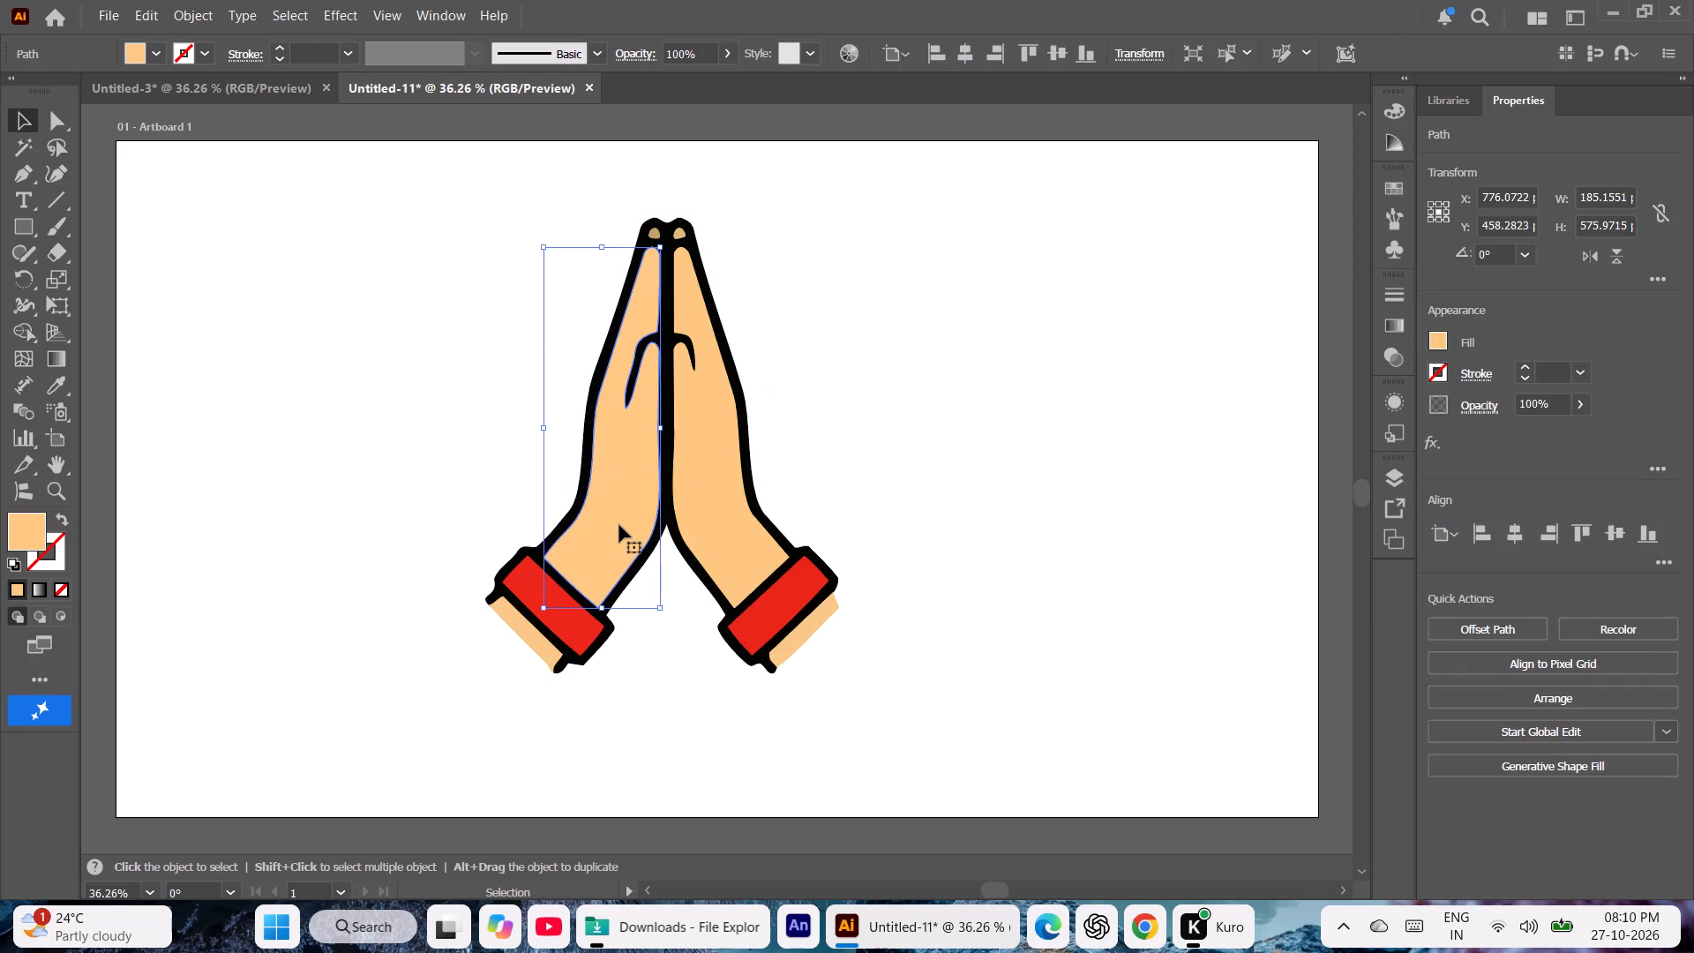
left_click(1435, 334)
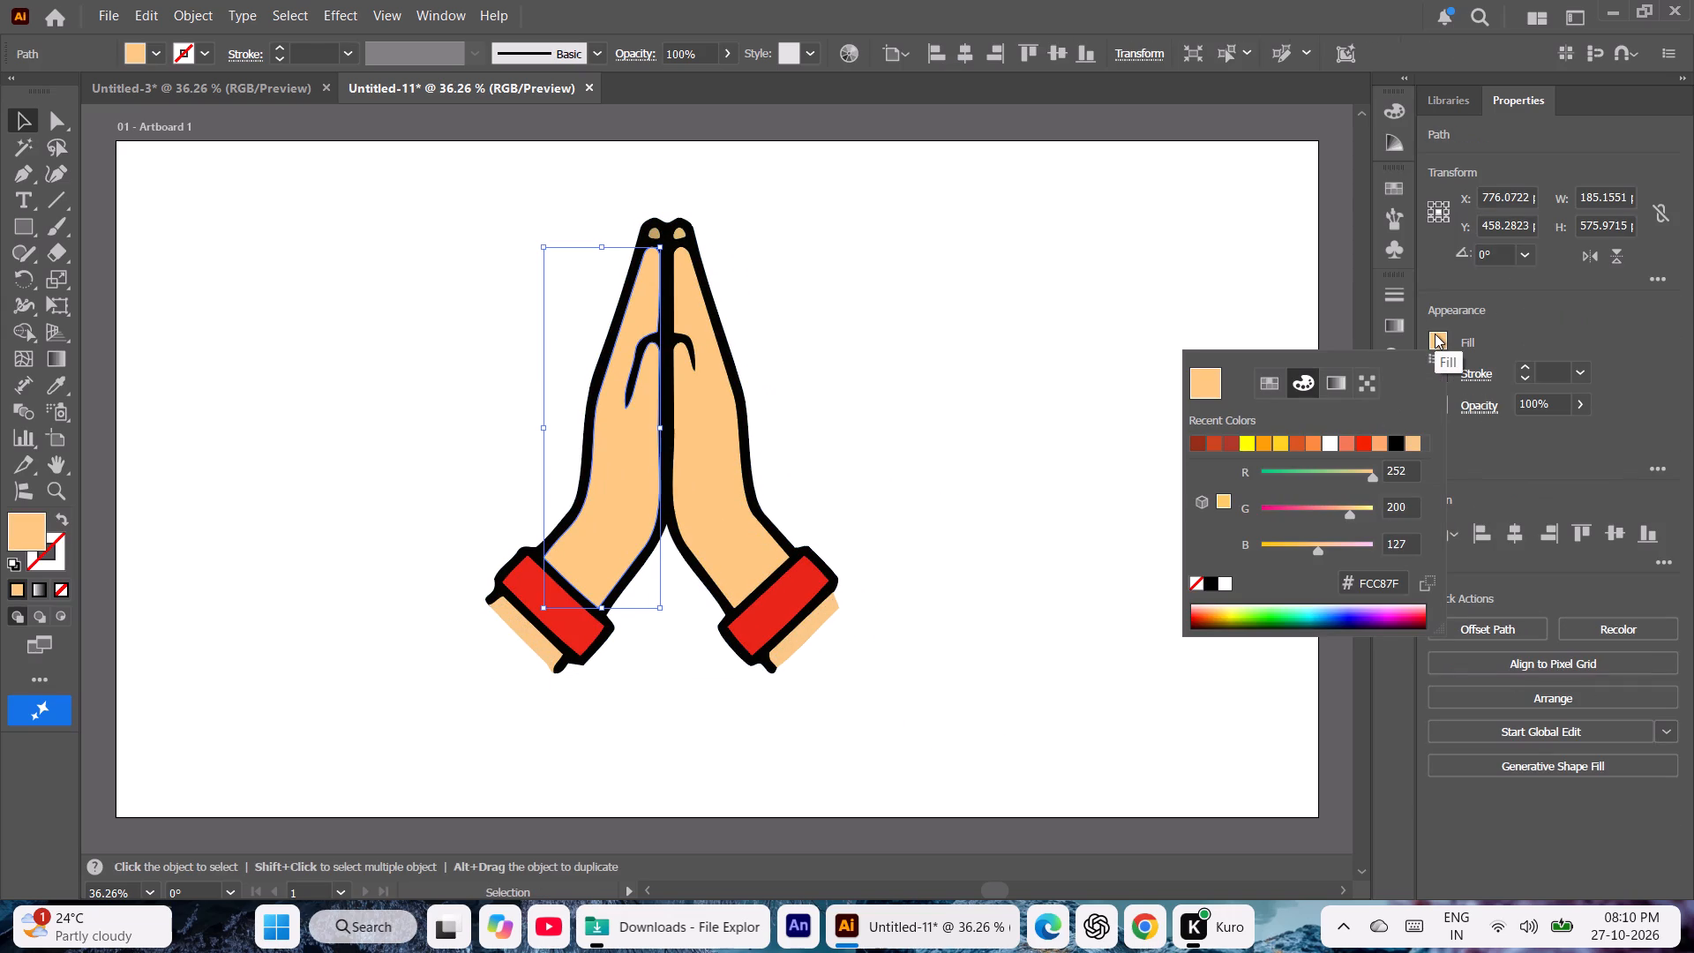
left_click(1310, 447)
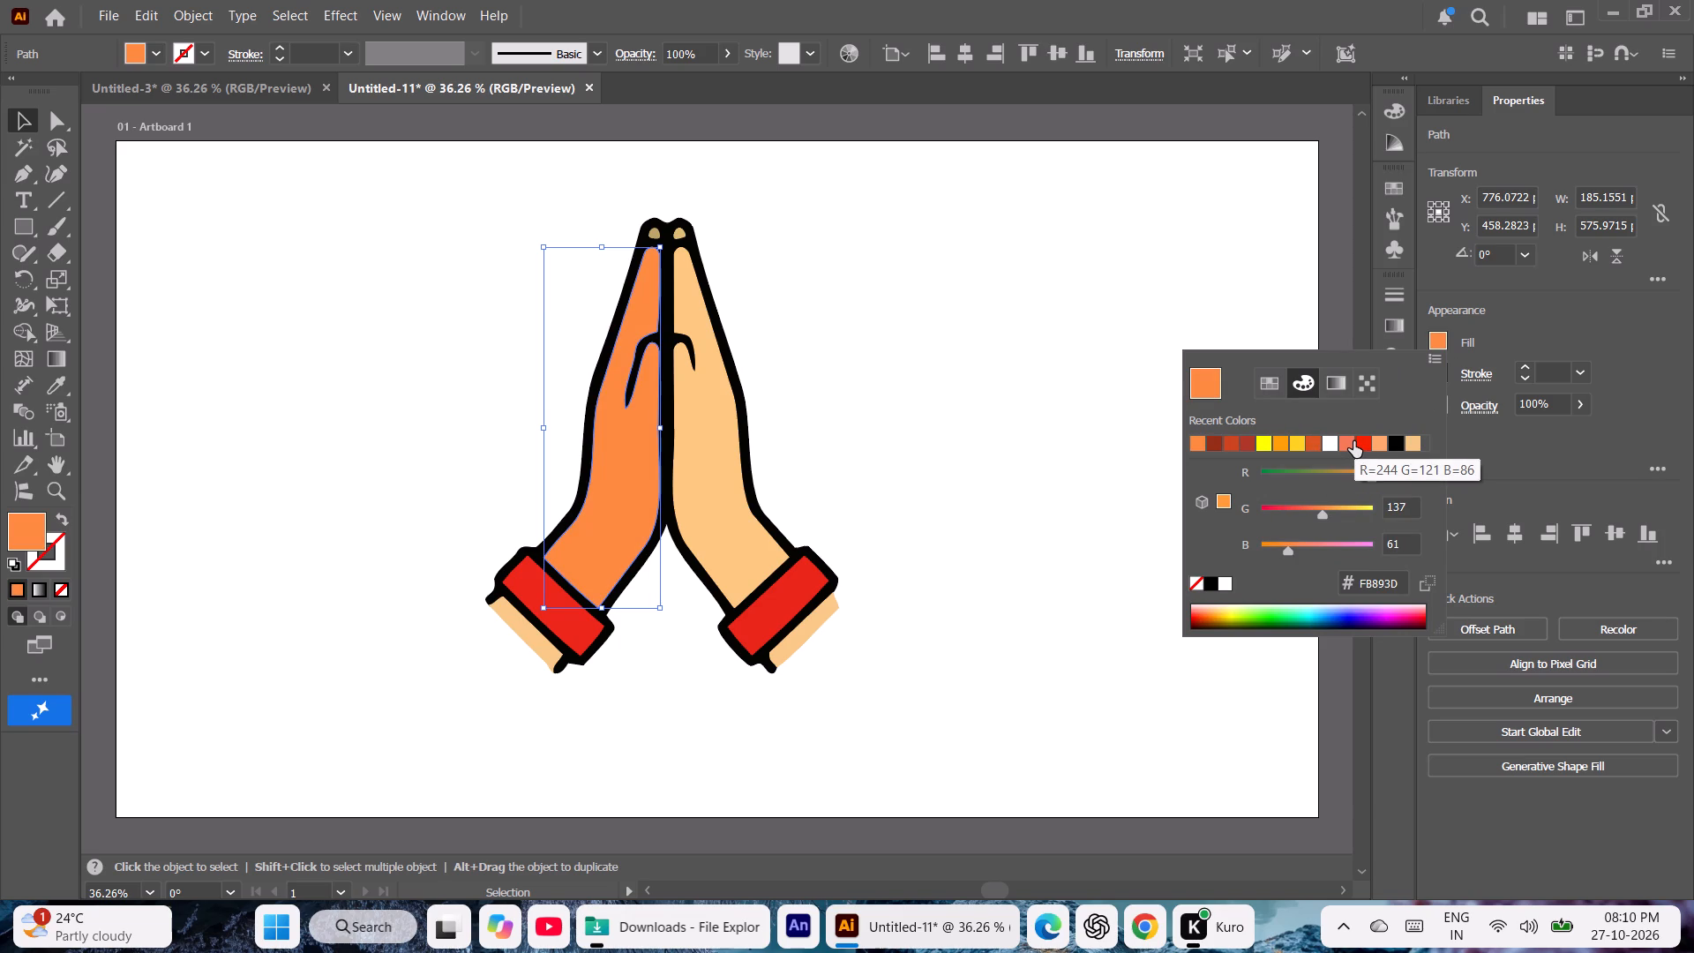
left_click(1200, 440)
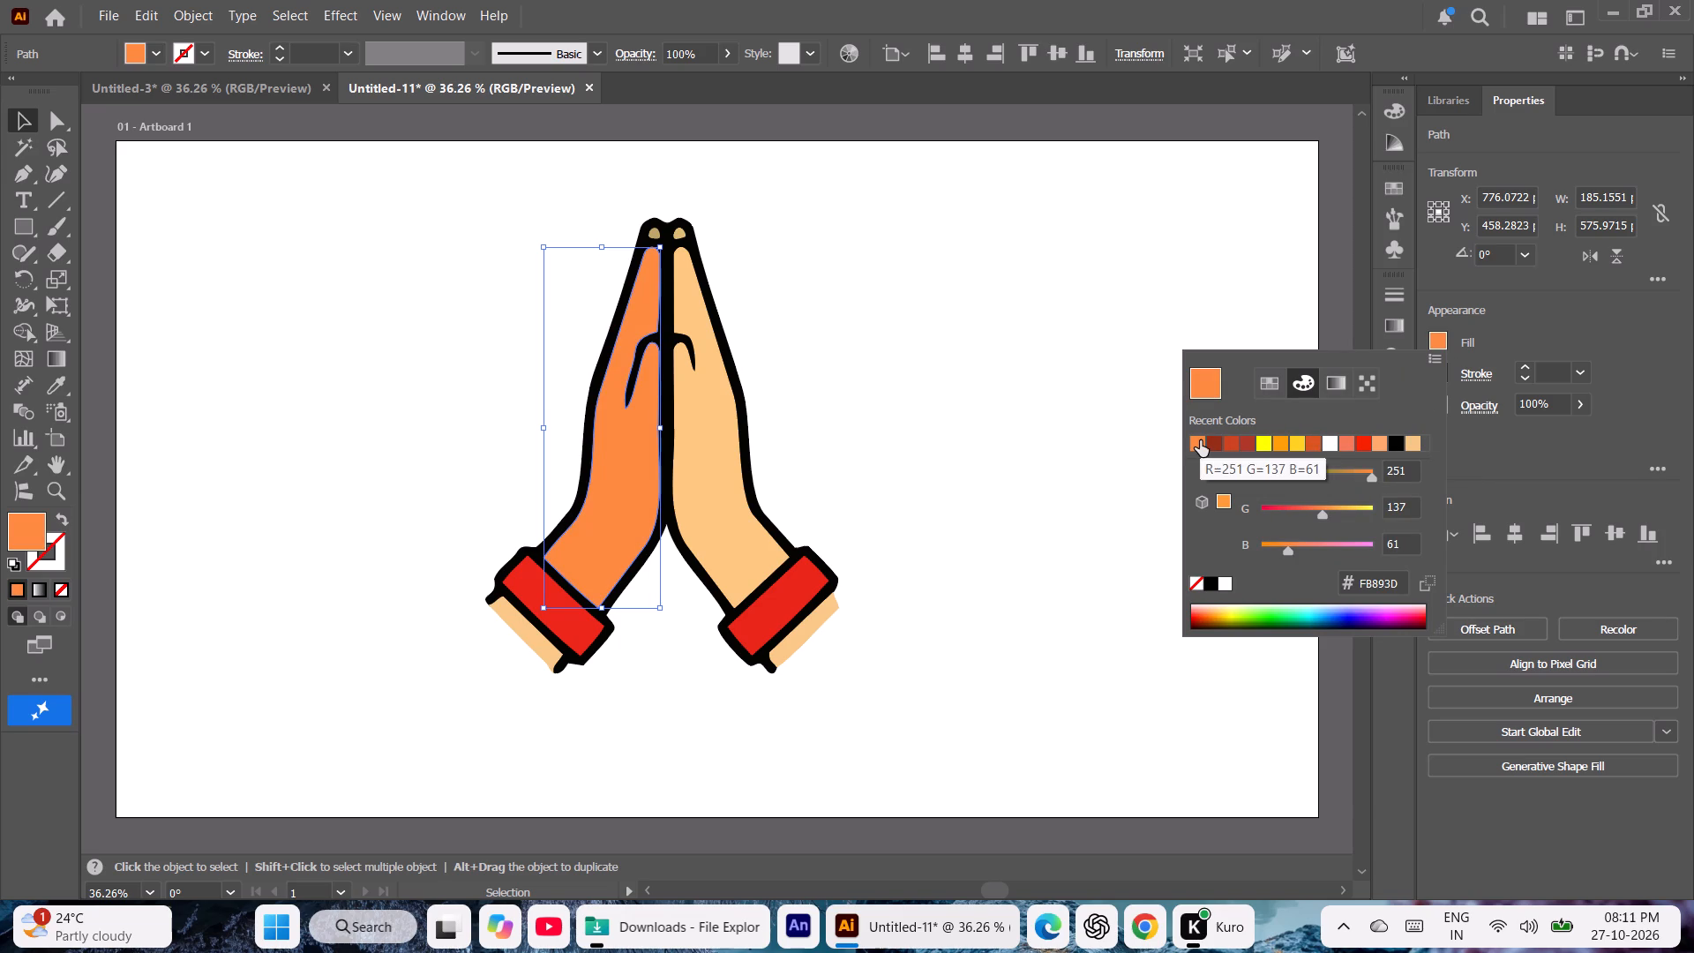
left_click(1347, 443)
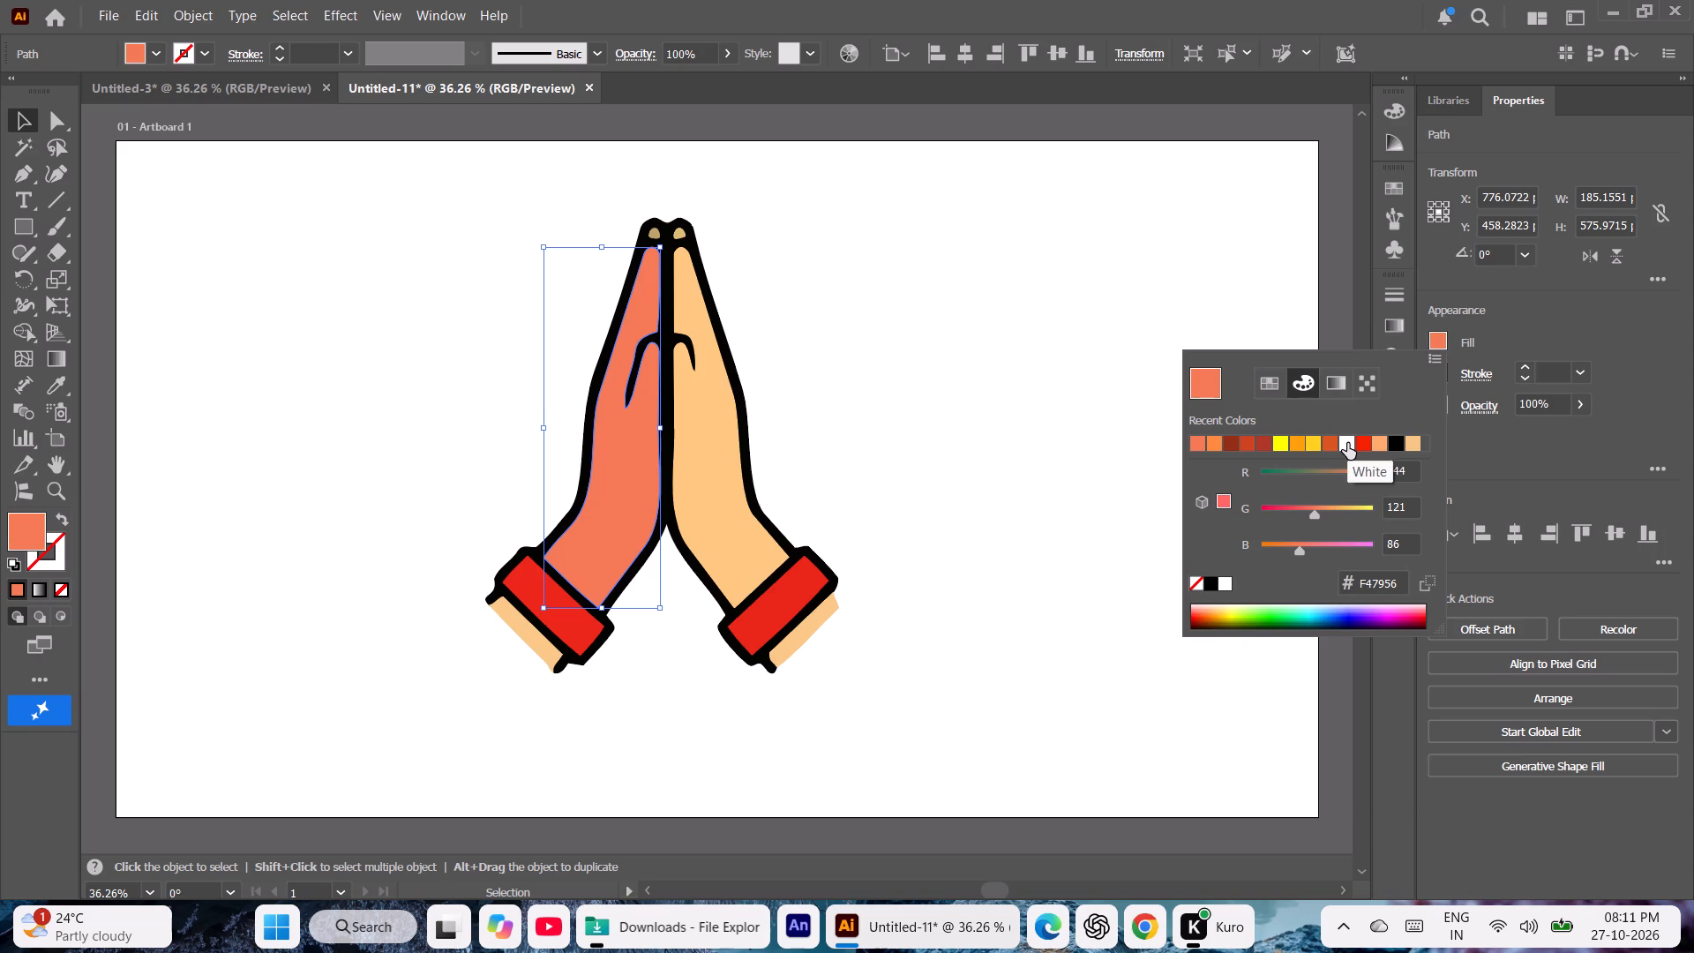
left_click(1216, 445)
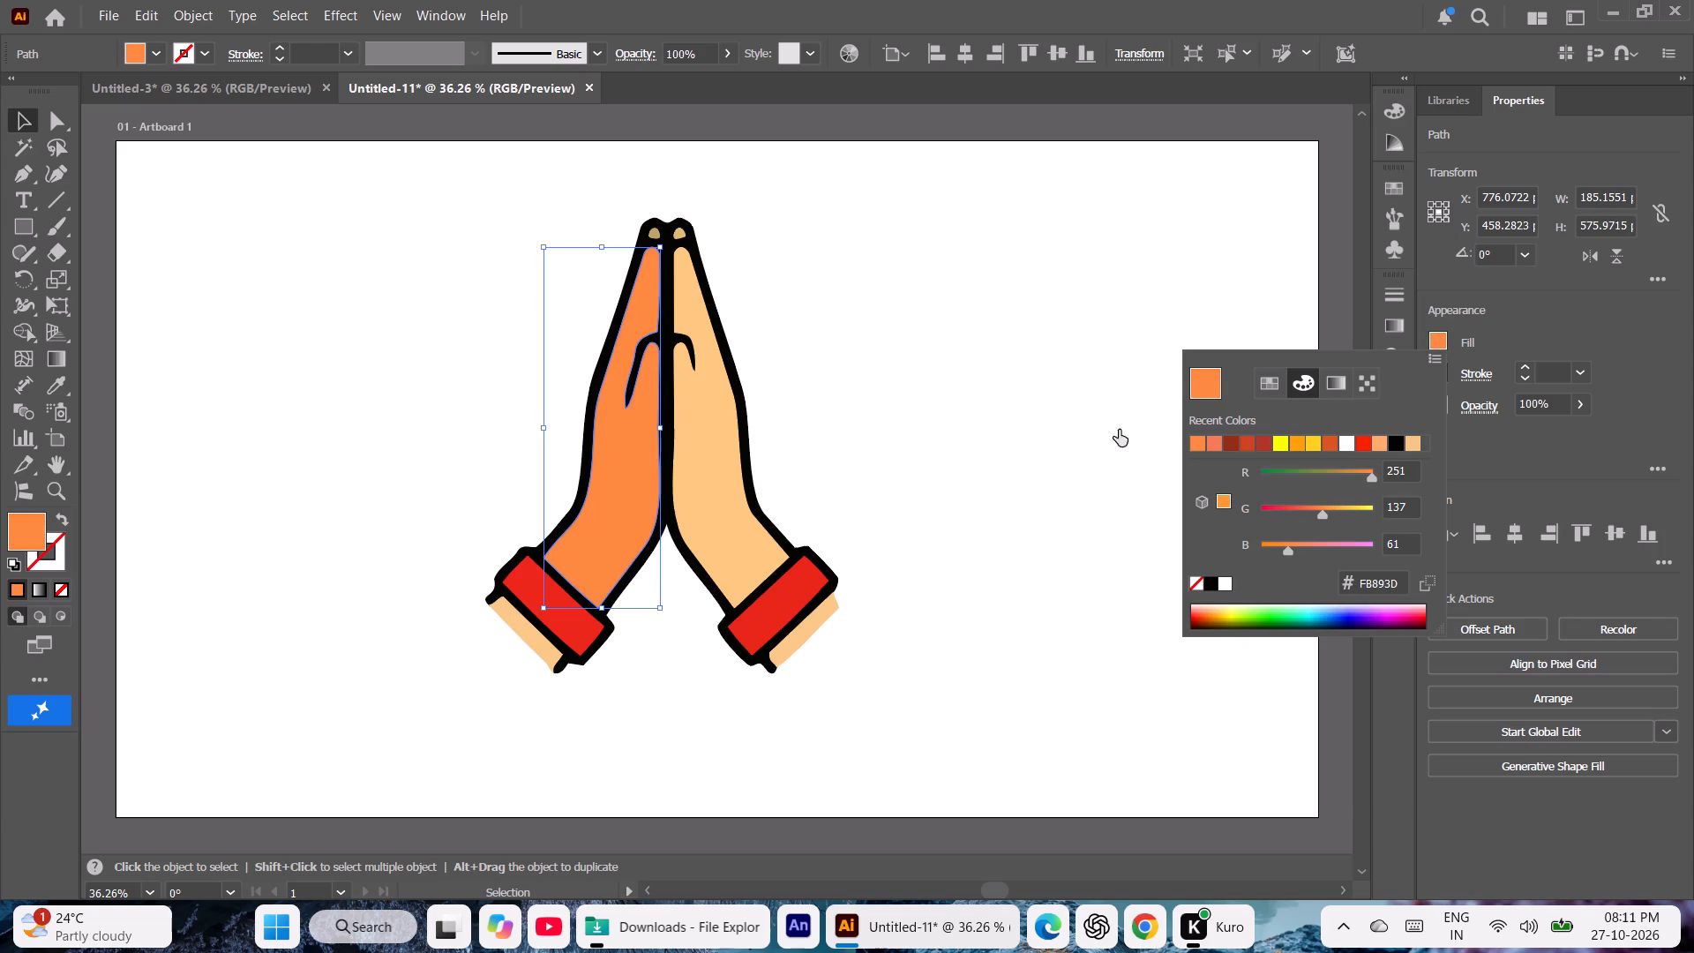
double_click(967, 366)
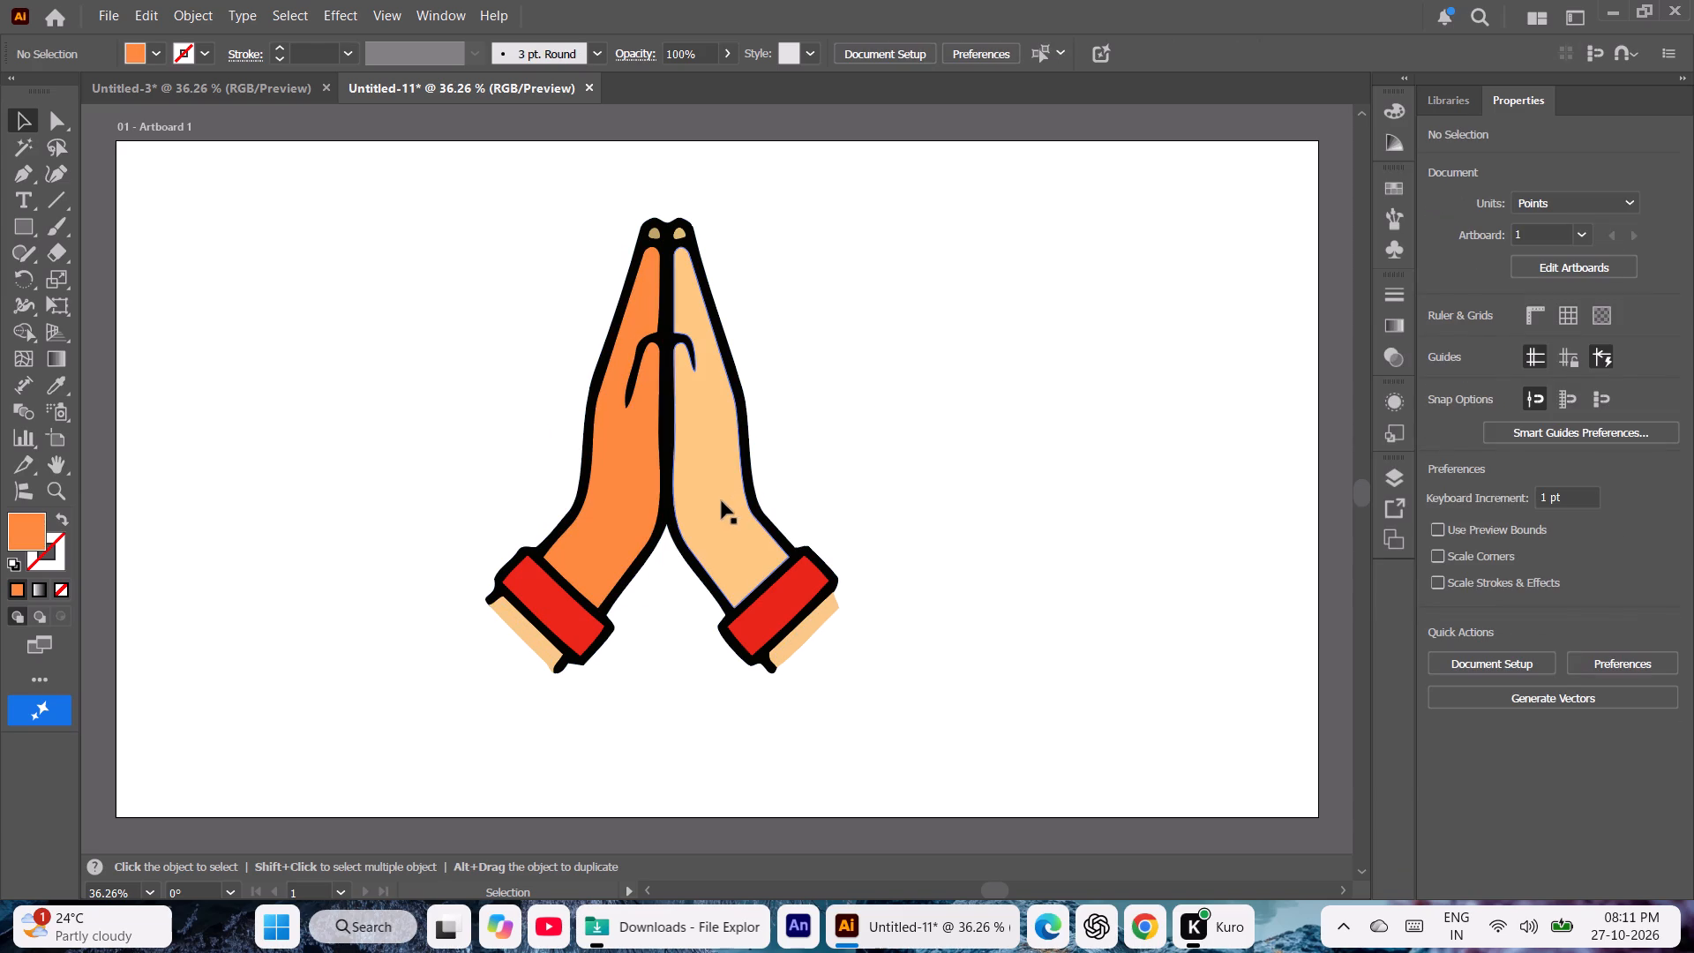
Match the right hand's skin fill to the left hand's orange with the Eyedropper.
left_click(722, 501)
key("i")
left_click(626, 504)
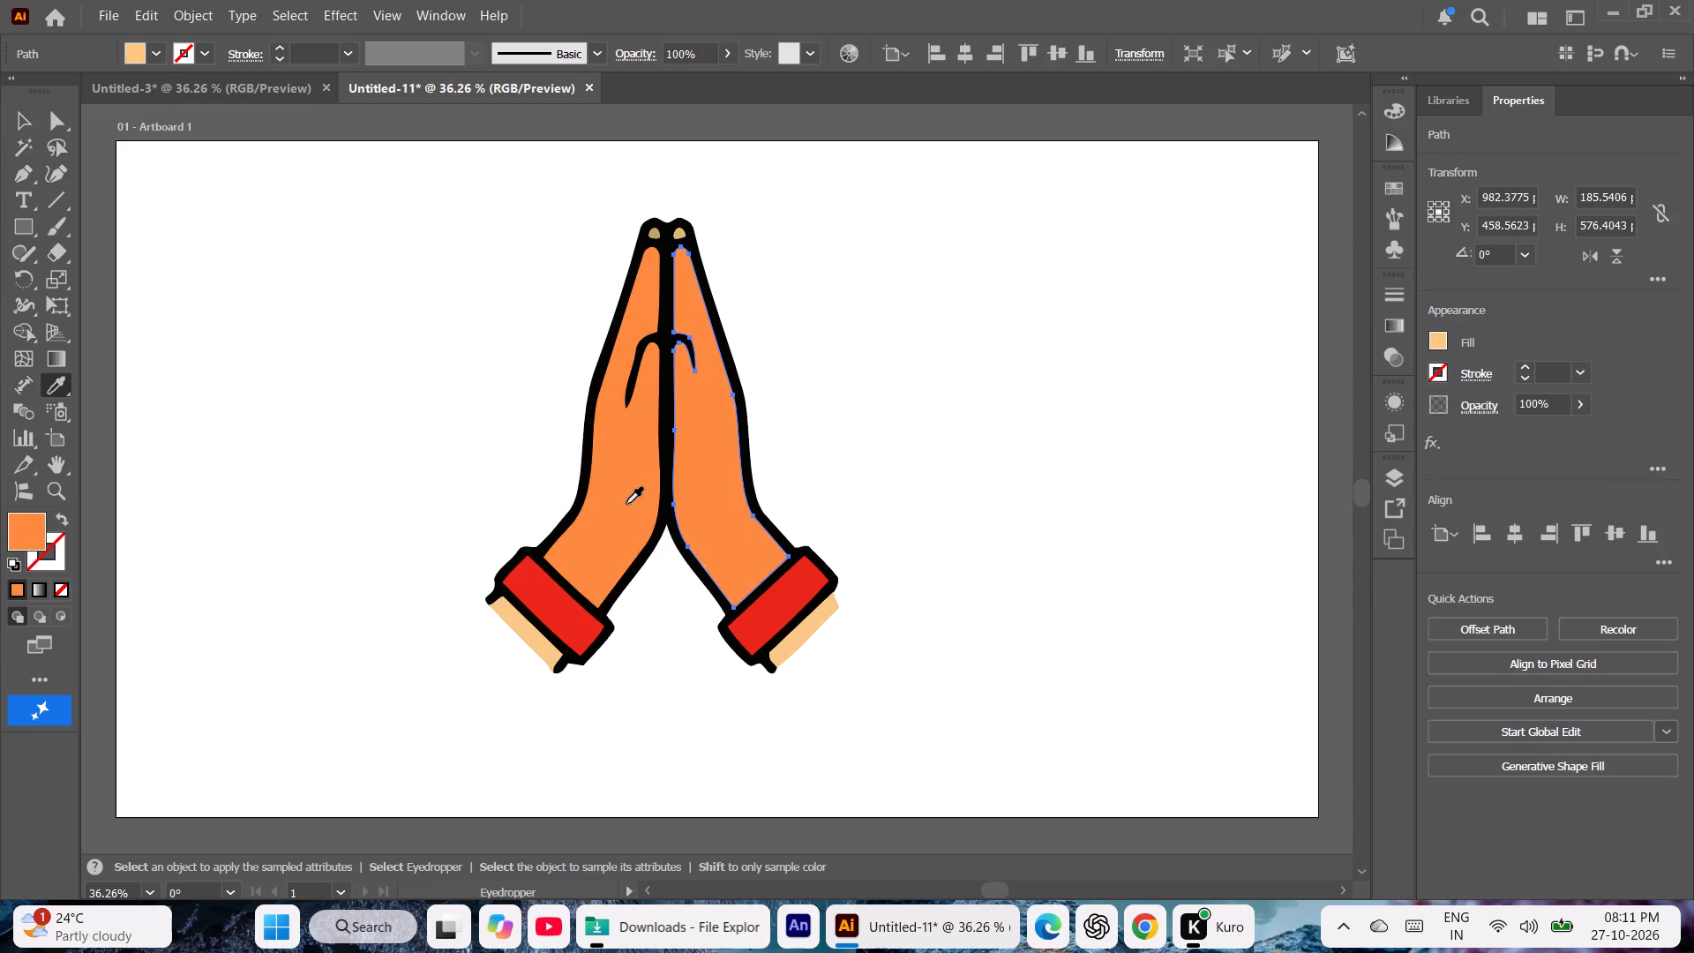
left_click(26, 123)
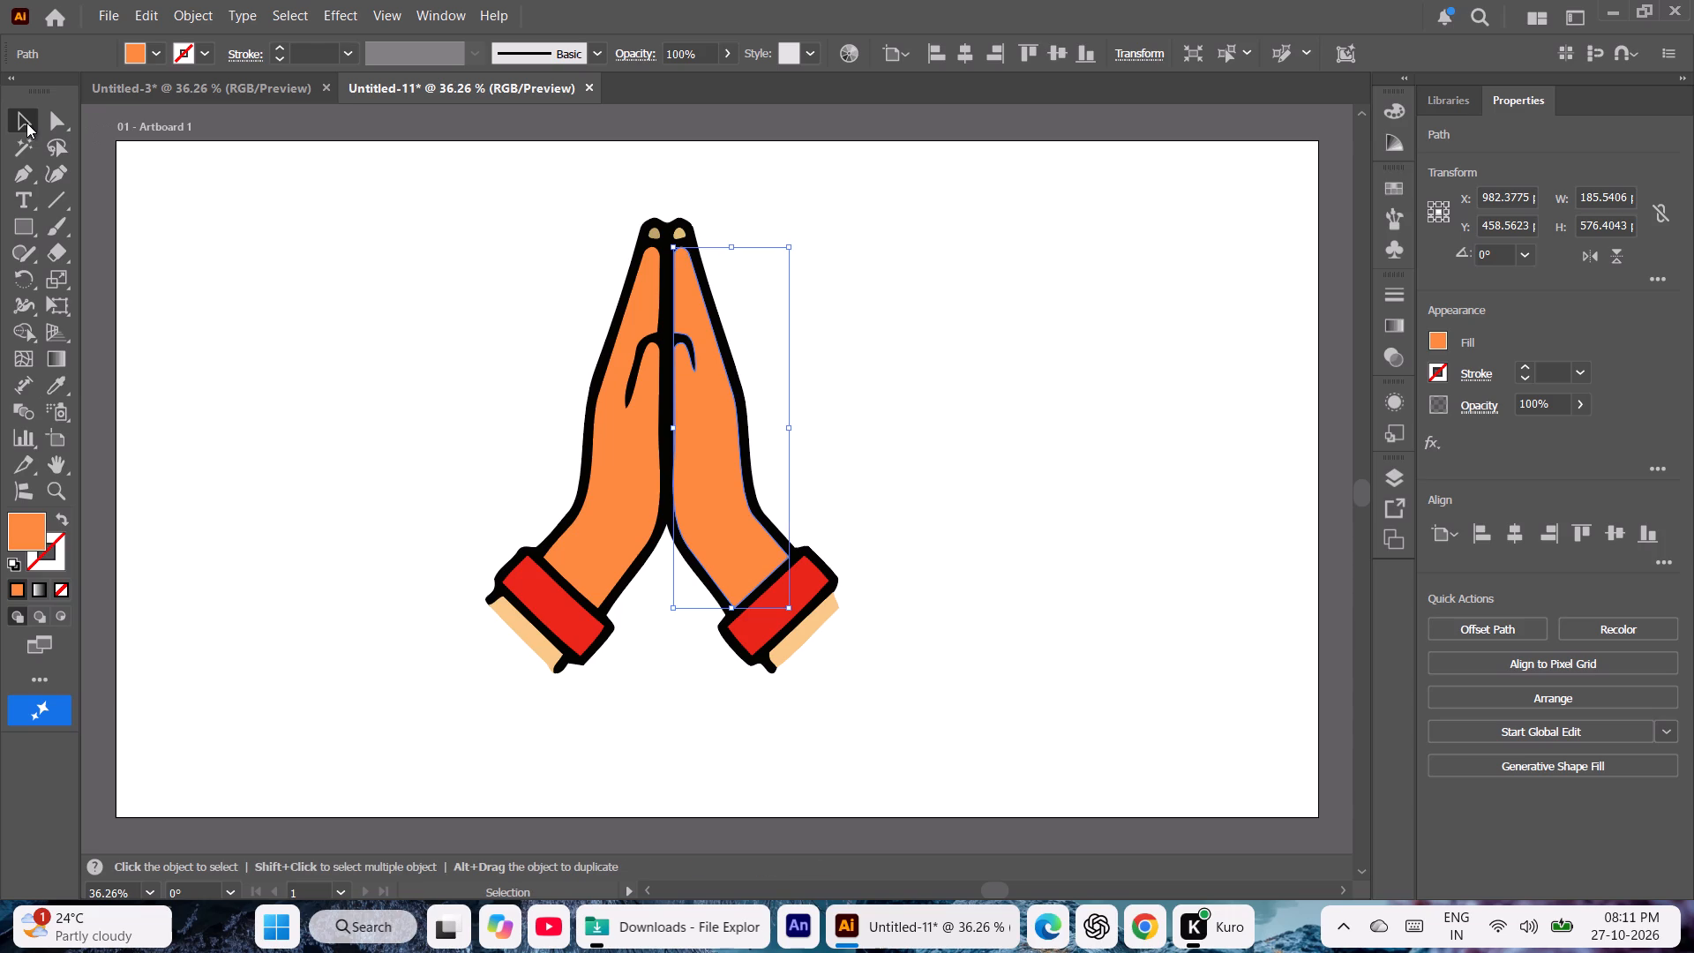
left_click(279, 357)
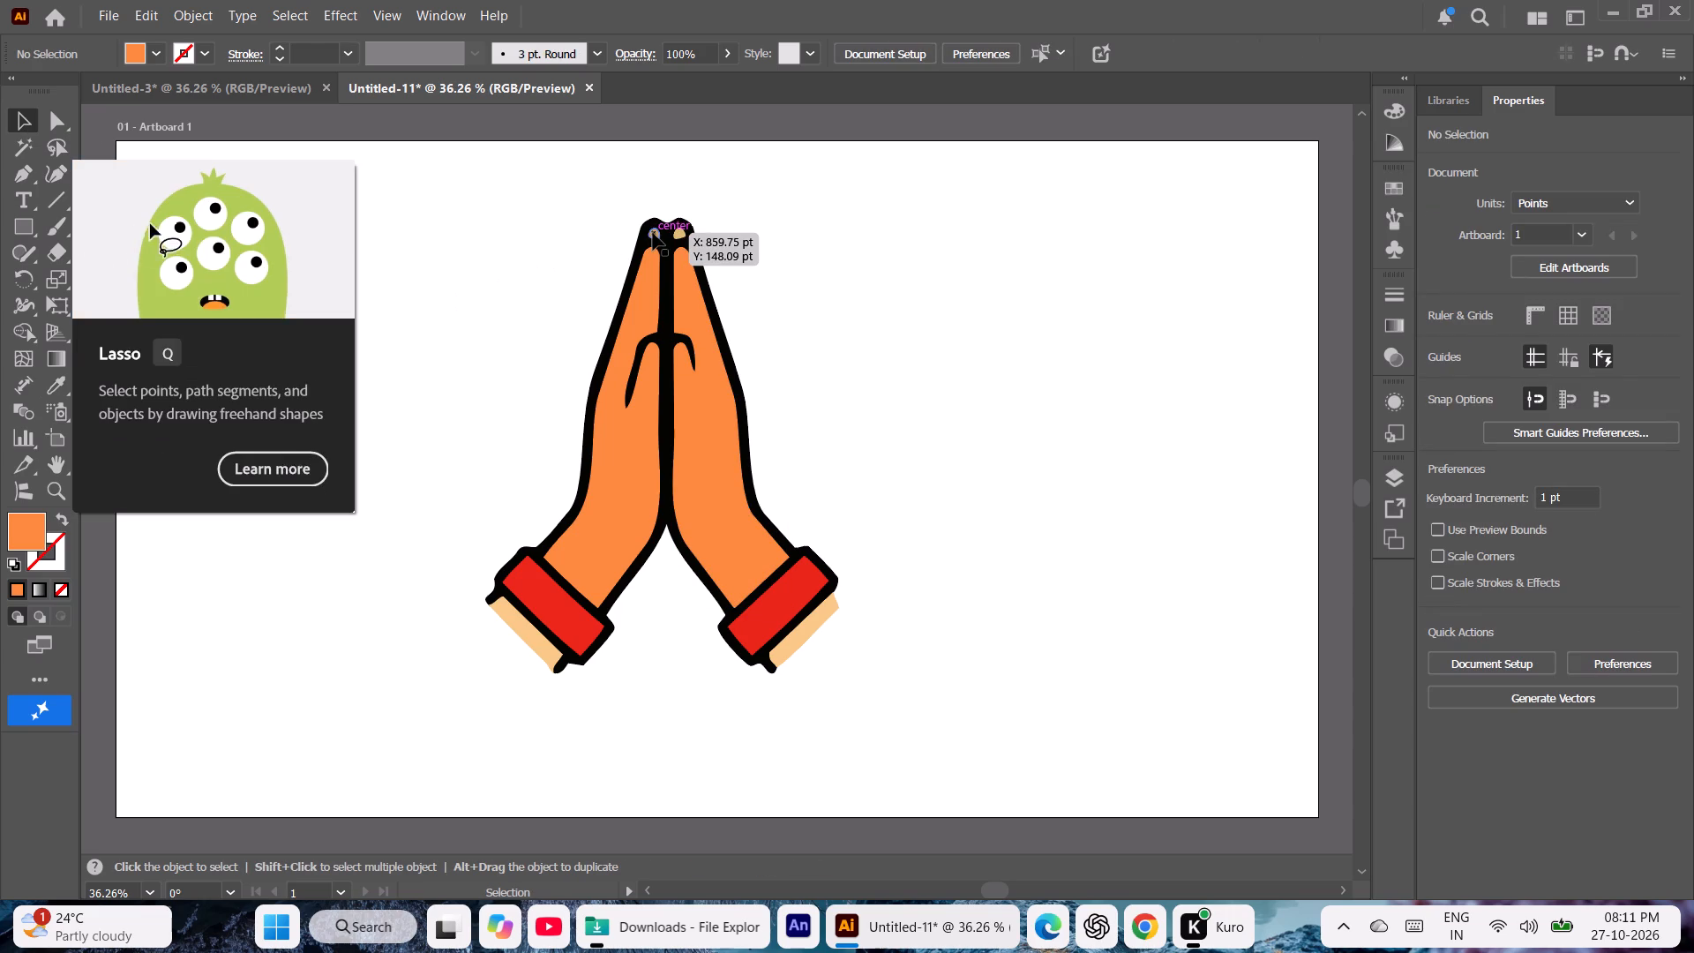
Match both small fingertip shapes at the top of the hands to the orange skin with the Eyedropper.
left_click(653, 233)
left_click(682, 233, "shift")
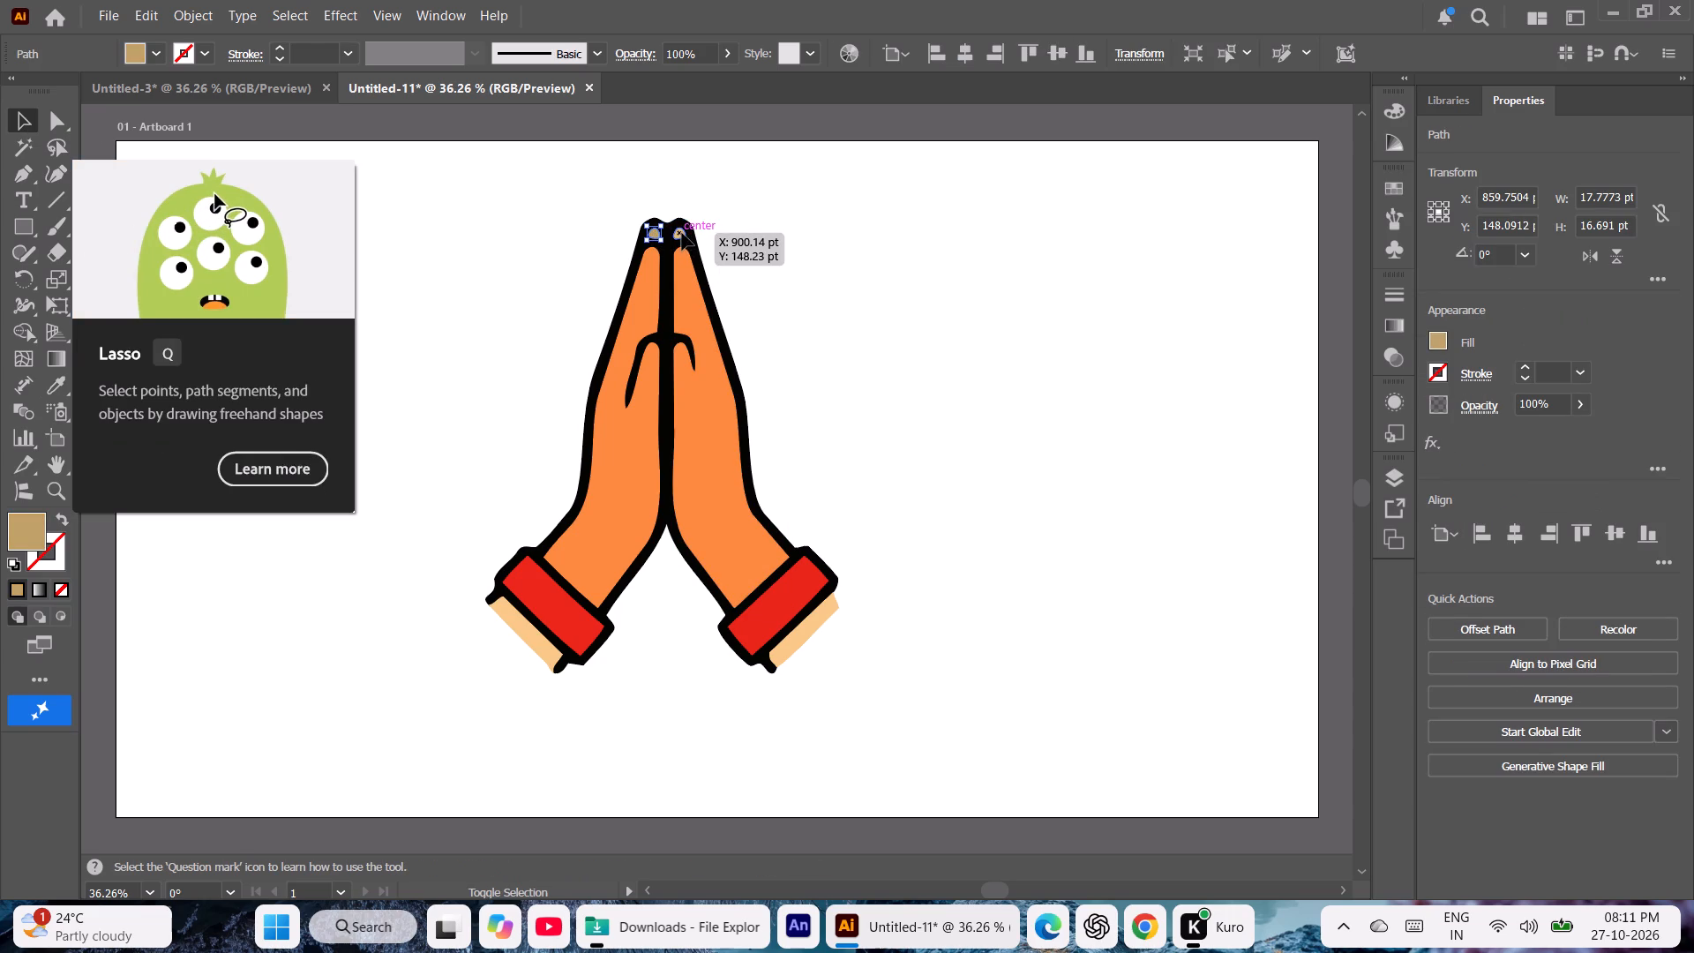
key("i")
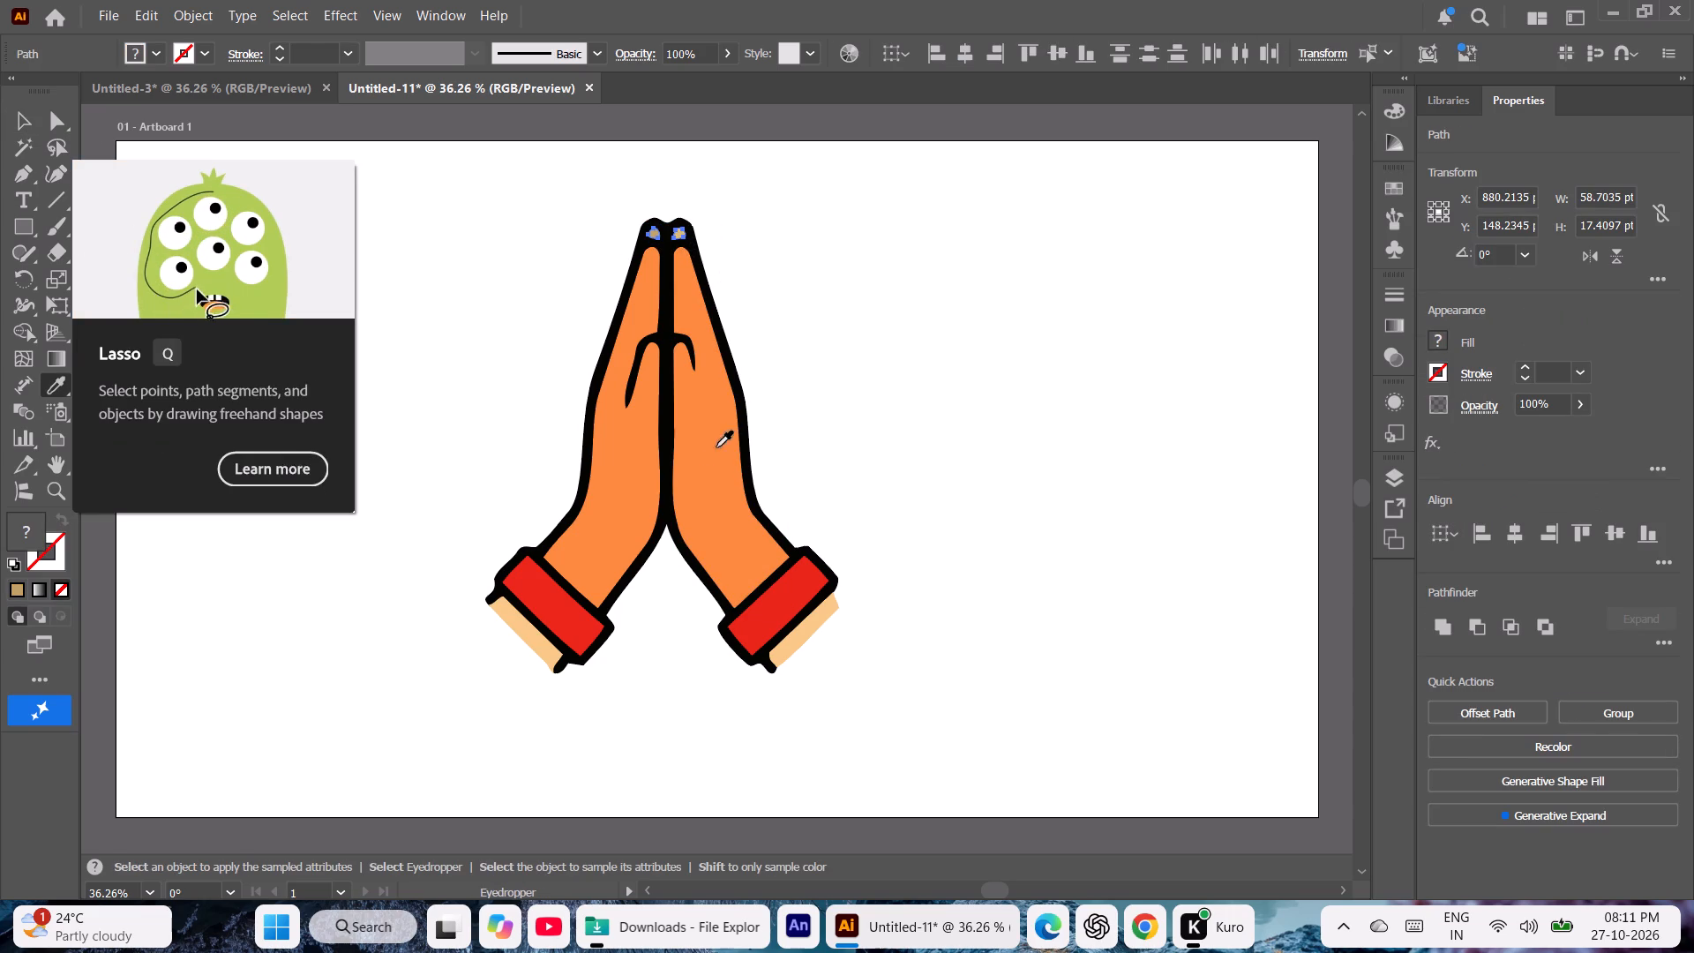
left_click(701, 463)
left_click(33, 132)
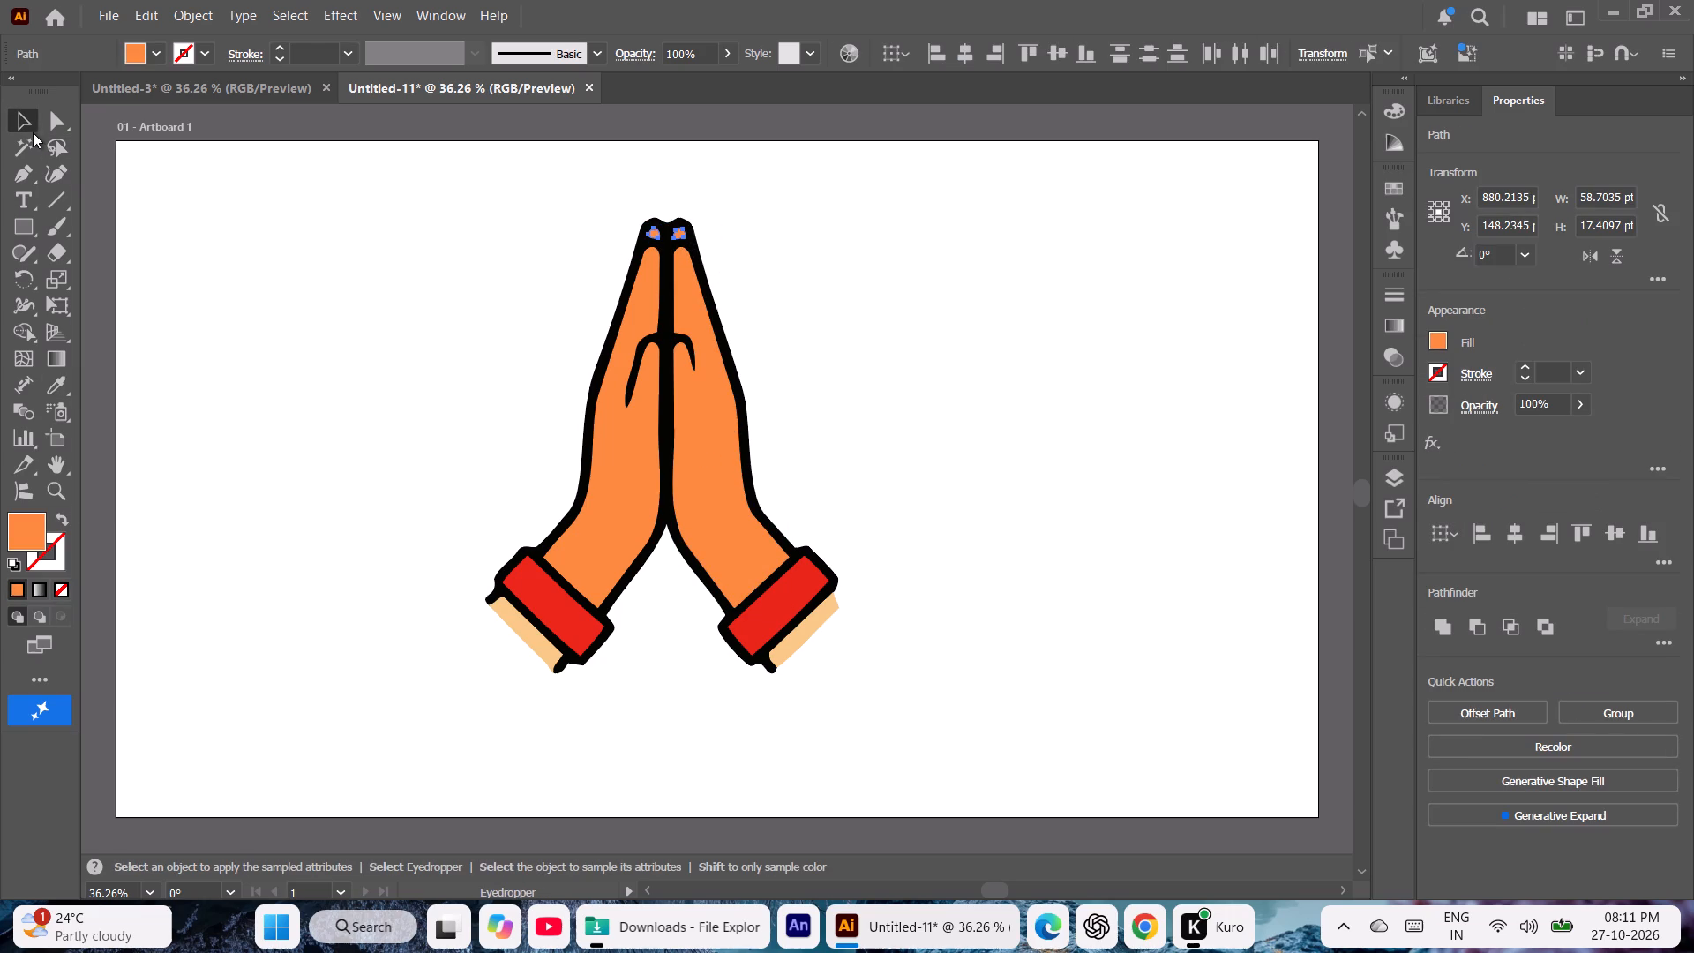
left_click(244, 358)
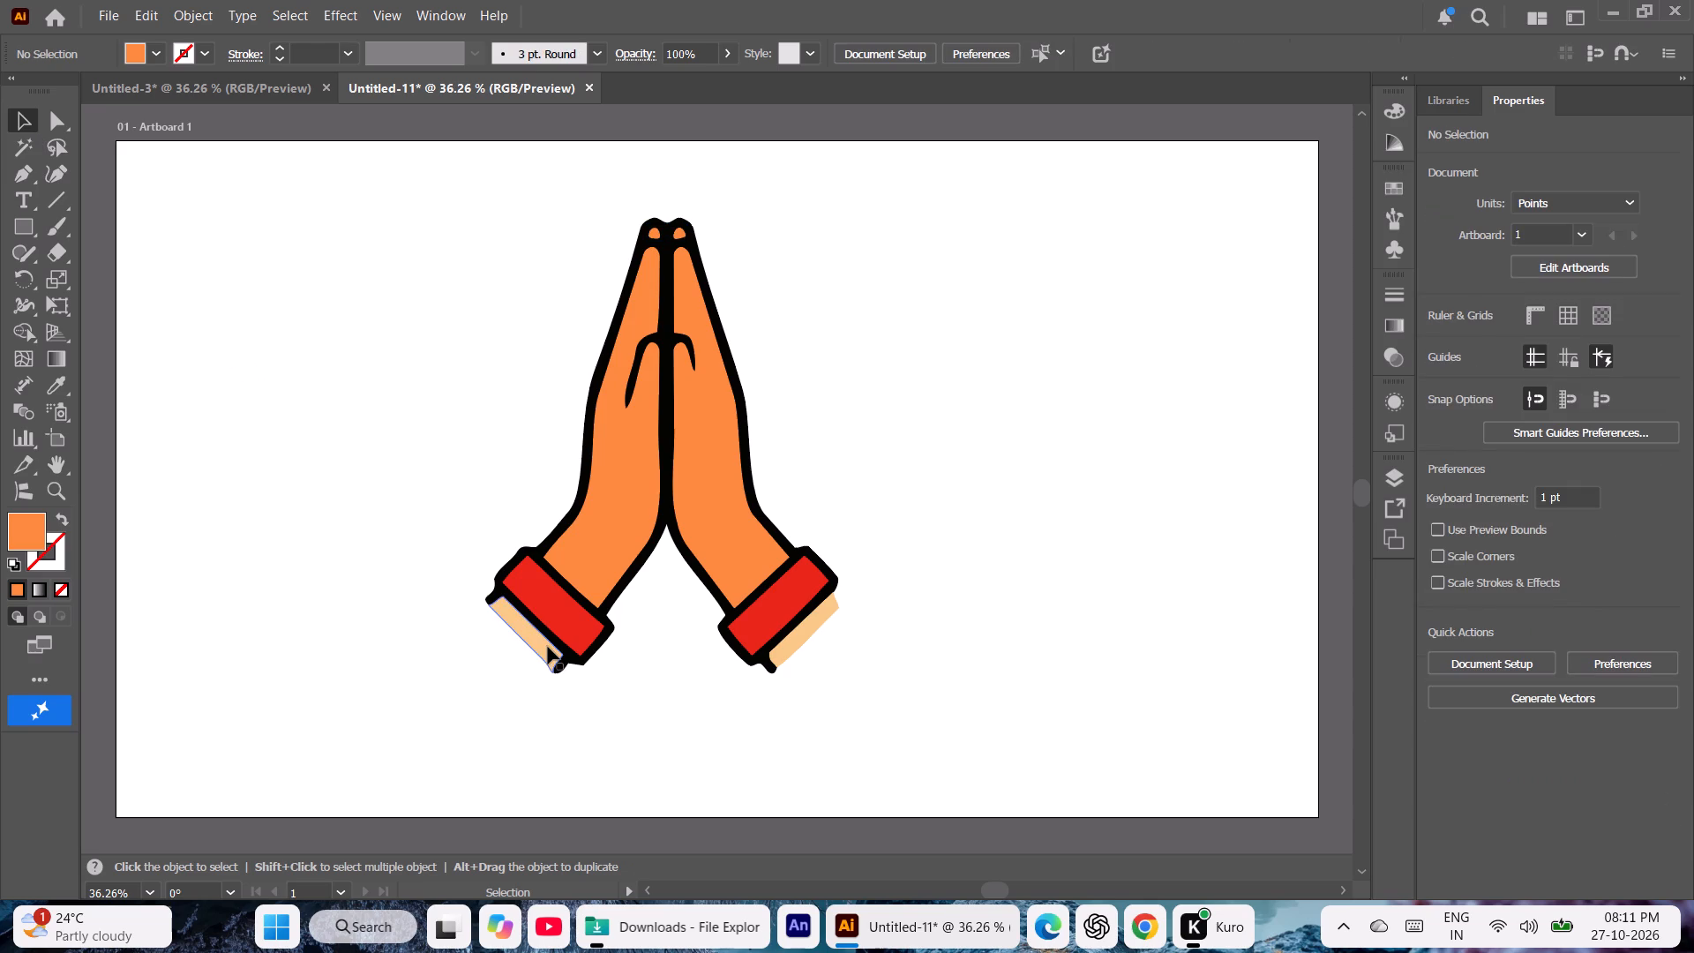
Match both pale strips below the red cuffs to the hands' orange skin with the Eyedropper.
left_click(548, 647)
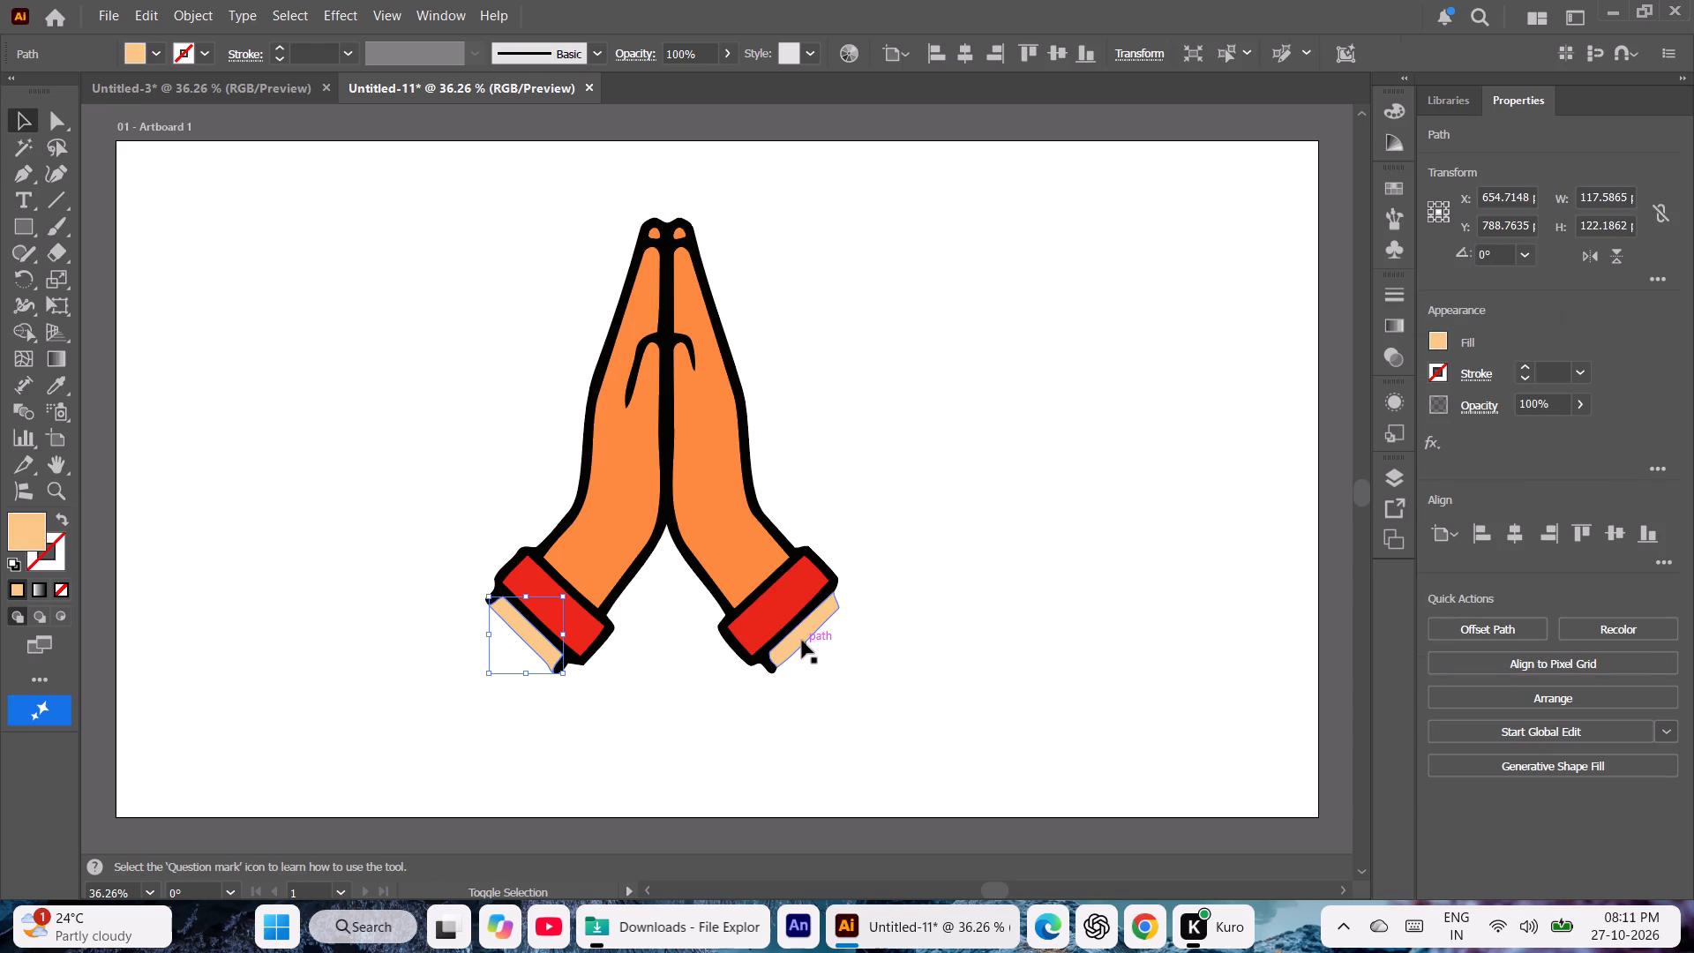
left_click(802, 641, "shift")
key("i")
left_click(726, 516)
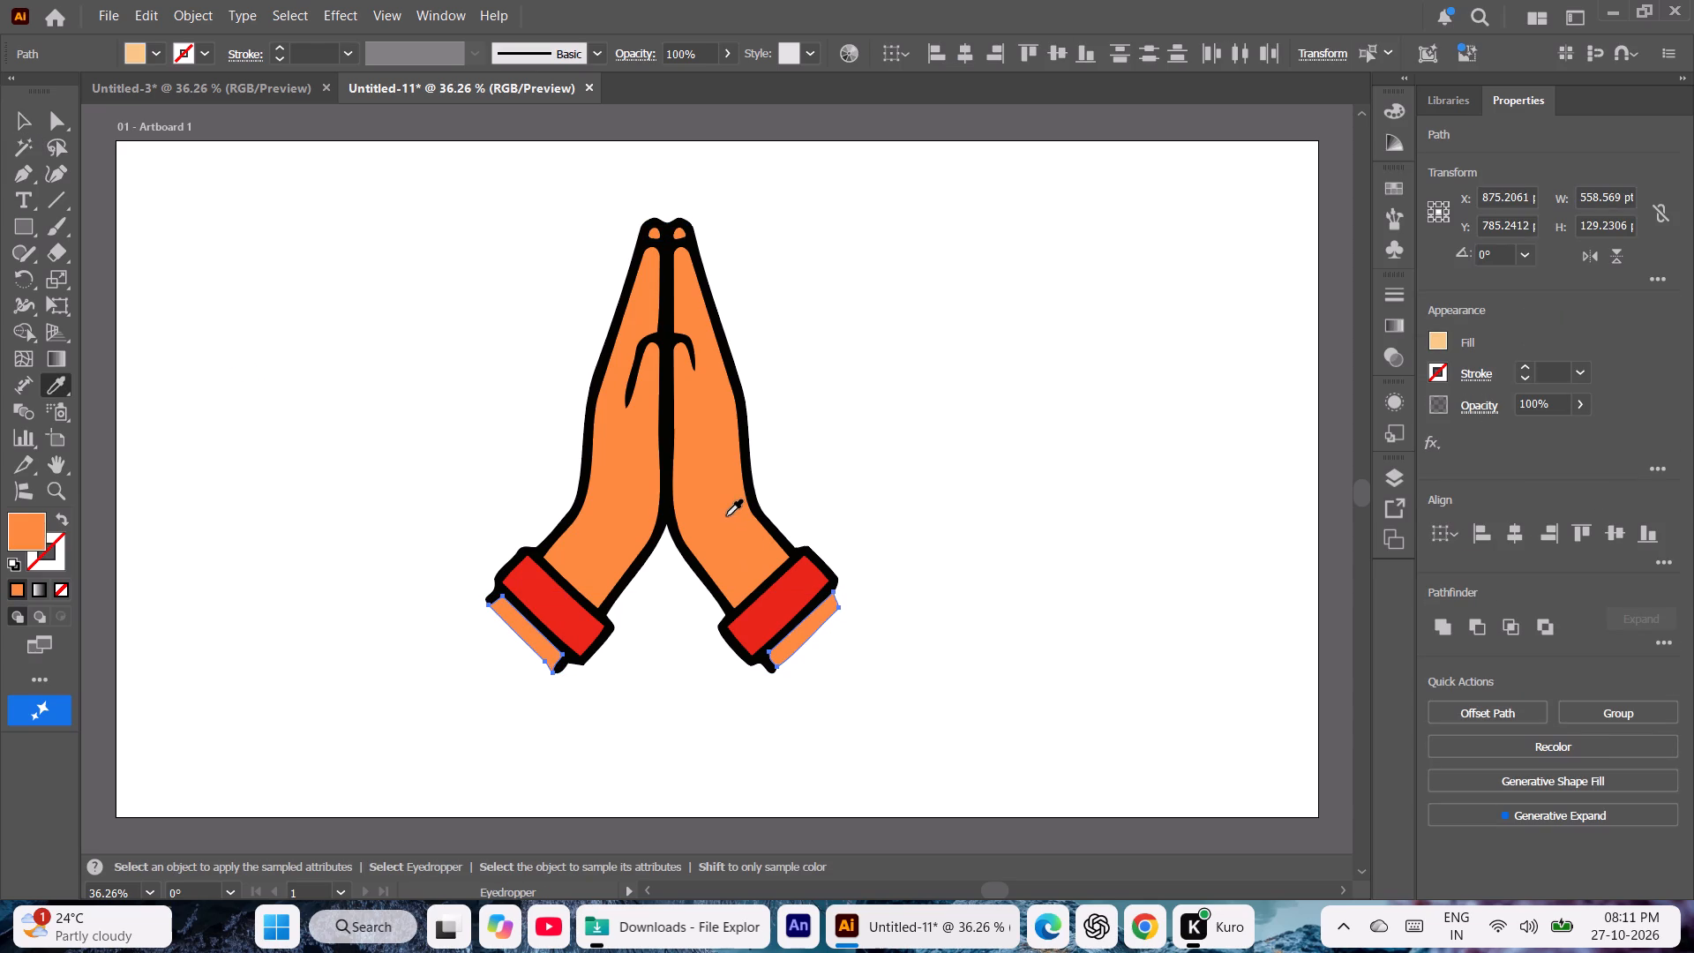
left_click(26, 125)
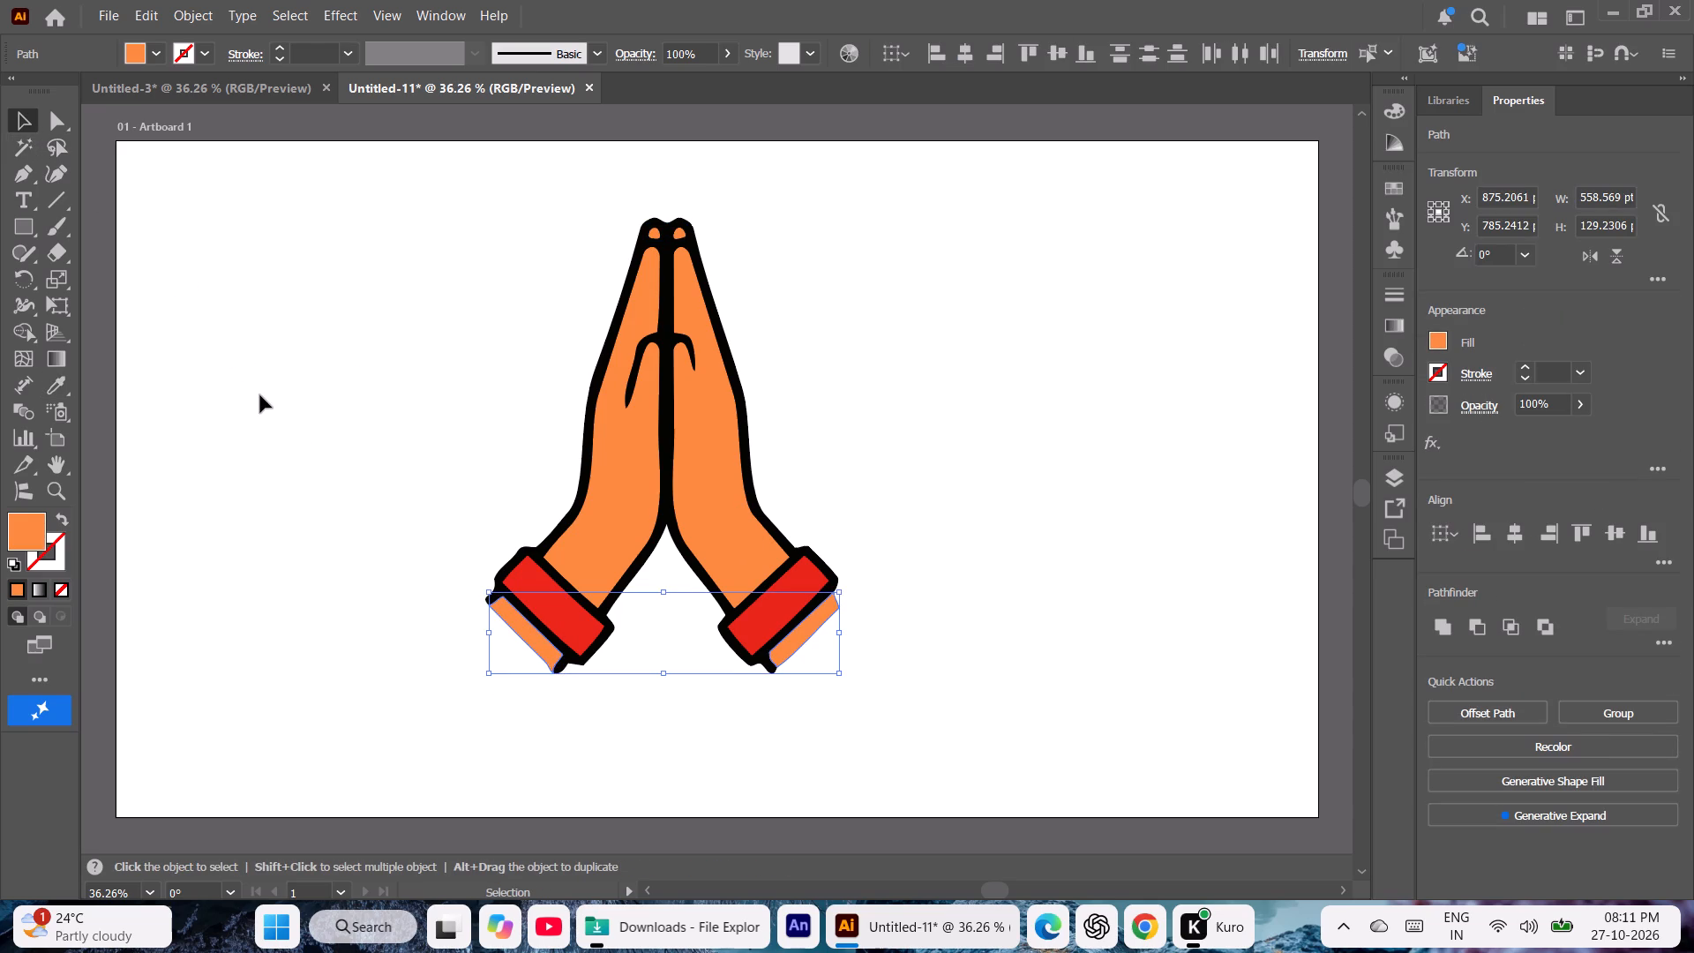
left_click(260, 395)
Recolour the red fill of both wrist cuffs to the brighter recent red F32000.
left_click(556, 622)
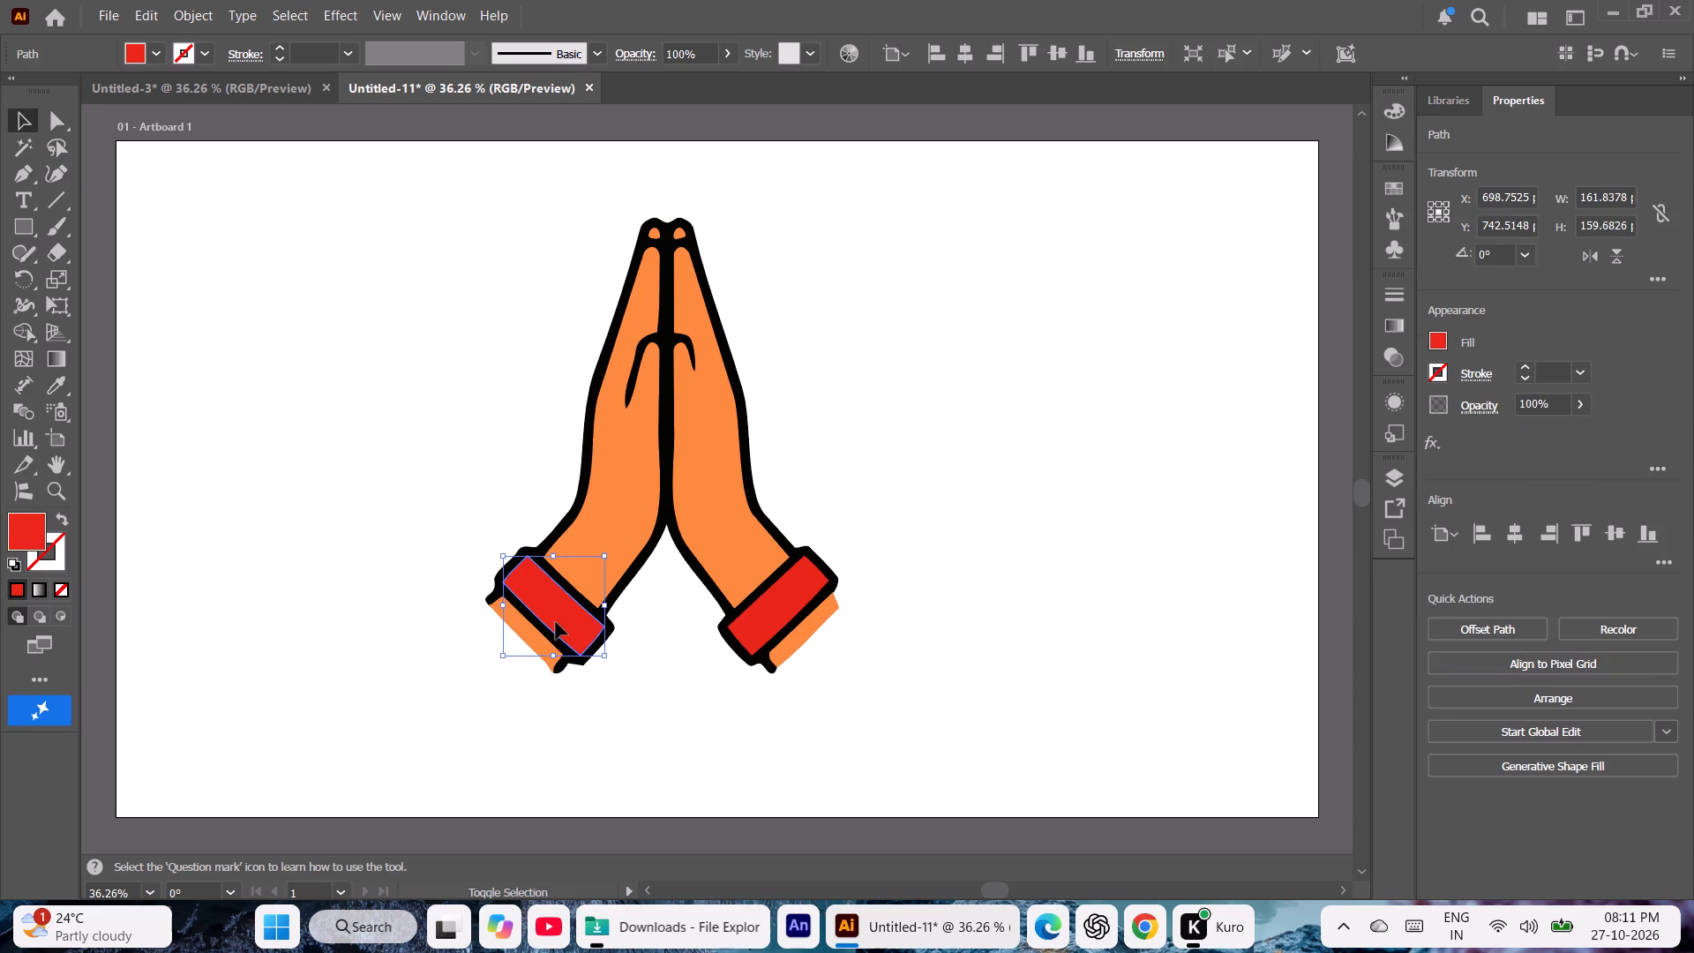
left_click(782, 612, "shift")
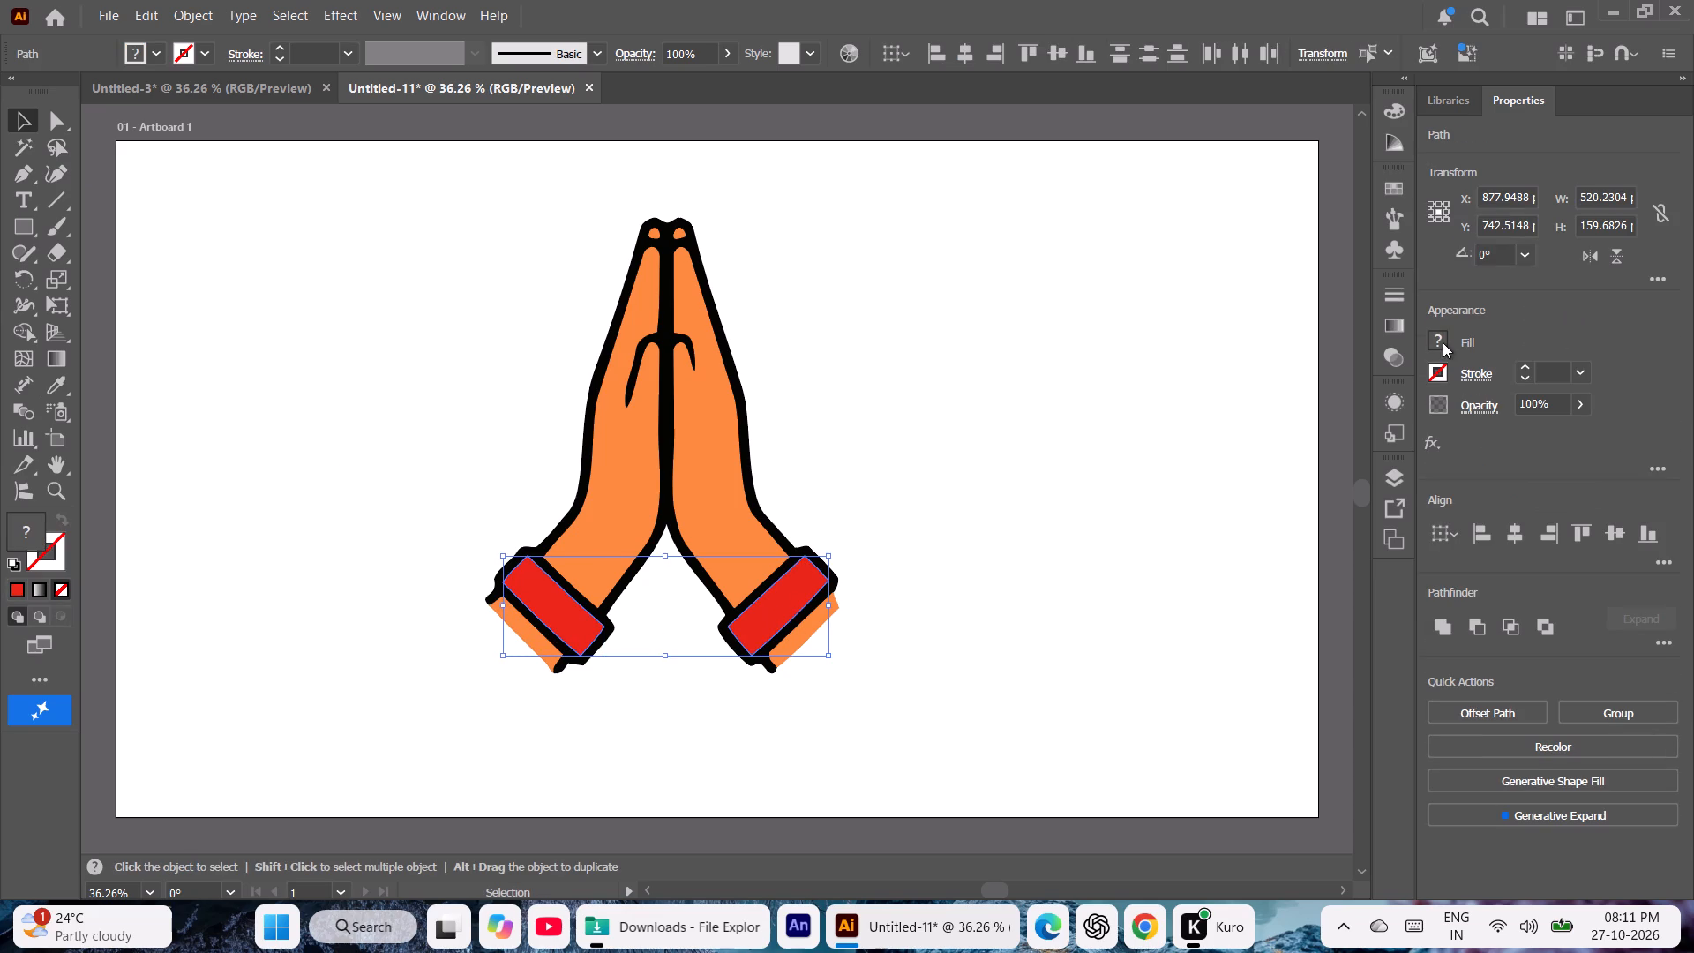
left_click(1443, 340)
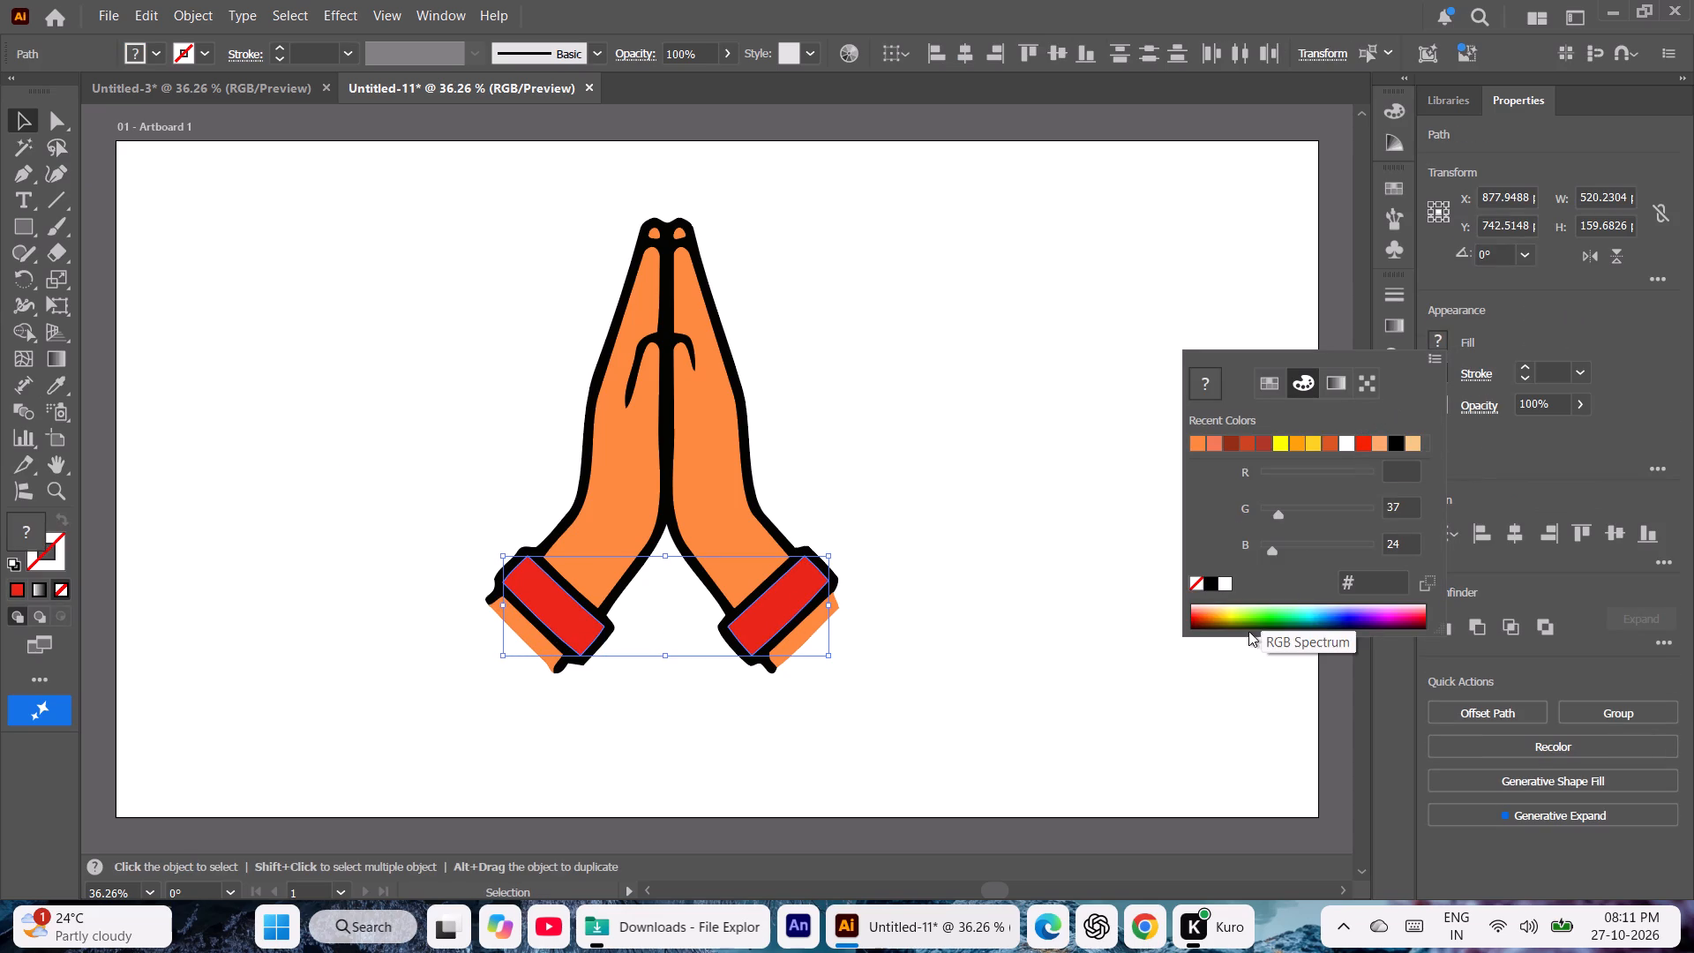
left_click(1194, 616)
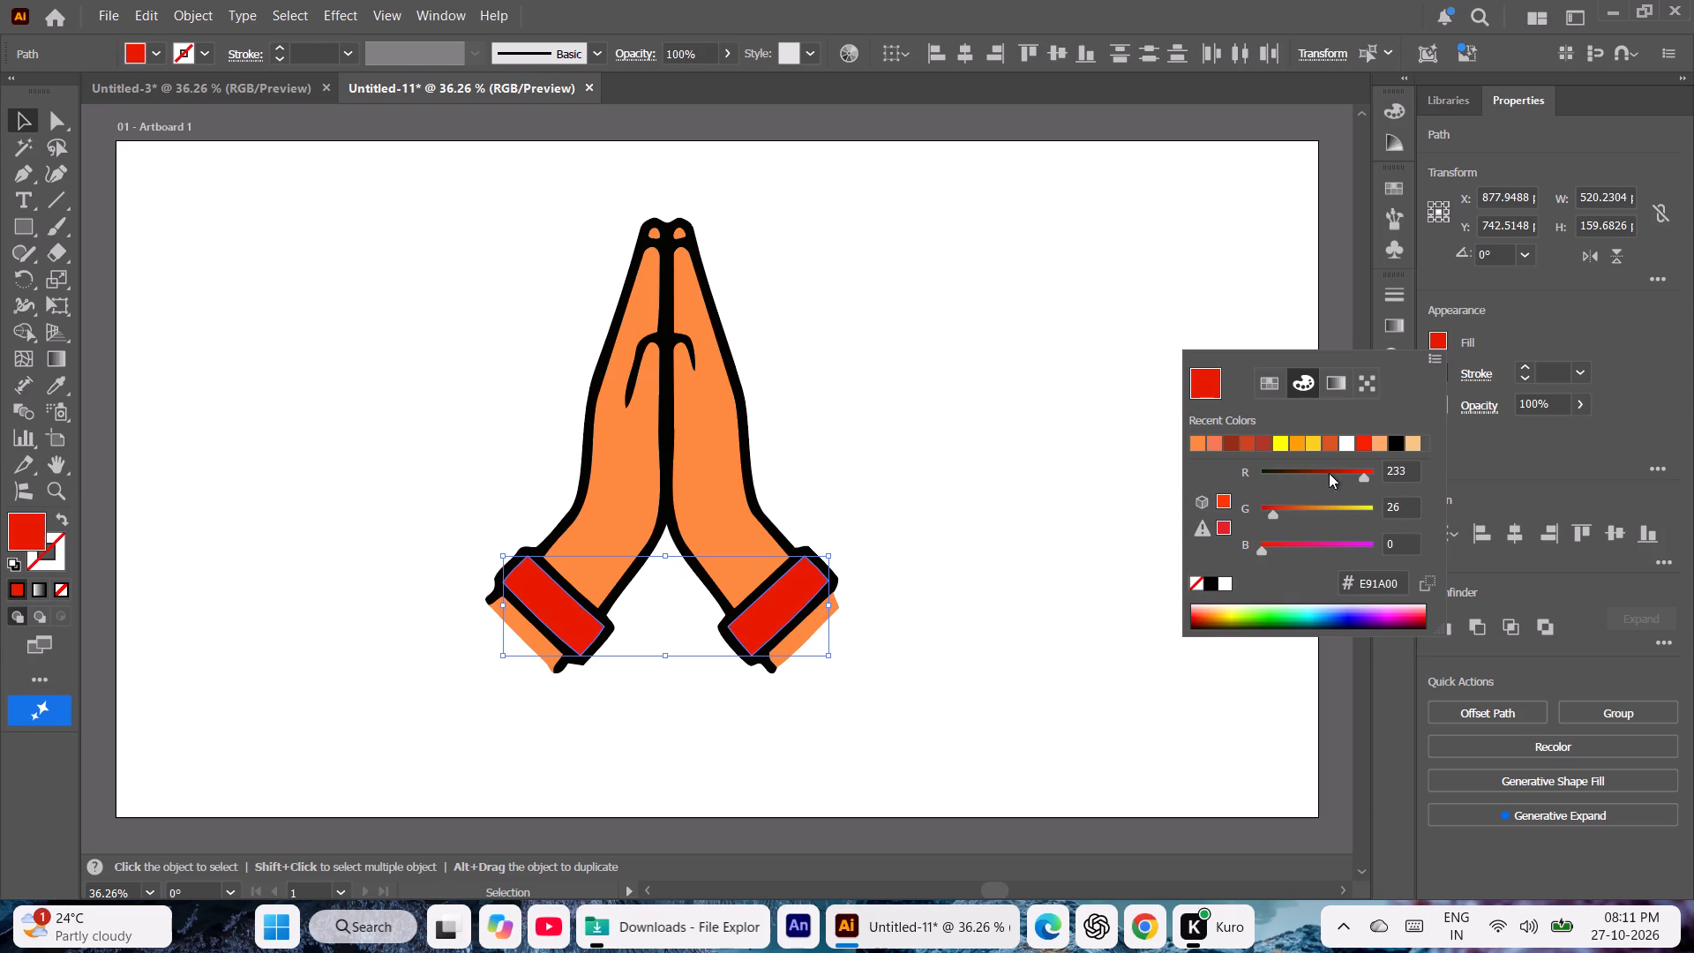
left_click(1363, 442)
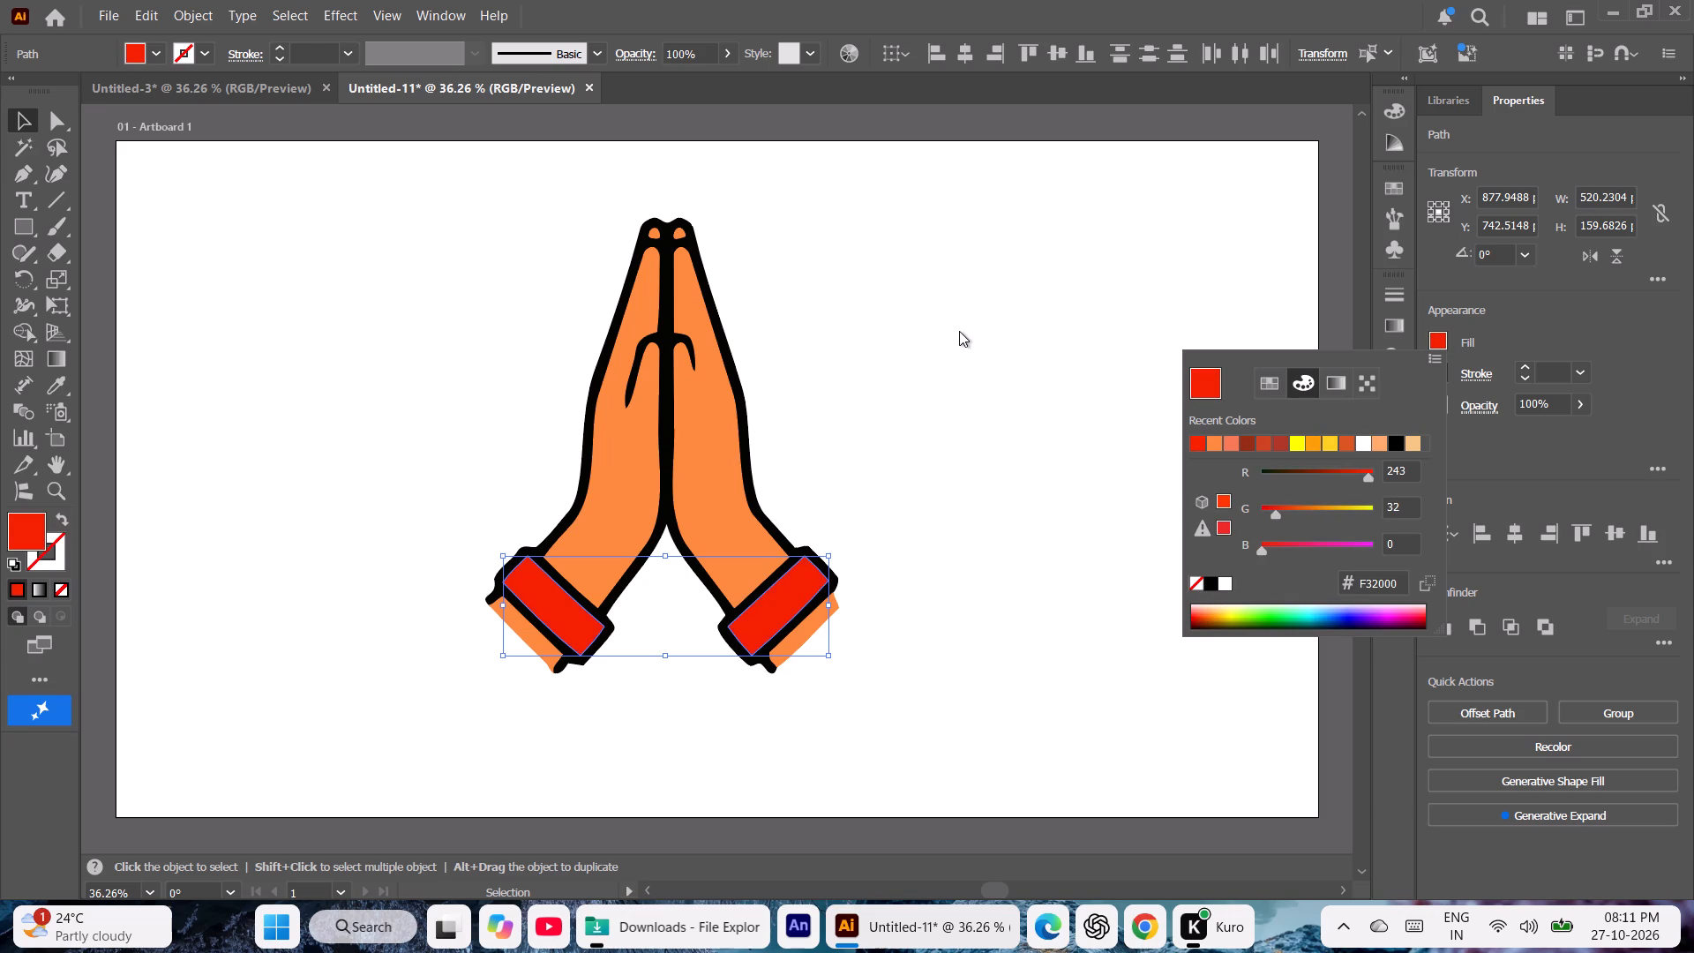
double_click(959, 331)
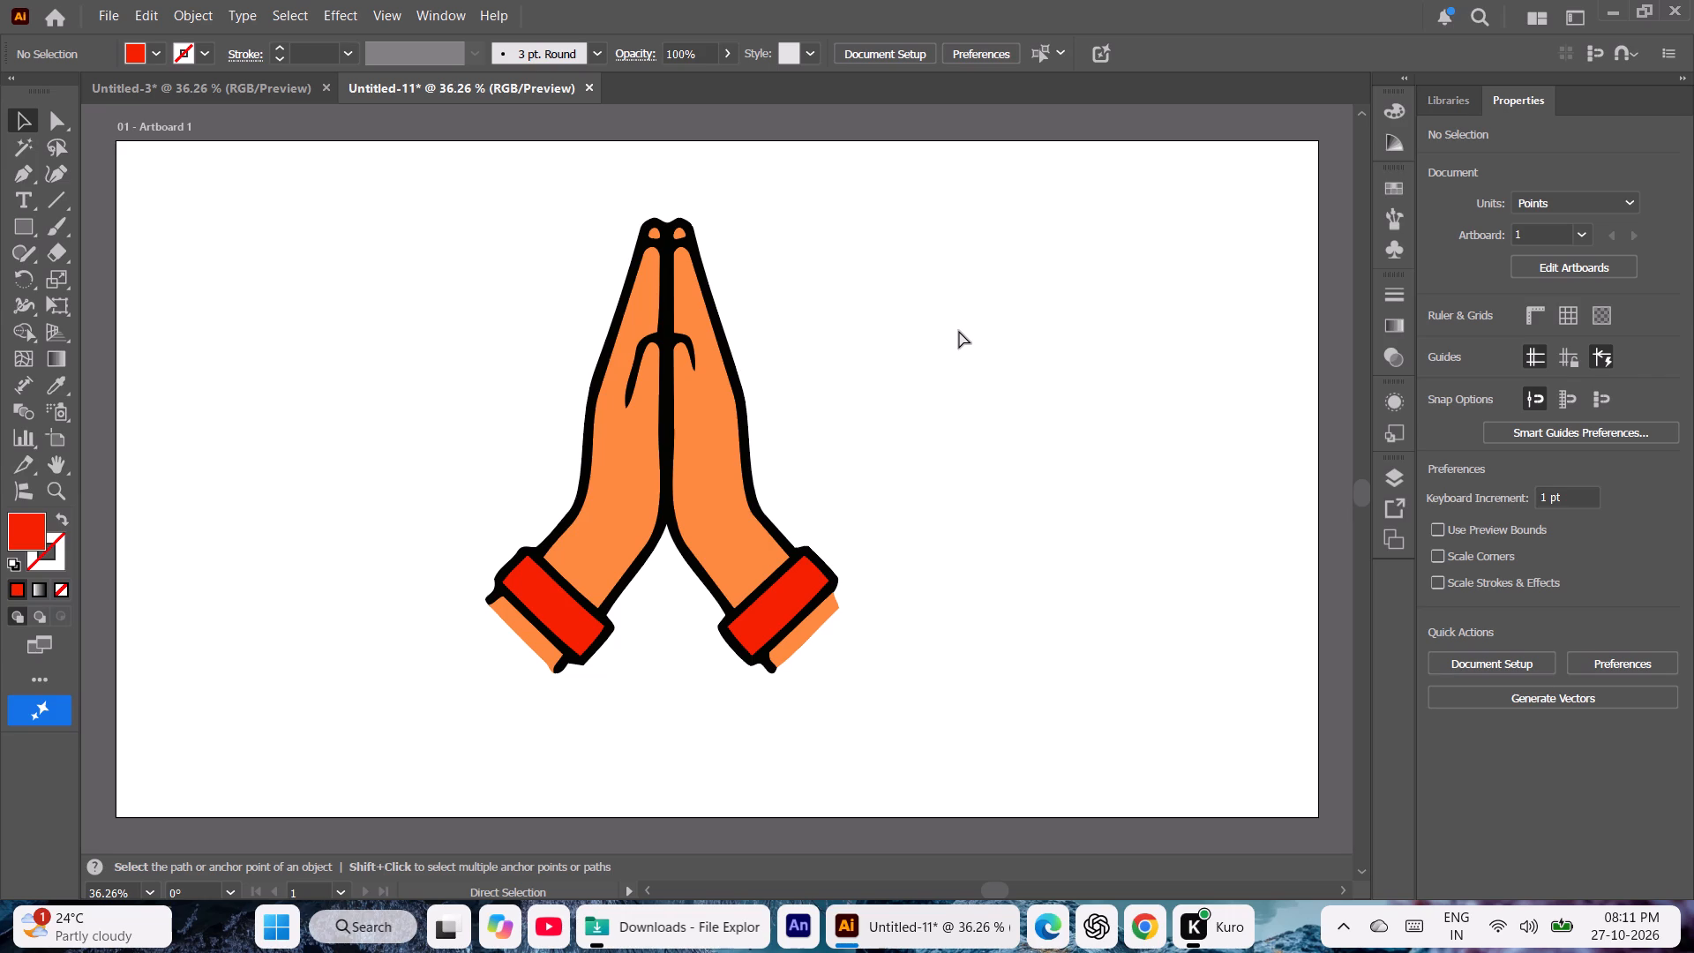
Enlarge Artboard 1 proportionally to about 8640 × 4860 pt, keeping its upper-left corner in place.
key("ctrl+minus")
key("ctrl+minus")
key("ctrl+minus")
key("ctrl+minus")
key("ctrl+minus")
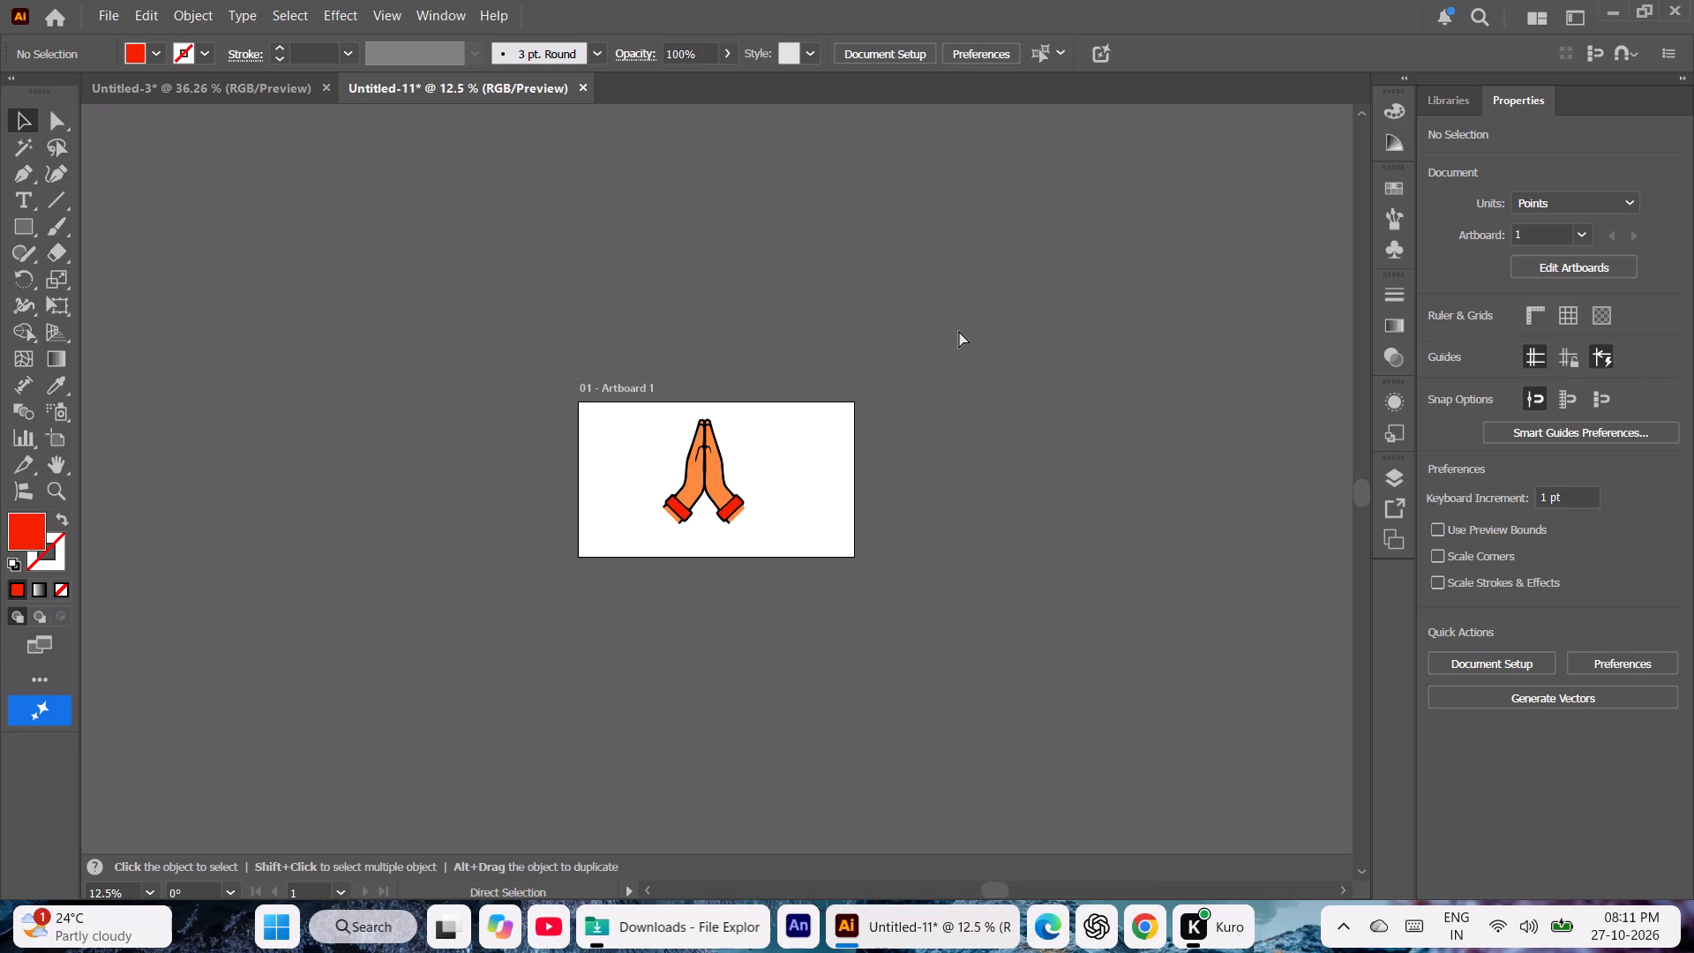
left_click(51, 469)
left_click_drag(601, 431, 189, 287)
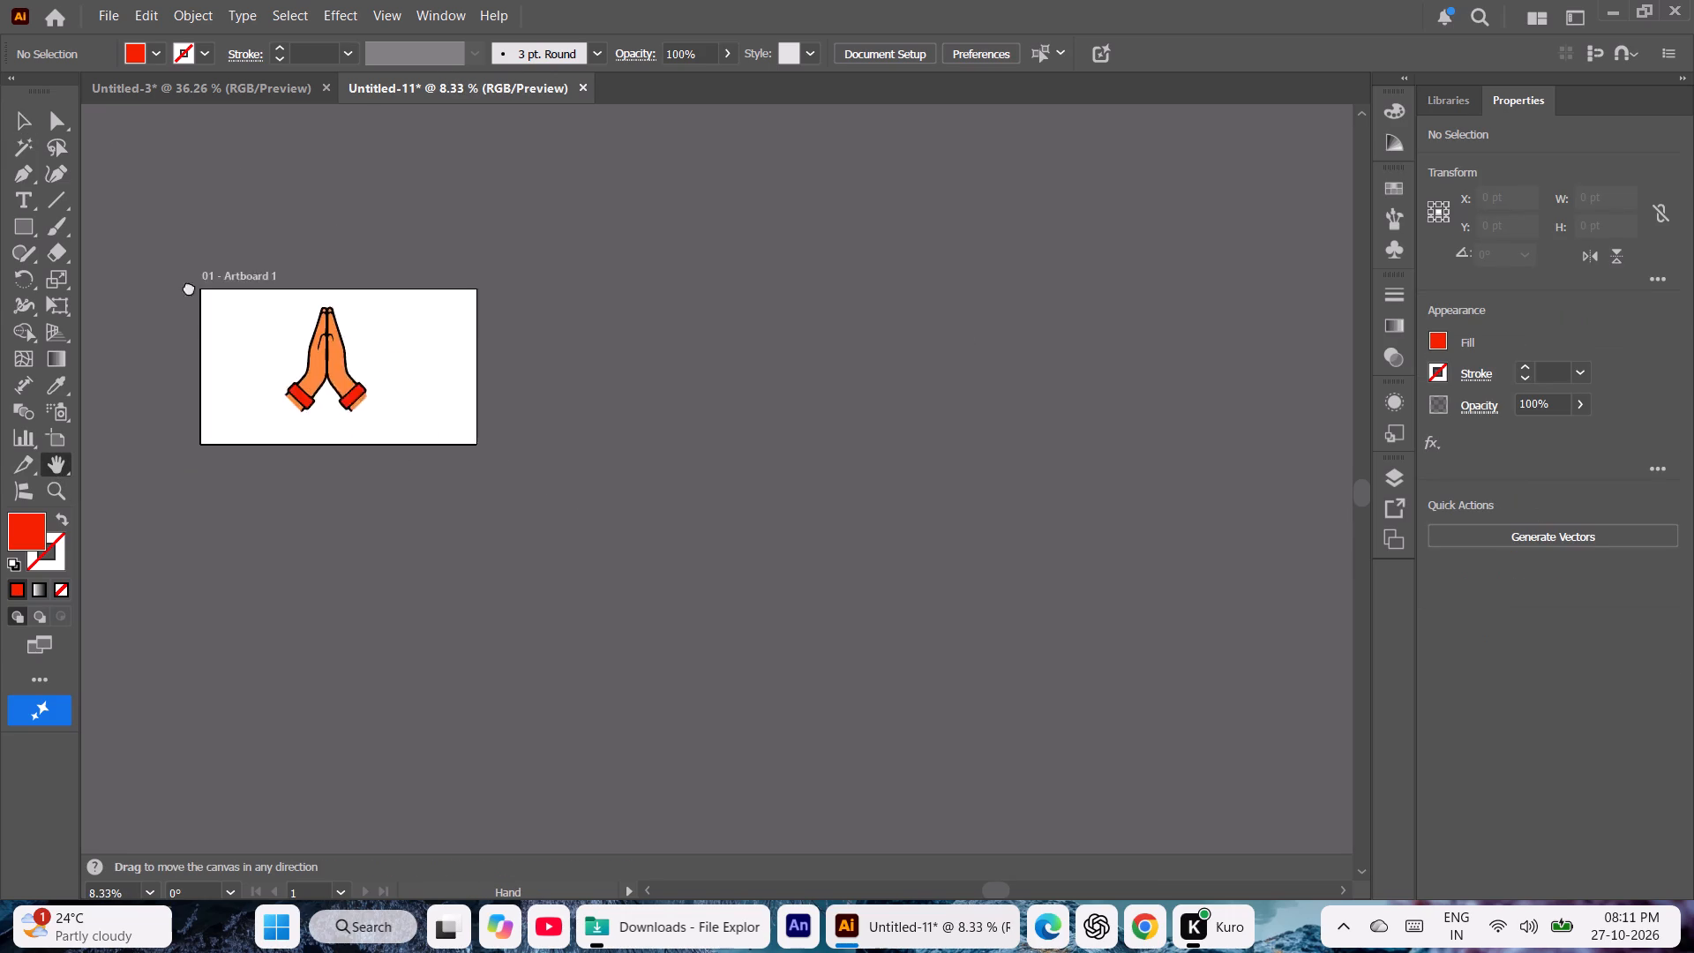
left_click_drag(189, 287, 112, 155)
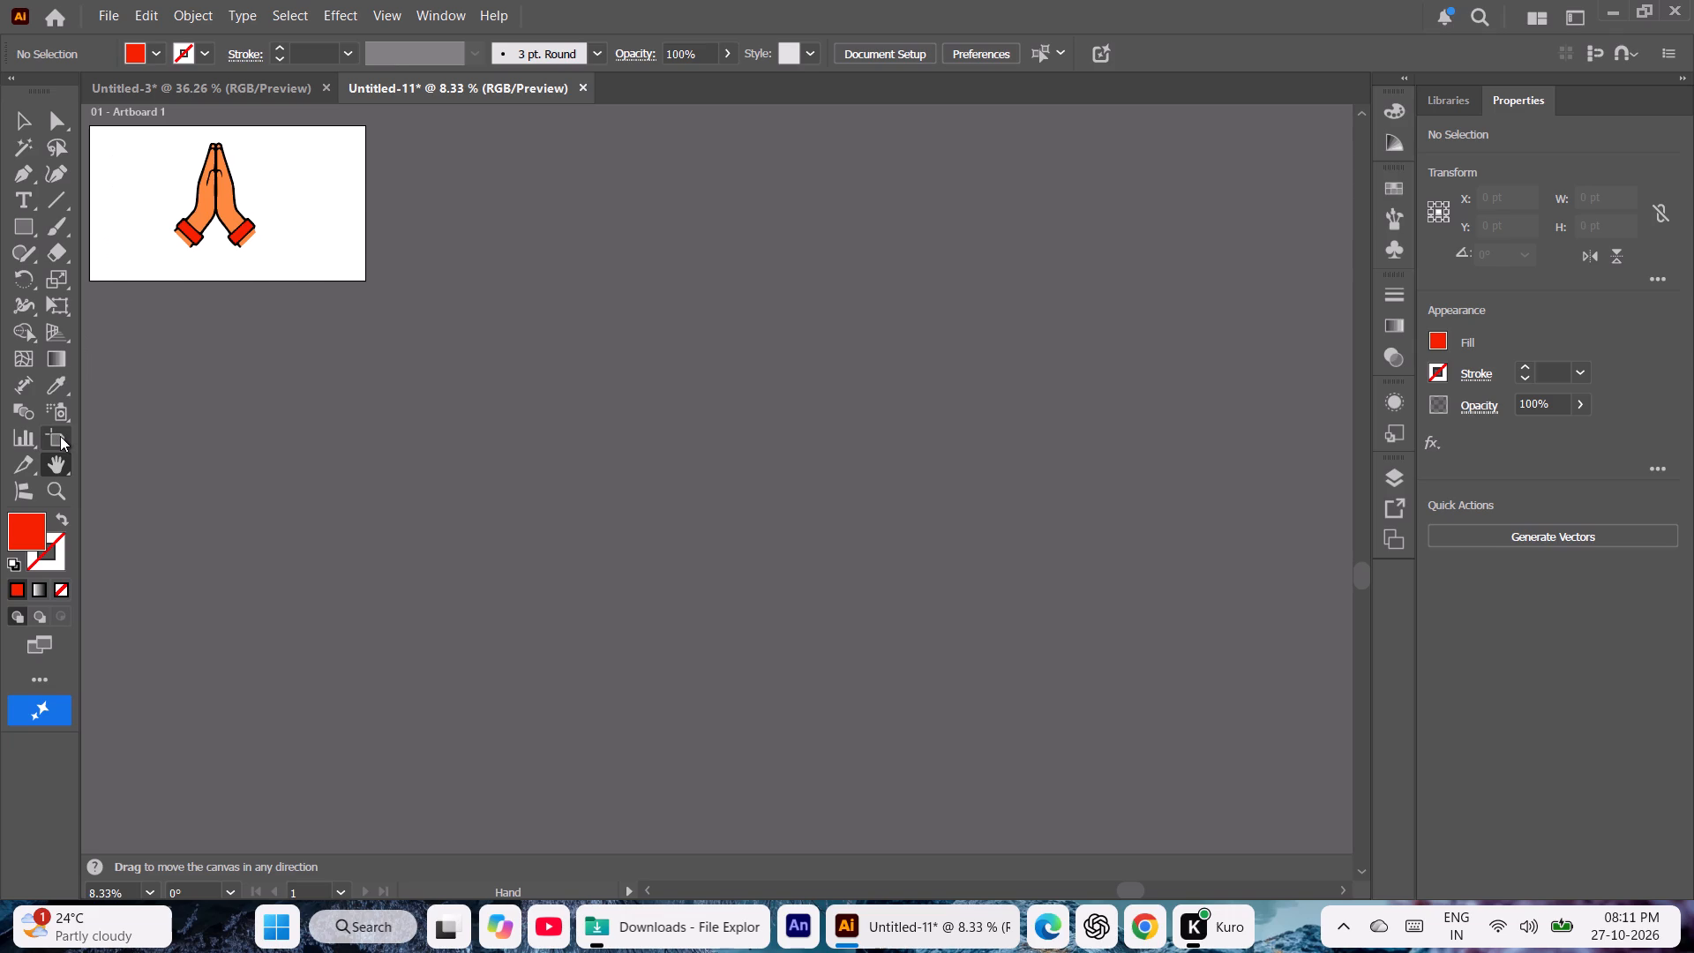
left_click(60, 436)
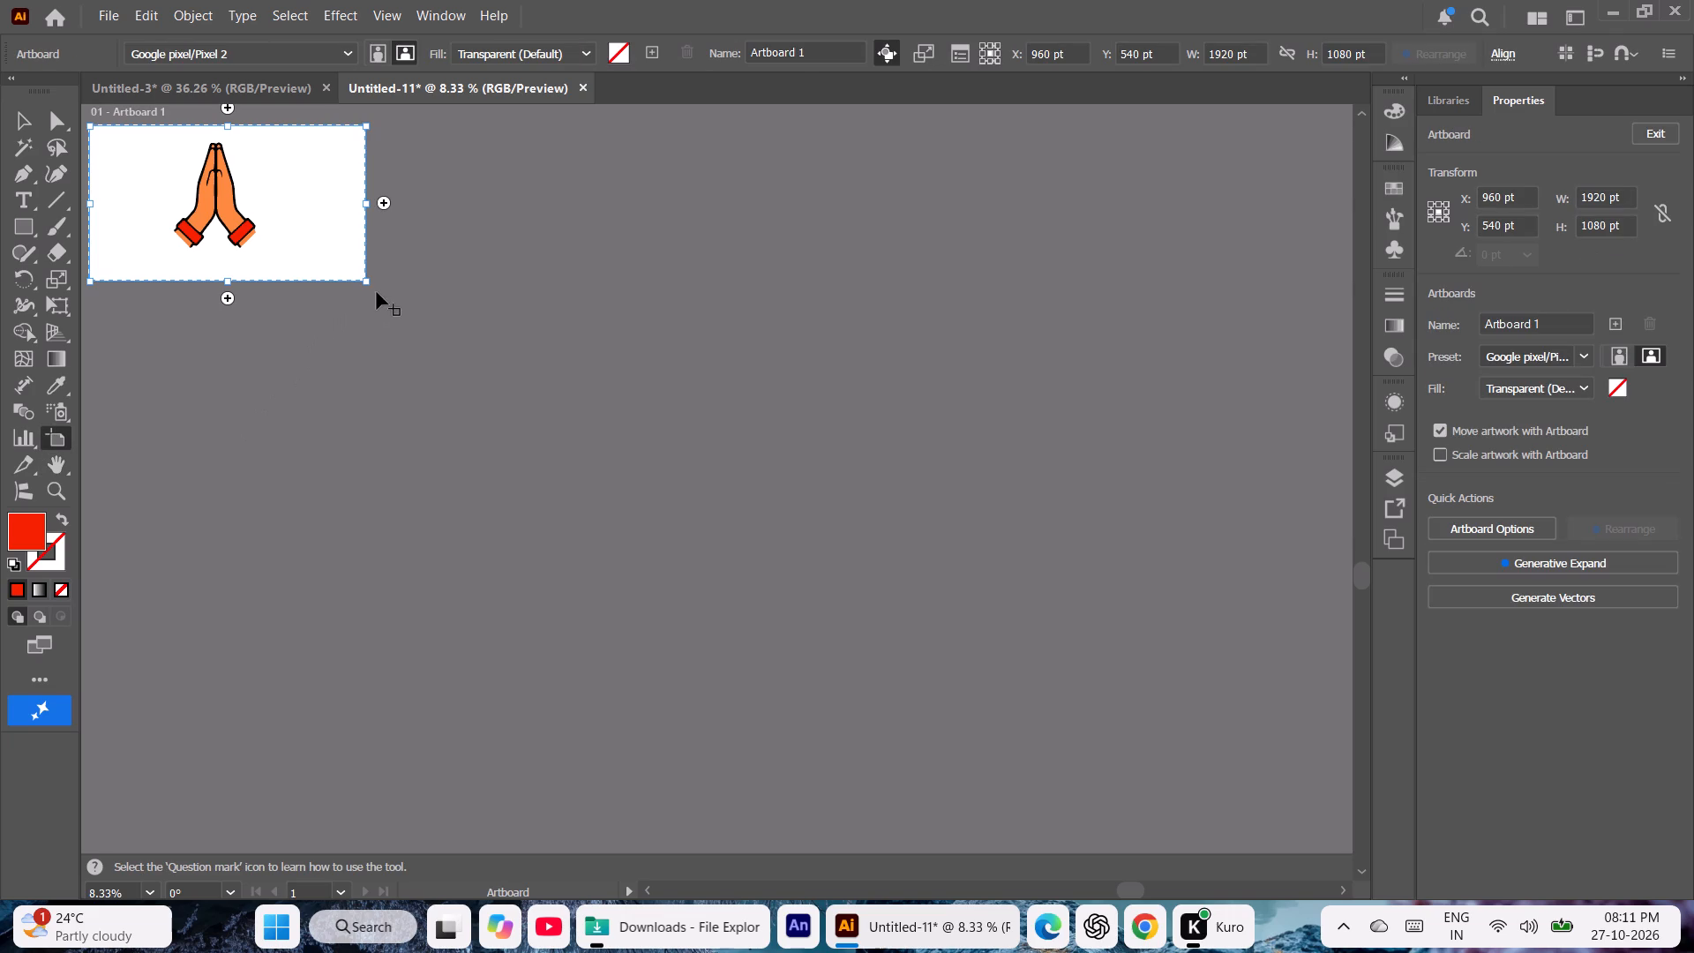
left_click_drag(365, 281, 791, 525, "shift")
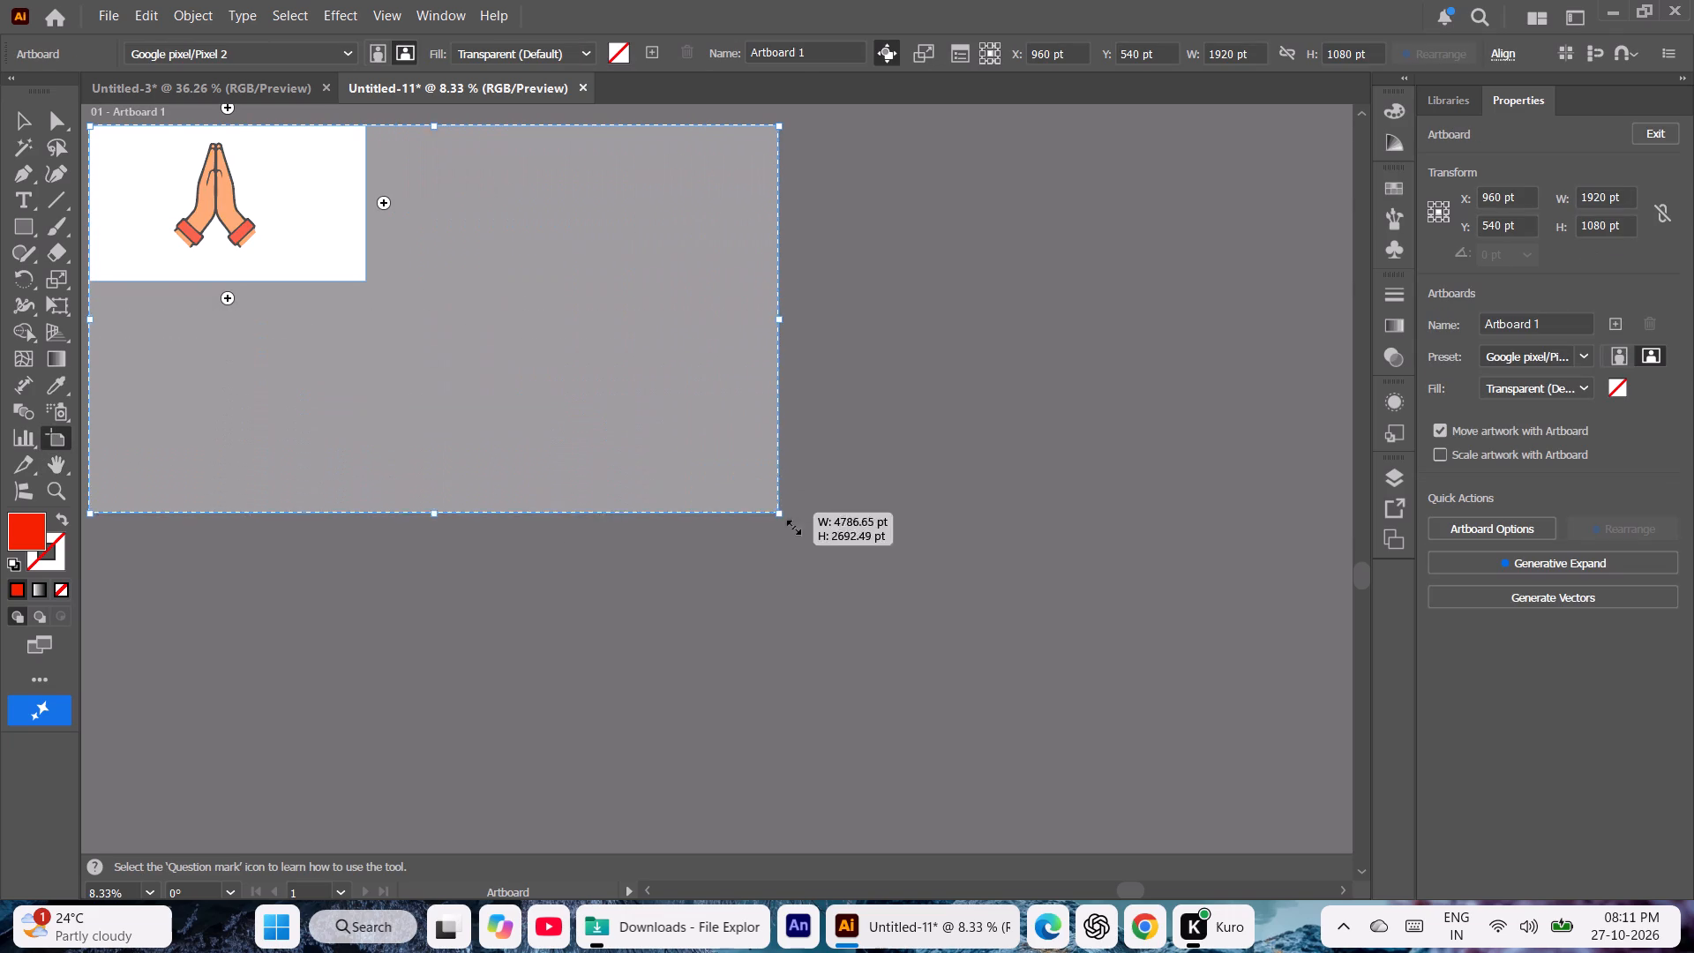
left_click_drag(791, 525, 1333, 724, "shift")
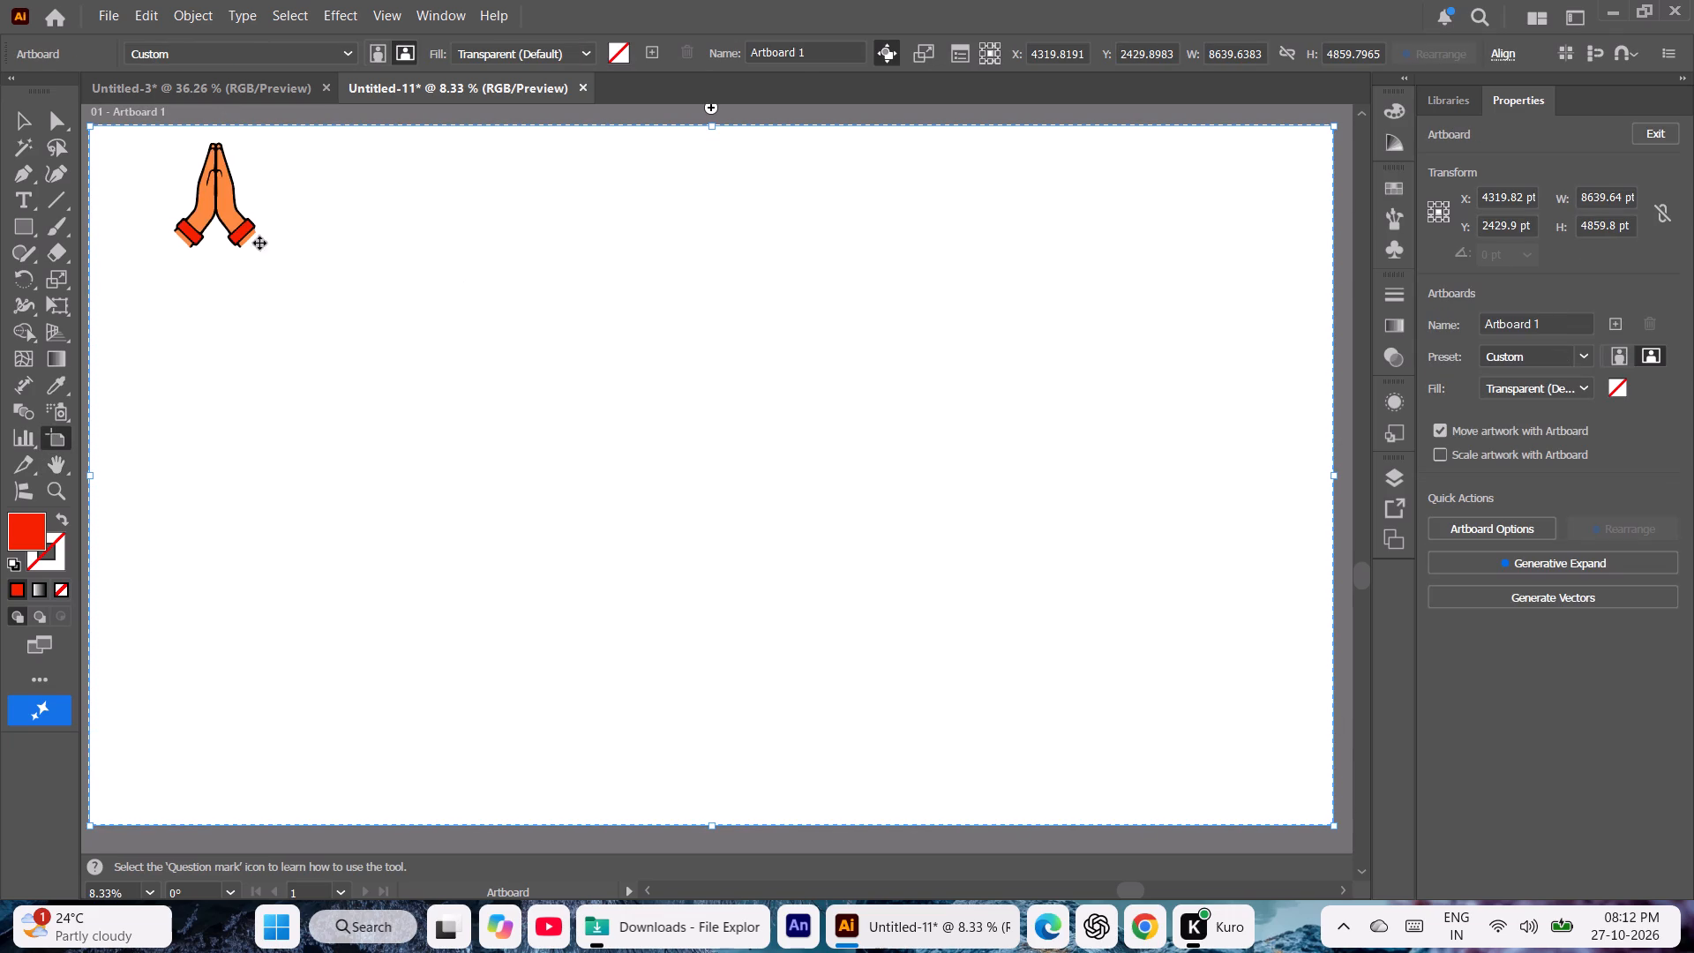
Scale all the praying hands artwork up to most of the artboard's height and place it near the artboard's centre.
left_click(21, 127)
key("ctrl+a")
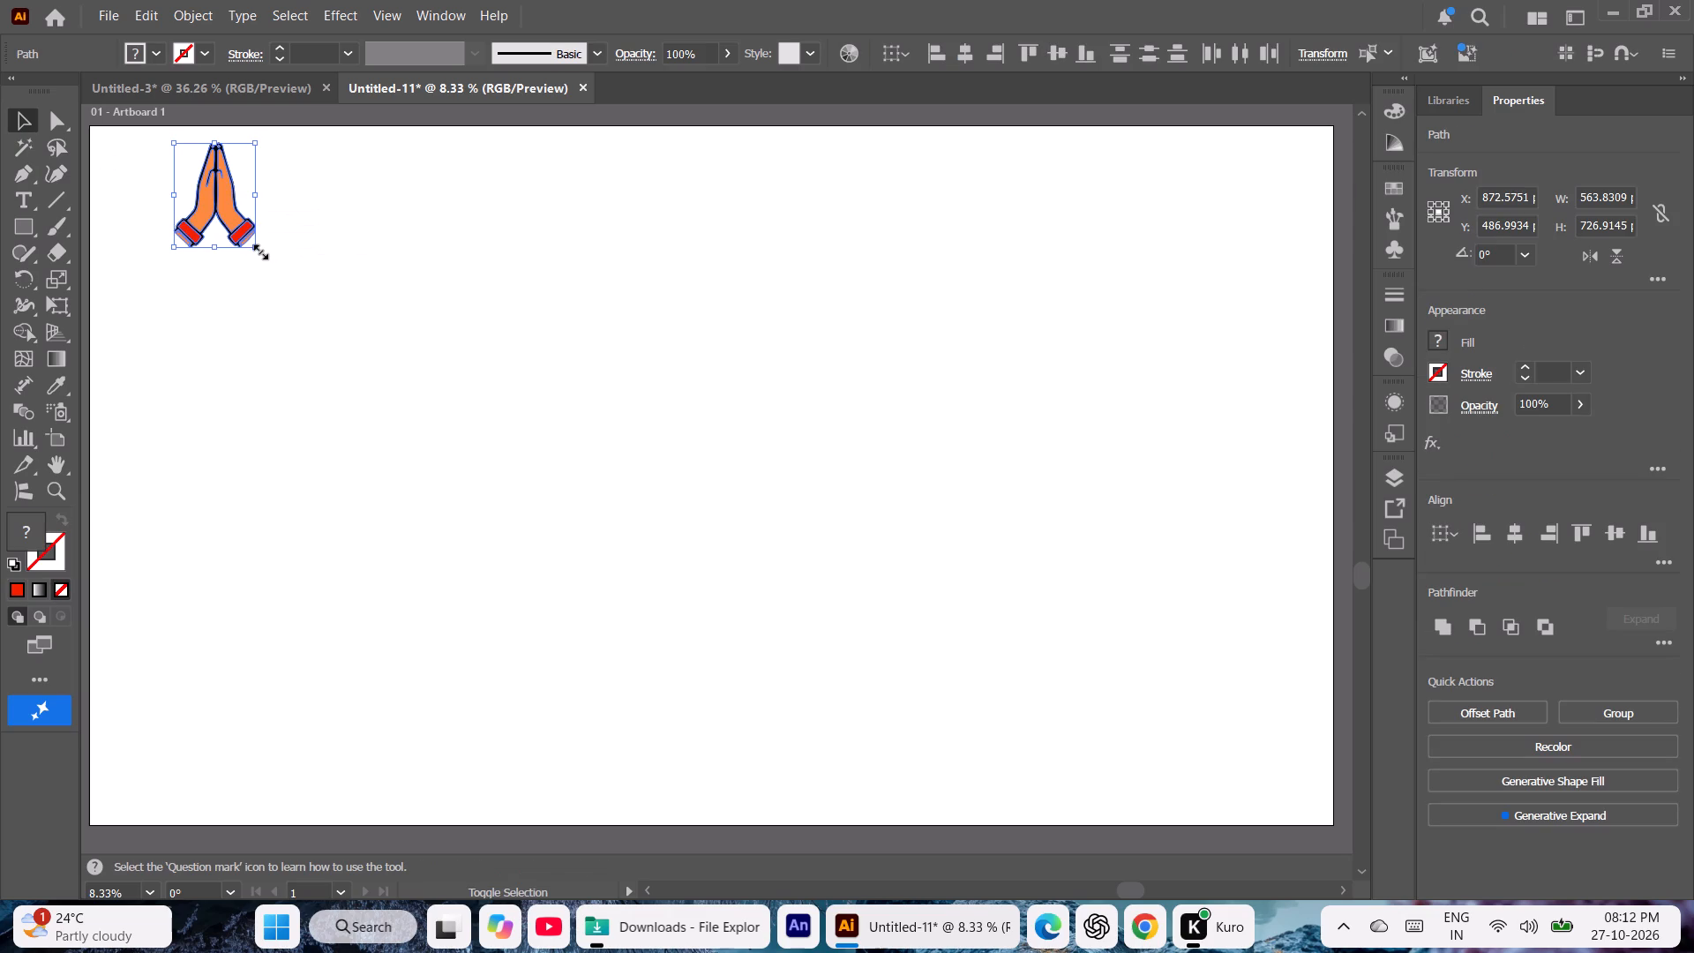
left_click_drag(259, 250, 703, 642, "shift")
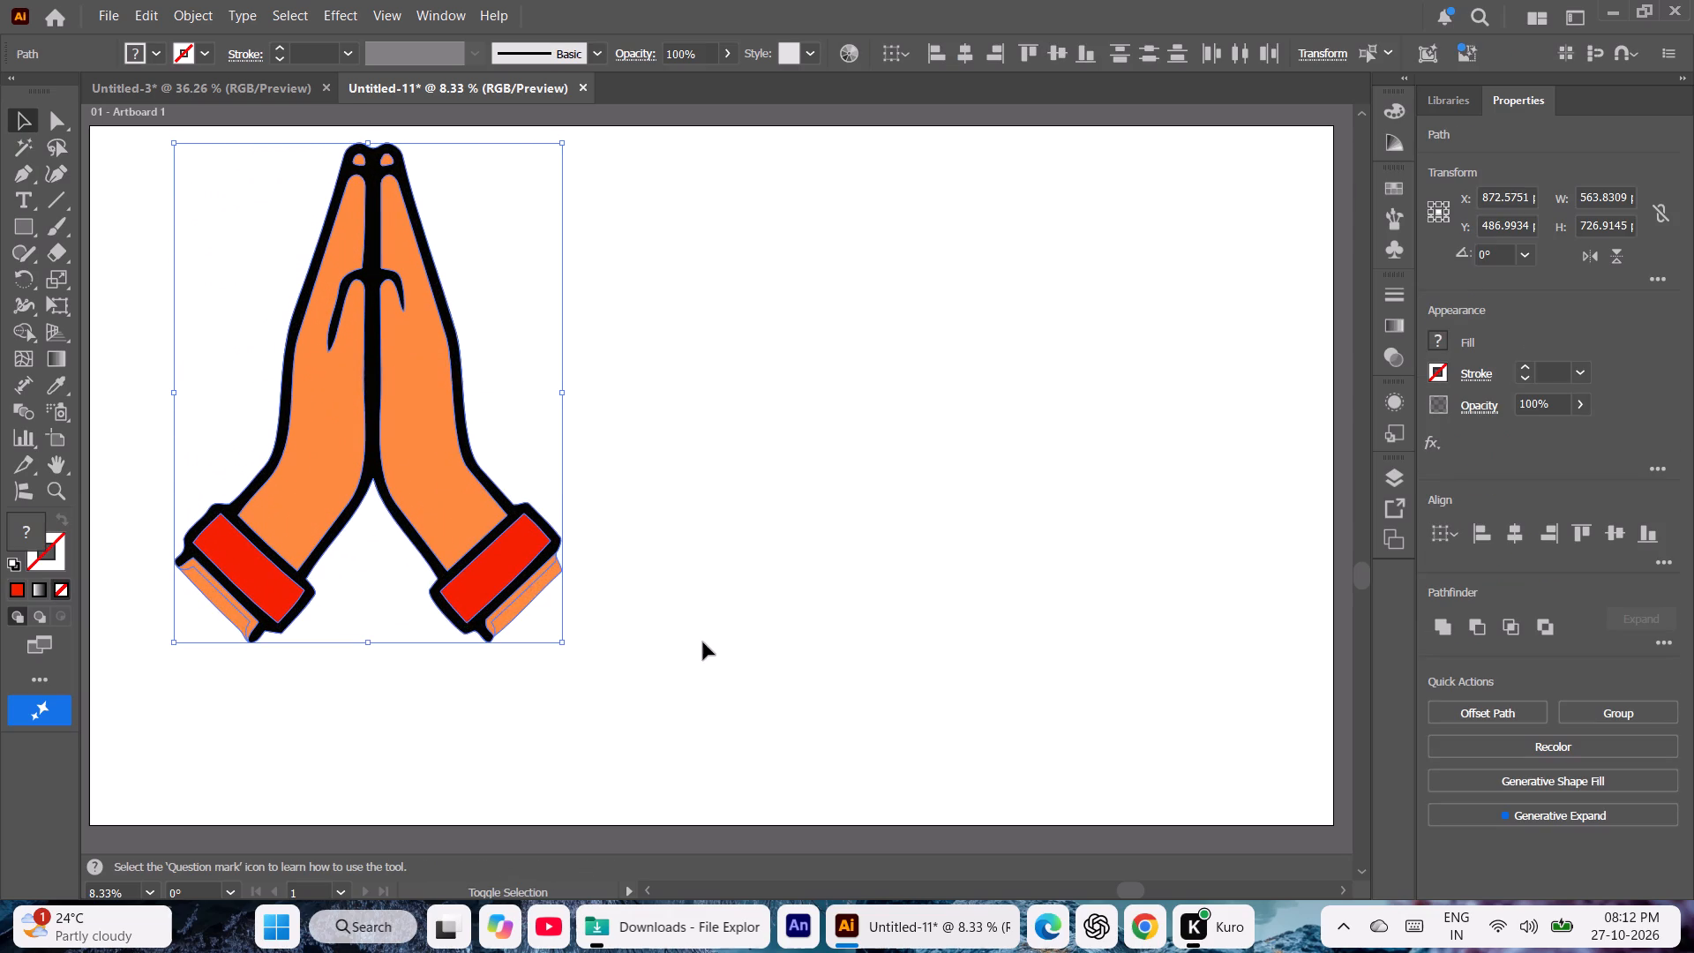
left_click_drag(428, 467, 638, 522)
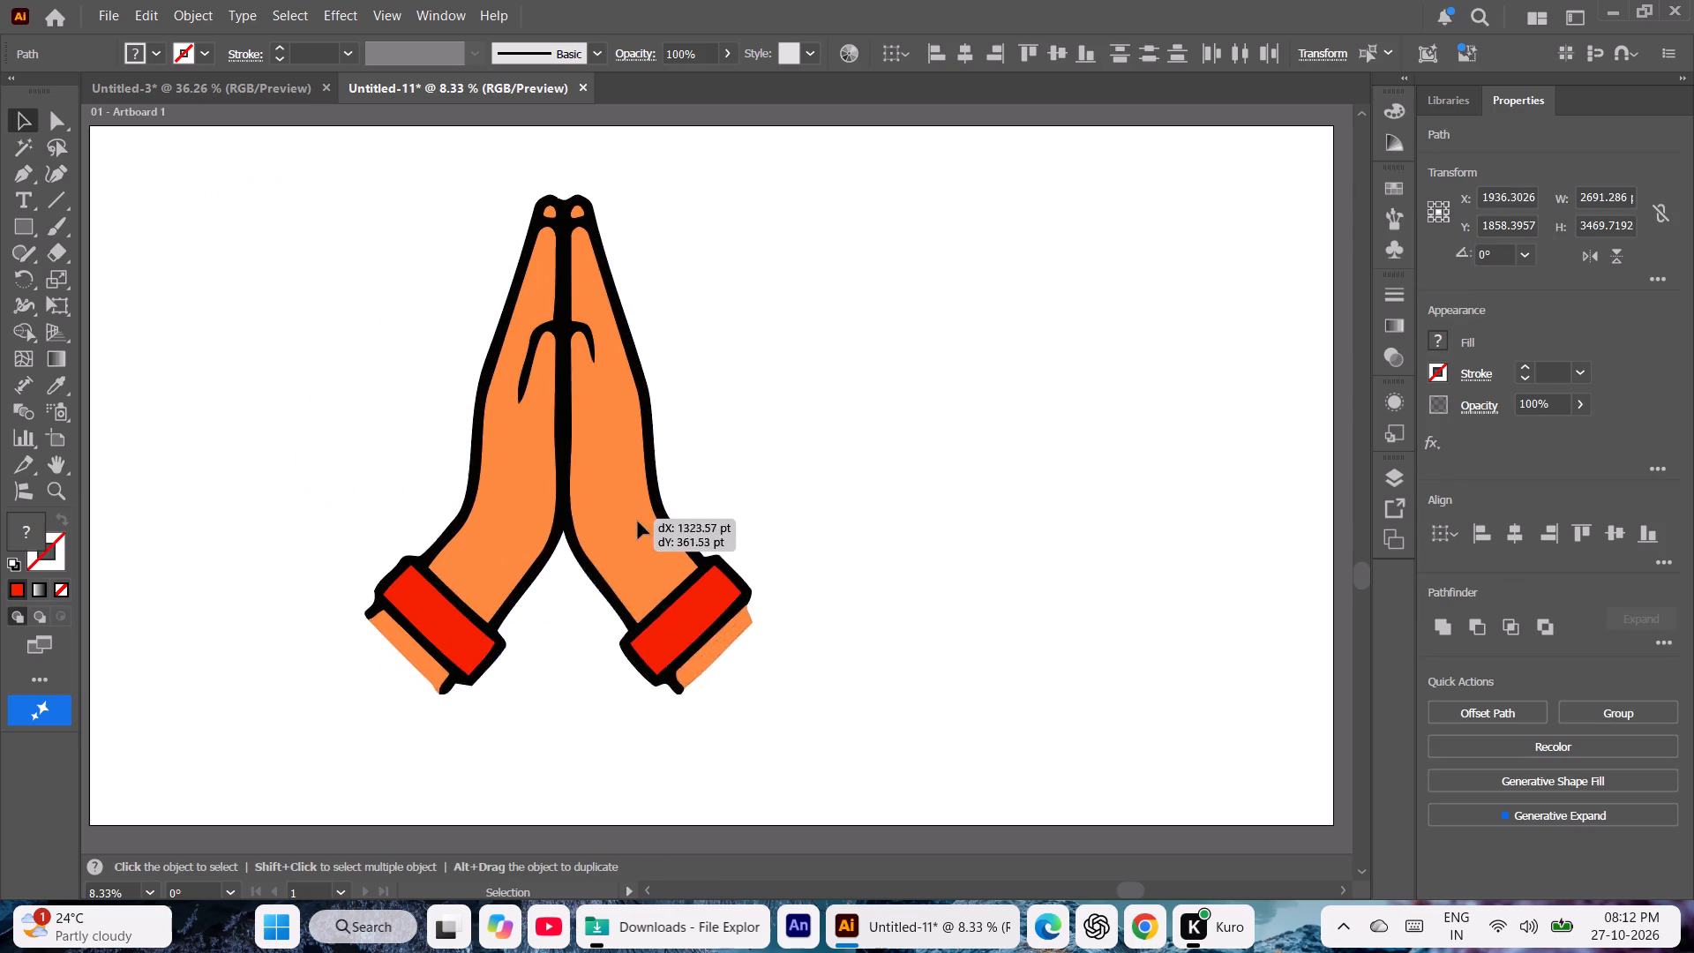
left_click_drag(638, 522, 772, 511)
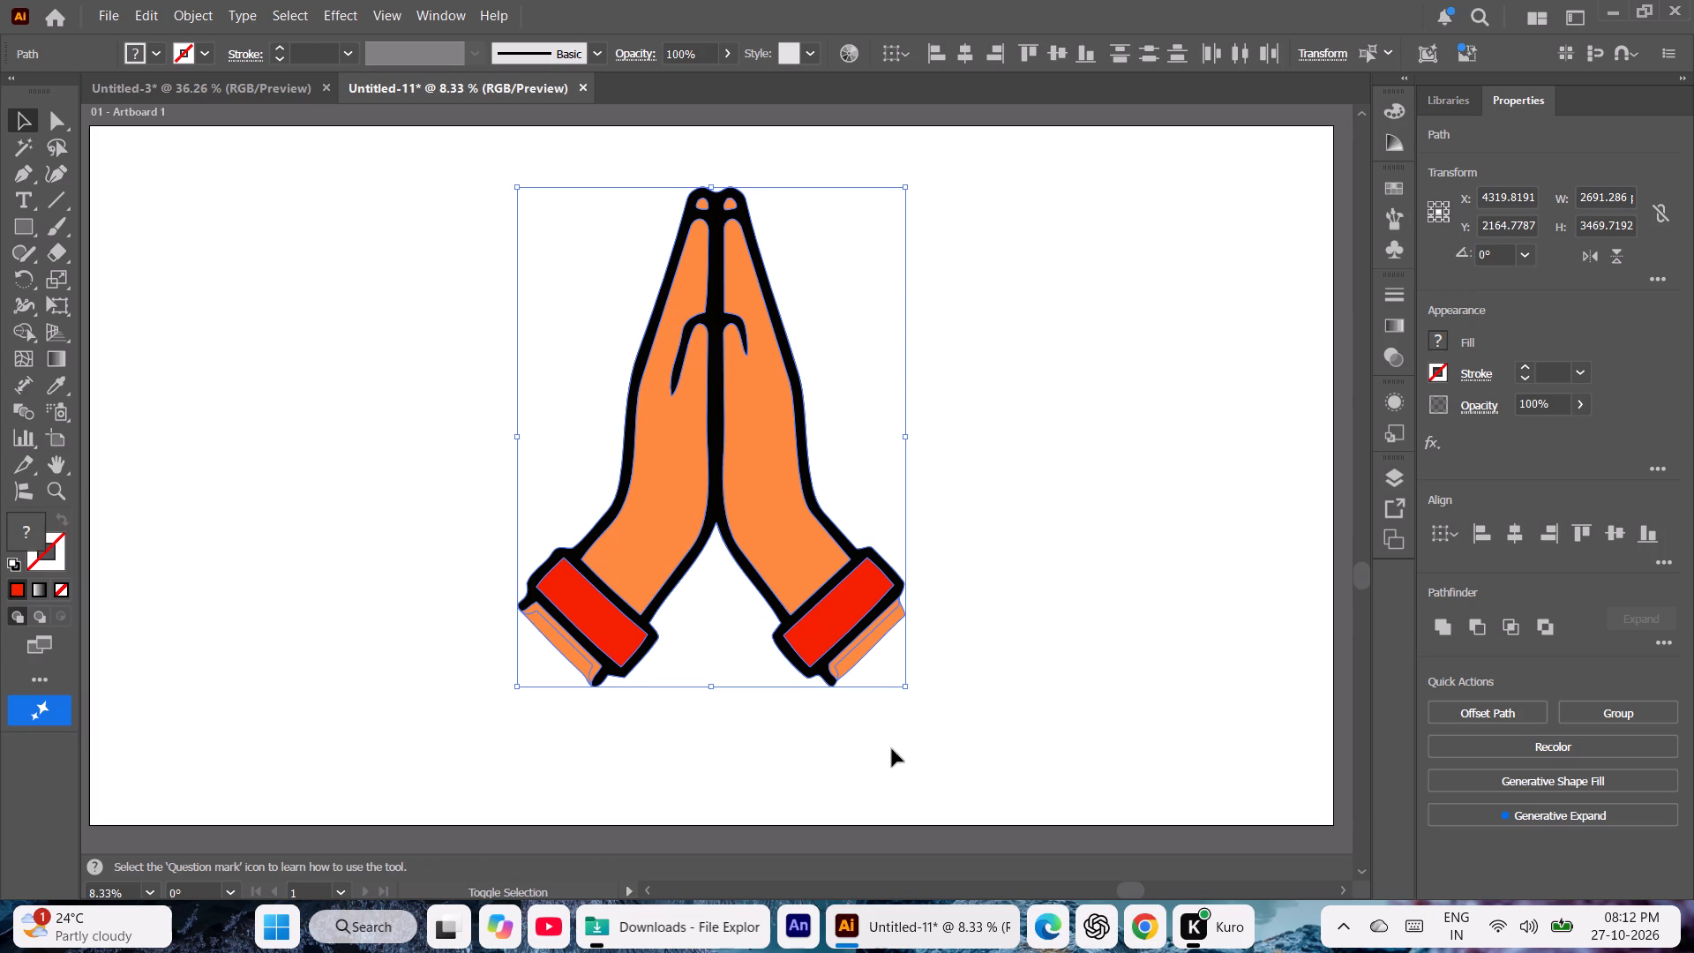
left_click_drag(903, 689, 918, 706, "shift")
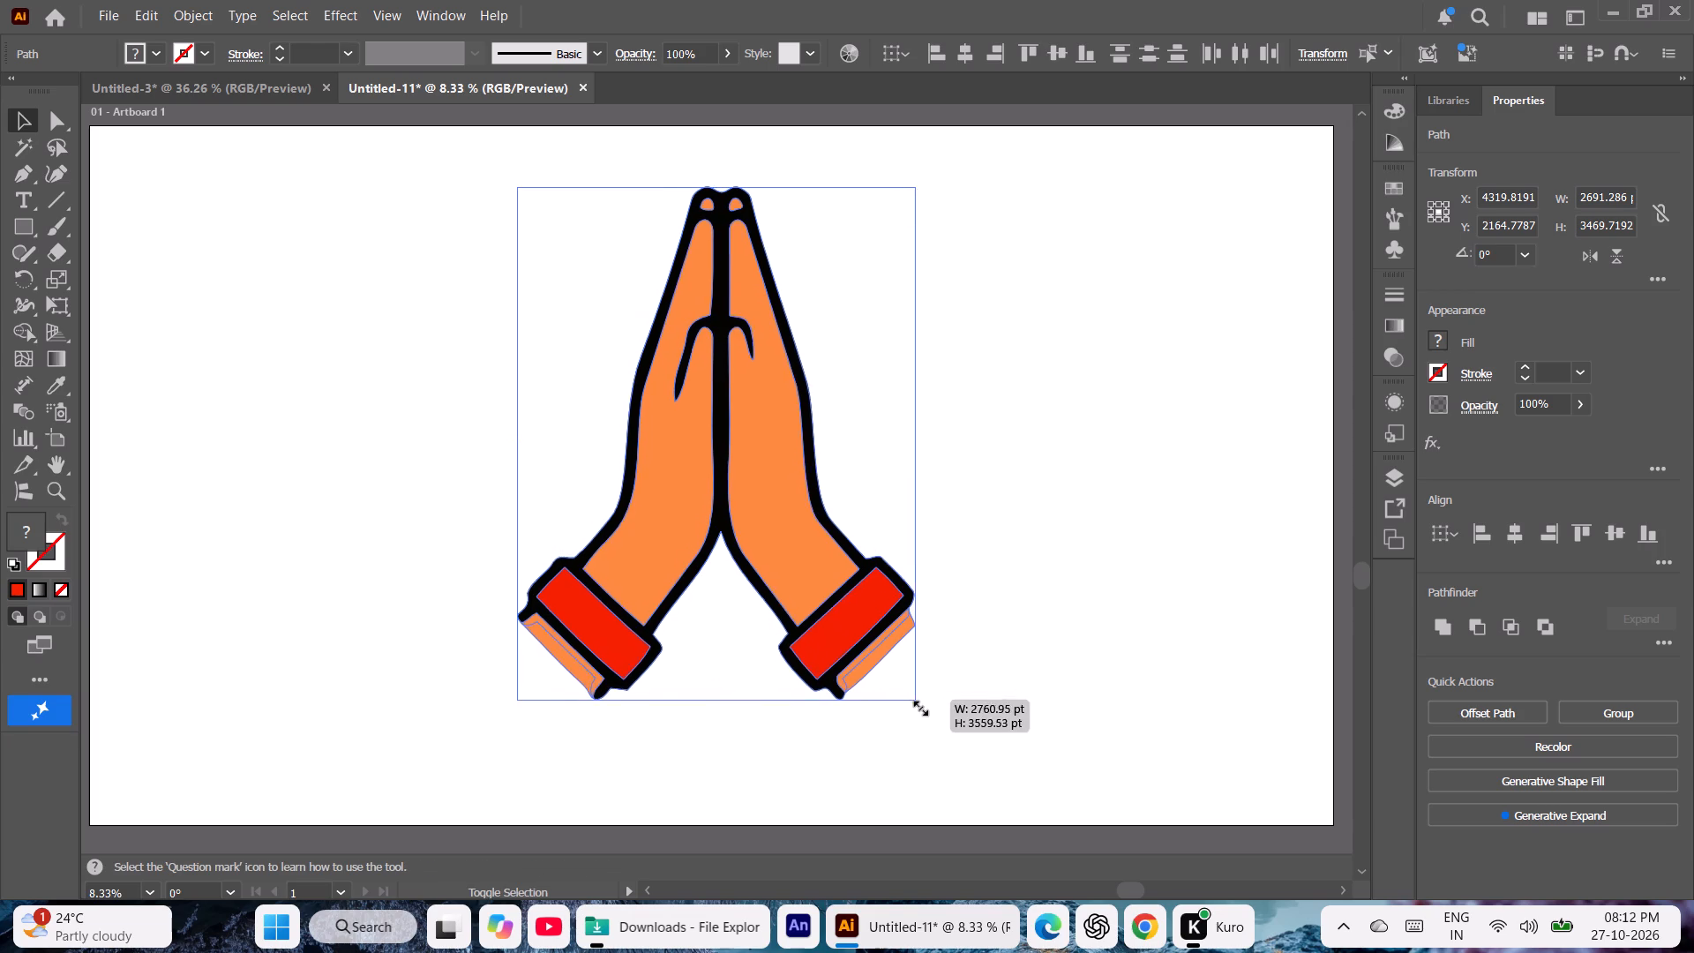
left_click_drag(918, 706, 937, 730, "shift")
left_click(1061, 602)
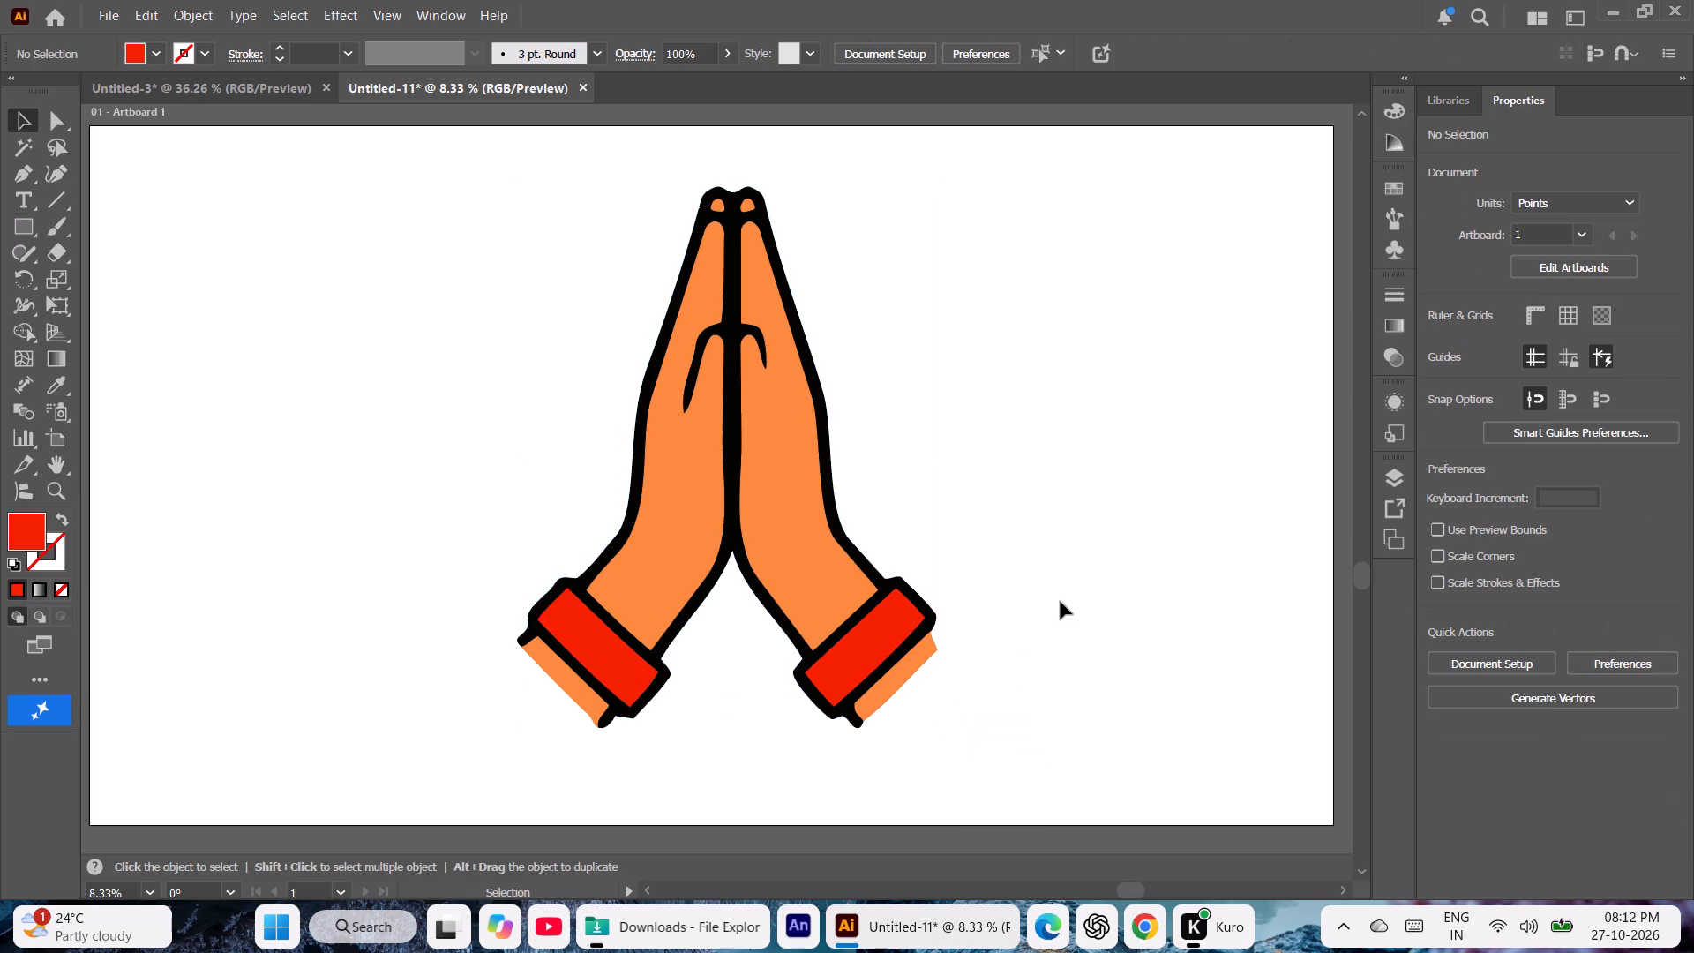
Save the document to the Downloads folder as "Pray to god" in Illustrator EPS format.
key("ctrl+s")
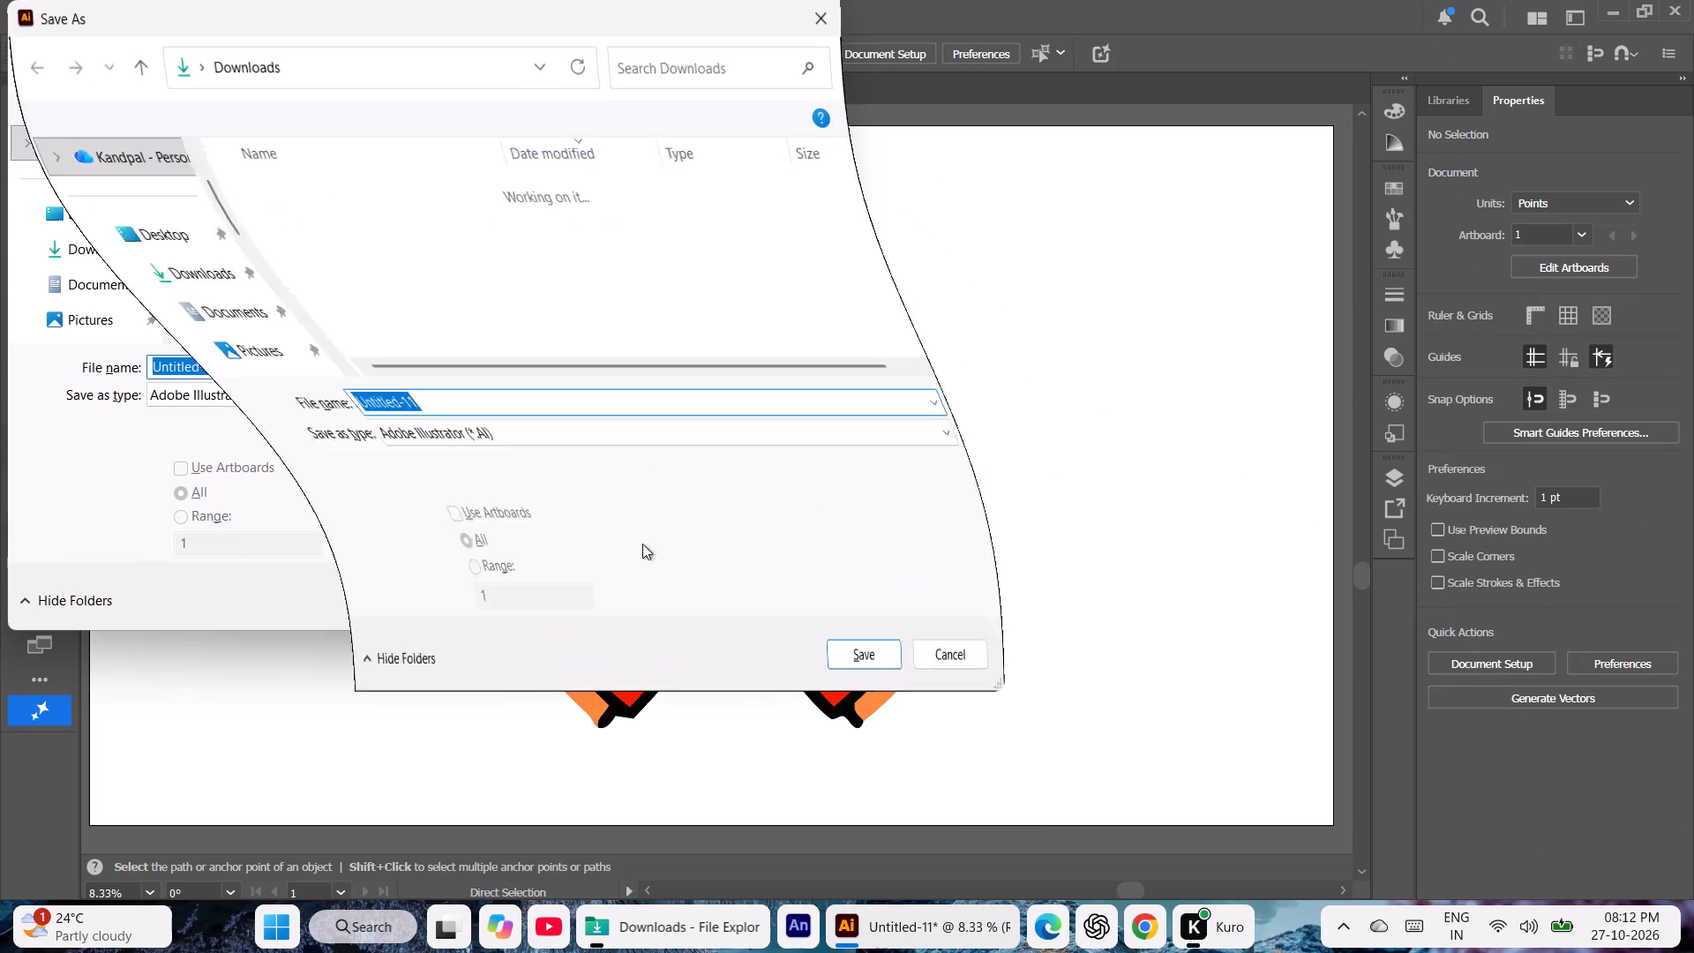
left_click(101, 257)
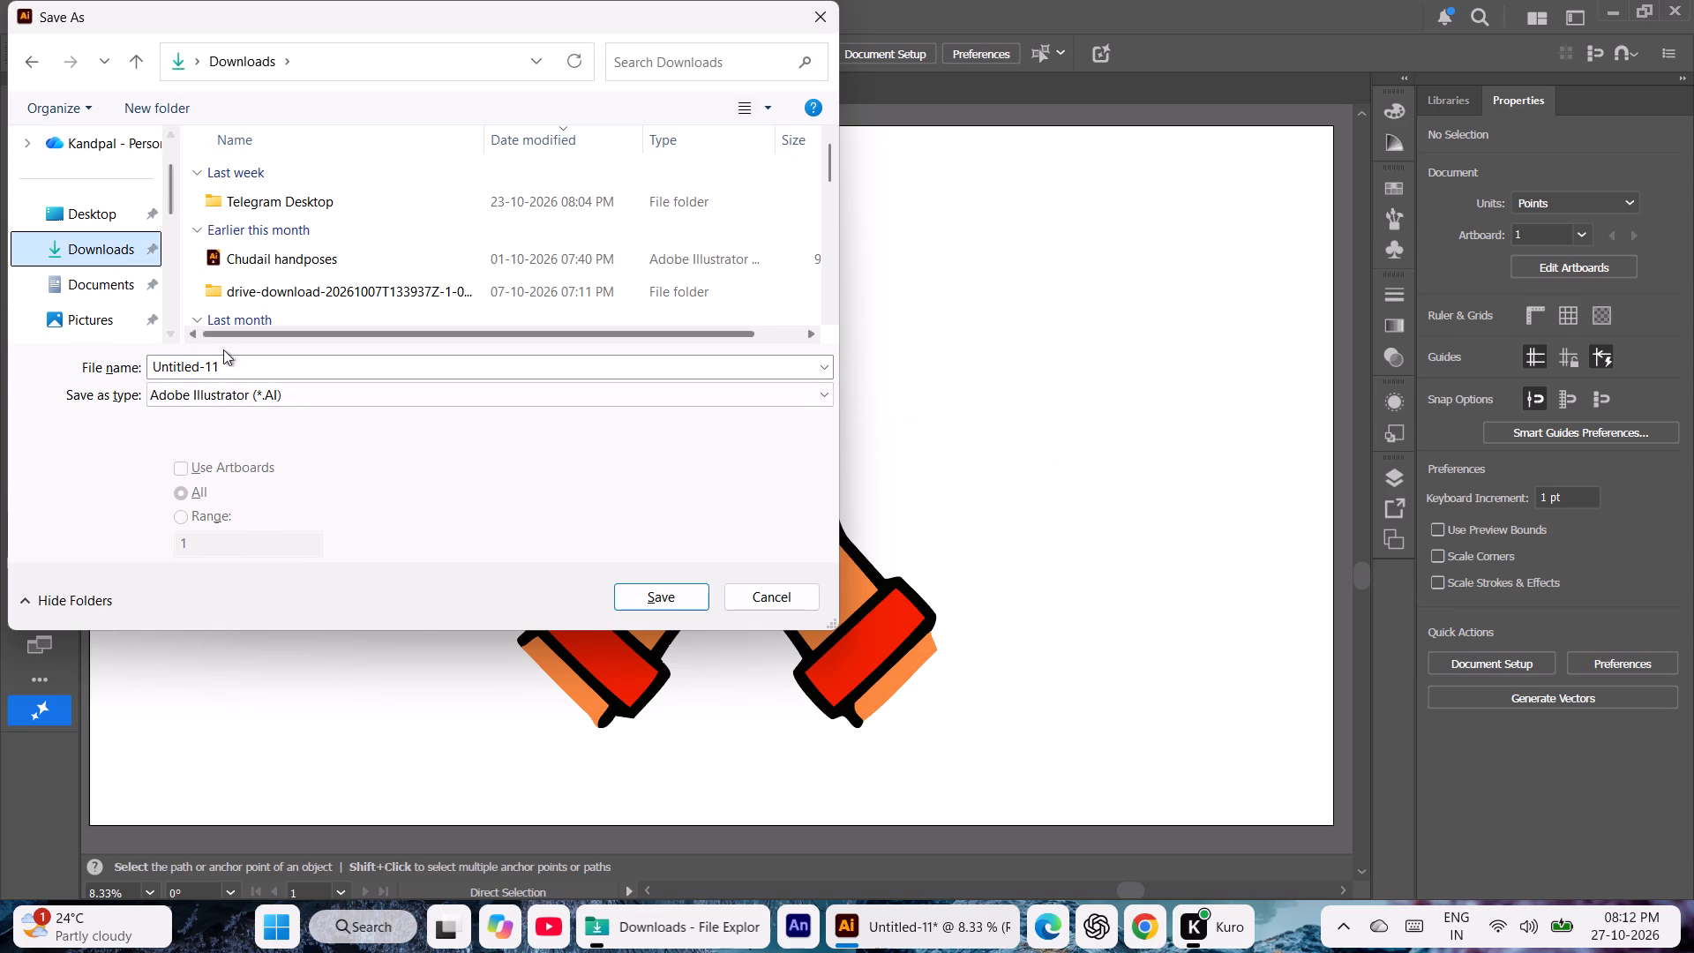
left_click(225, 360)
key("BackSpace")
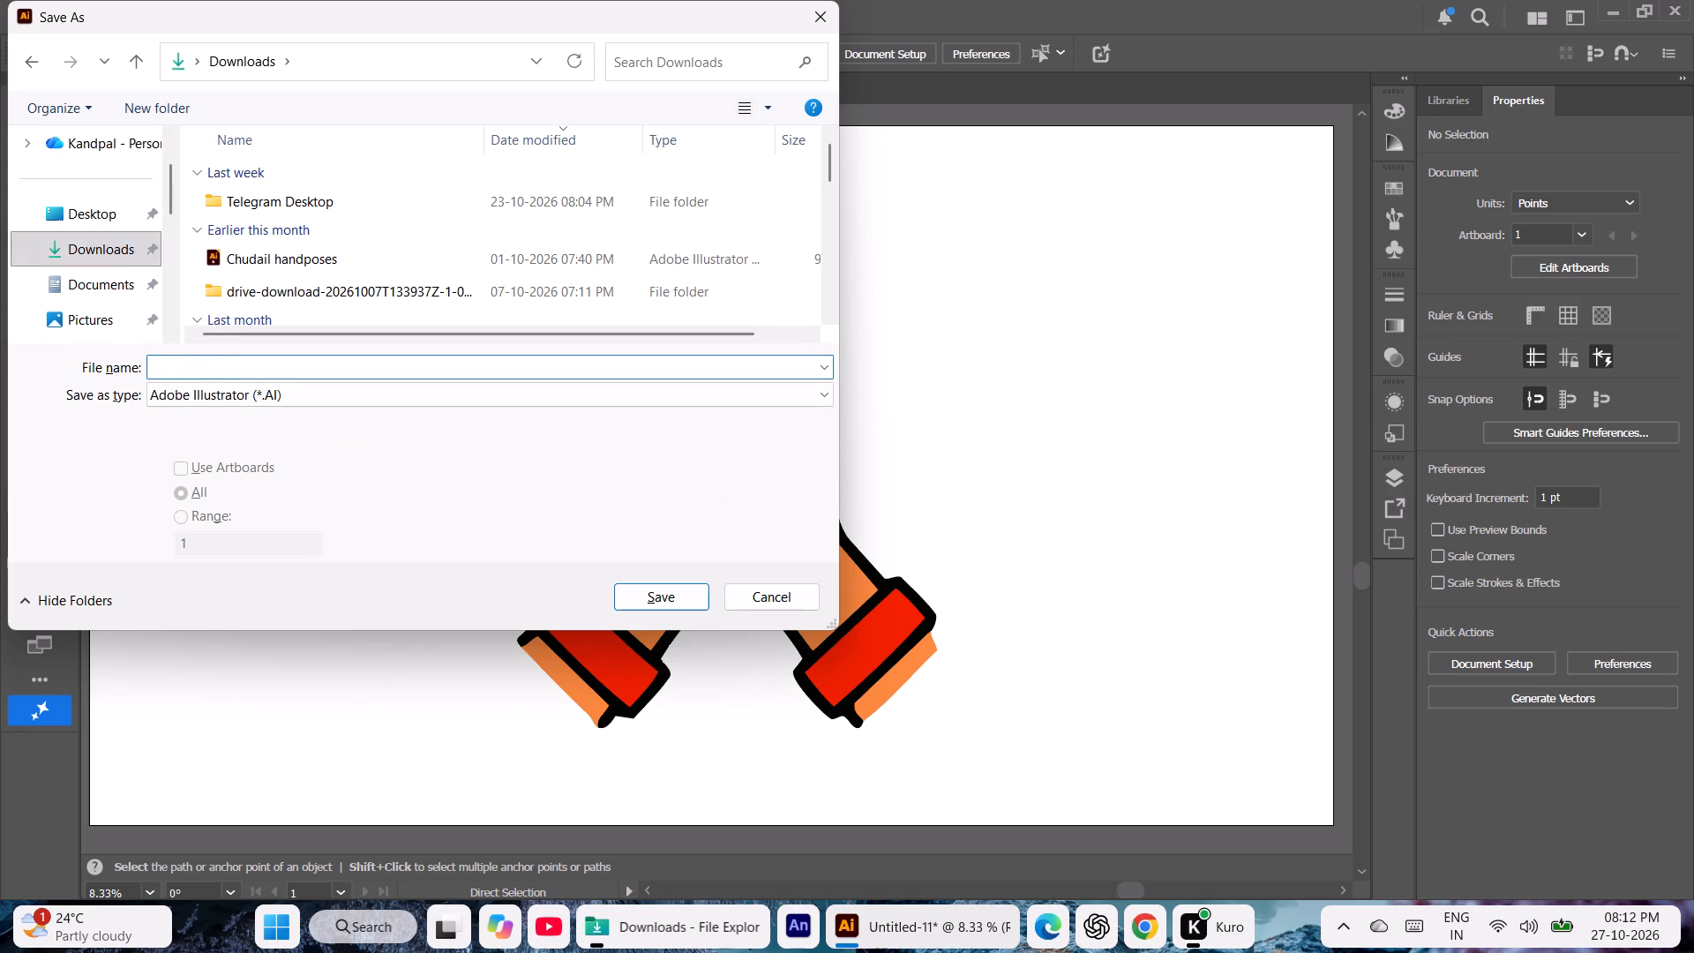
key("shift+p")
type("ray")
key("space")
type("to god")
key("space")
left_click(268, 398)
left_click(255, 452)
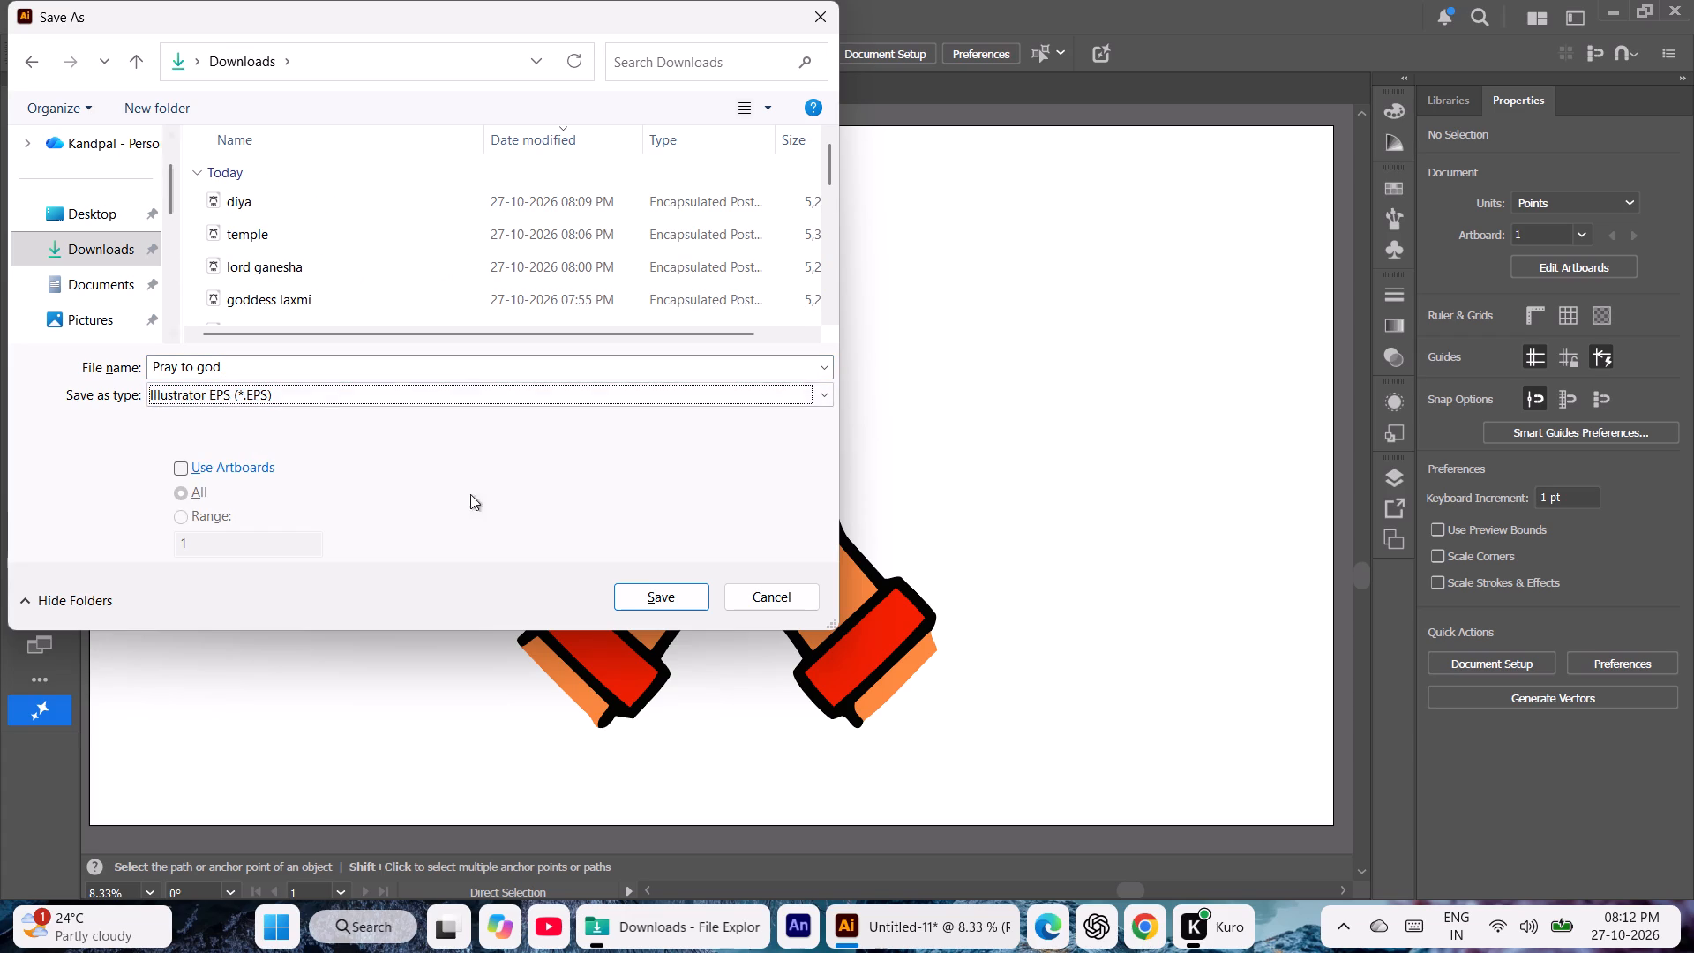
left_click(648, 597)
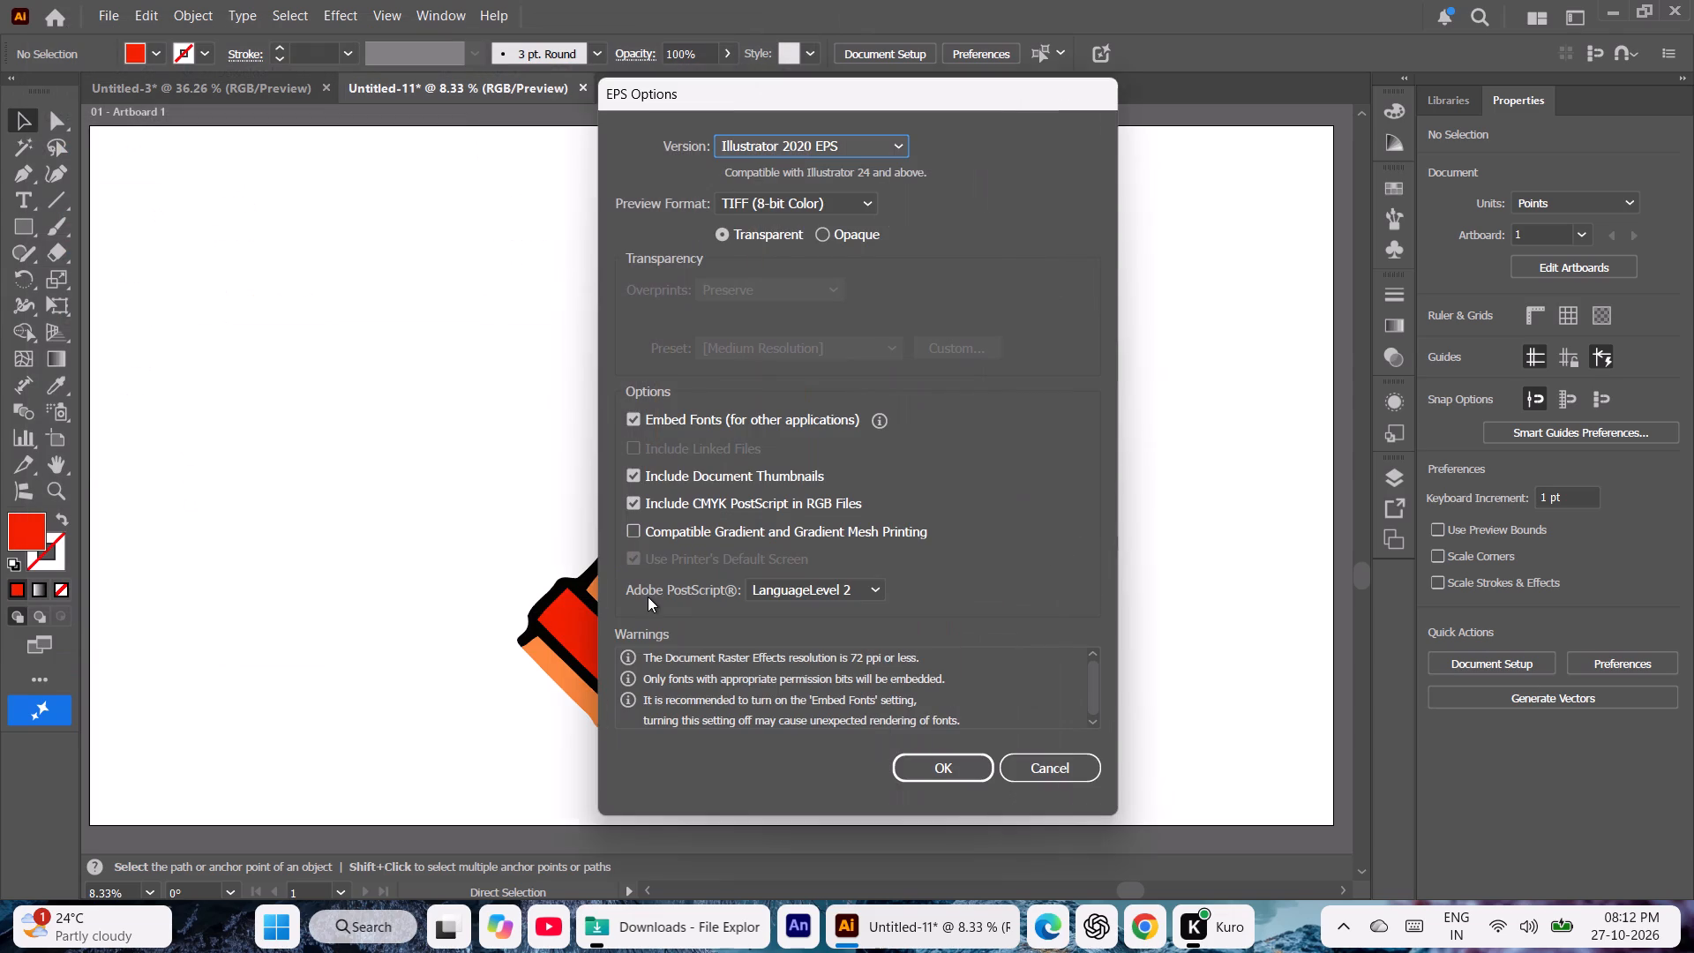
Set the EPS version to Illustrator 10 EPS and complete the export.
left_click(896, 142)
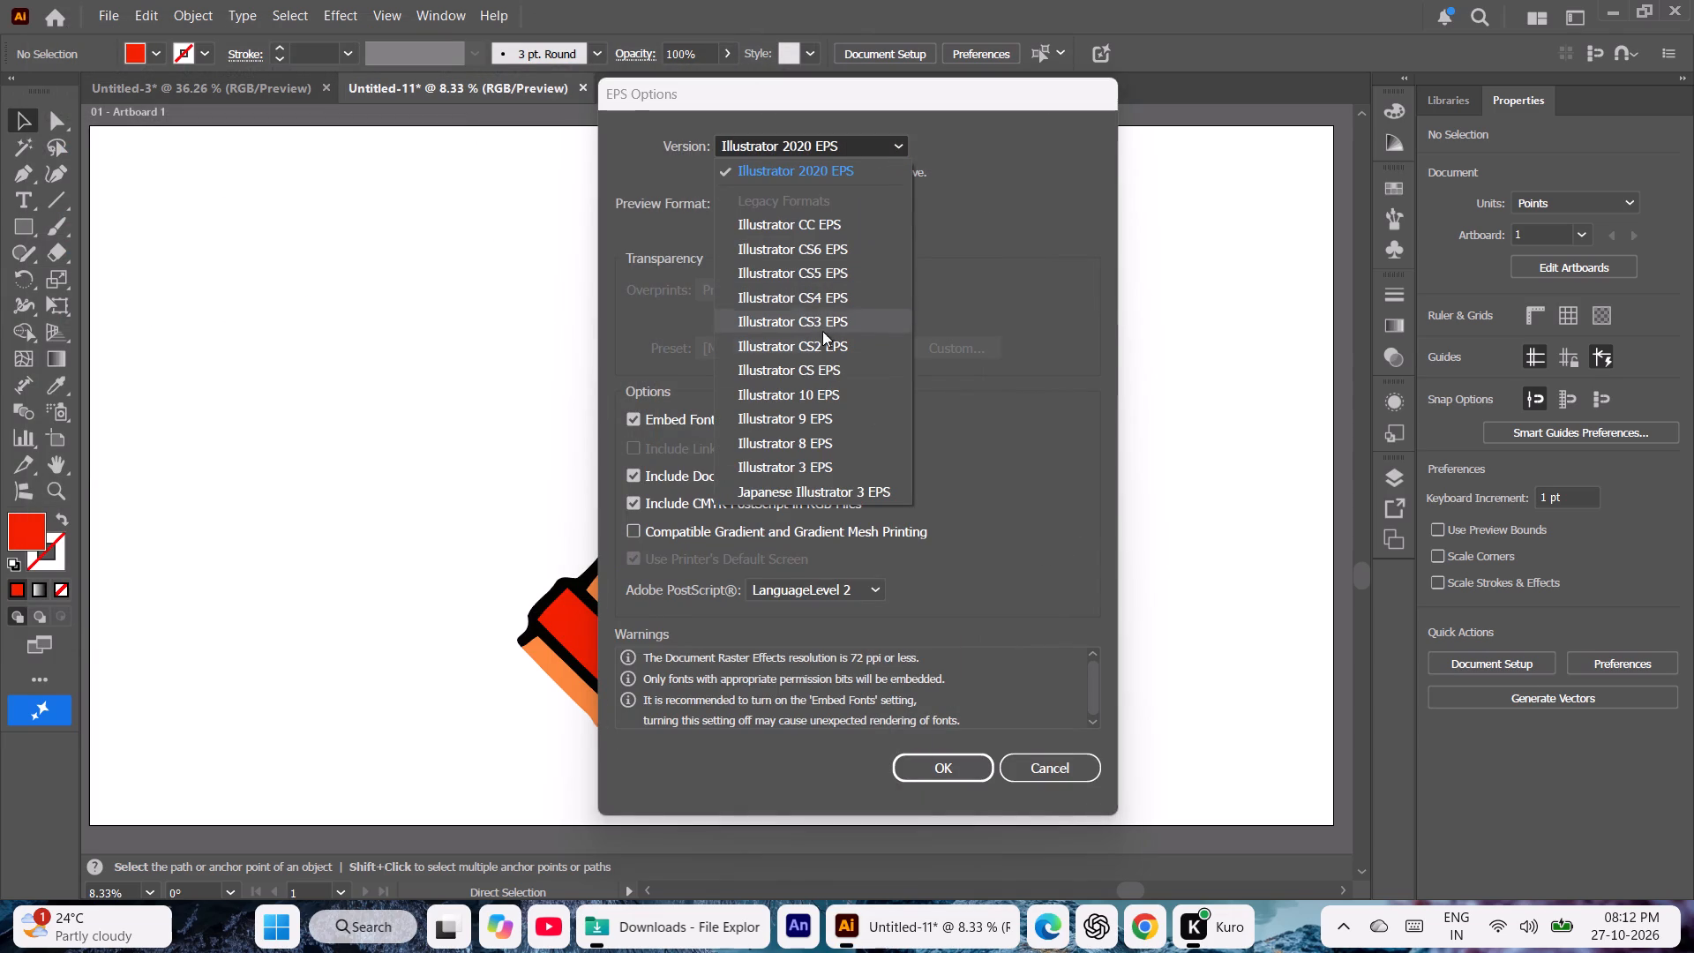
left_click(823, 395)
key("Return")
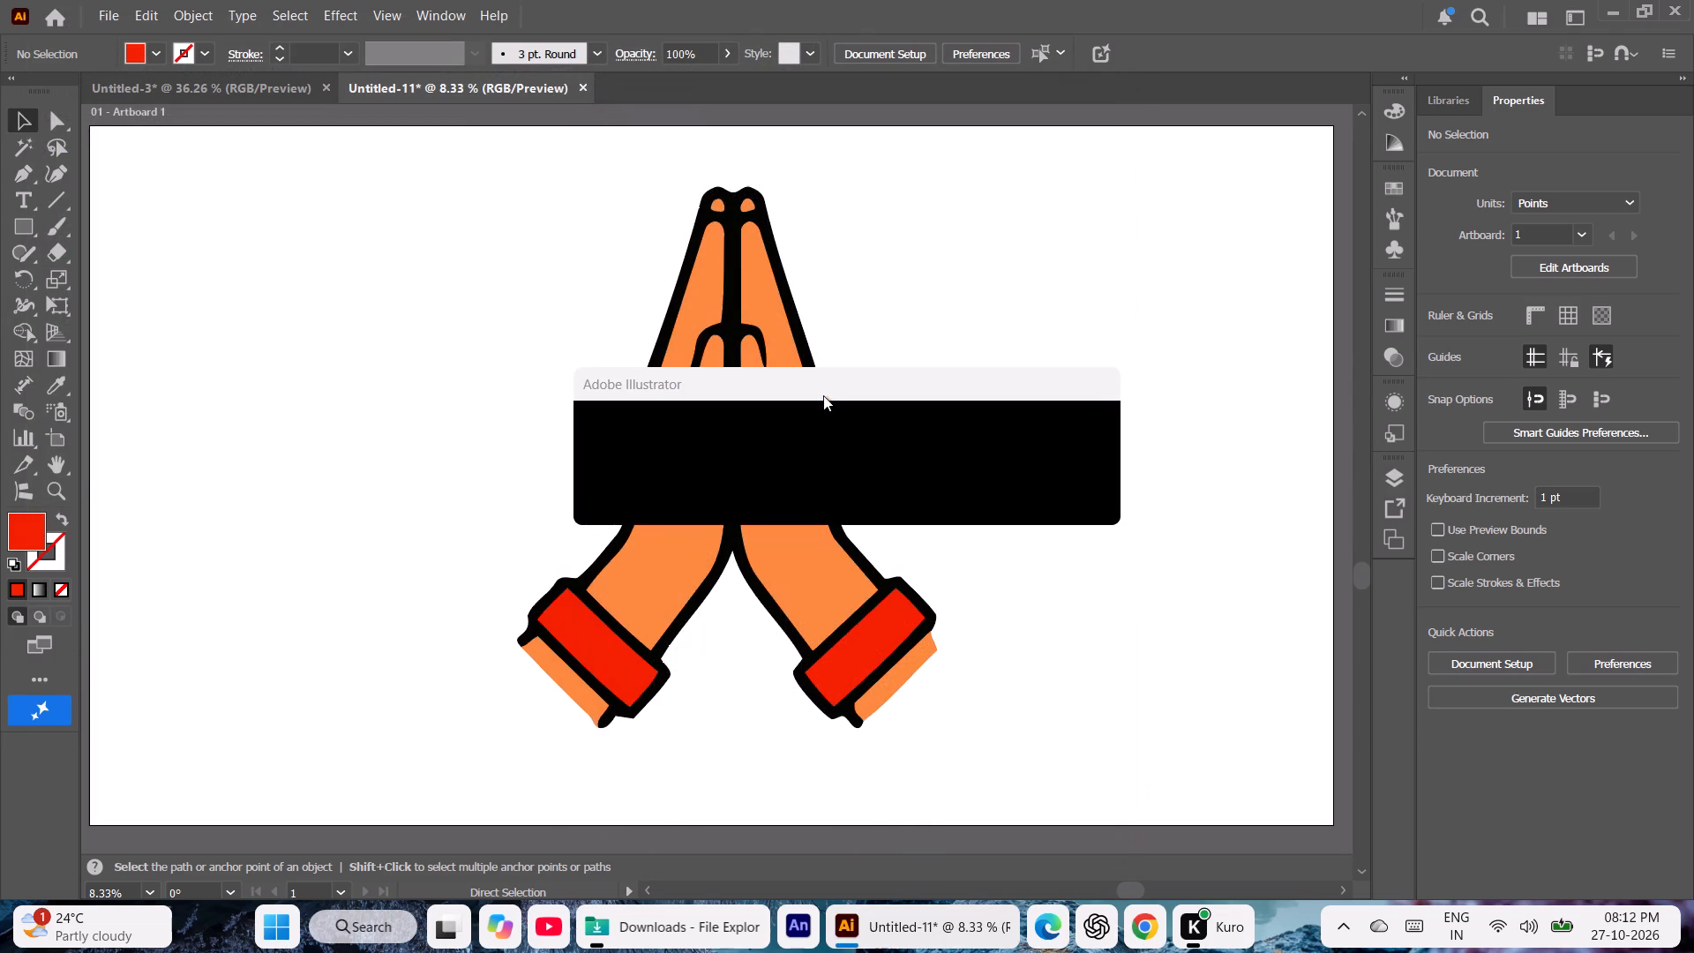
key("Return")
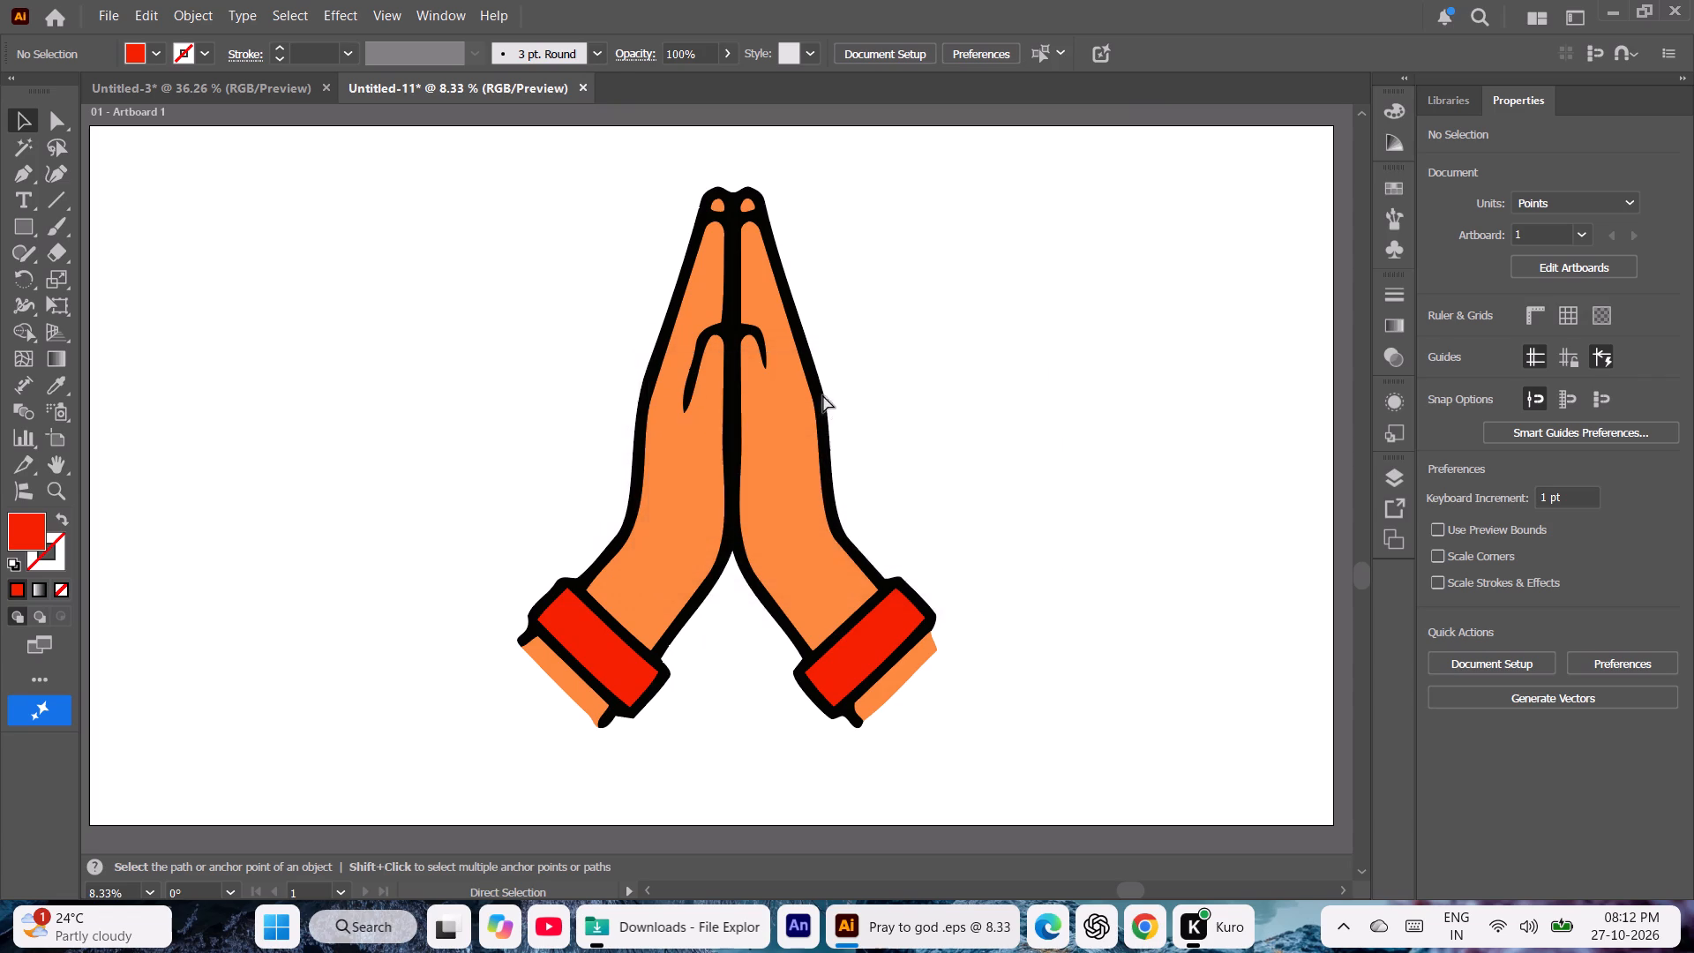
Check the Downloads folder in File Explorer for the saved Pray to god EPS, and return to Illustrator.
left_click(642, 931)
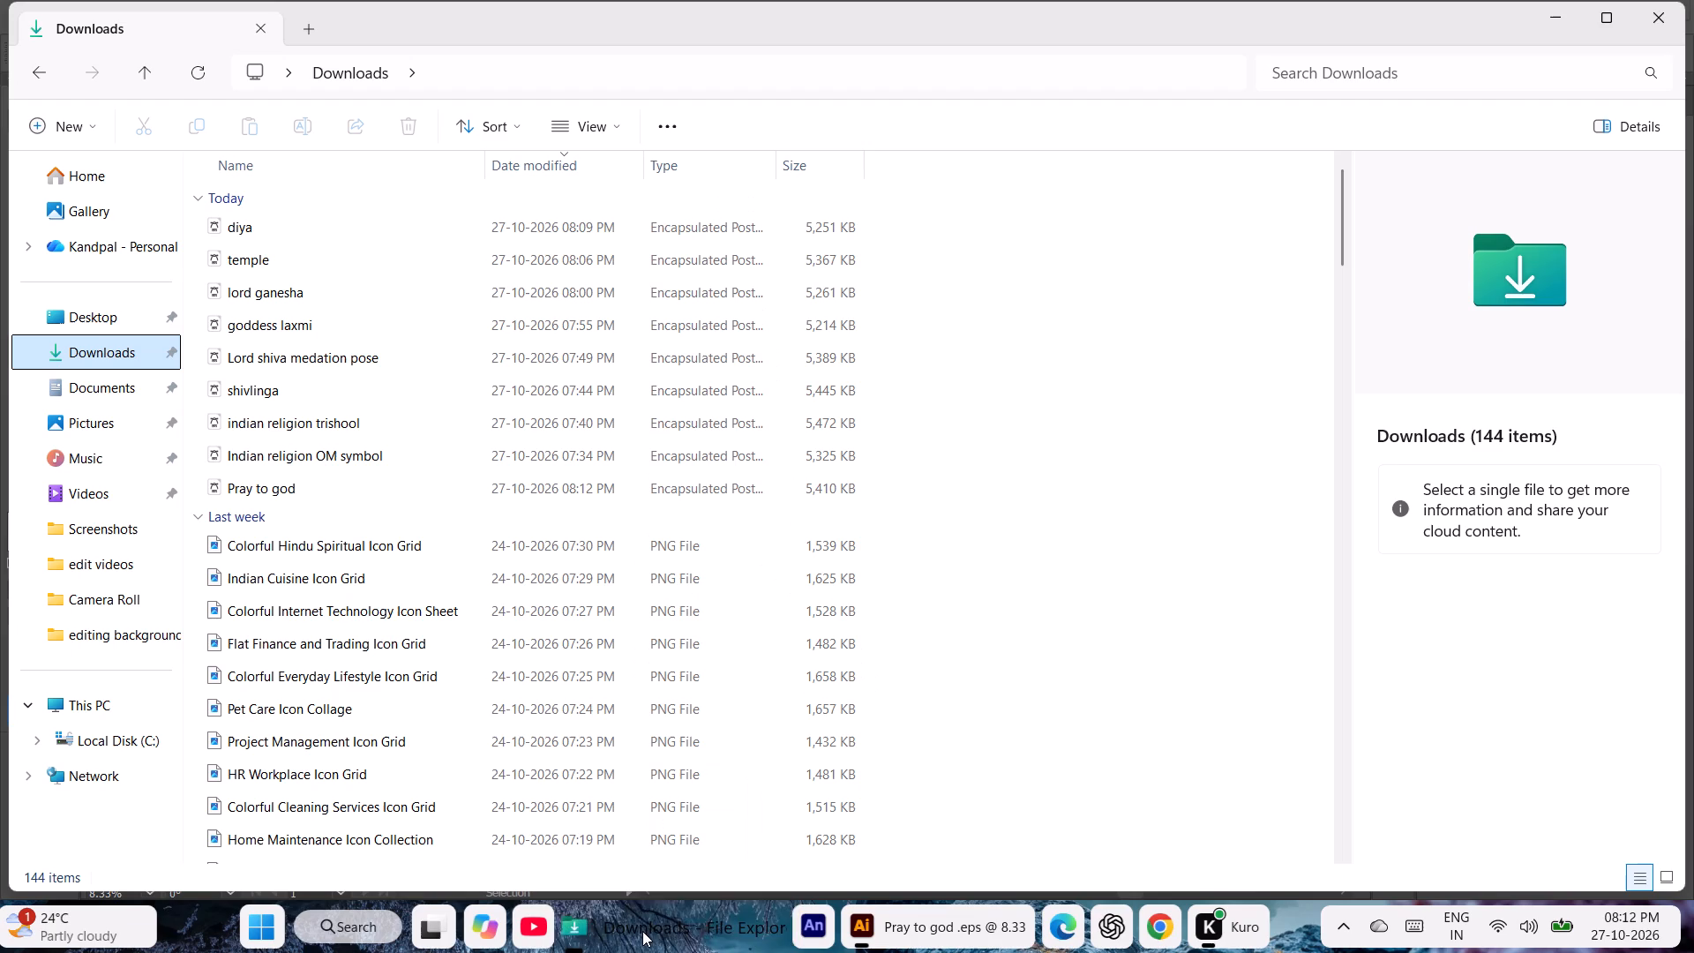
left_click(120, 394)
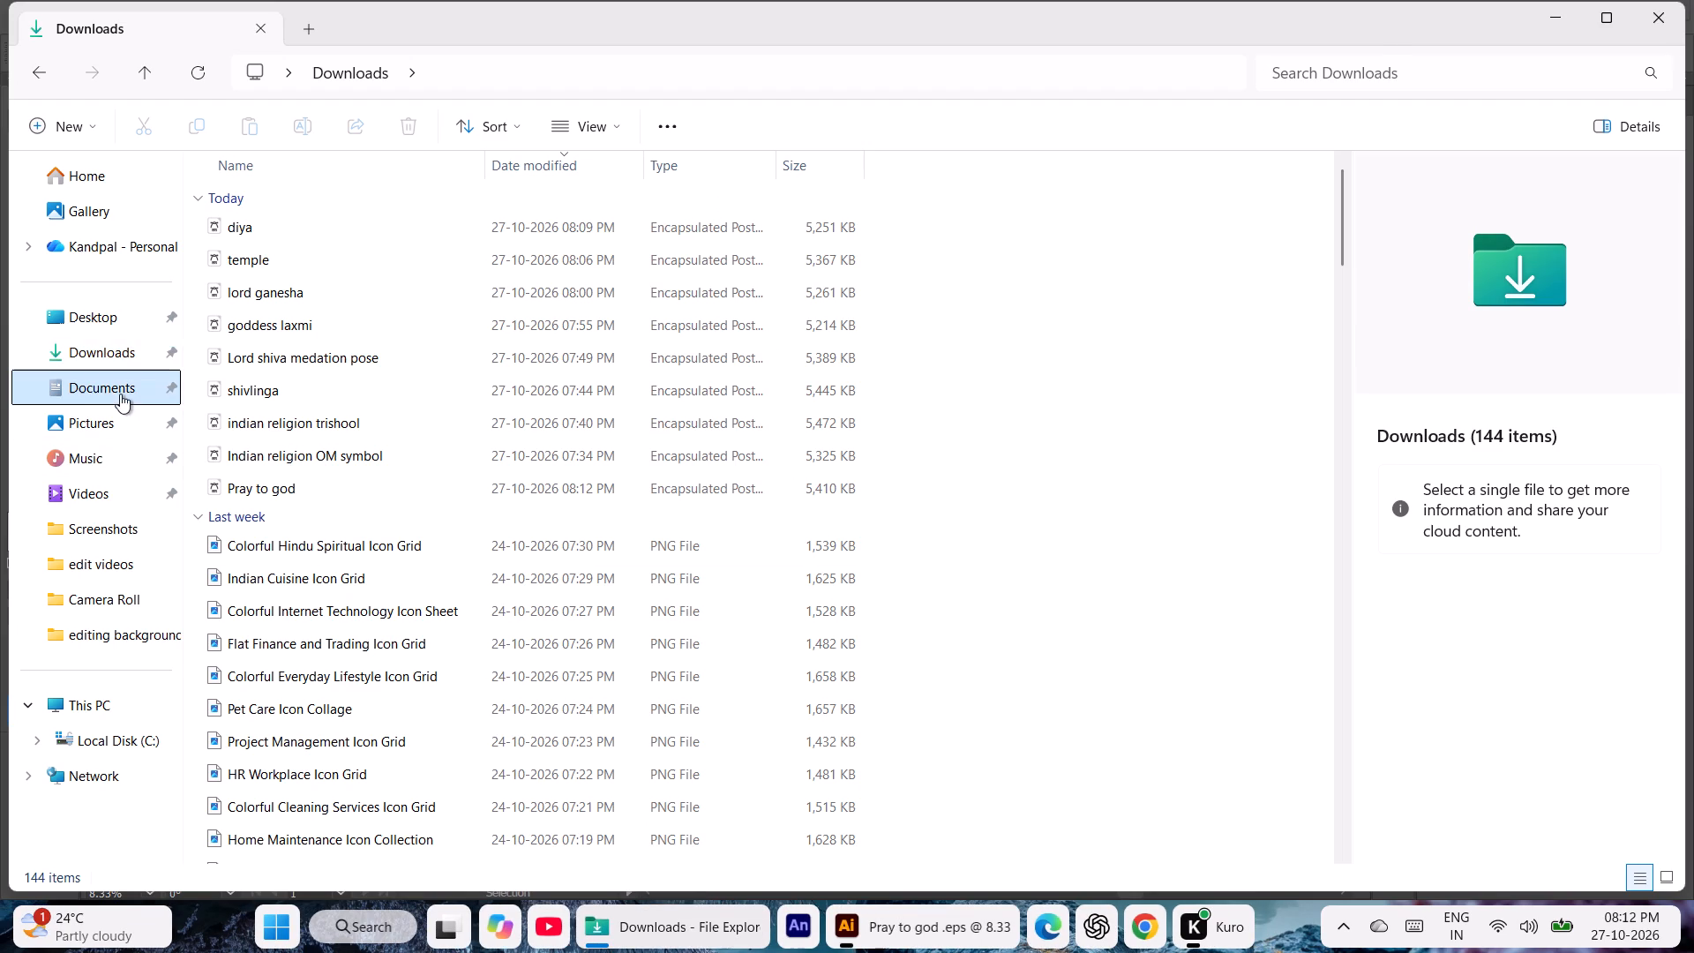
left_click(112, 361)
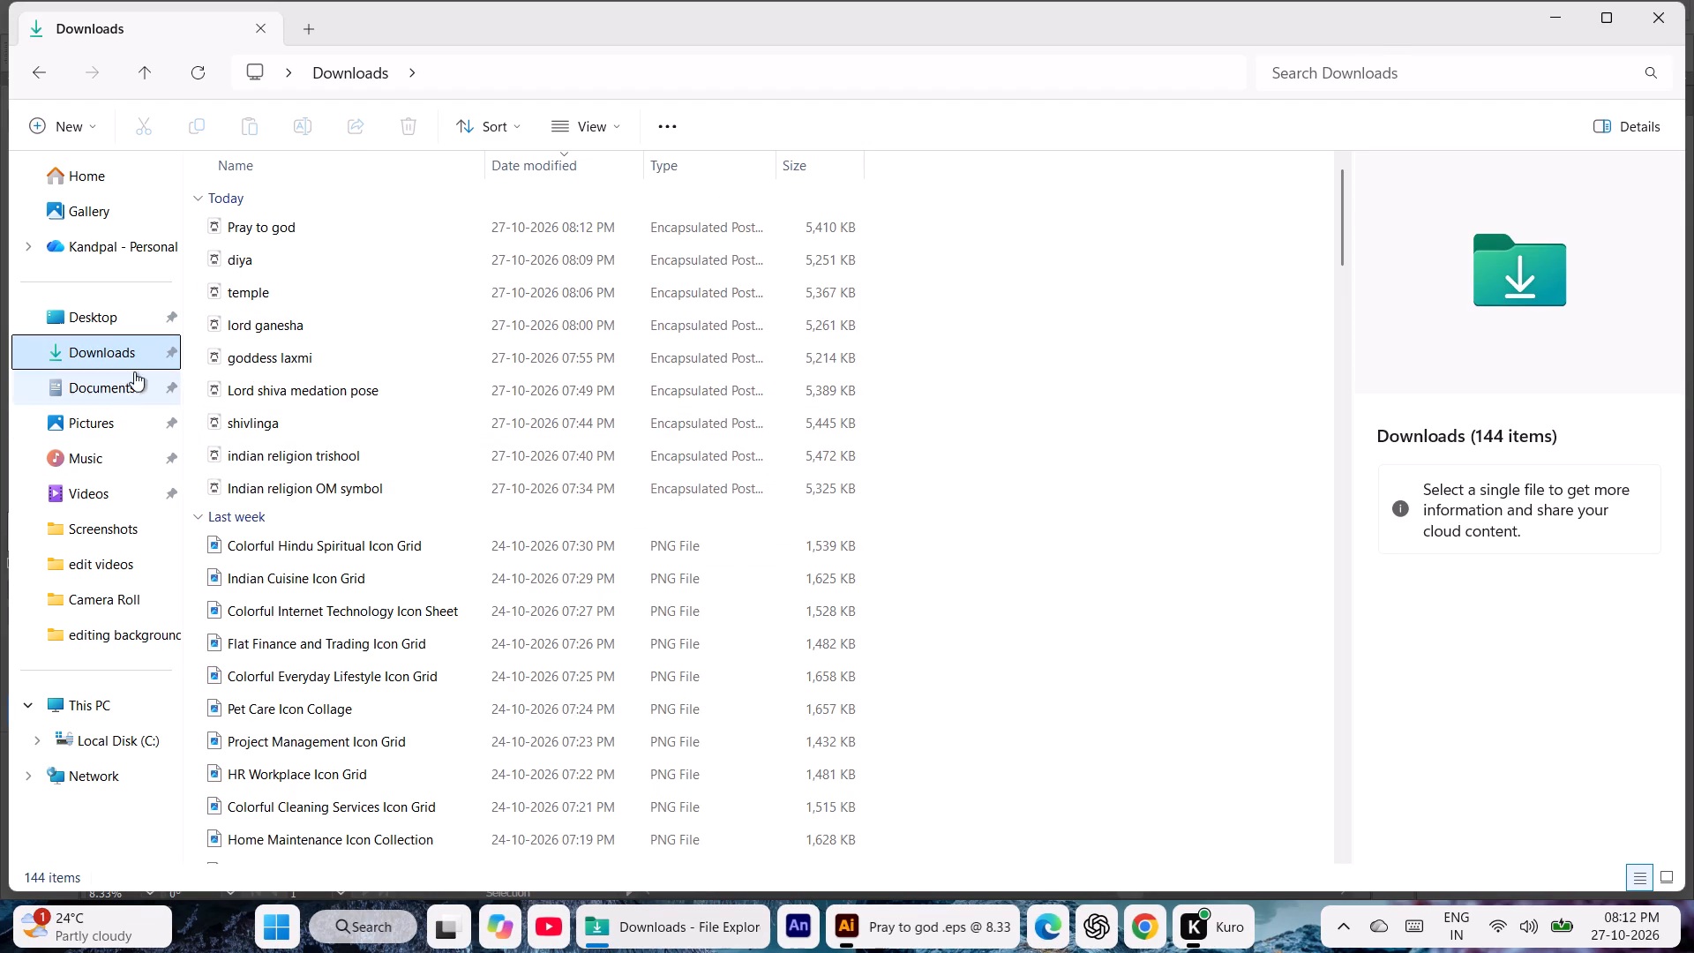
left_click(902, 923)
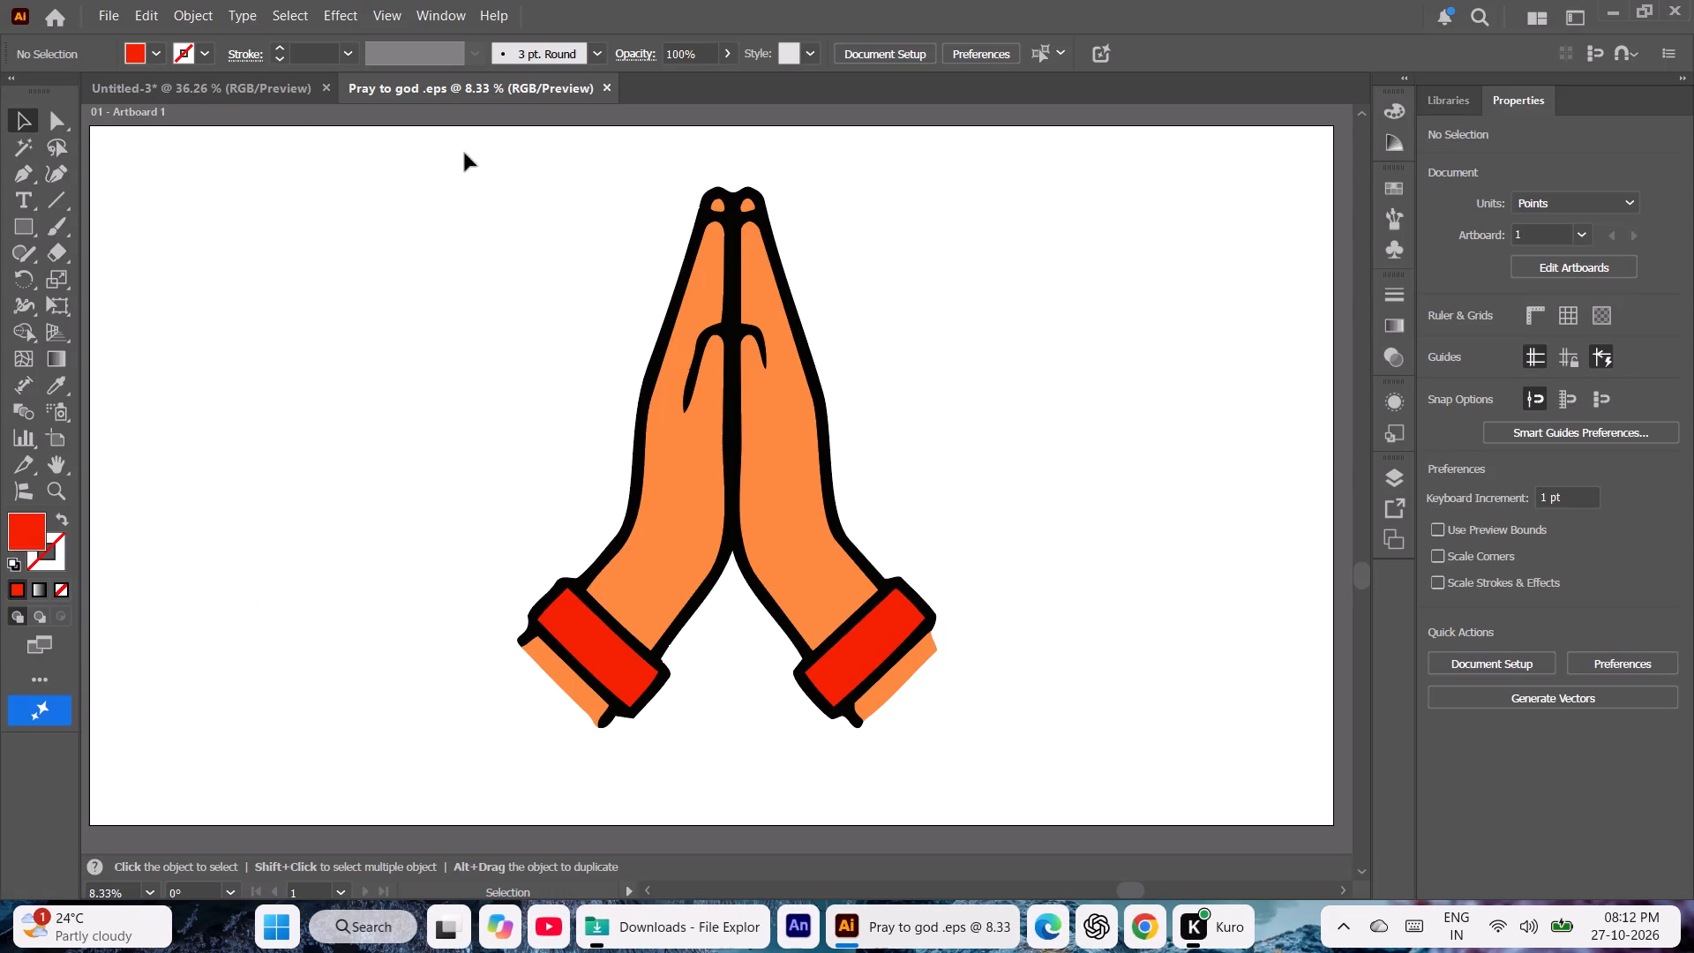
Close the Pray to god document and cut the red swastik icon out of the icon grid.
left_click(611, 90)
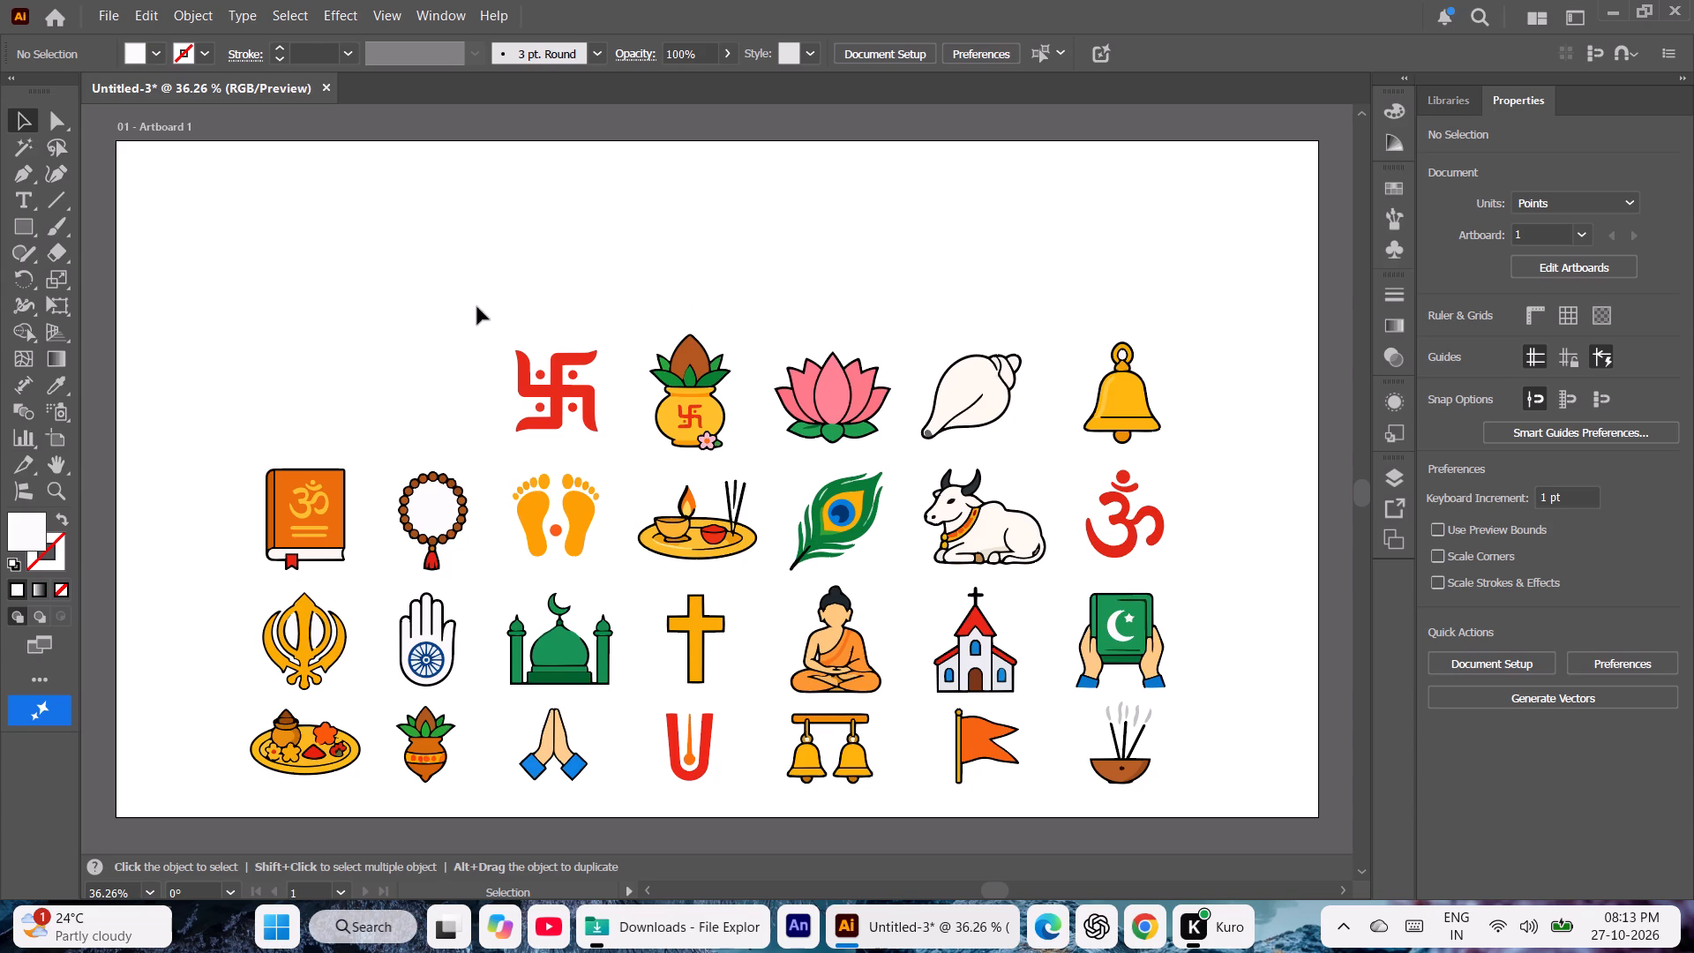
left_click_drag(477, 307, 614, 445)
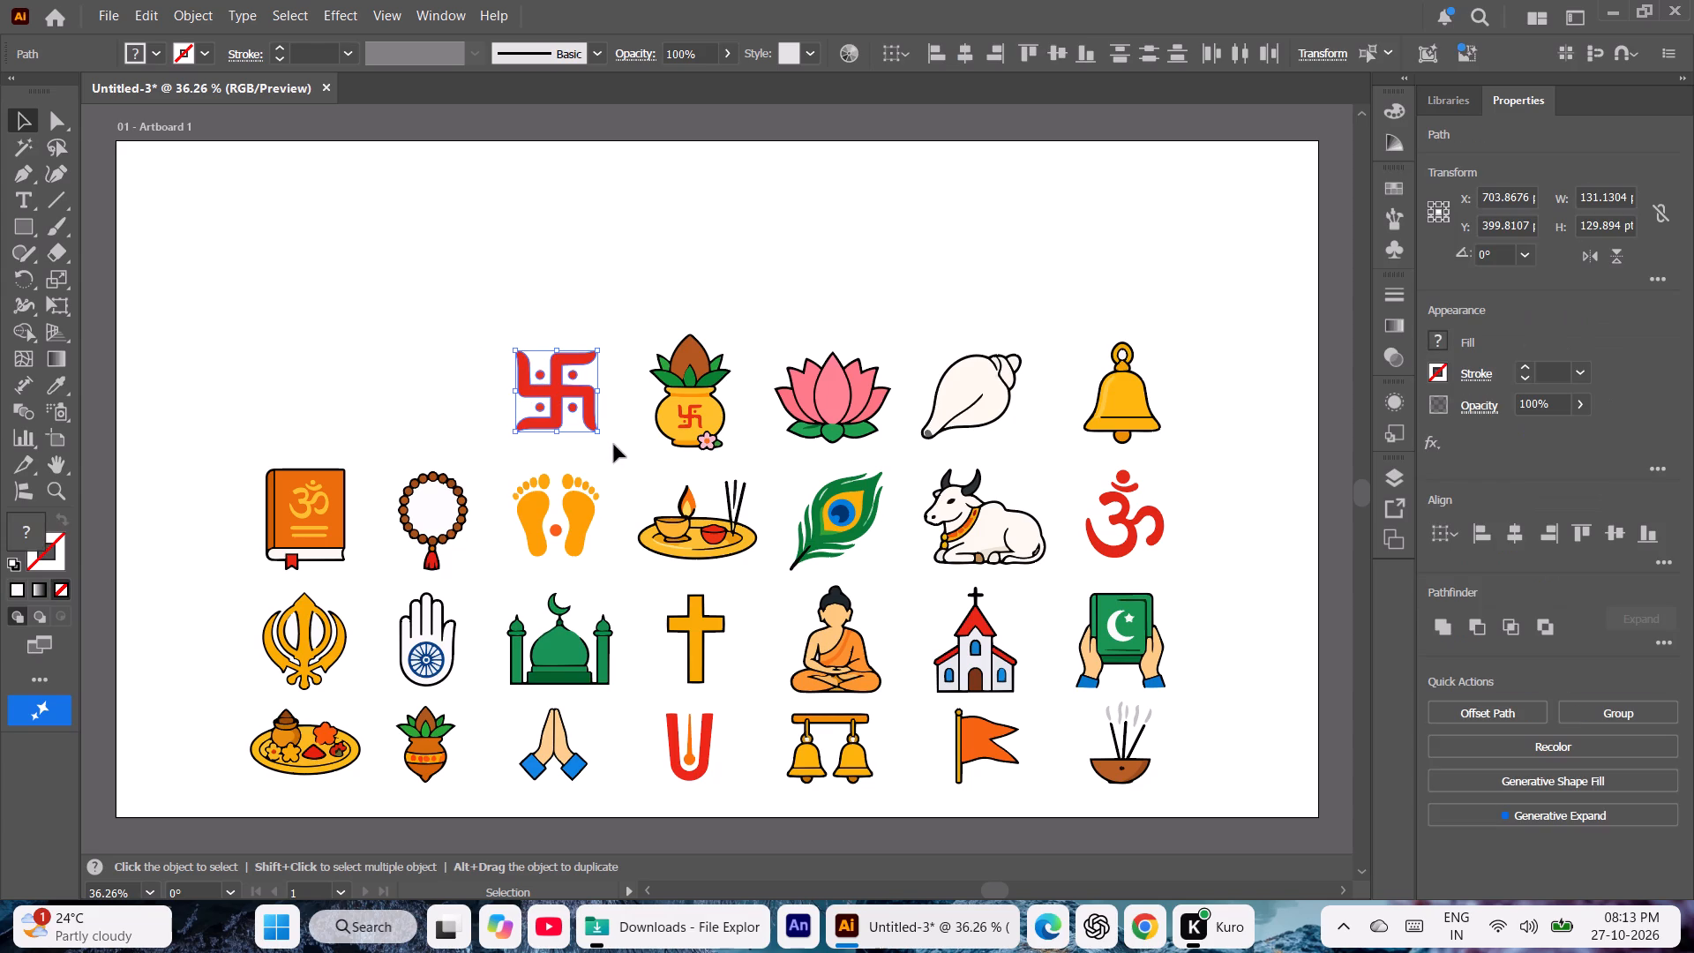
key("ctrl+x")
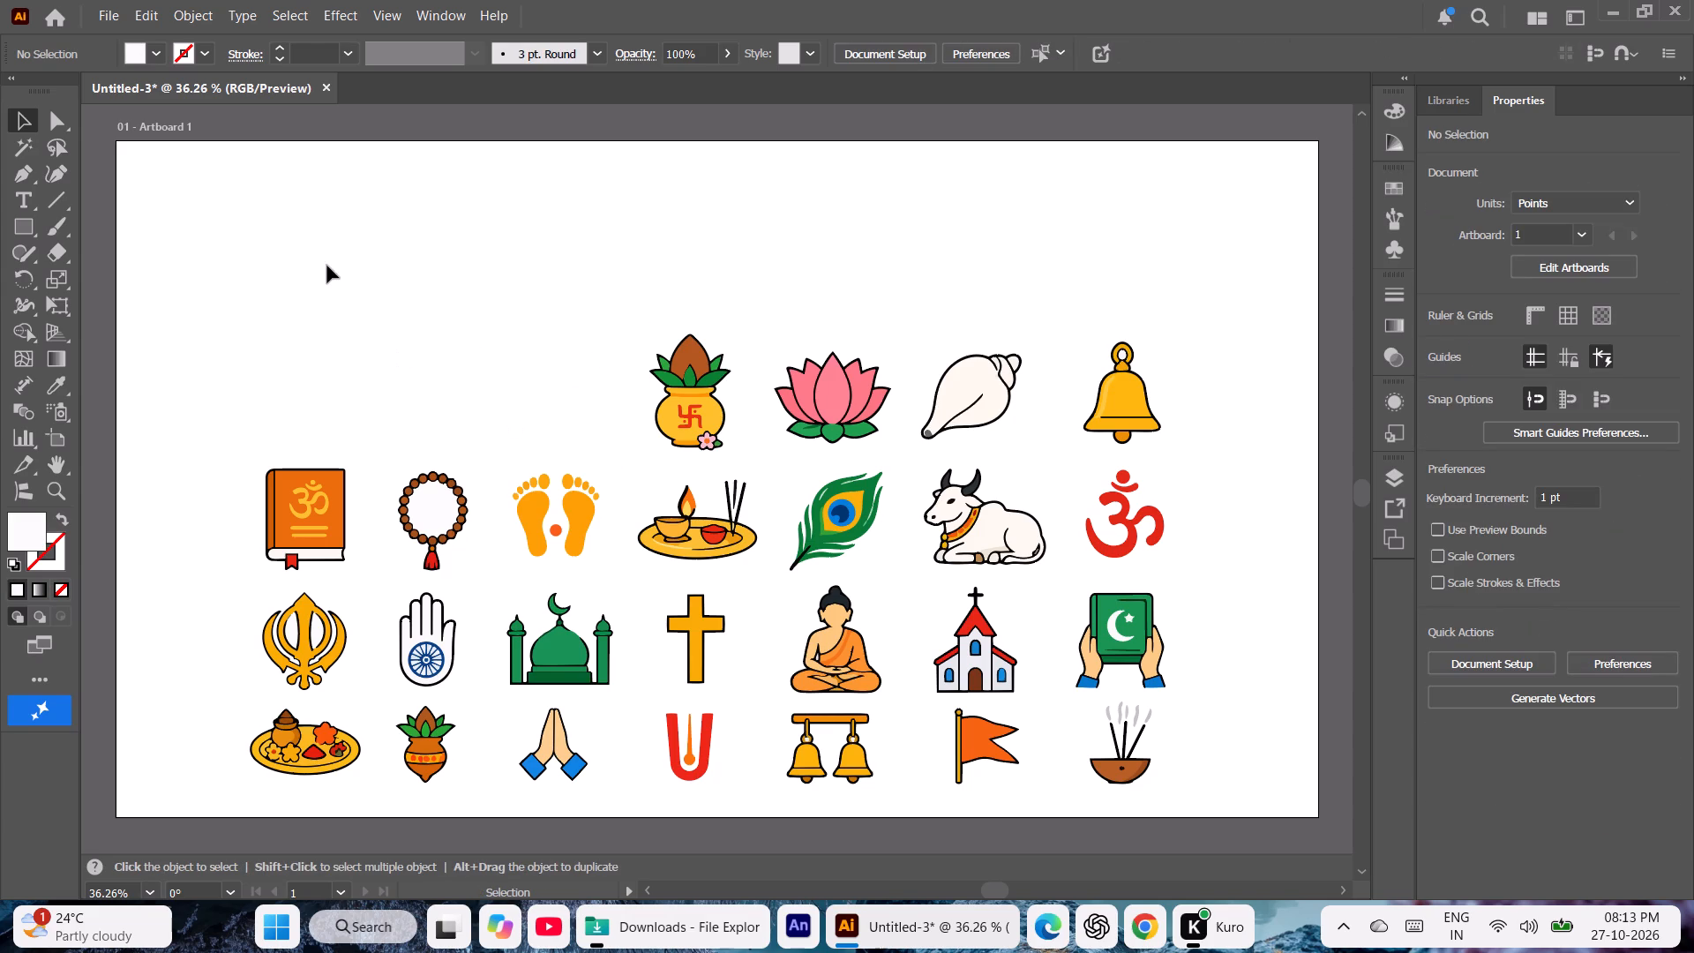
Create a new 1920 x 1080 pt RGB document and paste the swastik into it.
left_click(111, 18)
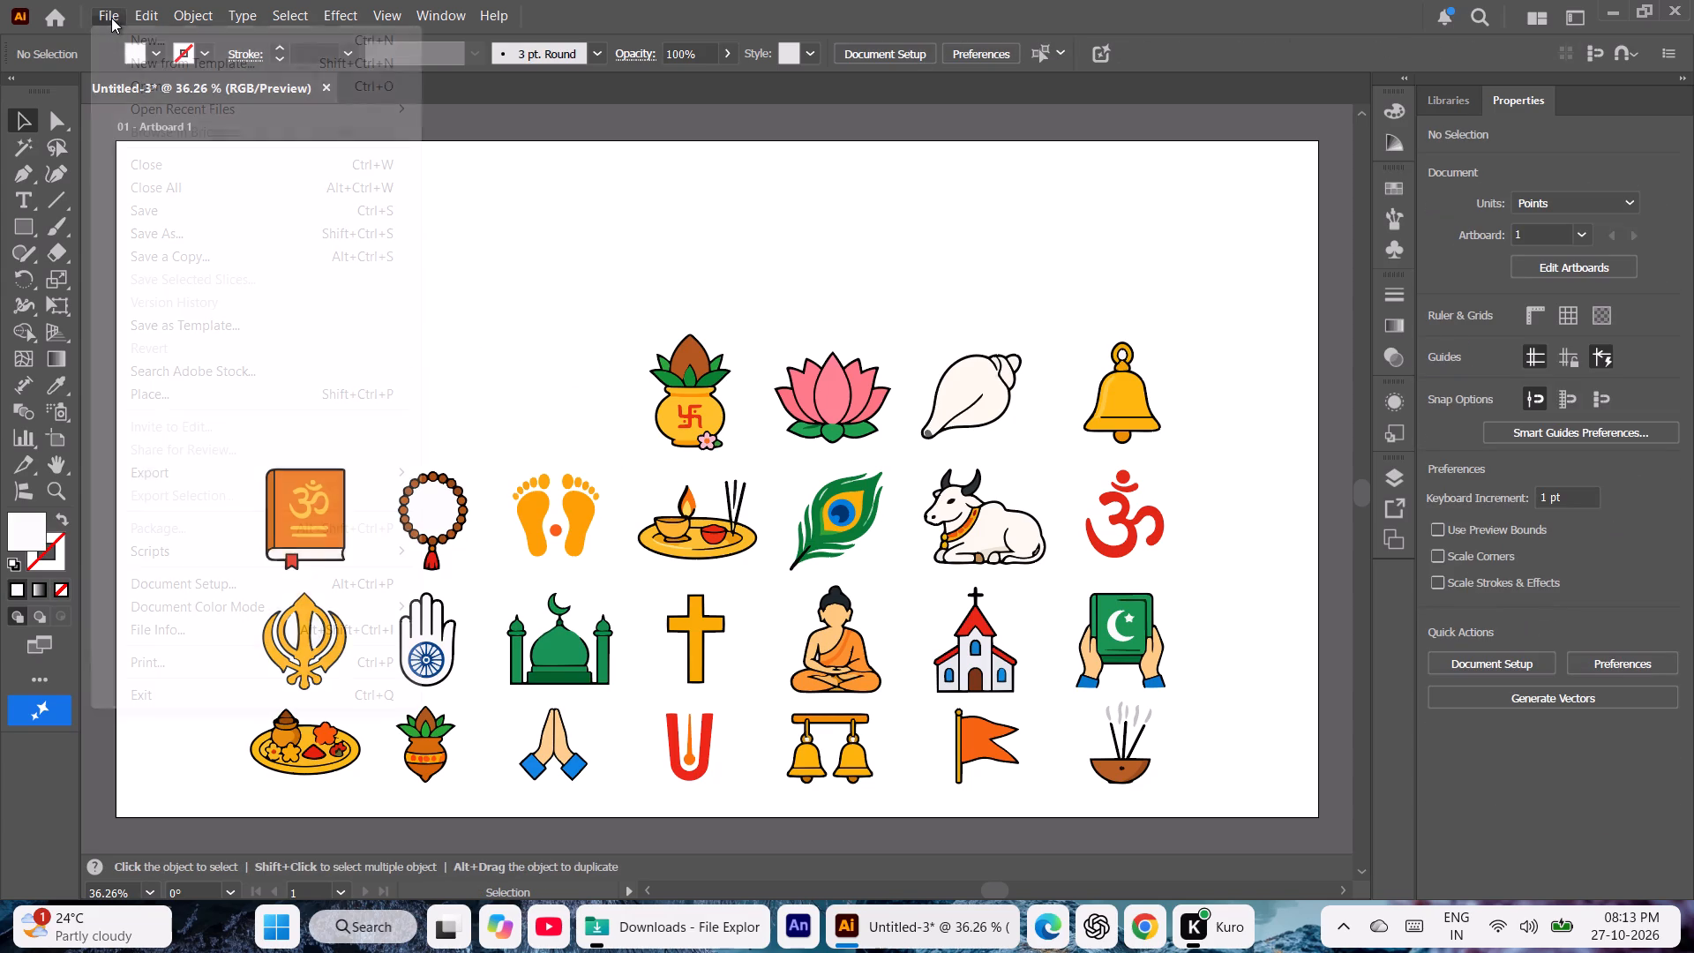
left_click(141, 38)
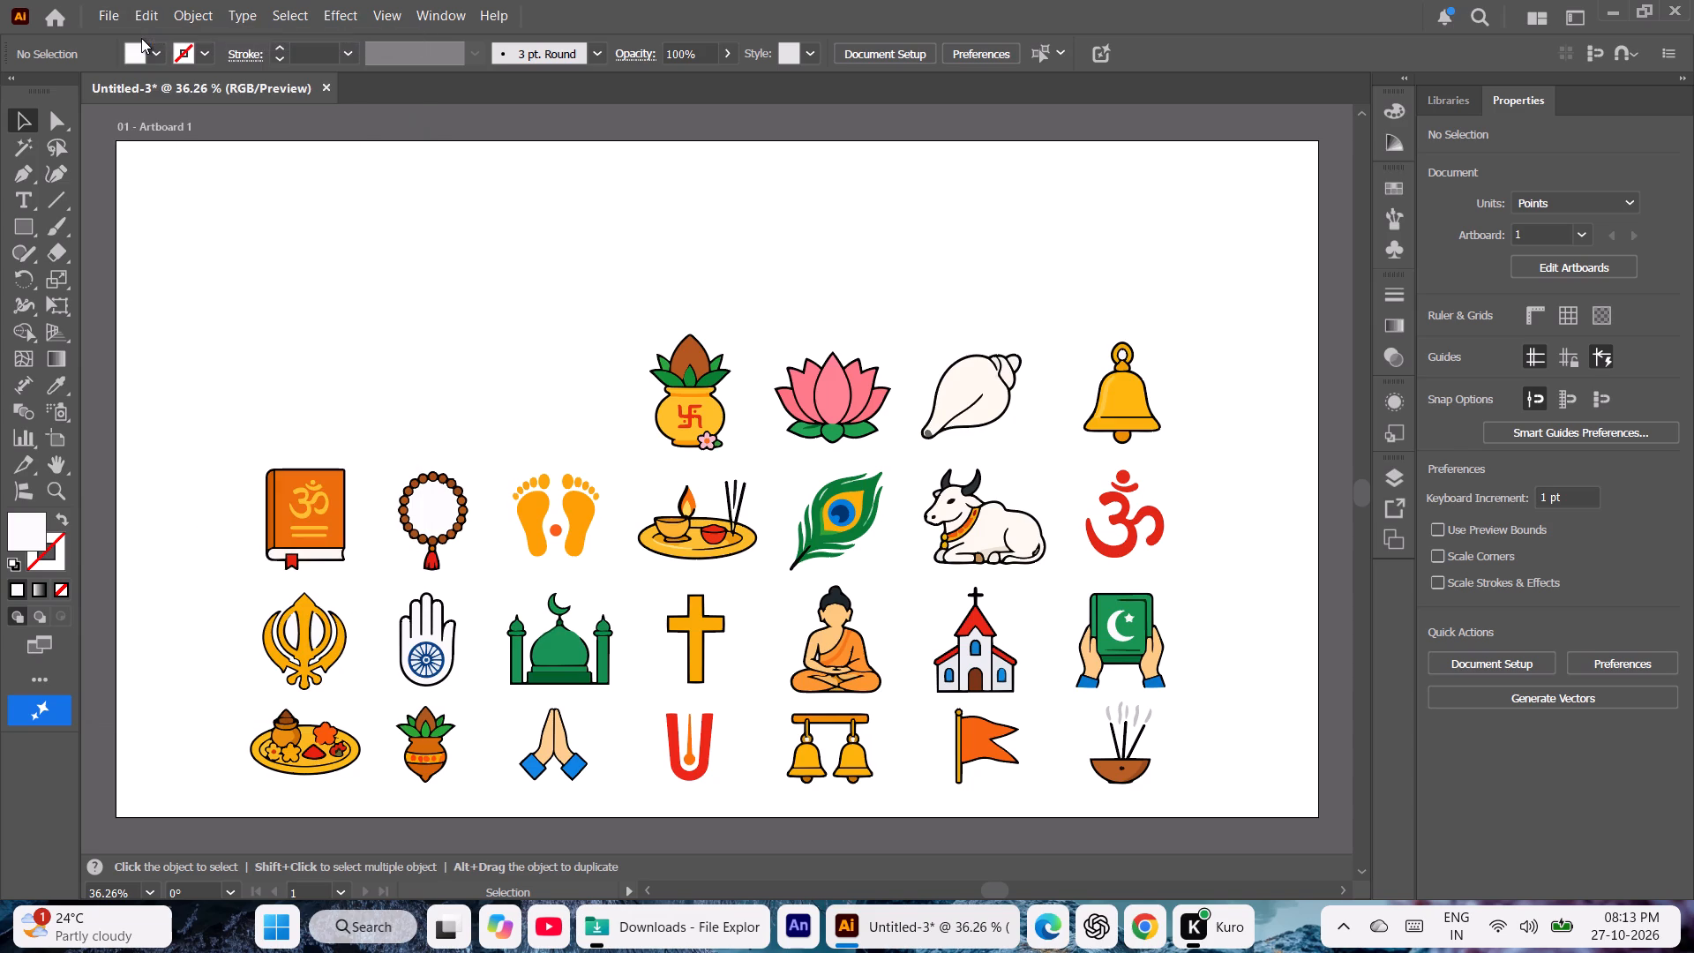
key("Return")
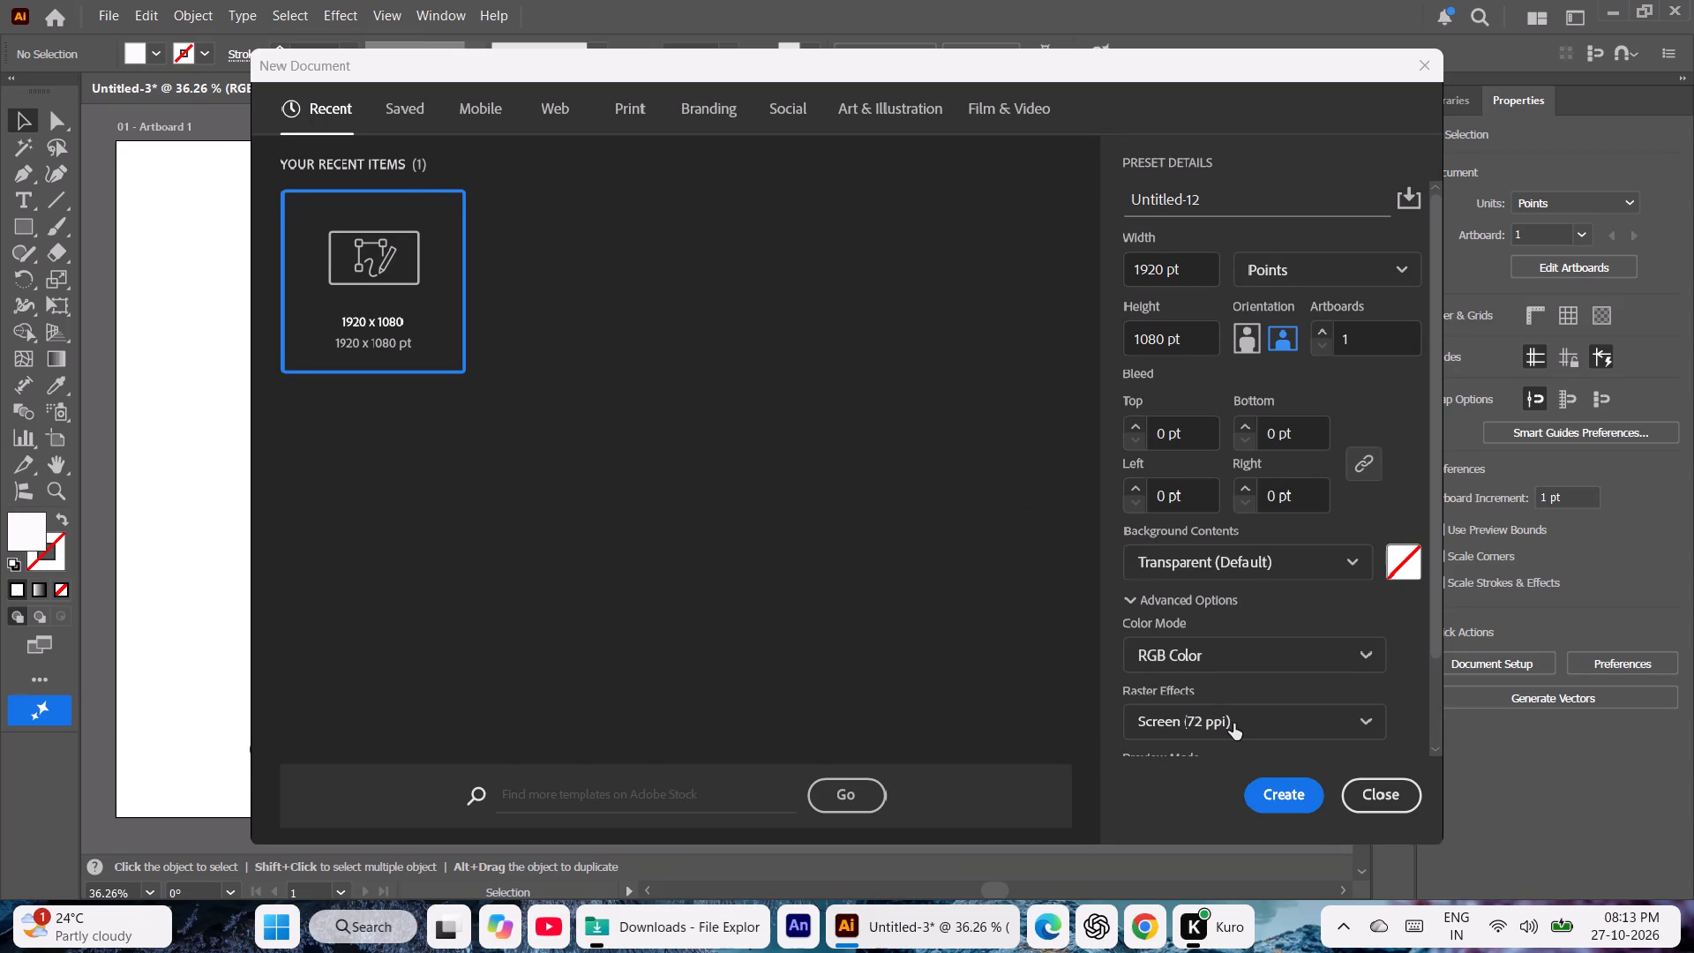
left_click(1275, 787)
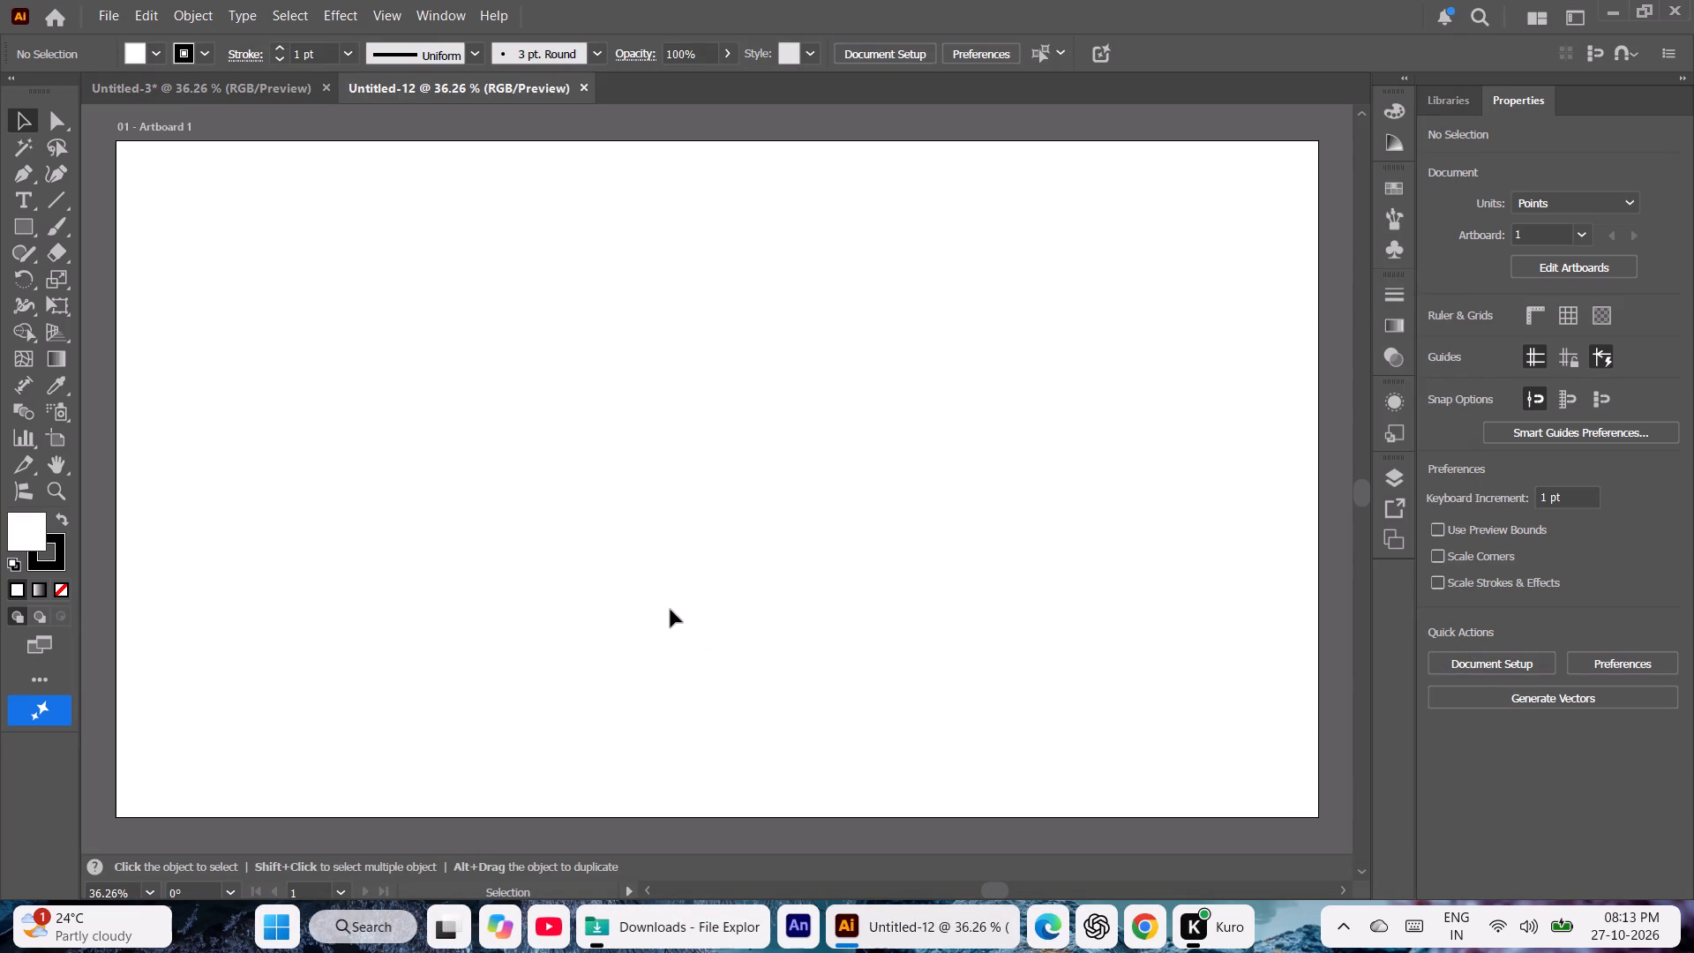
key("ctrl+v")
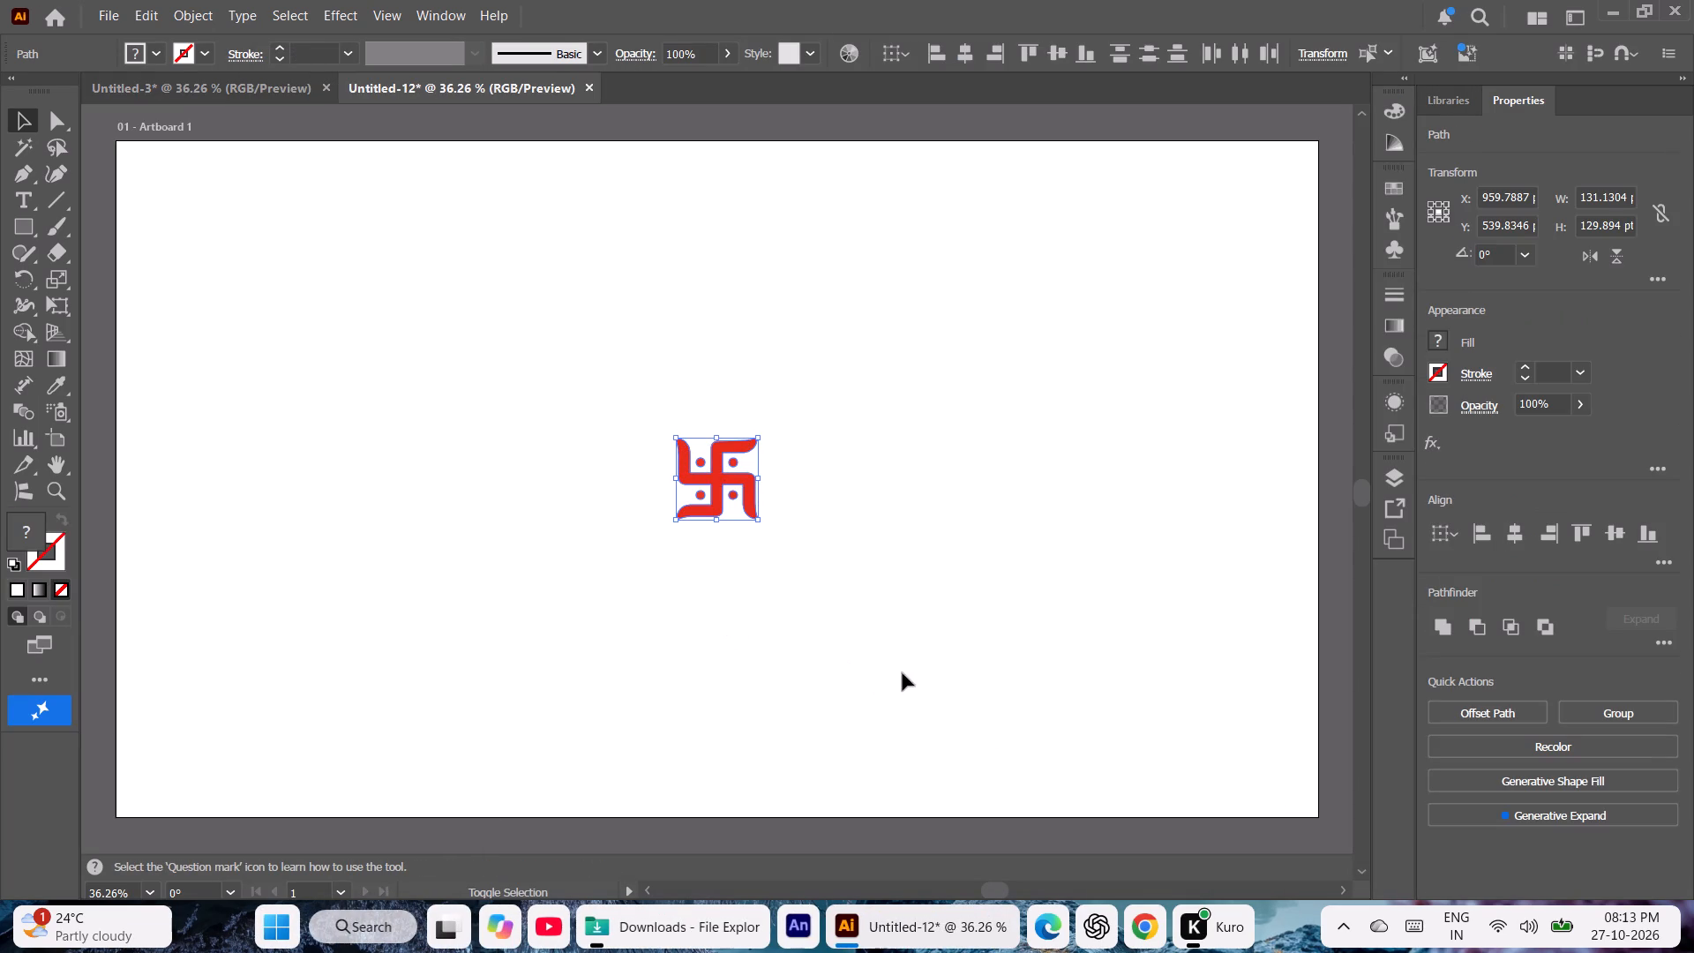
Scale the swastik up proportionally to about 642 x 636 pt and place it near the artboard's centre.
left_click_drag(753, 520, 1103, 734, "shift")
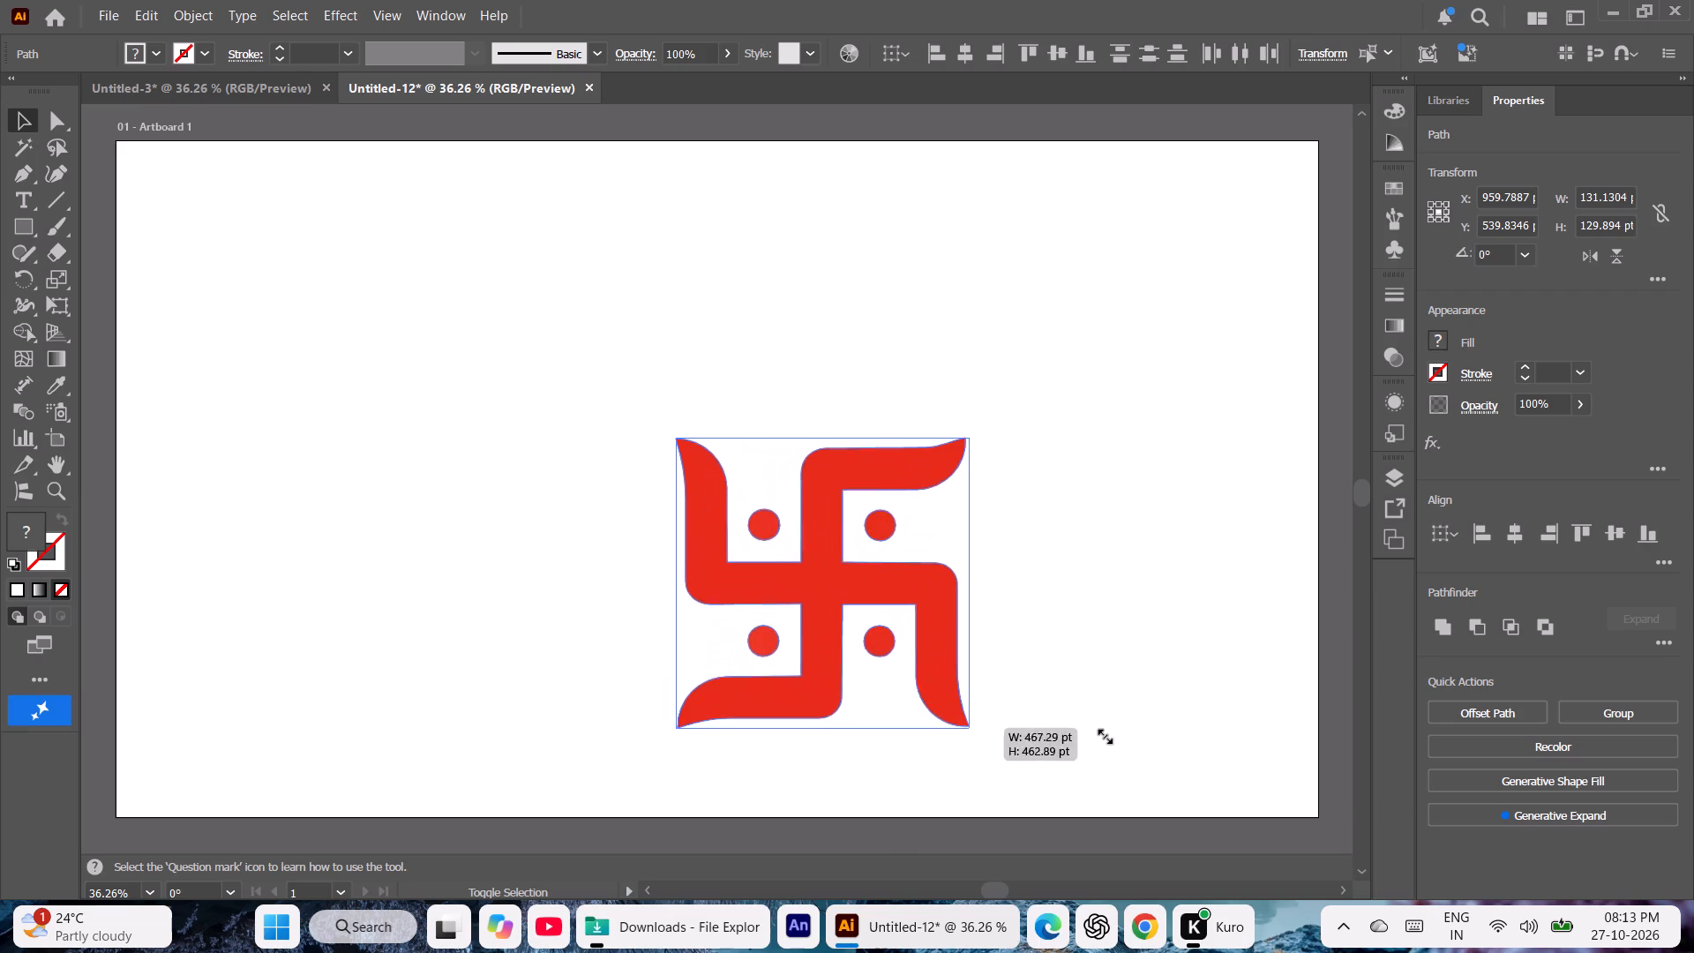
left_click_drag(1103, 734, 1114, 744, "shift")
left_click_drag(835, 590, 641, 433)
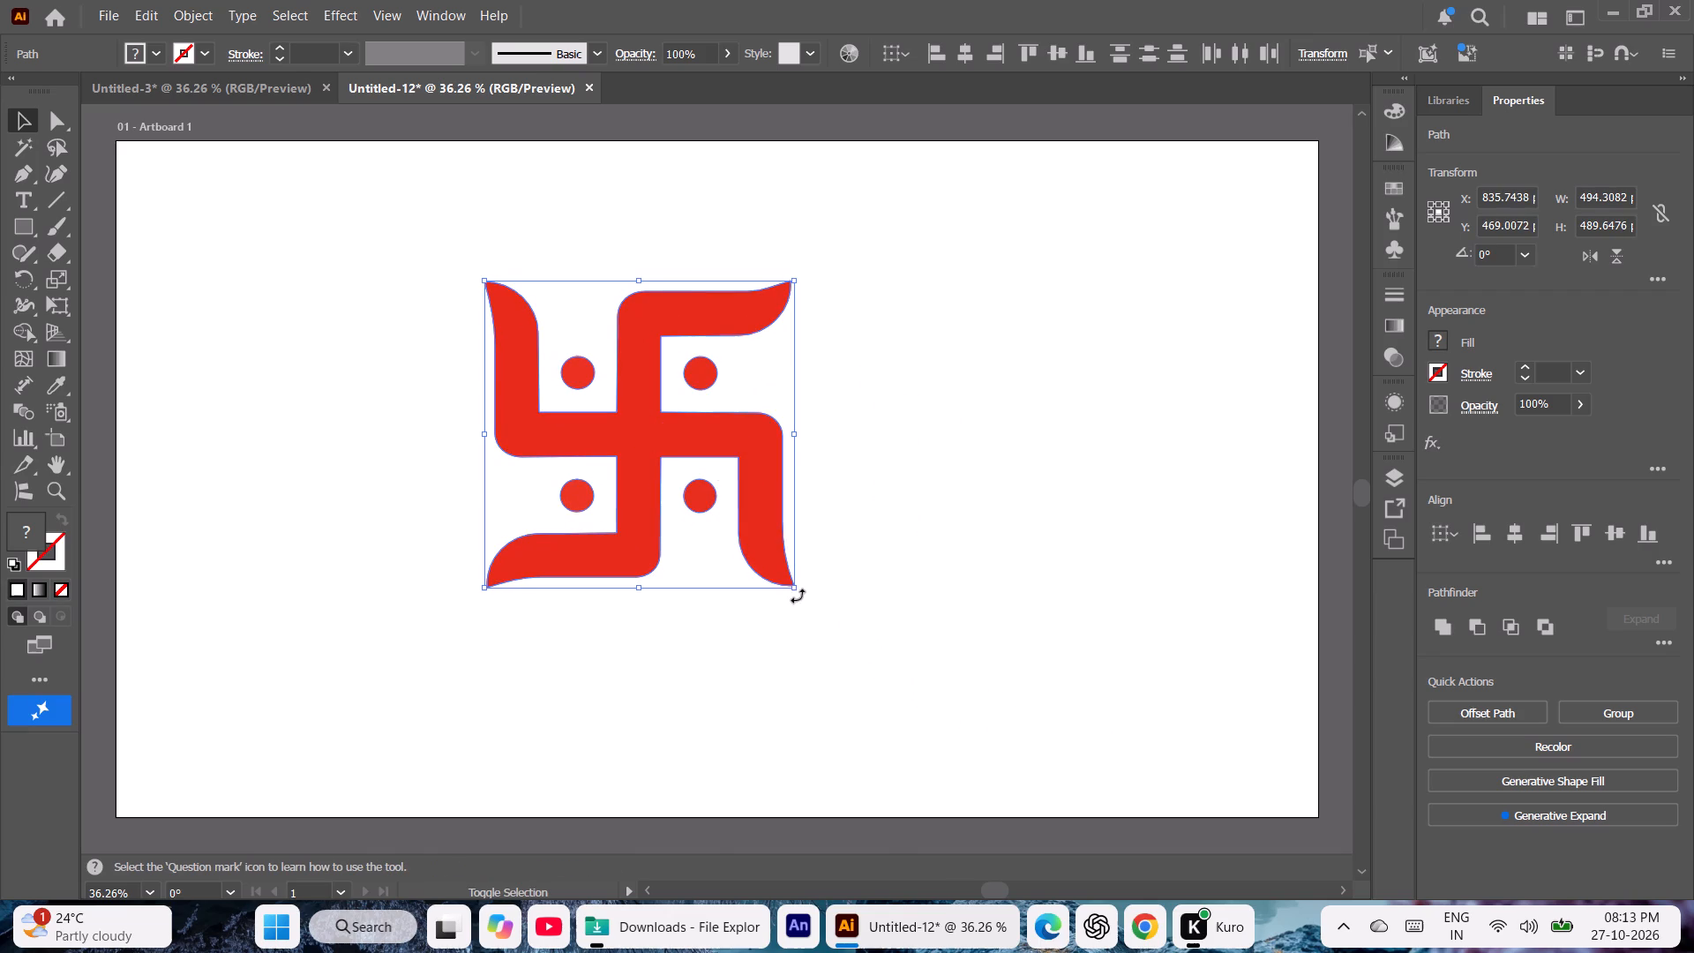
left_click_drag(795, 584, 936, 679, "shift")
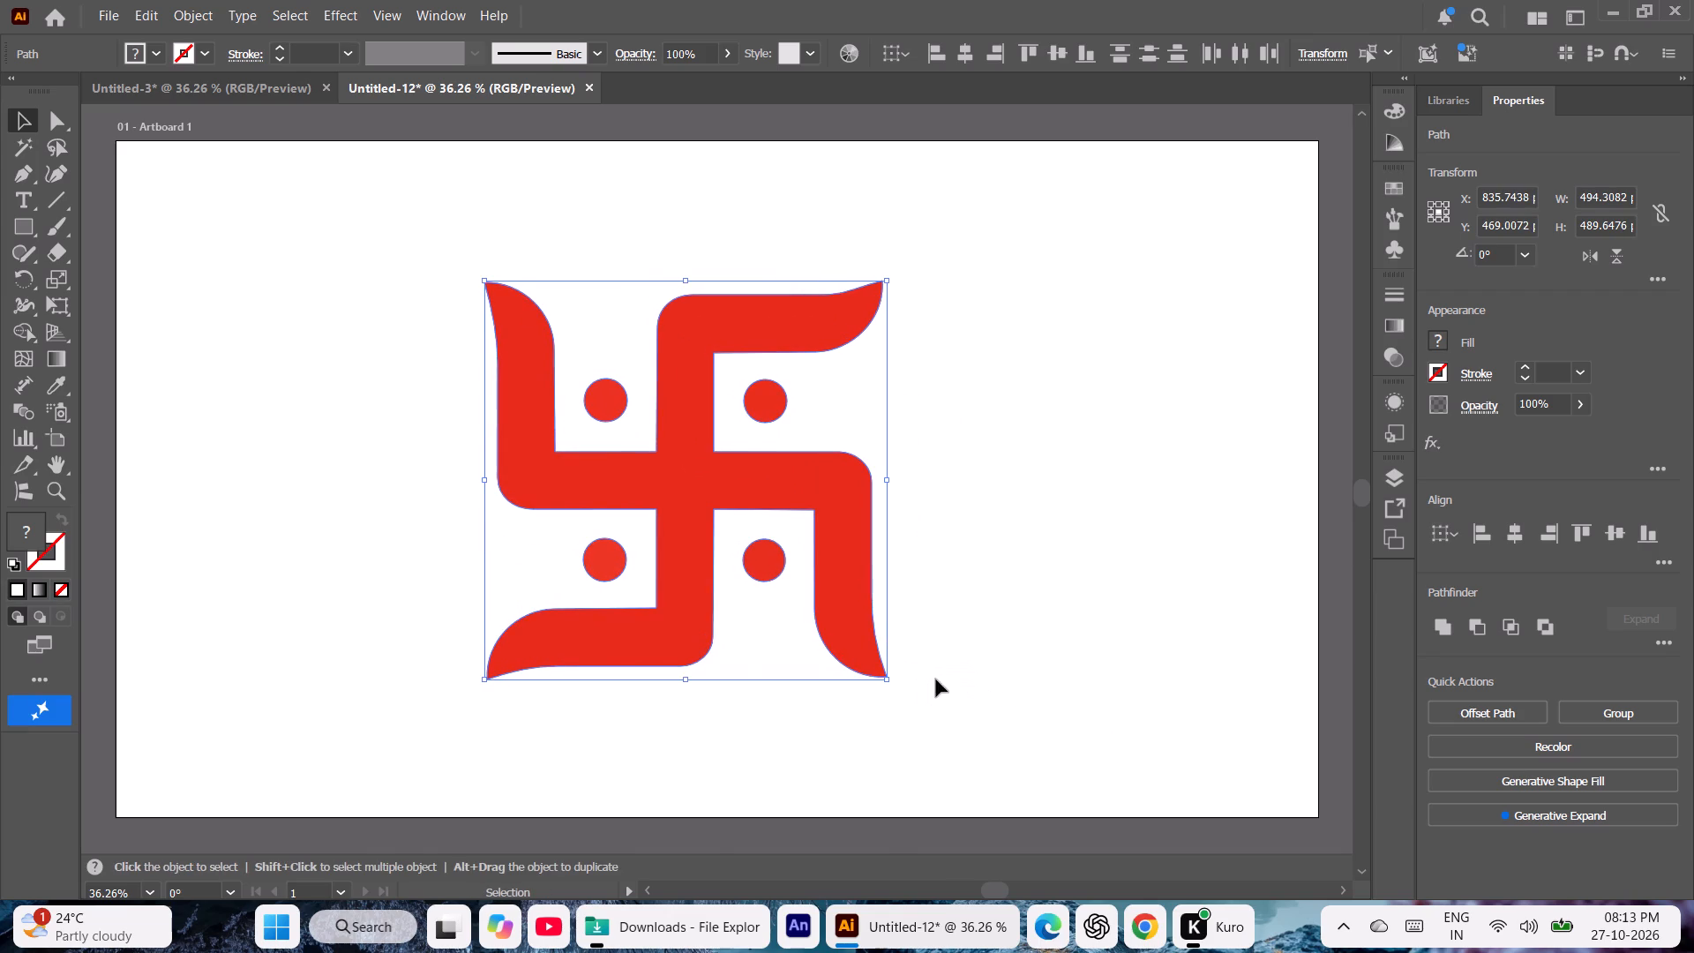
left_click(1097, 394)
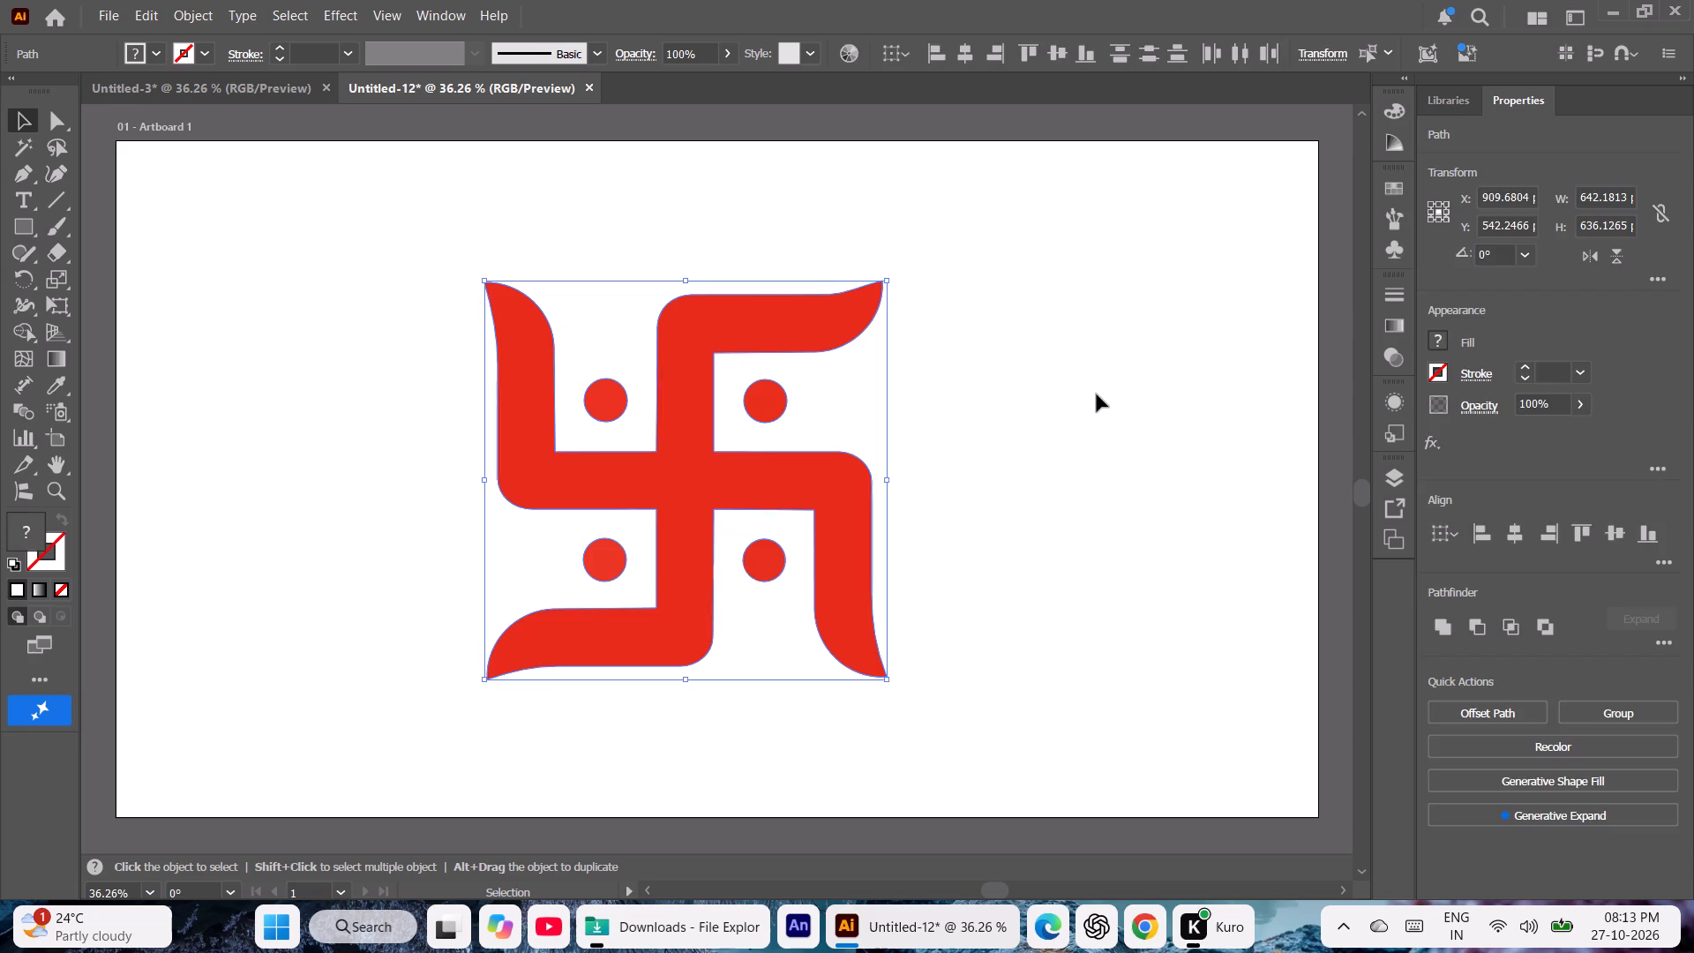
Recolour the swastik's main shape with the recent bright red, F32000.
left_click(746, 323)
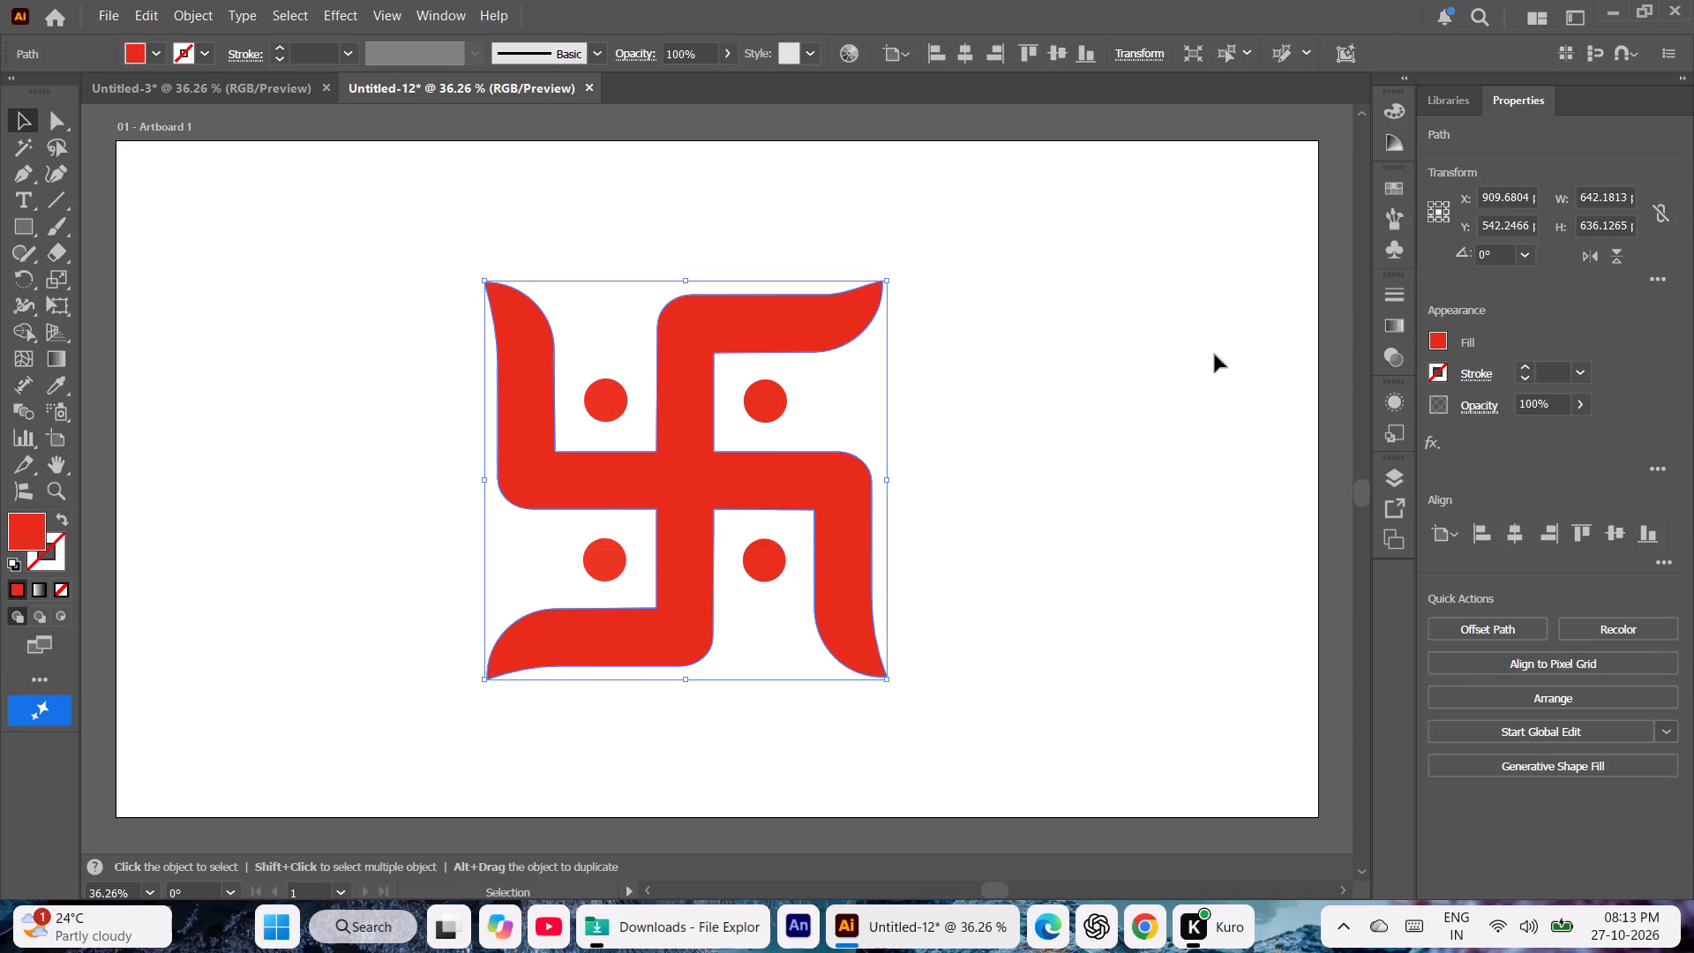
left_click(1440, 340)
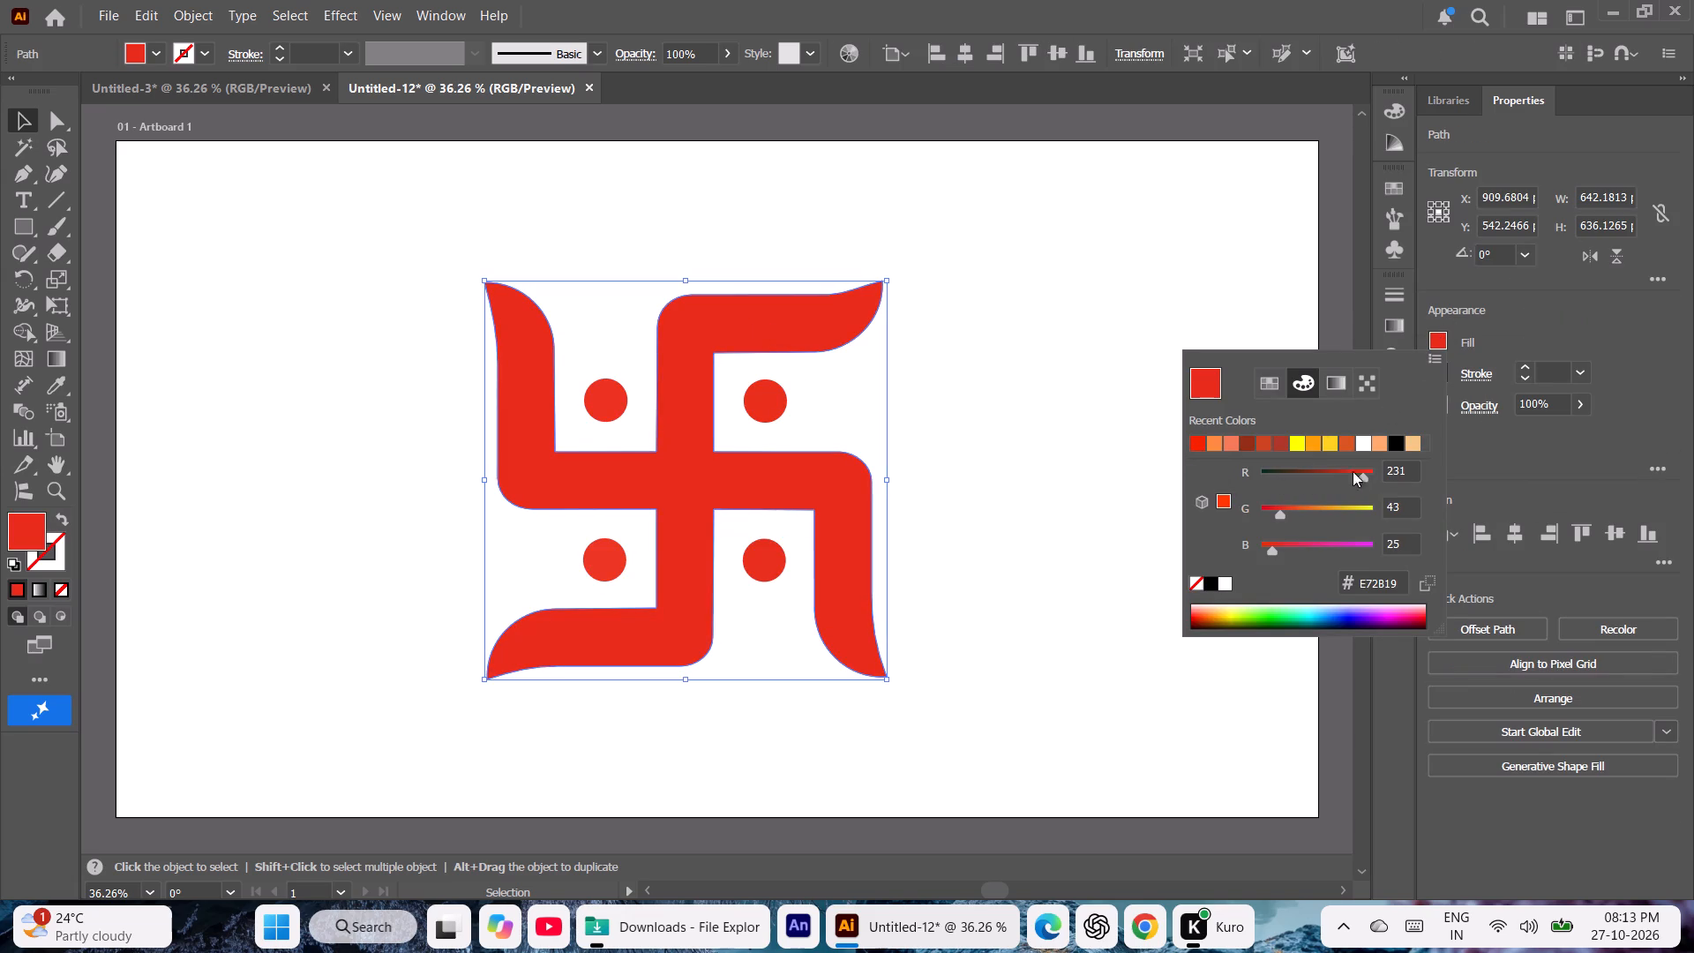
left_click(1191, 438)
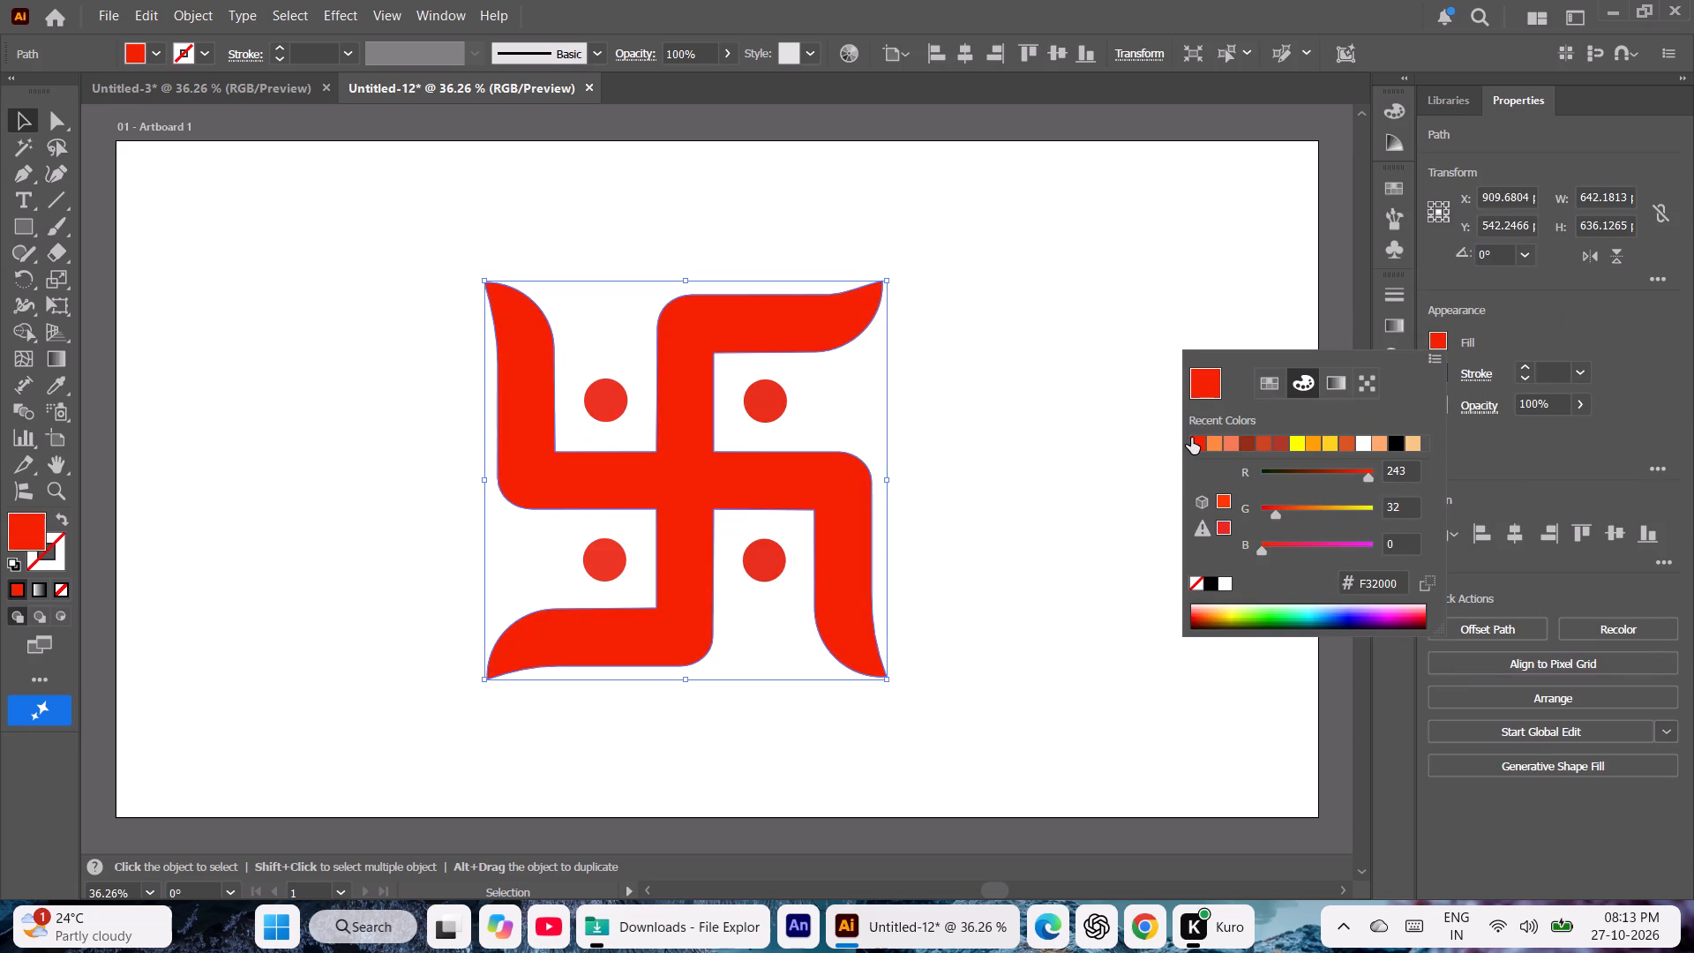
double_click(1002, 334)
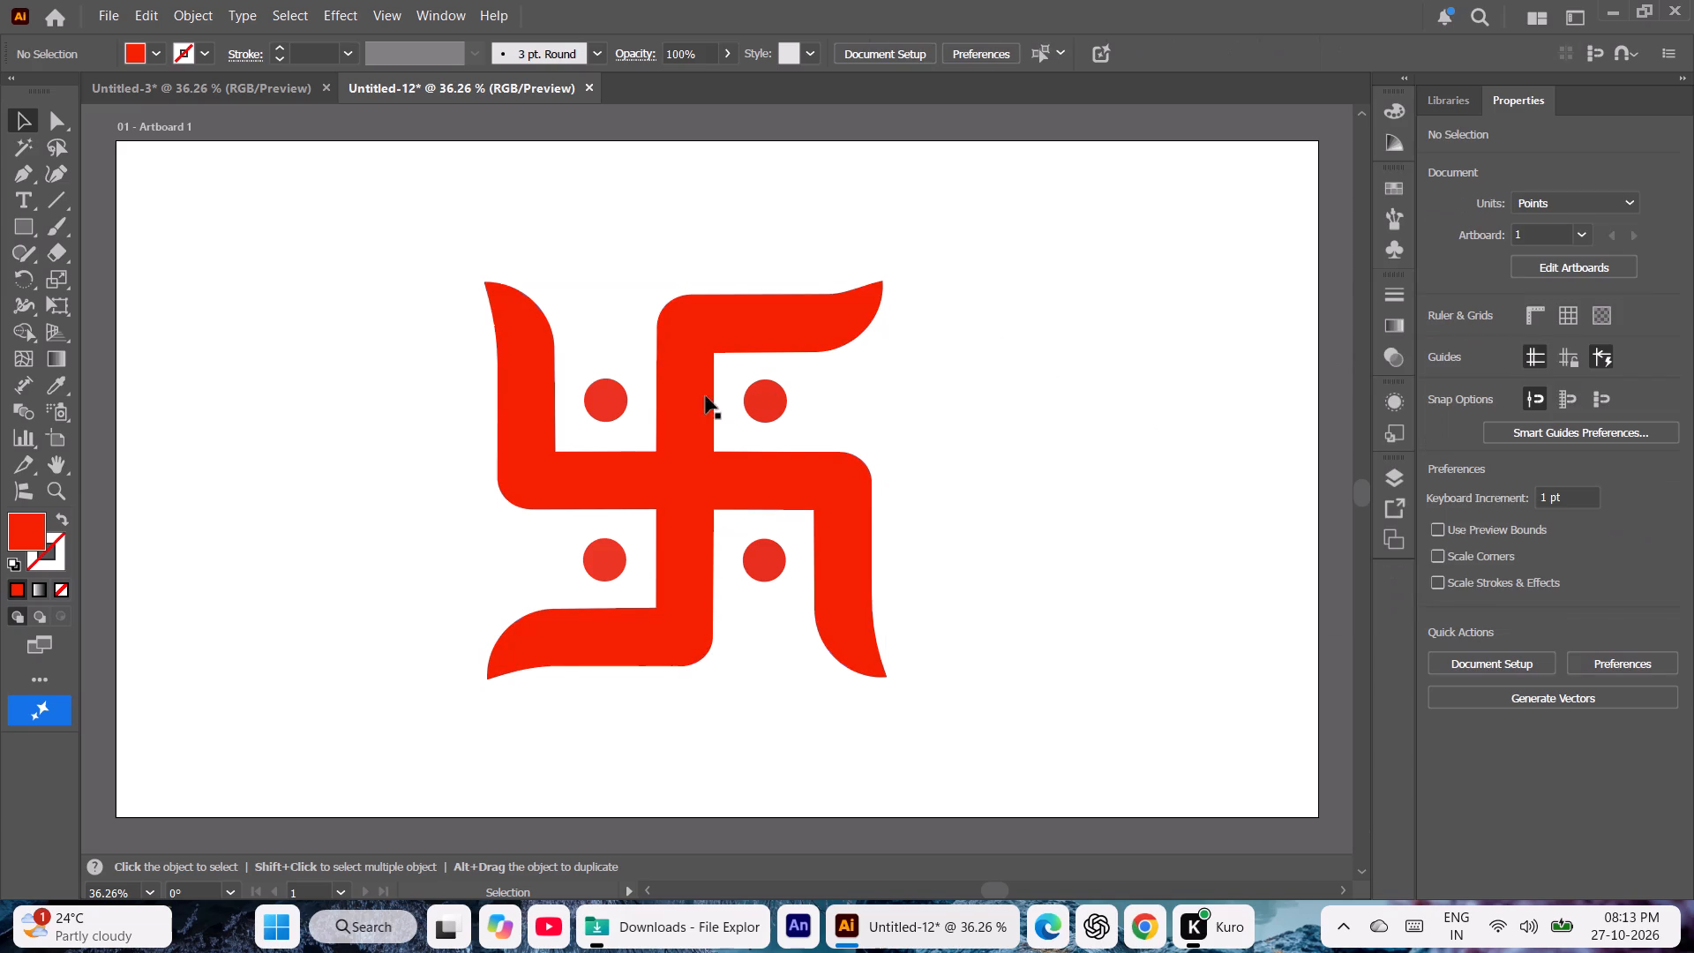
Match the fill of all four swastik dots to the main shape's red using the Eyedropper.
left_click(609, 394)
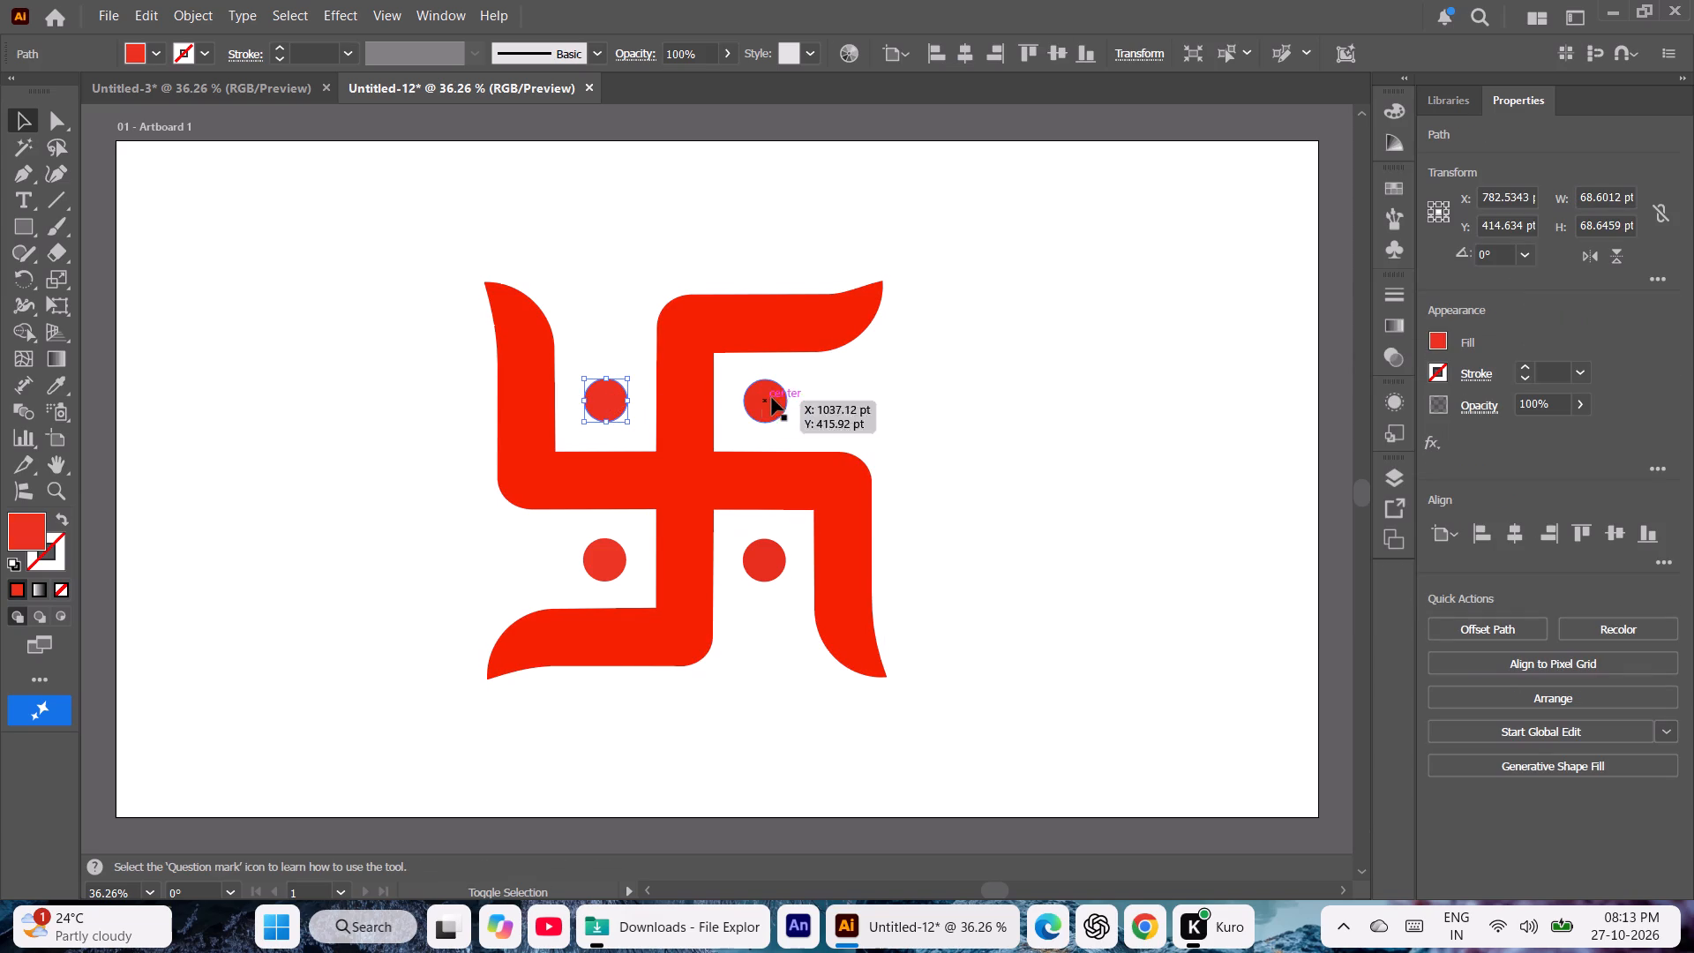
left_click(774, 398, "shift")
left_click(773, 546, "shift")
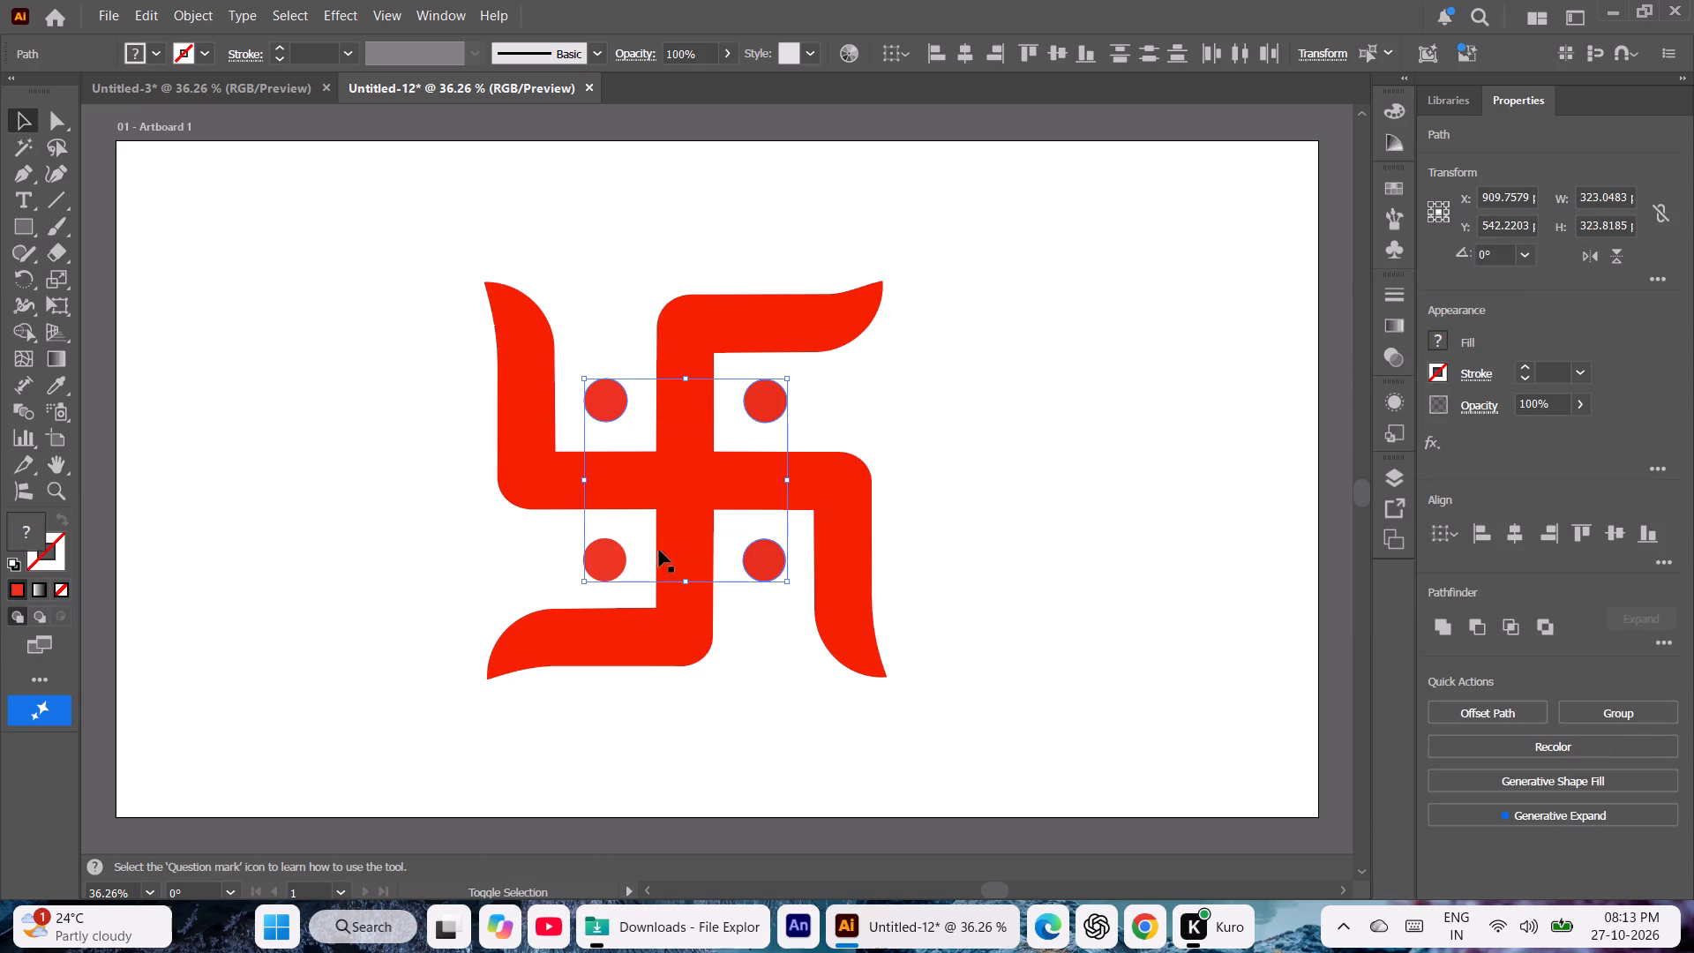
left_click(610, 547, "shift")
key("i")
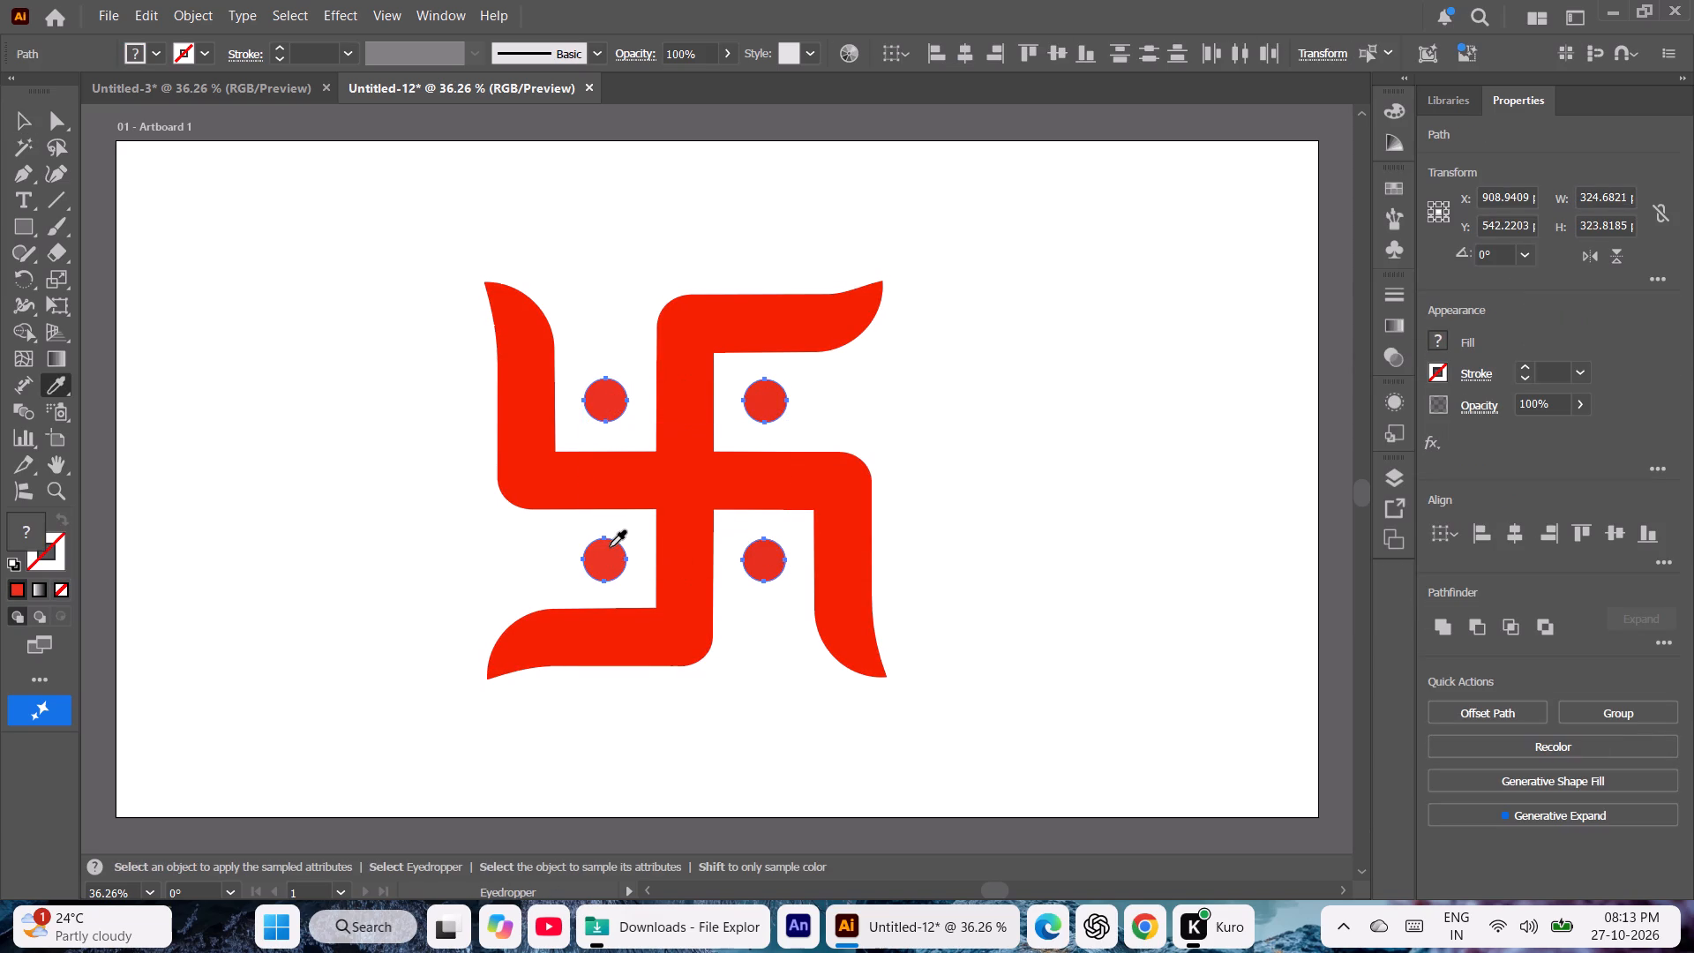
left_click(701, 491)
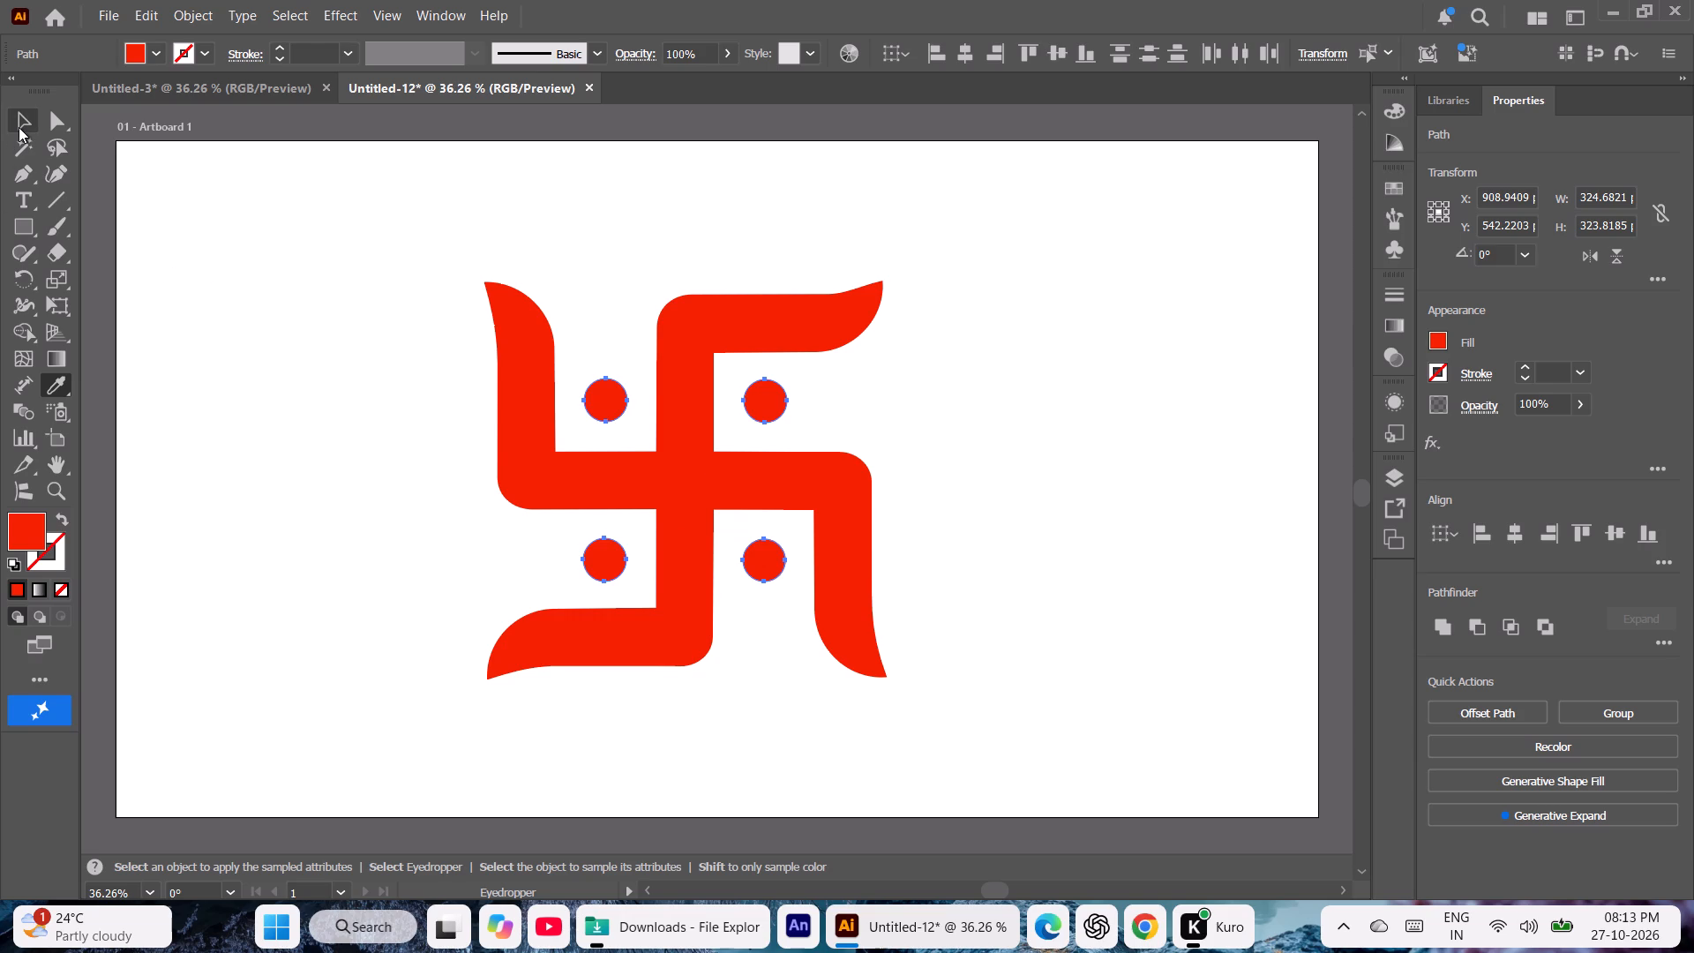
left_click(19, 127)
left_click(288, 443)
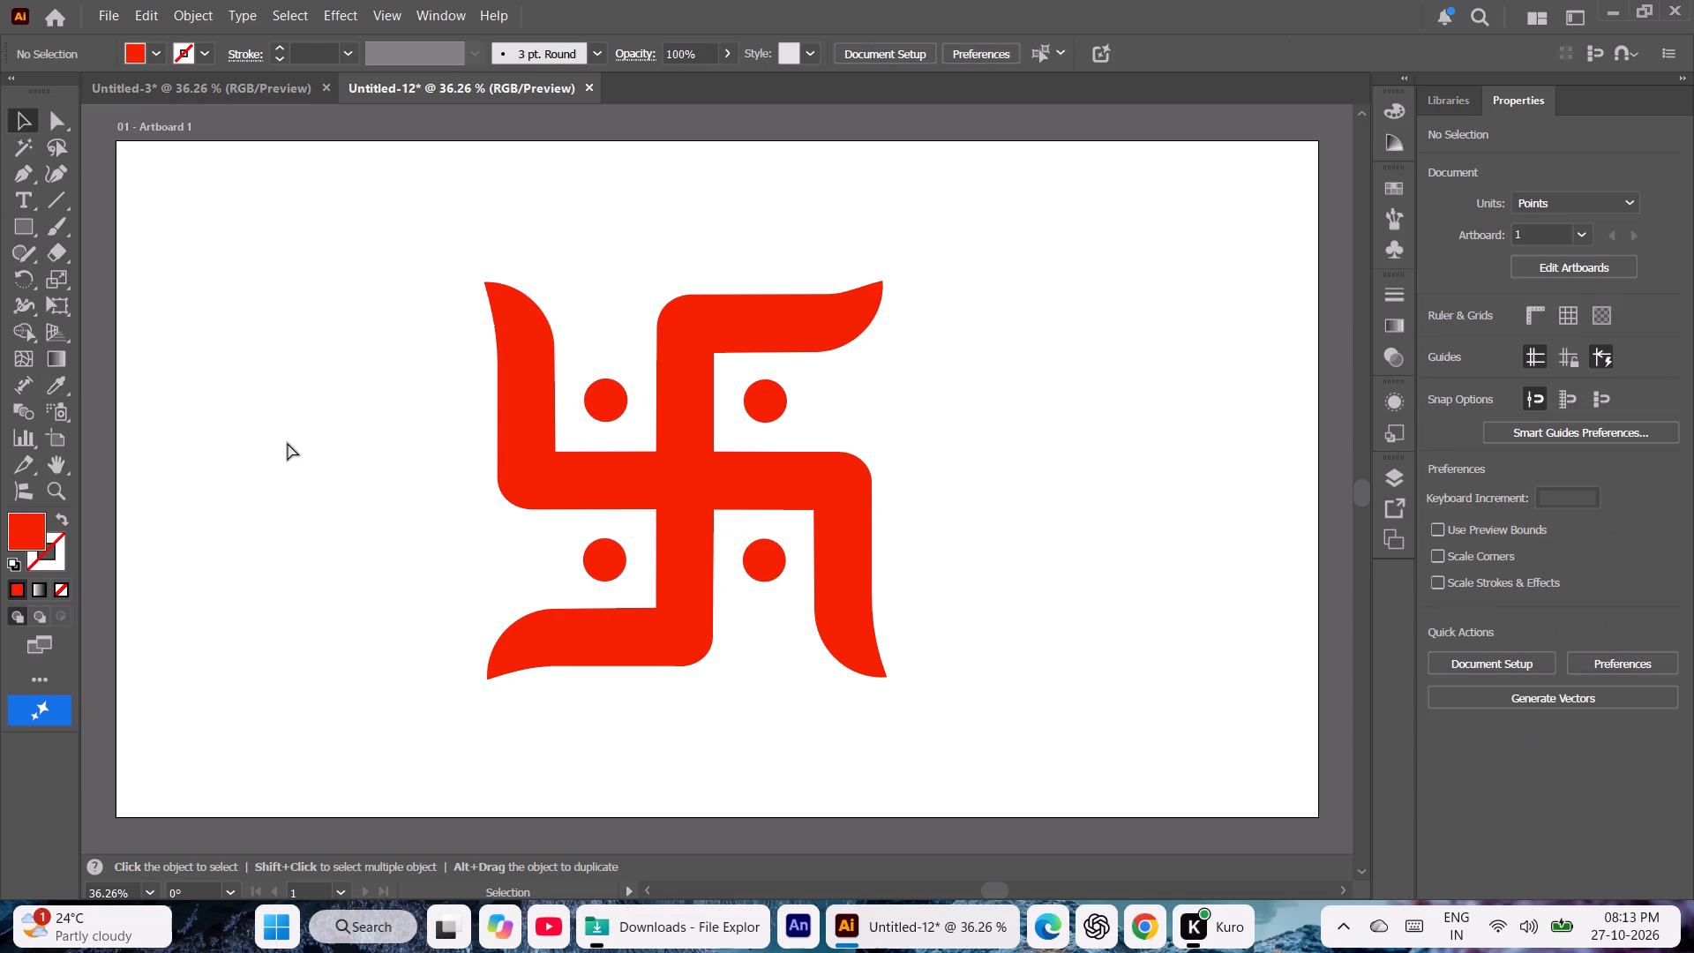
Enlarge the artboard to about 8643 x 4862 pt, extending it from its lower-right corner.
key("ctrl+minus")
key("ctrl+minus")
key("ctrl+minus")
key("ctrl+minus")
key("ctrl+minus")
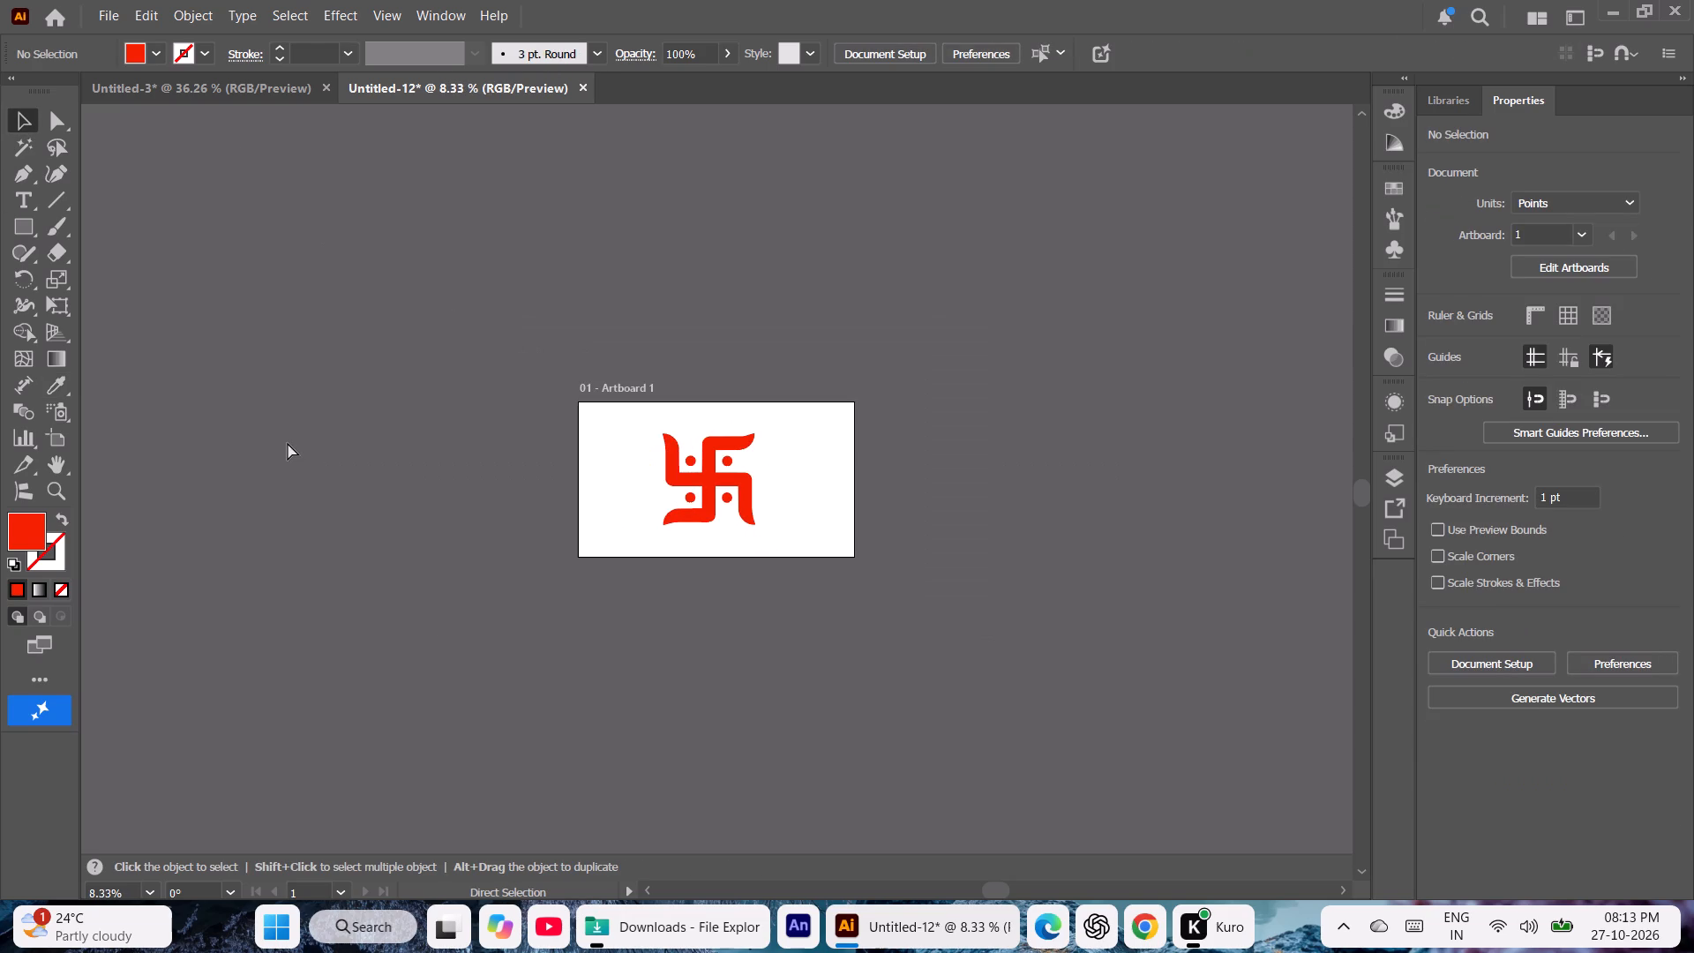
left_click(49, 461)
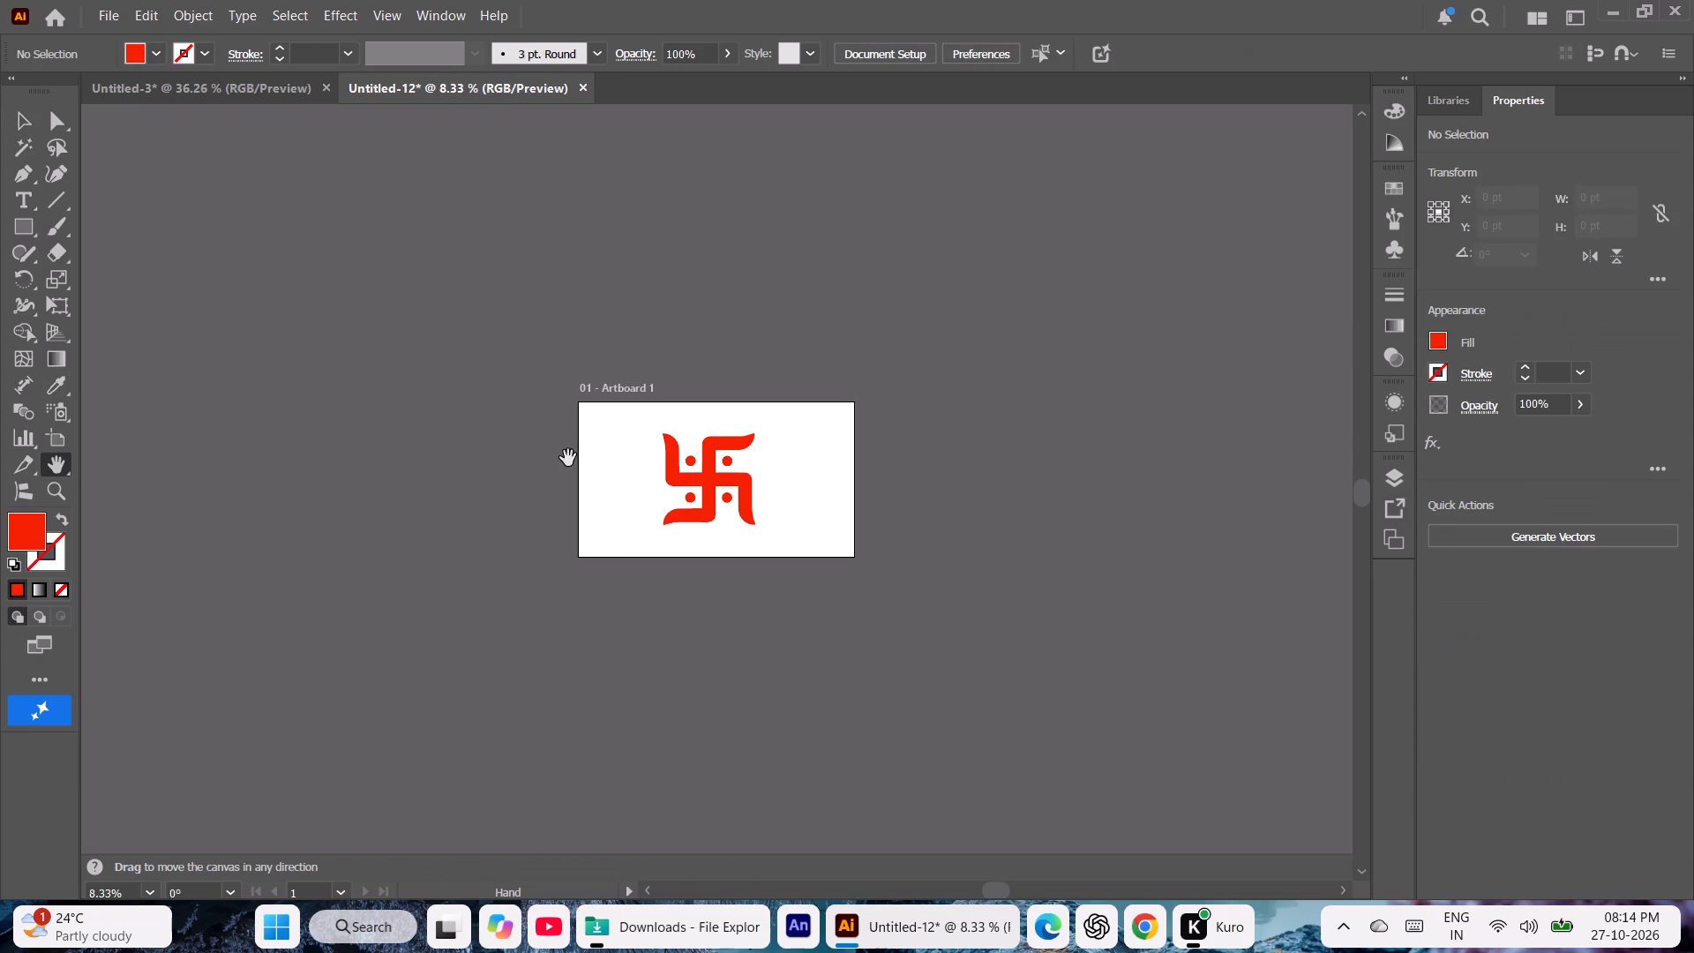
left_click_drag(592, 440, 107, 160)
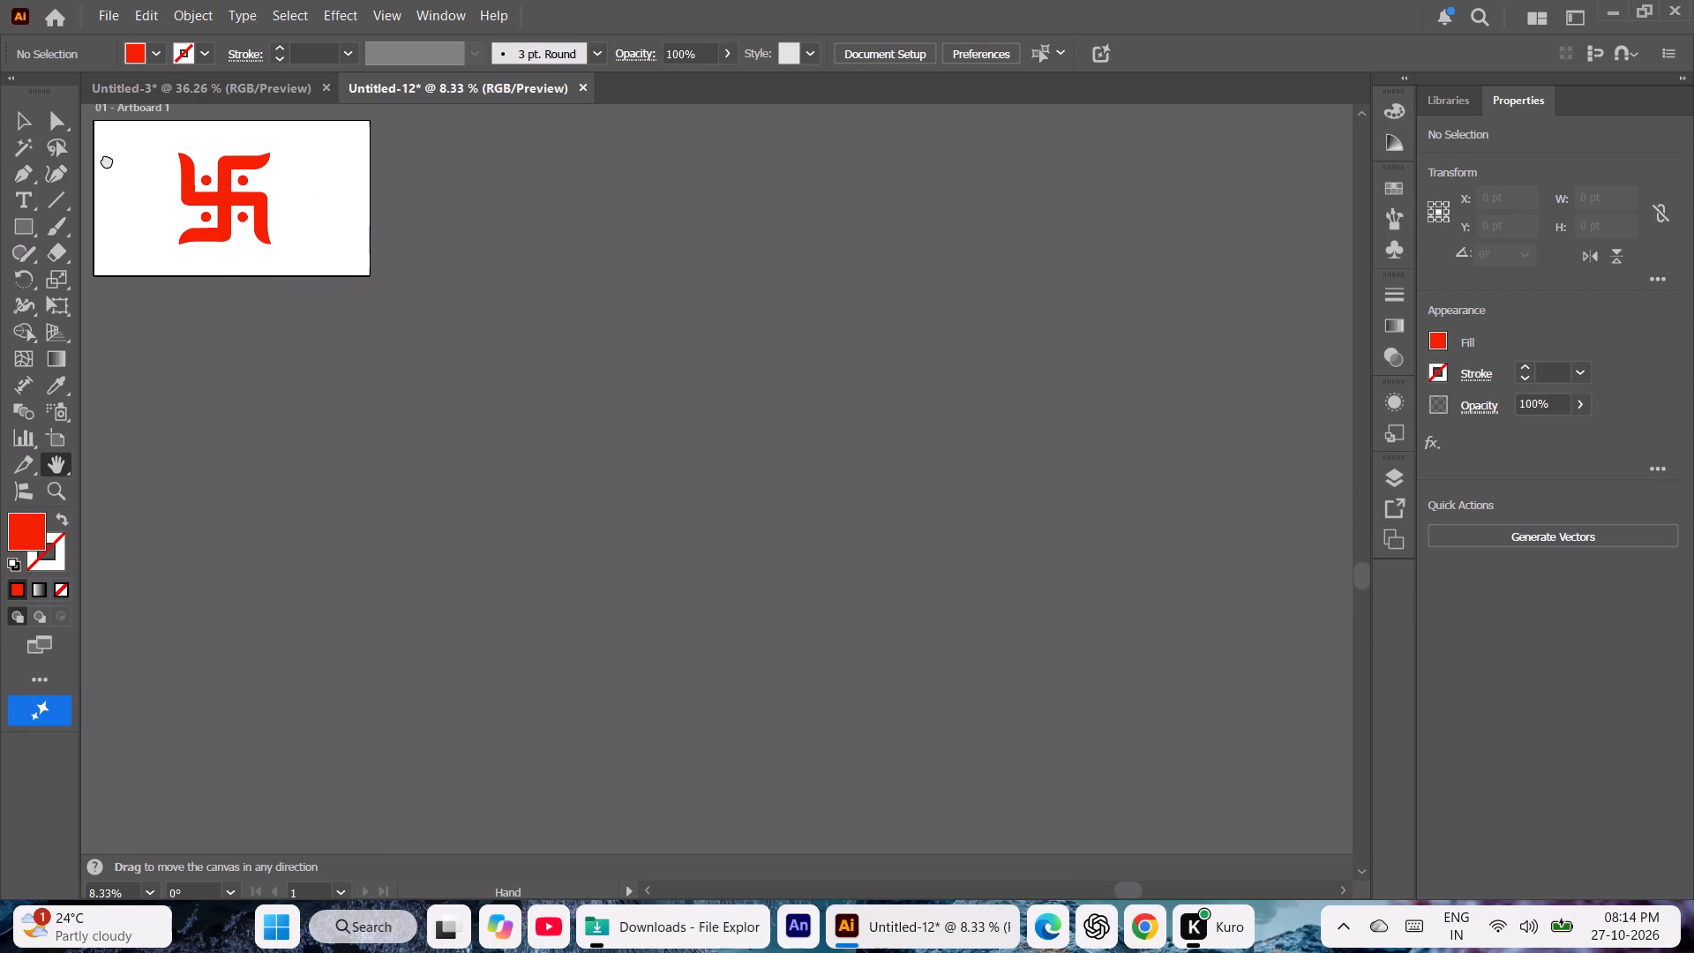
left_click_drag(107, 160, 107, 159)
left_click(55, 440)
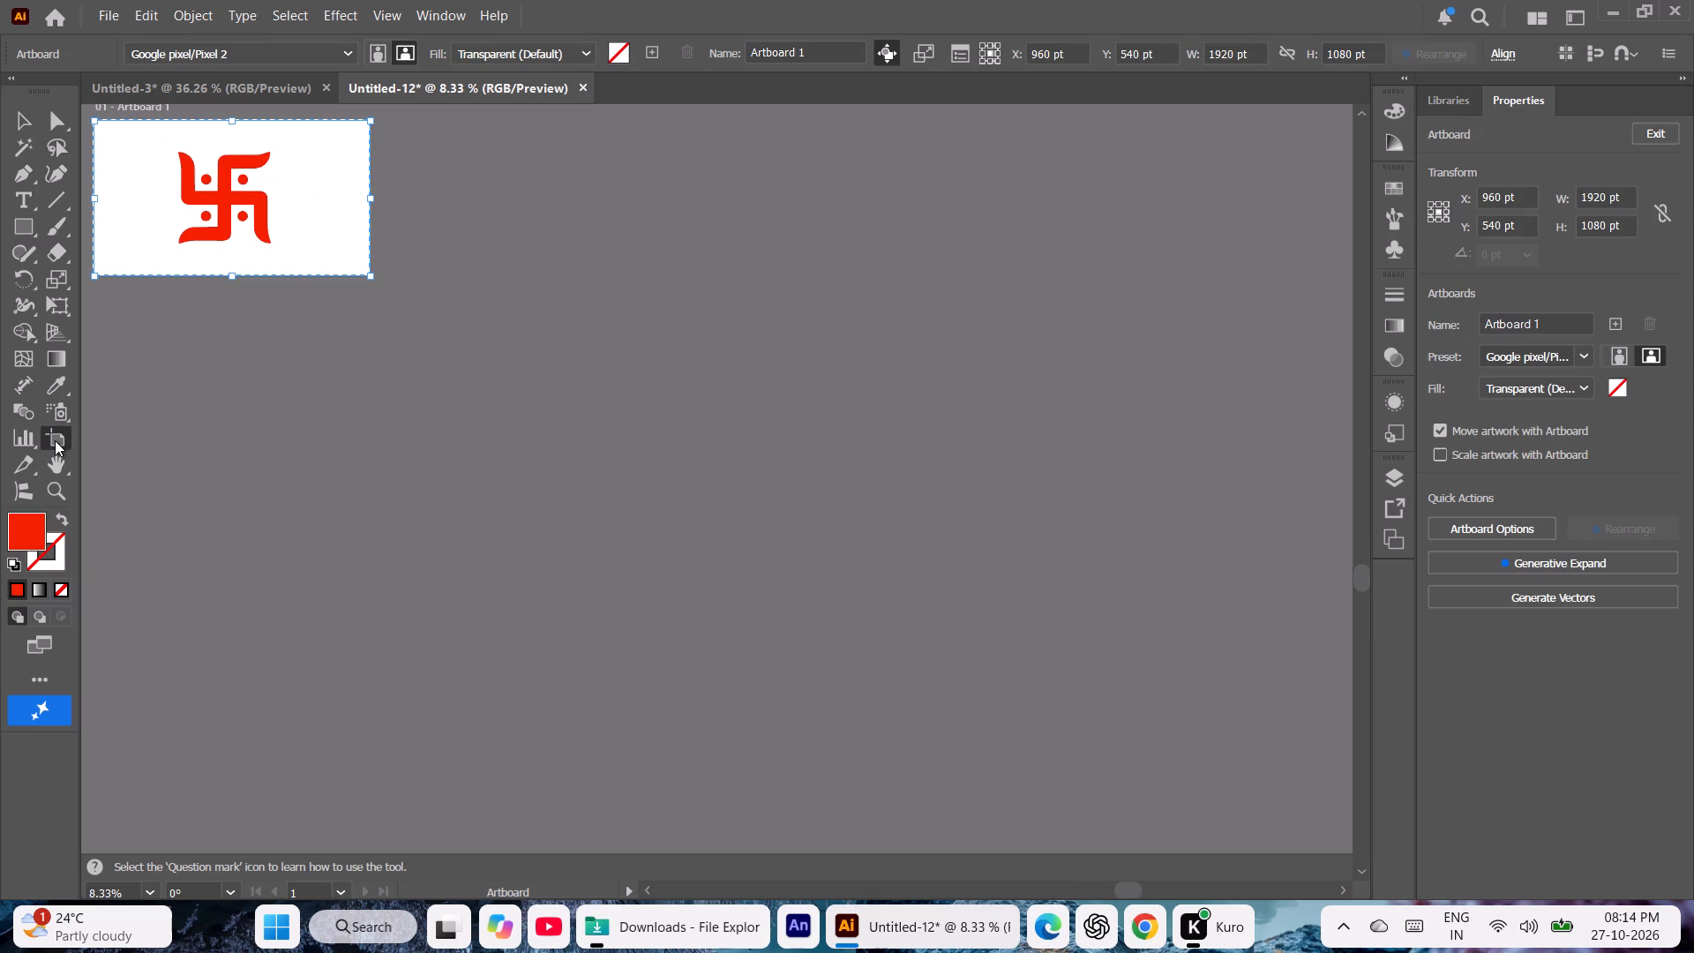
left_click_drag(369, 275, 1197, 817, "shift")
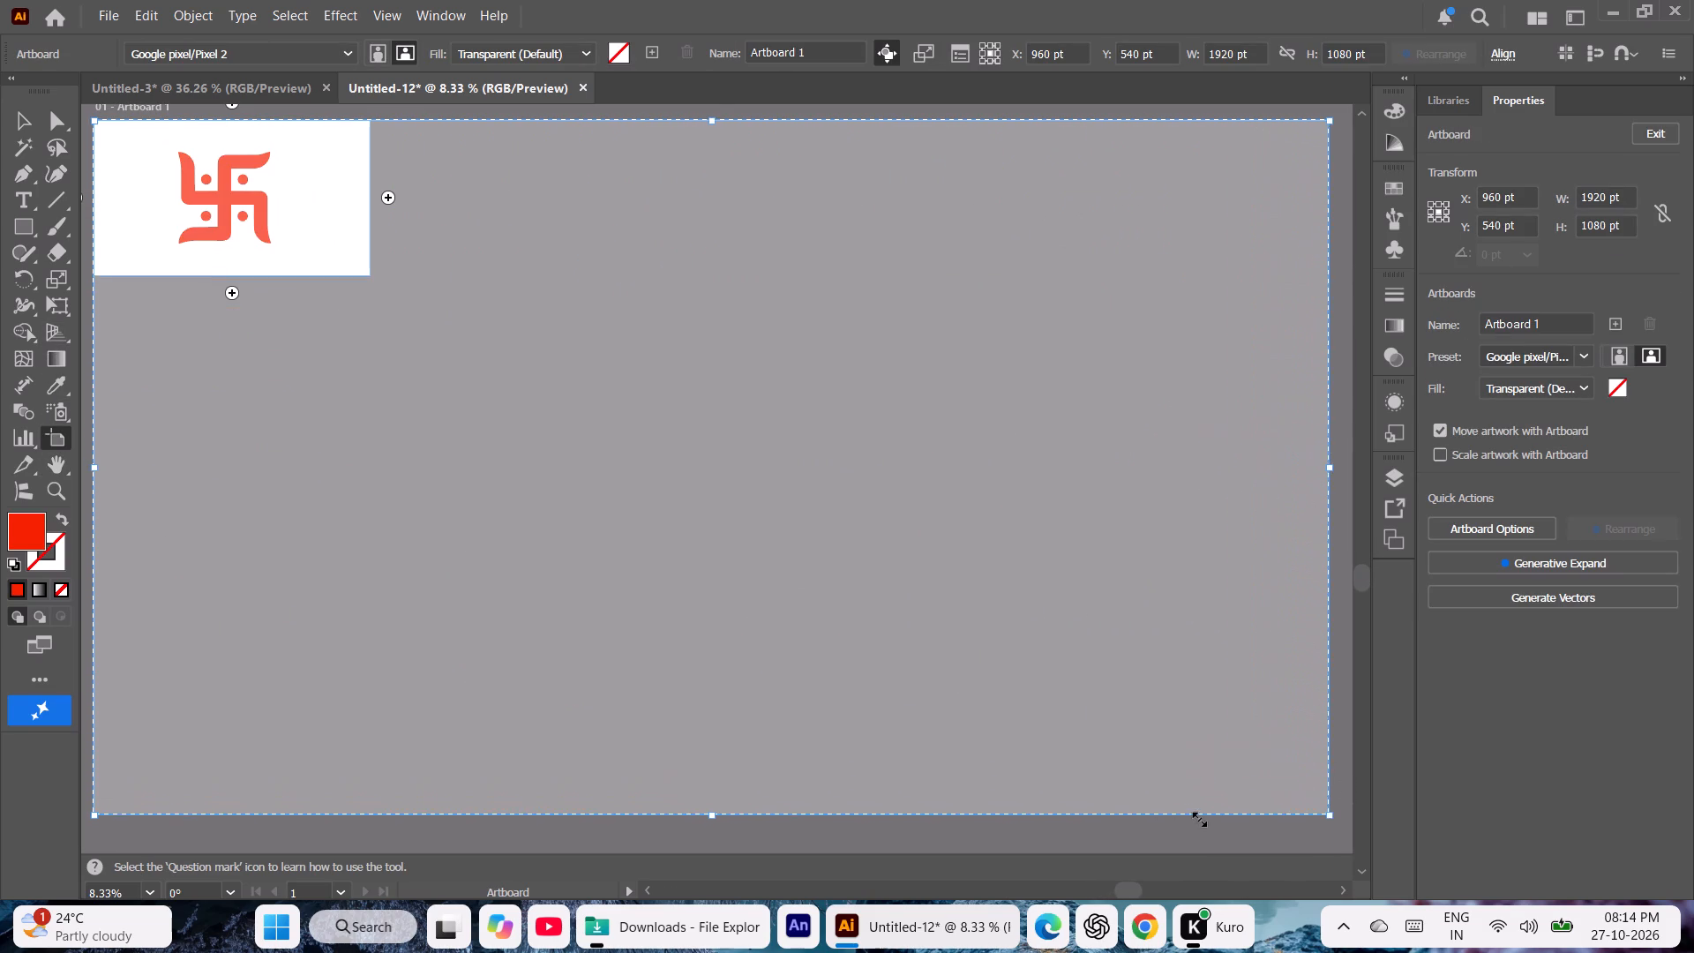
left_click_drag(1197, 817, 1199, 820, "shift")
left_click(24, 118)
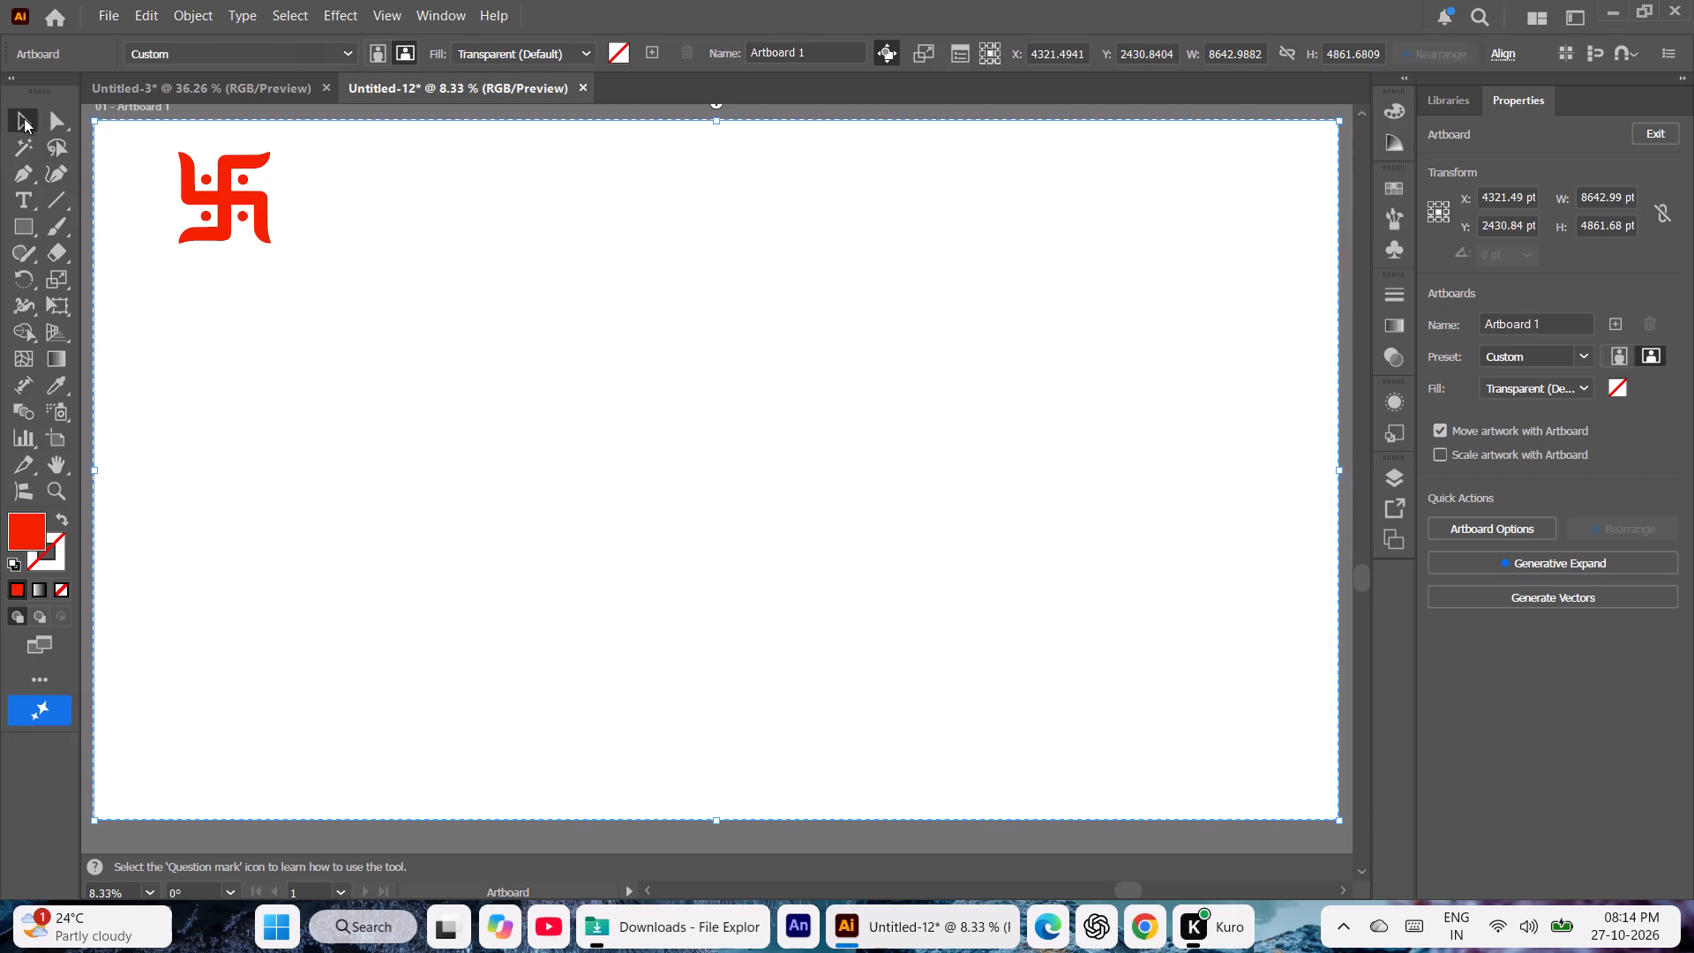
Scale all the swastik artwork up to about 3246 x 3216 pt and place it near the enlarged artboard's centre.
key("ctrl+a")
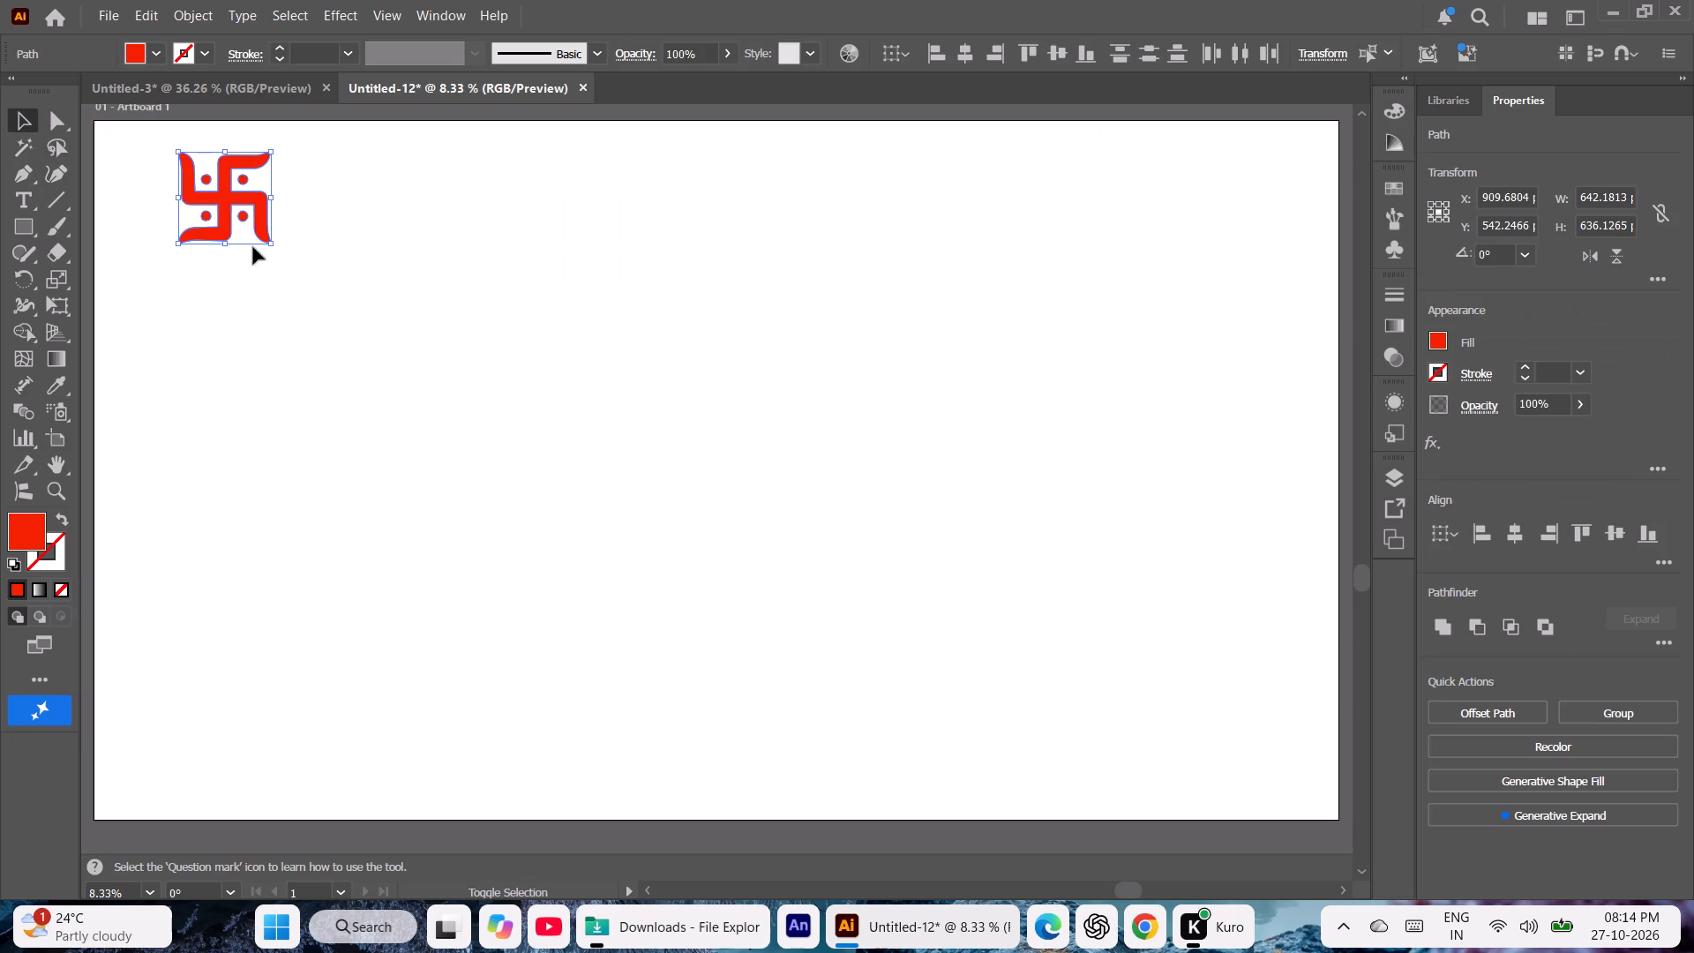
left_click_drag(268, 242, 687, 584, "shift")
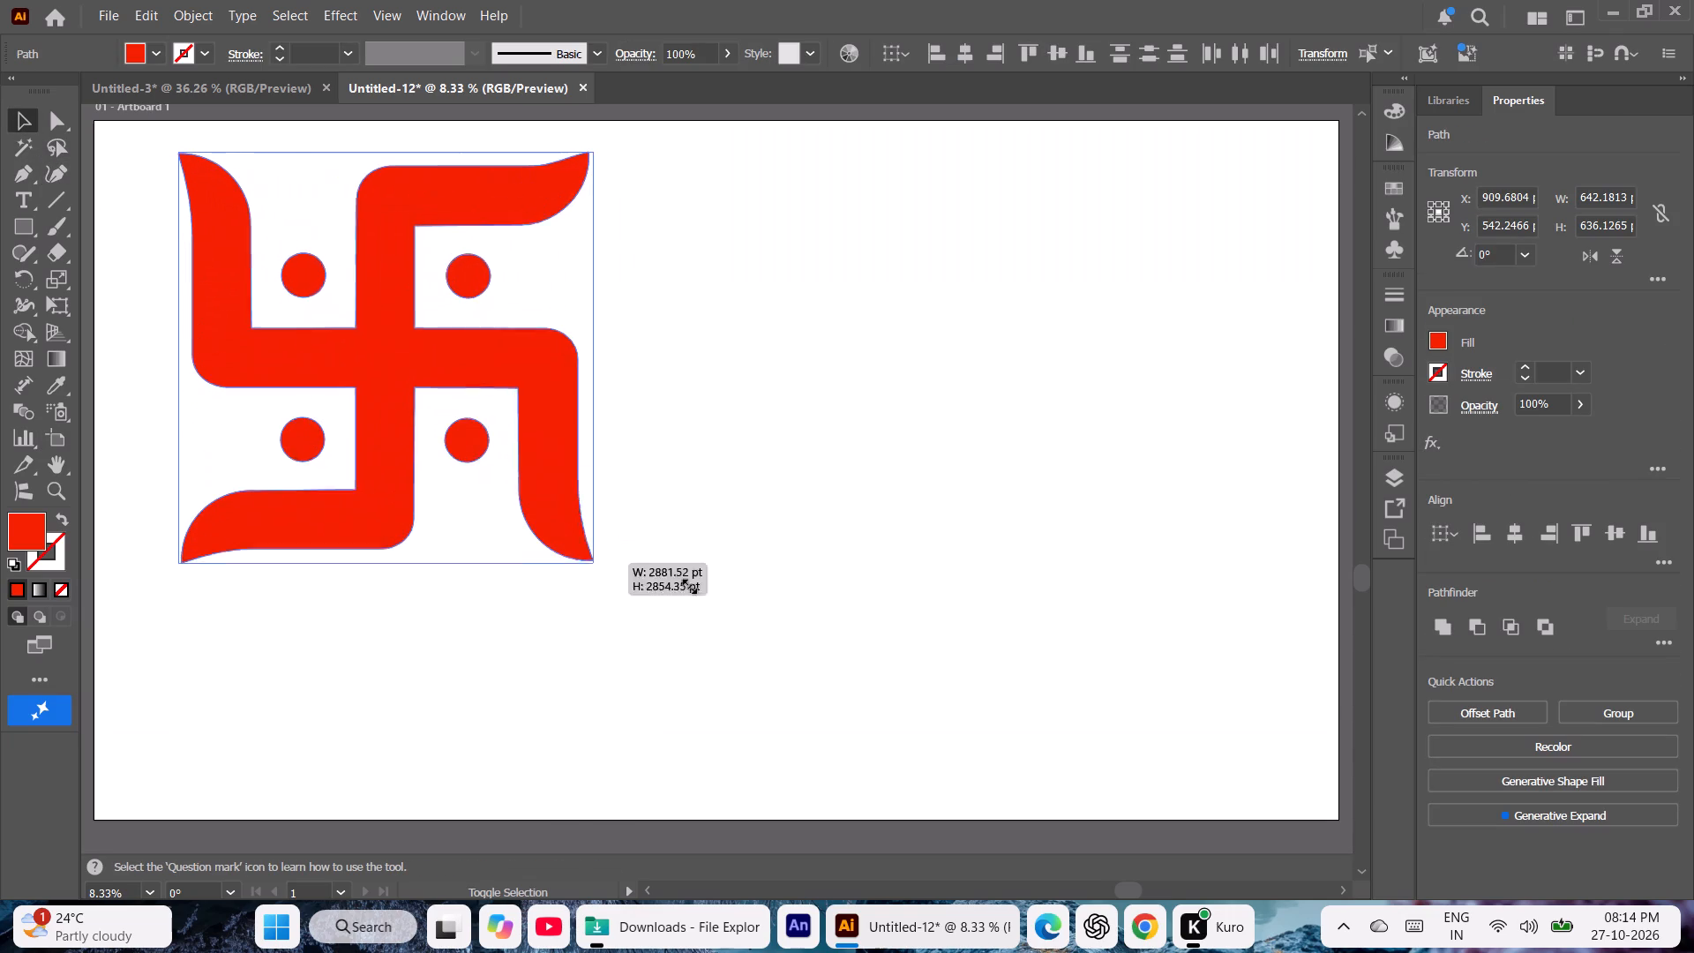
left_click_drag(687, 584, 737, 615, "shift")
left_click_drag(414, 392, 652, 467)
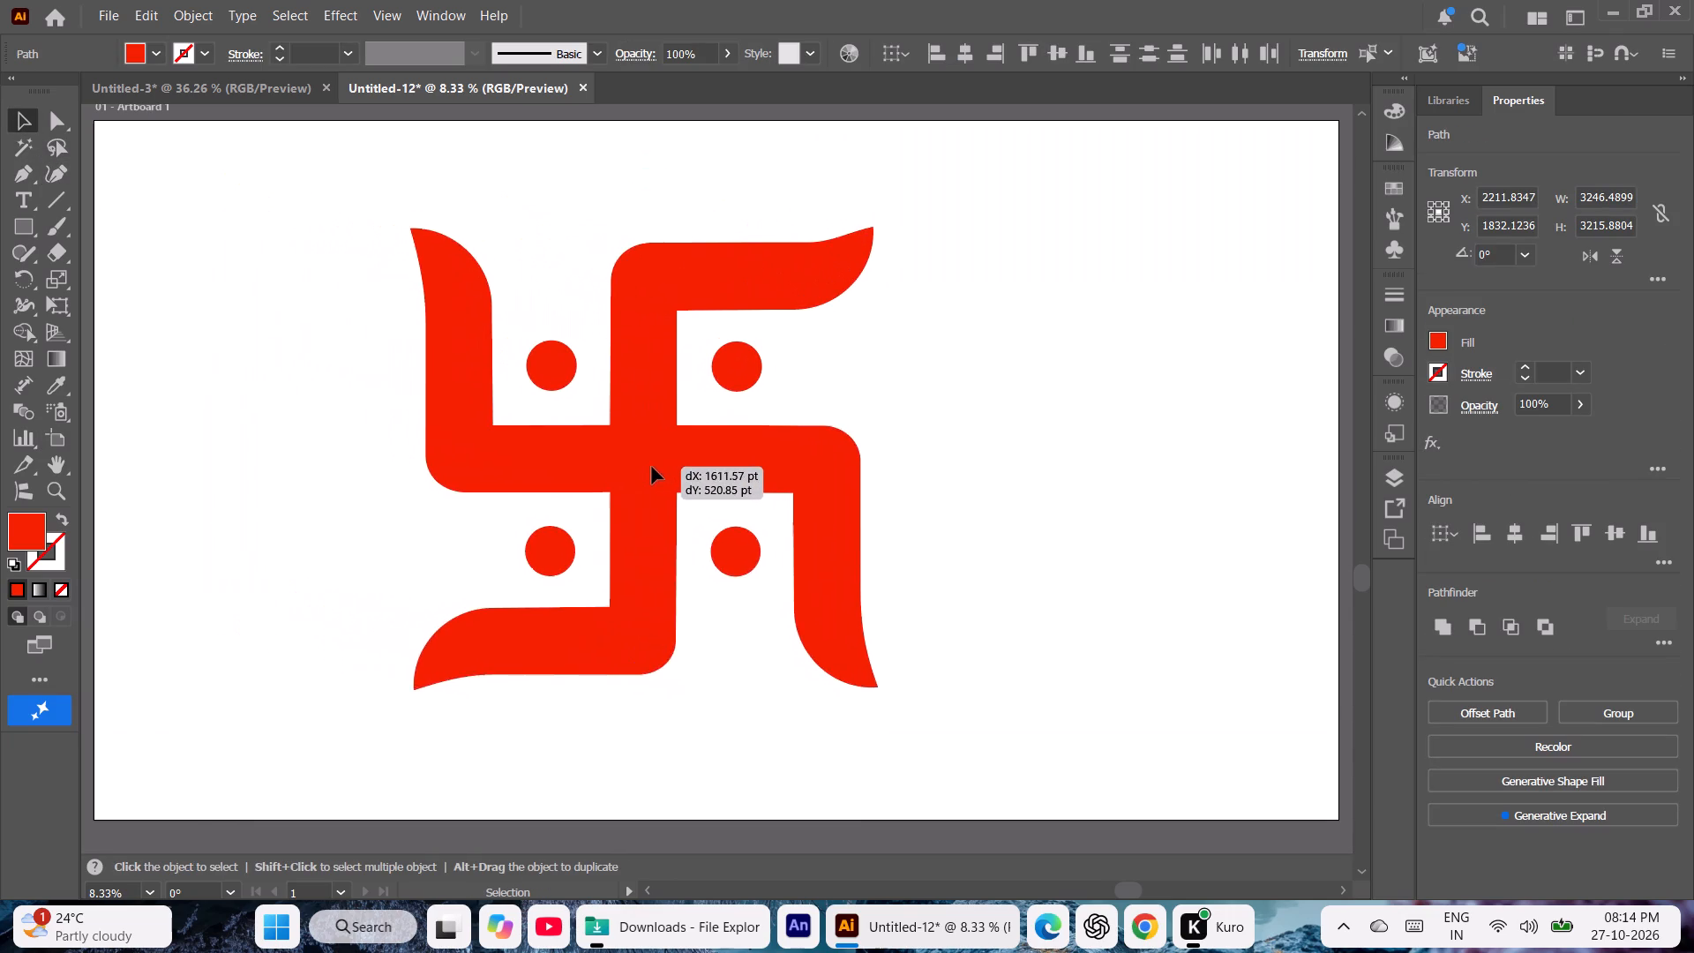
left_click_drag(652, 467, 699, 471)
left_click(1127, 456)
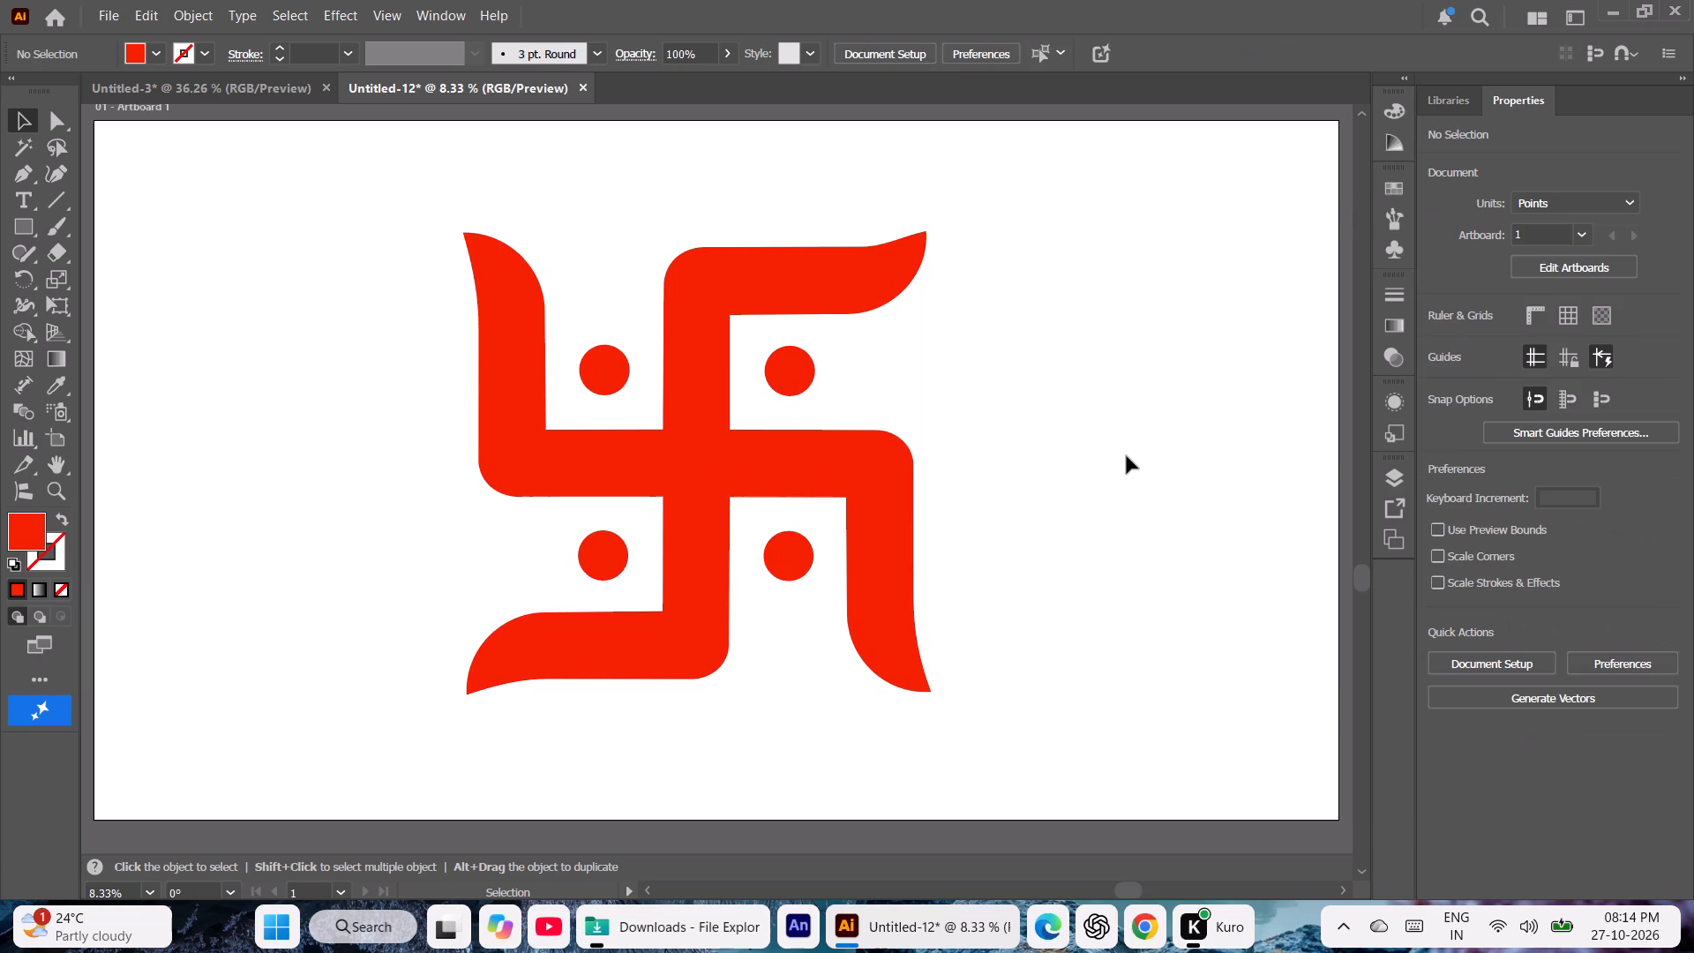
Save the swastik document in Downloads as an EPS file named "swastik", using the Illustrator 10 EPS version.
key("ctrl+s")
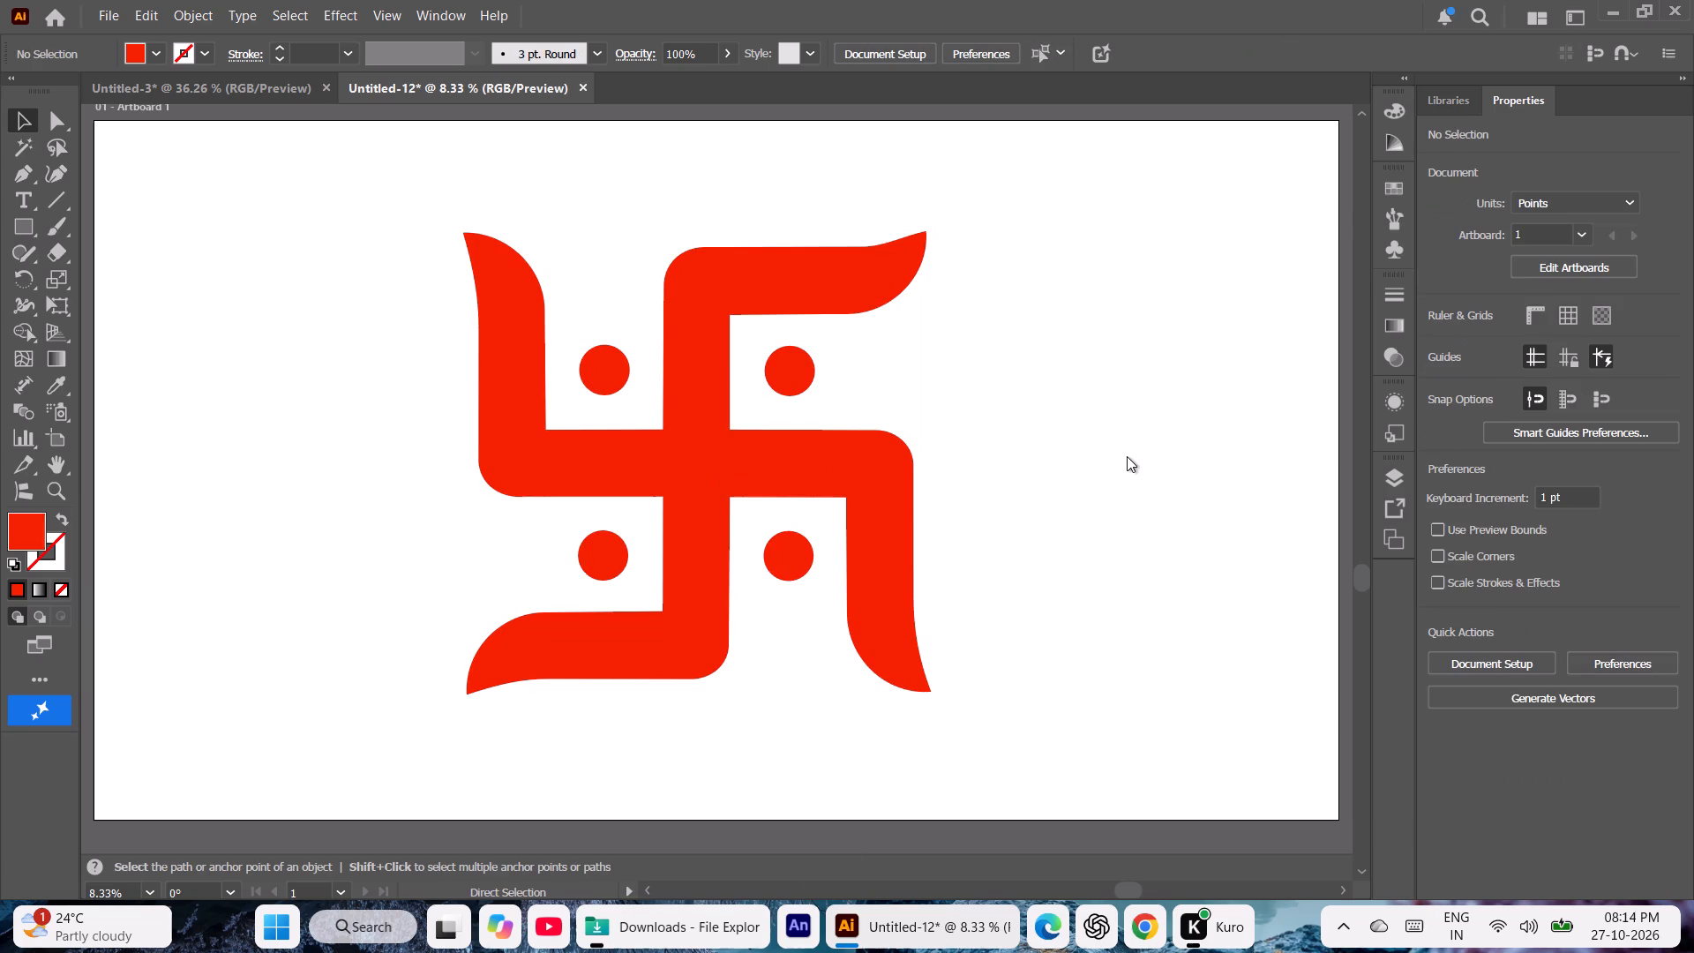
left_click(109, 247)
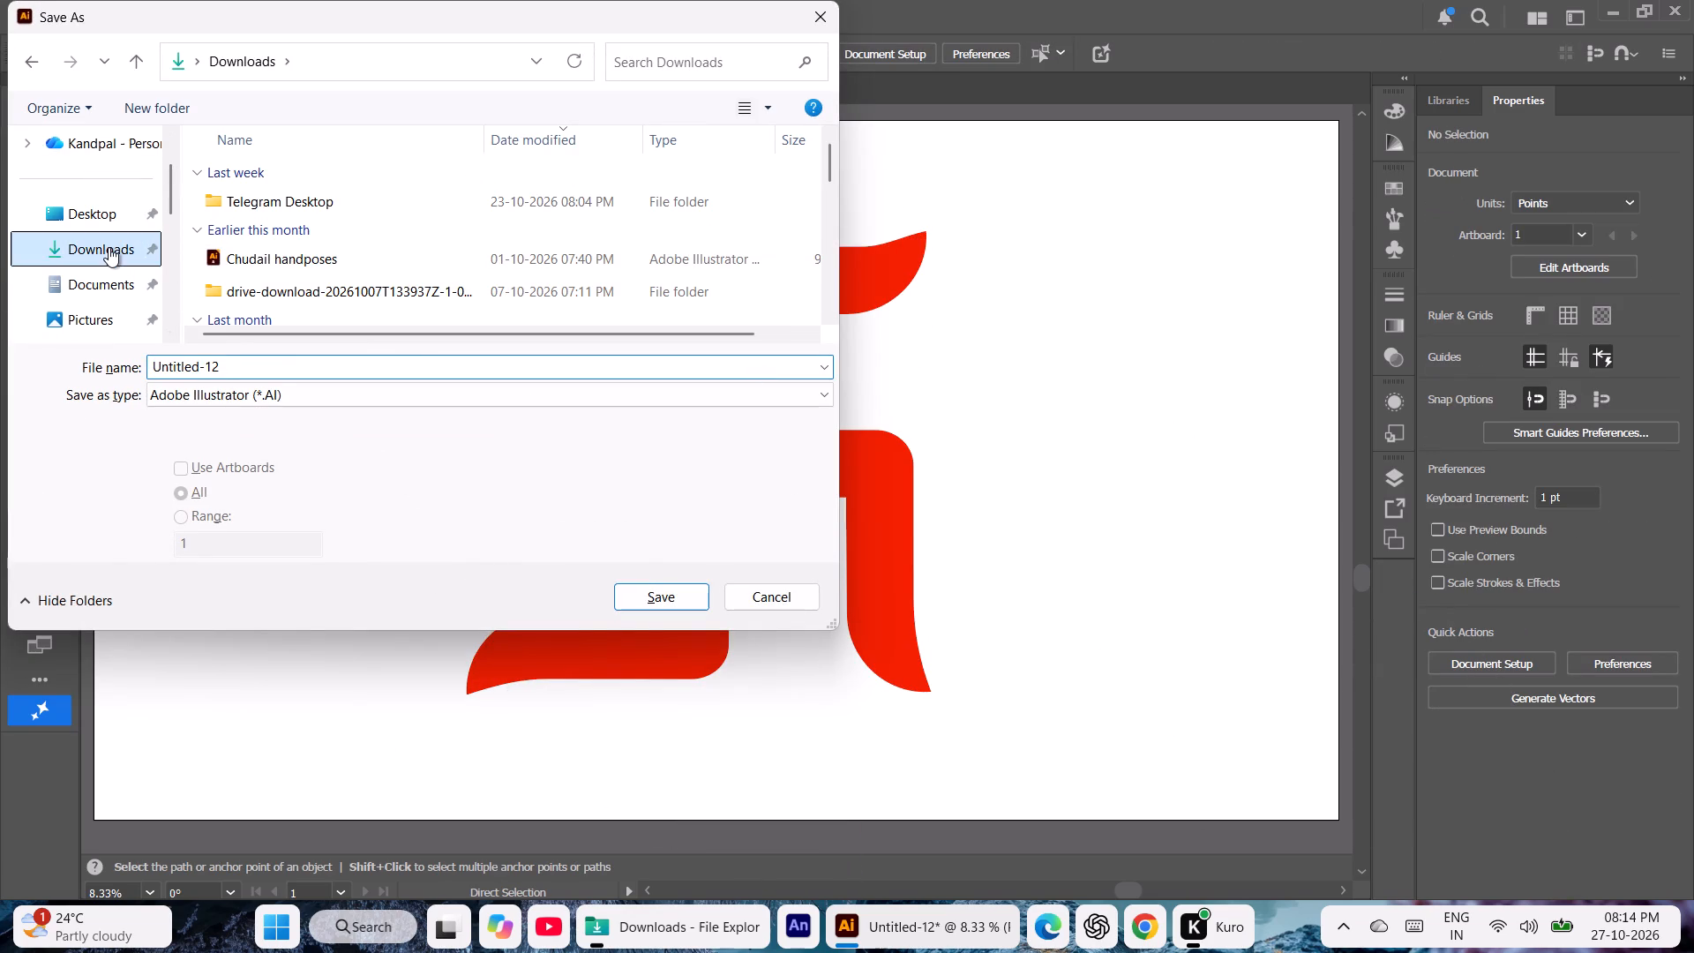
left_click(231, 361)
key("BackSpace")
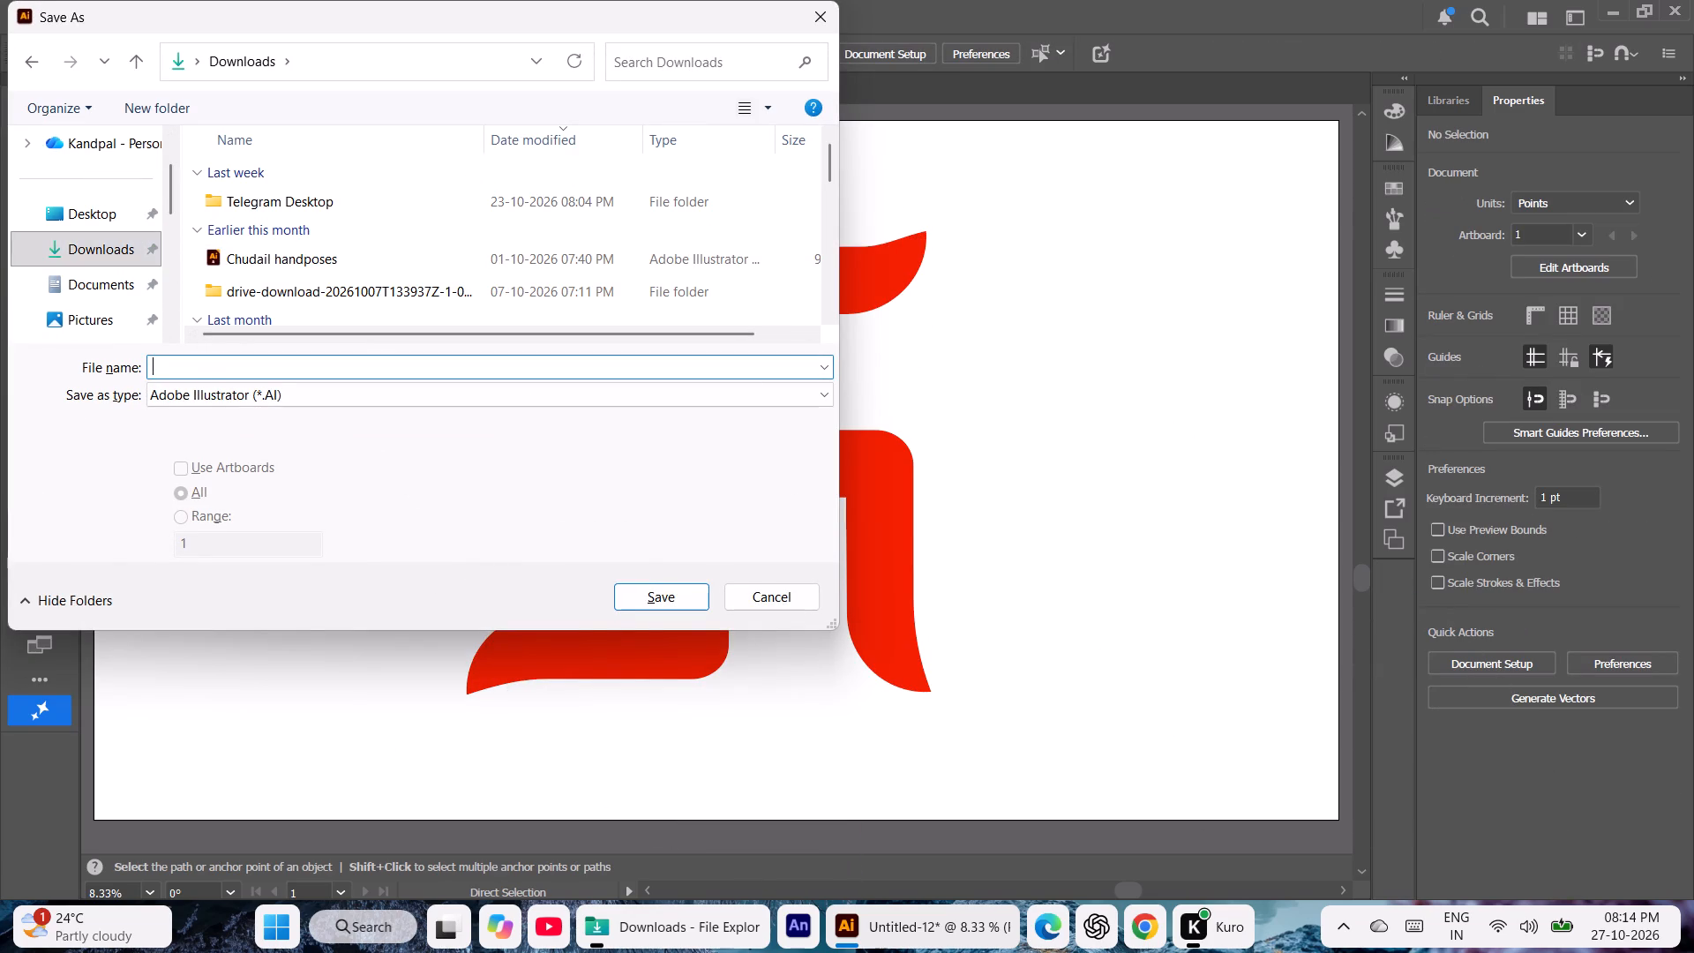
type("swastik")
key("space")
left_click(282, 397)
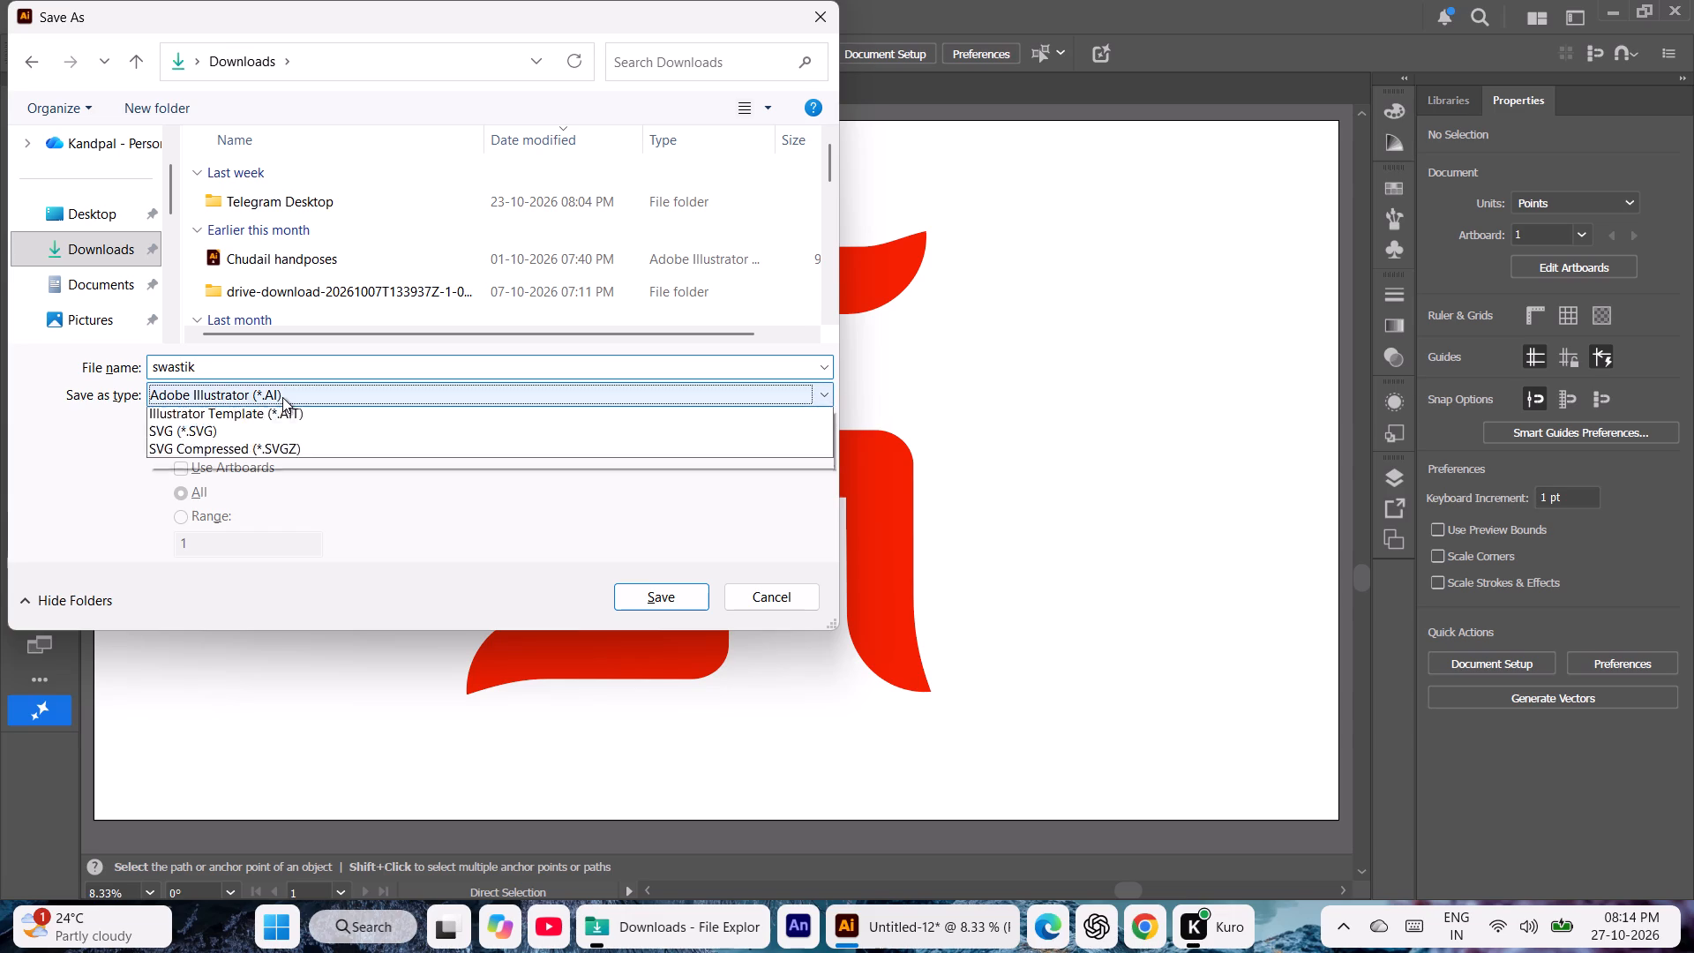
left_click(275, 451)
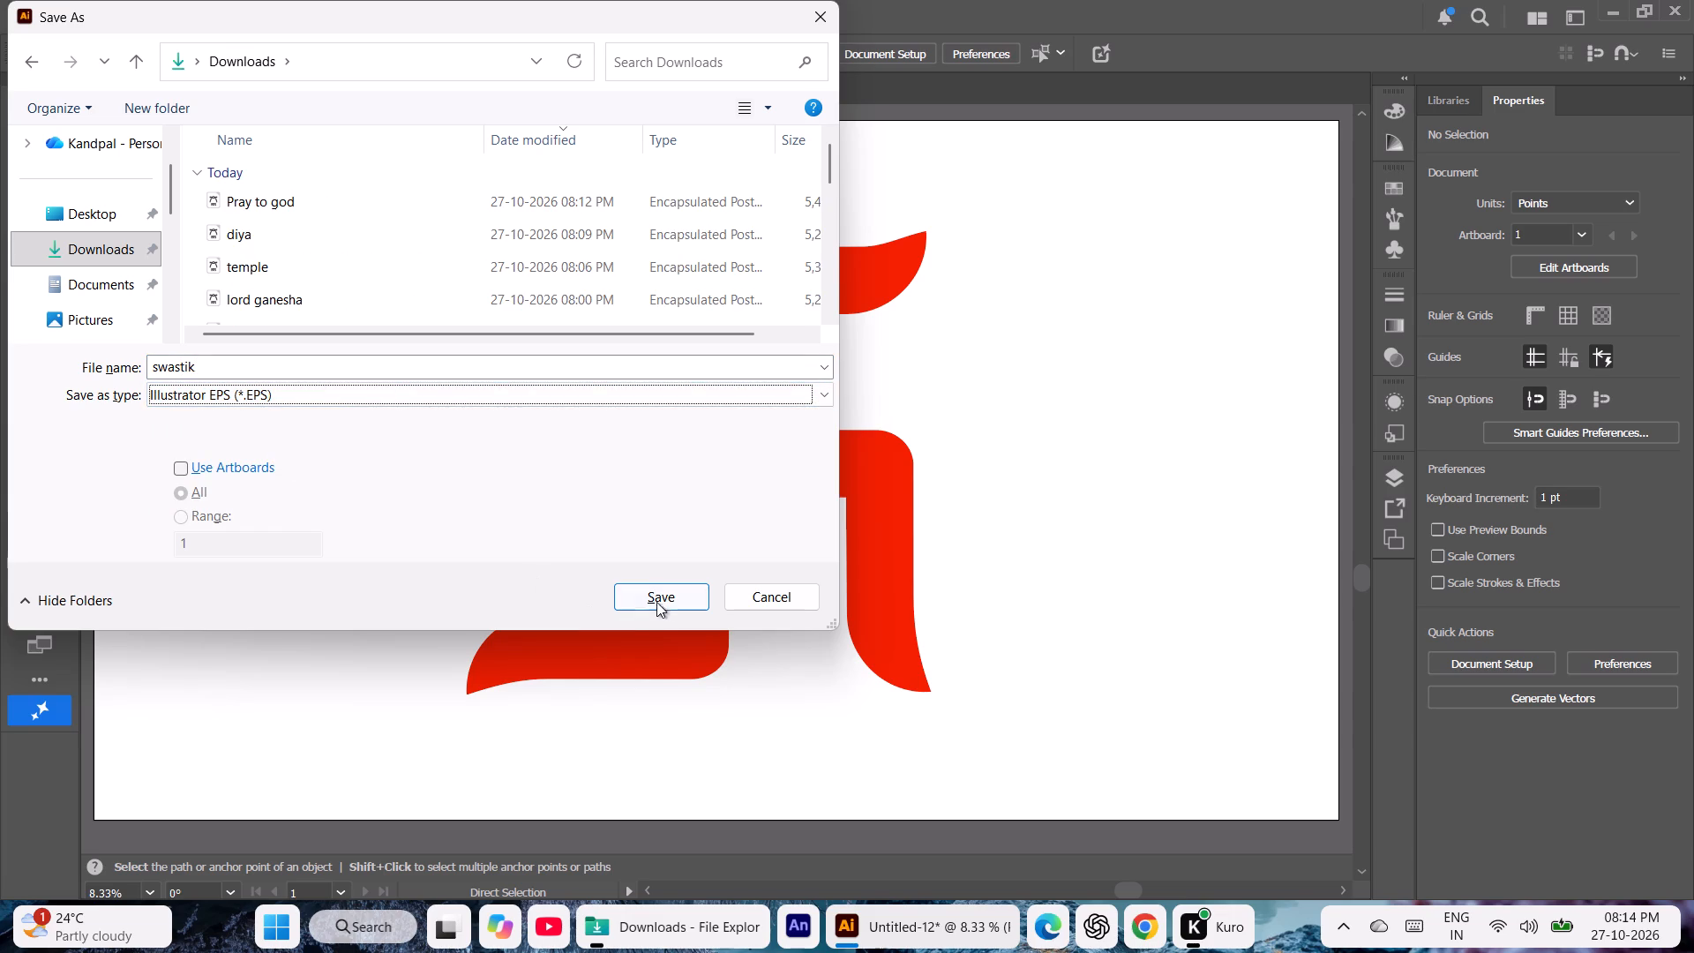
left_click(660, 599)
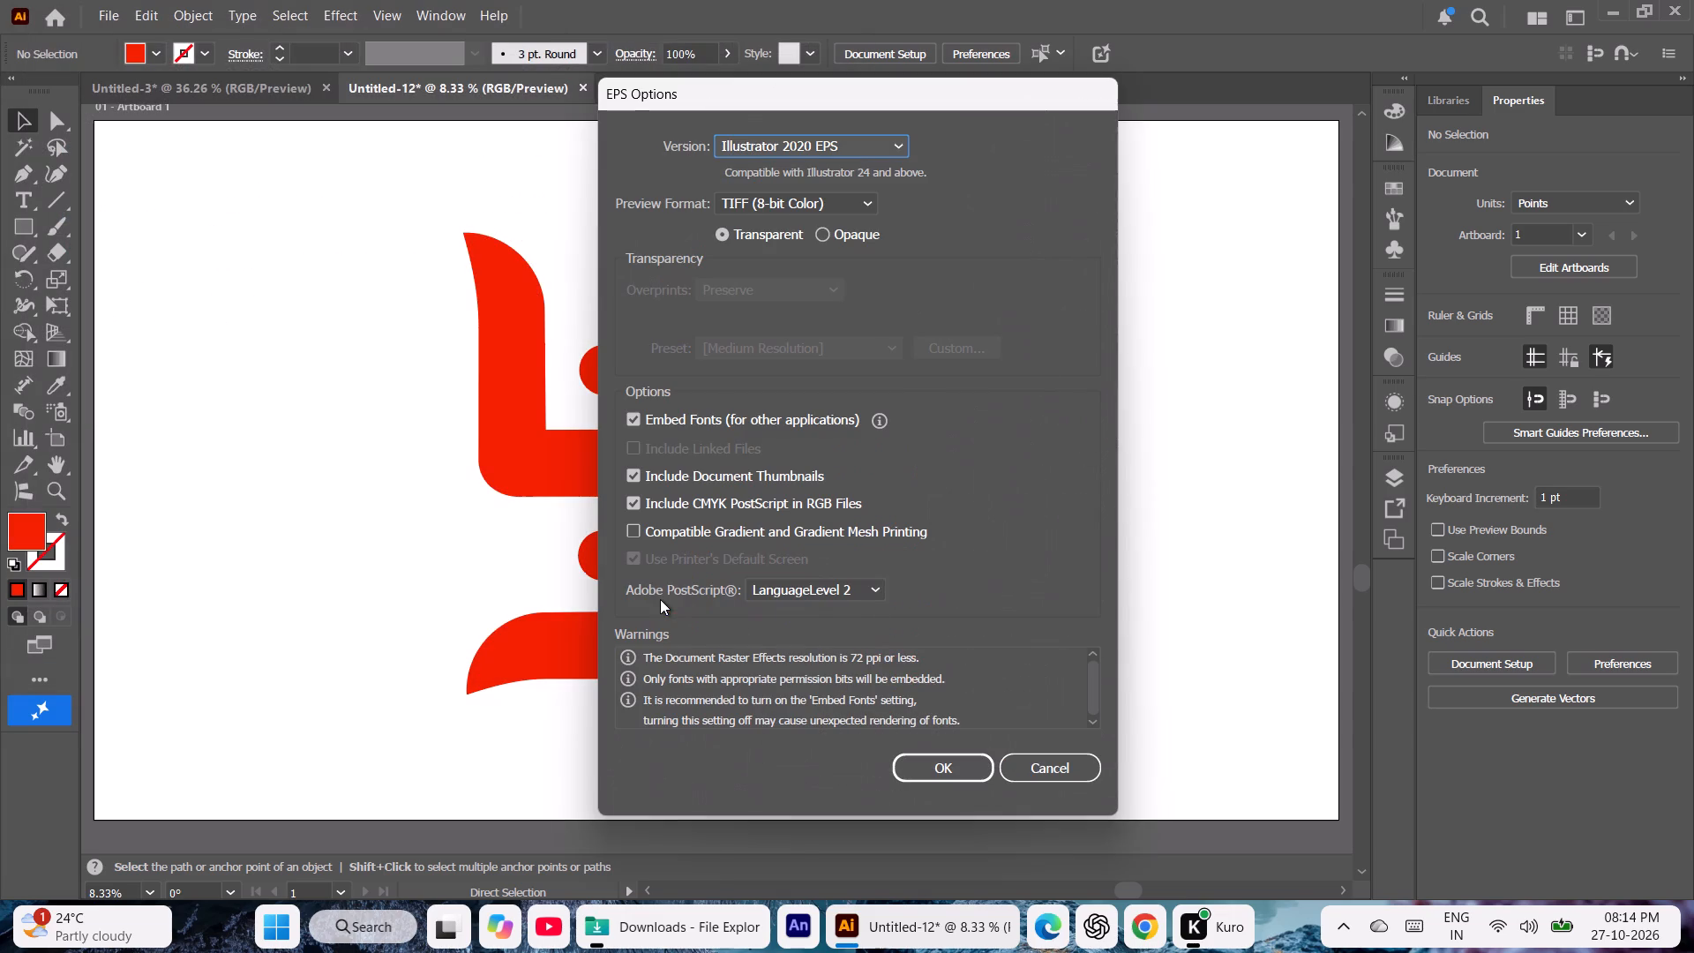
left_click(890, 139)
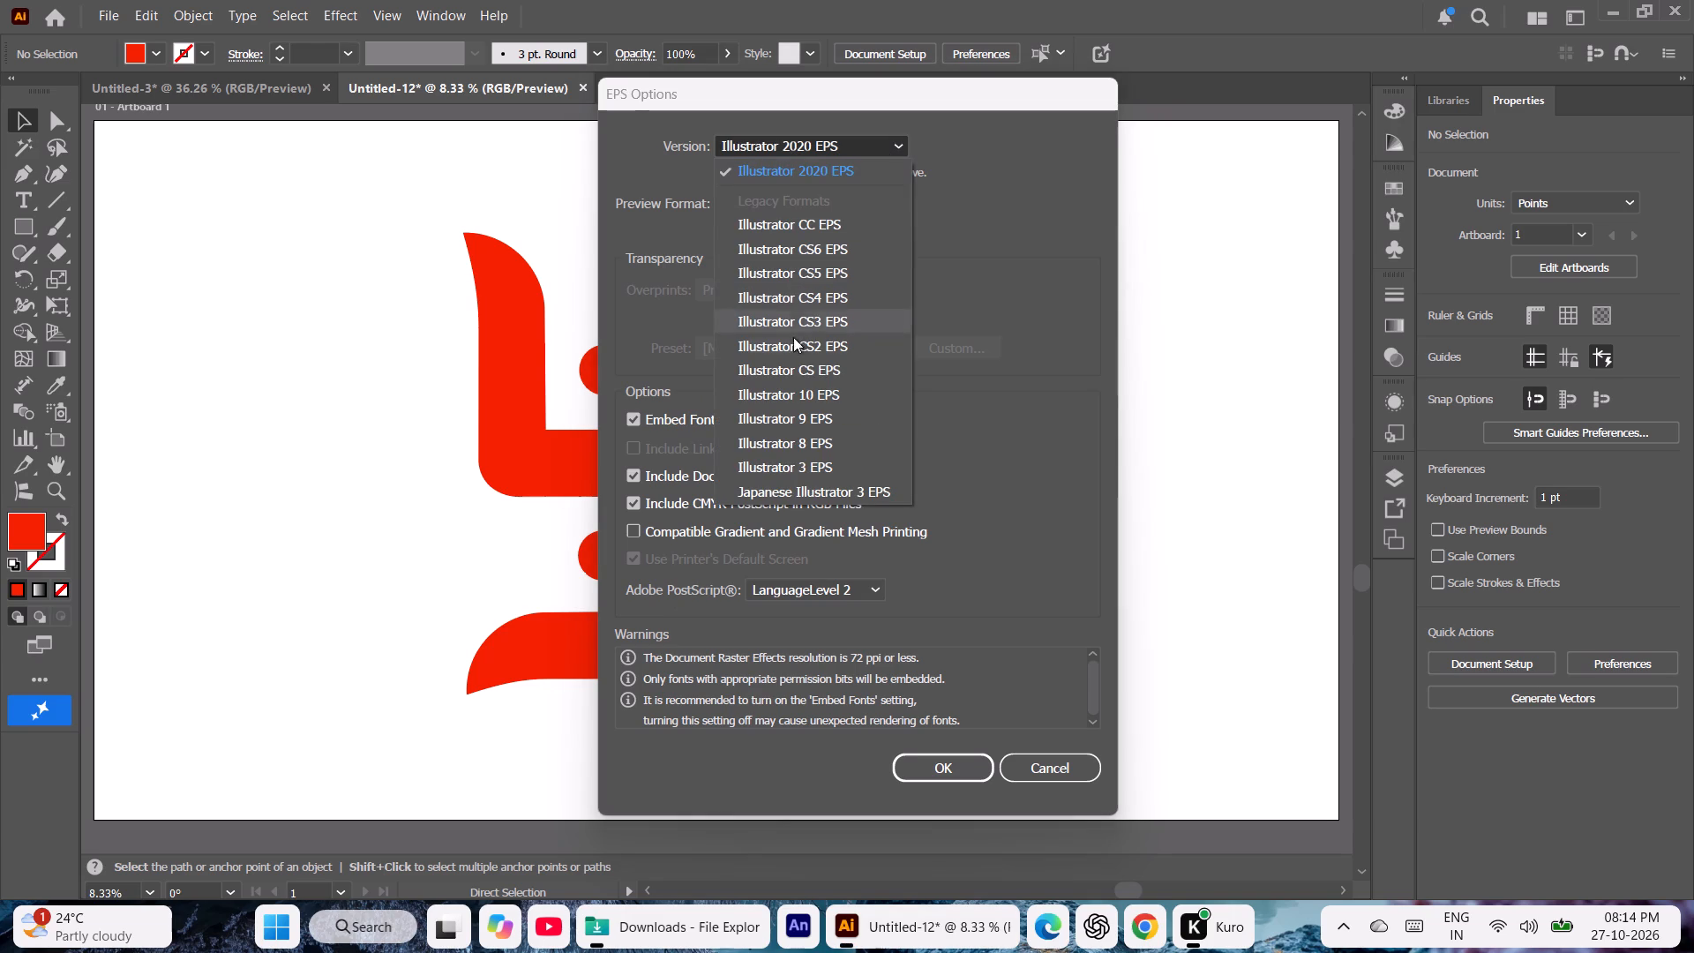
left_click(821, 388)
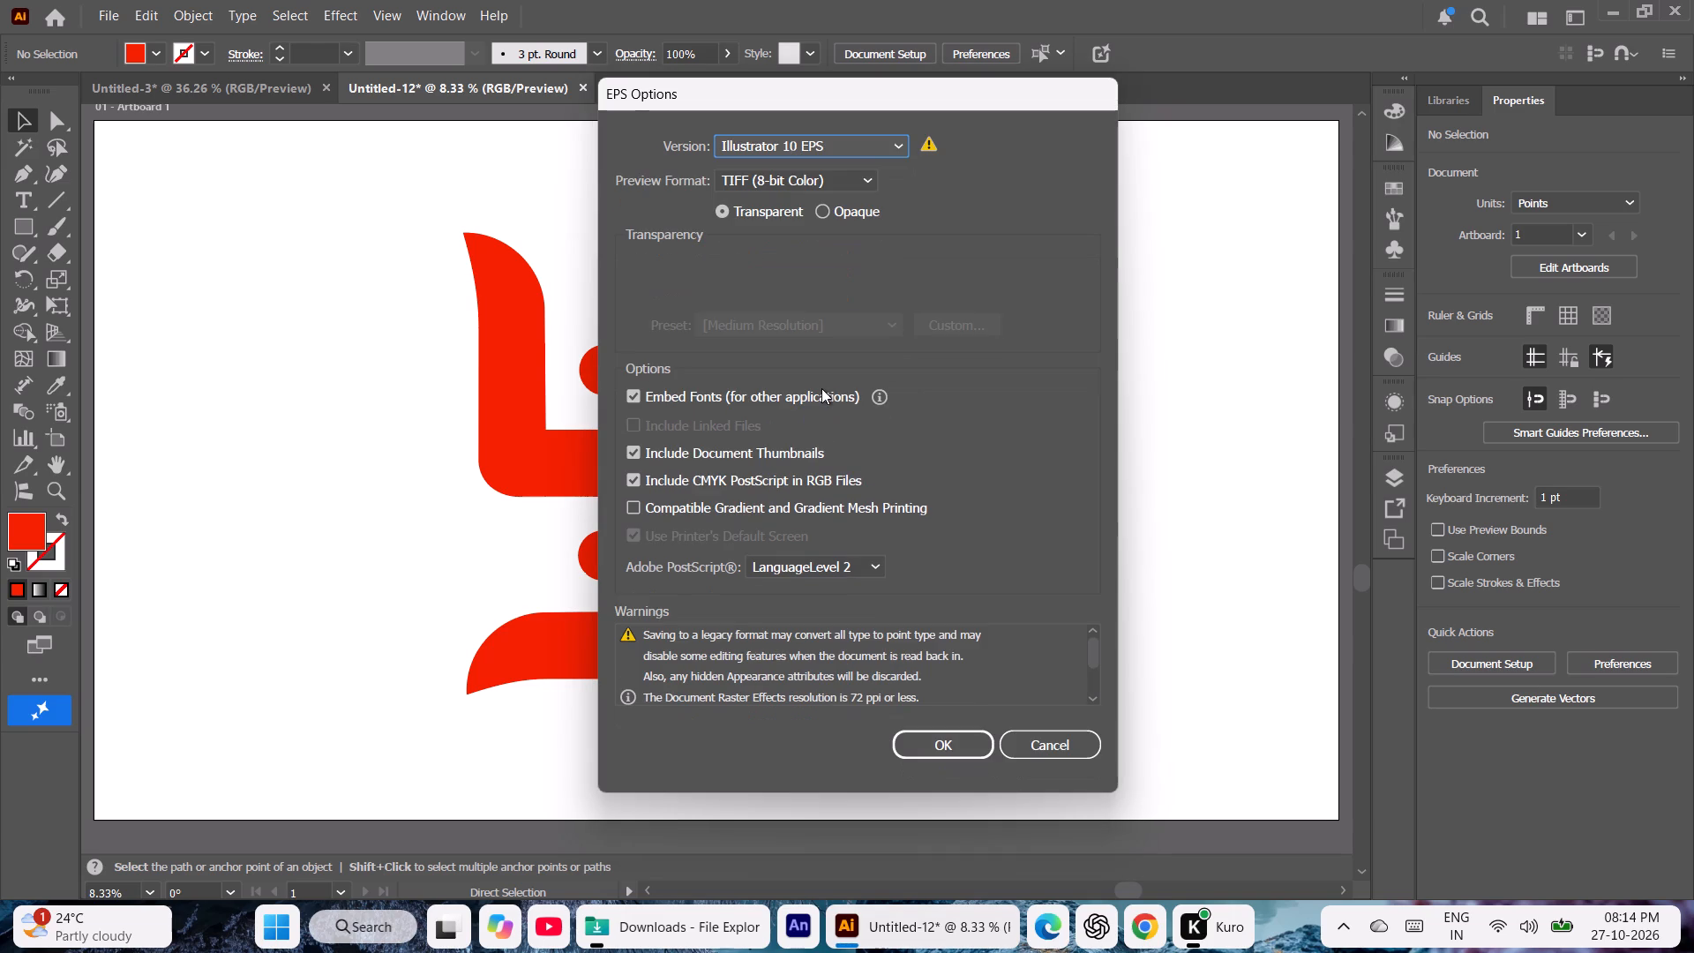
key("Return")
key("Return")
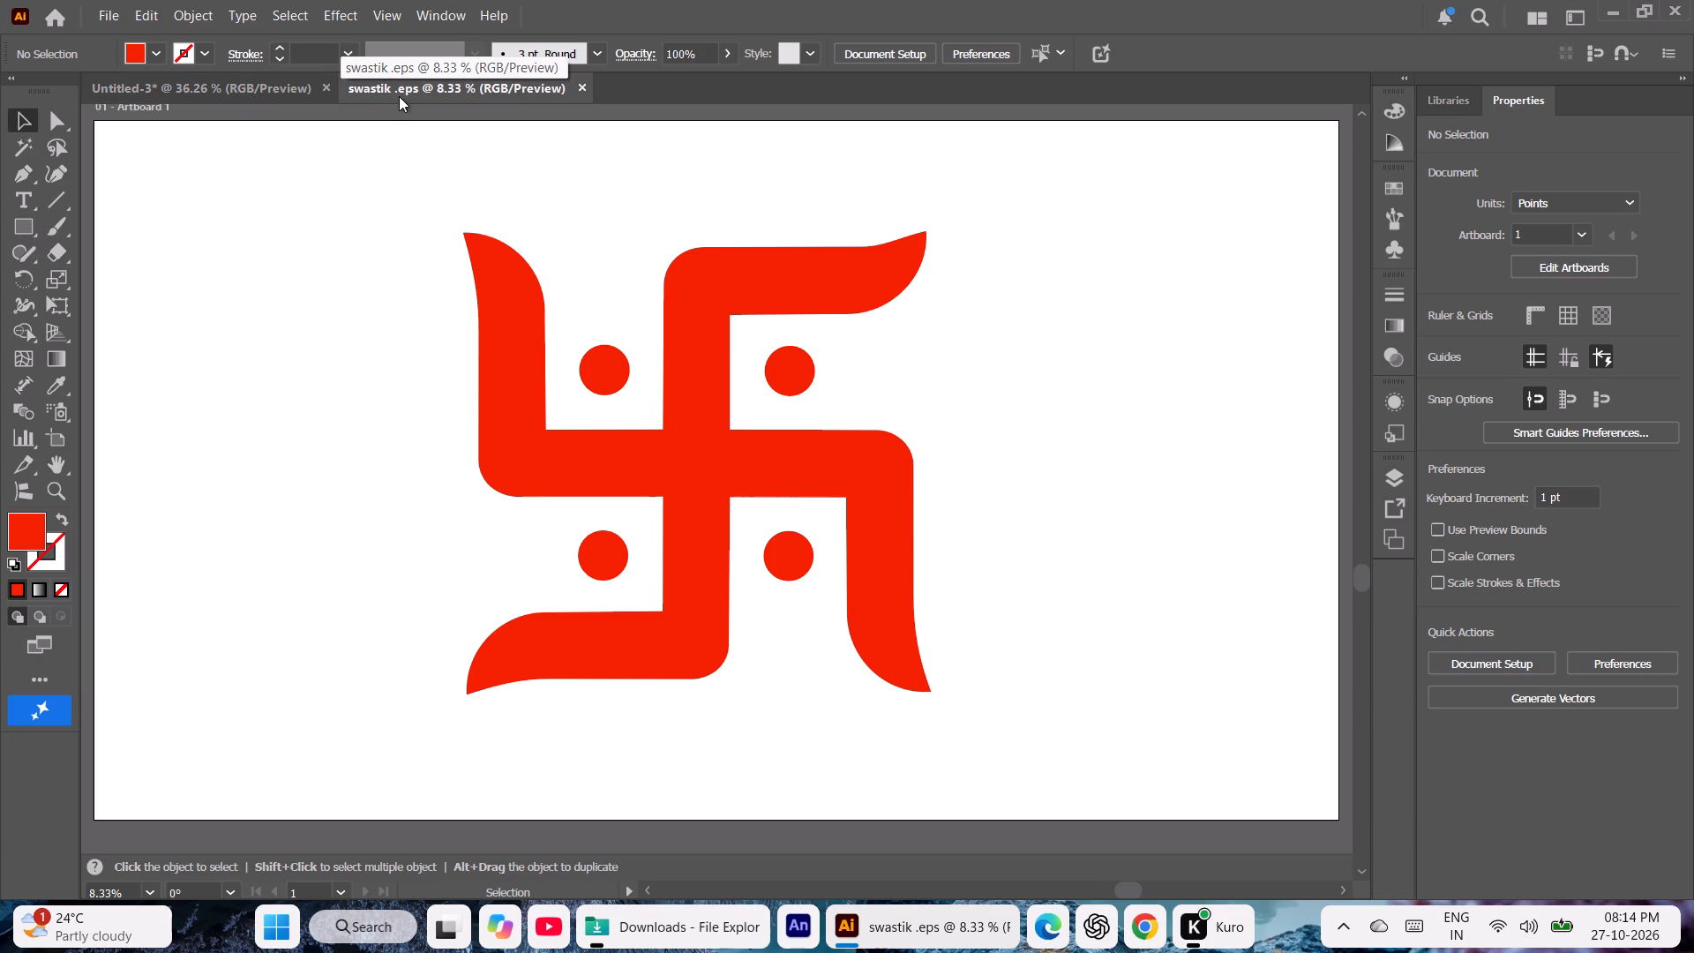
Return to the Untitled-3 document containing the icon grid.
left_click(221, 84)
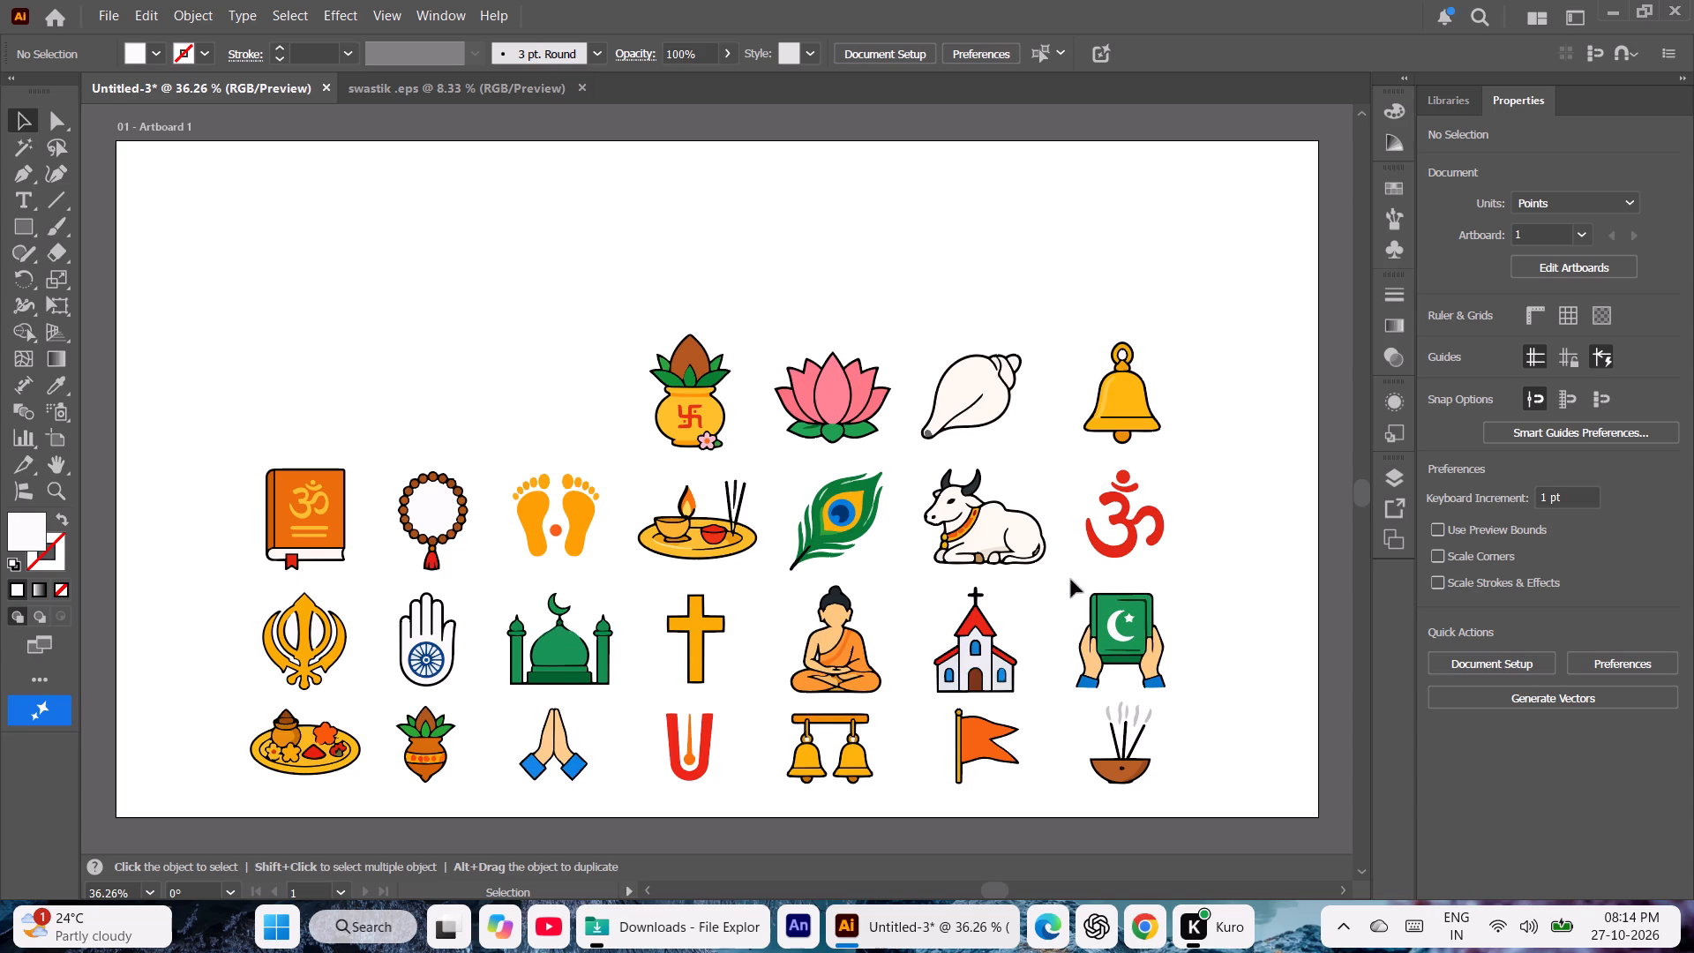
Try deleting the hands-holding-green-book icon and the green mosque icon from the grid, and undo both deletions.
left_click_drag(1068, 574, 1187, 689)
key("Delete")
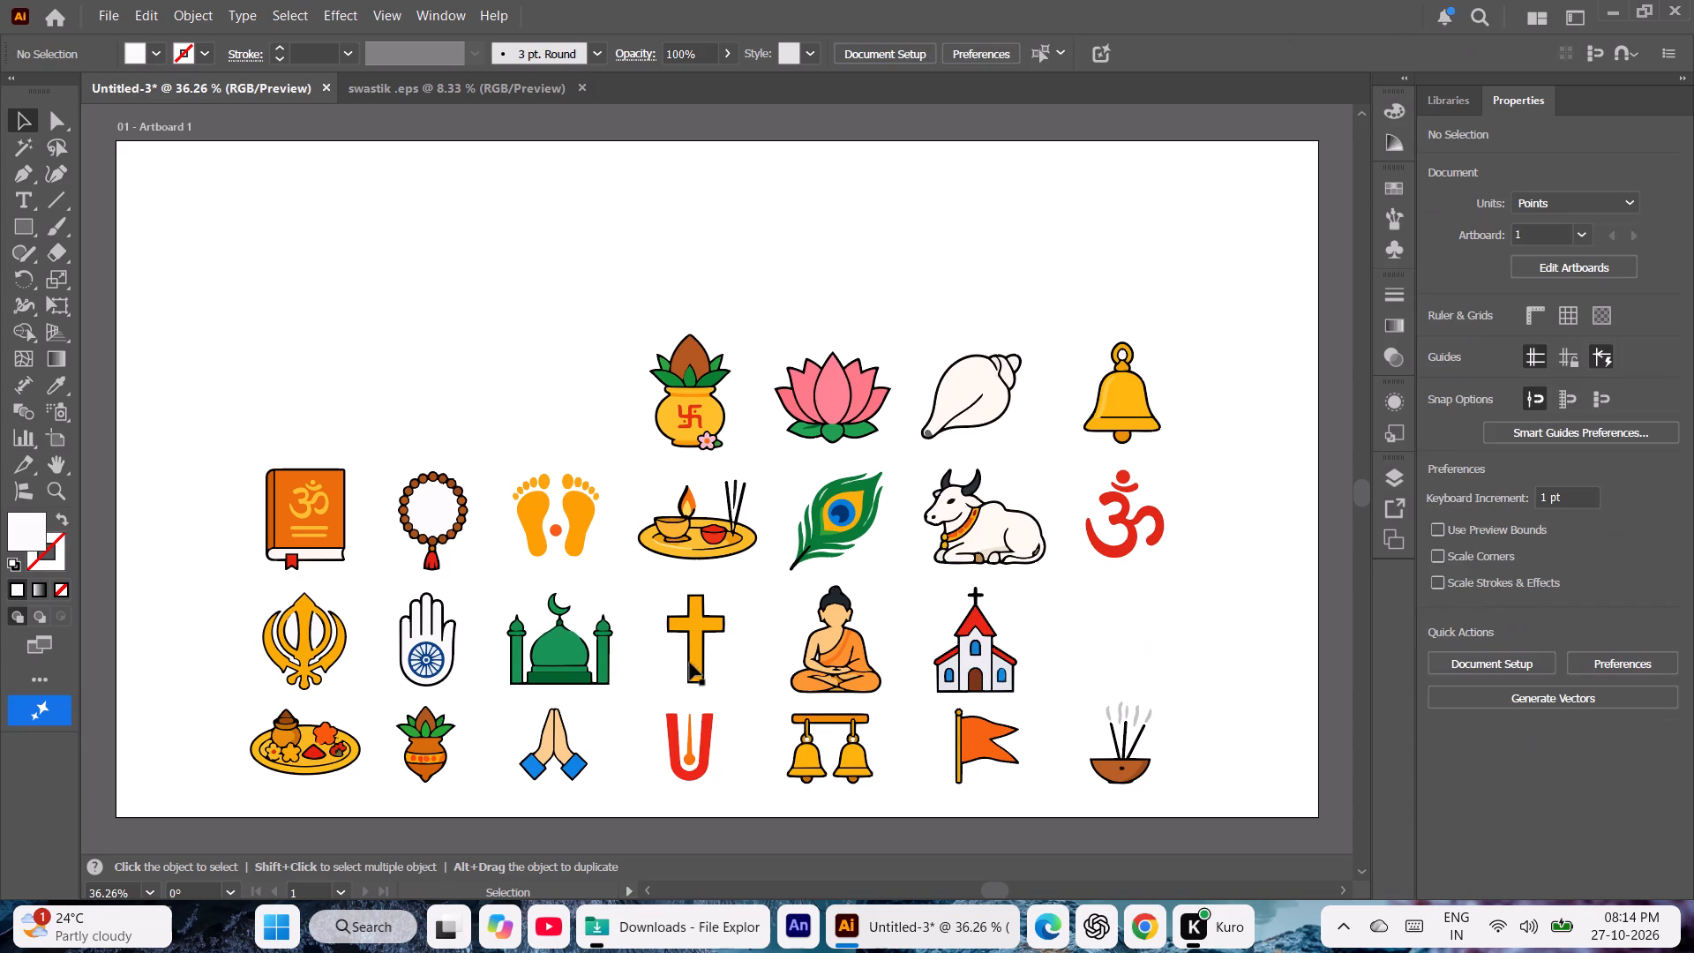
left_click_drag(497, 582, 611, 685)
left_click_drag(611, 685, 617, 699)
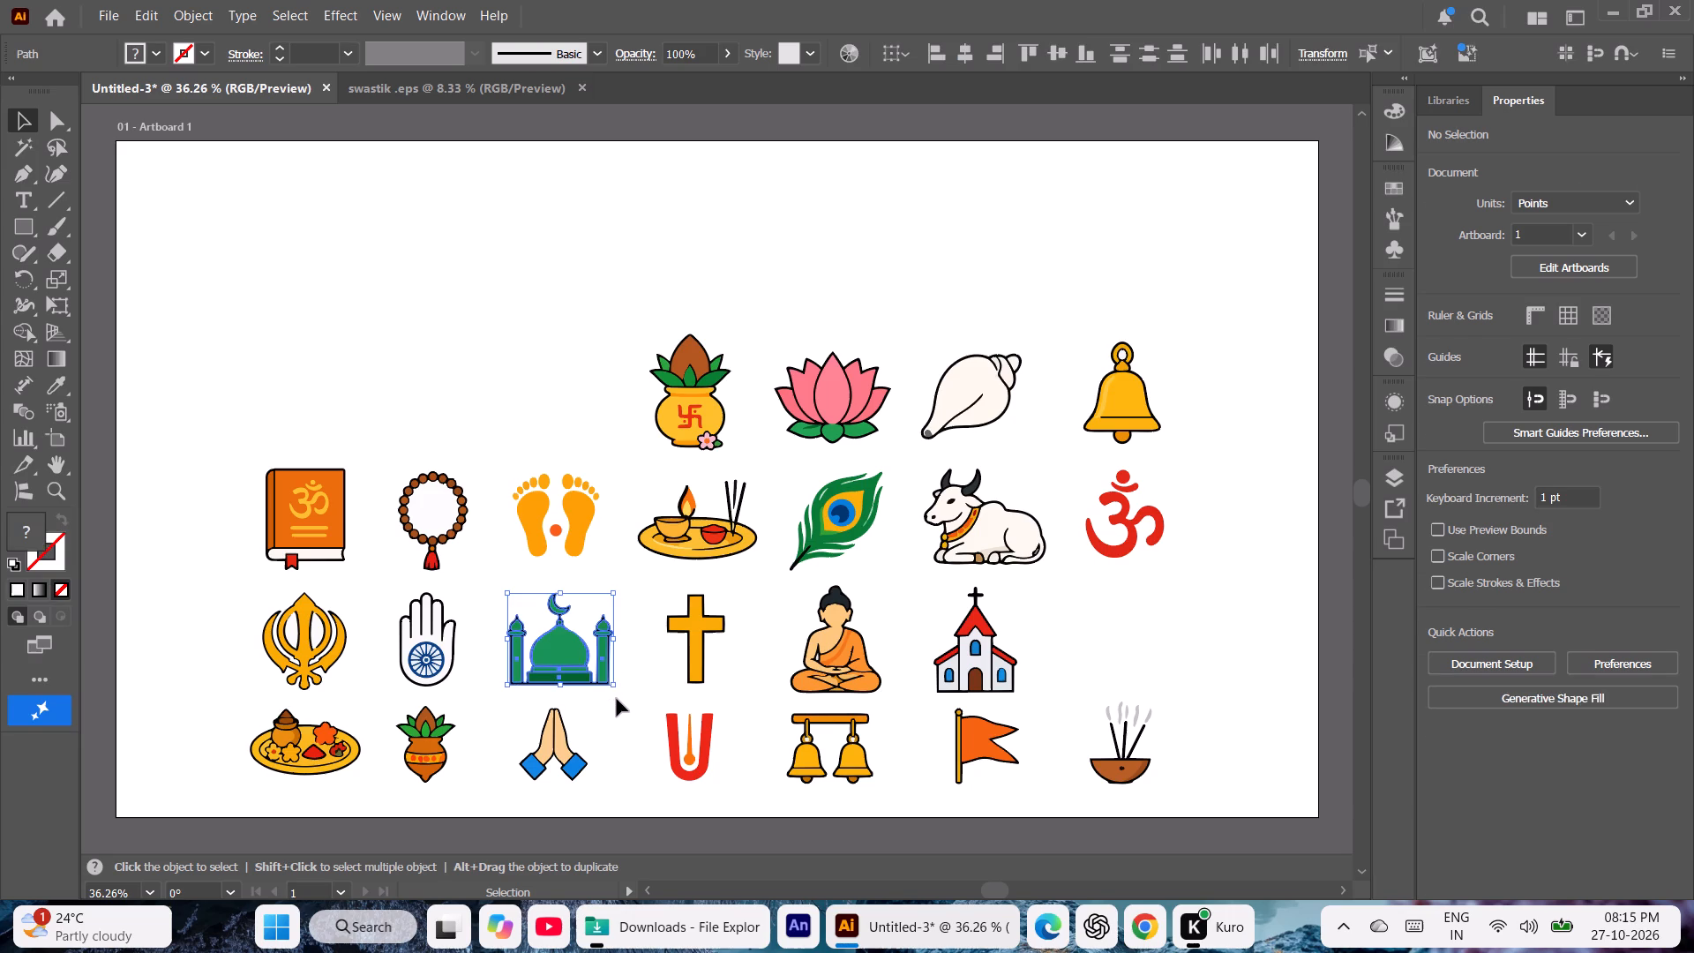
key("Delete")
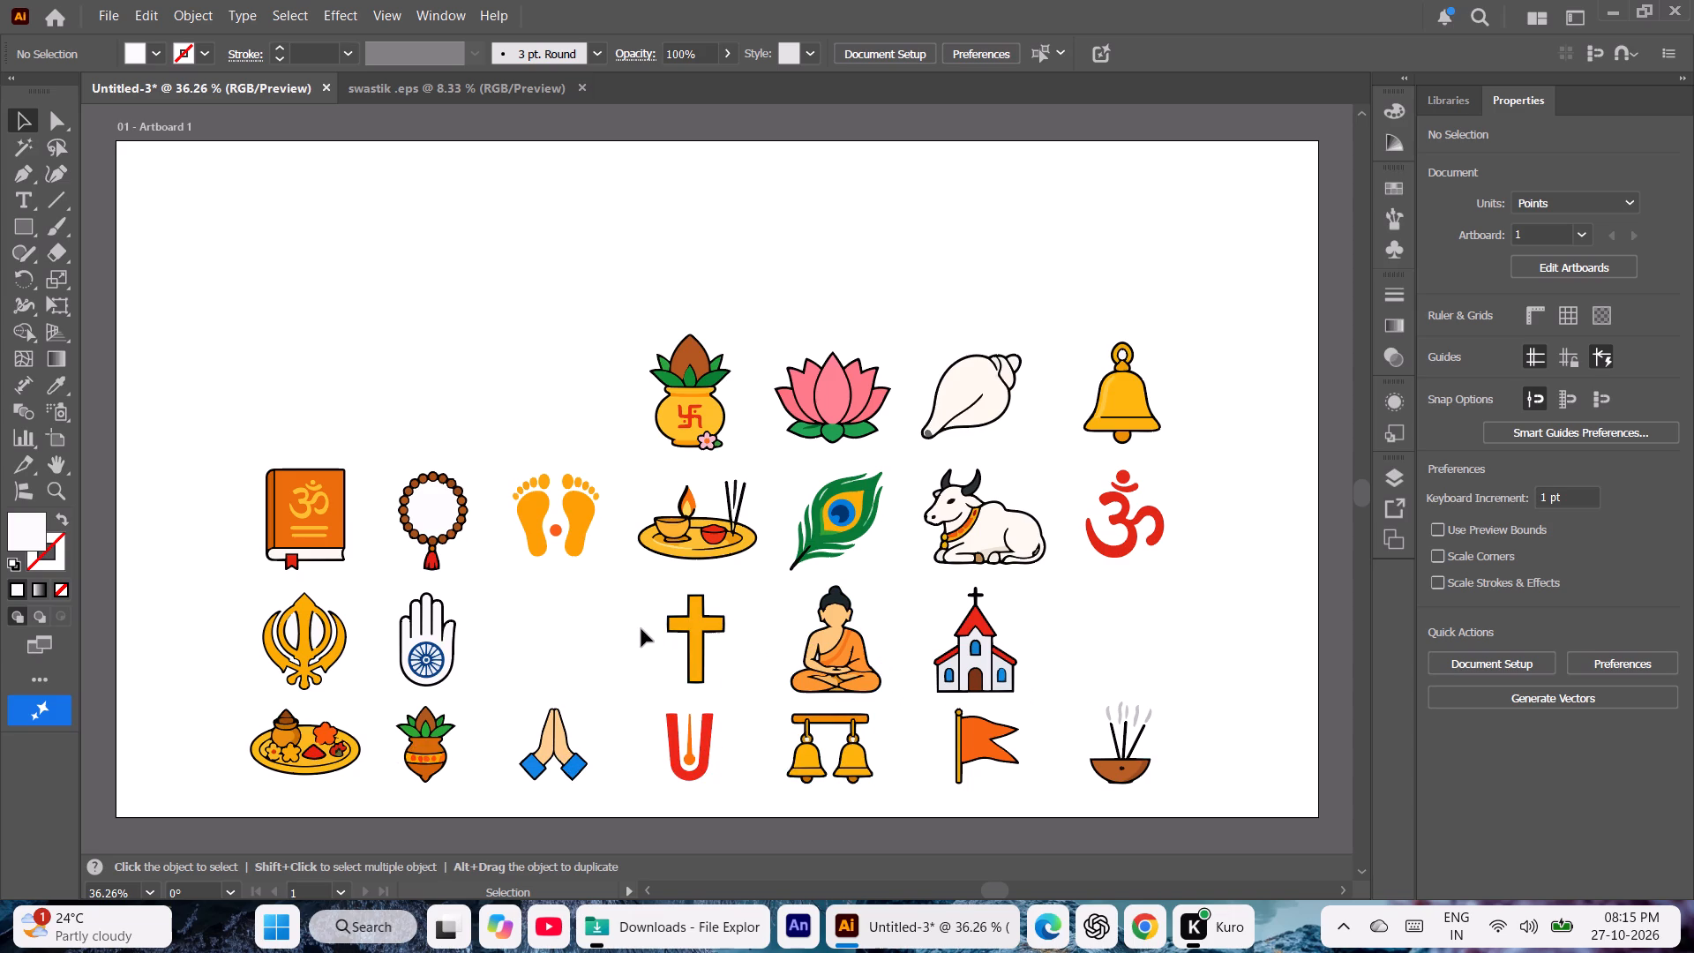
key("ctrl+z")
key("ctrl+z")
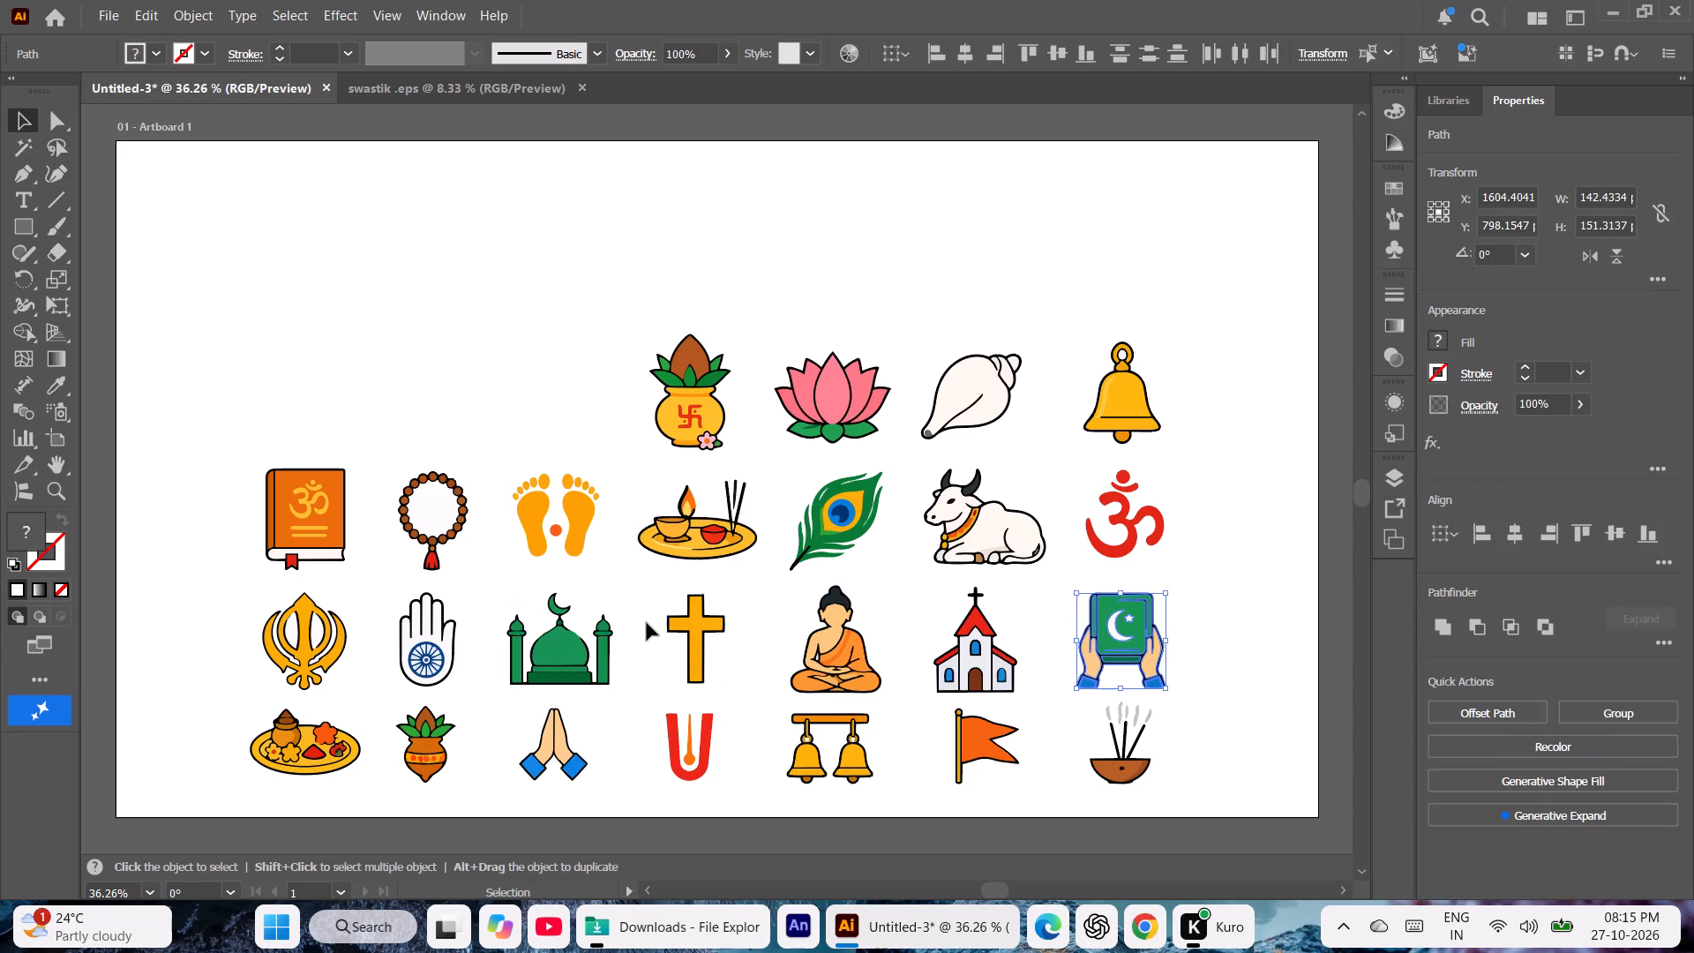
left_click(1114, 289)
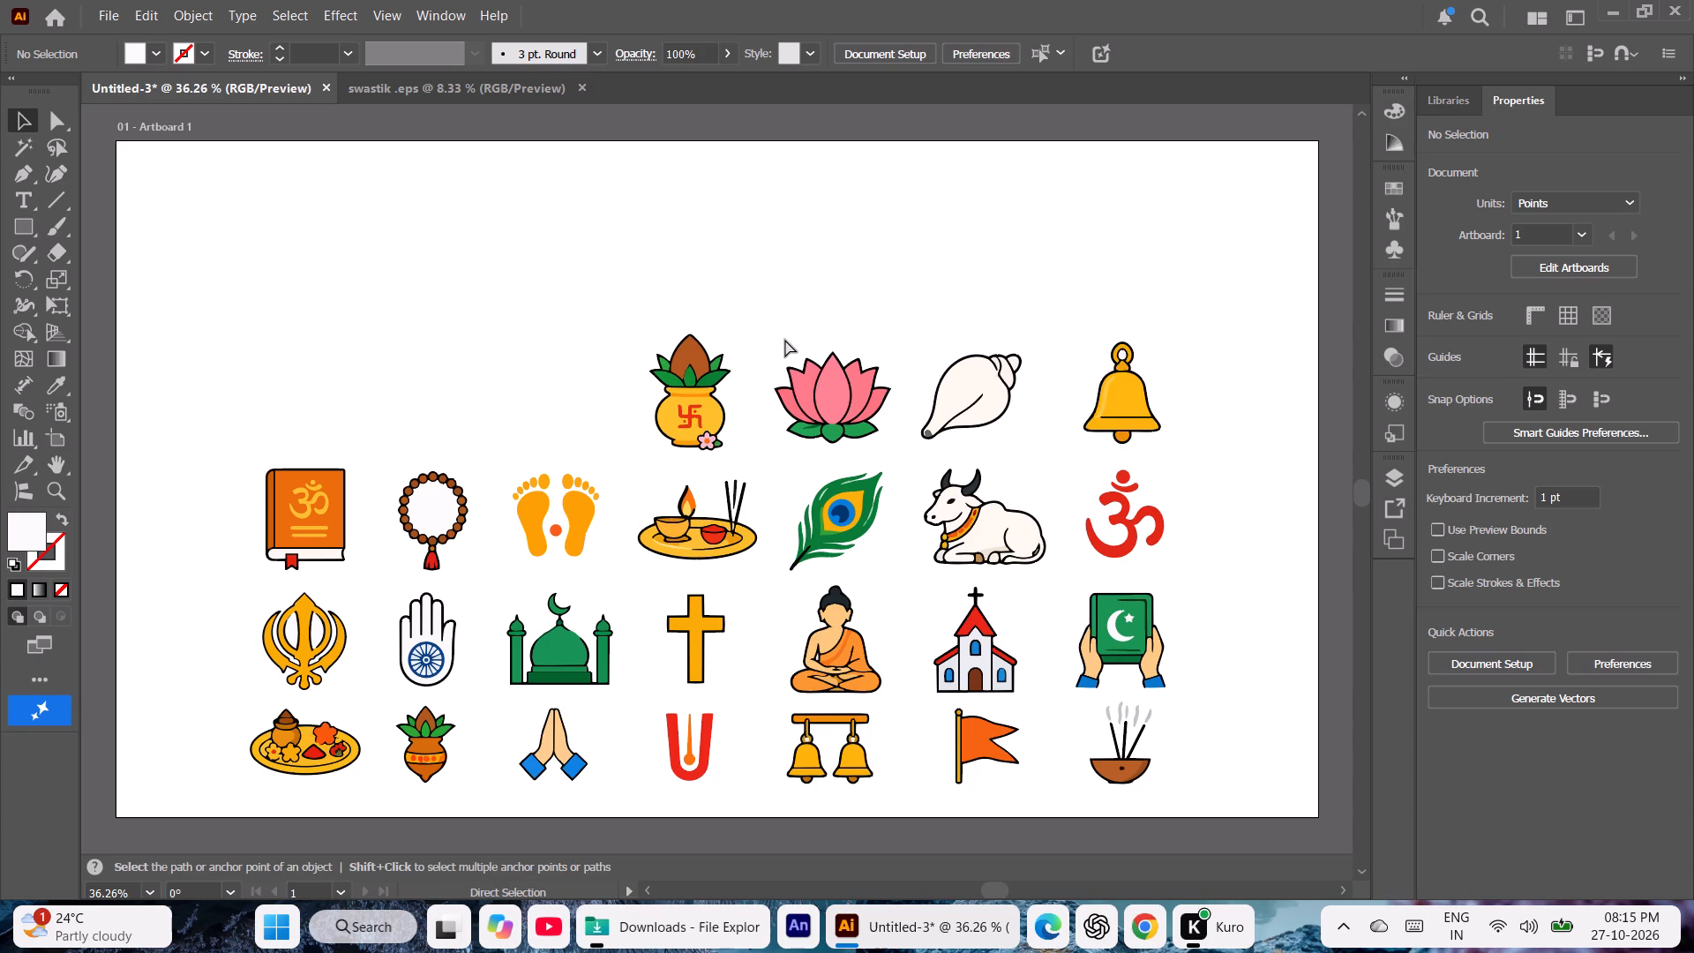
Start saving the remaining icon grid document, choosing the Downloads folder.
key("ctrl+s")
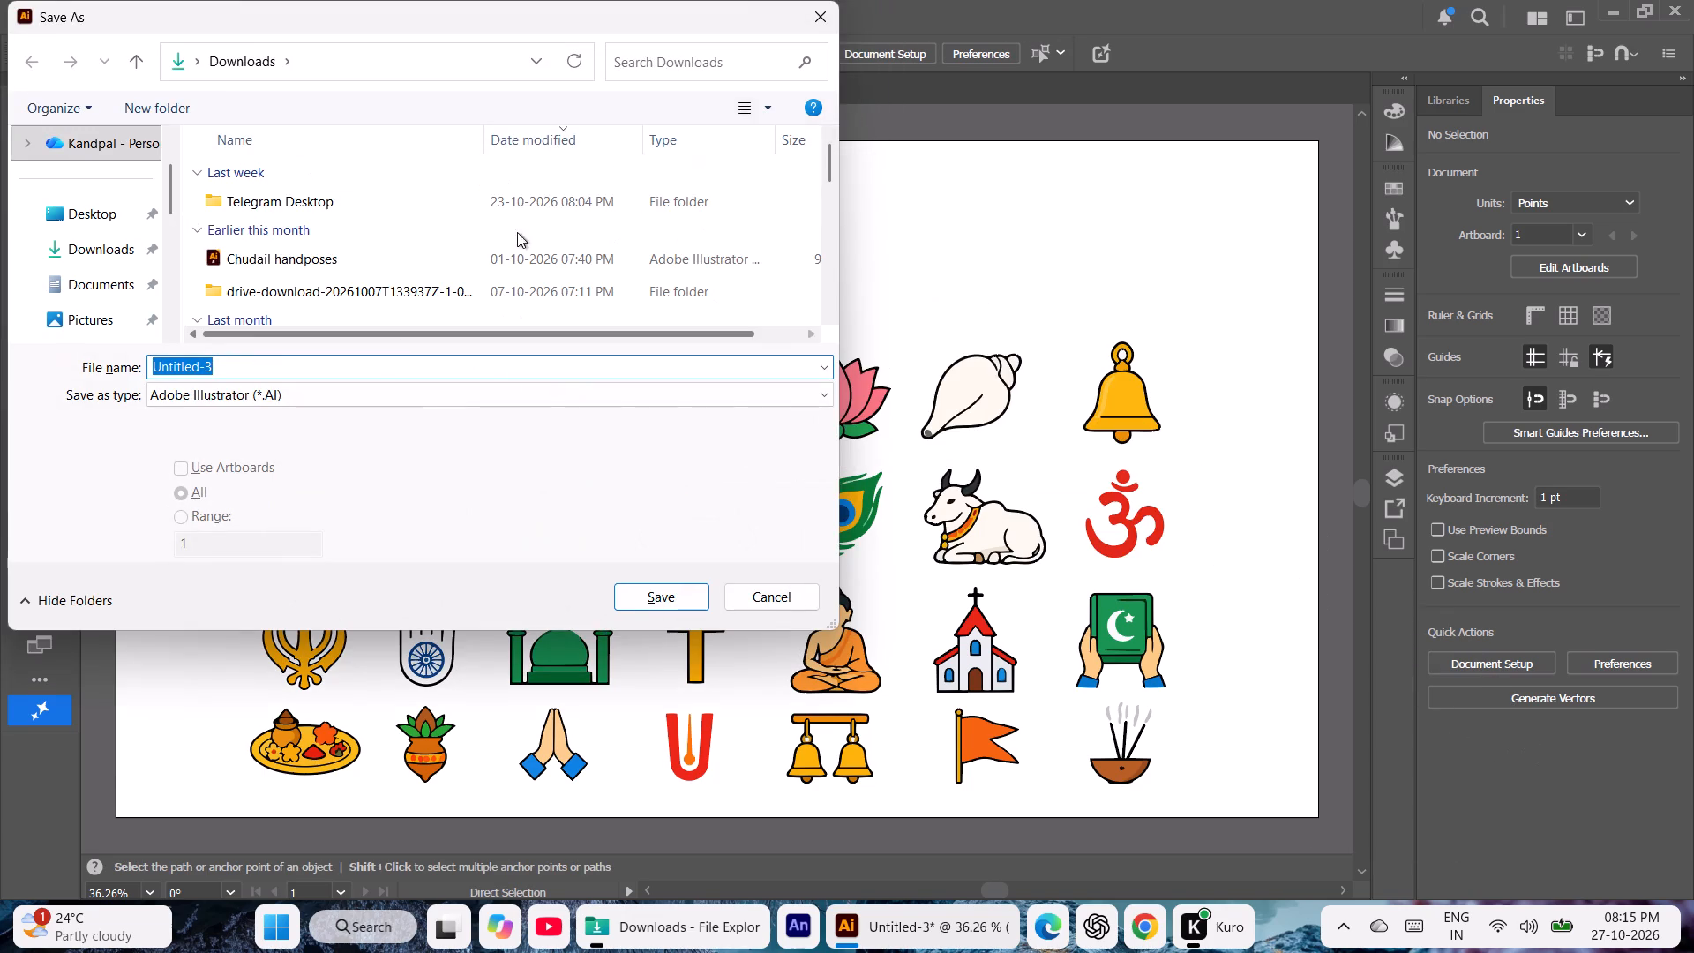
left_click(100, 242)
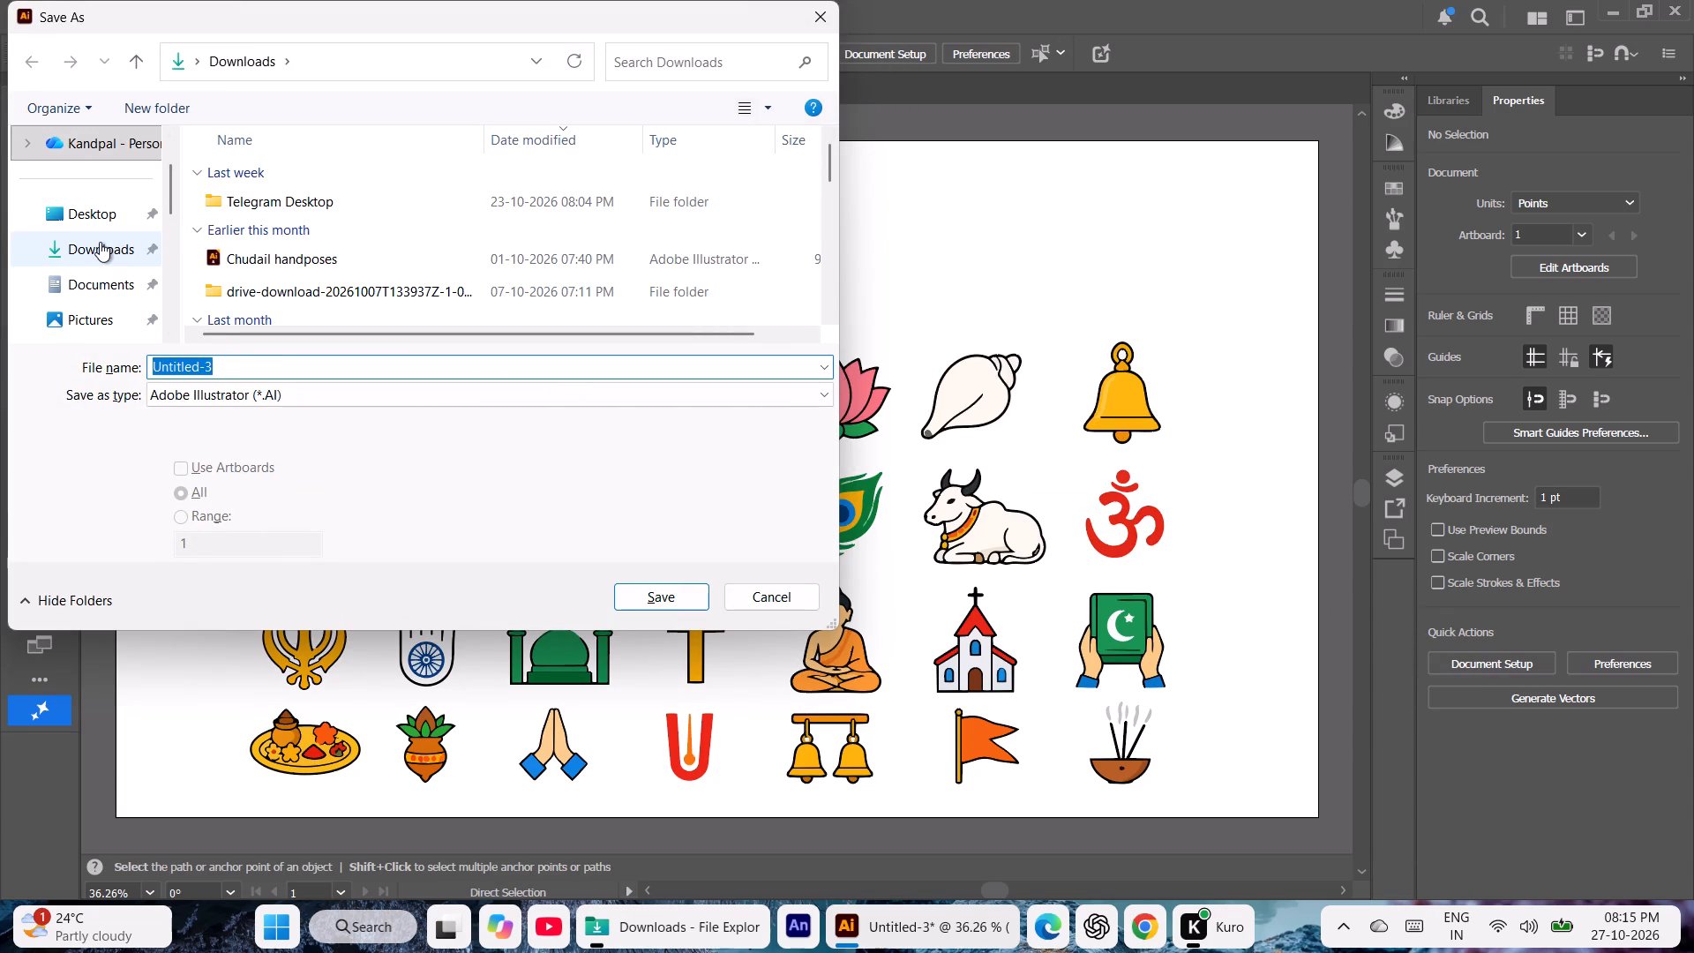